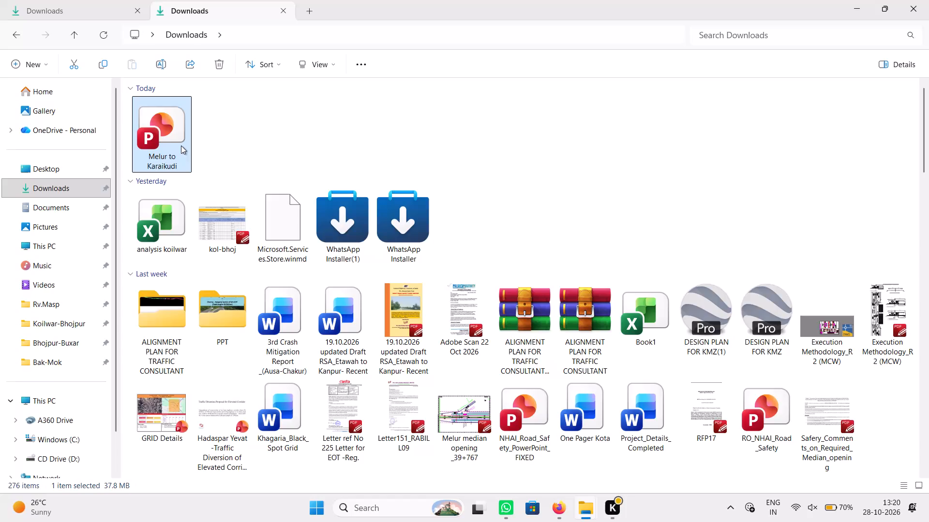
Delete the "Melur to Karaikudi" presentation from the Downloads folder.
{"action": "left_click", "coordinate": [176, 139]}
{"action": "key", "text": "Delete"}
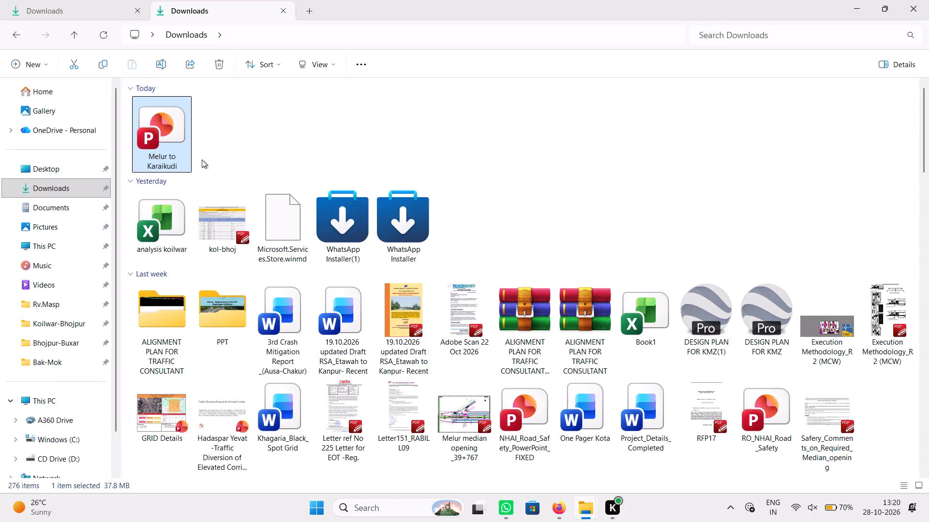
{"action": "scroll", "coordinate": [510, 173], "scroll_direction": "up", "scroll_amount": 3}
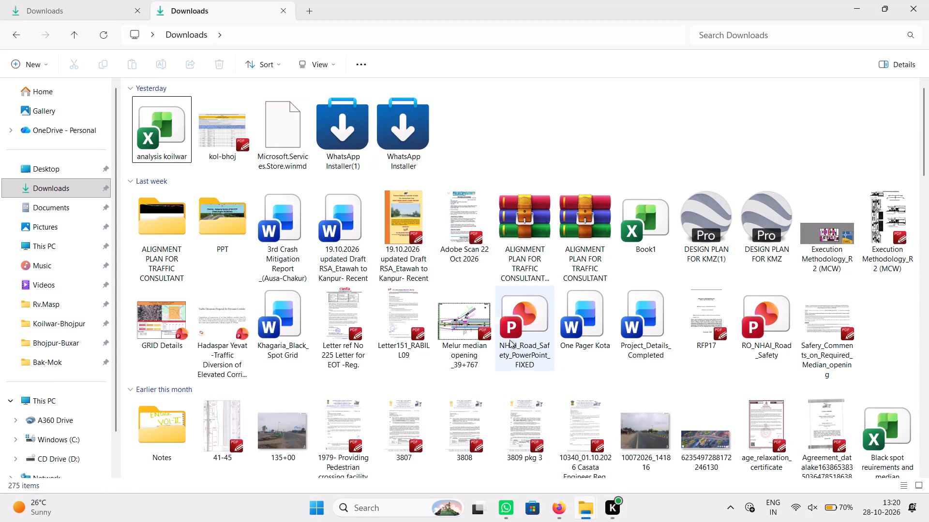
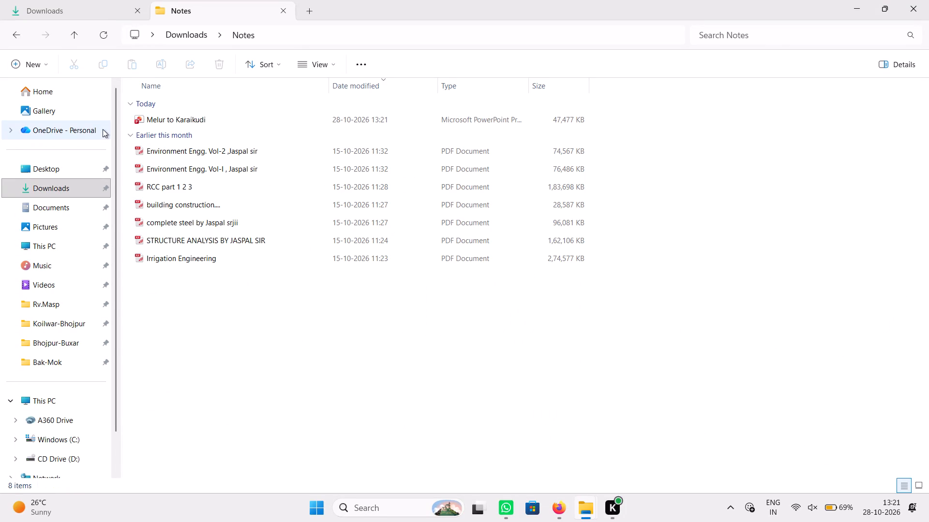
Move the "Melur to Karaikudi" presentation from the Notes folder into the Downloads folder.
{"action": "left_click", "coordinate": [200, 123]}
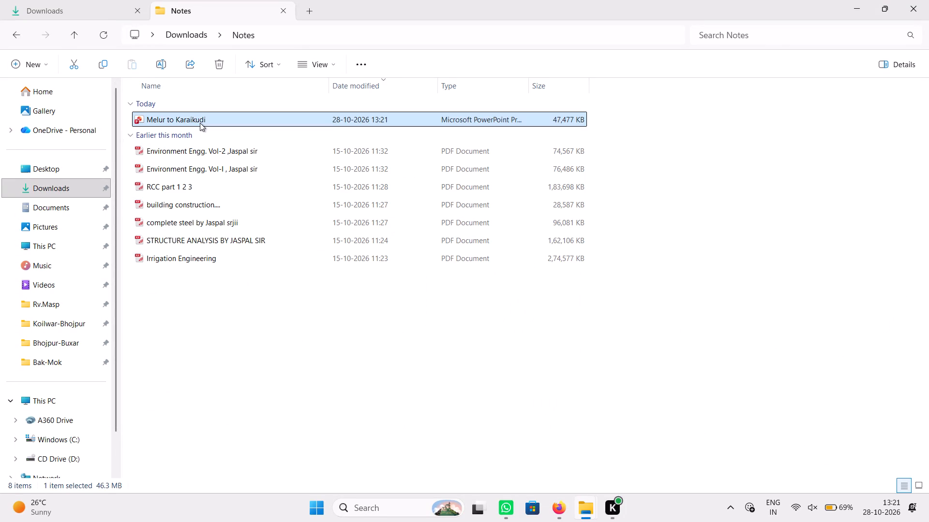
{"action": "key", "text": "ctrl+x"}
{"action": "left_click", "coordinate": [50, 187]}
{"action": "left_click", "coordinate": [298, 116]}
{"action": "key", "text": "ctrl+v"}
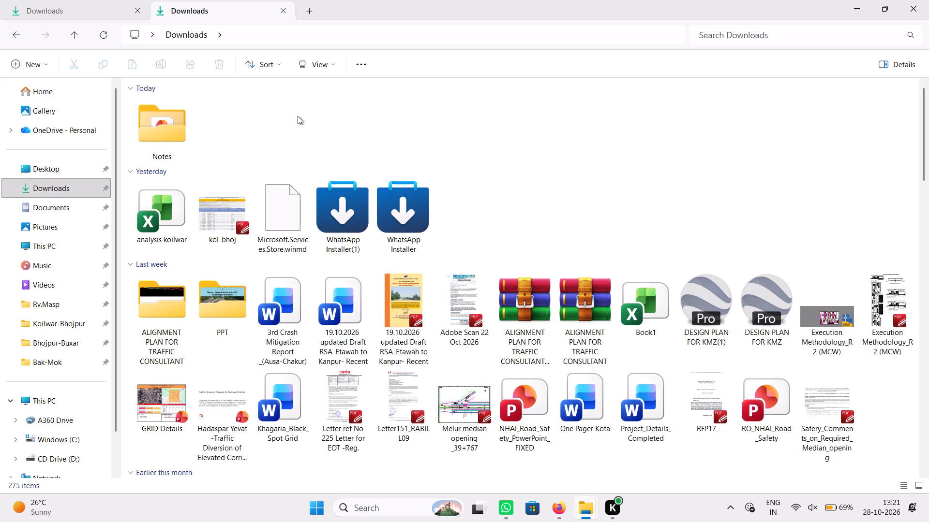
{"action": "left_click", "coordinate": [367, 126]}
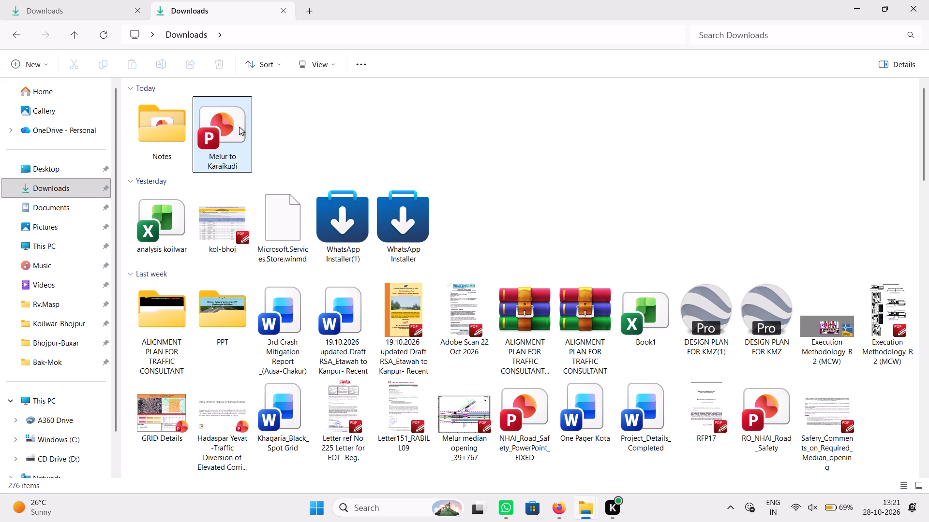
Open the "Melur to Karaikudi" presentation from Downloads in PowerPoint.
{"action": "double_click", "coordinate": [239, 127]}
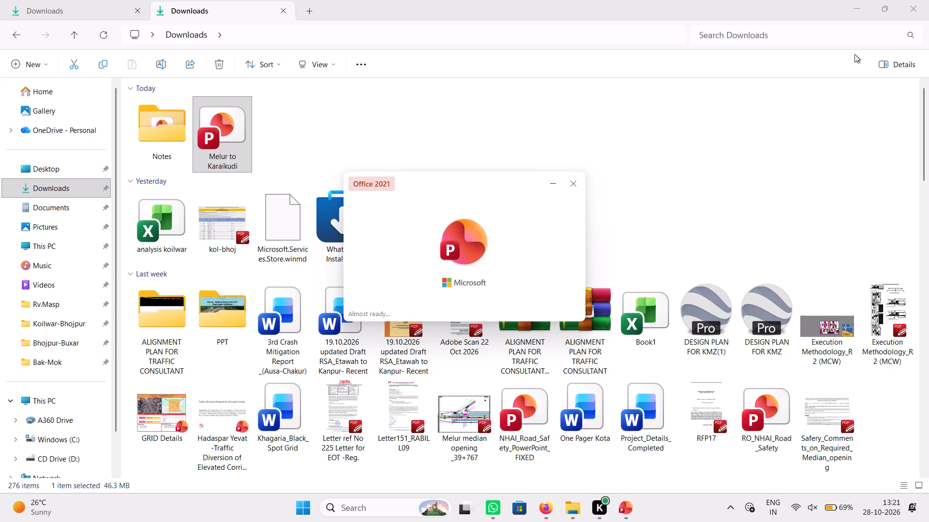
Close the PowerPoint window opened for the Melur to Karaikudi presentation, returning to the Downloads folder.
{"action": "left_click", "coordinate": [923, 14]}
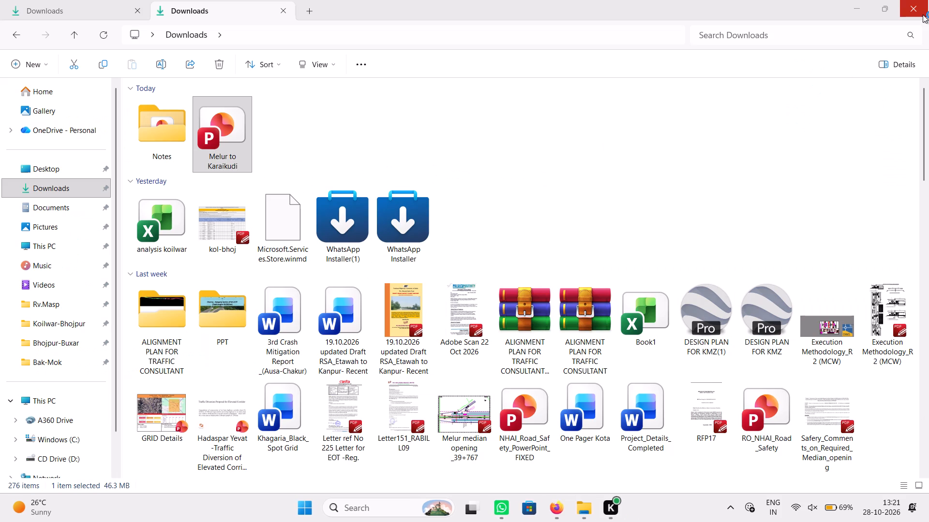
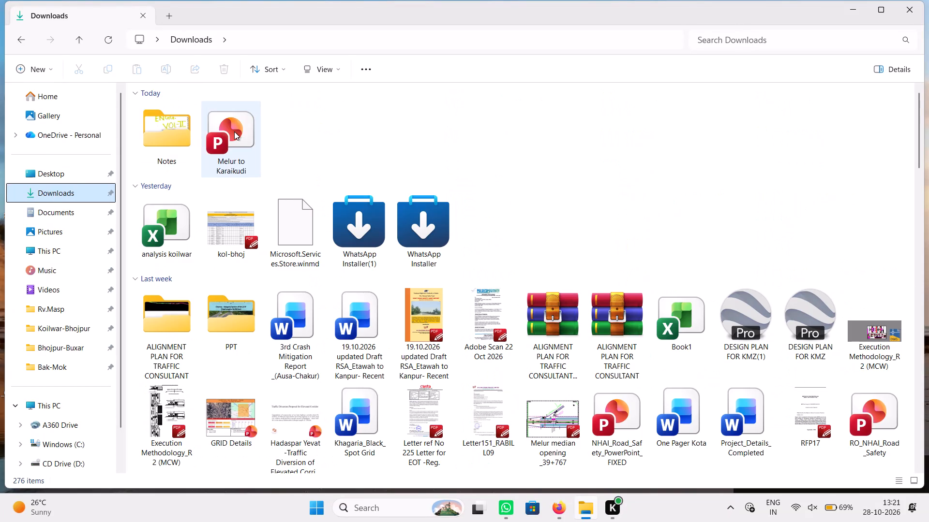
Rename the Melur to Karaikudi presentation in the Downloads folder as PPT-Madurai.
{"action": "right_click", "coordinate": [234, 131]}
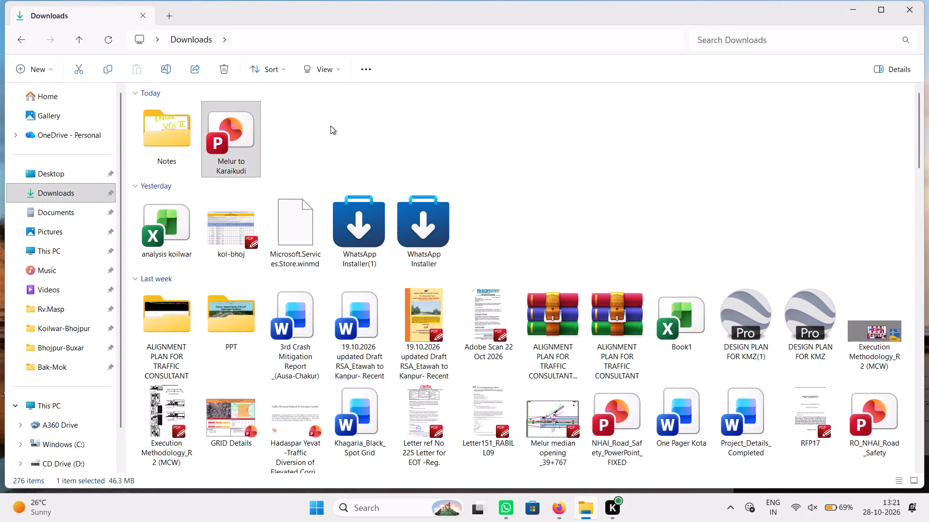
{"action": "left_click", "coordinate": [333, 127]}
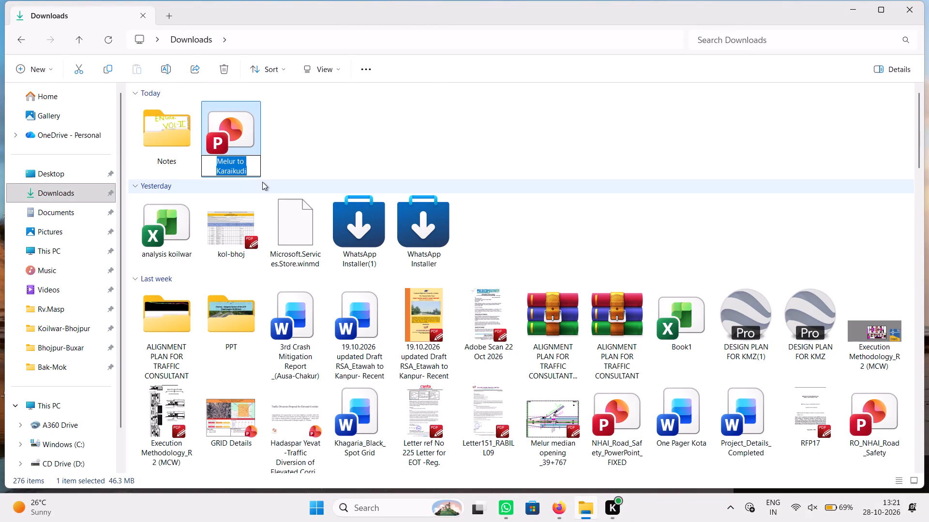
{"action": "type", "text": "PP"}
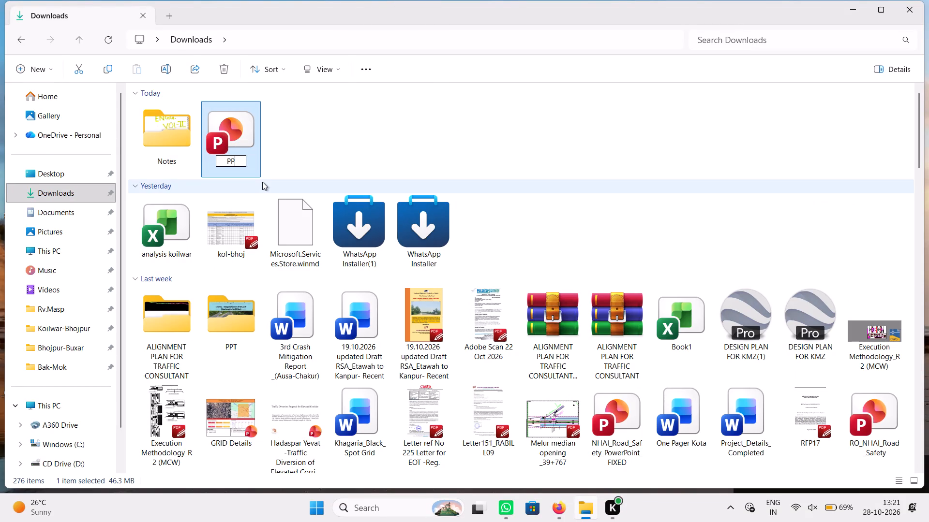
{"action": "type", "text": "T-Madurai"}
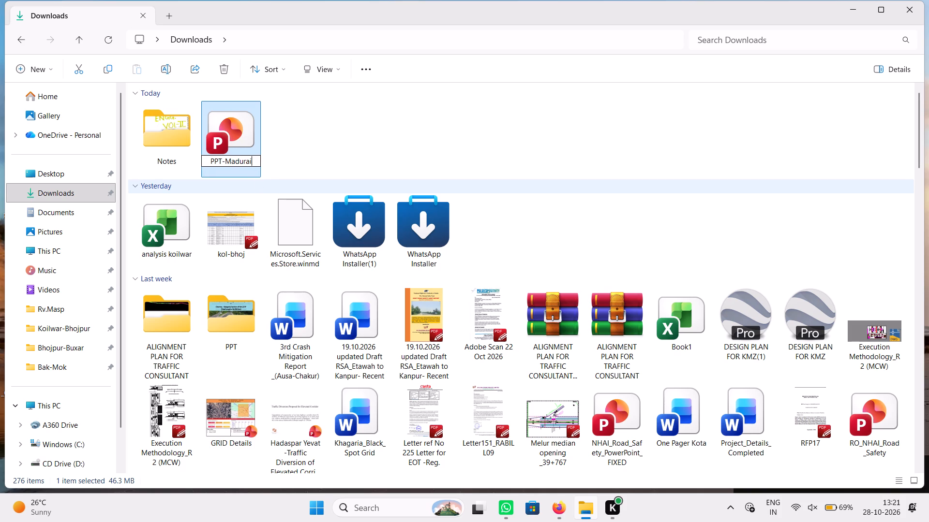
{"action": "key", "text": "Return"}
Open the PPT-Madurai presentation in PowerPoint and enable editing.
{"action": "double_click", "coordinate": [255, 135]}
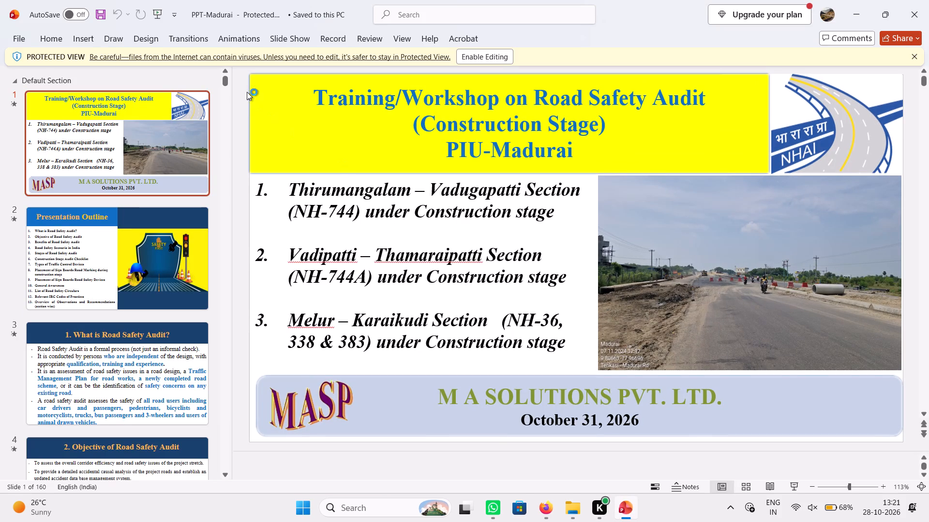
{"action": "left_click", "coordinate": [478, 56]}
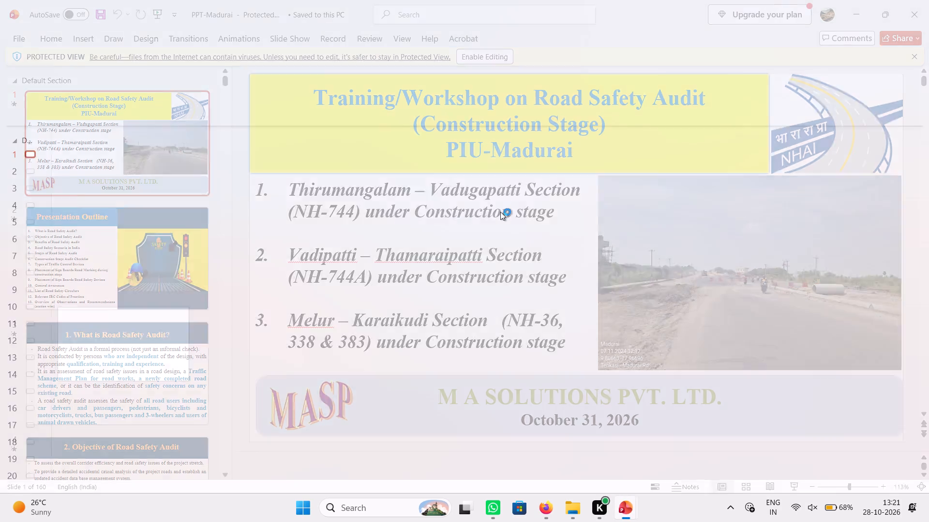
{"action": "scroll", "coordinate": [541, 252], "scroll_direction": "up", "scroll_amount": 3}
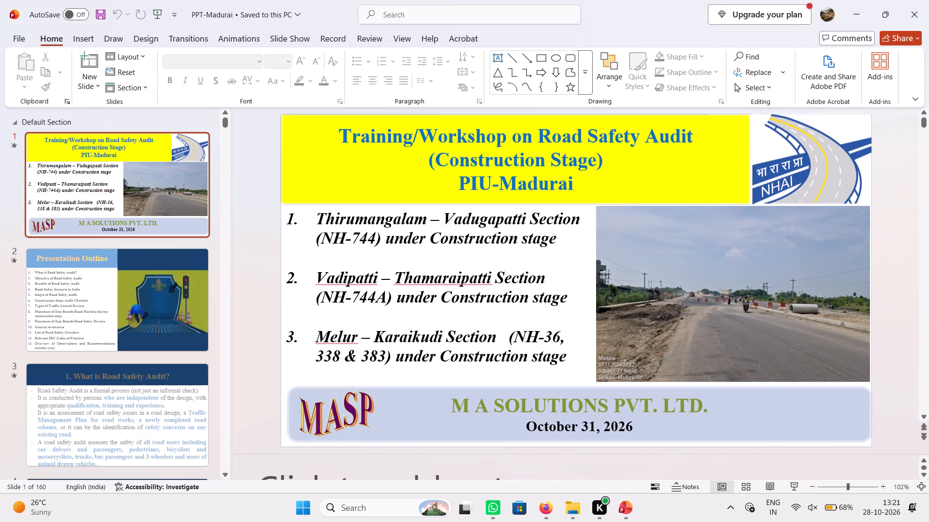
Look through the slides to find the project specific observations for the Melur to Karaikudi section and show its title slide.
{"action": "left_click", "coordinate": [129, 296]}
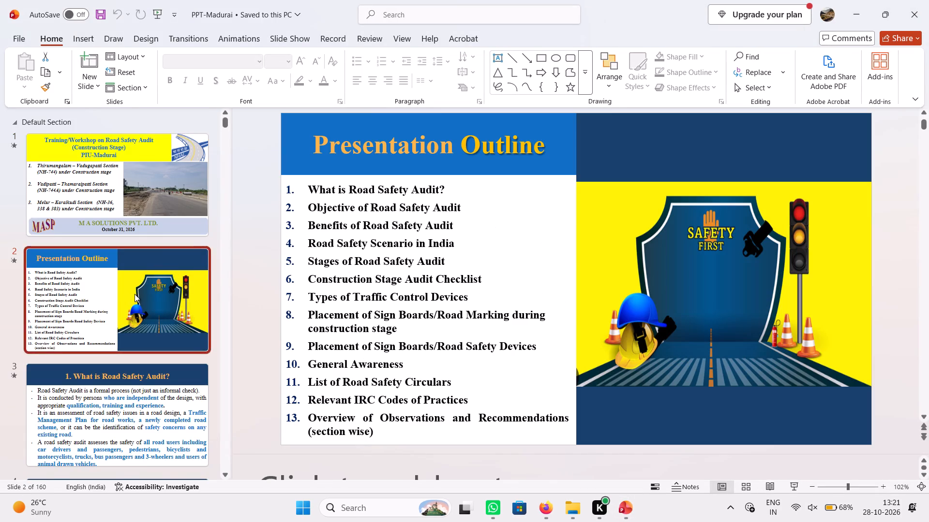
{"action": "scroll", "coordinate": [136, 293], "scroll_direction": "down", "scroll_amount": 18}
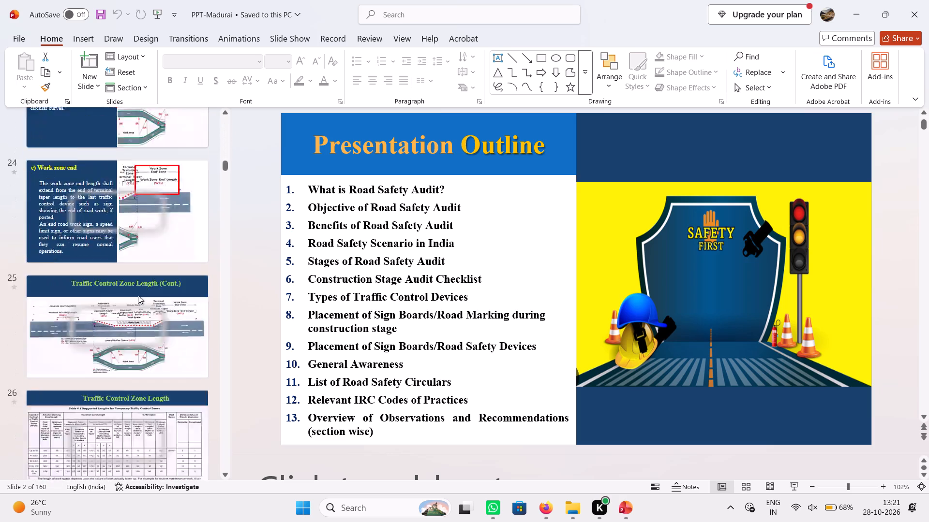
{"action": "scroll", "coordinate": [138, 295], "scroll_direction": "down", "scroll_amount": 20}
{"action": "scroll", "coordinate": [138, 295], "scroll_direction": "down", "scroll_amount": 16}
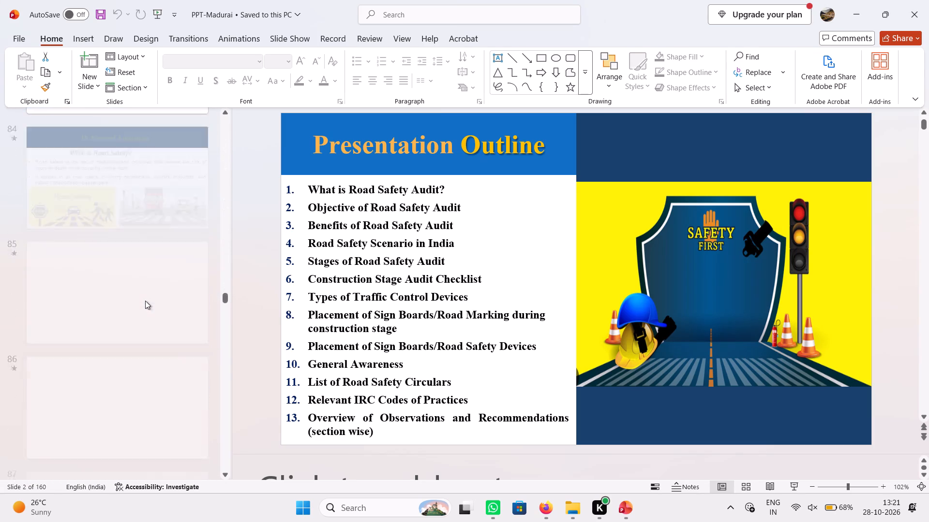
{"action": "scroll", "coordinate": [145, 301], "scroll_direction": "down", "scroll_amount": 1}
{"action": "scroll", "coordinate": [145, 301], "scroll_direction": "up", "scroll_amount": 3}
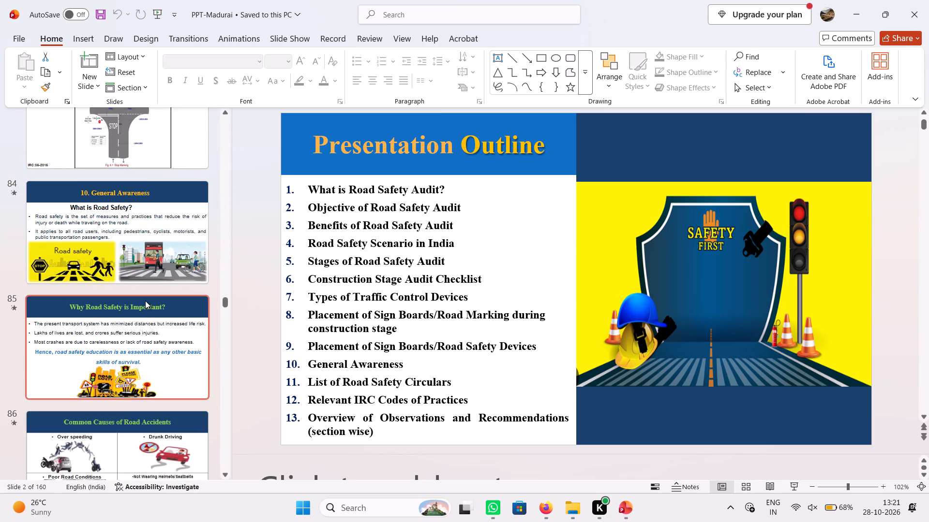
{"action": "scroll", "coordinate": [145, 301], "scroll_direction": "down", "scroll_amount": 10}
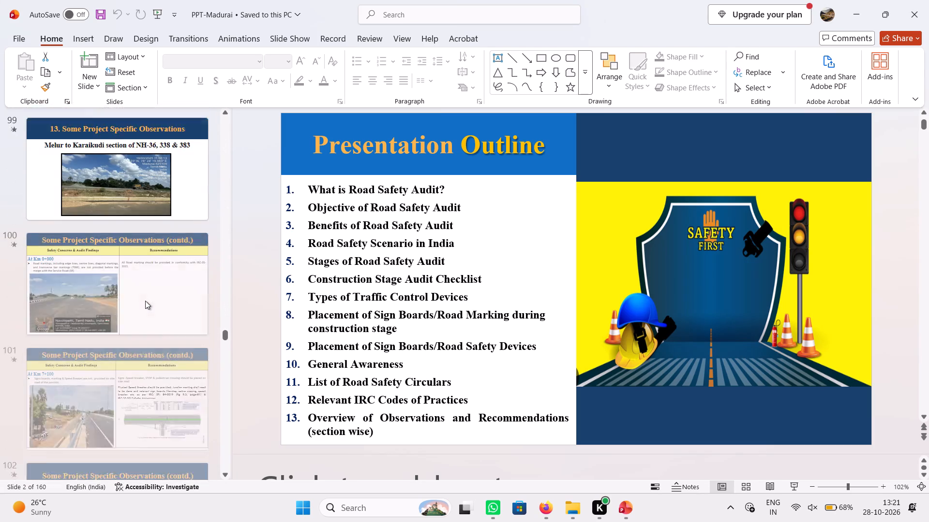
{"action": "scroll", "coordinate": [145, 301], "scroll_direction": "down", "scroll_amount": 5}
{"action": "scroll", "coordinate": [145, 301], "scroll_direction": "up", "scroll_amount": 4}
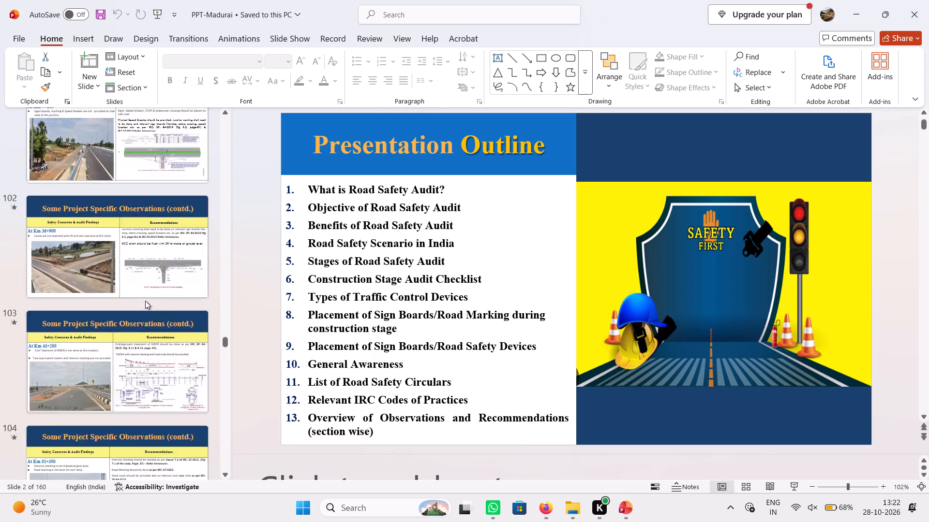
{"action": "scroll", "coordinate": [145, 301], "scroll_direction": "up", "scroll_amount": 1}
{"action": "left_click", "coordinate": [131, 162]}
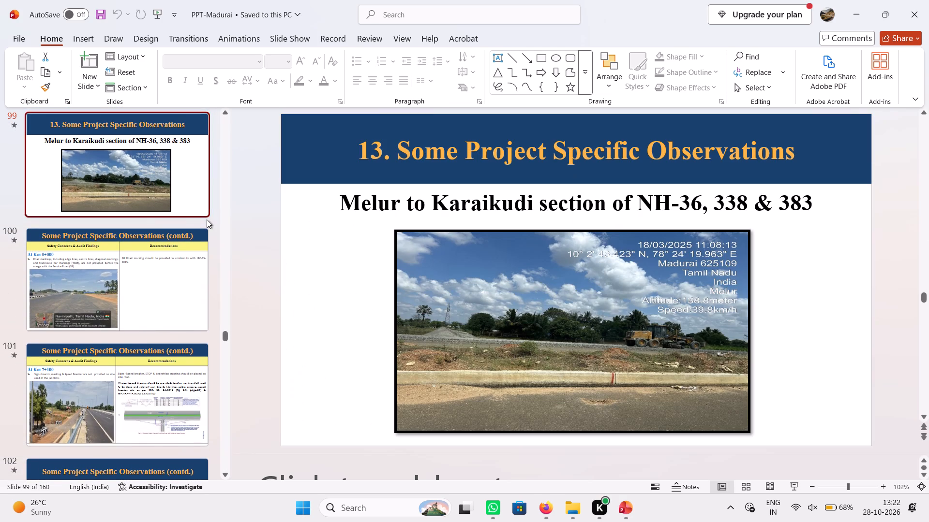
Examine the Km 0+000 observation slide's finding and photo, and place the cursor at the end of its recommendation text.
{"action": "left_click", "coordinate": [132, 278]}
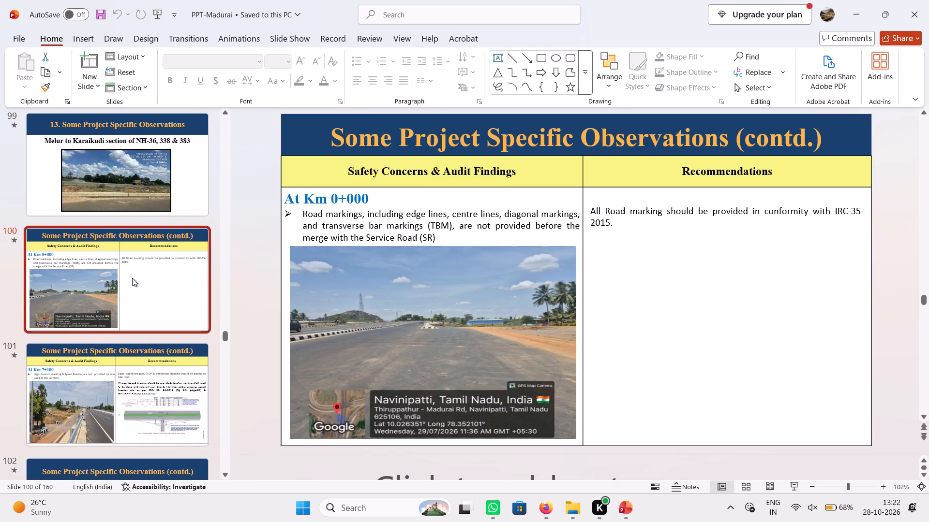
{"action": "left_click", "coordinate": [439, 264]}
{"action": "left_click", "coordinate": [388, 224]}
{"action": "left_click", "coordinate": [397, 310]}
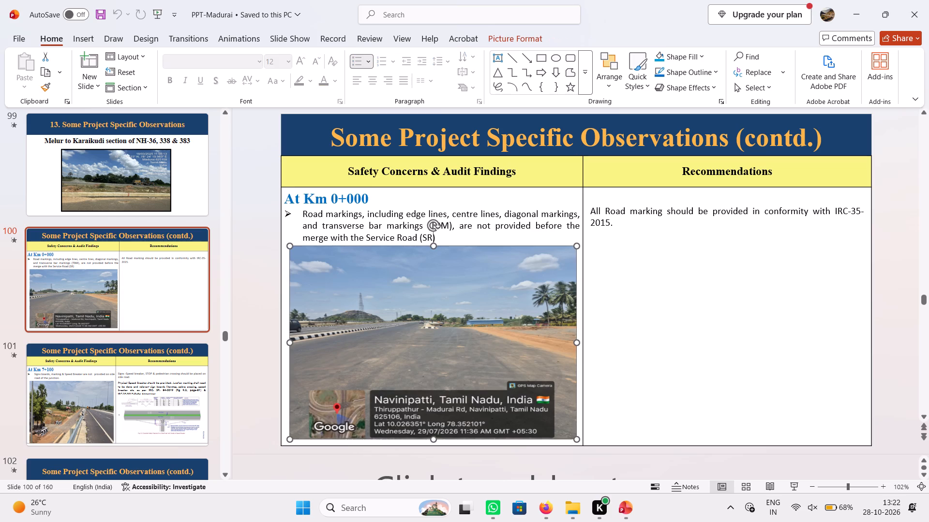
{"action": "left_click", "coordinate": [649, 244]}
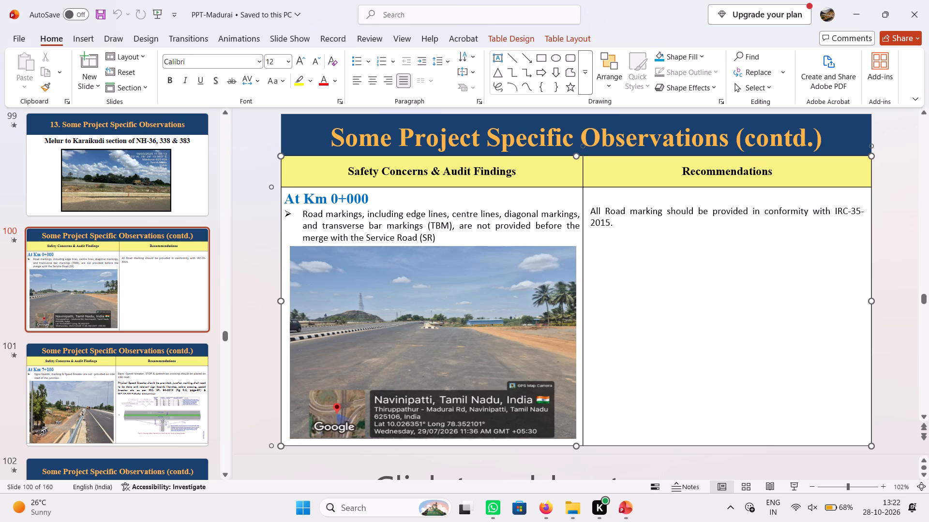
Switch to File Explorer, open a new tab beside Downloads, and minimize the window to return to the presentation.
{"action": "left_click", "coordinate": [572, 513]}
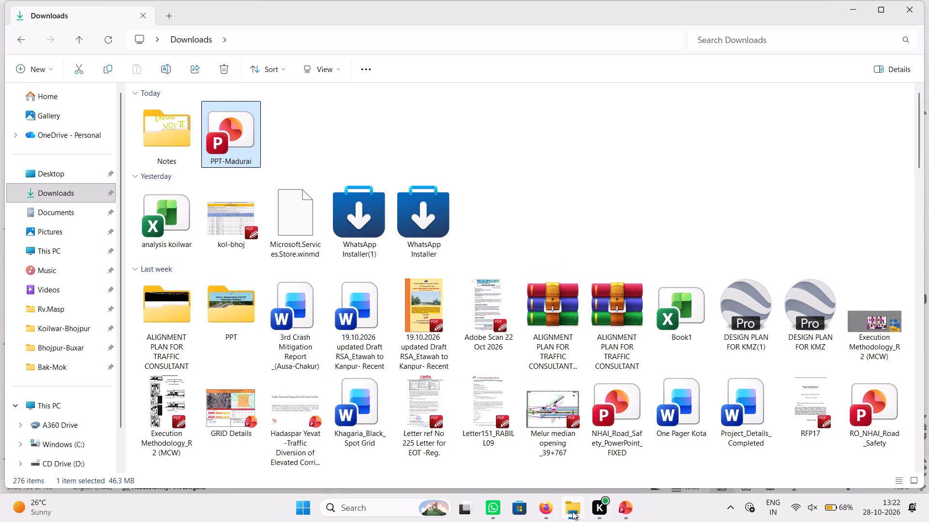
{"action": "left_click", "coordinate": [171, 13]}
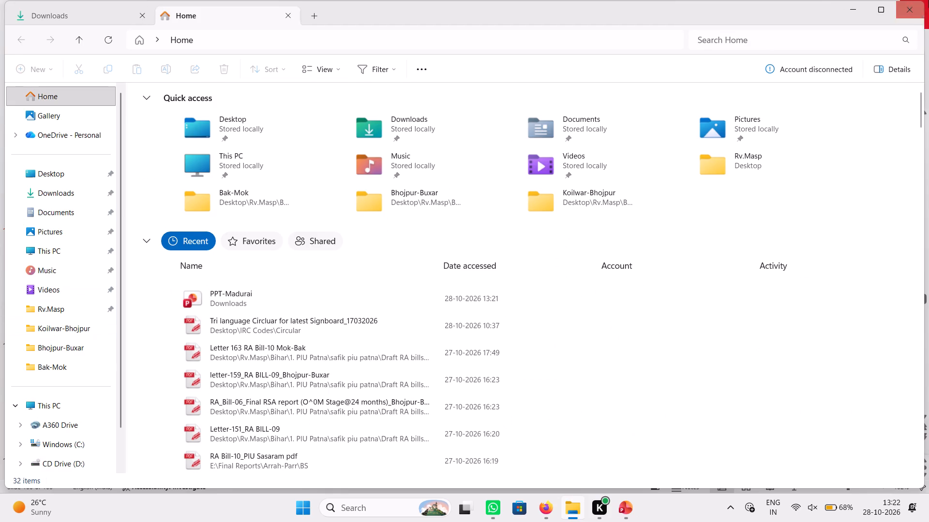
{"action": "left_click", "coordinate": [848, 9]}
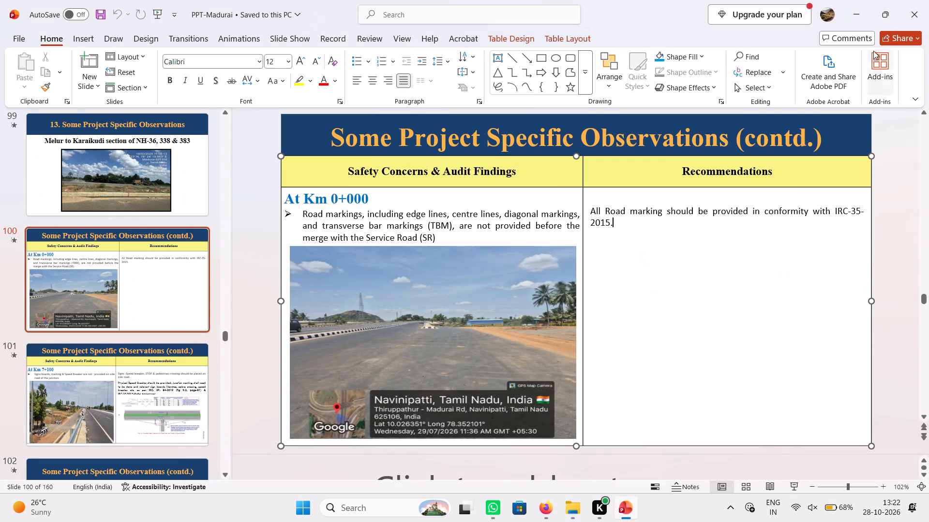
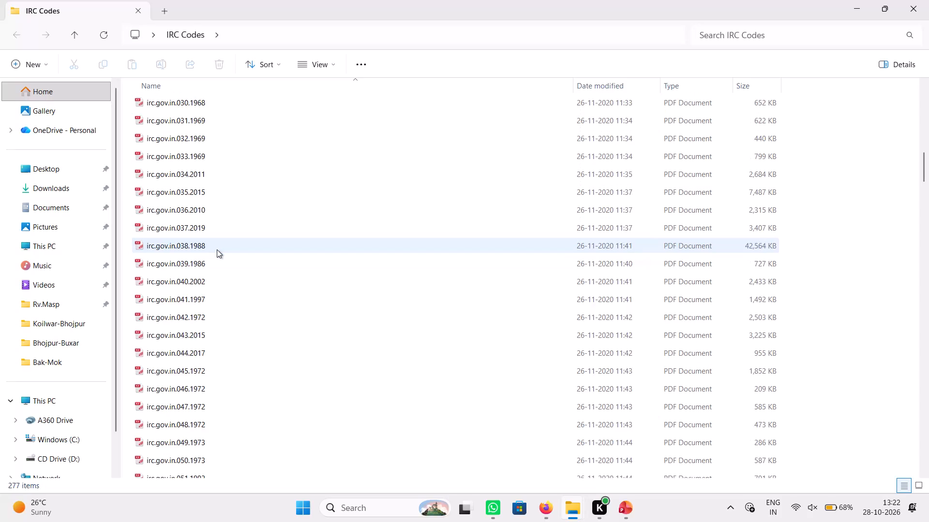
Open the irc.gov.in.035.2015 PDF from the IRC Codes folder.
{"action": "scroll", "coordinate": [217, 249], "scroll_direction": "up", "scroll_amount": 1}
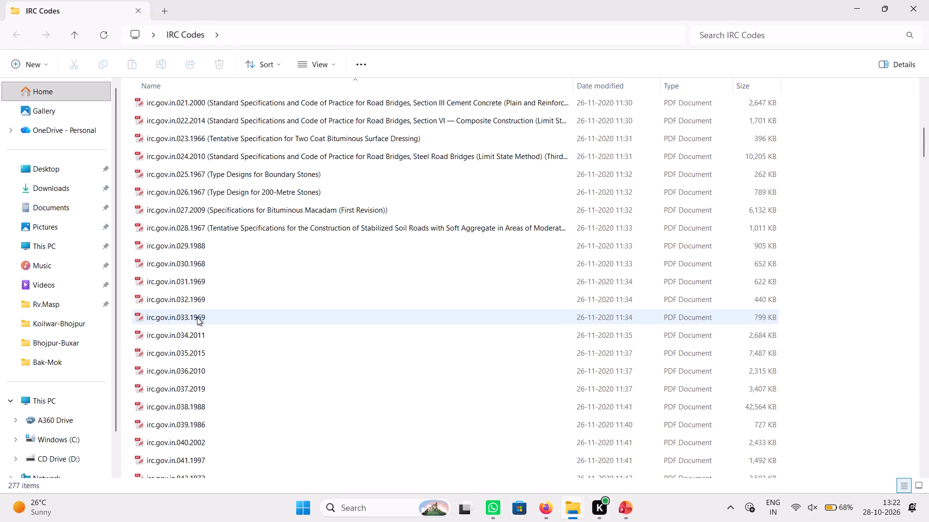
{"action": "double_click", "coordinate": [195, 352]}
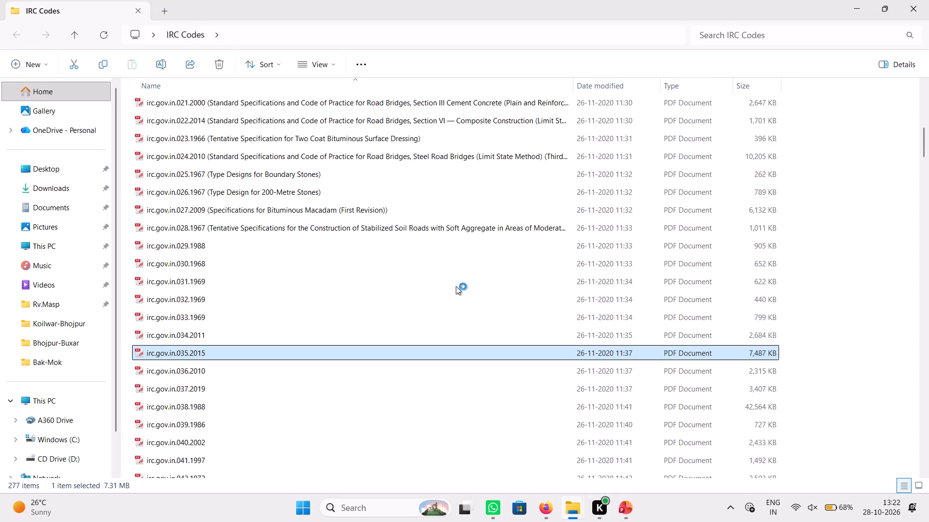
Look through IRC:35-2015 for a suitable chevron marking diagram and show Fig. 5.3, Road Studs for Diagonal & Chevron Markings.
{"action": "scroll", "coordinate": [424, 263], "scroll_direction": "up", "scroll_amount": 8}
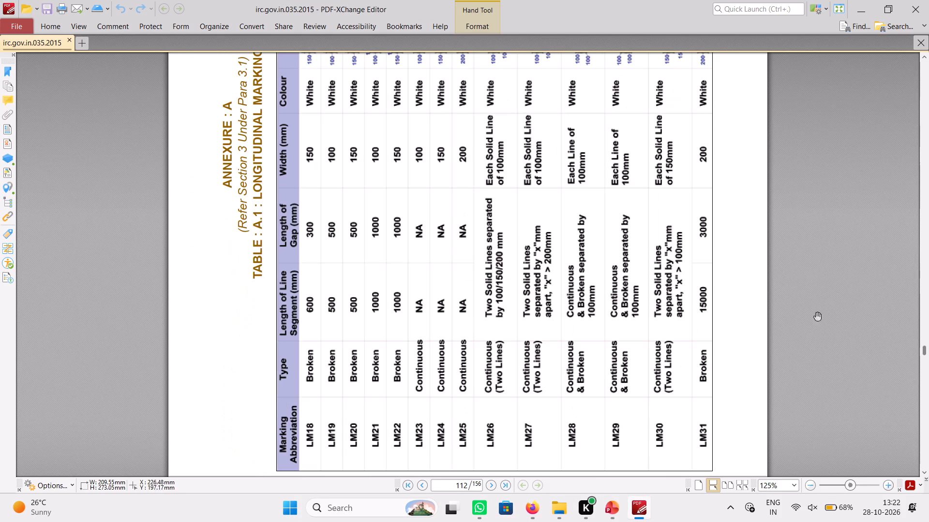
{"action": "left_click_drag", "start_coordinate": [927, 349], "coordinate": [924, 239]}
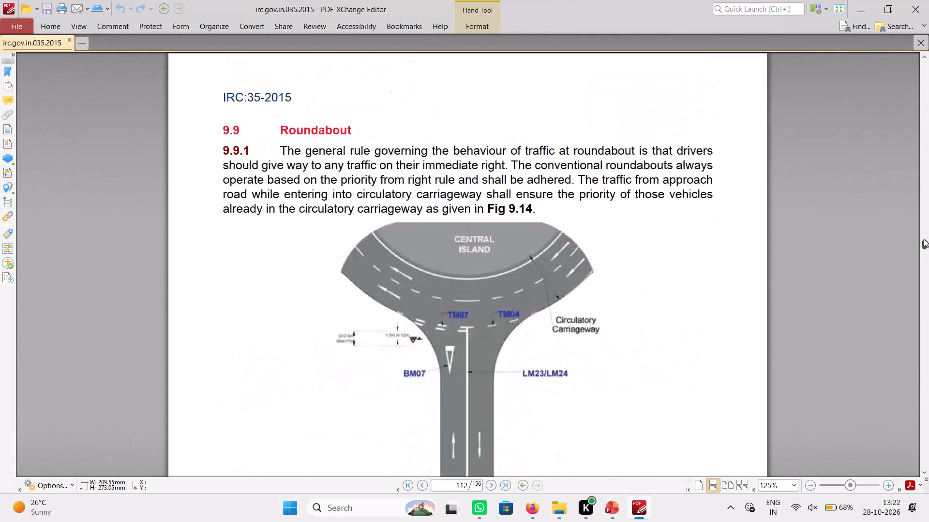
{"action": "left_click_drag", "start_coordinate": [924, 239], "coordinate": [927, 187]}
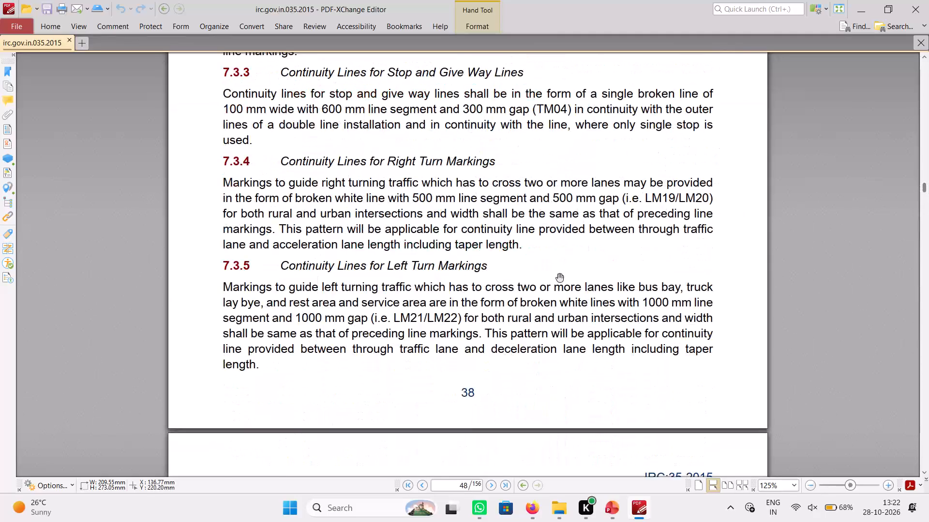
{"action": "scroll", "coordinate": [559, 277], "scroll_direction": "up", "scroll_amount": 19}
{"action": "scroll", "coordinate": [559, 277], "scroll_direction": "up", "scroll_amount": 3}
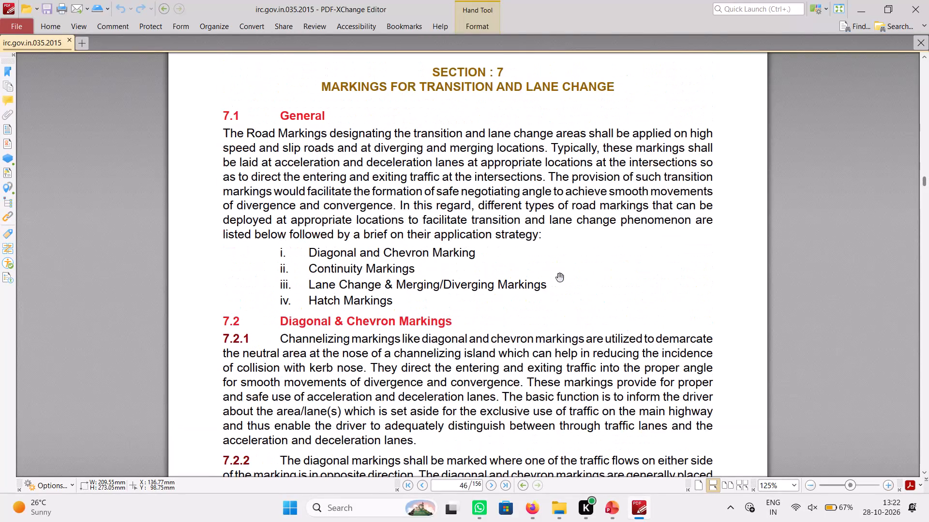
{"action": "scroll", "coordinate": [559, 277], "scroll_direction": "up", "scroll_amount": 20}
{"action": "scroll", "coordinate": [559, 277], "scroll_direction": "up", "scroll_amount": 20}
{"action": "scroll", "coordinate": [559, 277], "scroll_direction": "up", "scroll_amount": 10}
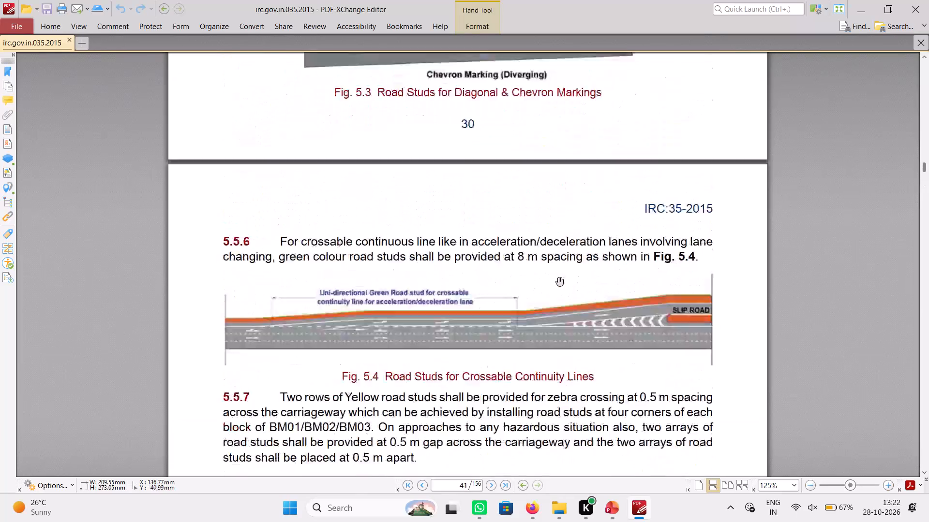
{"action": "scroll", "coordinate": [559, 281], "scroll_direction": "up", "scroll_amount": 10}
{"action": "scroll", "coordinate": [559, 281], "scroll_direction": "down", "scroll_amount": 7}
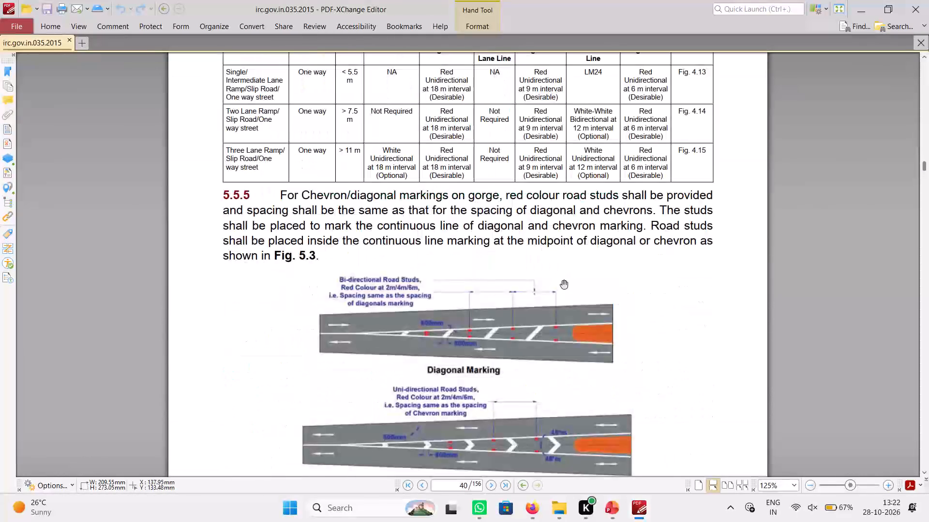
{"action": "scroll", "coordinate": [564, 284], "scroll_direction": "up", "scroll_amount": 20}
{"action": "scroll", "coordinate": [564, 284], "scroll_direction": "up", "scroll_amount": 20}
{"action": "scroll", "coordinate": [564, 284], "scroll_direction": "up", "scroll_amount": 19}
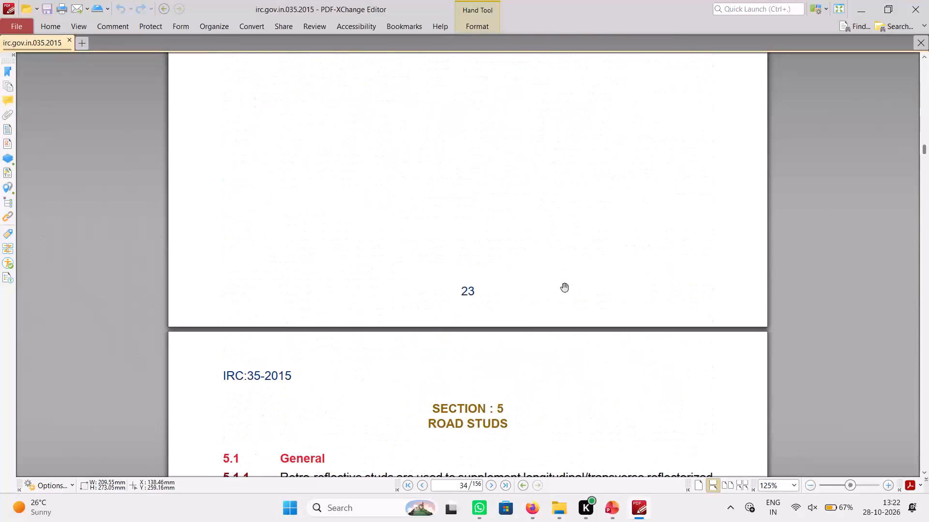
{"action": "scroll", "coordinate": [564, 287], "scroll_direction": "up", "scroll_amount": 10}
{"action": "scroll", "coordinate": [564, 287], "scroll_direction": "up", "scroll_amount": 11}
{"action": "scroll", "coordinate": [564, 287], "scroll_direction": "up", "scroll_amount": 16}
{"action": "middle_click", "coordinate": [564, 287]}
{"action": "scroll", "coordinate": [564, 287], "scroll_direction": "down", "scroll_amount": 6}
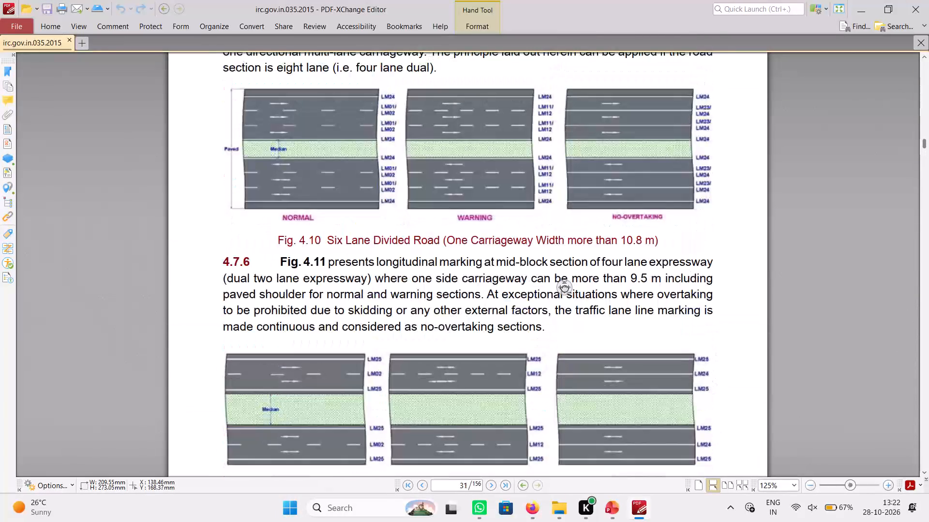
{"action": "scroll", "coordinate": [564, 287], "scroll_direction": "down", "scroll_amount": 10}
{"action": "scroll", "coordinate": [502, 313], "scroll_direction": "down", "scroll_amount": 7}
{"action": "left_click", "coordinate": [500, 313]}
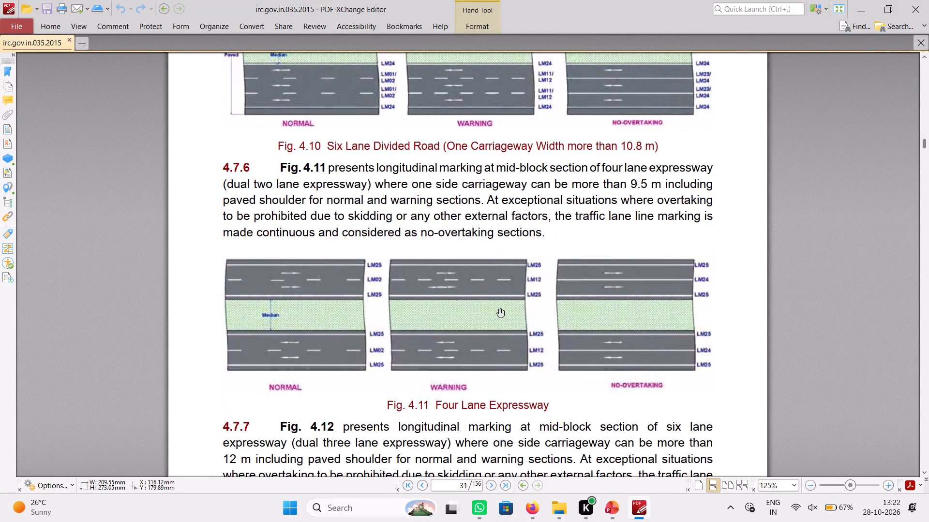
{"action": "scroll", "coordinate": [495, 325], "scroll_direction": "down", "scroll_amount": 19}
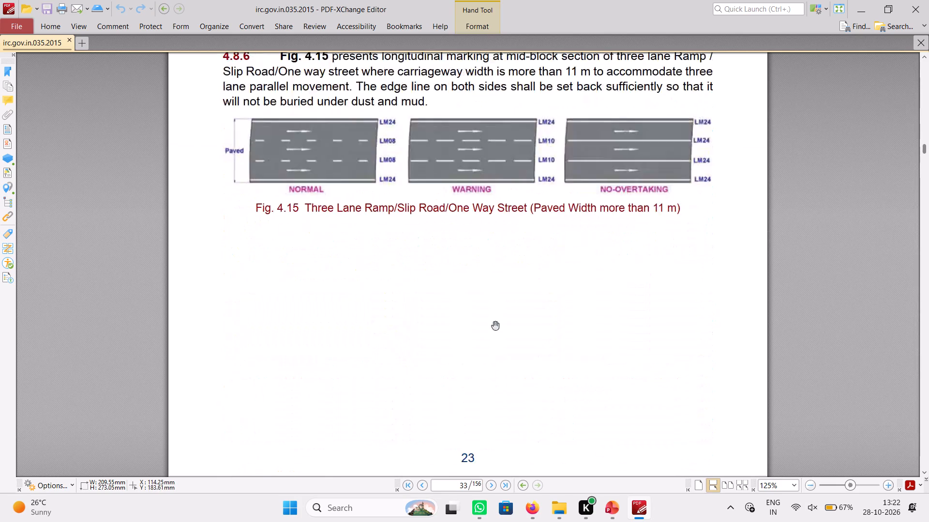
{"action": "scroll", "coordinate": [495, 325], "scroll_direction": "down", "scroll_amount": 3}
{"action": "scroll", "coordinate": [495, 325], "scroll_direction": "down", "scroll_amount": 19}
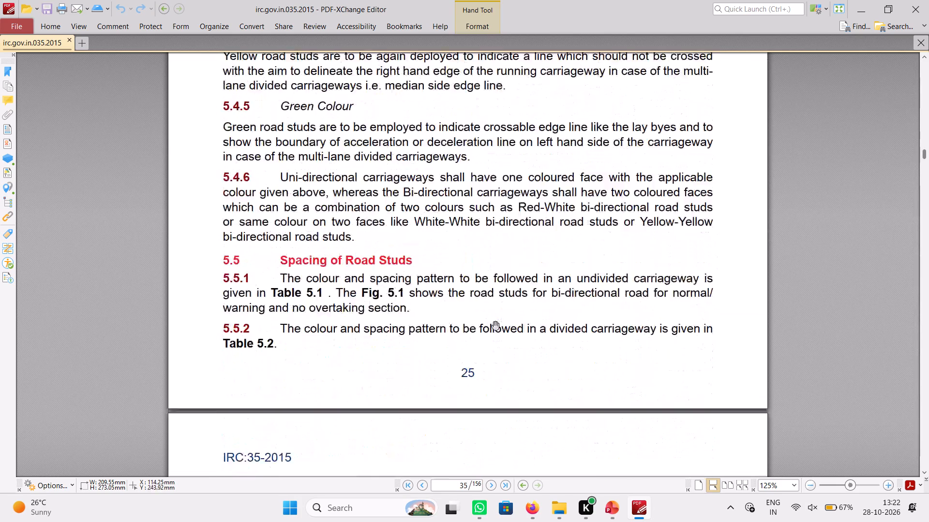
{"action": "scroll", "coordinate": [495, 325], "scroll_direction": "down", "scroll_amount": 20}
{"action": "scroll", "coordinate": [495, 325], "scroll_direction": "down", "scroll_amount": 7}
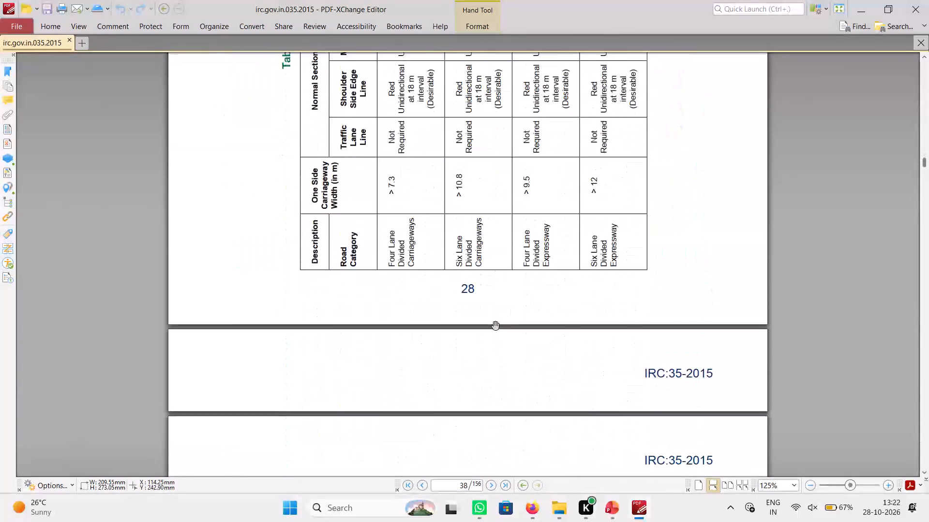
{"action": "scroll", "coordinate": [495, 325], "scroll_direction": "down", "scroll_amount": 16}
{"action": "scroll", "coordinate": [495, 325], "scroll_direction": "up", "scroll_amount": 1}
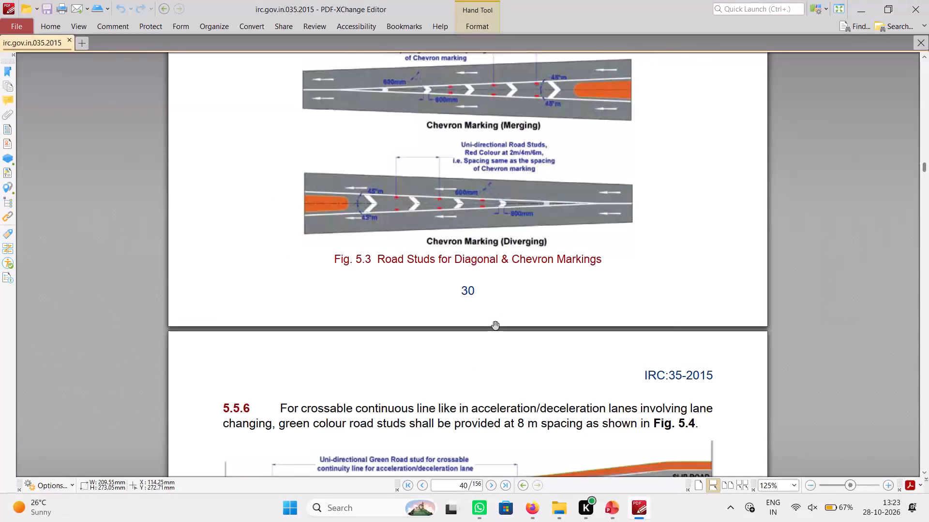
{"action": "scroll", "coordinate": [495, 325], "scroll_direction": "up", "scroll_amount": 1}
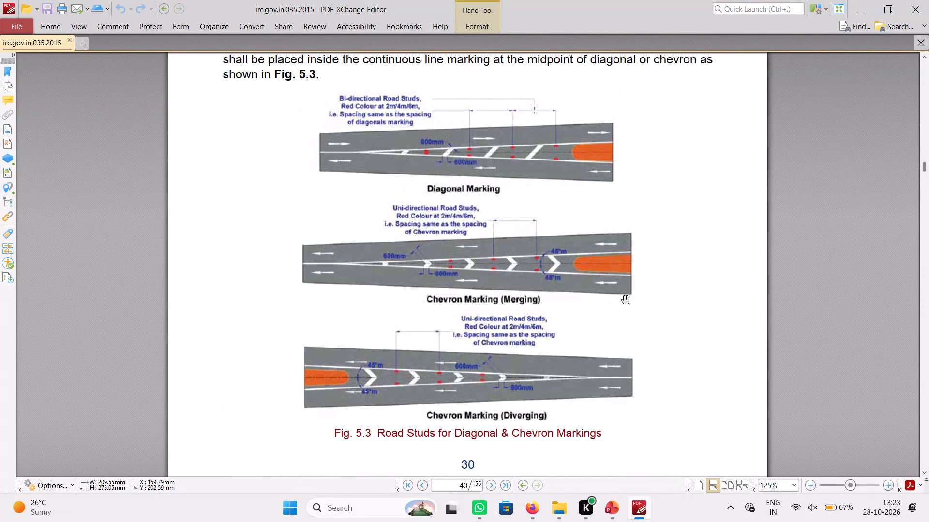
Capture a screen snip of the Chevron Marking (Merging) and Chevron Marking (Diverging) diagrams in Fig. 5.3.
{"action": "key", "text": "Print"}
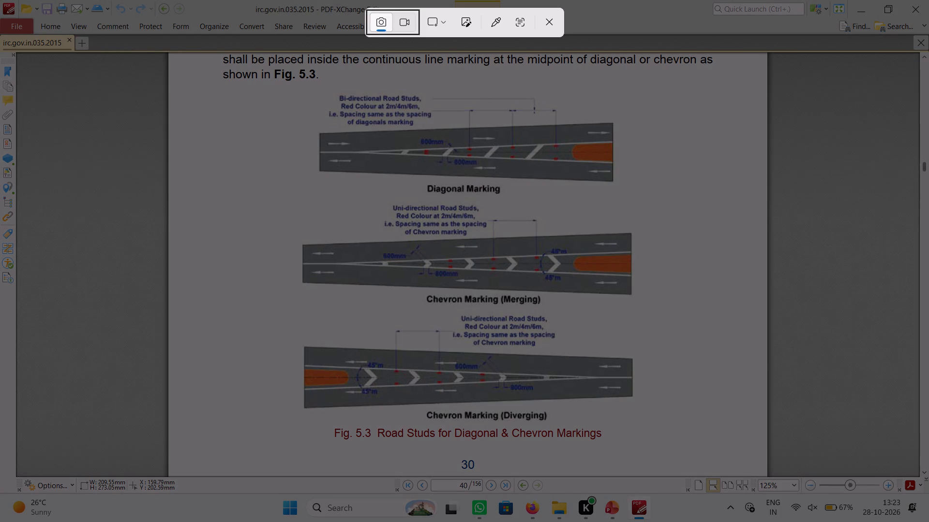
{"action": "left_click_drag", "start_coordinate": [299, 423], "coordinate": [639, 237]}
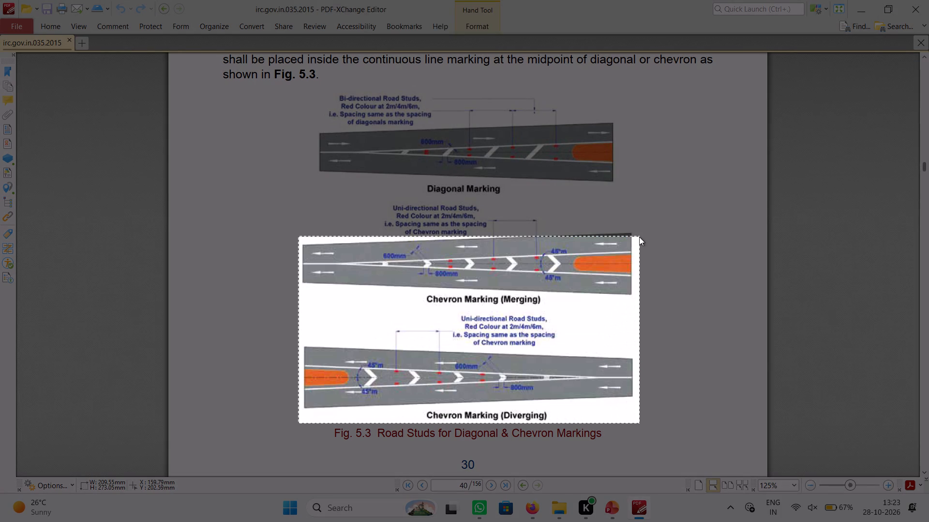
{"action": "left_click_drag", "start_coordinate": [639, 237], "coordinate": [640, 156]}
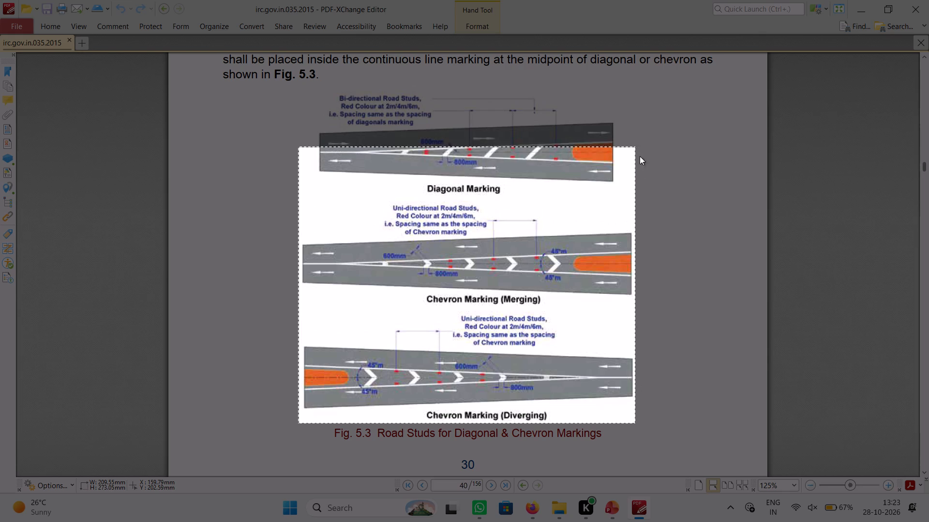
{"action": "left_click_drag", "start_coordinate": [640, 156], "coordinate": [637, 187]}
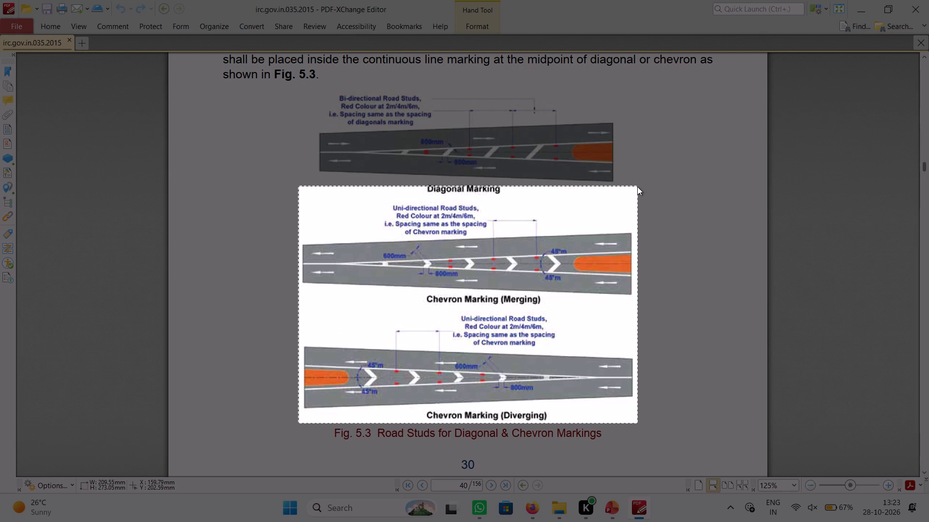
{"action": "left_click_drag", "start_coordinate": [637, 187], "coordinate": [636, 202]}
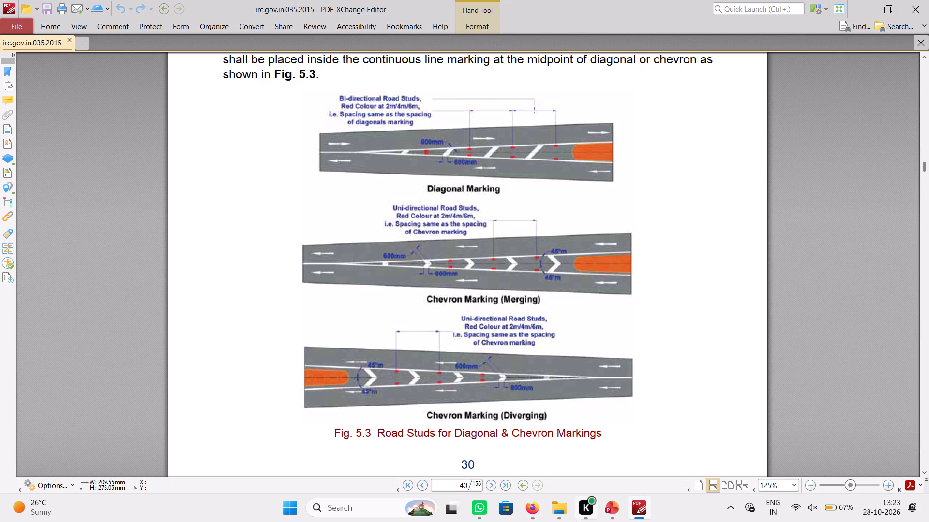
Switch to PowerPoint, add a new line after the Km 0+000 recommendation text and paste the captured chevron diagrams.
{"action": "left_click", "coordinate": [617, 510]}
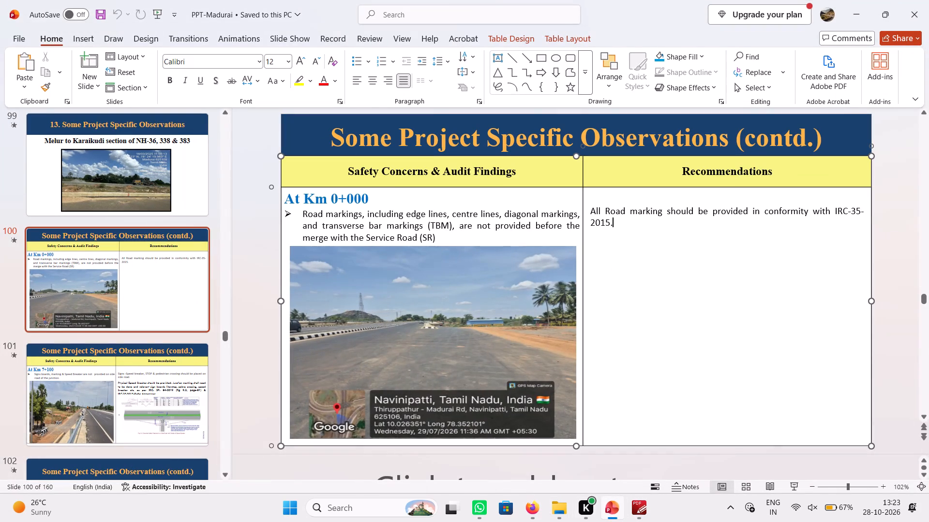
{"action": "key", "text": "Return"}
{"action": "key", "text": "ctrl+v"}
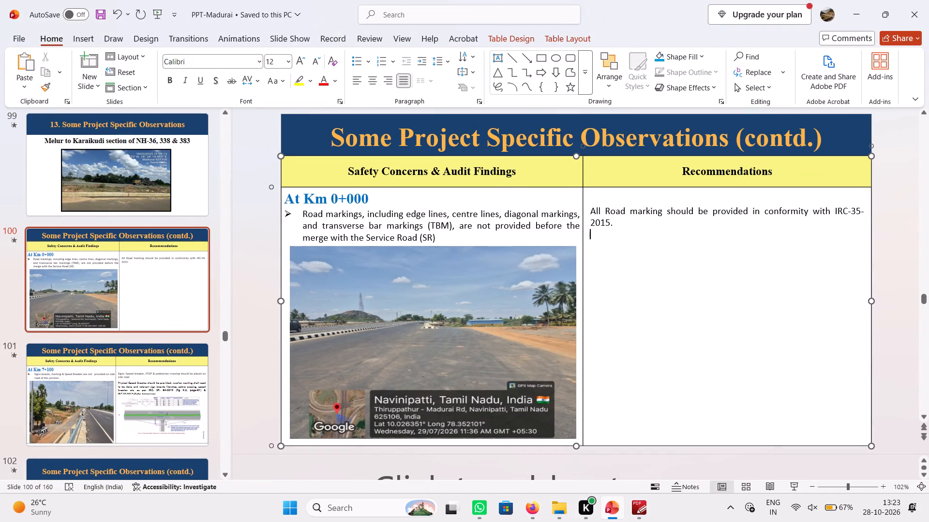
Shrink the pasted chevron picture to about 6.78 cm high, place it beneath the recommendation text and widen it to fill the Recommendations column.
{"action": "left_click", "coordinate": [552, 255]}
{"action": "left_click_drag", "start_coordinate": [531, 238], "coordinate": [600, 305]}
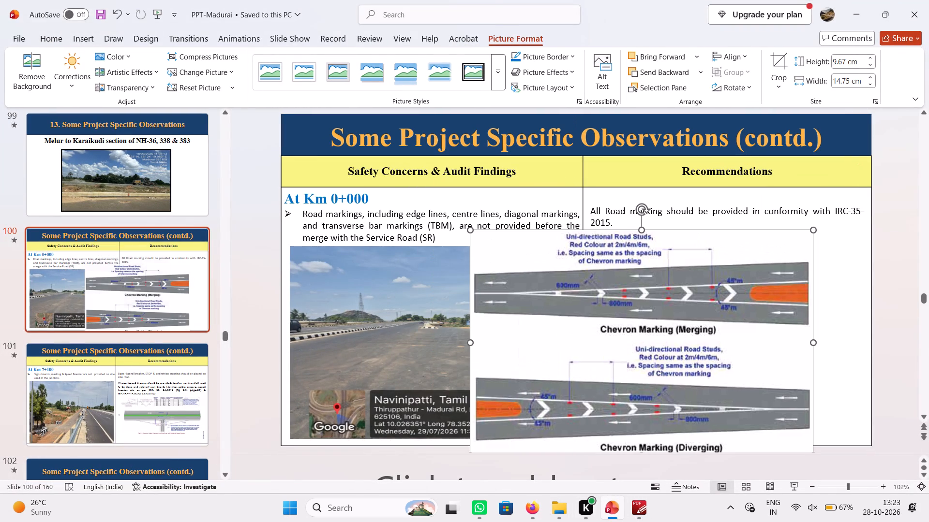
{"action": "left_click_drag", "start_coordinate": [470, 229], "coordinate": [625, 297]}
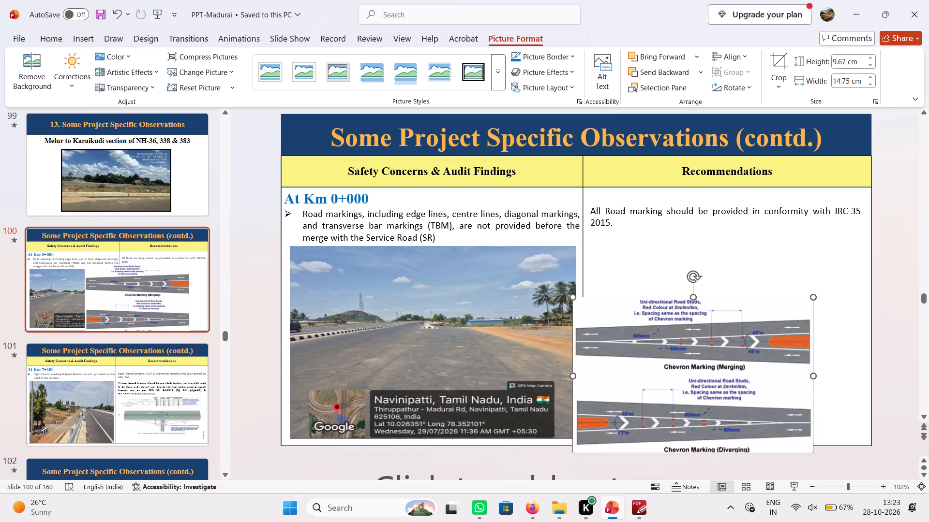
{"action": "left_click_drag", "start_coordinate": [625, 331], "coordinate": [638, 316]}
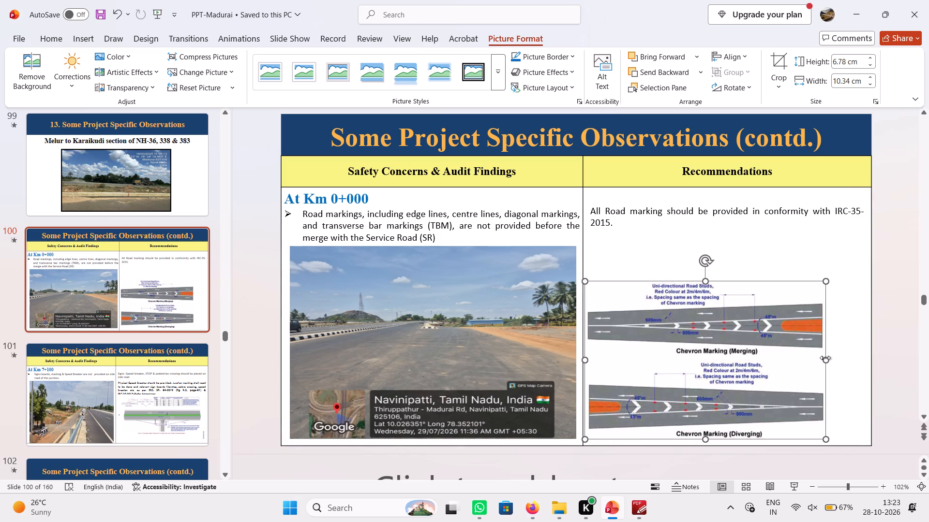
{"action": "left_click_drag", "start_coordinate": [825, 358], "coordinate": [865, 363]}
{"action": "left_click", "coordinate": [692, 247]}
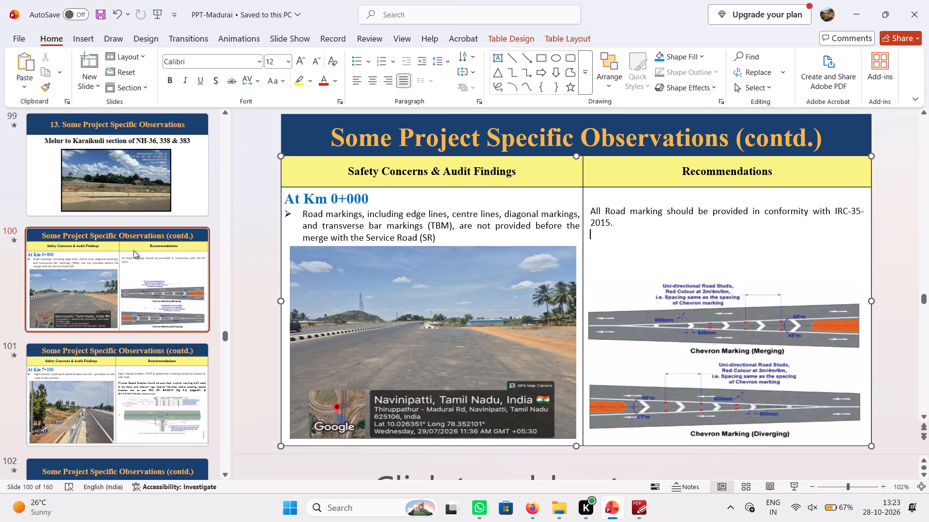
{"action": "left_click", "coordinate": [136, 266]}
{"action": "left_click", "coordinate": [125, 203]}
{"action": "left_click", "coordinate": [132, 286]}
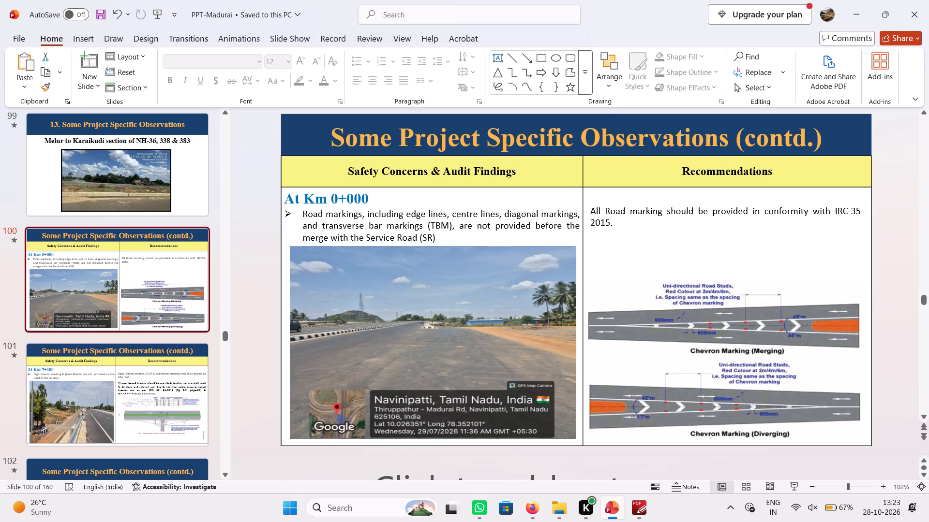
Replace "diagonal markings" in the Km 0+000 audit finding with "Chevron MArking".
{"action": "left_click_drag", "start_coordinate": [506, 212], "coordinate": [571, 217]}
{"action": "type", "text": "Chevron MArking"}
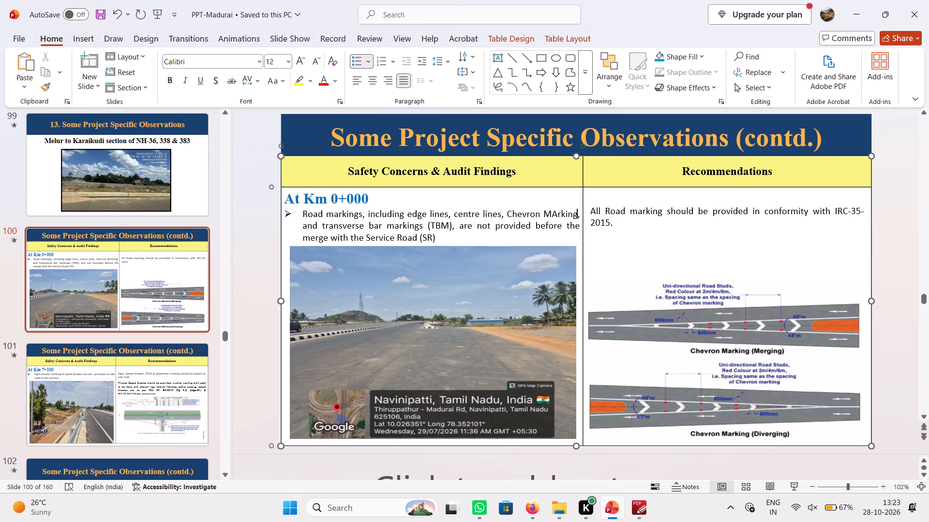
Copy the formatting of "edge lines" onto "Chevron MArking" in the Km 0+000 finding with Format Painter.
{"action": "left_click_drag", "start_coordinate": [420, 212], "coordinate": [435, 214]}
{"action": "left_click", "coordinate": [46, 84]}
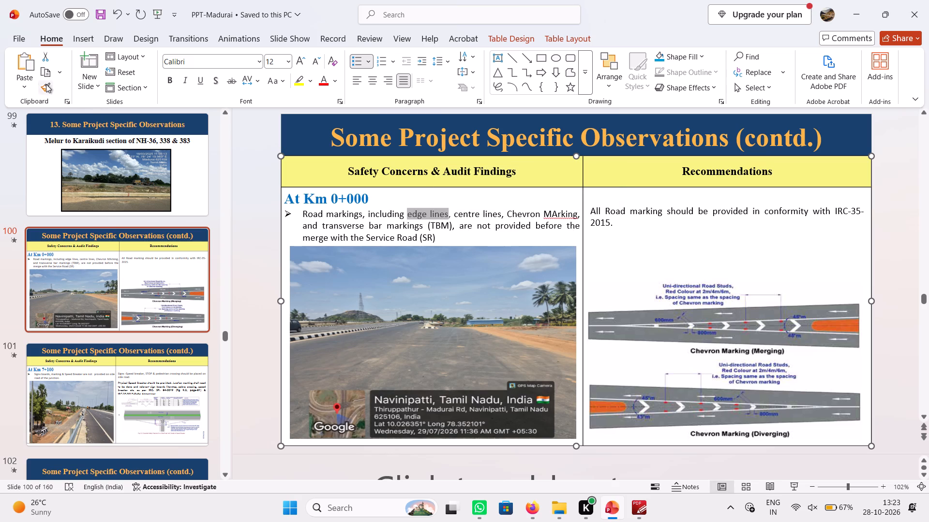
{"action": "left_click_drag", "start_coordinate": [508, 214], "coordinate": [573, 217]}
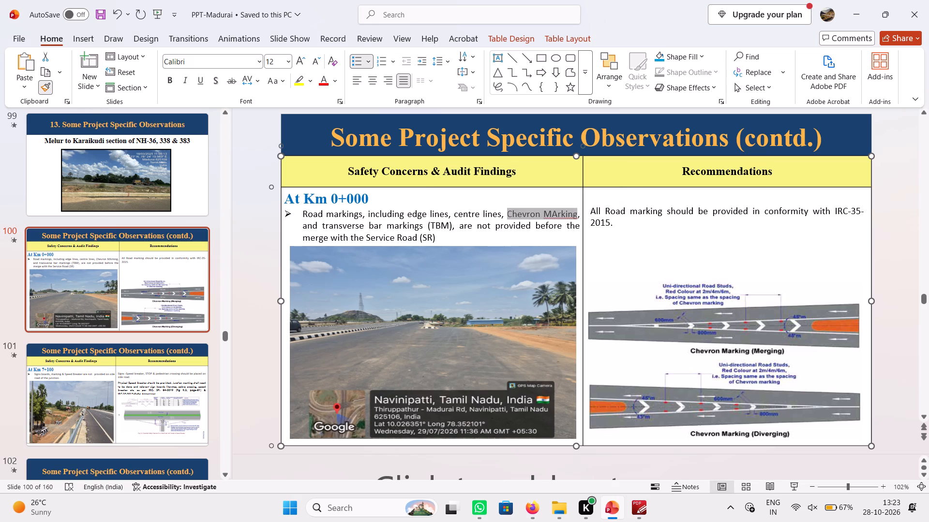
{"action": "left_click_drag", "start_coordinate": [573, 217], "coordinate": [574, 217]}
{"action": "left_click", "coordinate": [517, 218]}
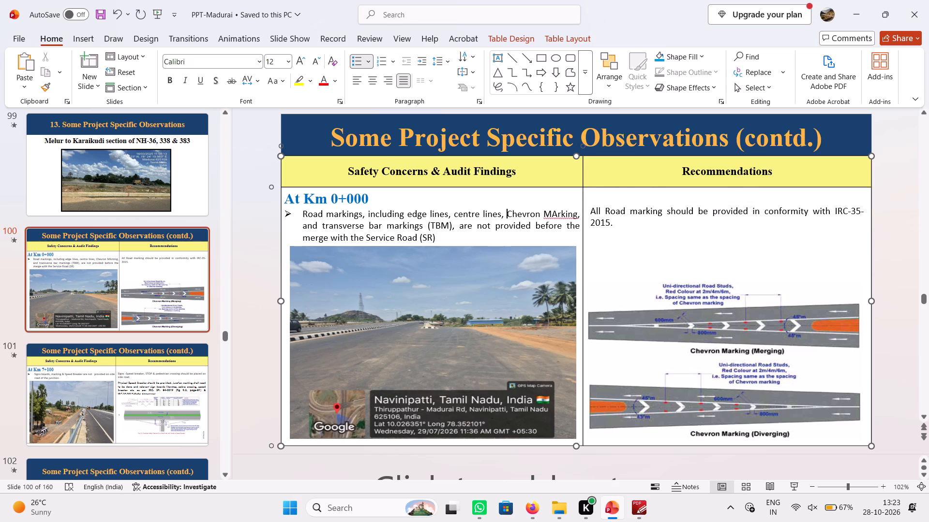
Correct the capitalisation in the Km 0+000 finding so the phrase reads "Chevron Marking".
{"action": "left_click", "coordinate": [559, 209]}
{"action": "key", "text": "BackSpace"}
{"action": "key", "text": "a"}
{"action": "left_click", "coordinate": [498, 221]}
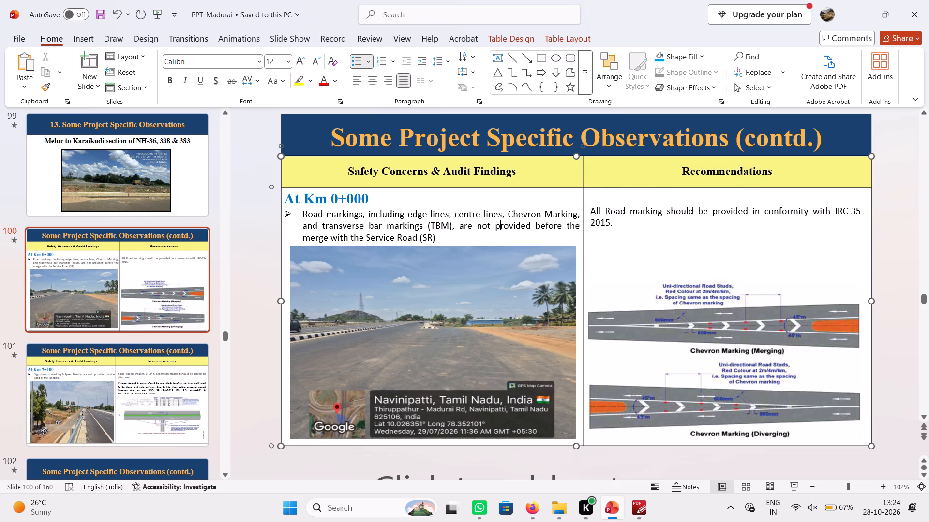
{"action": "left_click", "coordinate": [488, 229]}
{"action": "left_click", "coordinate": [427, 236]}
Remove "and transverse bar markings (TBM)," from the Km 0+000 finding and insert "and" before "Chevron Marking".
{"action": "left_click", "coordinate": [695, 336]}
{"action": "left_click", "coordinate": [647, 240]}
{"action": "left_click_drag", "start_coordinate": [452, 222], "coordinate": [311, 221]}
{"action": "key", "text": "Delete"}
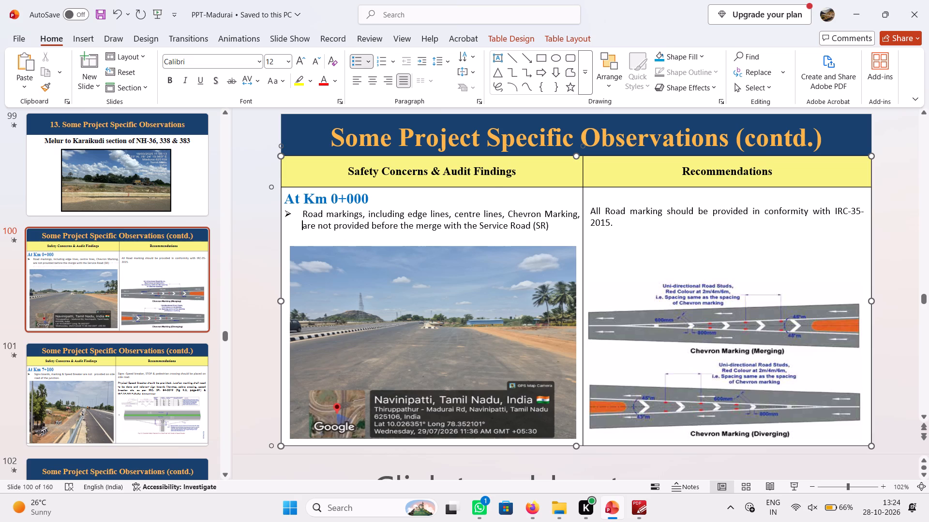
{"action": "left_click", "coordinate": [509, 212]}
{"action": "type", "text": "and"}
{"action": "key", "text": "space"}
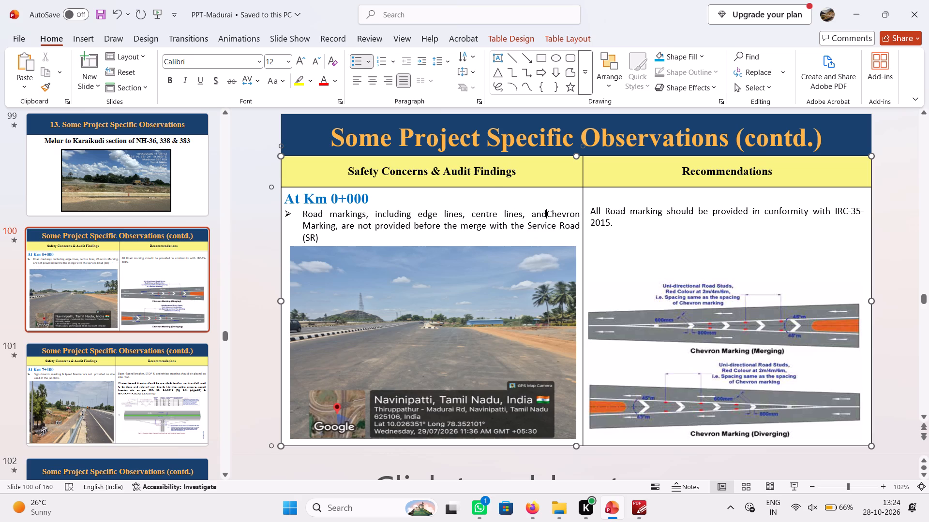
{"action": "left_click", "coordinate": [405, 221]}
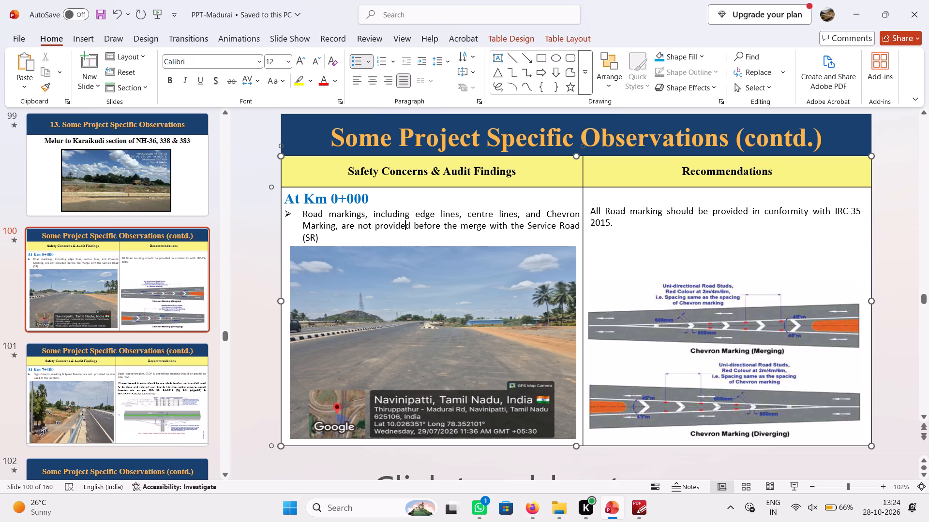
{"action": "left_click", "coordinate": [493, 227]}
Nudge the speed breaker diagram on the Km 7+100 slide slightly down, away from the recommendation text.
{"action": "left_click", "coordinate": [146, 382]}
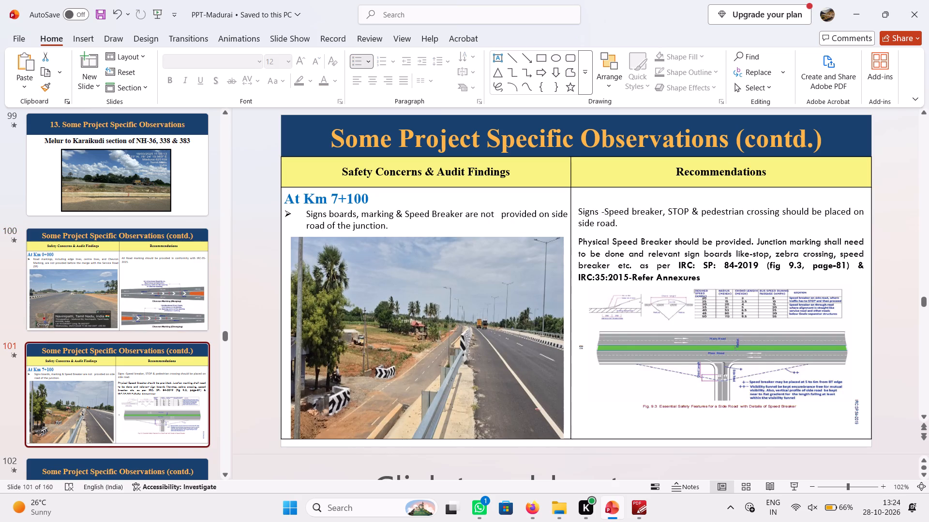
{"action": "left_click", "coordinate": [701, 345]}
{"action": "left_click_drag", "start_coordinate": [719, 297], "coordinate": [718, 302]}
{"action": "left_click", "coordinate": [693, 243]}
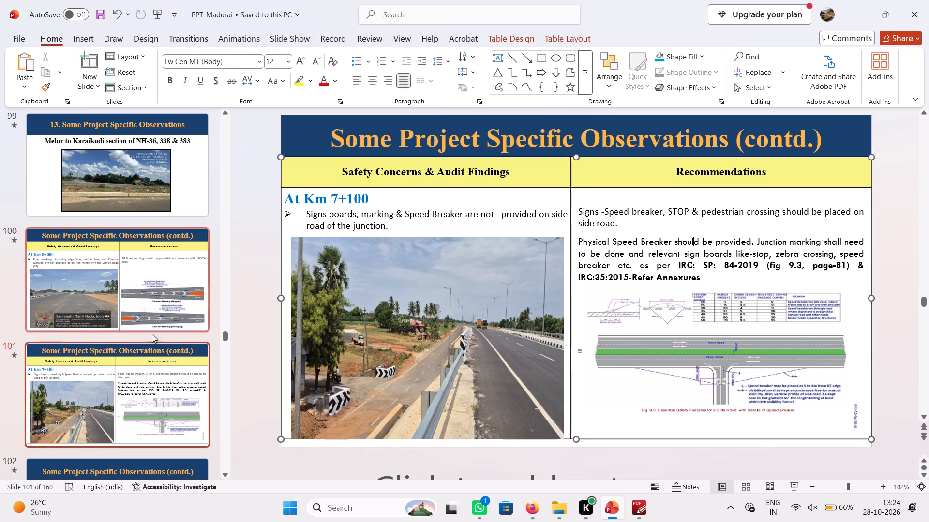
{"action": "left_click", "coordinate": [134, 378]}
{"action": "left_click", "coordinate": [137, 300]}
{"action": "left_click", "coordinate": [138, 374]}
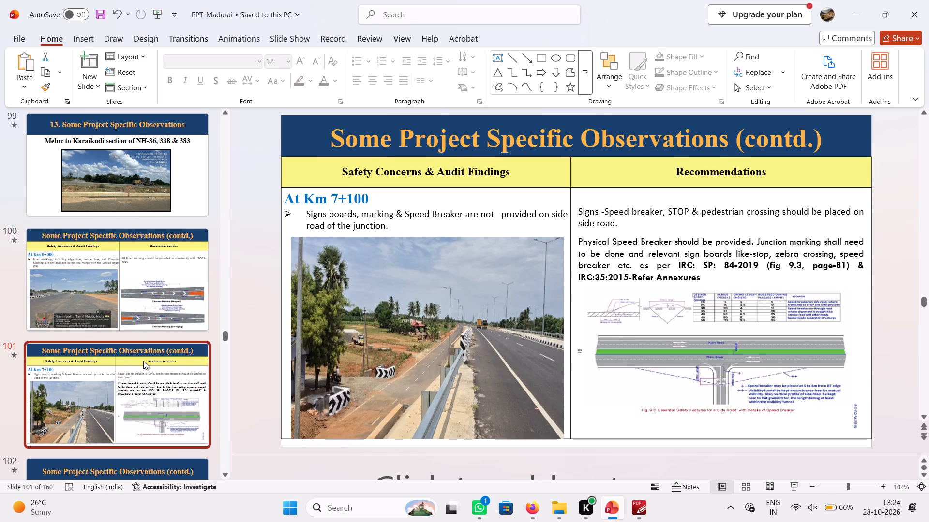
Slightly reduce the height of the table's header row on the Km 36+900 slide.
{"action": "scroll", "coordinate": [143, 361], "scroll_direction": "down", "scroll_amount": 1}
{"action": "left_click", "coordinate": [141, 322]}
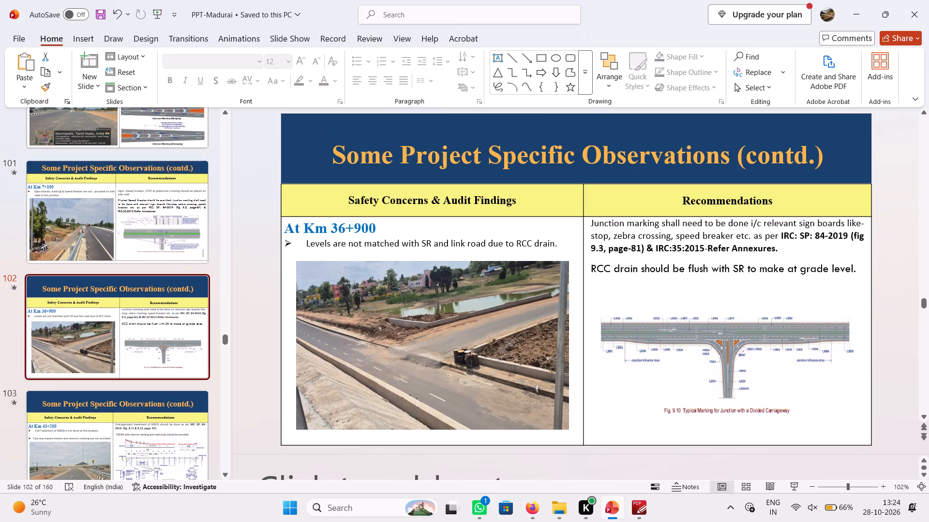
{"action": "left_click", "coordinate": [447, 329]}
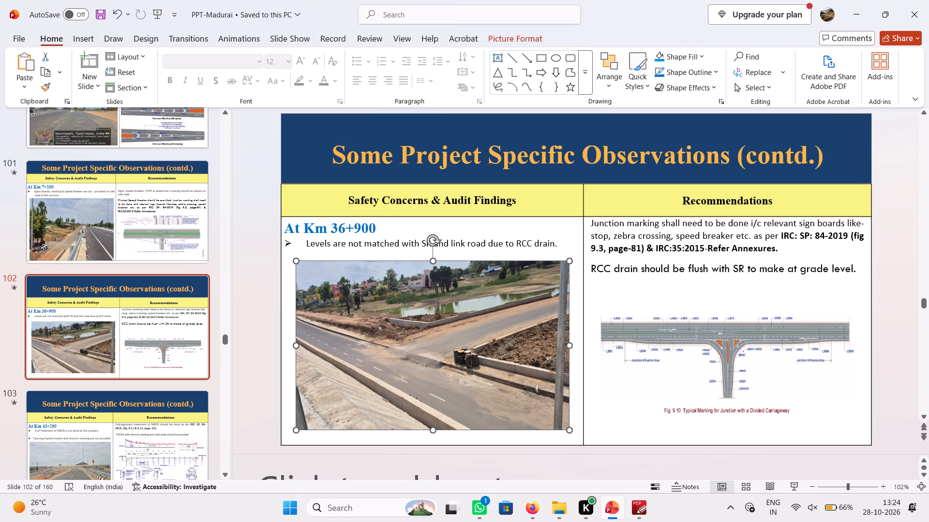
{"action": "left_click", "coordinate": [387, 230]}
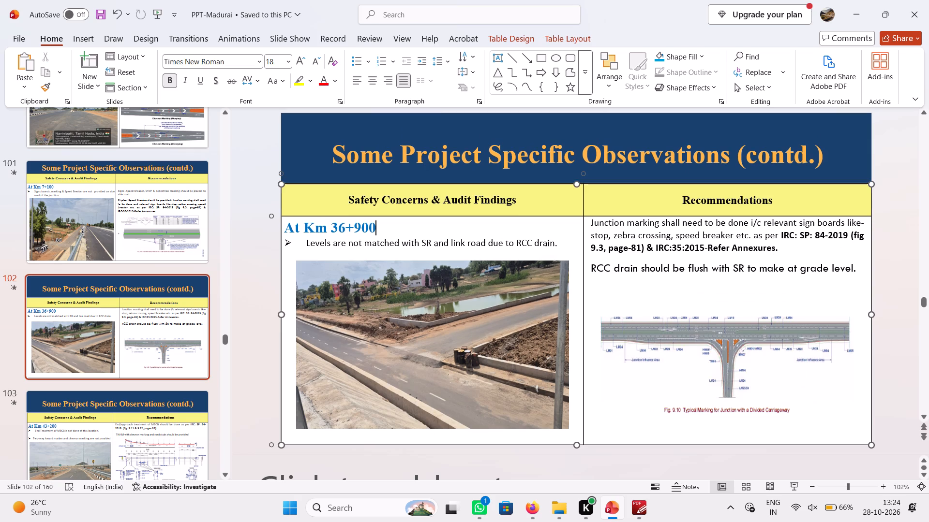
{"action": "left_click", "coordinate": [595, 216]}
{"action": "left_click", "coordinate": [591, 212]}
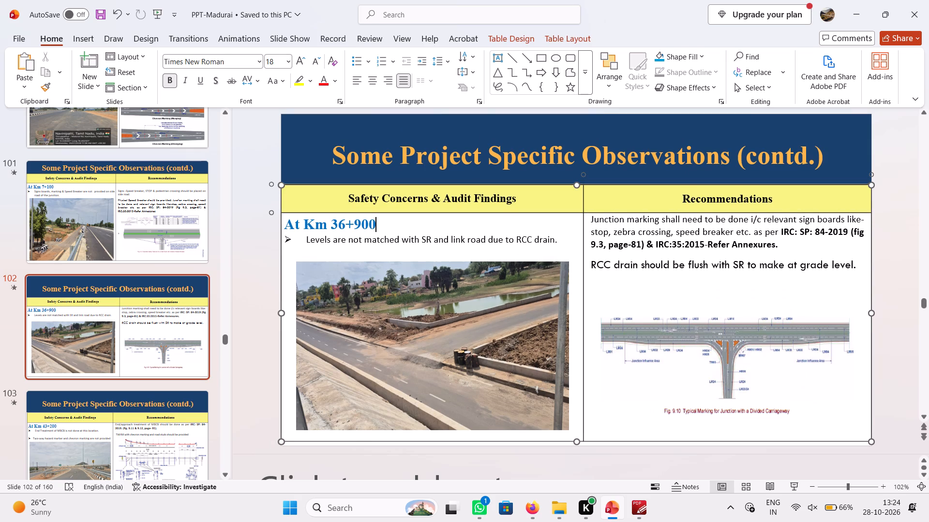
{"action": "left_click", "coordinate": [505, 371]}
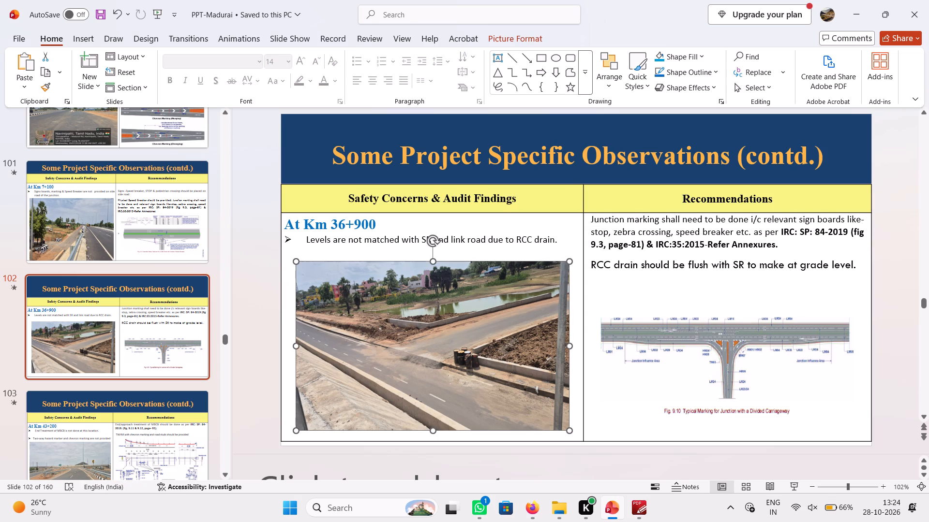
{"action": "left_click", "coordinate": [366, 248]}
Insert a blank line above the "Junction marking" paragraph in the Km 36+900 recommendations.
{"action": "left_click", "coordinate": [656, 259]}
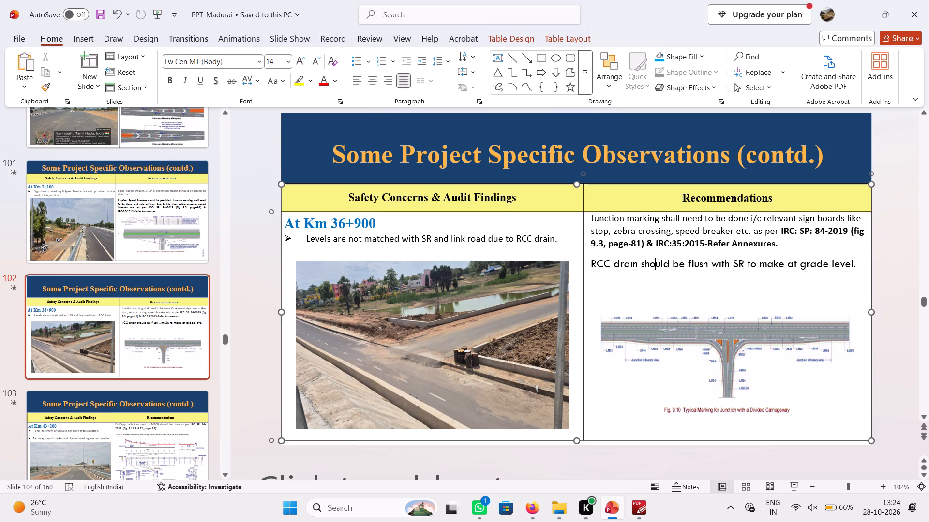
{"action": "left_click", "coordinate": [620, 282]}
{"action": "left_click", "coordinate": [590, 217]}
{"action": "left_click", "coordinate": [590, 220]}
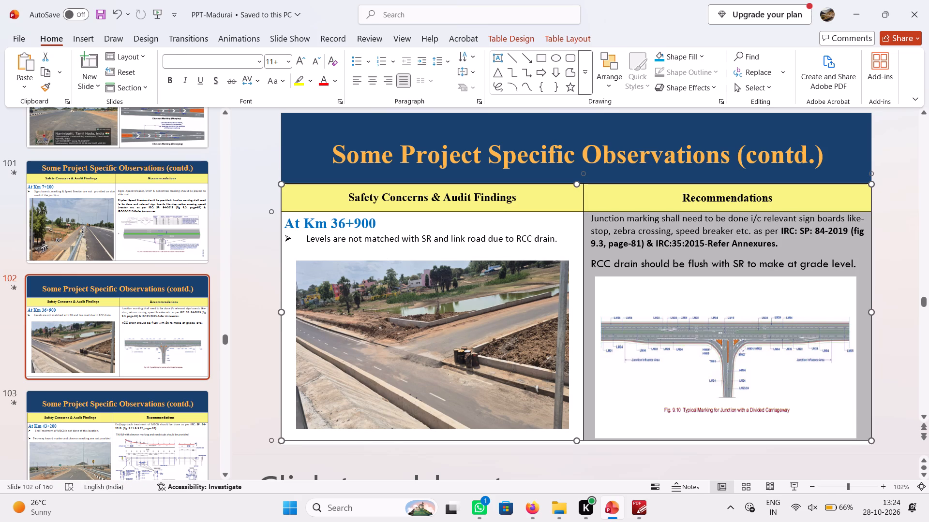
{"action": "left_click", "coordinate": [593, 219]}
{"action": "key", "text": "Left"}
{"action": "key", "text": "Return"}
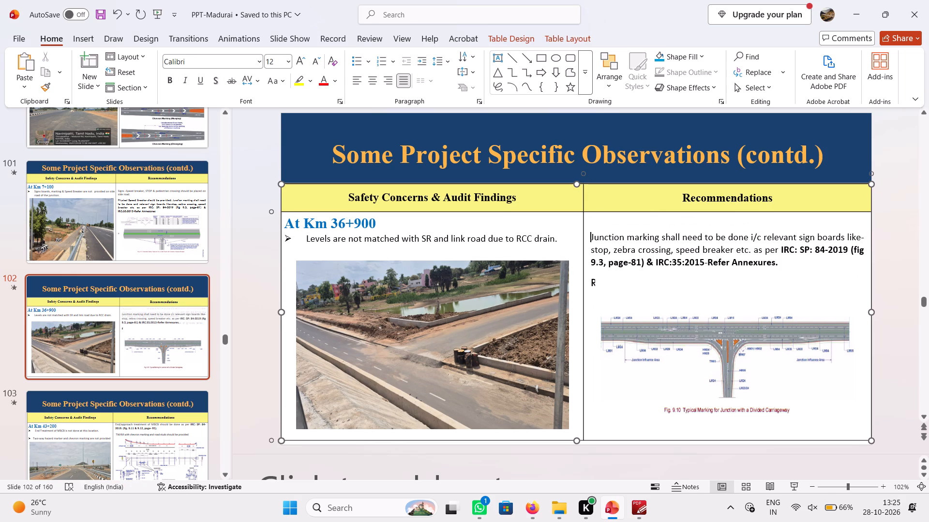
Move the Fig. 9.10 junction diagram down beneath the Km 36+900 recommendation text and widen it to fill the Recommendations column.
{"action": "left_click", "coordinate": [611, 284]}
{"action": "left_click_drag", "start_coordinate": [729, 279], "coordinate": [728, 287]}
{"action": "left_click_drag", "start_coordinate": [727, 289], "coordinate": [725, 294]}
{"action": "left_click_drag", "start_coordinate": [594, 364], "coordinate": [586, 364]}
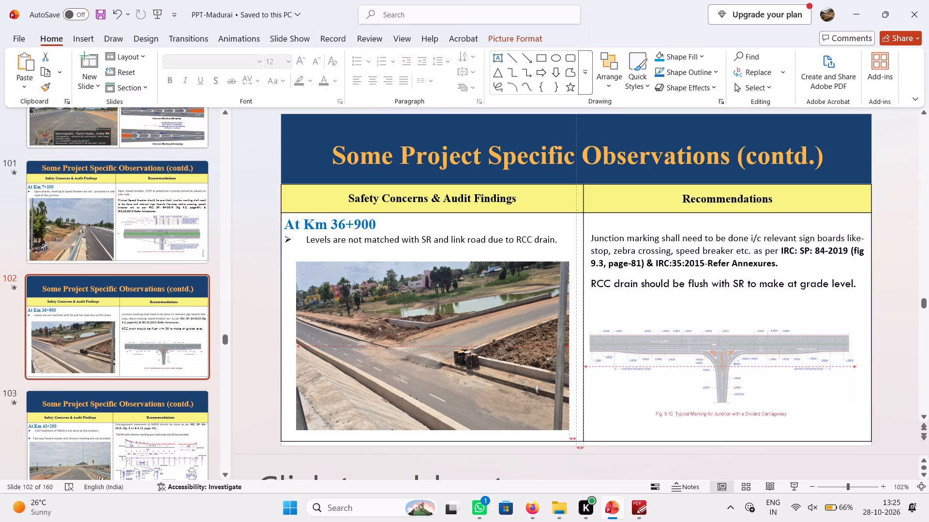
{"action": "left_click_drag", "start_coordinate": [586, 364], "coordinate": [588, 364]}
{"action": "left_click_drag", "start_coordinate": [858, 366], "coordinate": [862, 367]}
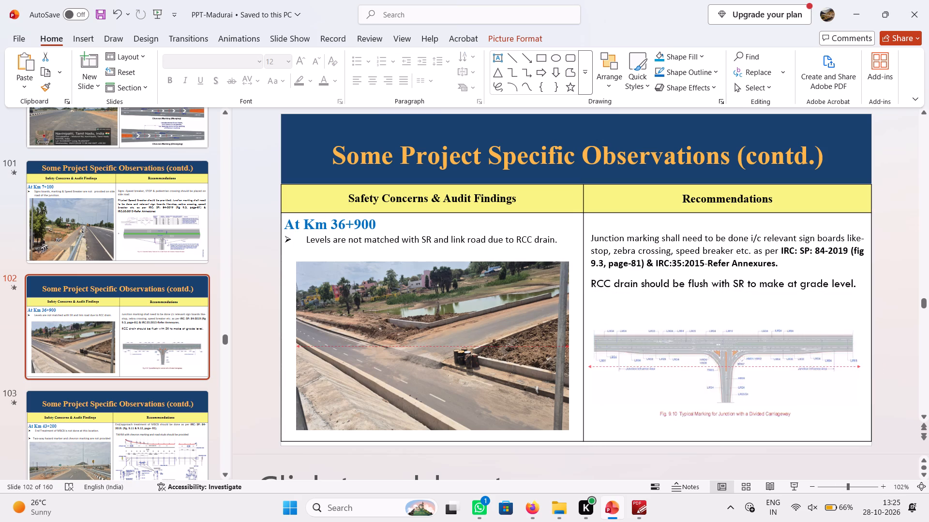
{"action": "left_click_drag", "start_coordinate": [862, 367], "coordinate": [871, 369]}
Delete the whole "Junction marking shall need to be done" paragraph from the Km 36+900 recommendations, keeping the RCC drain sentence.
{"action": "left_click", "coordinate": [746, 264]}
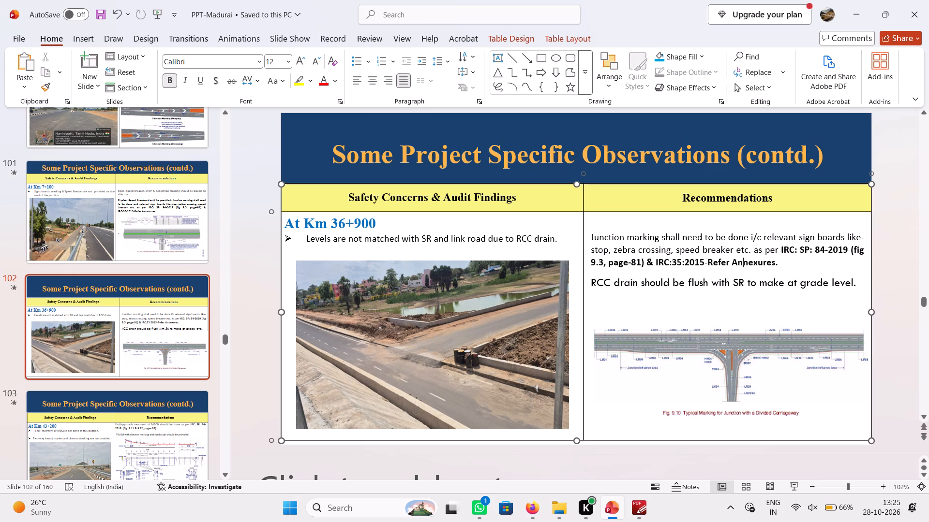
{"action": "left_click_drag", "start_coordinate": [761, 237], "coordinate": [751, 238]}
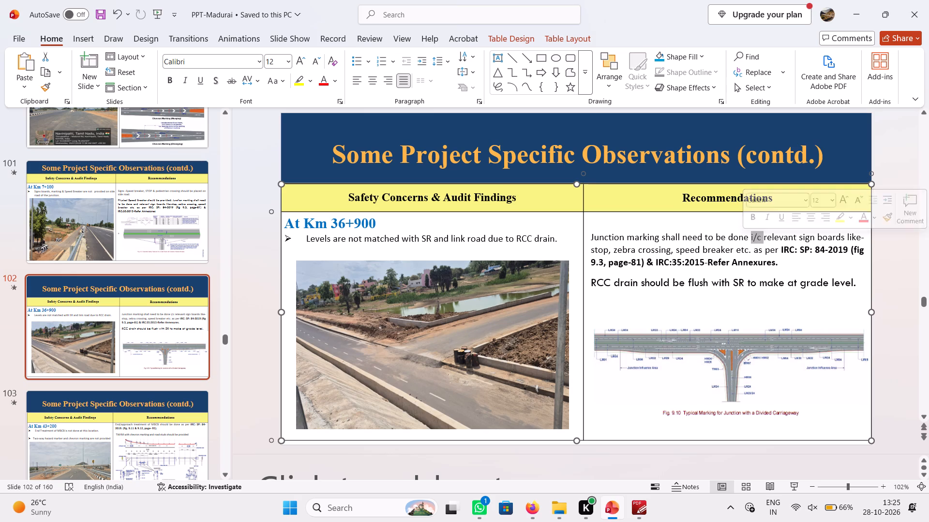
{"action": "left_click", "coordinate": [685, 239]}
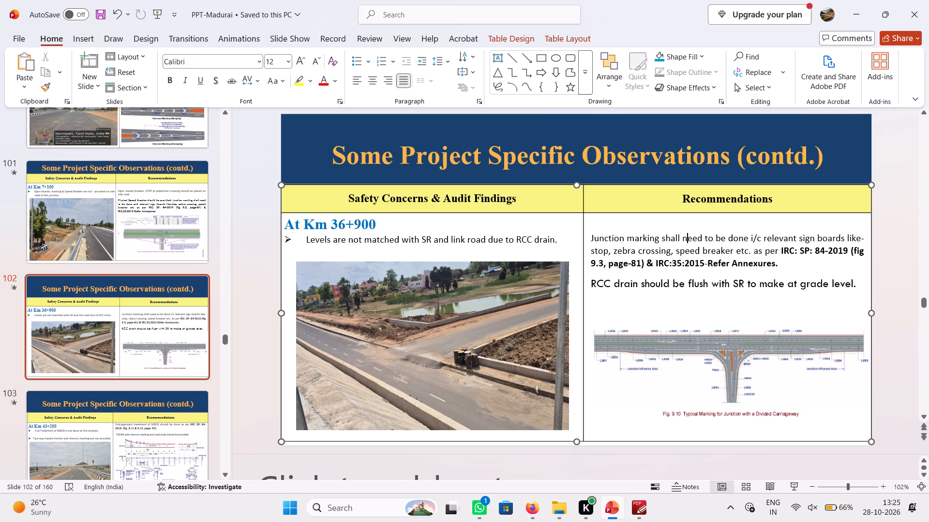
{"action": "left_click", "coordinate": [345, 246]}
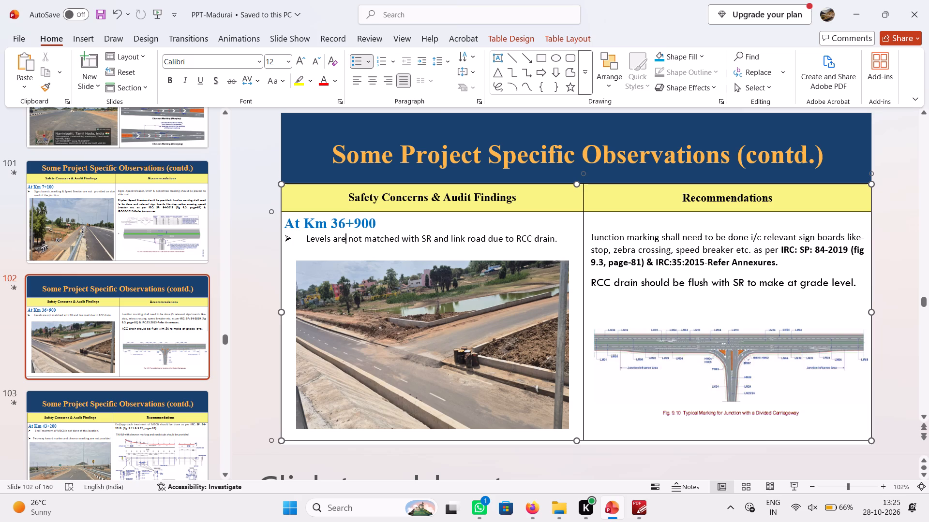
{"action": "left_click_drag", "start_coordinate": [784, 261], "coordinate": [666, 239]}
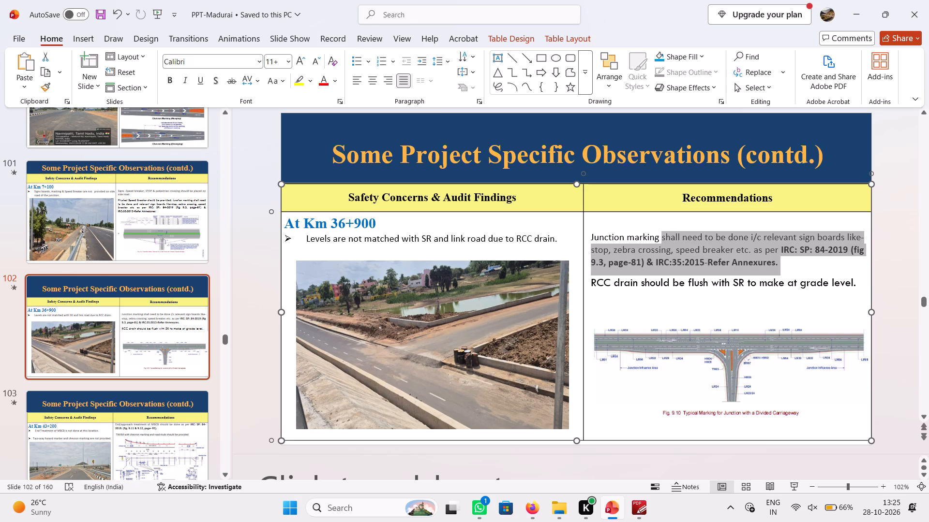
{"action": "left_click_drag", "start_coordinate": [666, 239], "coordinate": [658, 239]}
{"action": "left_click", "coordinate": [660, 251]}
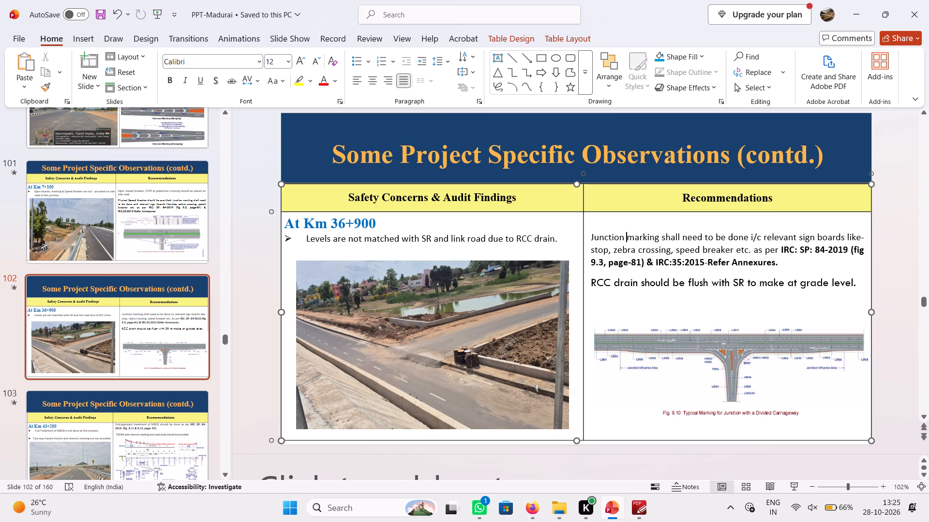
{"action": "left_click_drag", "start_coordinate": [779, 262], "coordinate": [629, 247]}
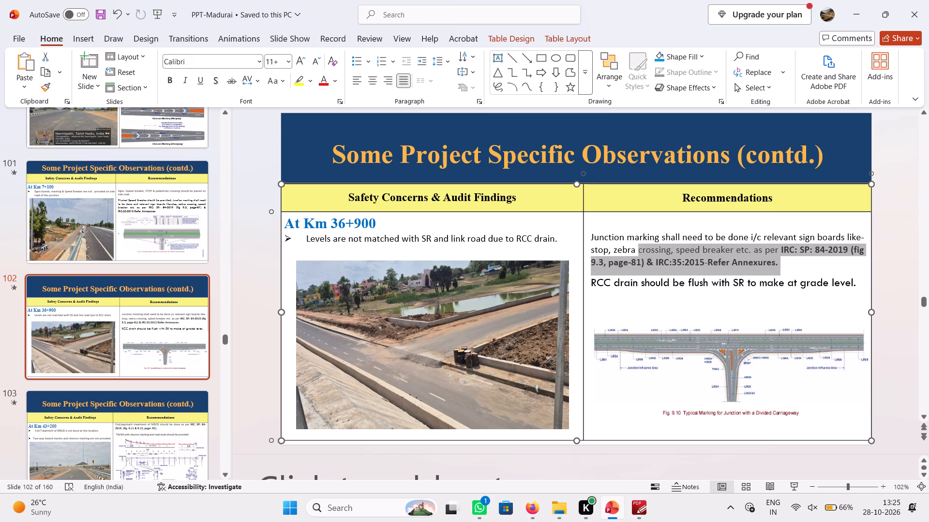
{"action": "left_click_drag", "start_coordinate": [629, 247], "coordinate": [601, 241]}
{"action": "key", "text": "Delete"}
{"action": "left_click", "coordinate": [632, 285]}
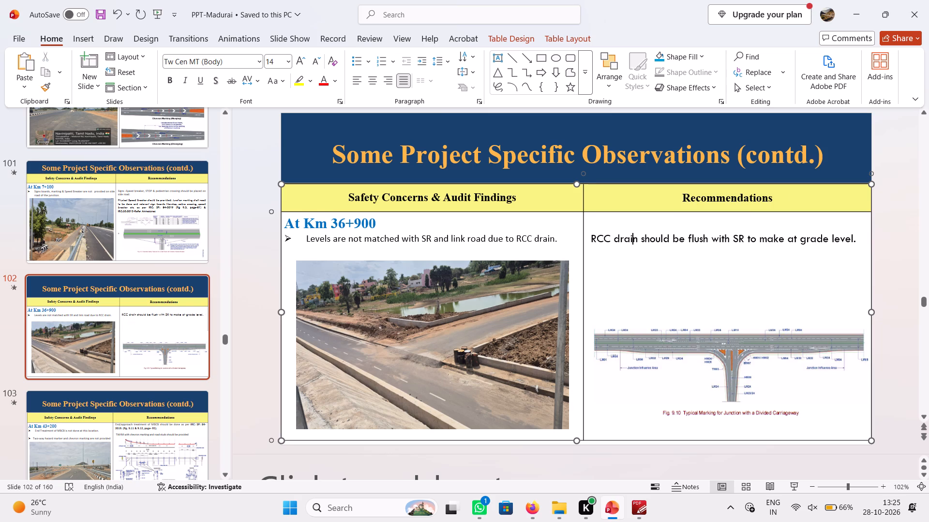
{"action": "left_click", "coordinate": [734, 347]}
{"action": "left_click", "coordinate": [696, 276]}
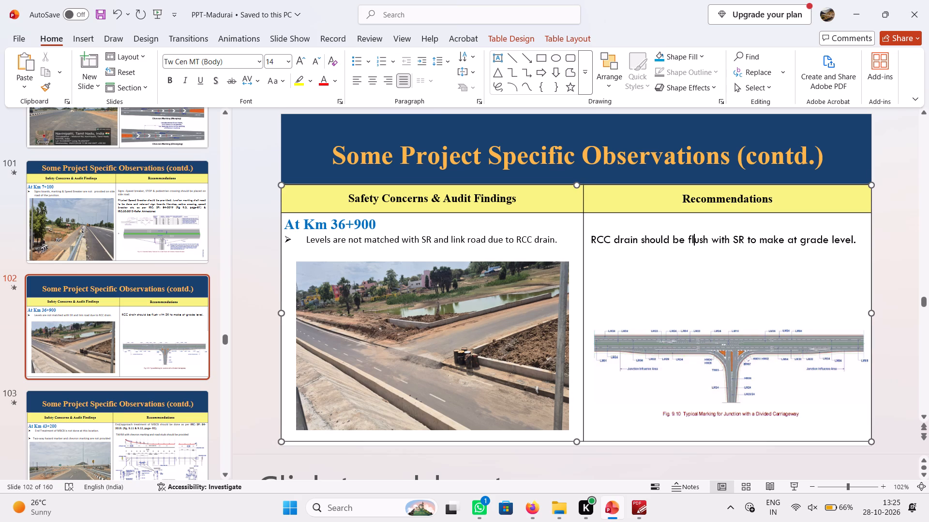
Decrease the font size of the "At Km 43+200" heading by one step.
{"action": "left_click", "coordinate": [141, 418]}
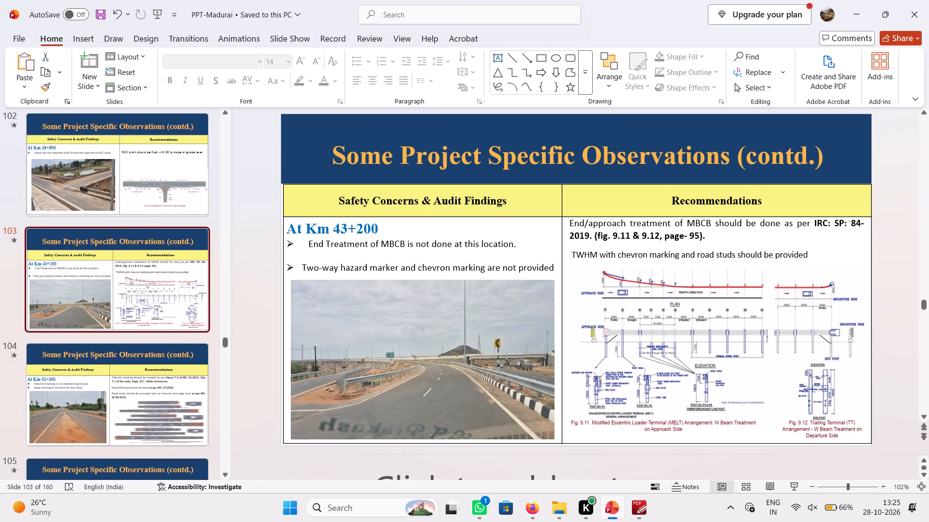
{"action": "left_click", "coordinate": [362, 254]}
{"action": "left_click", "coordinate": [354, 223]}
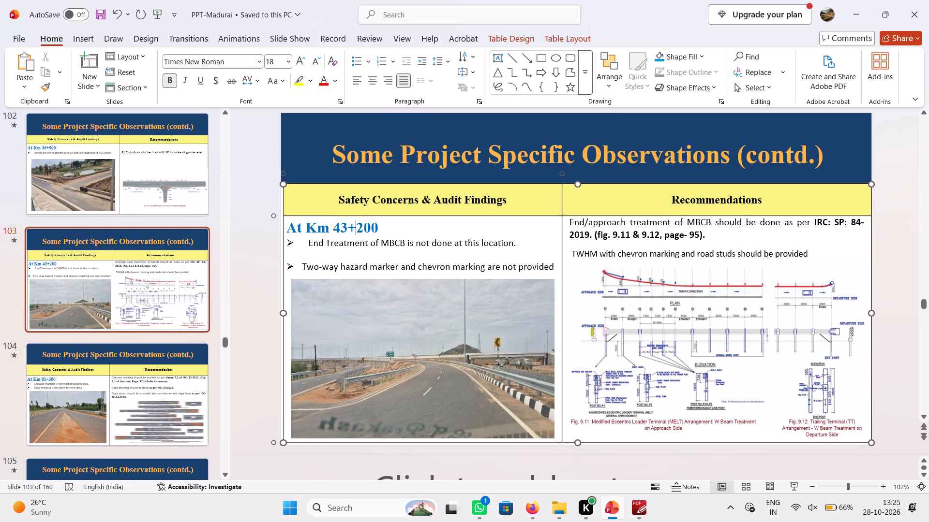
{"action": "left_click", "coordinate": [381, 247]}
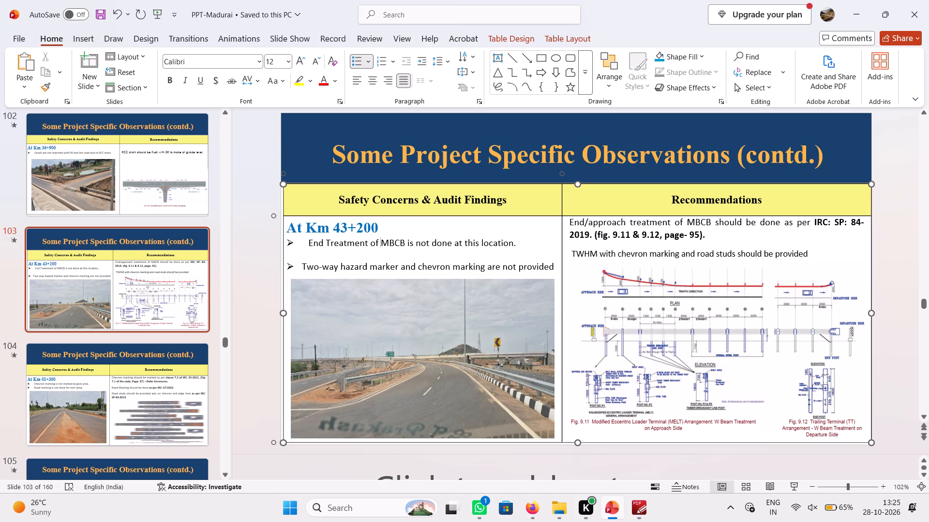
{"action": "left_click", "coordinate": [568, 222]}
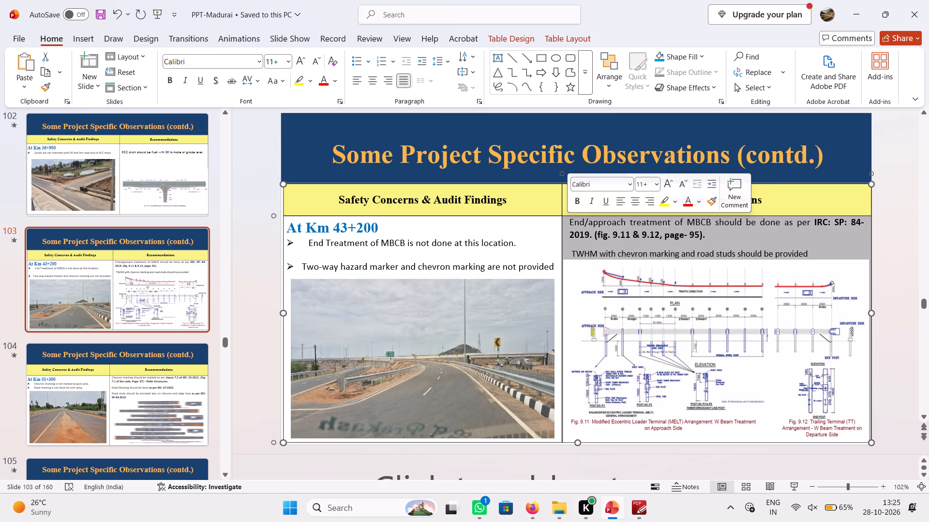
{"action": "left_click", "coordinate": [572, 227]}
{"action": "left_click", "coordinate": [376, 227]}
{"action": "left_click_drag", "start_coordinate": [405, 229], "coordinate": [337, 224]}
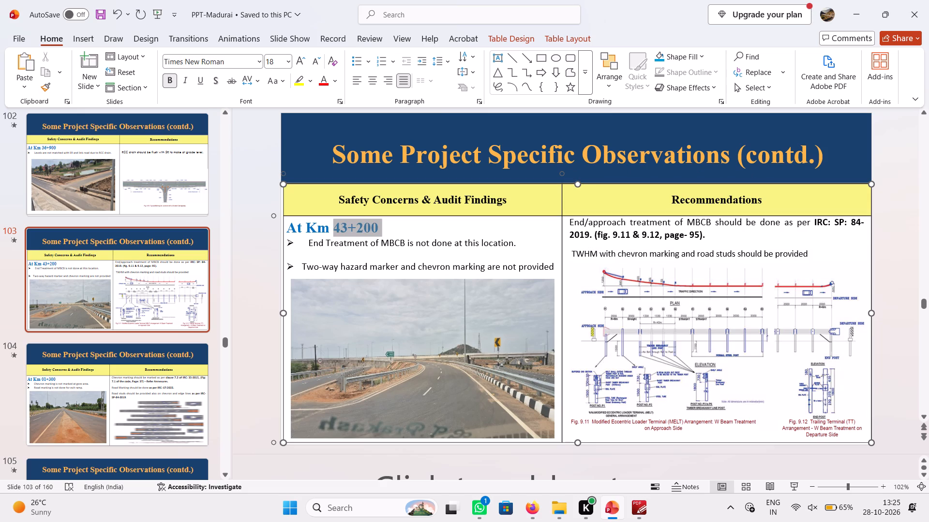
{"action": "left_click_drag", "start_coordinate": [337, 224], "coordinate": [291, 228]}
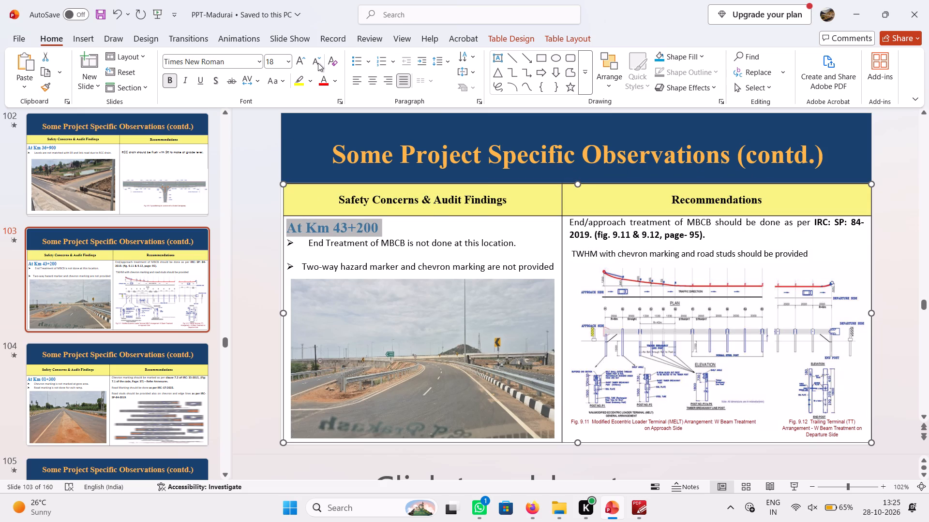
{"action": "left_click", "coordinate": [318, 63]}
{"action": "left_click", "coordinate": [430, 249]}
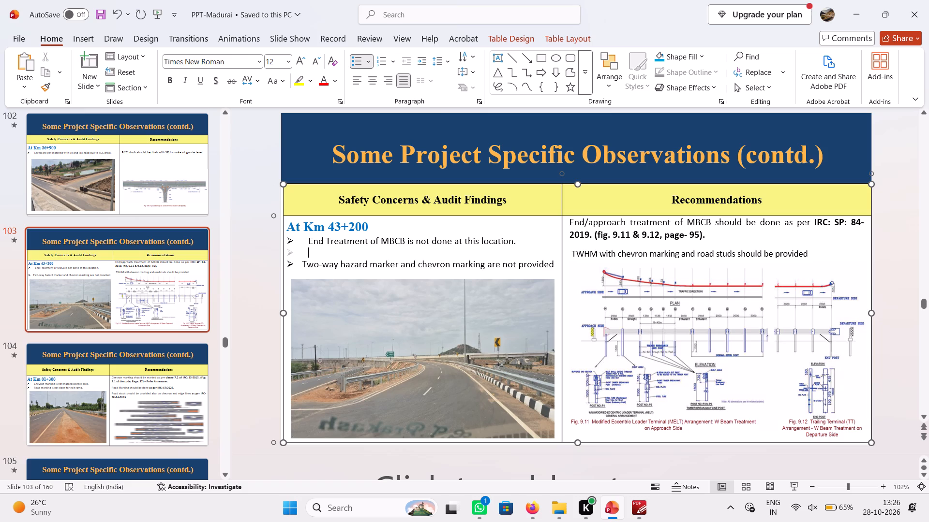
Insert a blank line above the End/approach treatment paragraph in the Km 43+200 recommendations.
{"action": "left_click", "coordinate": [711, 351]}
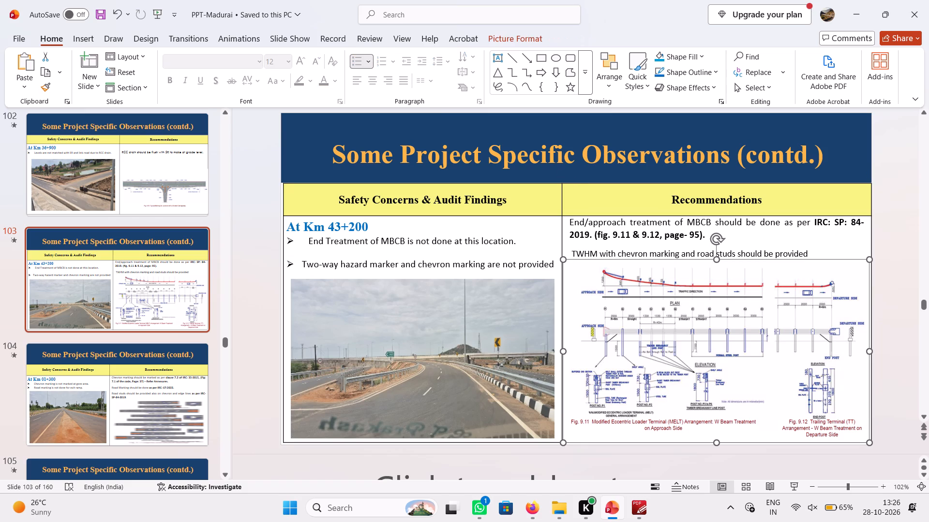
{"action": "left_click", "coordinate": [623, 237]}
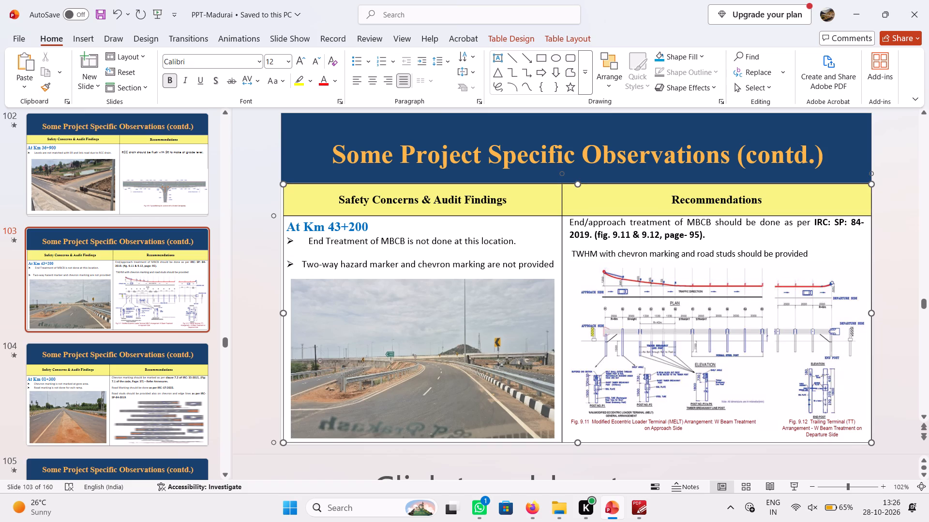
{"action": "left_click", "coordinate": [570, 221]}
{"action": "key", "text": "Return"}
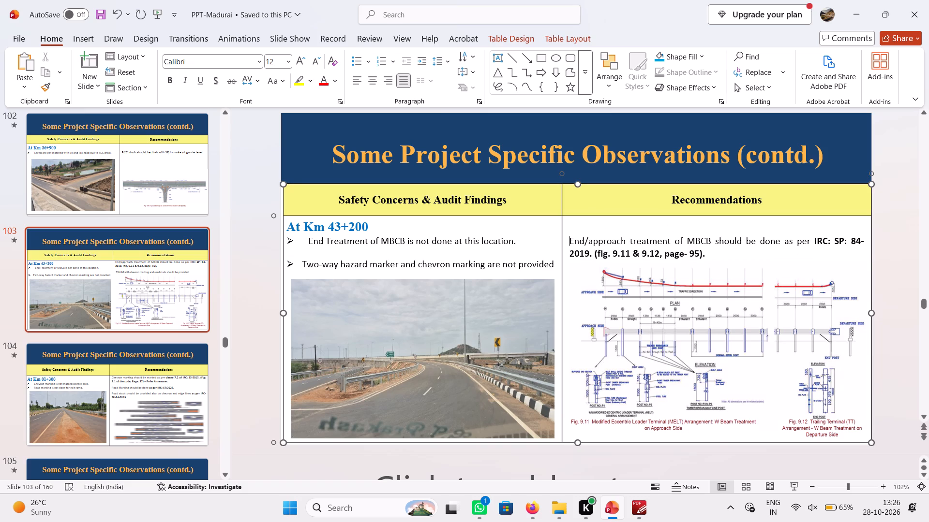
Reduce the height of the Fig. 9.11 and 9.12 diagram from its top edge to clear the Km 43+200 recommendation text.
{"action": "left_click", "coordinate": [637, 296]}
{"action": "left_click_drag", "start_coordinate": [717, 260], "coordinate": [716, 275]}
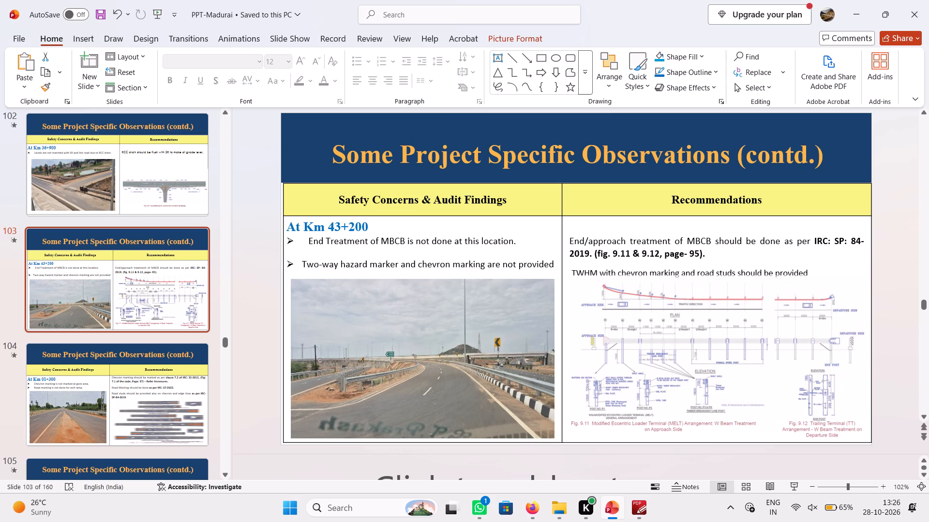
{"action": "left_click_drag", "start_coordinate": [716, 275], "coordinate": [716, 276]}
{"action": "left_click", "coordinate": [696, 247]}
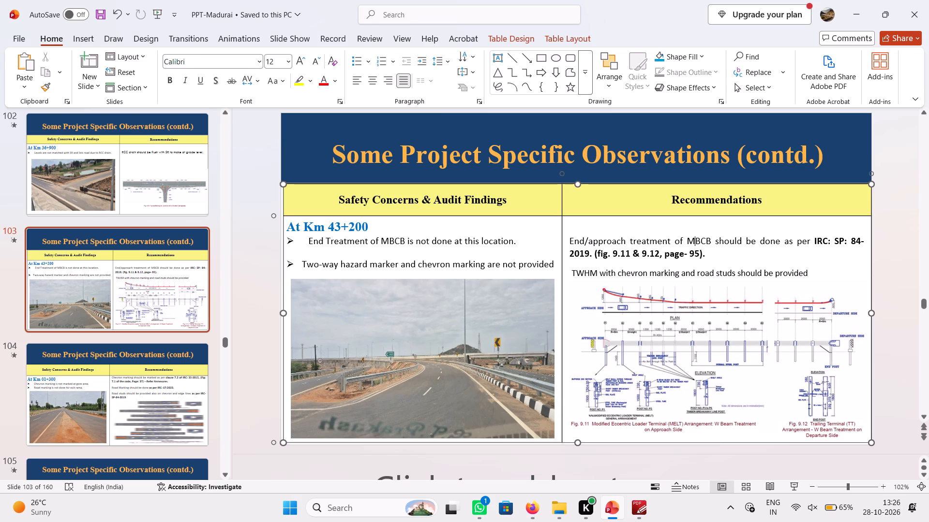
Compare the chevron marking diagram on the Km 01+300 slide with Fig. 7.1 in the IRC:35-2015 document in PDF-XChange Editor.
{"action": "left_click", "coordinate": [151, 372]}
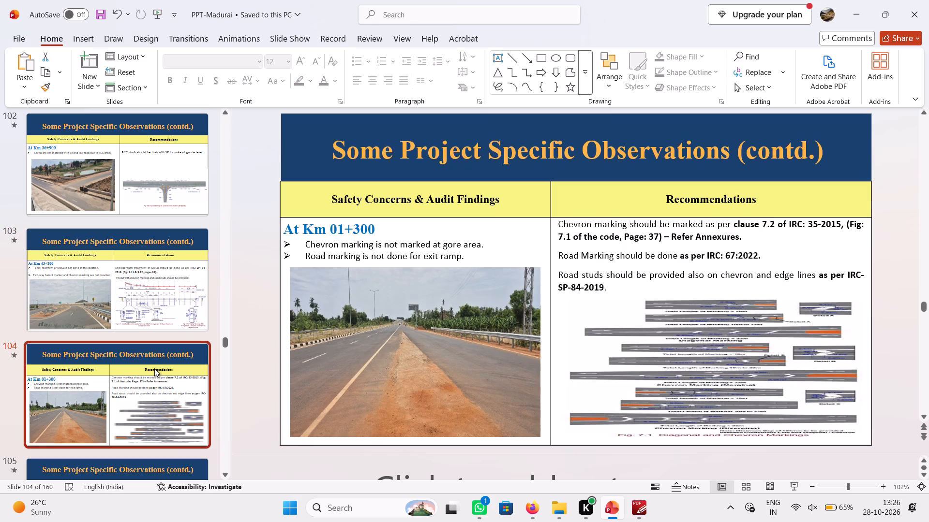
{"action": "left_click", "coordinate": [641, 357]}
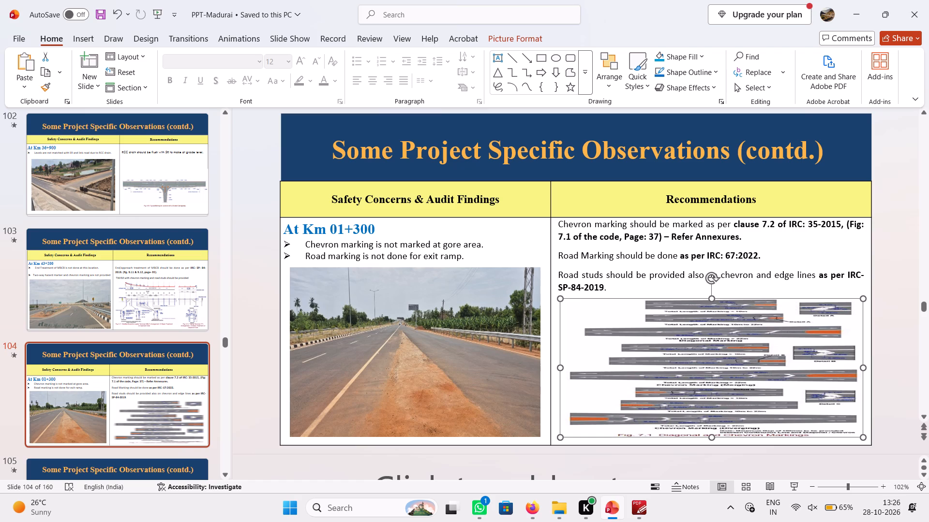
{"action": "left_click", "coordinate": [636, 511]}
{"action": "scroll", "coordinate": [558, 368], "scroll_direction": "down", "scroll_amount": 20}
{"action": "scroll", "coordinate": [558, 368], "scroll_direction": "down", "scroll_amount": 6}
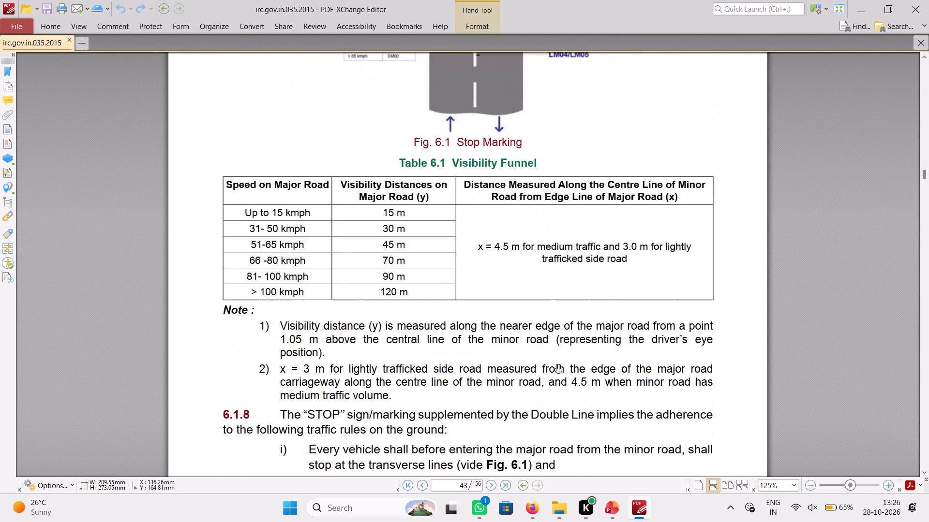
{"action": "scroll", "coordinate": [558, 368], "scroll_direction": "down", "scroll_amount": 14}
{"action": "scroll", "coordinate": [558, 368], "scroll_direction": "down", "scroll_amount": 14}
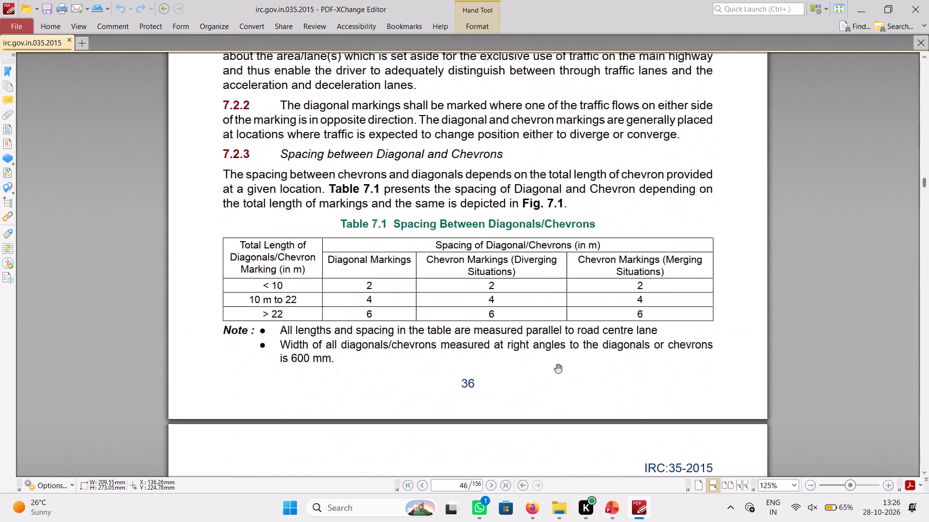
{"action": "scroll", "coordinate": [558, 368], "scroll_direction": "down", "scroll_amount": 8}
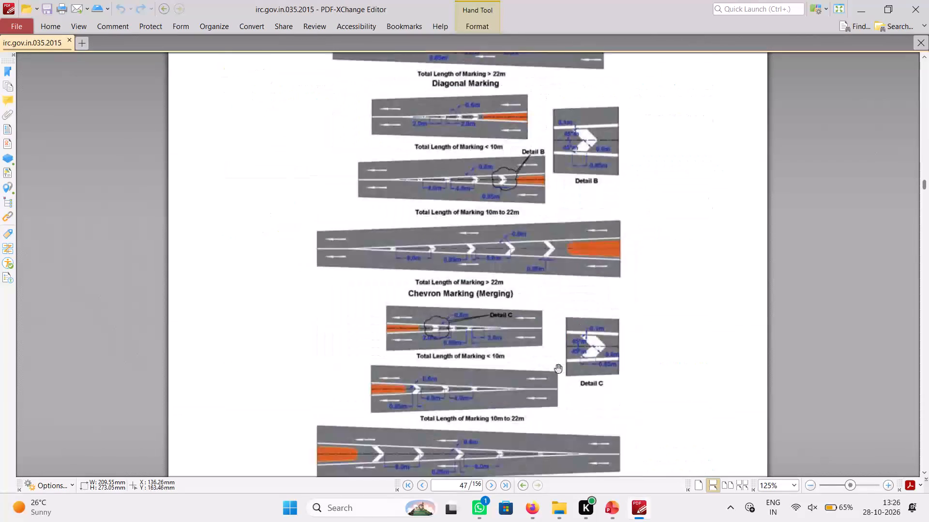
{"action": "scroll", "coordinate": [558, 368], "scroll_direction": "up", "scroll_amount": 3}
{"action": "left_click", "coordinate": [640, 515]}
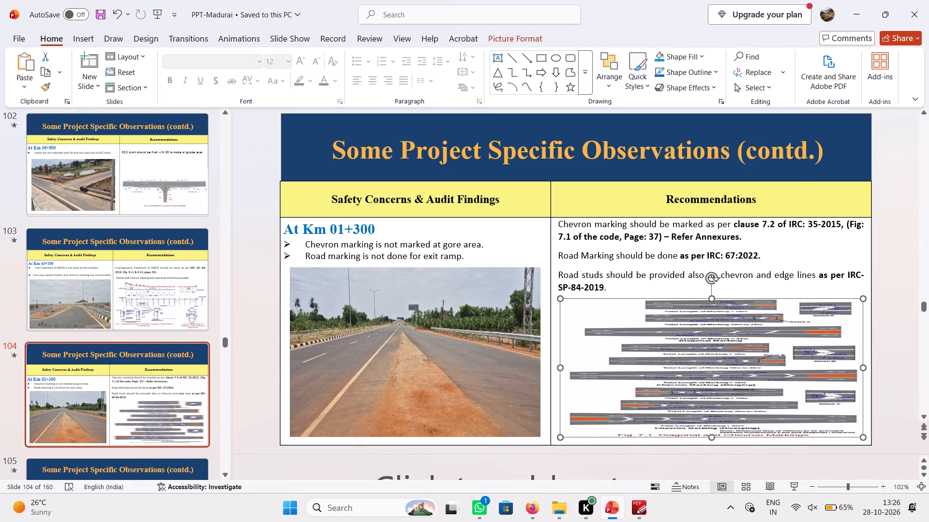
{"action": "left_click", "coordinate": [640, 511]}
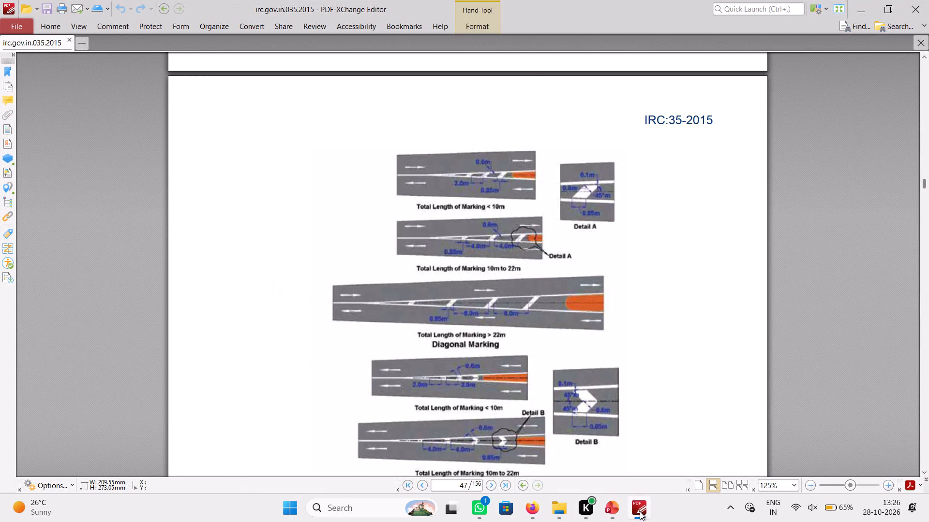
{"action": "scroll", "coordinate": [605, 352], "scroll_direction": "down", "scroll_amount": 1}
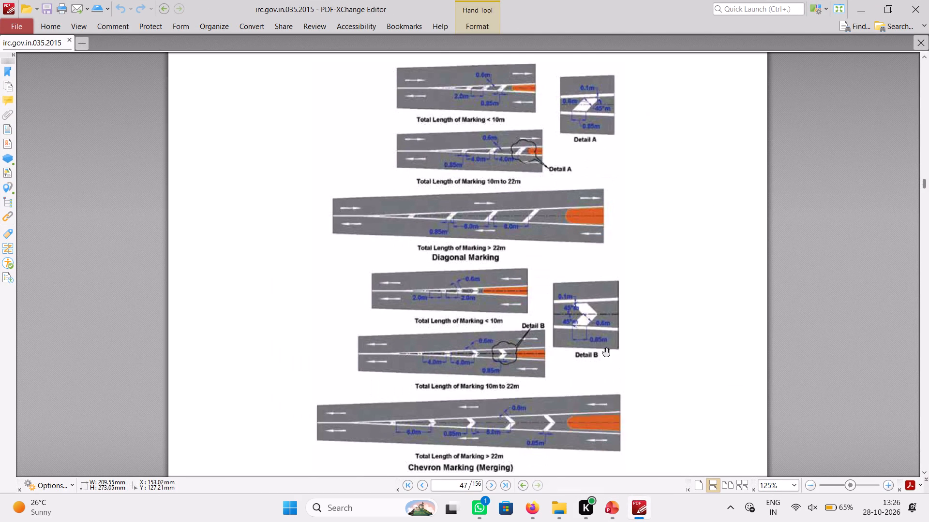
{"action": "scroll", "coordinate": [606, 352], "scroll_direction": "down", "scroll_amount": 4}
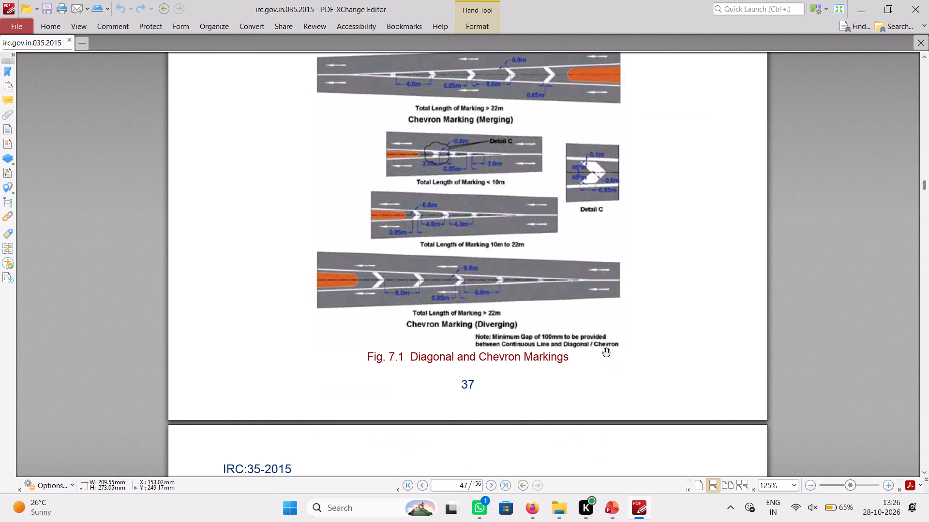
{"action": "scroll", "coordinate": [606, 352], "scroll_direction": "up", "scroll_amount": 1}
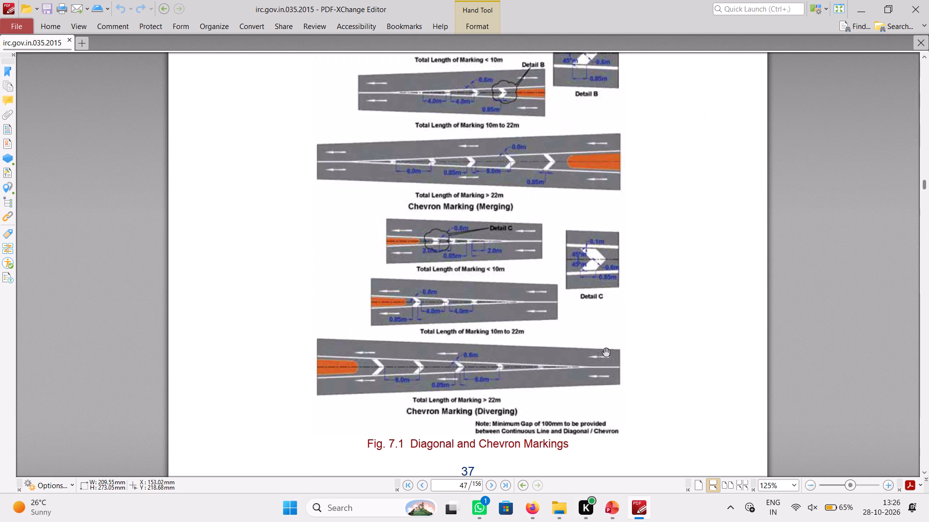
{"action": "scroll", "coordinate": [606, 352], "scroll_direction": "up", "scroll_amount": 4}
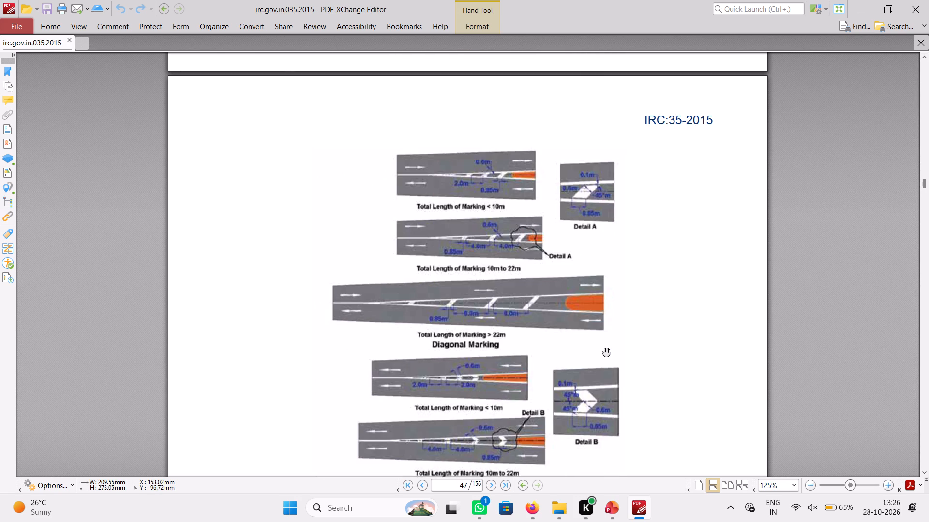
{"action": "scroll", "coordinate": [606, 352], "scroll_direction": "down", "scroll_amount": 2}
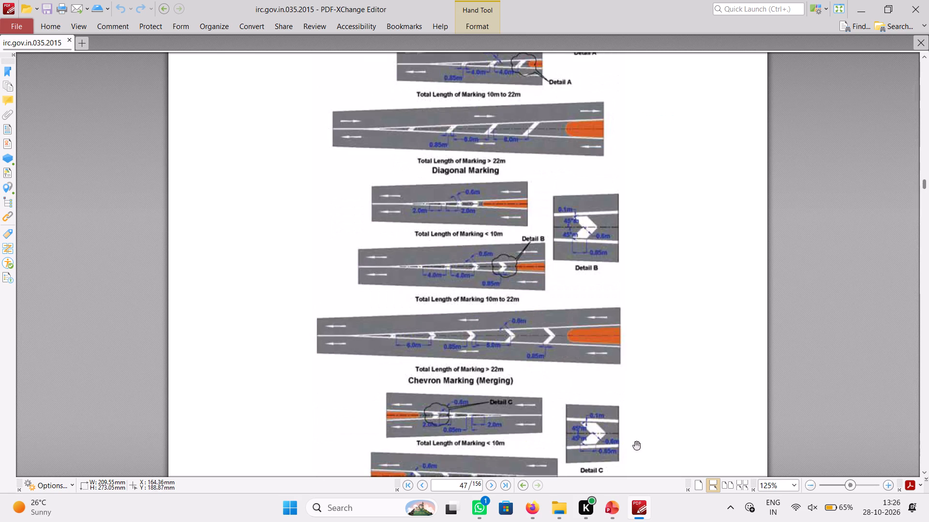
Switch back to PowerPoint and review the observation slides from Km 0+000 through Km 01+300.
{"action": "left_click", "coordinate": [614, 513]}
{"action": "scroll", "coordinate": [84, 238], "scroll_direction": "up", "scroll_amount": 2}
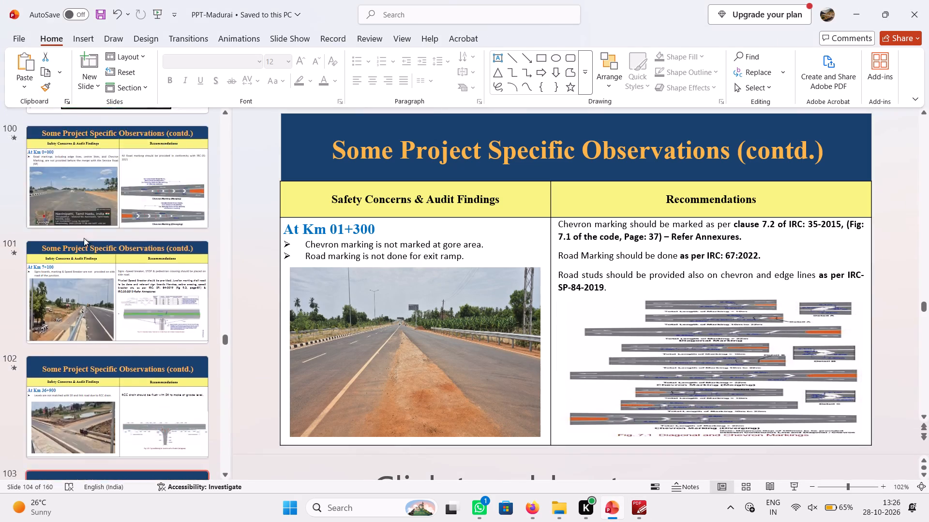
{"action": "left_click", "coordinate": [104, 353]}
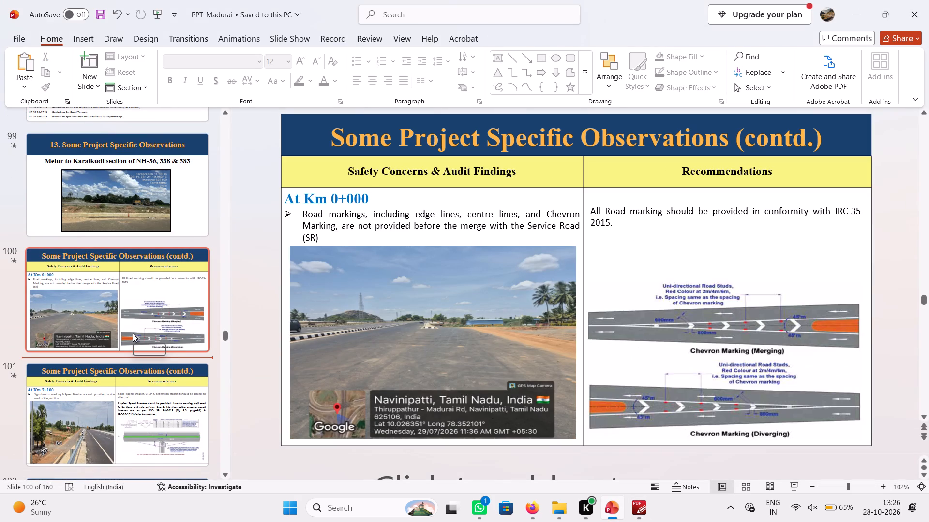
{"action": "left_click", "coordinate": [129, 313]}
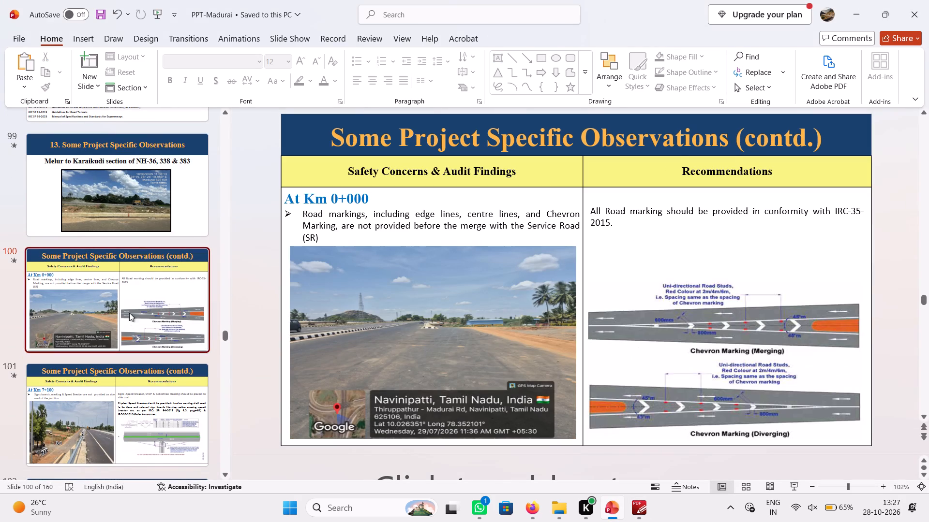
{"action": "left_click", "coordinate": [158, 416]}
{"action": "scroll", "coordinate": [168, 400], "scroll_direction": "down", "scroll_amount": 1}
{"action": "left_click", "coordinate": [140, 385]}
{"action": "scroll", "coordinate": [142, 383], "scroll_direction": "down", "scroll_amount": 1}
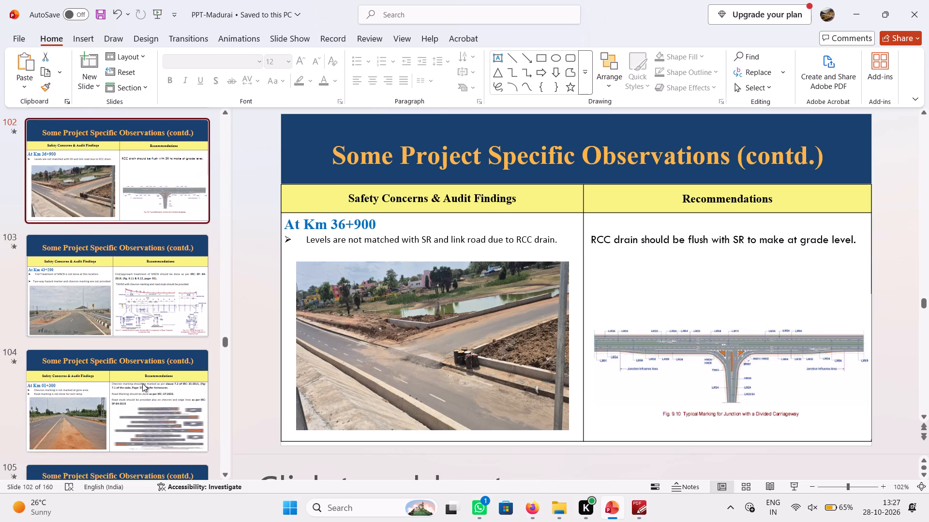
{"action": "left_click", "coordinate": [139, 316]}
{"action": "left_click", "coordinate": [145, 389]}
{"action": "scroll", "coordinate": [147, 388], "scroll_direction": "down", "scroll_amount": 1}
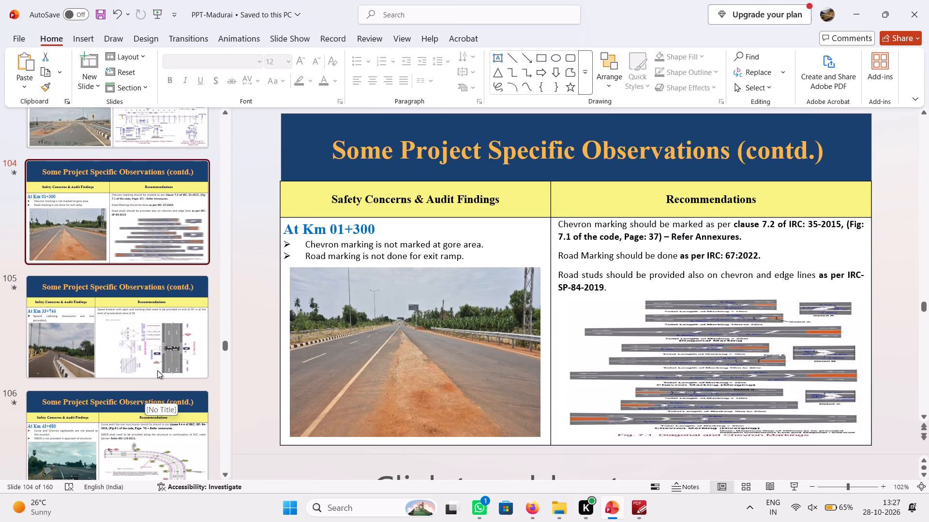
Insert a blank line above the speed breaker paragraph in the Km 33+744 recommendations.
{"action": "left_click", "coordinate": [157, 347]}
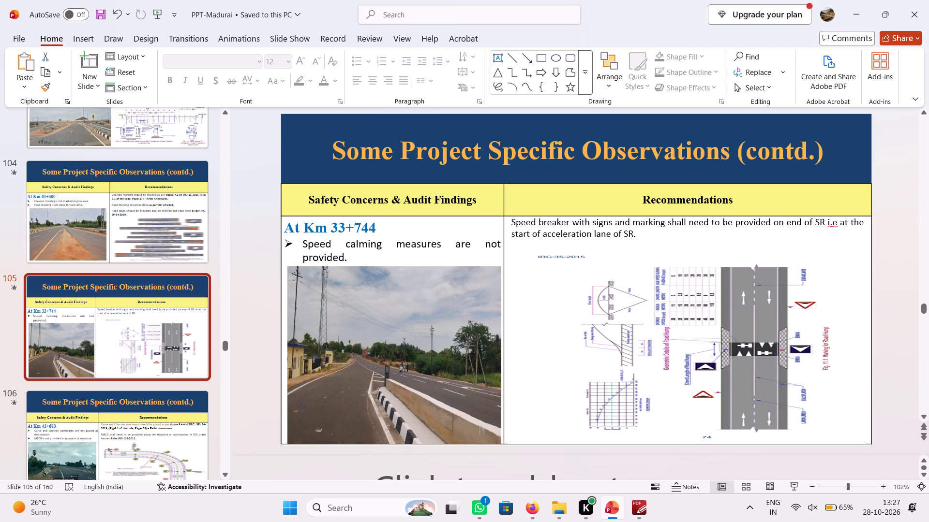
{"action": "left_click", "coordinate": [513, 224]}
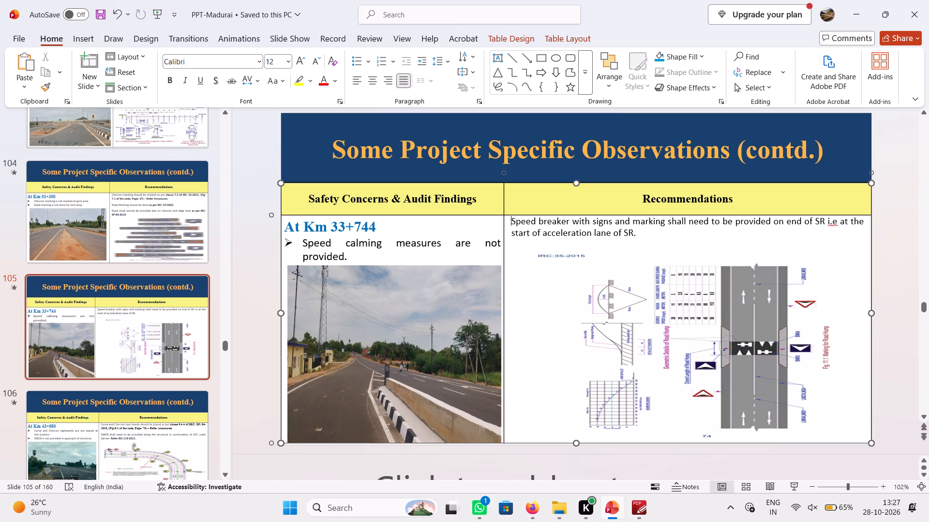
{"action": "key", "text": "Return"}
Reduce the height of the road hump diagram from its top edge so it sits below the Km 33+744 recommendation text.
{"action": "left_click", "coordinate": [595, 288]}
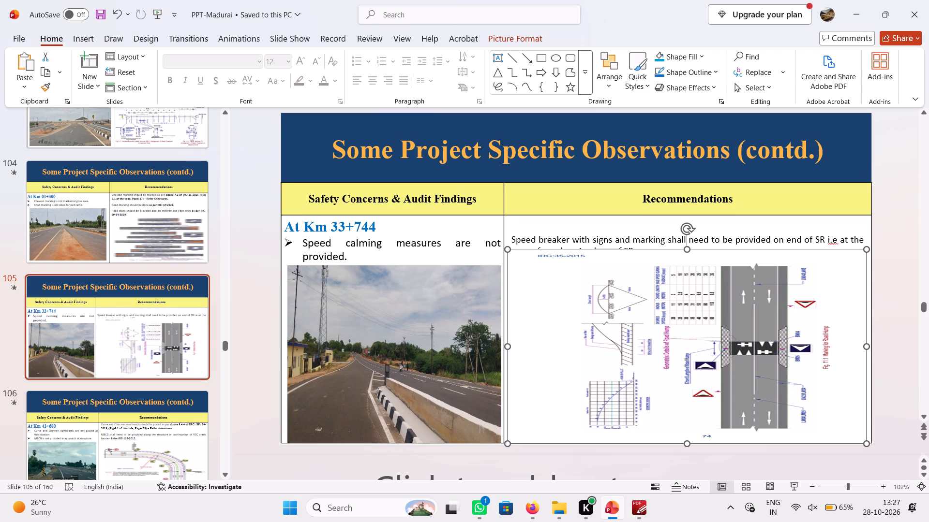
{"action": "left_click_drag", "start_coordinate": [688, 249], "coordinate": [687, 263]}
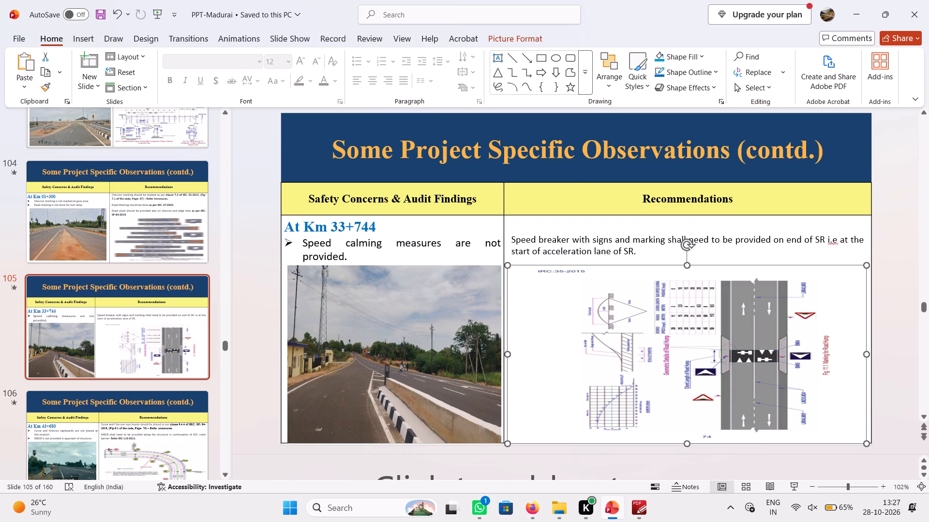
{"action": "left_click", "coordinate": [633, 261]}
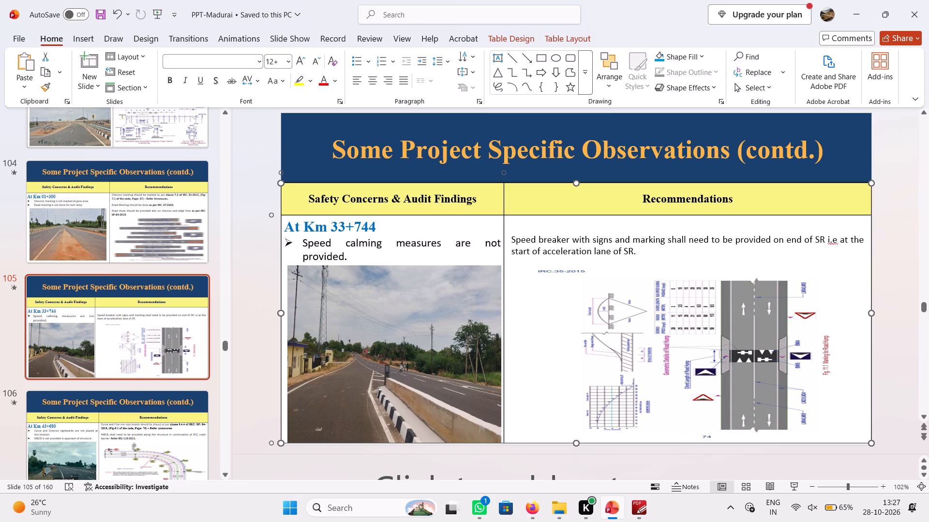
{"action": "left_click", "coordinate": [623, 317]}
{"action": "left_click", "coordinate": [557, 242]}
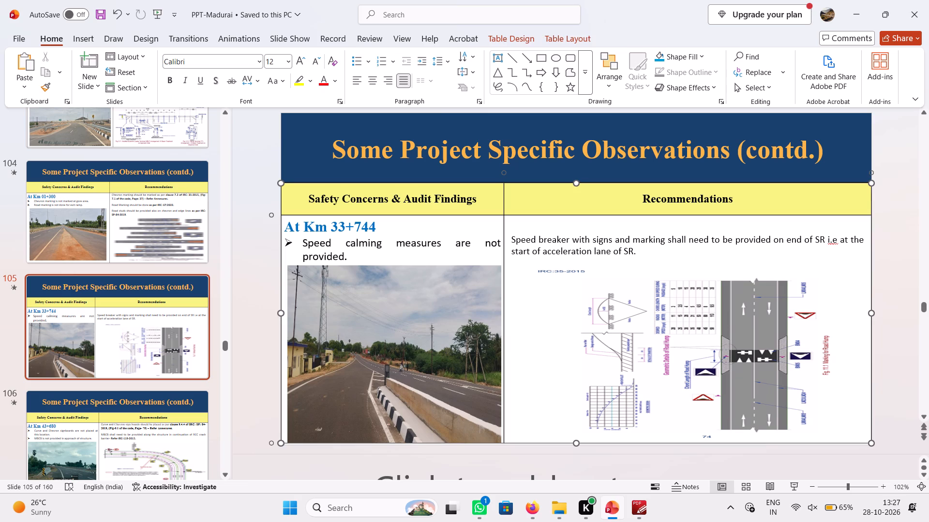
{"action": "left_click", "coordinate": [551, 254]}
{"action": "left_click", "coordinate": [578, 297]}
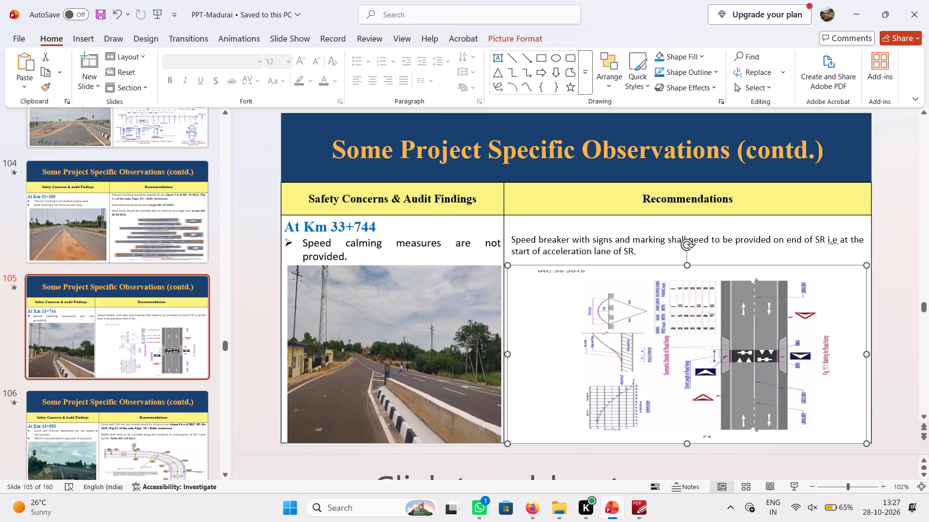
Review the Km 43+680 slide and the reflective marker finding on the Km 35+400 slide.
{"action": "left_click", "coordinate": [151, 430]}
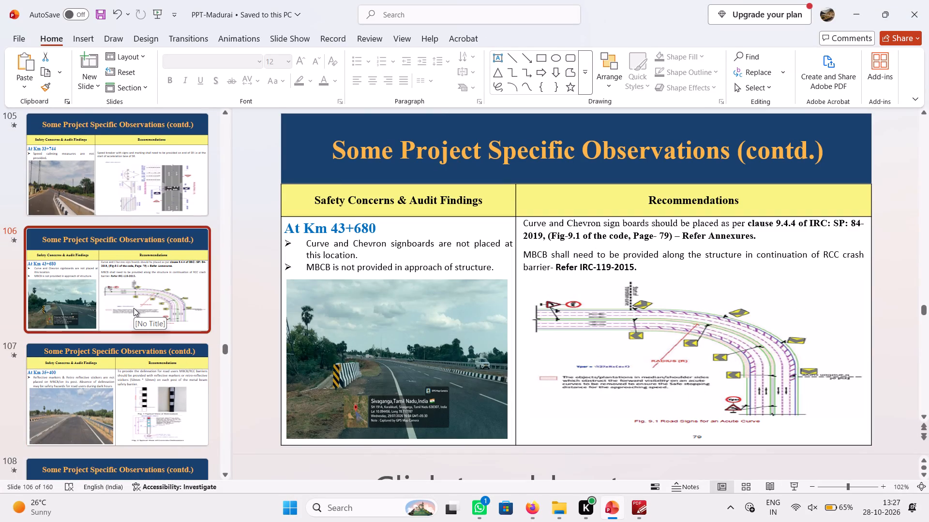
{"action": "left_click", "coordinate": [544, 341]}
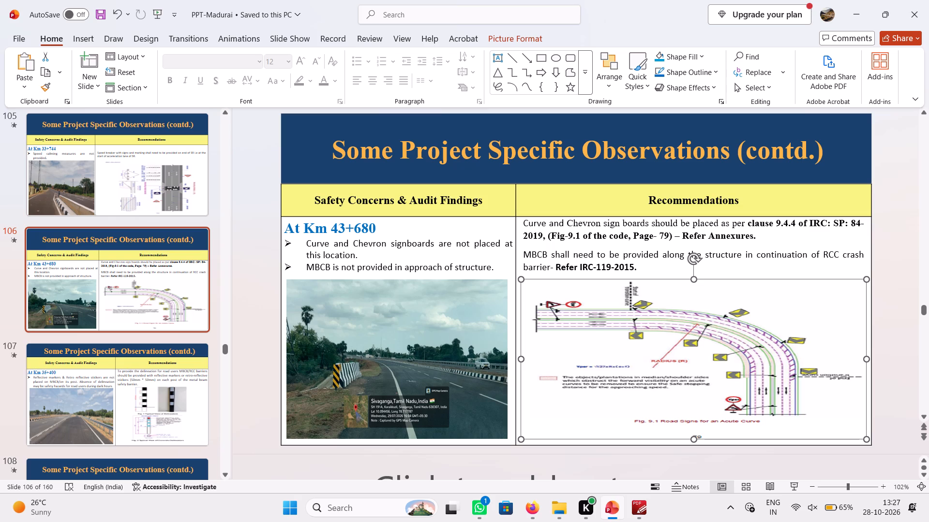
{"action": "left_click", "coordinate": [155, 383]}
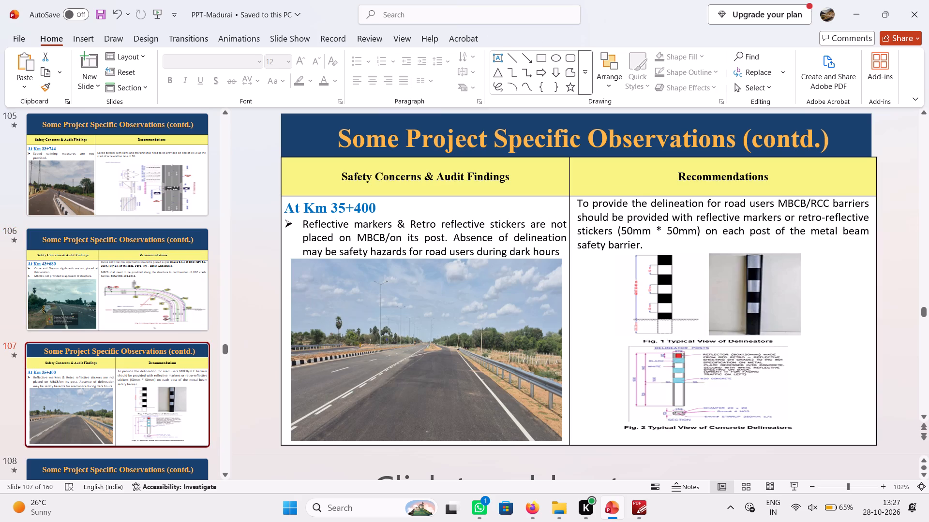
{"action": "left_click", "coordinate": [472, 229]}
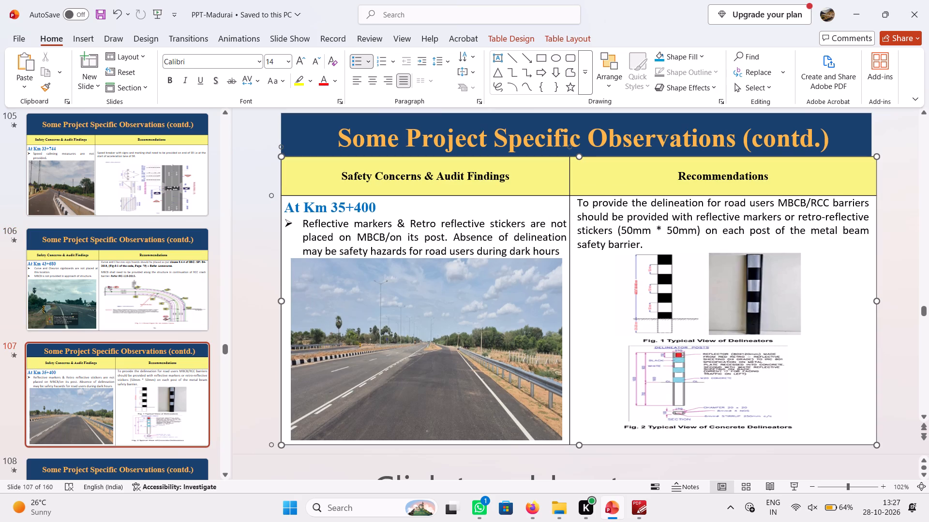
{"action": "left_click_drag", "start_coordinate": [359, 226], "coordinate": [476, 225]}
{"action": "left_click", "coordinate": [348, 234]}
{"action": "left_click_drag", "start_coordinate": [348, 234], "coordinate": [426, 235]}
{"action": "left_click", "coordinate": [354, 240]}
Review the delineation finding, the 50mm * 50mm sticker recommendation and the delineator figure on the Km 35+400 slide.
{"action": "left_click_drag", "start_coordinate": [312, 251], "coordinate": [429, 252]}
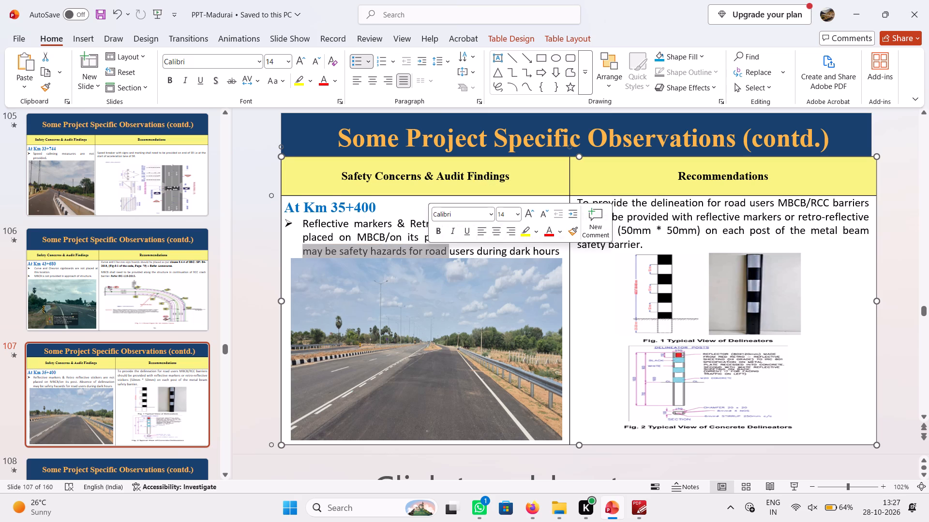
{"action": "left_click", "coordinate": [364, 256]}
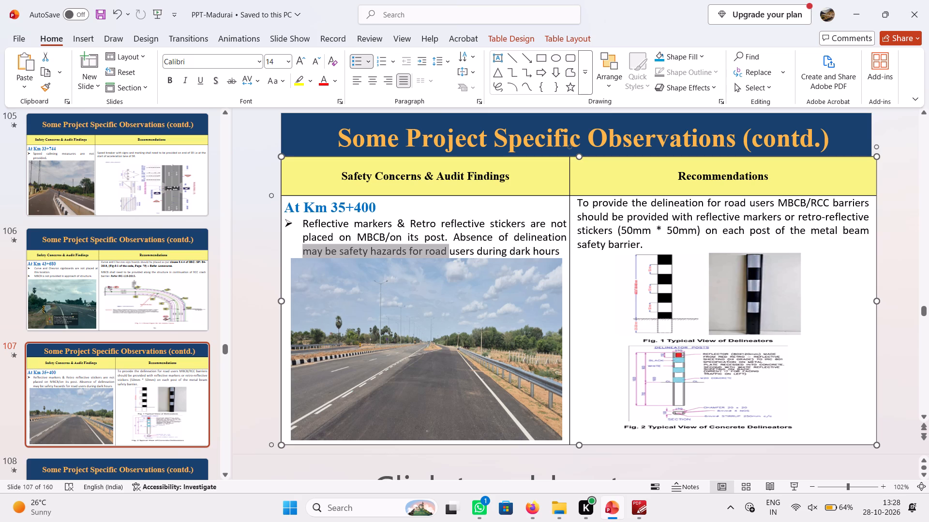
{"action": "left_click_drag", "start_coordinate": [655, 230], "coordinate": [704, 230]}
{"action": "left_click", "coordinate": [748, 230]}
{"action": "left_click", "coordinate": [723, 308]}
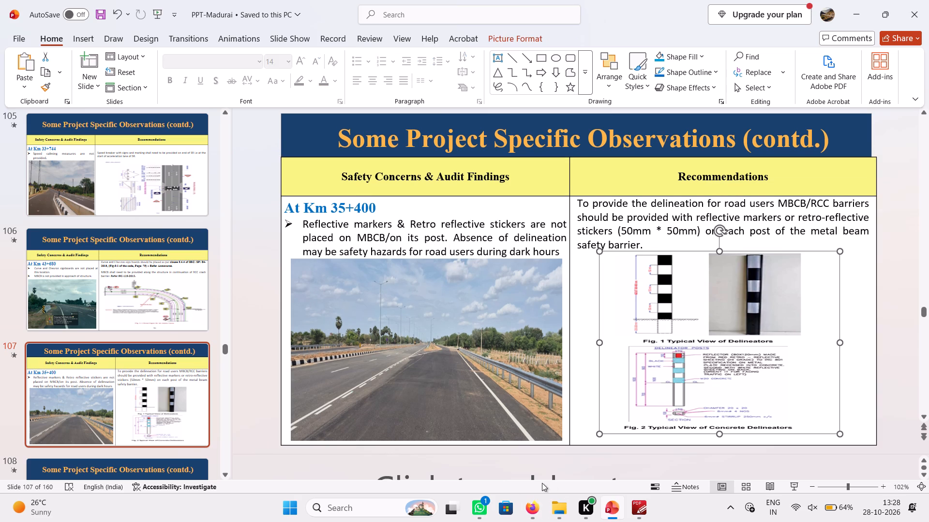
Switch to Firefox and search Google Images in a new tab for "retro reflective tape on MBCB".
{"action": "left_click", "coordinate": [532, 506]}
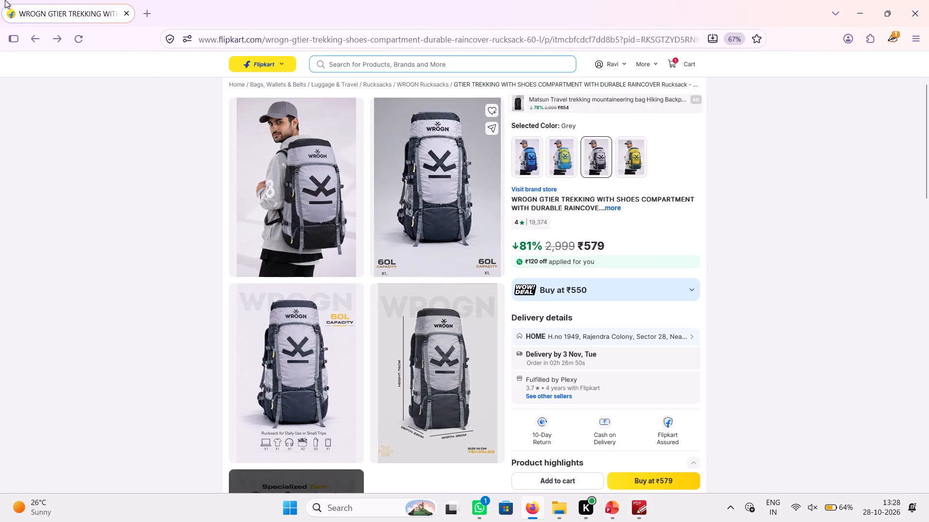
{"action": "left_click", "coordinate": [150, 9]}
{"action": "left_click", "coordinate": [360, 149]}
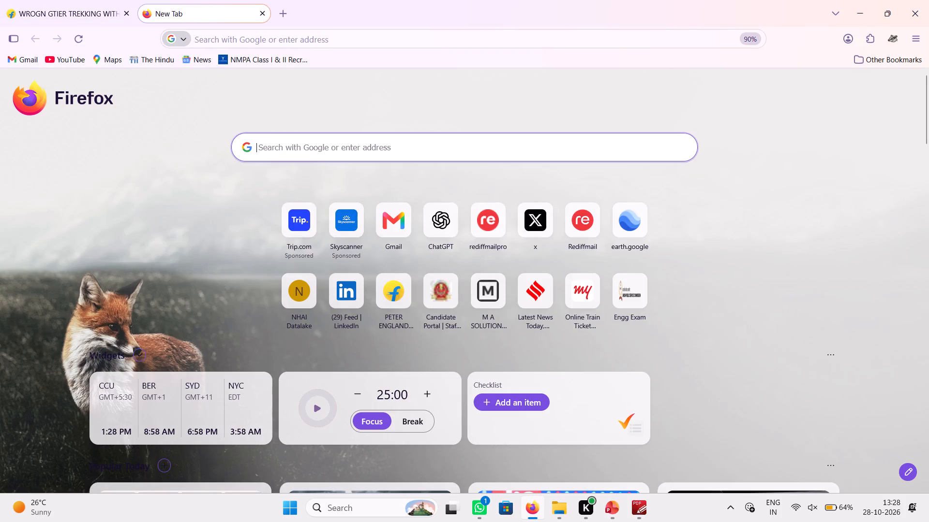
{"action": "type", "text": "retro ref"}
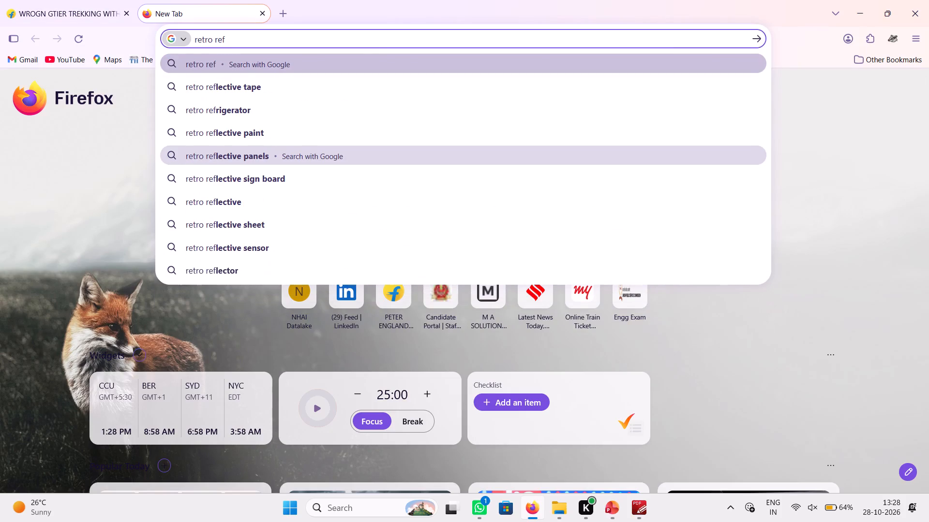
{"action": "key", "text": "Up"}
{"action": "key", "text": "Up"}
{"action": "key", "text": "Up"}
{"action": "key", "text": "Up"}
{"action": "key", "text": "Up"}
{"action": "key", "text": "Up"}
{"action": "key", "text": "Up"}
{"action": "key", "text": "Up"}
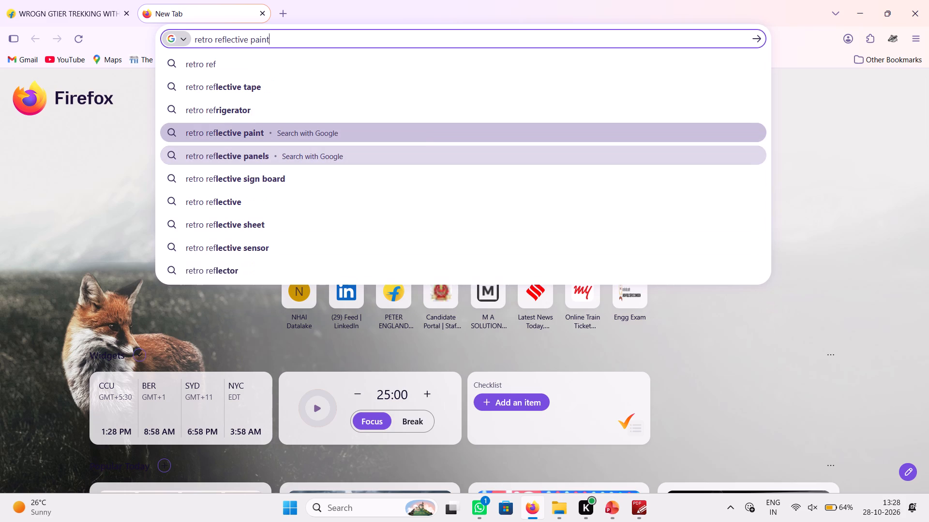
{"action": "key", "text": "Up"}
{"action": "key", "text": "space"}
{"action": "type", "text": "on MBCB"}
{"action": "key", "text": "Return"}
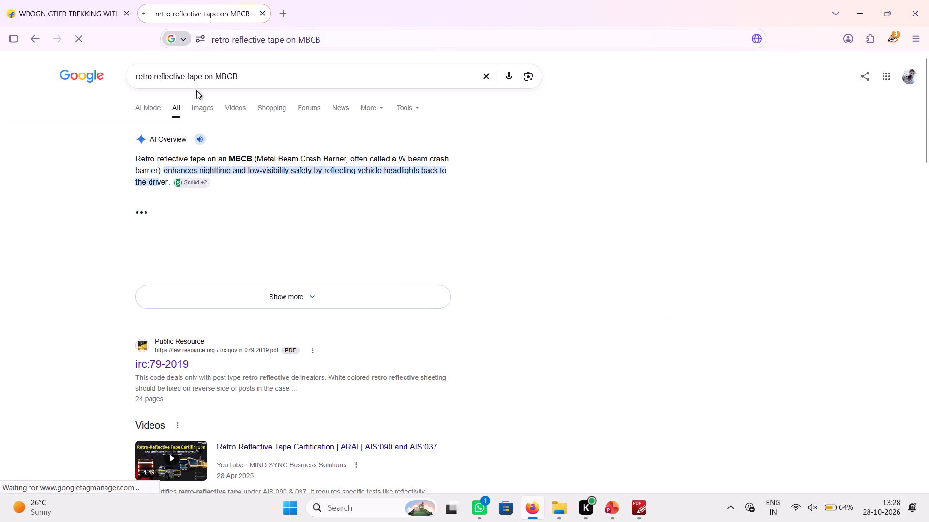
{"action": "left_click", "coordinate": [202, 108]}
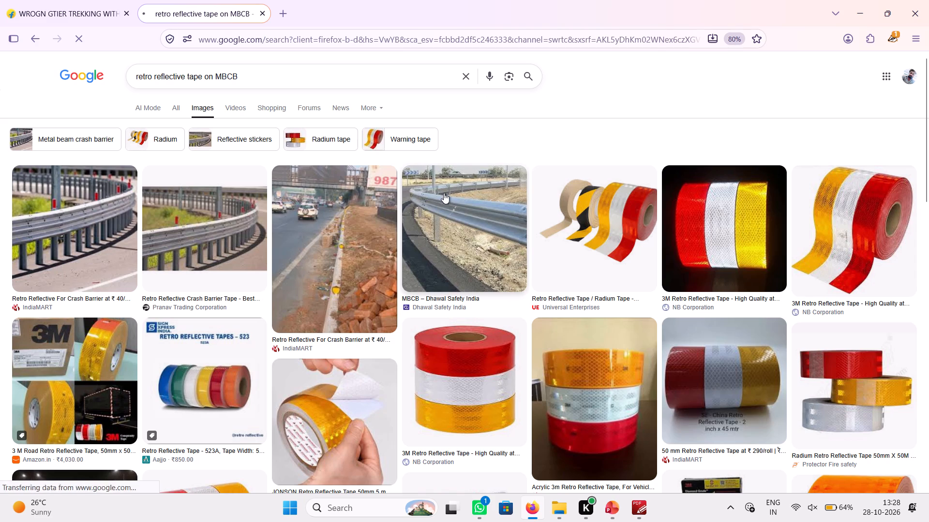
{"action": "scroll", "coordinate": [444, 196], "scroll_direction": "down", "scroll_amount": 2}
{"action": "scroll", "coordinate": [444, 196], "scroll_direction": "up", "scroll_amount": 4}
Refine the image search to "retro reflective tape on MBCB in night" and look through the pictures.
{"action": "left_click", "coordinate": [247, 70]}
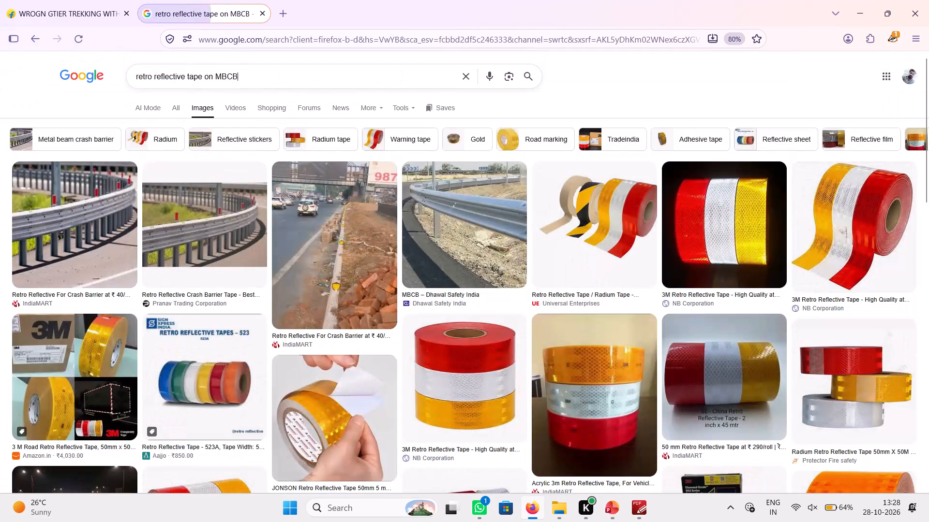
{"action": "key", "text": "space"}
{"action": "type", "text": "in night"}
{"action": "key", "text": "Return"}
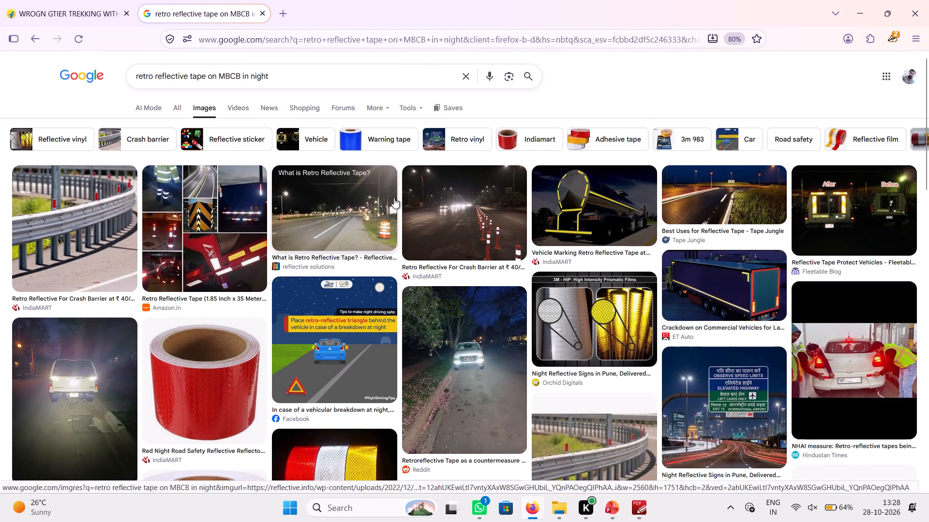
{"action": "scroll", "coordinate": [394, 198], "scroll_direction": "down", "scroll_amount": 1}
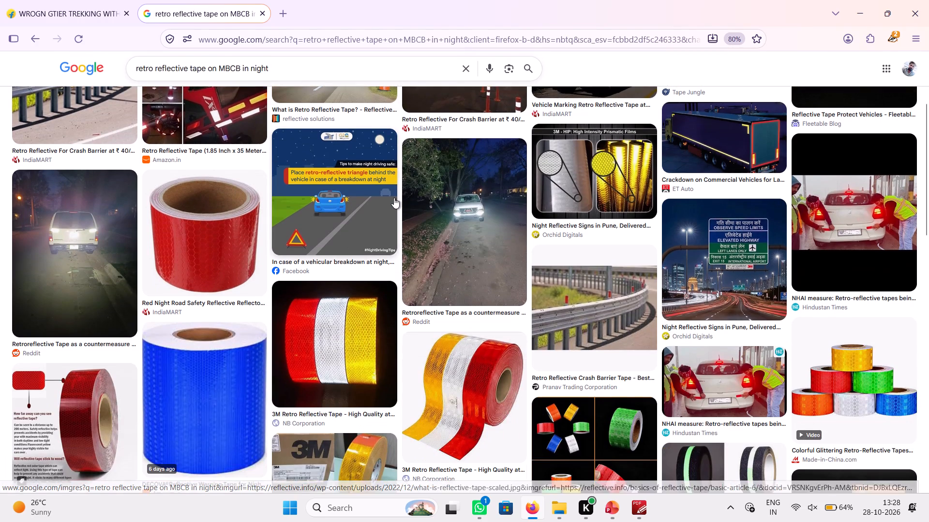
{"action": "scroll", "coordinate": [394, 198], "scroll_direction": "down", "scroll_amount": 6}
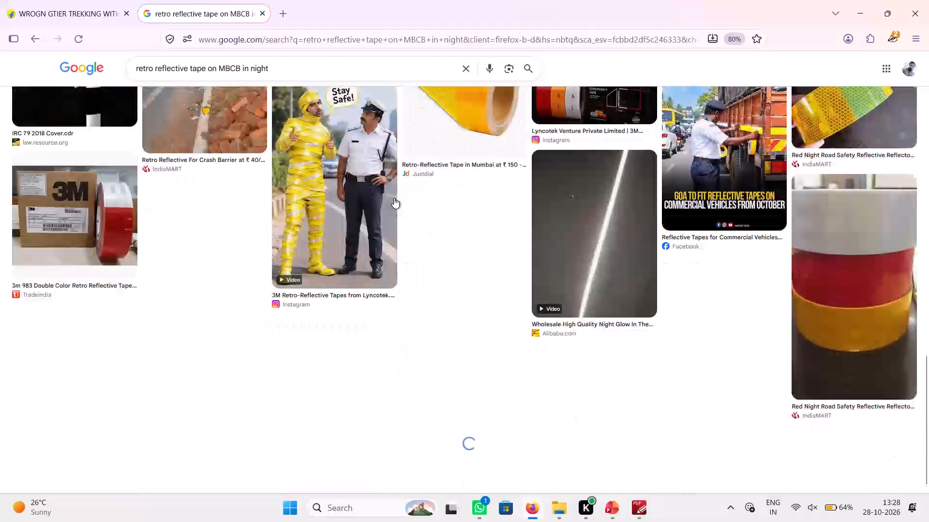
{"action": "scroll", "coordinate": [394, 198], "scroll_direction": "down", "scroll_amount": 1}
{"action": "scroll", "coordinate": [394, 198], "scroll_direction": "up", "scroll_amount": 20}
{"action": "scroll", "coordinate": [394, 198], "scroll_direction": "up", "scroll_amount": 1}
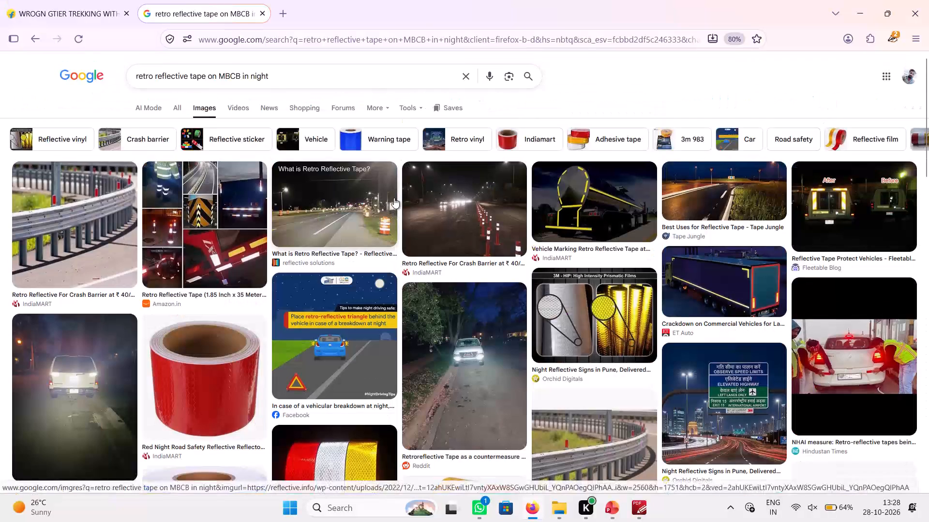
Switch to File Explorer and browse the Hydrabad, West Bengal safety and UP folders inside Rv.Masp.
{"action": "left_click", "coordinate": [855, 6]}
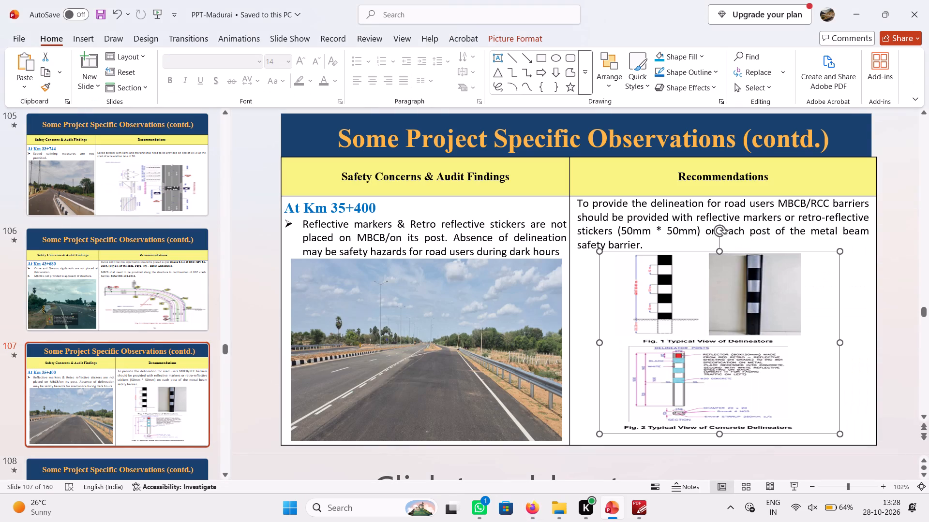
{"action": "left_click", "coordinate": [558, 512]}
{"action": "left_click", "coordinate": [534, 508]}
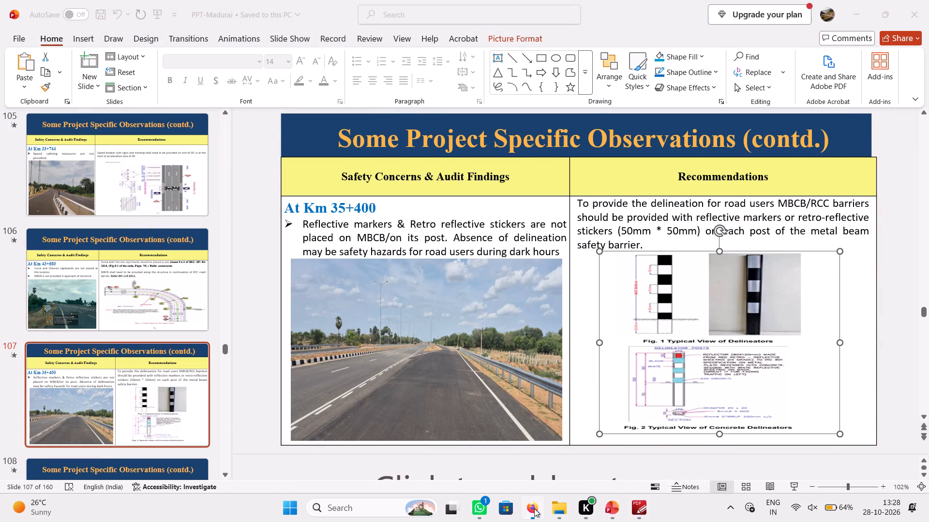
{"action": "left_click", "coordinate": [562, 514]}
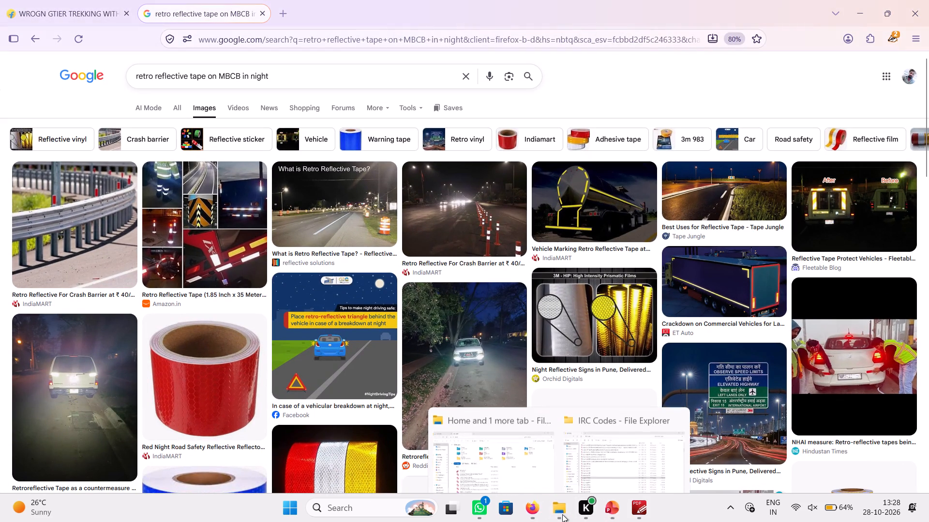
{"action": "left_click", "coordinate": [514, 455]}
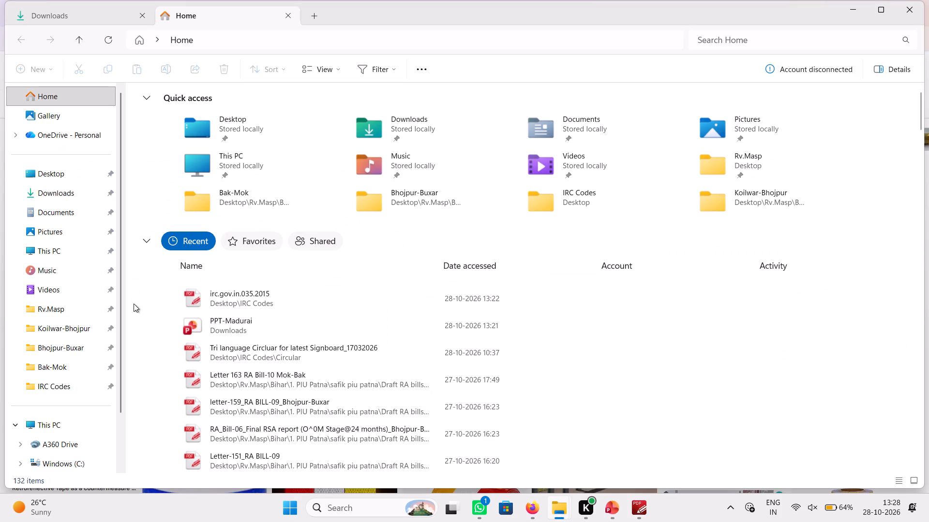
{"action": "left_click", "coordinate": [57, 304]}
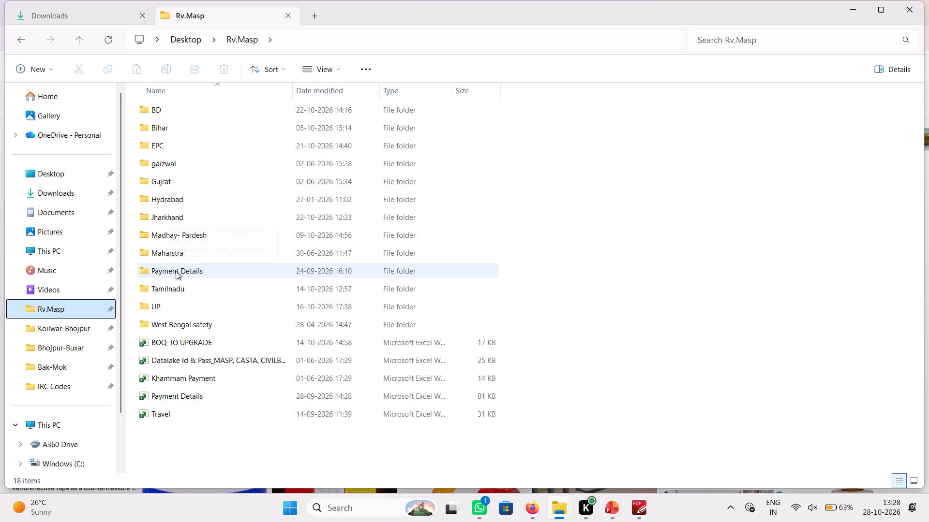
{"action": "double_click", "coordinate": [165, 198]}
{"action": "left_click", "coordinate": [20, 38]}
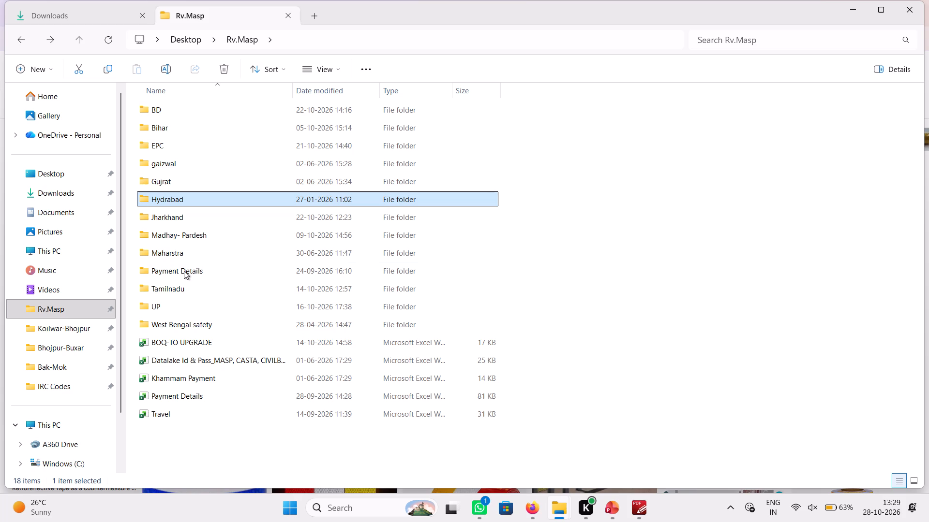
{"action": "double_click", "coordinate": [171, 323]}
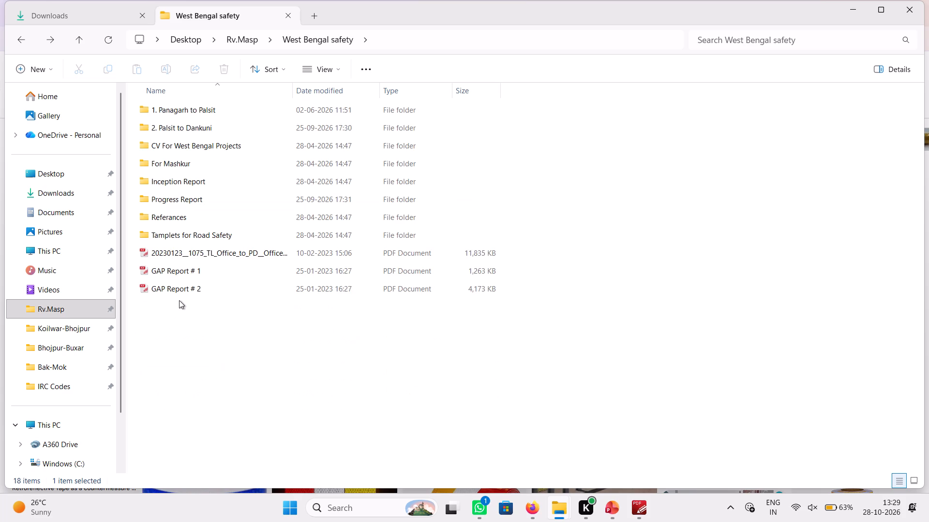
{"action": "left_click", "coordinate": [23, 44]}
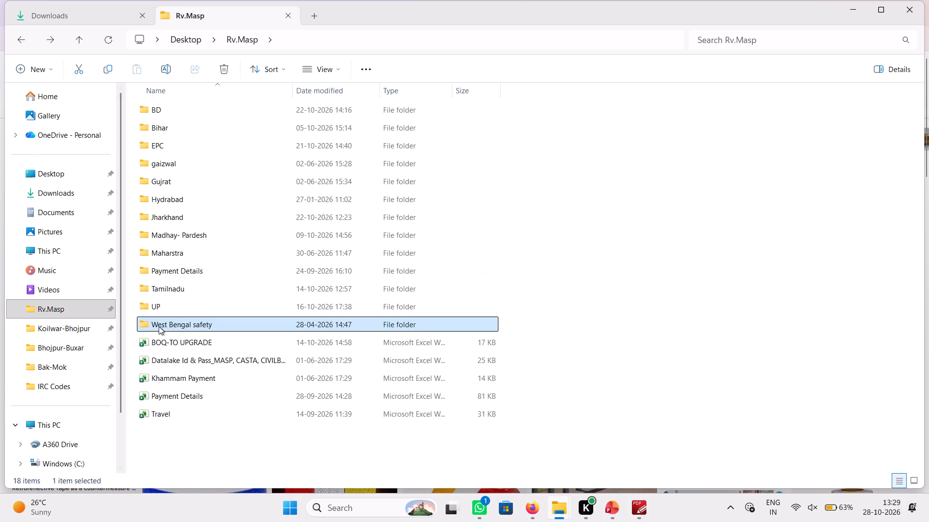
{"action": "double_click", "coordinate": [154, 307]}
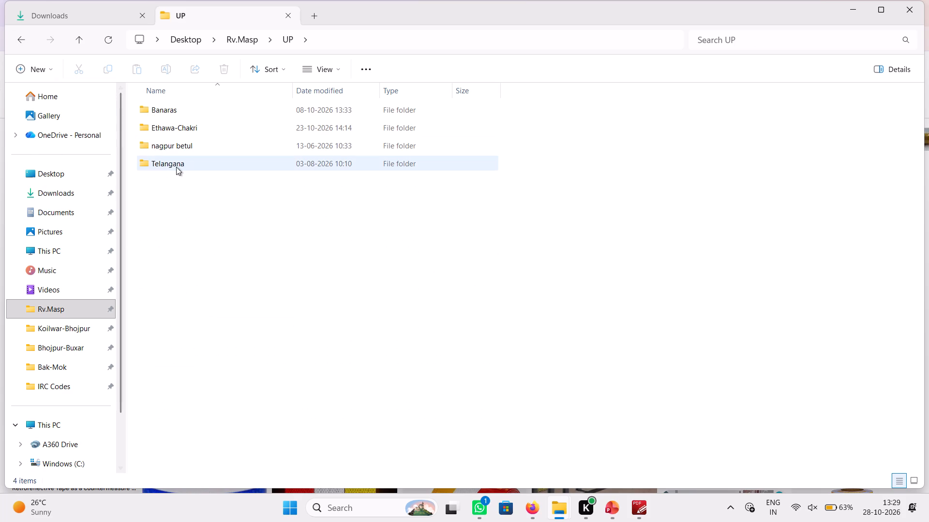
Move the Telangana folder out of UP into the Rv.Masp folder and return to Rv.Masp.
{"action": "left_click", "coordinate": [175, 166]}
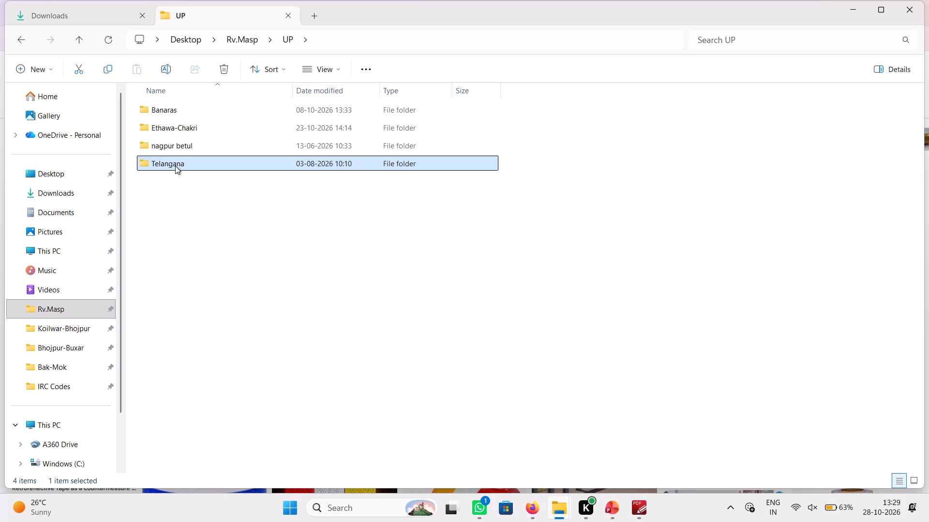
{"action": "left_click_drag", "start_coordinate": [175, 166], "coordinate": [133, 49]}
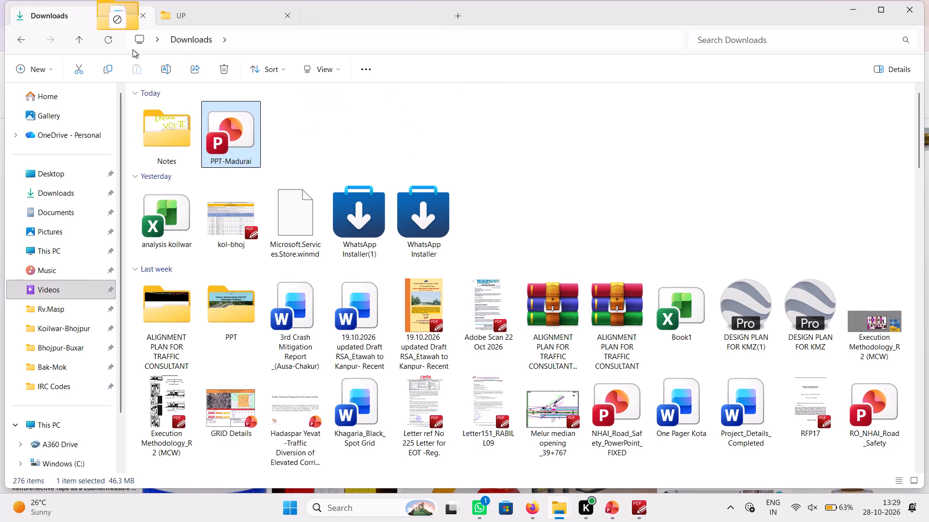
{"action": "left_click_drag", "start_coordinate": [133, 49], "coordinate": [207, 68]}
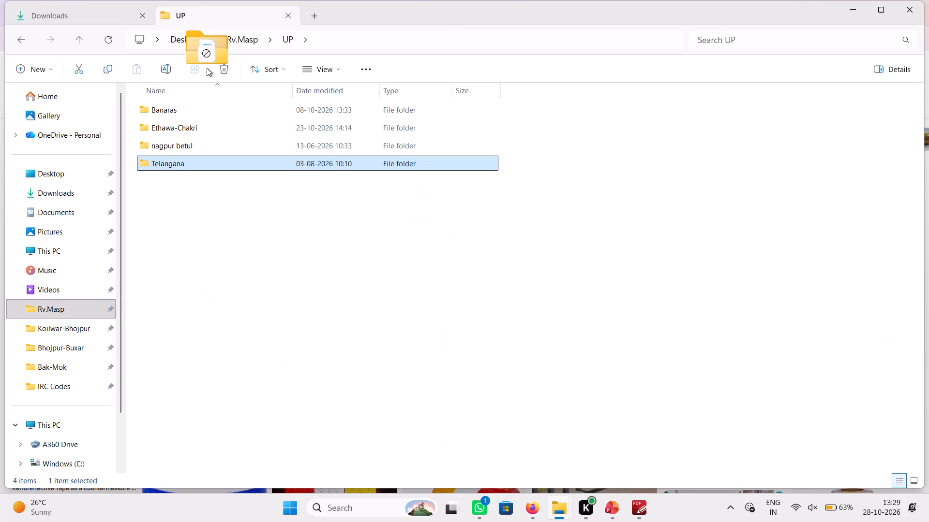
{"action": "left_click_drag", "start_coordinate": [207, 68], "coordinate": [248, 45]}
{"action": "left_click", "coordinate": [247, 43]}
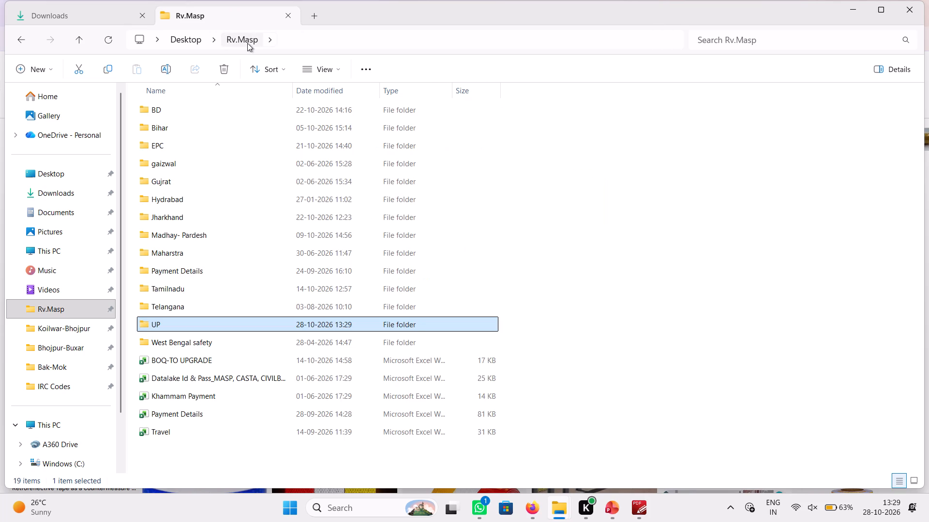
Check the pkg-3 site photos under Telangana's 6th construction folder, and go back to the Telangana folder.
{"action": "double_click", "coordinate": [160, 309]}
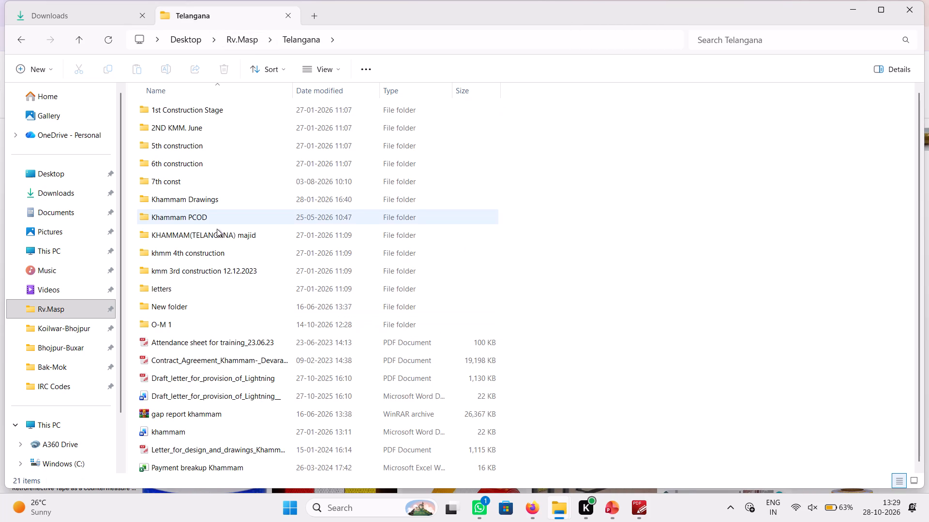
{"action": "double_click", "coordinate": [176, 165]}
{"action": "double_click", "coordinate": [167, 225]}
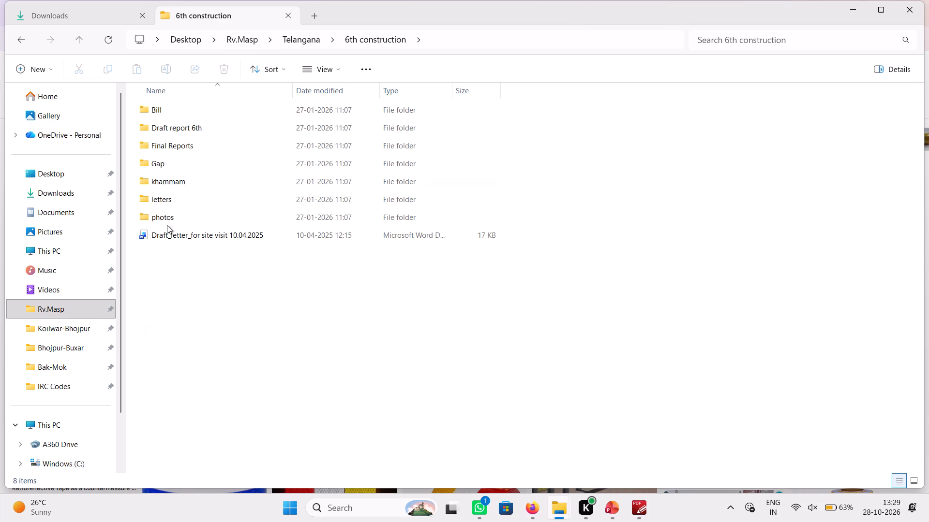
{"action": "double_click", "coordinate": [168, 218]}
{"action": "double_click", "coordinate": [165, 148]}
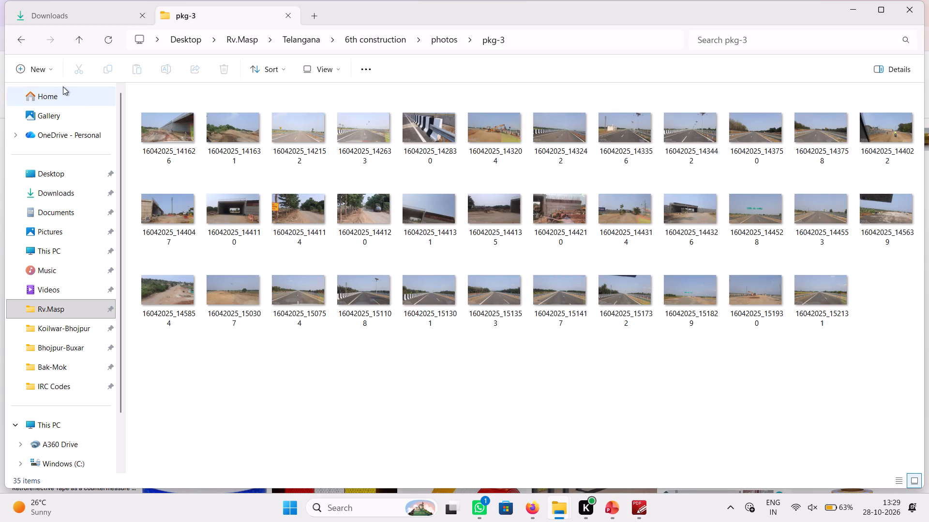
{"action": "left_click", "coordinate": [21, 36]}
{"action": "left_click", "coordinate": [21, 36]}
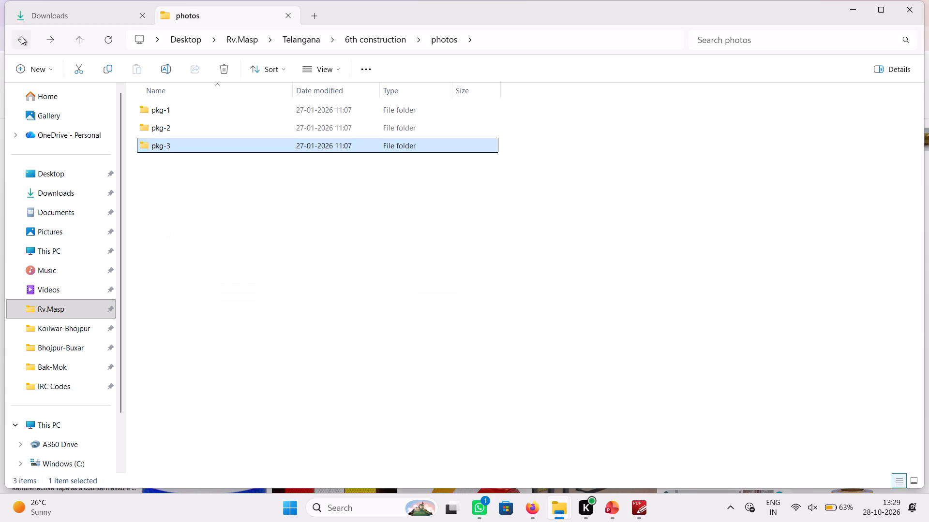
{"action": "left_click", "coordinate": [21, 39]}
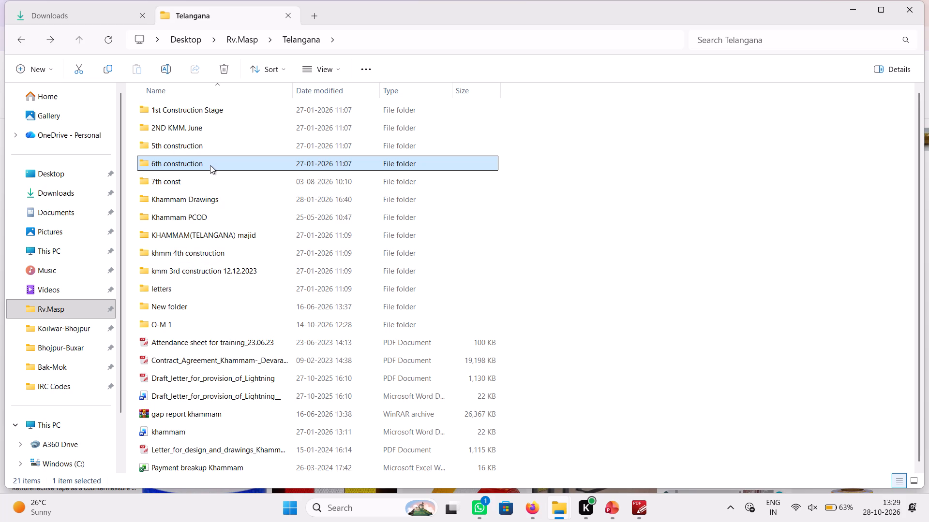
Look through the PCC-2, PCC reports sent and PCC-1 folders under Khammam PCOD, and return to the Telangana folder.
{"action": "double_click", "coordinate": [199, 217]}
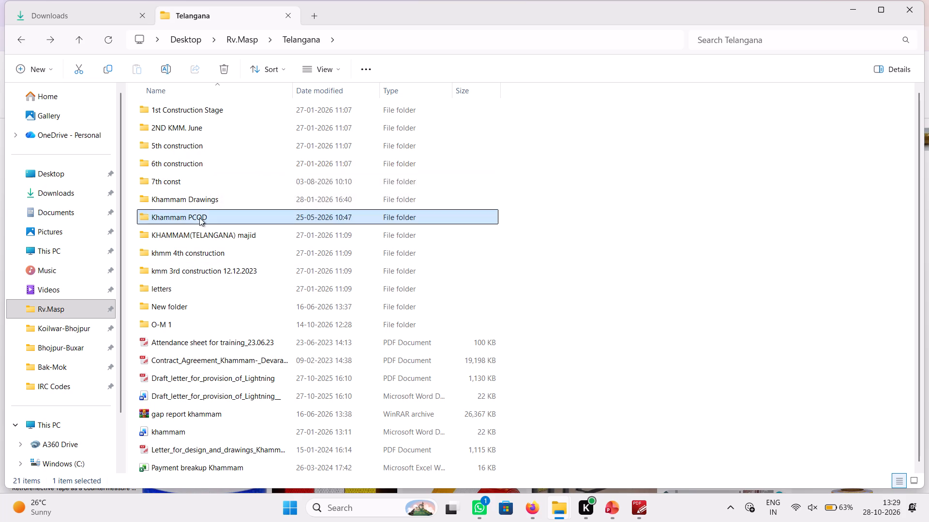
{"action": "double_click", "coordinate": [186, 164]}
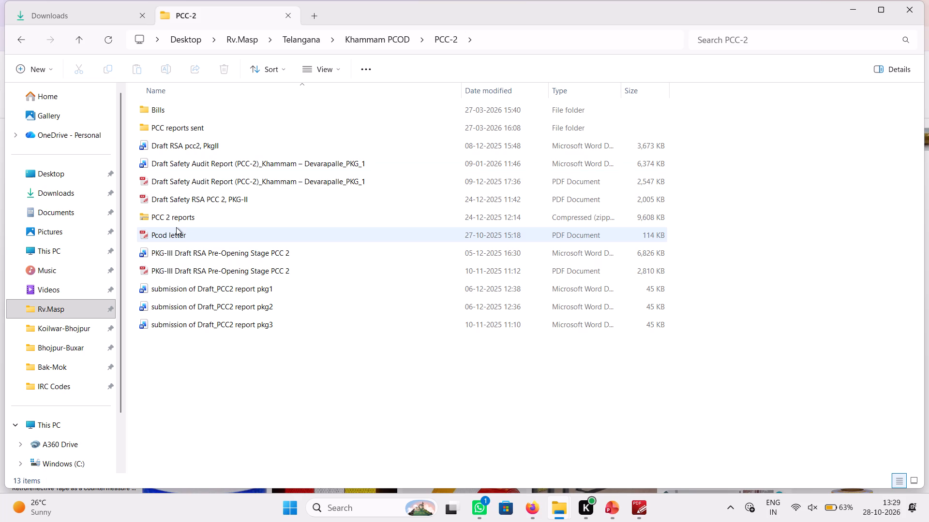
{"action": "double_click", "coordinate": [184, 125]}
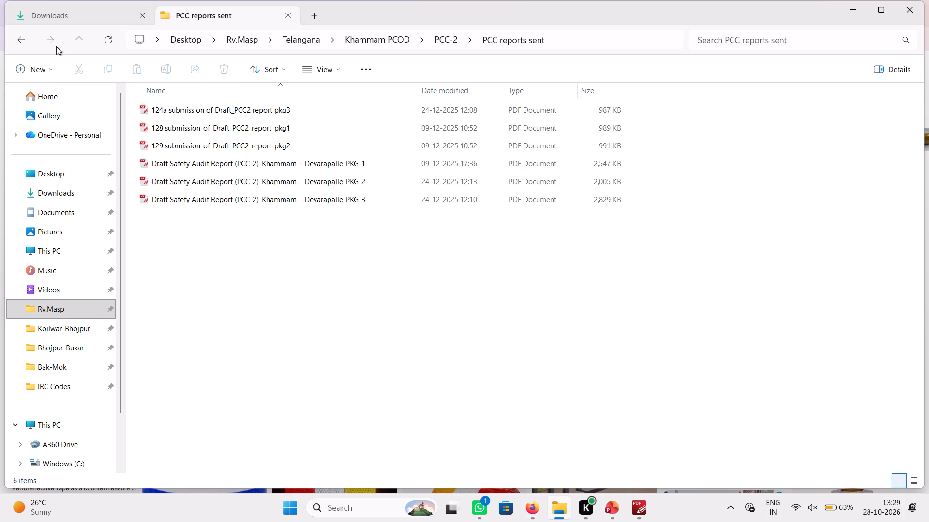
{"action": "left_click", "coordinate": [24, 38]}
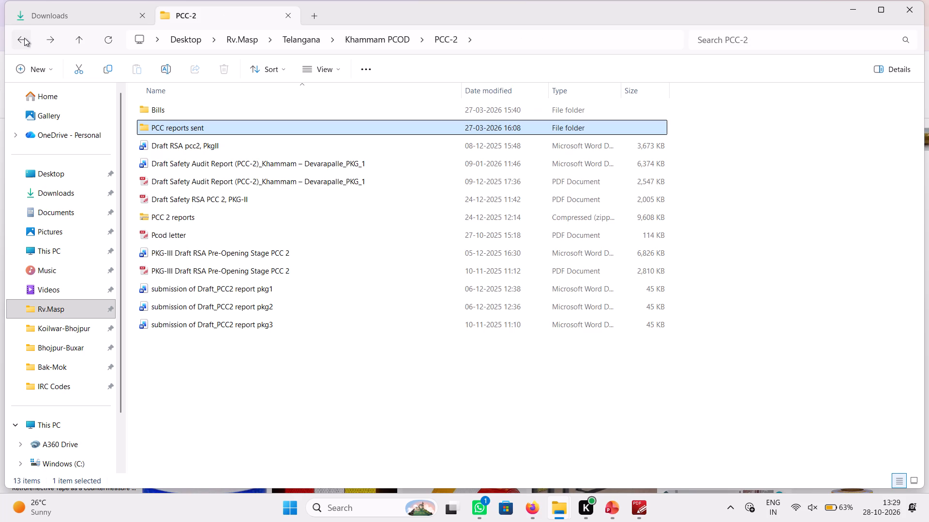
{"action": "left_click", "coordinate": [24, 38]}
{"action": "double_click", "coordinate": [186, 140]}
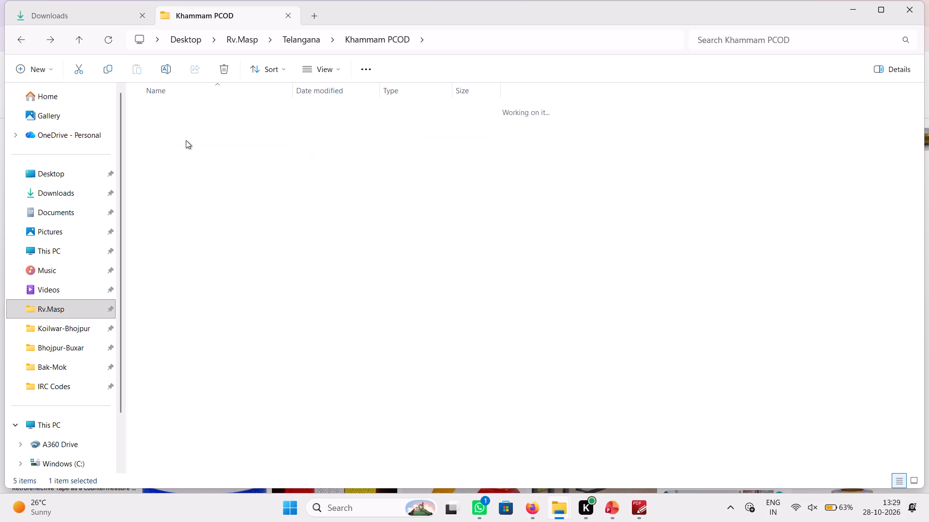
{"action": "left_click", "coordinate": [178, 184]}
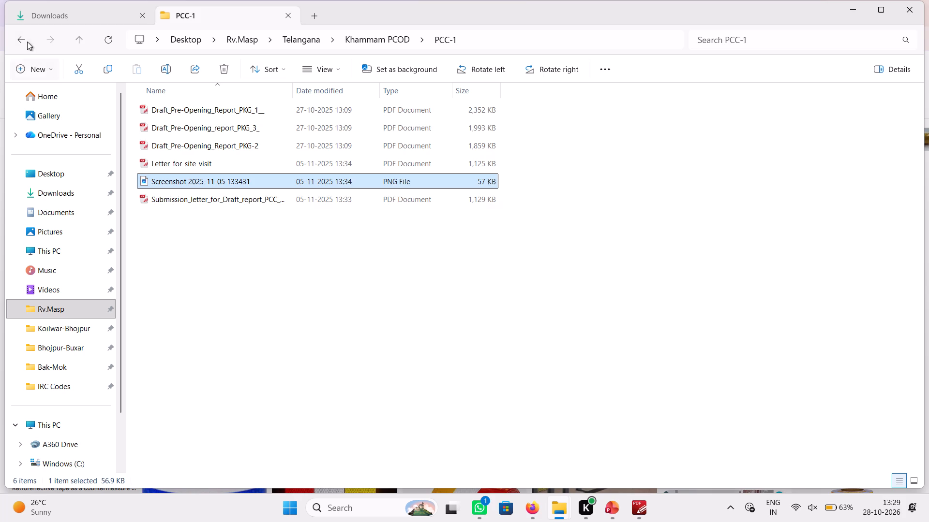
{"action": "left_click", "coordinate": [25, 38]}
{"action": "left_click", "coordinate": [25, 38]}
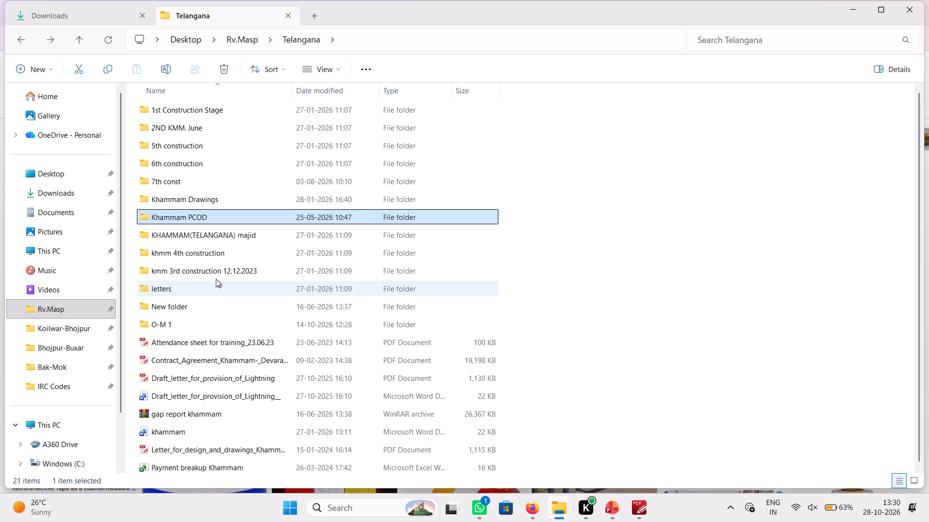
Check the pkg=2 photos in PCOD package 2 of the KHAMMAM(TELANGANA) majid folder, and return to the Telangana folder.
{"action": "double_click", "coordinate": [208, 228]}
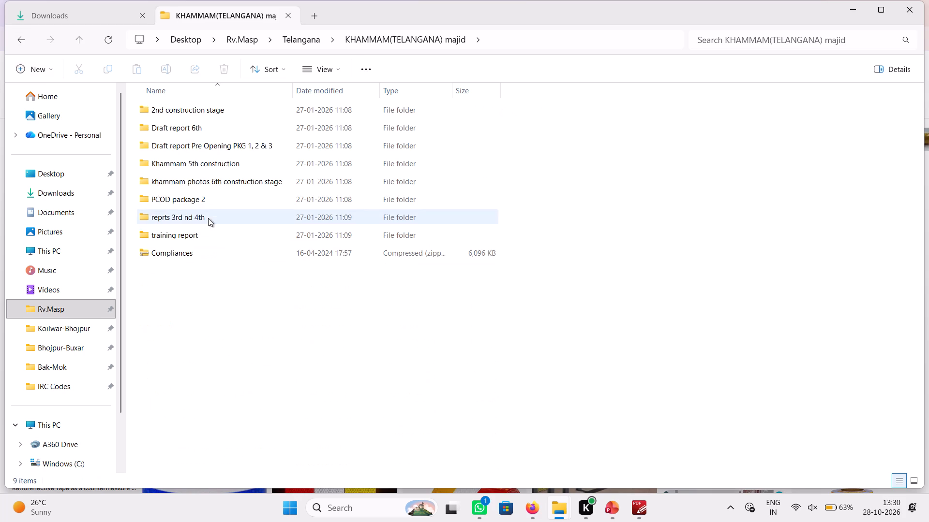
{"action": "double_click", "coordinate": [202, 205]}
{"action": "double_click", "coordinate": [175, 116]}
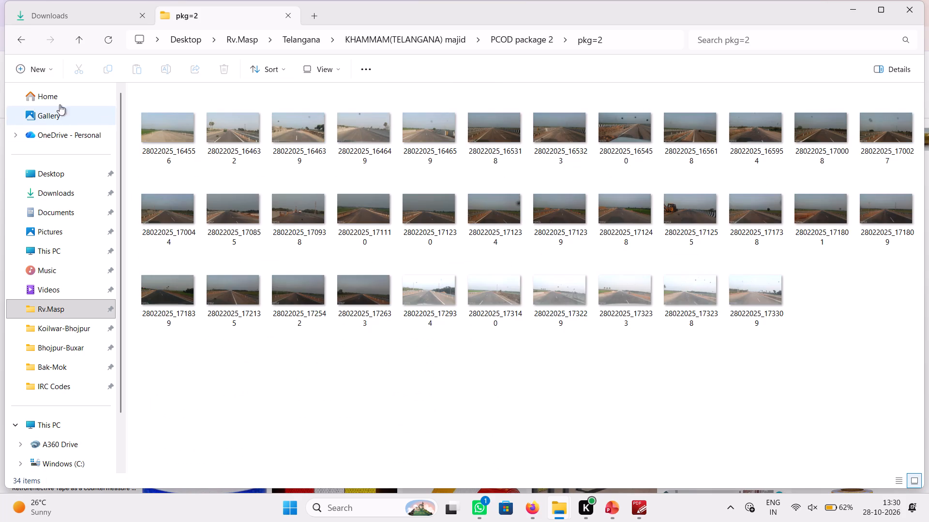
{"action": "left_click", "coordinate": [25, 34]}
{"action": "left_click", "coordinate": [23, 35]}
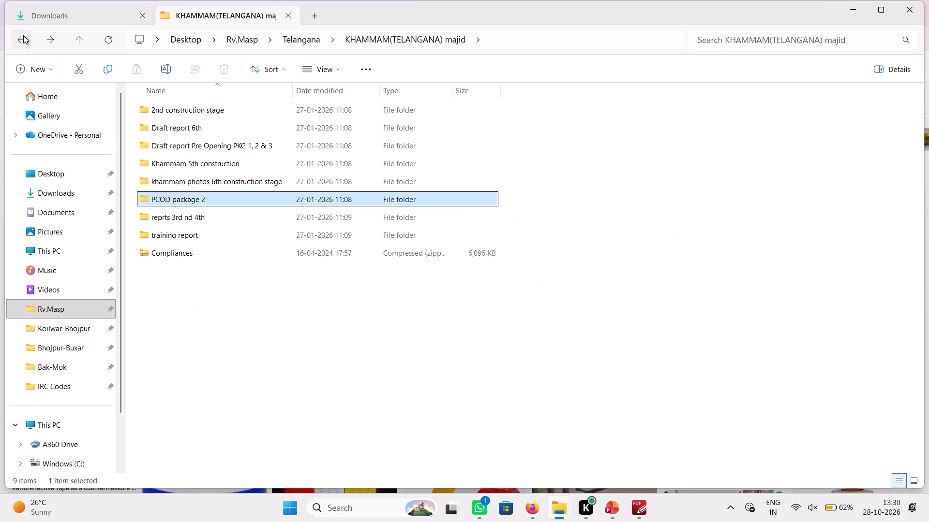
{"action": "left_click", "coordinate": [23, 35]}
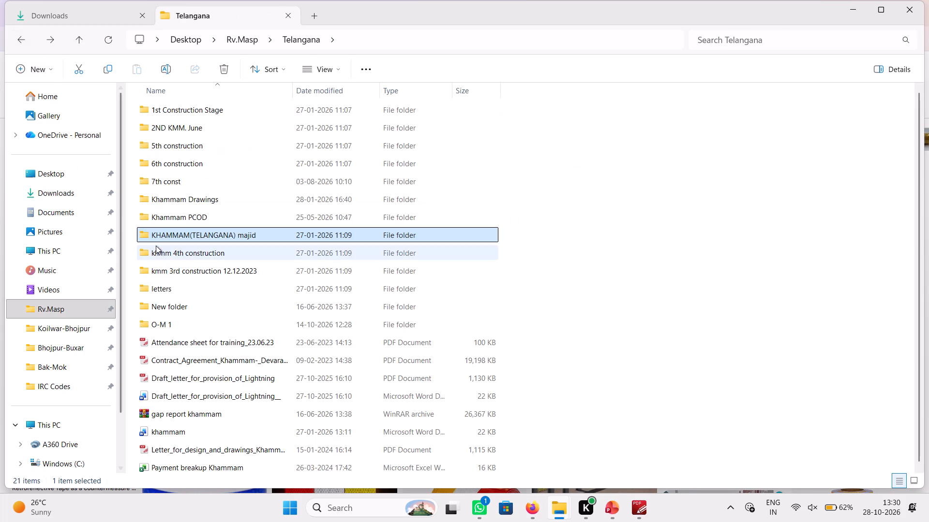
Look through the site photos in the Pictures folder of O-M 1, and return to the O-M 1 folder.
{"action": "double_click", "coordinate": [166, 321]}
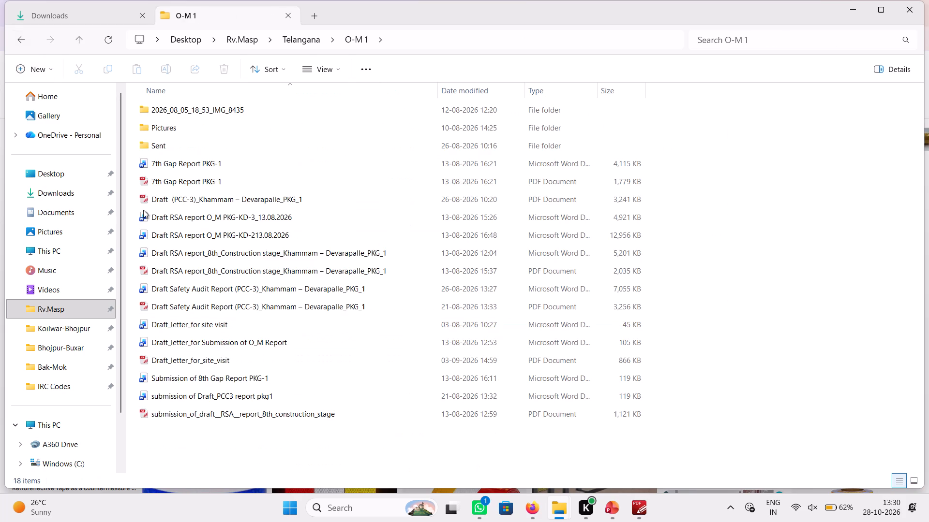
{"action": "double_click", "coordinate": [173, 127]}
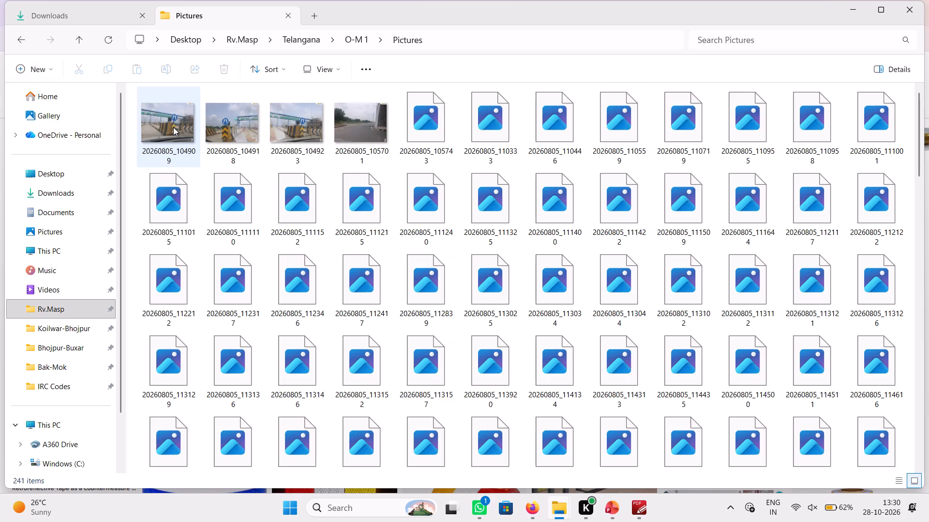
{"action": "scroll", "coordinate": [390, 242], "scroll_direction": "down", "scroll_amount": 4}
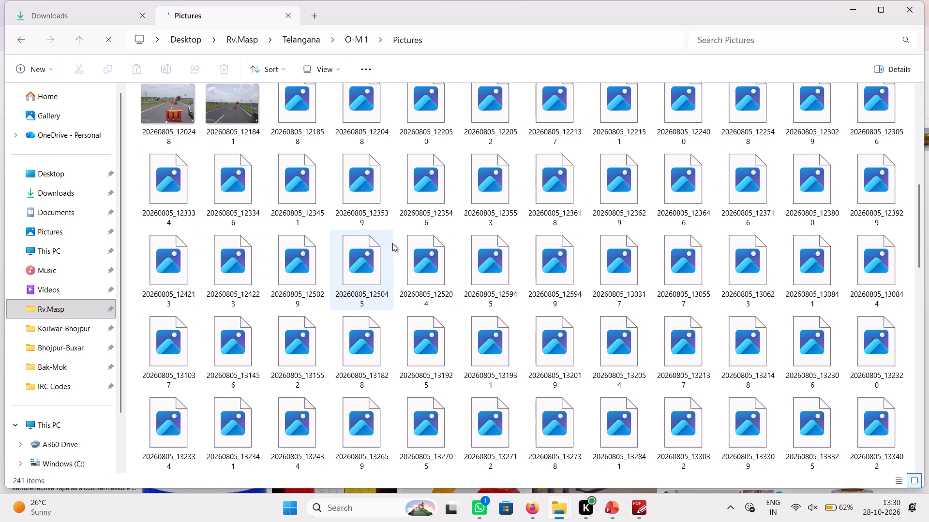
{"action": "scroll", "coordinate": [393, 243], "scroll_direction": "down", "scroll_amount": 6}
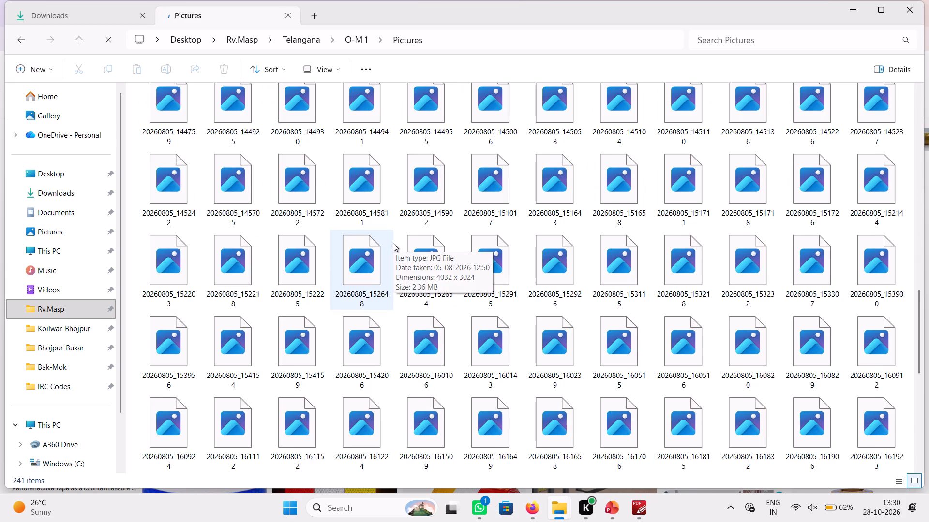
{"action": "scroll", "coordinate": [393, 243], "scroll_direction": "down", "scroll_amount": 6}
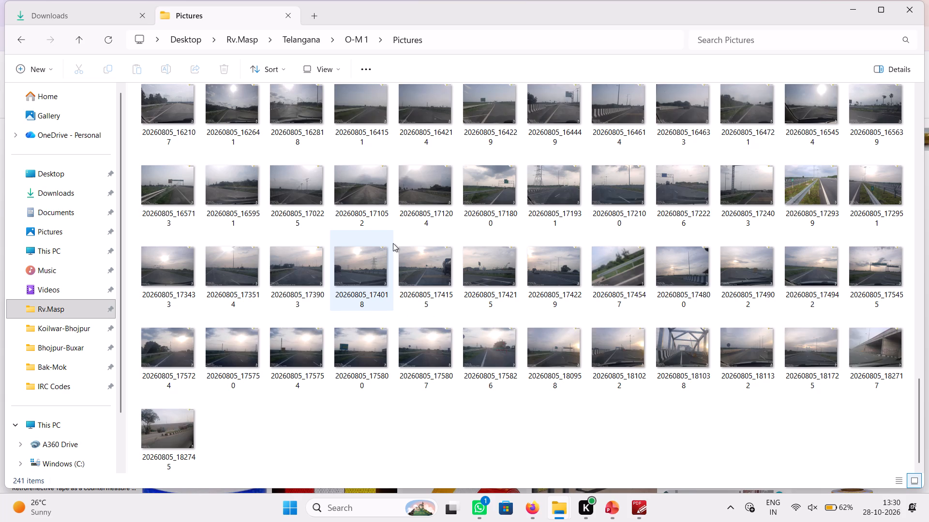
{"action": "scroll", "coordinate": [393, 243], "scroll_direction": "up", "scroll_amount": 5}
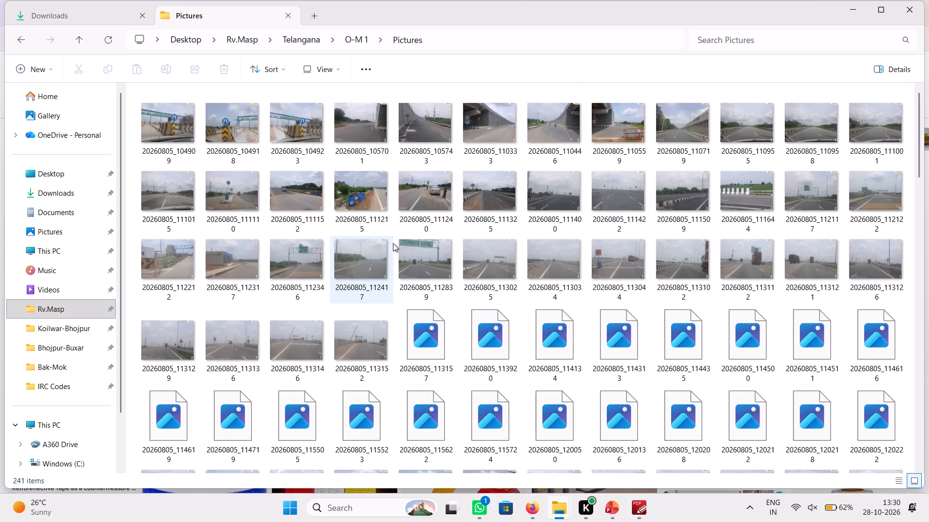
{"action": "scroll", "coordinate": [393, 243], "scroll_direction": "up", "scroll_amount": 2}
{"action": "left_click", "coordinate": [24, 35]}
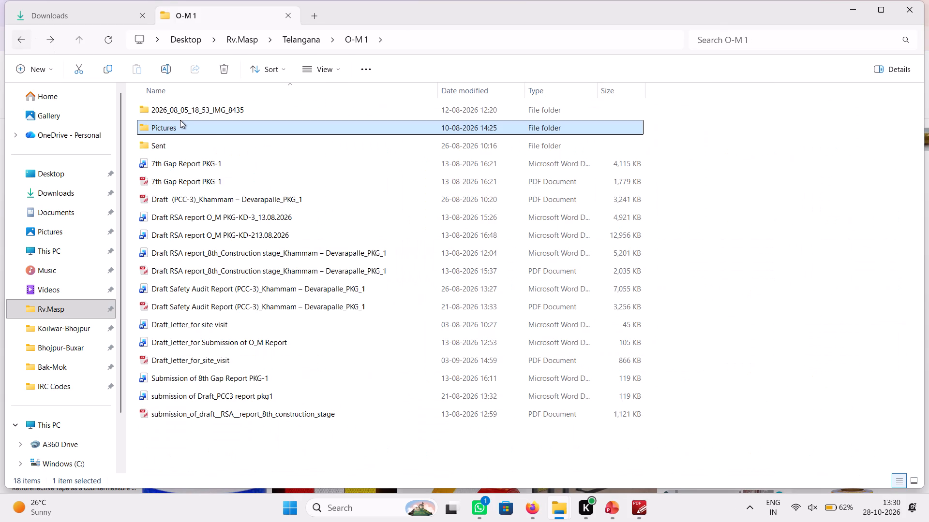
Examine the night-time expressway photos in the 2026_08_05_18_53_IMG_8435 folder for reflectors on the barriers, from IMG_8466 back to IMG_8461 and on to IMG_8462.
{"action": "double_click", "coordinate": [215, 111]}
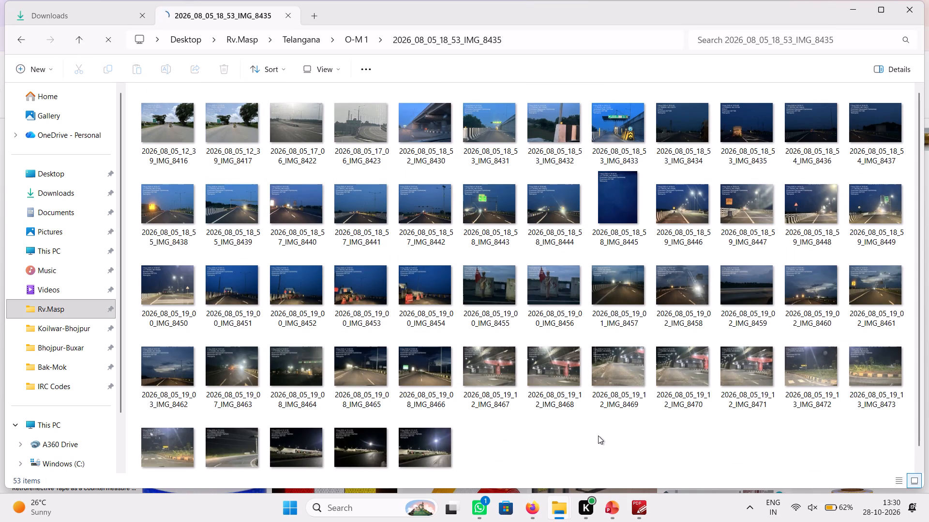
{"action": "double_click", "coordinate": [444, 364]}
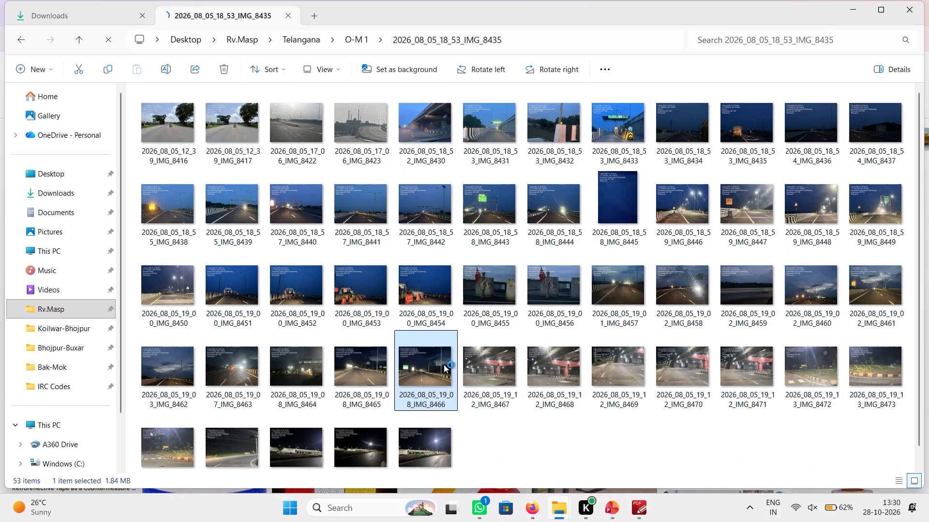
{"action": "double_click", "coordinate": [417, 369]}
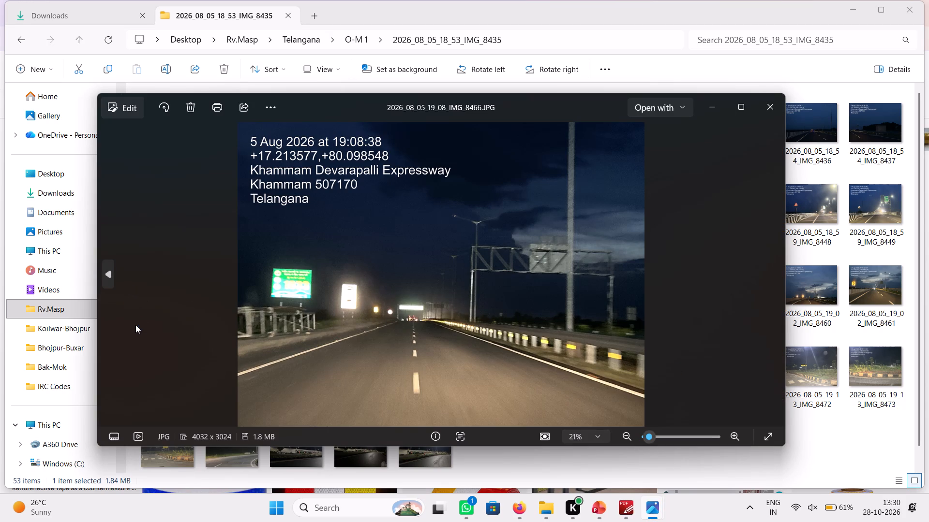
{"action": "left_click", "coordinate": [107, 273]}
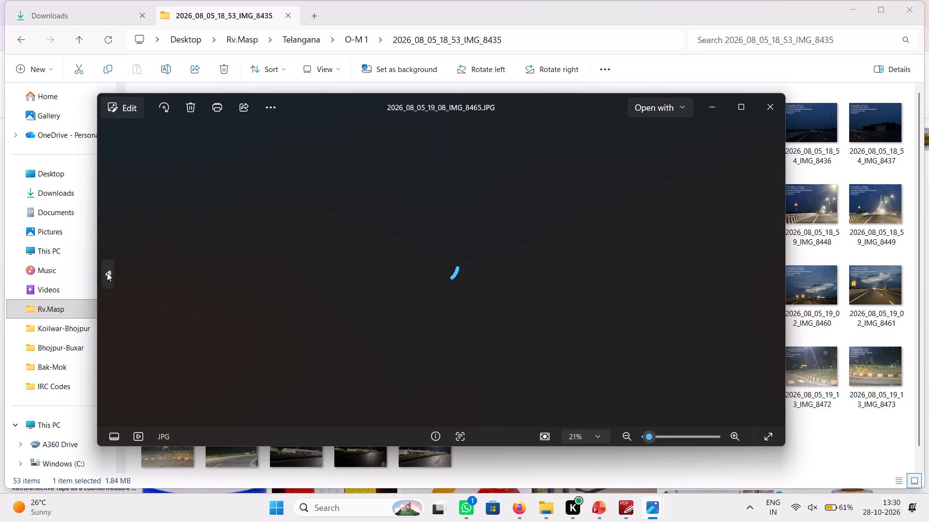
{"action": "left_click", "coordinate": [107, 273]}
{"action": "left_click", "coordinate": [107, 273]}
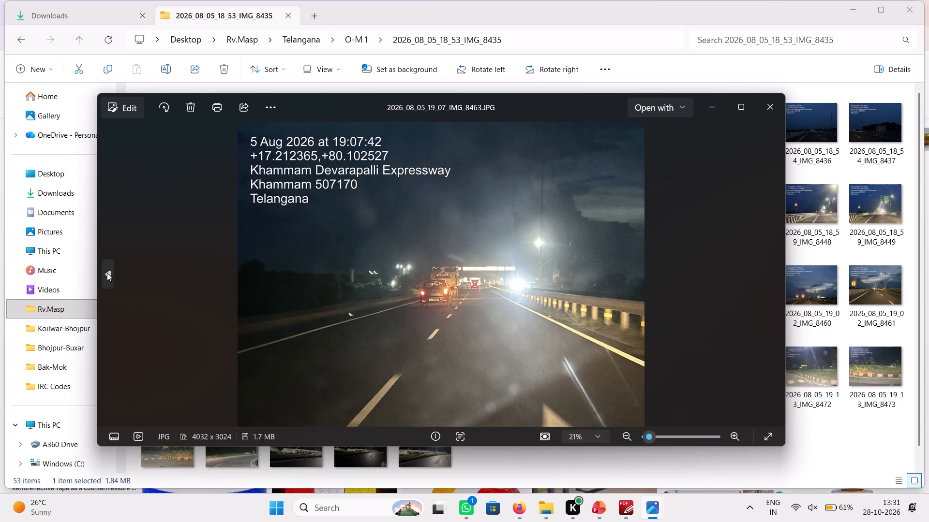
{"action": "left_click", "coordinate": [107, 273]}
{"action": "left_click", "coordinate": [107, 273]}
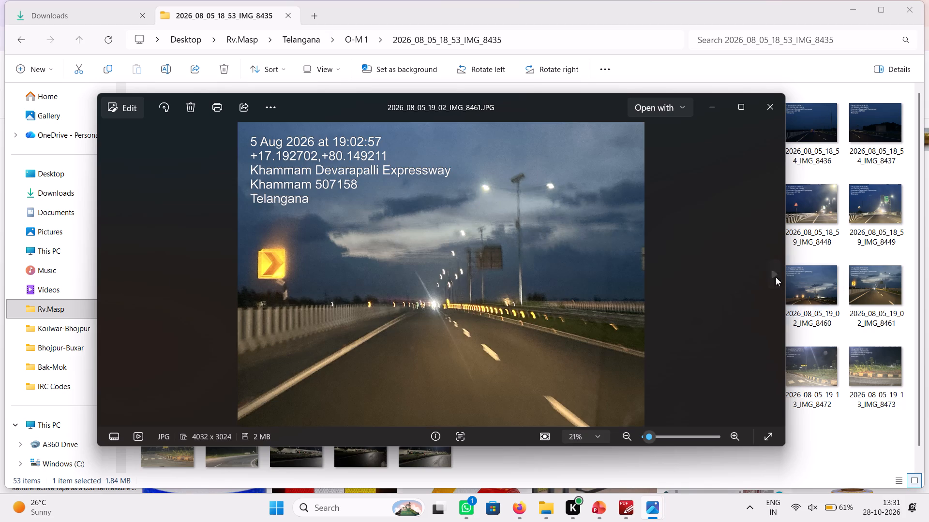
{"action": "left_click", "coordinate": [767, 275]}
{"action": "scroll", "coordinate": [428, 348], "scroll_direction": "up", "scroll_amount": 3}
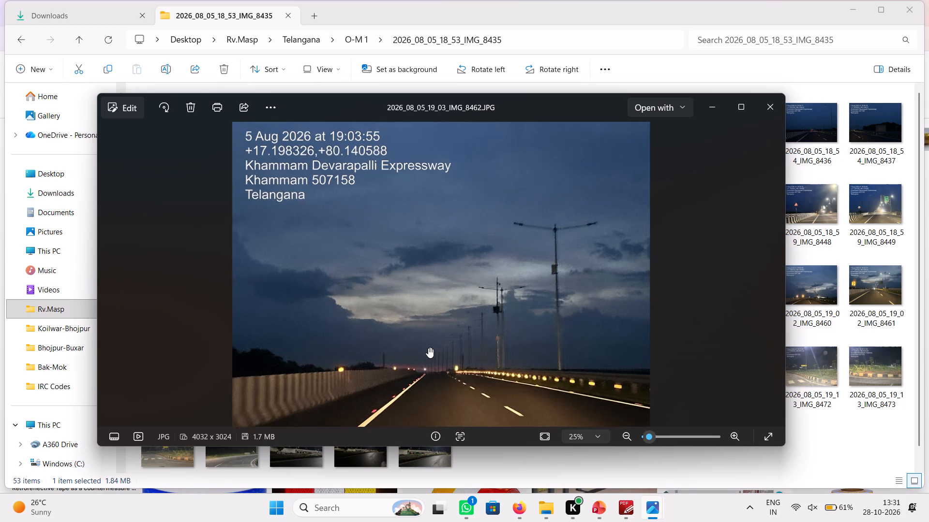
{"action": "scroll", "coordinate": [428, 348], "scroll_direction": "up", "scroll_amount": 2}
{"action": "scroll", "coordinate": [428, 348], "scroll_direction": "down", "scroll_amount": 10}
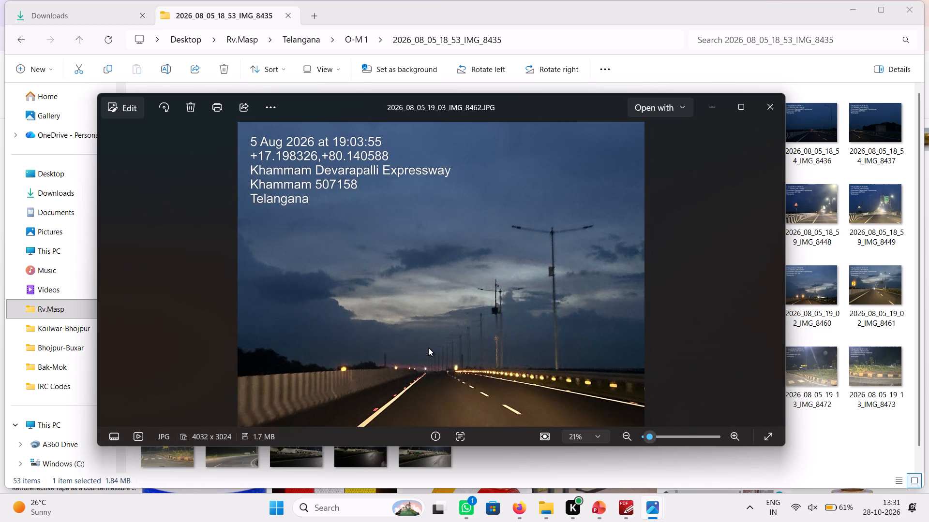
Copy the night photo 2026_08_05_19_03_IMG_8462 and switch to the PPT-Madurai presentation in PowerPoint.
{"action": "left_click", "coordinate": [442, 349]}
{"action": "key", "text": "ctrl+c"}
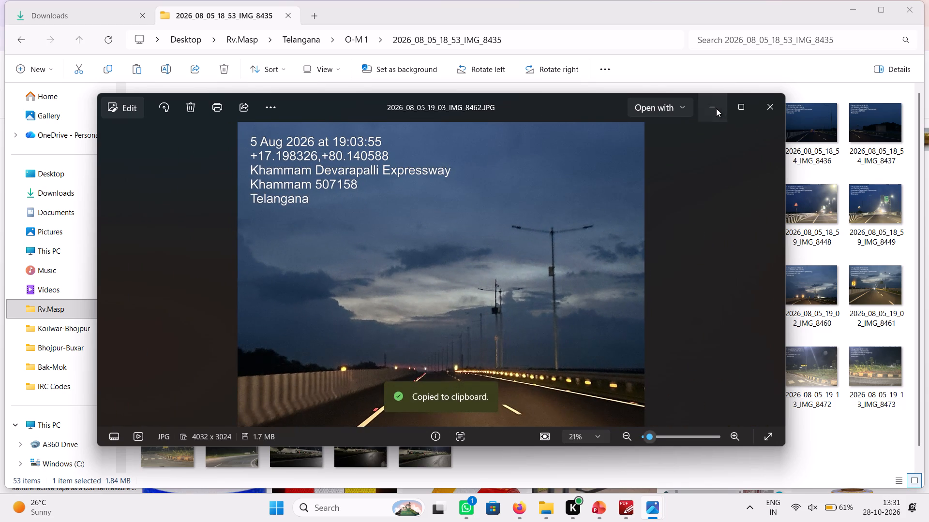
{"action": "left_click", "coordinate": [716, 108]}
{"action": "left_click", "coordinate": [549, 514]}
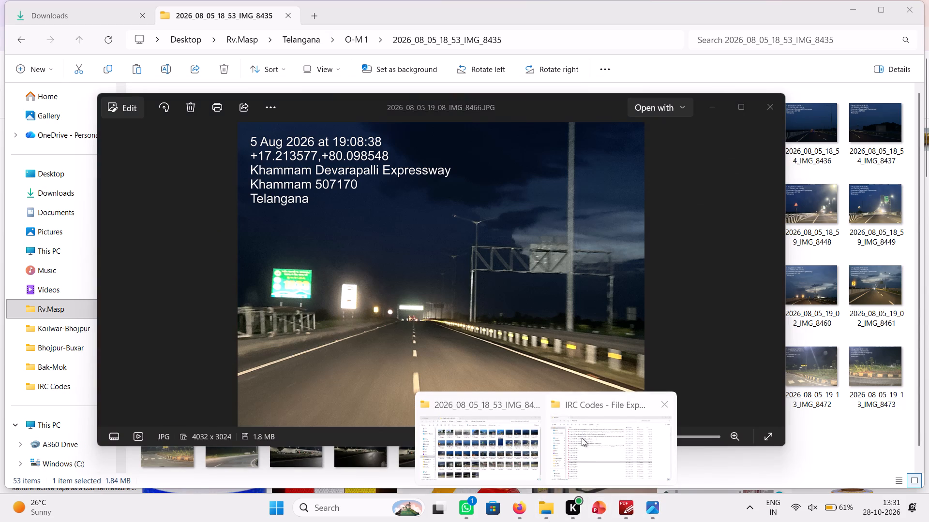
{"action": "left_click", "coordinate": [598, 517]}
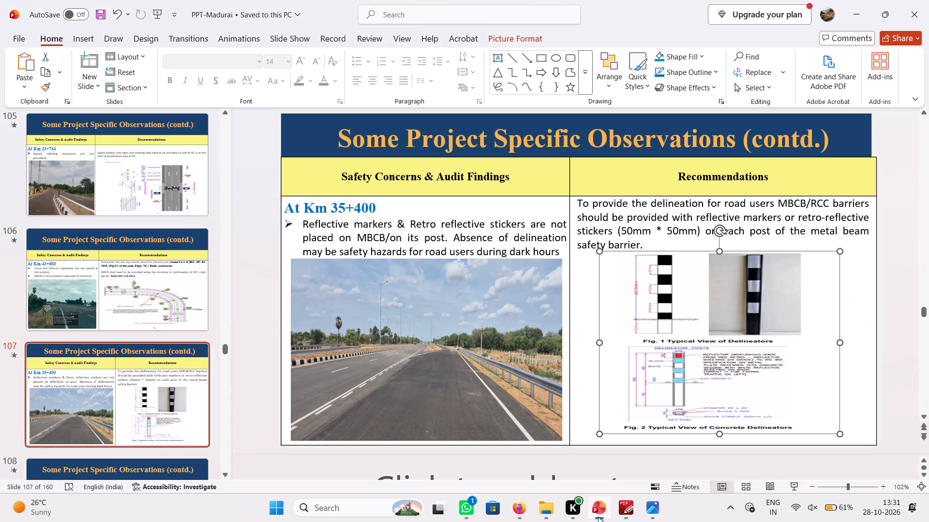
Delete the delineator figures picture from the Recommendations column of the Km 35+400 slide.
{"action": "left_click", "coordinate": [651, 370]}
{"action": "key", "text": "Delete"}
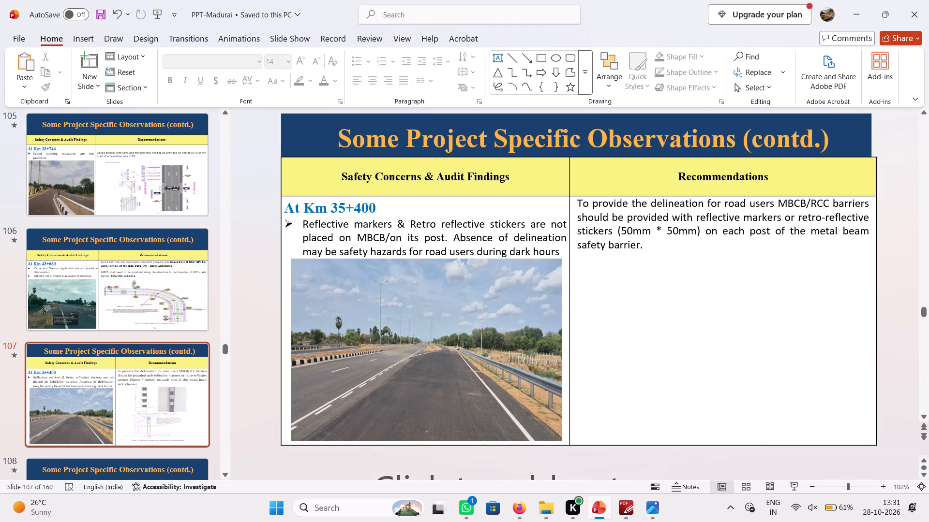
Add a new line below the Km 35+400 recommendation text and paste the copied night photo onto the slide.
{"action": "left_click", "coordinate": [658, 254]}
{"action": "key", "text": "Return"}
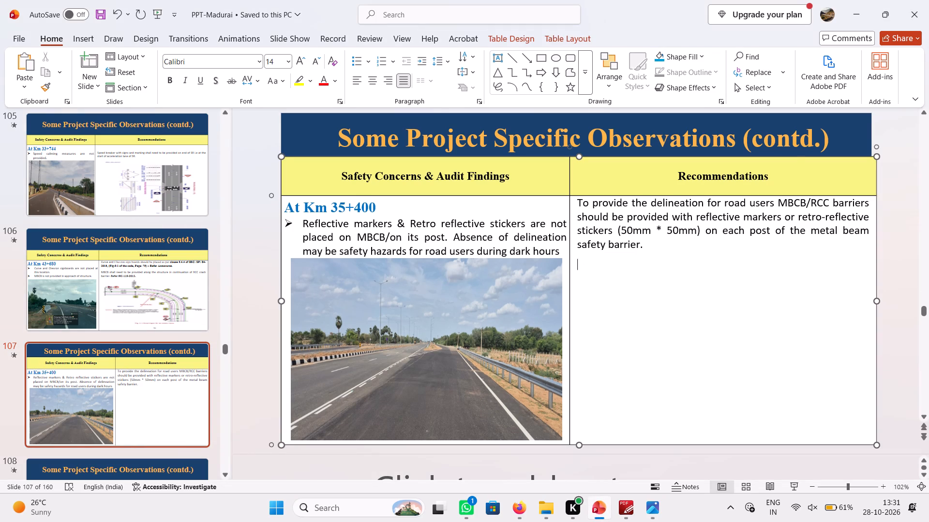
{"action": "key", "text": "ctrl+v"}
Crop the upper part of the pasted night photo to remove the date and location stamp.
{"action": "right_click", "coordinate": [590, 287]}
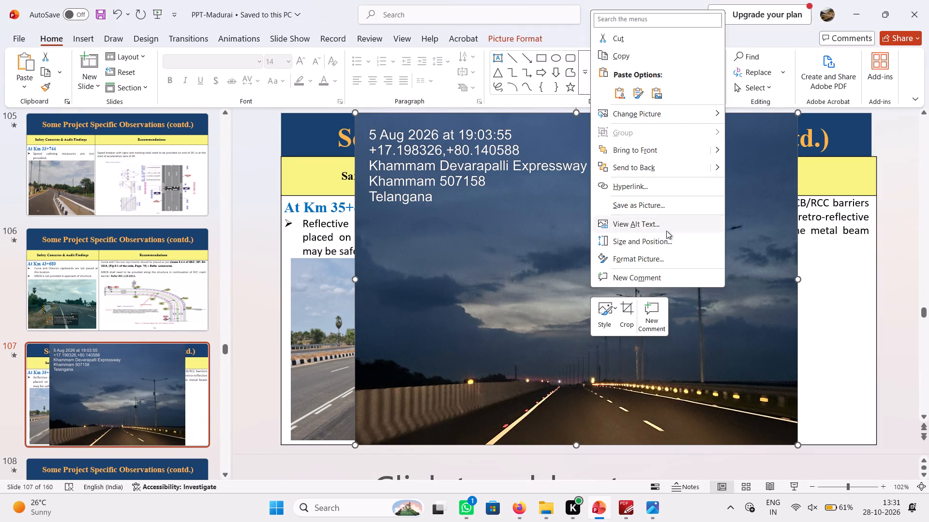
{"action": "left_click", "coordinate": [629, 312]}
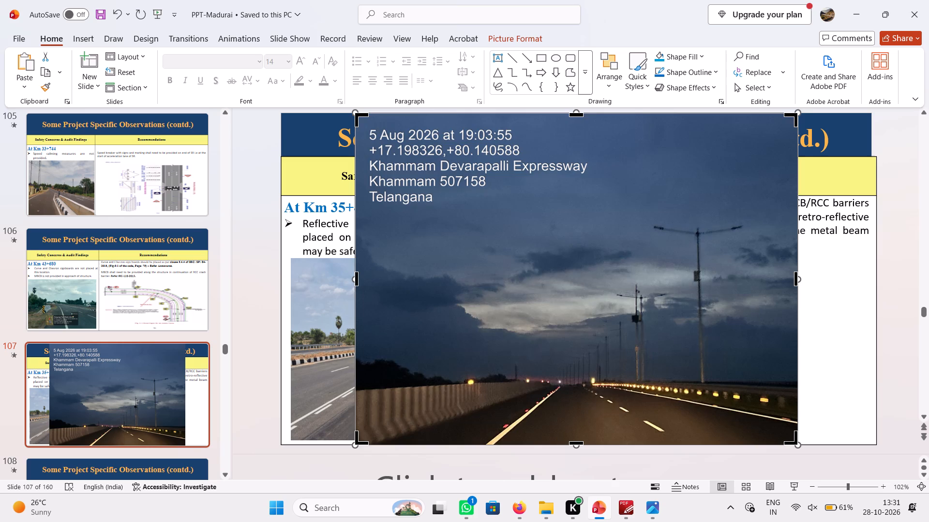
{"action": "left_click_drag", "start_coordinate": [358, 115], "coordinate": [358, 203]}
{"action": "key", "text": "Return"}
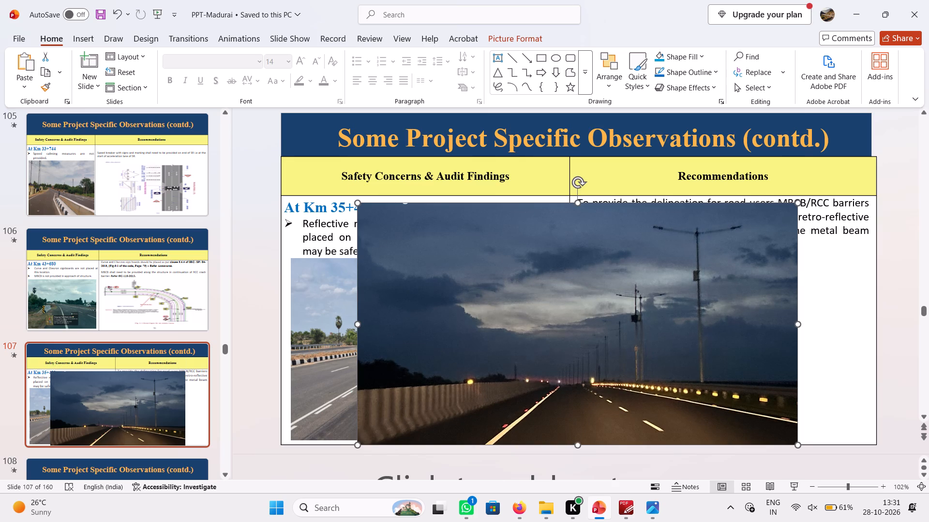
Shrink the night photo, move it below the Km 35+400 recommendation text, and stretch it to fill the Recommendations column.
{"action": "left_click", "coordinate": [552, 262]}
{"action": "left_click_drag", "start_coordinate": [355, 202], "coordinate": [608, 301]}
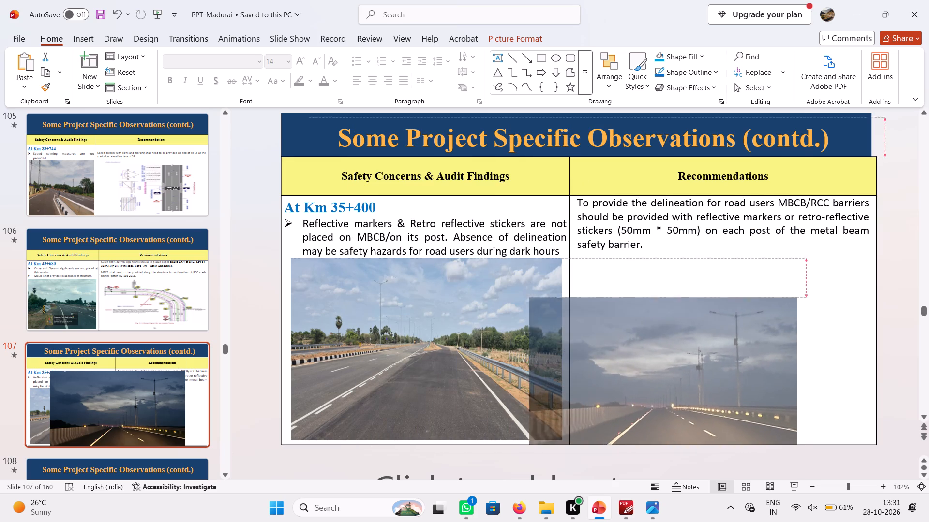
{"action": "left_click_drag", "start_coordinate": [608, 301], "coordinate": [644, 312]}
{"action": "left_click_drag", "start_coordinate": [626, 359], "coordinate": [641, 311]}
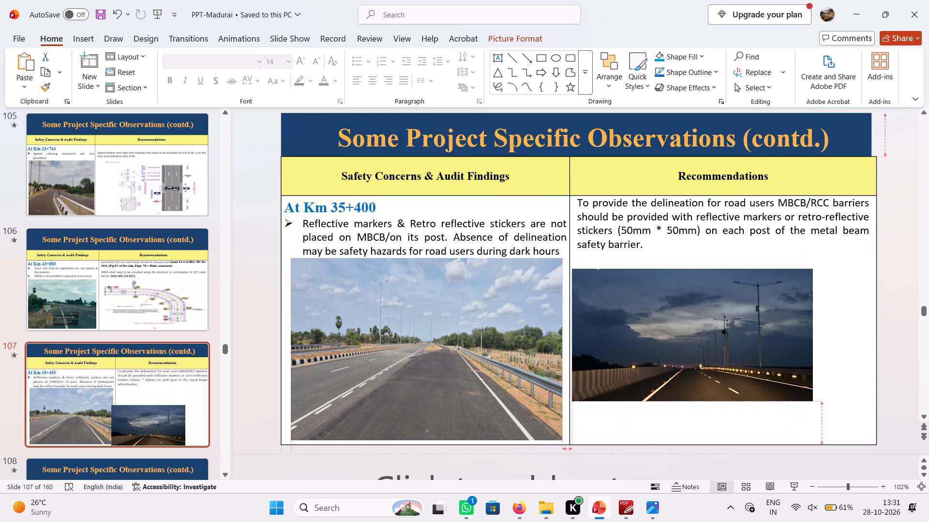
{"action": "left_click_drag", "start_coordinate": [641, 311], "coordinate": [642, 305]}
{"action": "left_click_drag", "start_coordinate": [693, 391], "coordinate": [693, 426]}
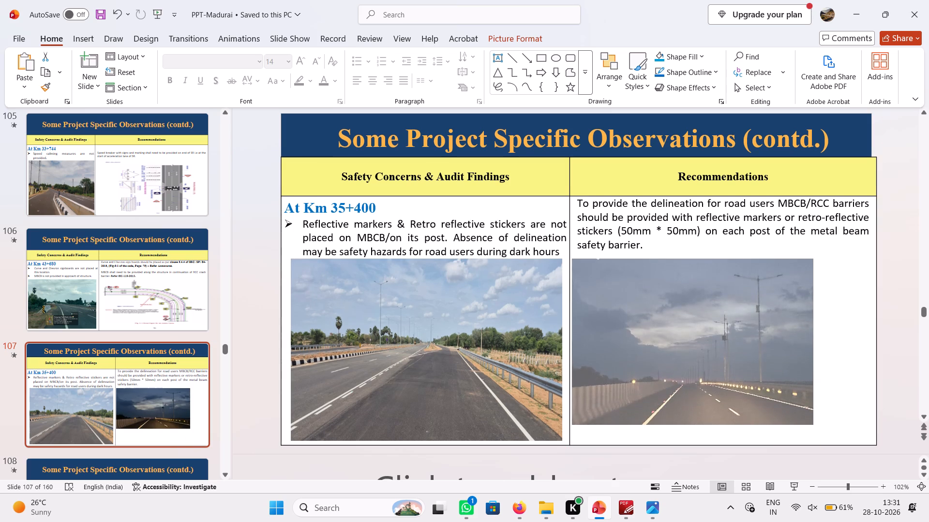
{"action": "left_click_drag", "start_coordinate": [693, 426], "coordinate": [698, 437]}
{"action": "left_click_drag", "start_coordinate": [815, 346], "coordinate": [826, 347]}
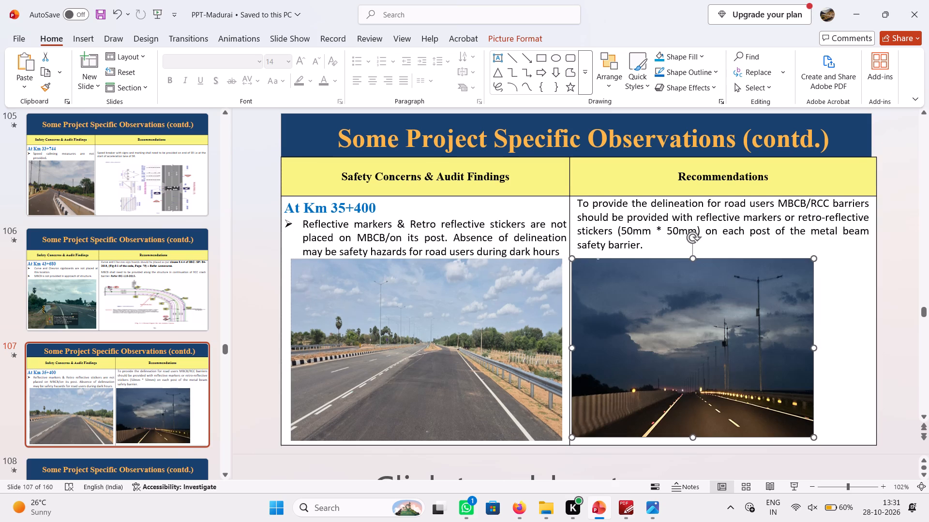
{"action": "left_click_drag", "start_coordinate": [826, 347], "coordinate": [867, 348]}
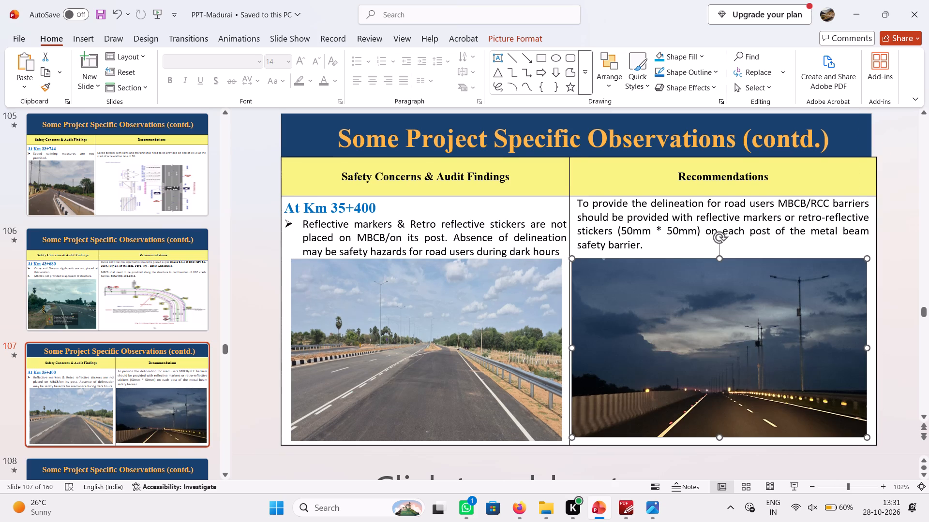
Add a blank line above the Km 35+400 recommendation text and lower the night photo's top edge to clear the text.
{"action": "left_click", "coordinate": [579, 202]}
{"action": "key", "text": "Return"}
{"action": "left_click", "coordinate": [629, 297]}
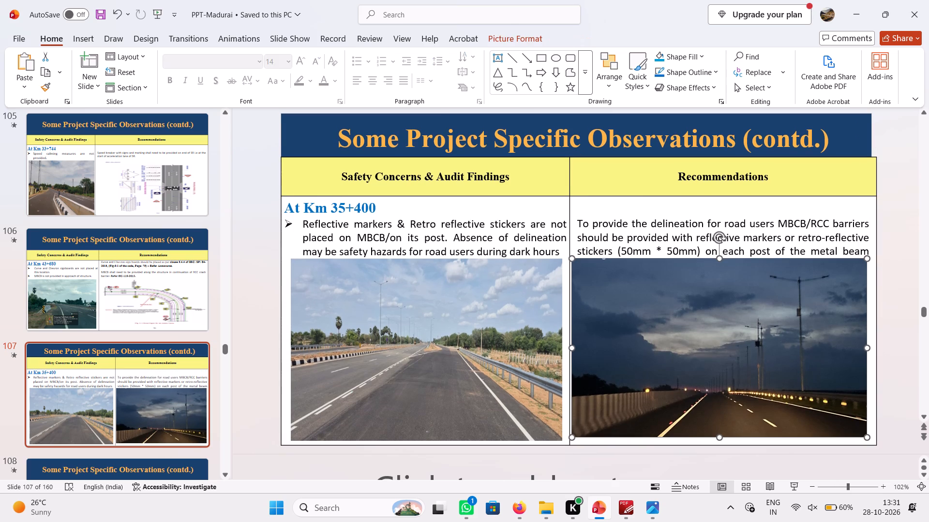
{"action": "left_click_drag", "start_coordinate": [717, 259], "coordinate": [719, 274]}
{"action": "left_click", "coordinate": [619, 229]}
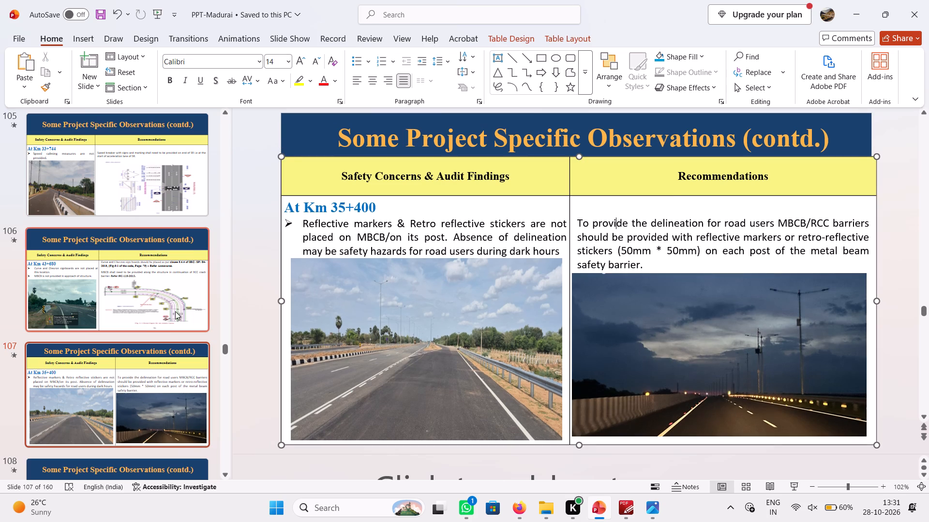
Add a blank line above the recommendation text on the Km 28+100 slide.
{"action": "scroll", "coordinate": [173, 309], "scroll_direction": "down", "scroll_amount": 1}
{"action": "left_click", "coordinate": [152, 320]}
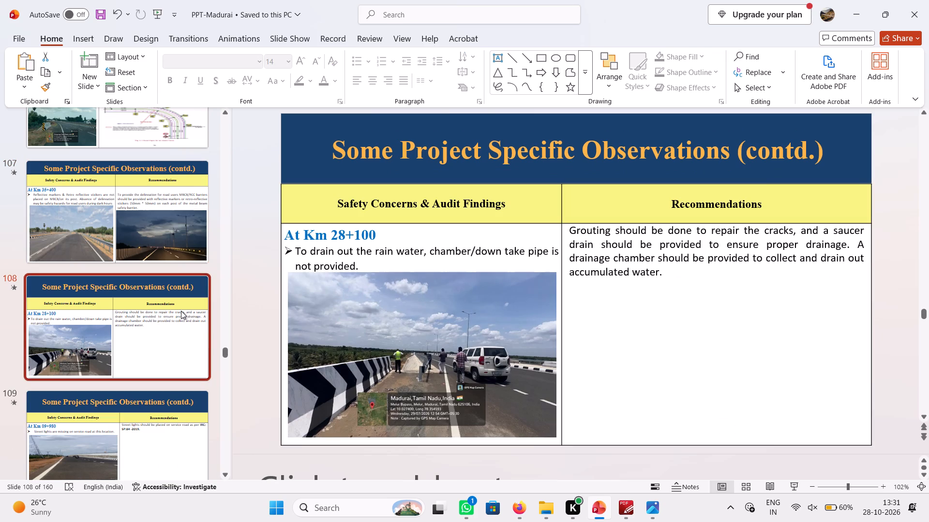
{"action": "left_click", "coordinate": [572, 229]}
{"action": "left_click", "coordinate": [572, 232]}
{"action": "key", "text": "Return"}
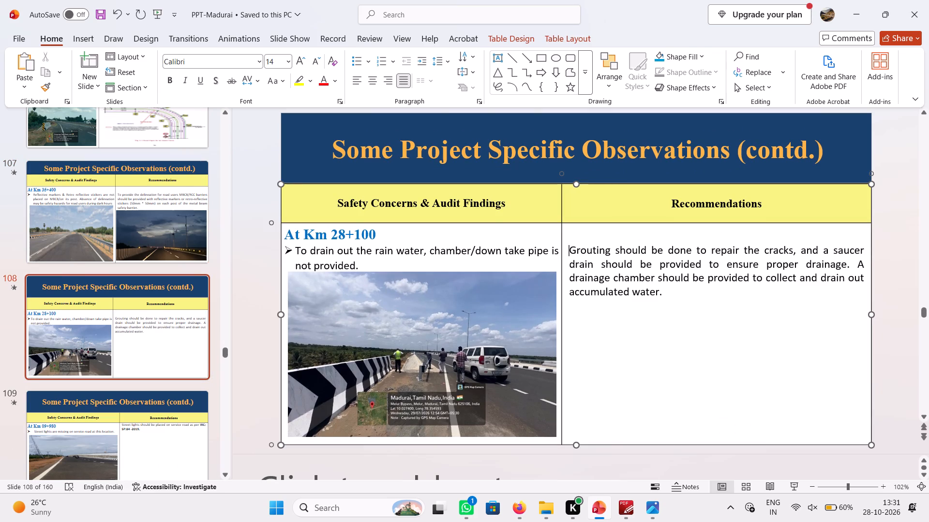
Add a blank line above the street lights recommendation on the first Km 09+980 slide.
{"action": "scroll", "coordinate": [182, 304], "scroll_direction": "down", "scroll_amount": 1}
{"action": "left_click", "coordinate": [147, 278]}
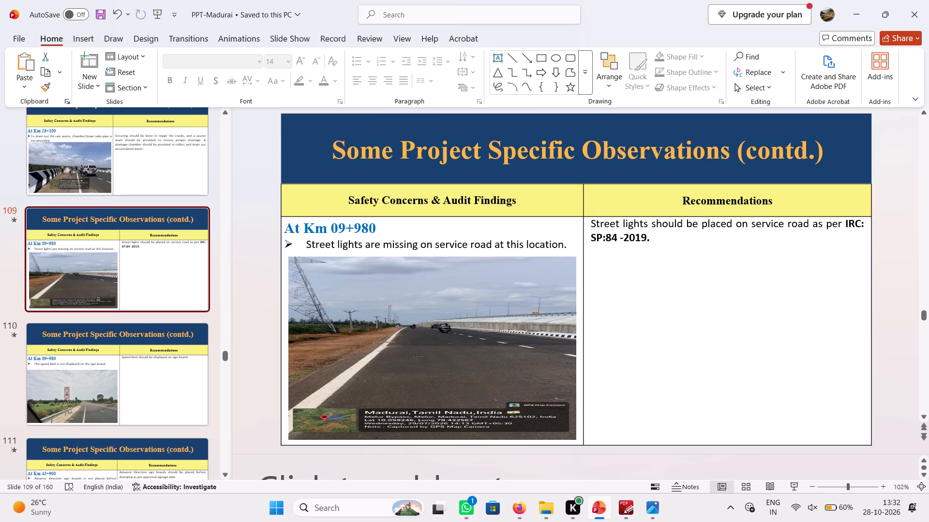
{"action": "left_click", "coordinate": [593, 224]}
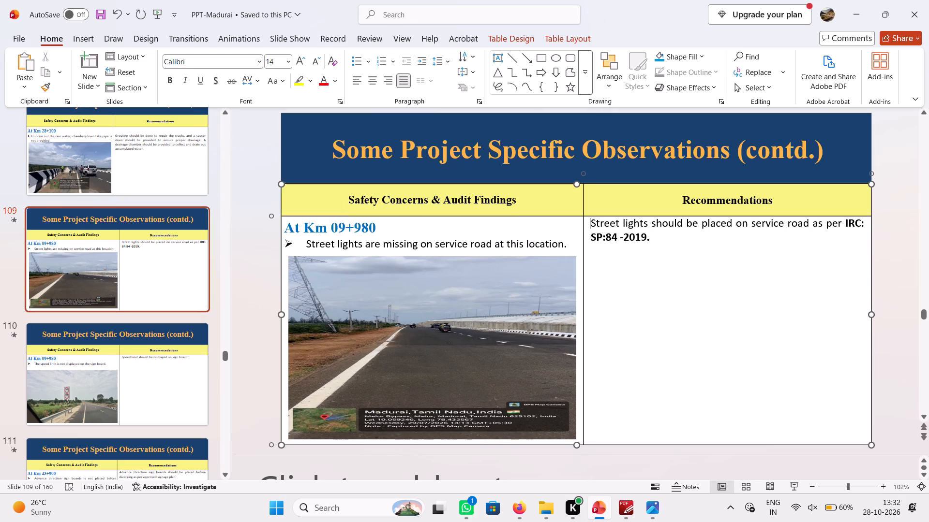
{"action": "key", "text": "Return"}
Add a blank line above the speed limit recommendation on the second Km 09+980 slide.
{"action": "left_click", "coordinate": [155, 383]}
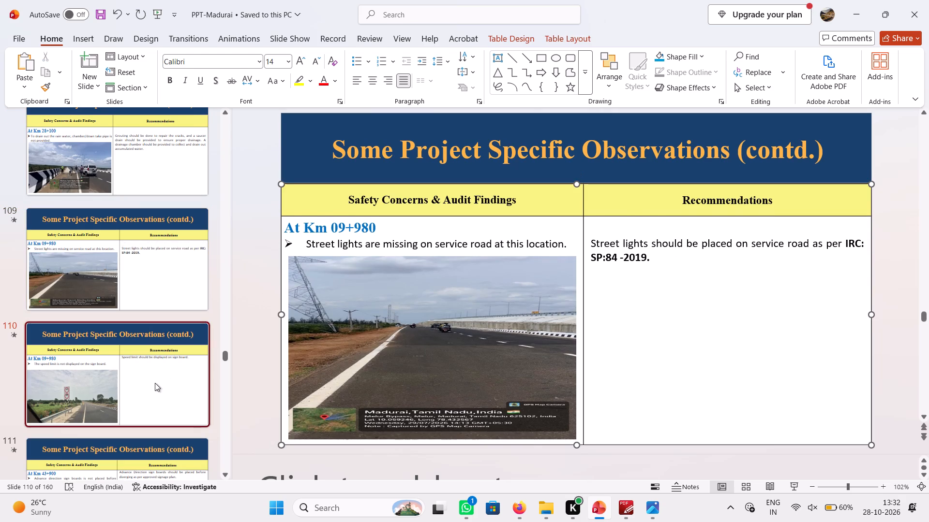
{"action": "left_click", "coordinate": [347, 261]}
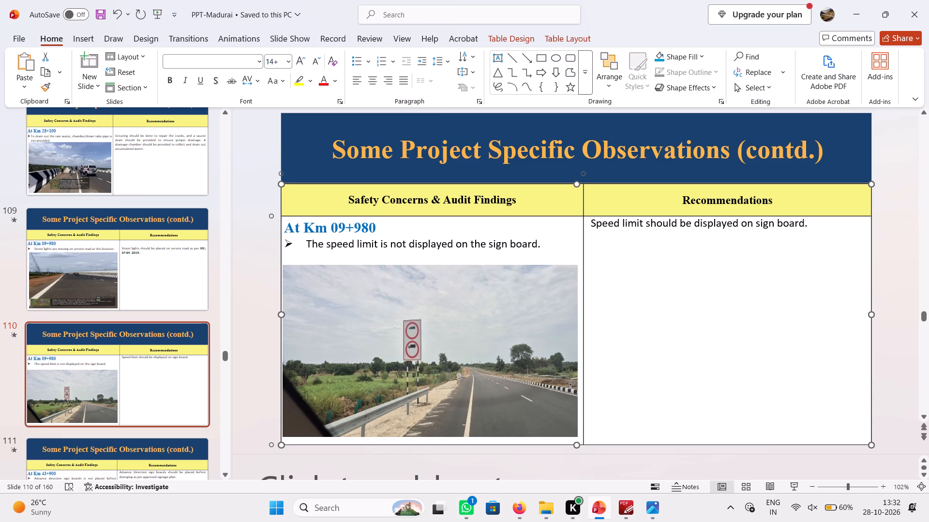
{"action": "left_click", "coordinate": [592, 223]}
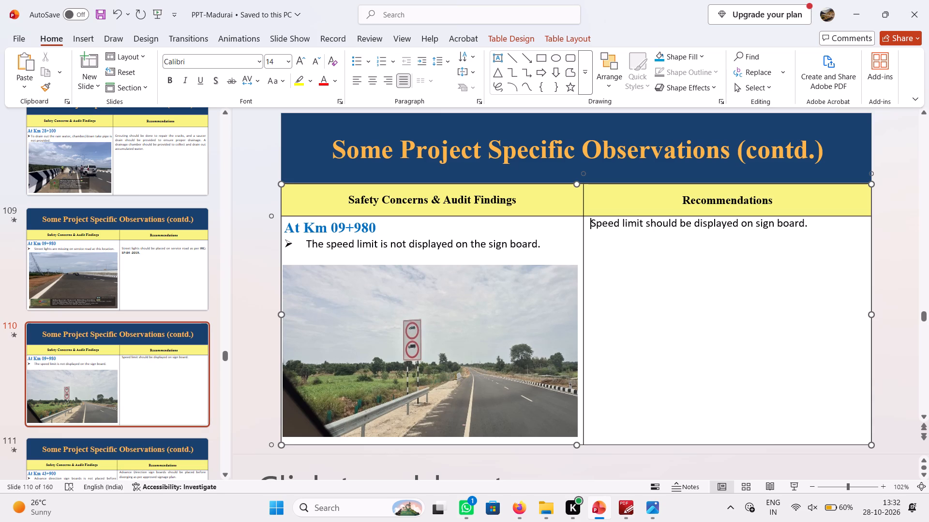
{"action": "key", "text": "Return"}
Switch to the IRC Codes folder in File Explorer and open the Amendment to Guidelines for provision on Expressway and National Highways_24.12.2024 PDF.
{"action": "left_click", "coordinate": [551, 510]}
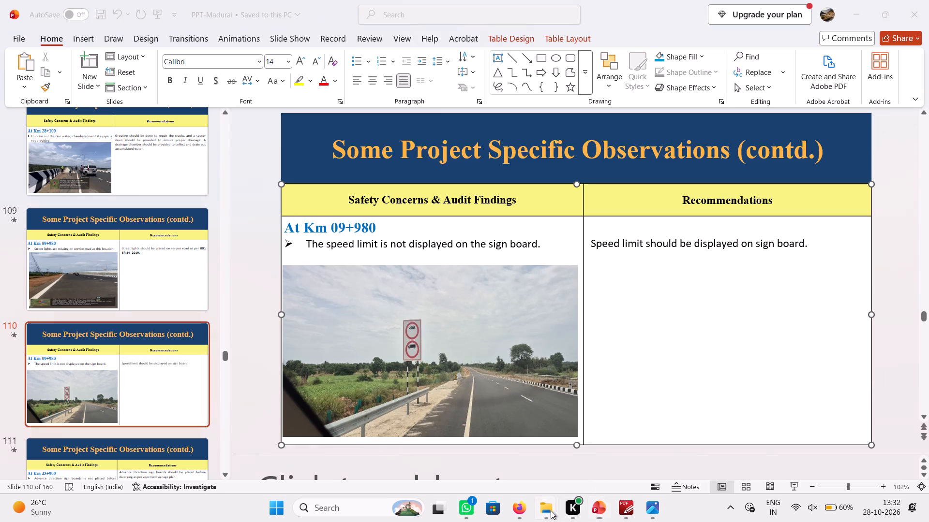
{"action": "left_click", "coordinate": [567, 454]}
{"action": "scroll", "coordinate": [313, 324], "scroll_direction": "up", "scroll_amount": 5}
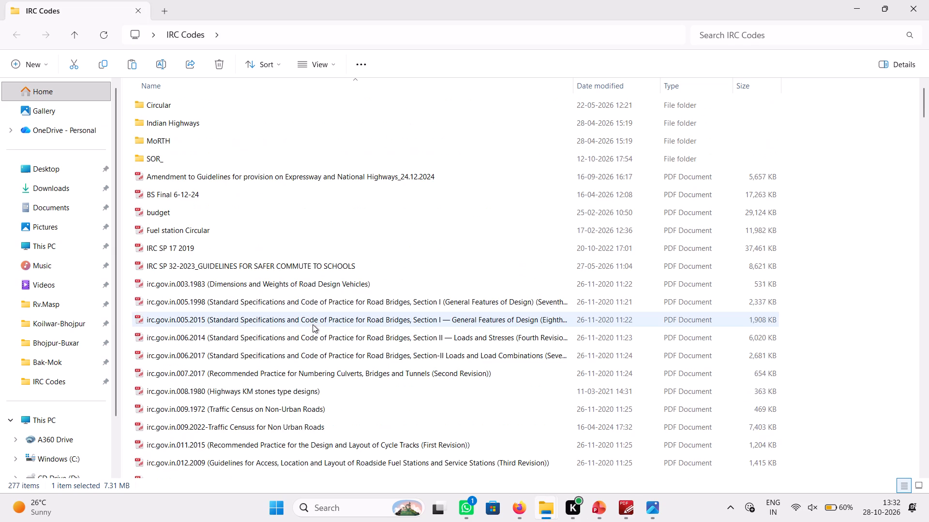
{"action": "scroll", "coordinate": [313, 324], "scroll_direction": "up", "scroll_amount": 7}
{"action": "left_click", "coordinate": [187, 191]}
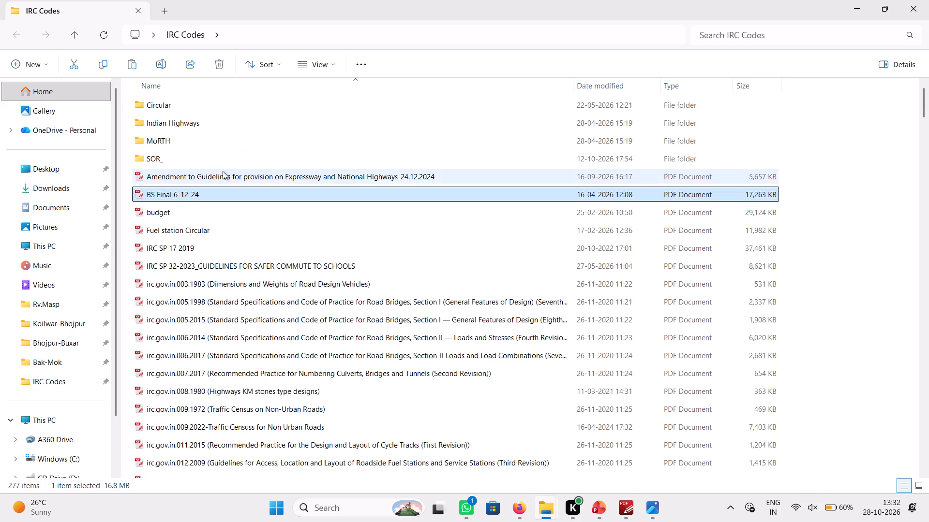
{"action": "double_click", "coordinate": [223, 171]}
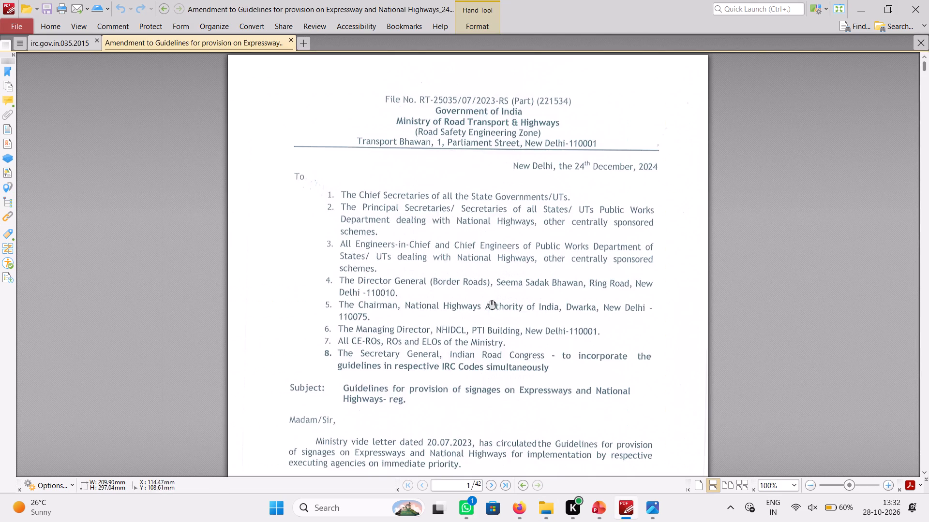
Find the Fig 2.2 Speed Limit sign in the guidelines PDF and capture a screenshot of just the sign board.
{"action": "scroll", "coordinate": [494, 319], "scroll_direction": "down", "scroll_amount": 20}
{"action": "scroll", "coordinate": [494, 319], "scroll_direction": "down", "scroll_amount": 7}
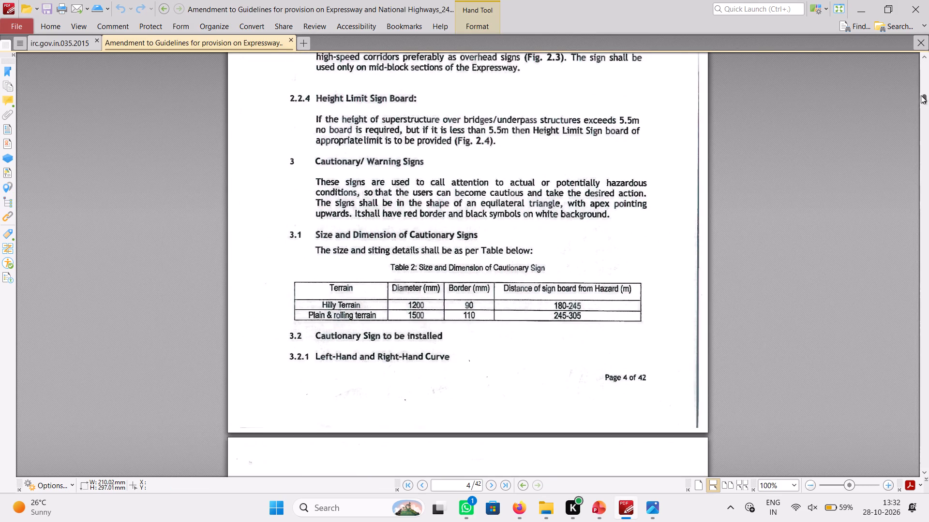
{"action": "left_click_drag", "start_coordinate": [925, 100], "coordinate": [922, 214]}
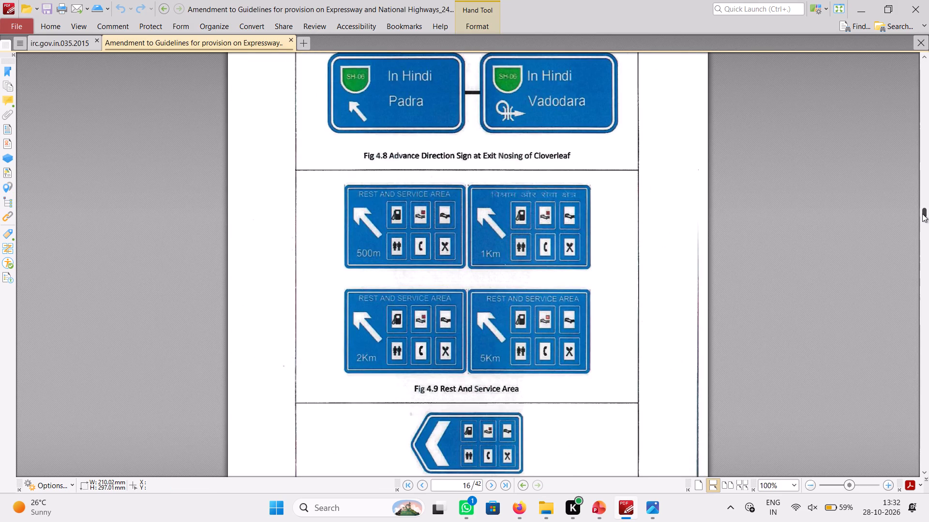
{"action": "left_click_drag", "start_coordinate": [922, 214], "coordinate": [924, 182]}
{"action": "scroll", "coordinate": [499, 298], "scroll_direction": "up", "scroll_amount": 9}
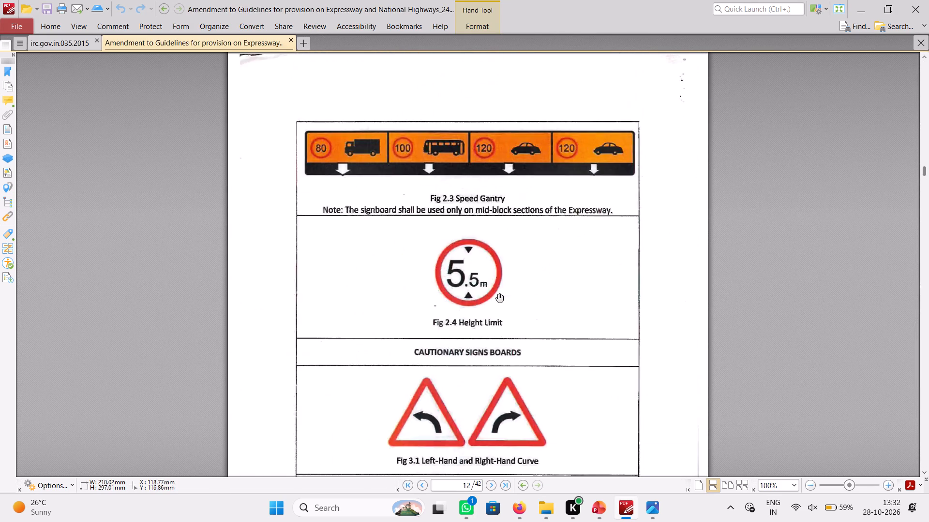
{"action": "scroll", "coordinate": [499, 298], "scroll_direction": "up", "scroll_amount": 6}
{"action": "scroll", "coordinate": [499, 298], "scroll_direction": "down", "scroll_amount": 2}
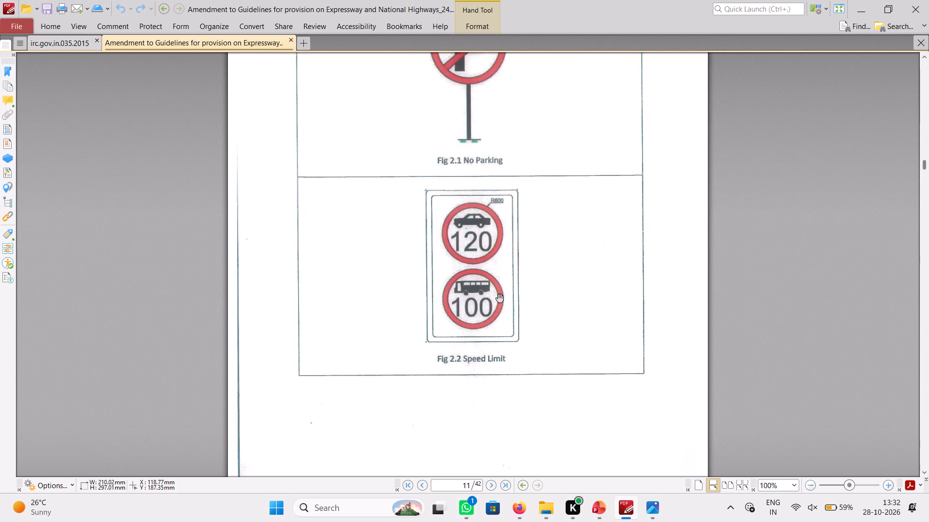
{"action": "key", "text": "Print"}
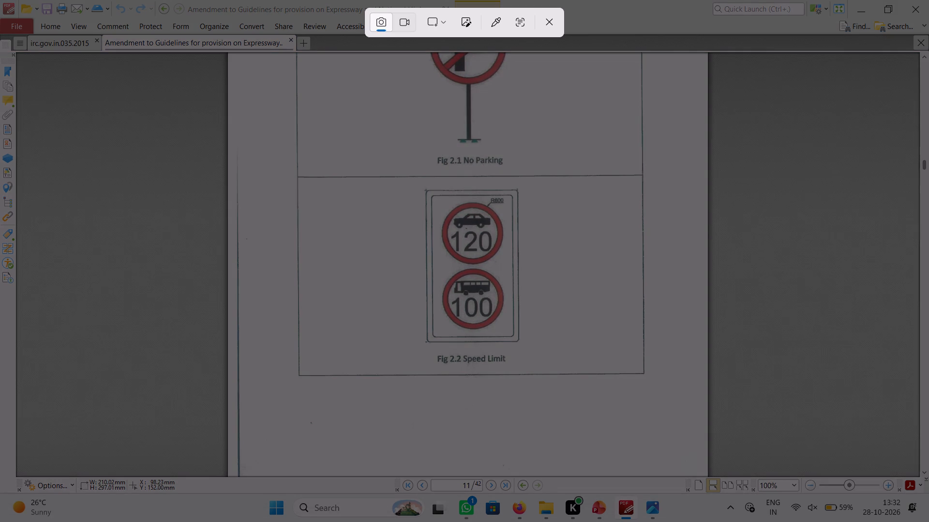
{"action": "left_click_drag", "start_coordinate": [425, 189], "coordinate": [519, 342]}
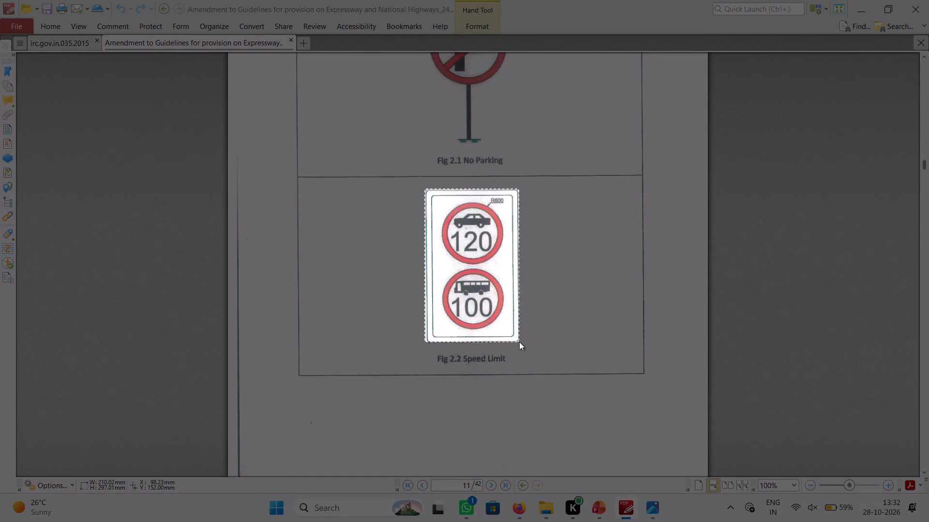
{"action": "left_click_drag", "start_coordinate": [519, 342], "coordinate": [521, 343]}
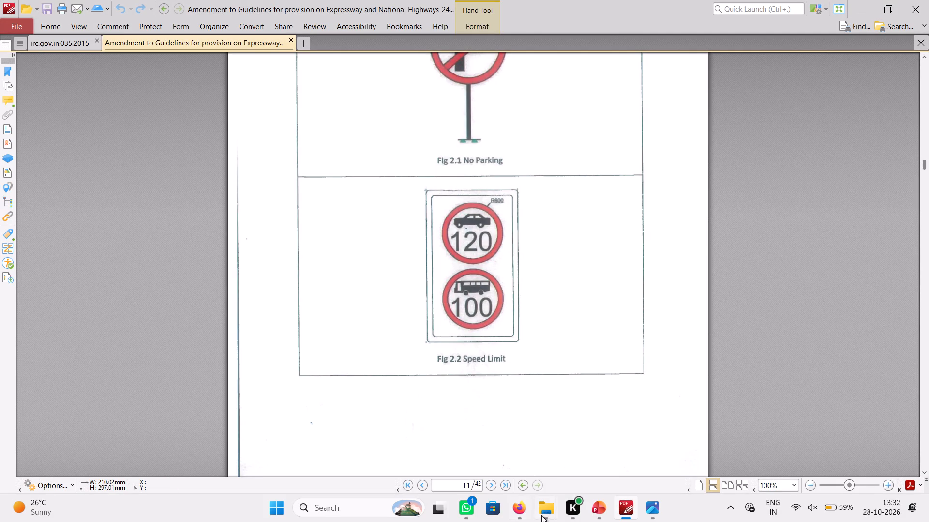
Return to PPT-Madurai in PowerPoint, add a new line below the speed limit recommendation and paste the captured sign.
{"action": "left_click", "coordinate": [542, 516]}
{"action": "left_click", "coordinate": [604, 513]}
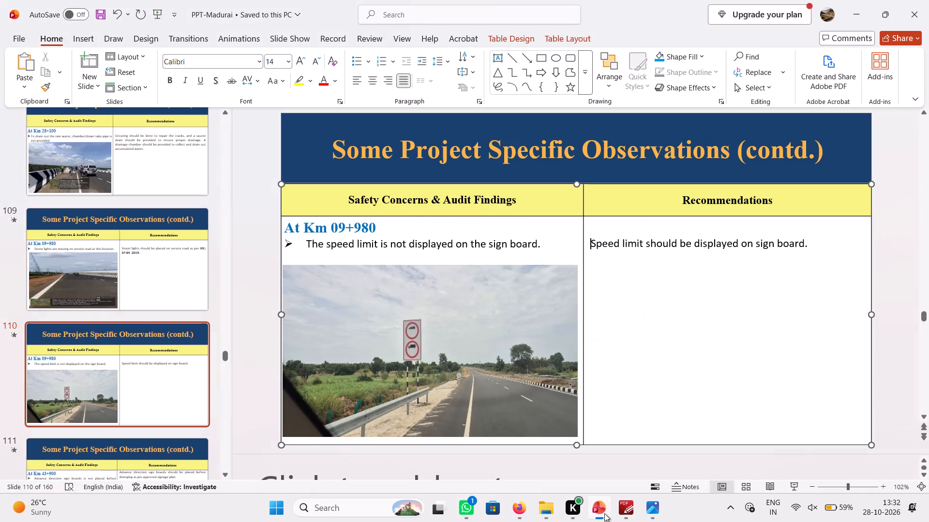
{"action": "left_click", "coordinate": [825, 244]}
{"action": "key", "text": "Return"}
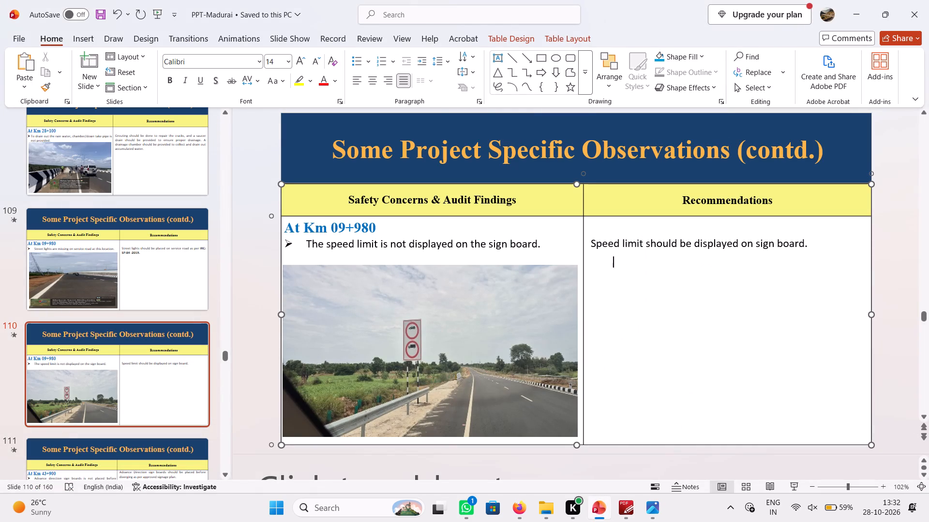
{"action": "key", "text": "ctrl+v"}
Move the speed limit sign picture below the recommendation text, stretch it to about 7.58 cm high and widen it slightly.
{"action": "left_click_drag", "start_coordinate": [548, 252], "coordinate": [603, 299]}
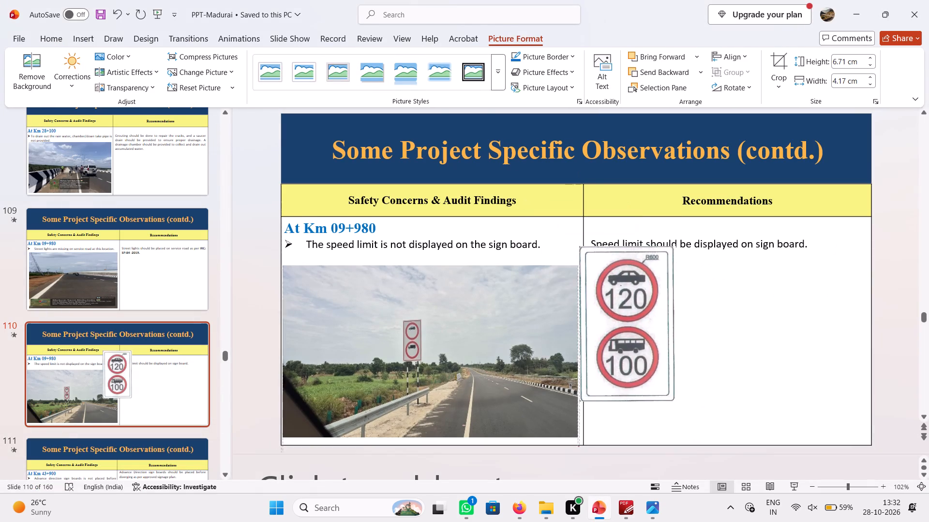
{"action": "left_click_drag", "start_coordinate": [603, 299], "coordinate": [606, 313]}
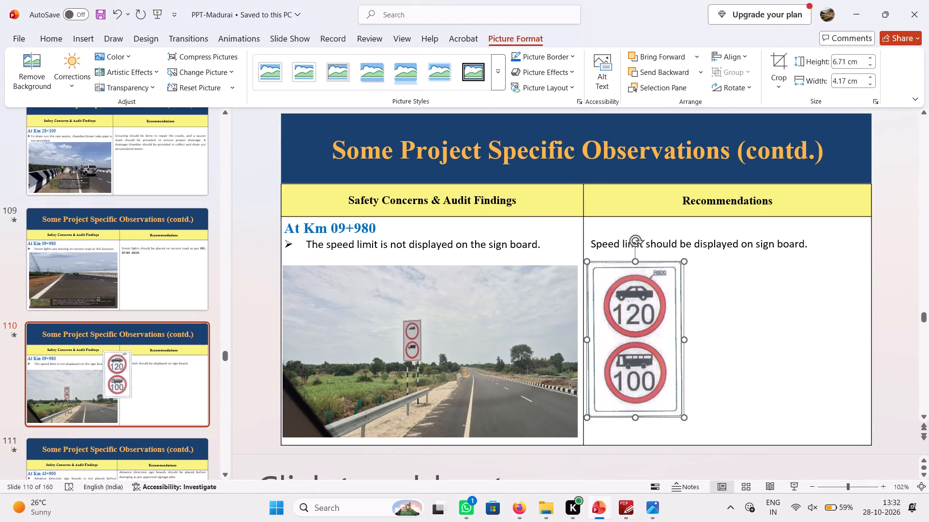
{"action": "left_click_drag", "start_coordinate": [638, 418], "coordinate": [636, 438]}
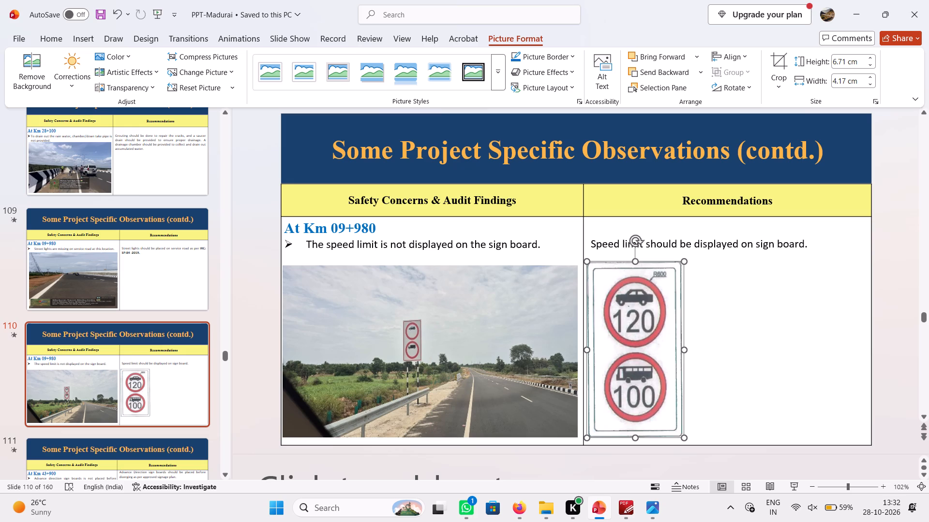
{"action": "left_click_drag", "start_coordinate": [681, 350], "coordinate": [695, 353]}
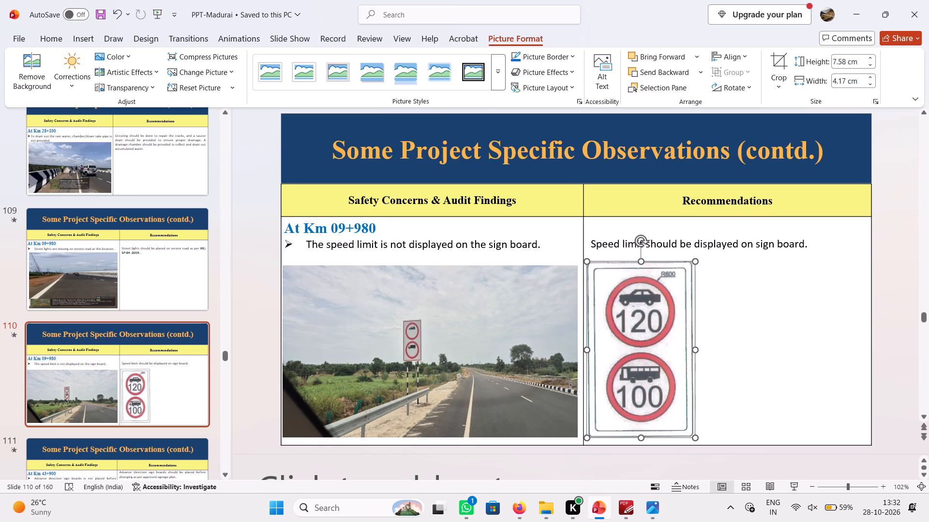
{"action": "left_click", "coordinate": [734, 312]}
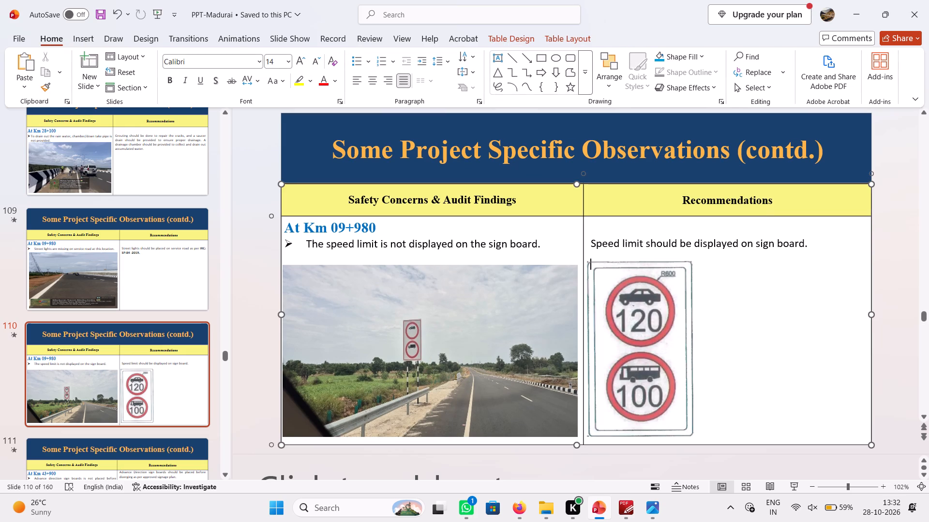
{"action": "left_click", "coordinate": [668, 244]}
On slide 111 (At Km 43+900), insert a blank line above the Advance Direction sign boards recommendation text.
{"action": "scroll", "coordinate": [148, 321], "scroll_direction": "down", "scroll_amount": 1}
{"action": "left_click", "coordinate": [125, 304]}
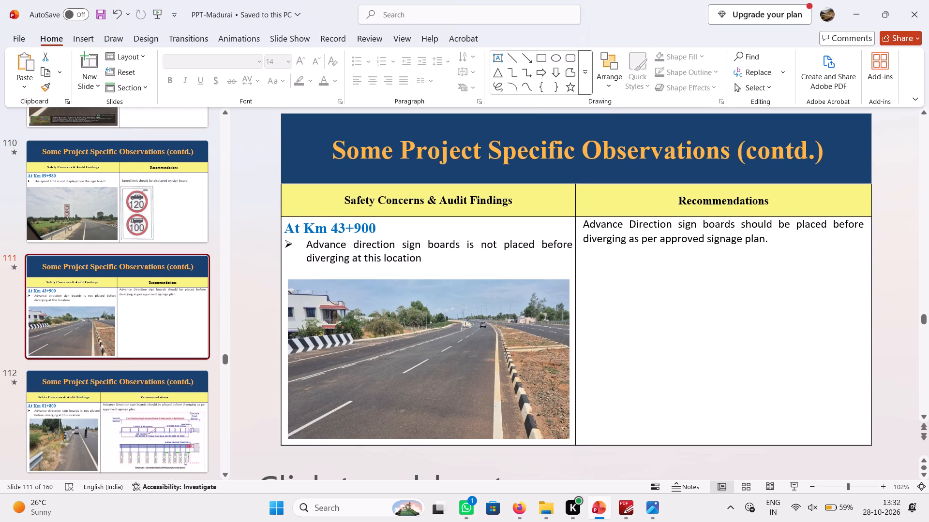
{"action": "left_click", "coordinate": [341, 261]}
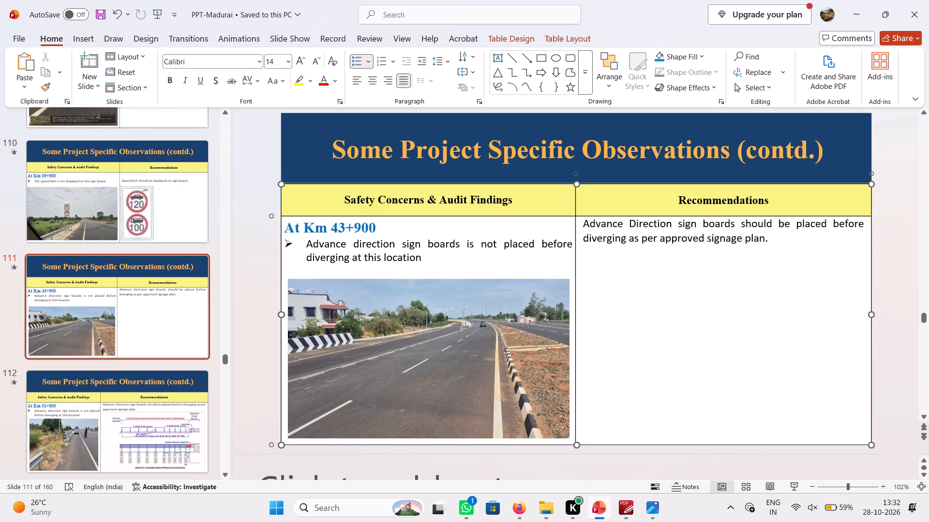
{"action": "left_click", "coordinate": [582, 225]}
{"action": "left_click", "coordinate": [586, 224]}
{"action": "key", "text": "Return"}
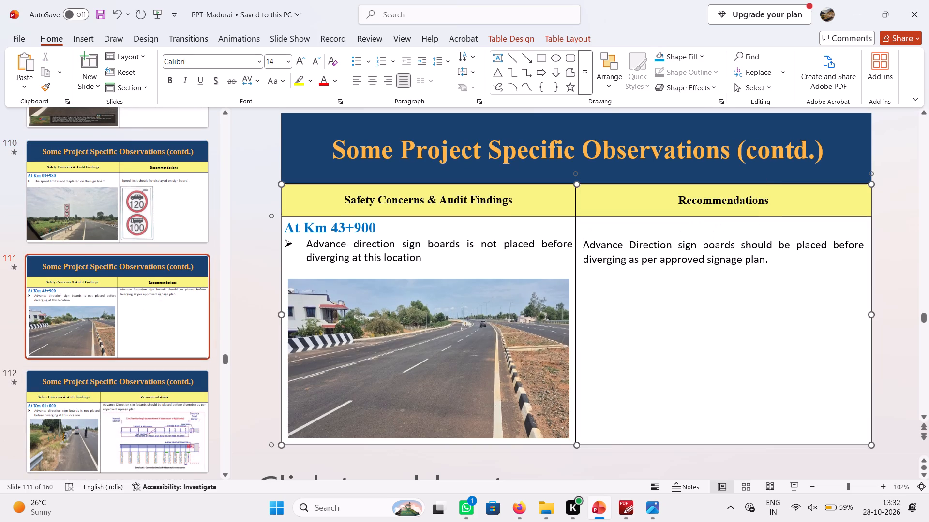
Switch to the Amendment to Guidelines PDF and look through its sign figures for the Advance Direction Signs before an exit.
{"action": "left_click", "coordinate": [624, 508]}
{"action": "scroll", "coordinate": [585, 378], "scroll_direction": "up", "scroll_amount": 10}
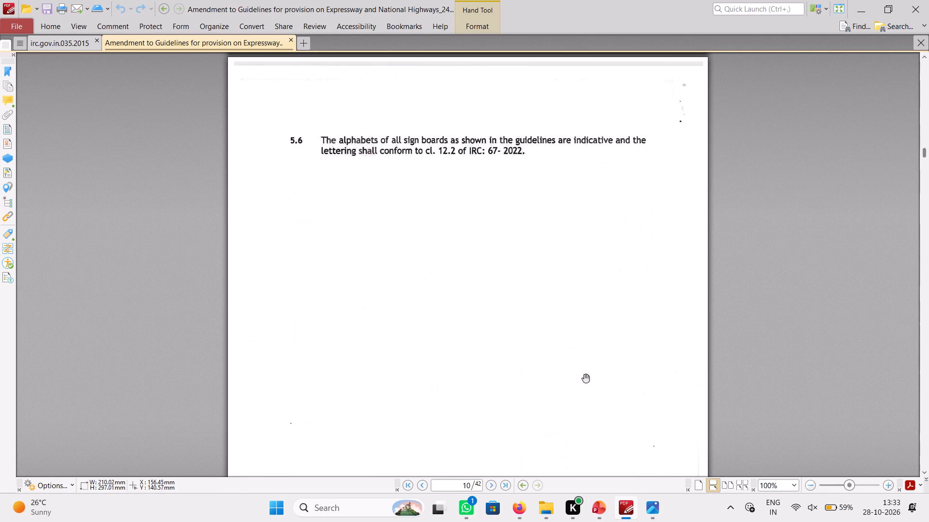
{"action": "scroll", "coordinate": [585, 378], "scroll_direction": "up", "scroll_amount": 6}
{"action": "scroll", "coordinate": [585, 378], "scroll_direction": "down", "scroll_amount": 20}
{"action": "scroll", "coordinate": [585, 378], "scroll_direction": "down", "scroll_amount": 7}
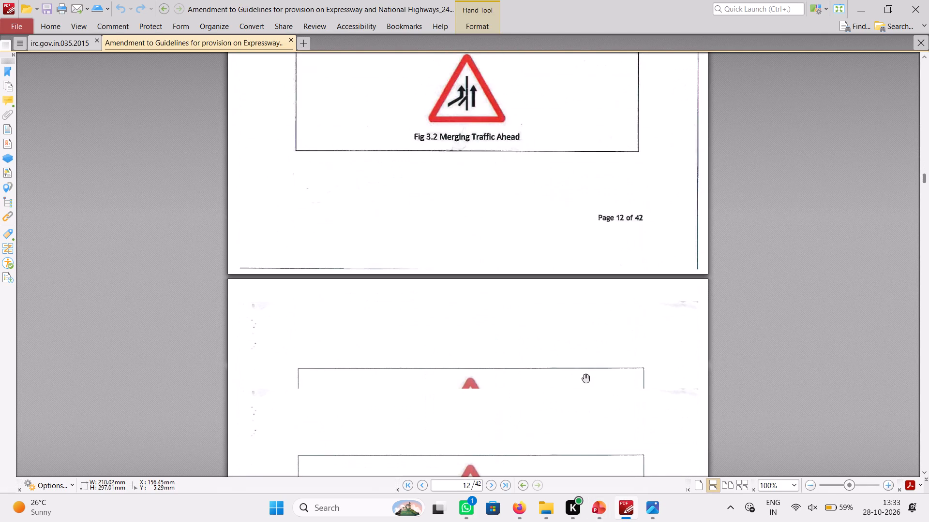
{"action": "scroll", "coordinate": [585, 378], "scroll_direction": "down", "scroll_amount": 16}
{"action": "scroll", "coordinate": [585, 378], "scroll_direction": "up", "scroll_amount": 2}
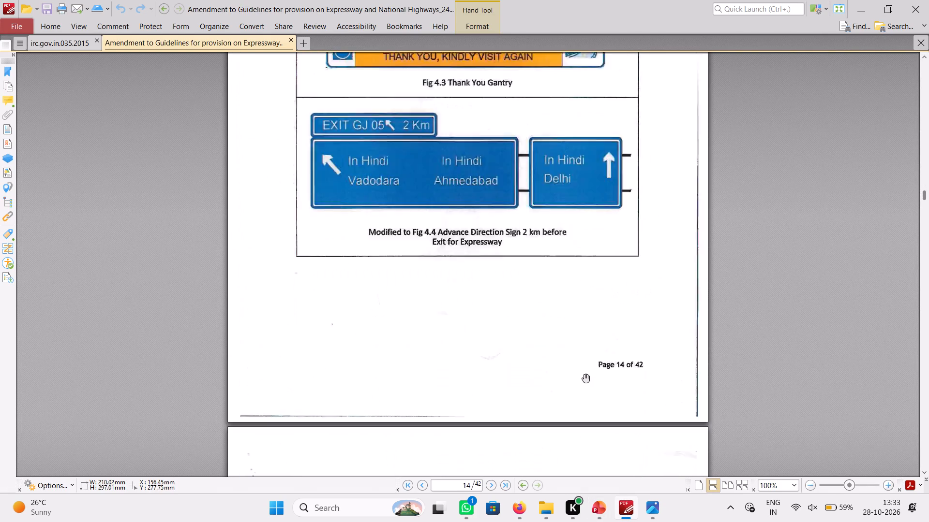
{"action": "scroll", "coordinate": [585, 378], "scroll_direction": "up", "scroll_amount": 2}
{"action": "scroll", "coordinate": [585, 378], "scroll_direction": "down", "scroll_amount": 8}
{"action": "left_click_drag", "start_coordinate": [925, 204], "coordinate": [924, 276]}
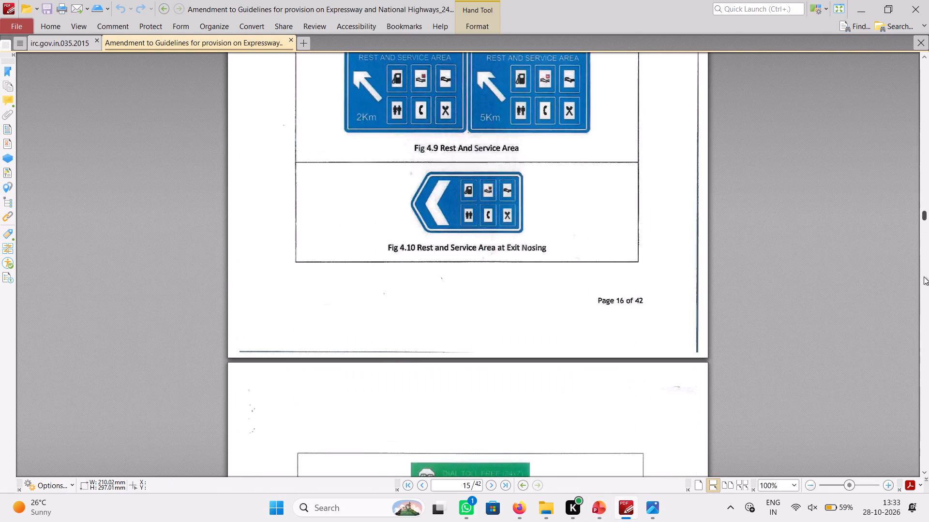
{"action": "left_click_drag", "start_coordinate": [924, 276], "coordinate": [925, 292]}
{"action": "scroll", "coordinate": [417, 321], "scroll_direction": "down", "scroll_amount": 7}
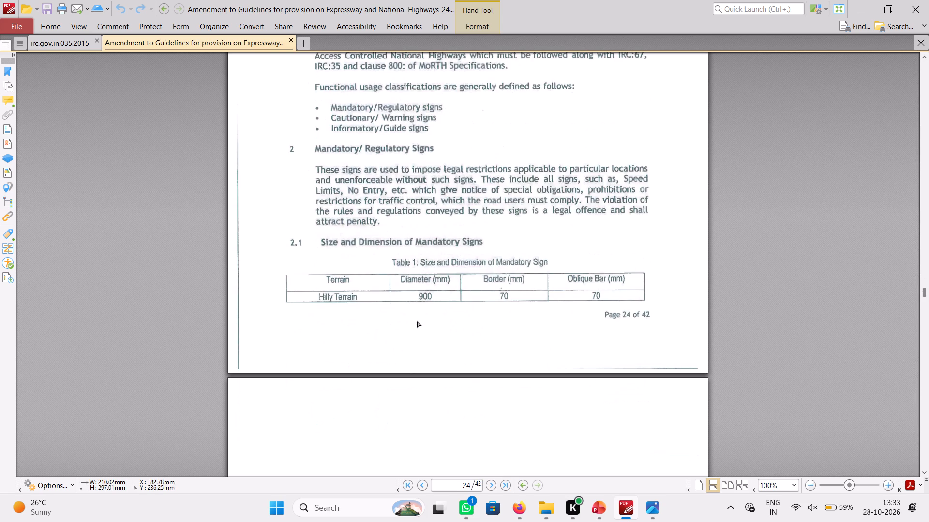
{"action": "scroll", "coordinate": [417, 321], "scroll_direction": "down", "scroll_amount": 5}
{"action": "left_click", "coordinate": [402, 262]}
{"action": "scroll", "coordinate": [413, 269], "scroll_direction": "down", "scroll_amount": 4}
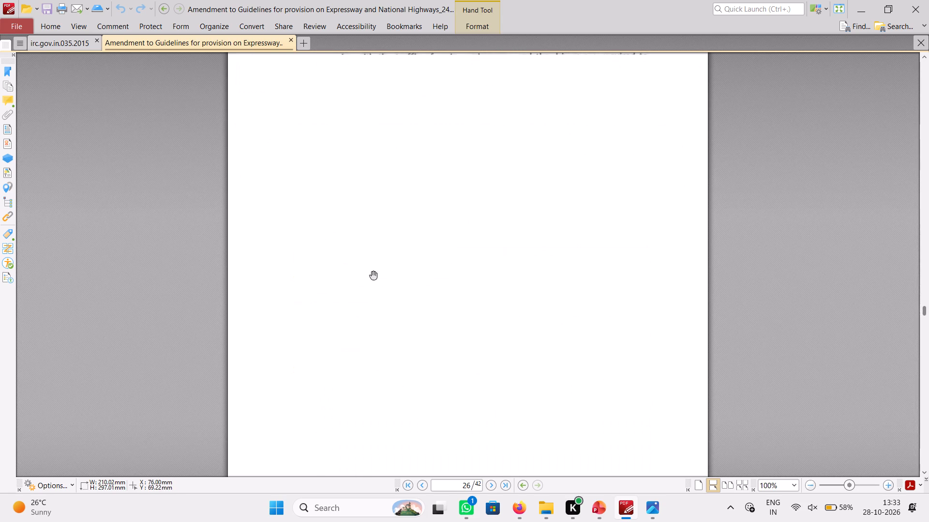
{"action": "scroll", "coordinate": [393, 265], "scroll_direction": "down", "scroll_amount": 16}
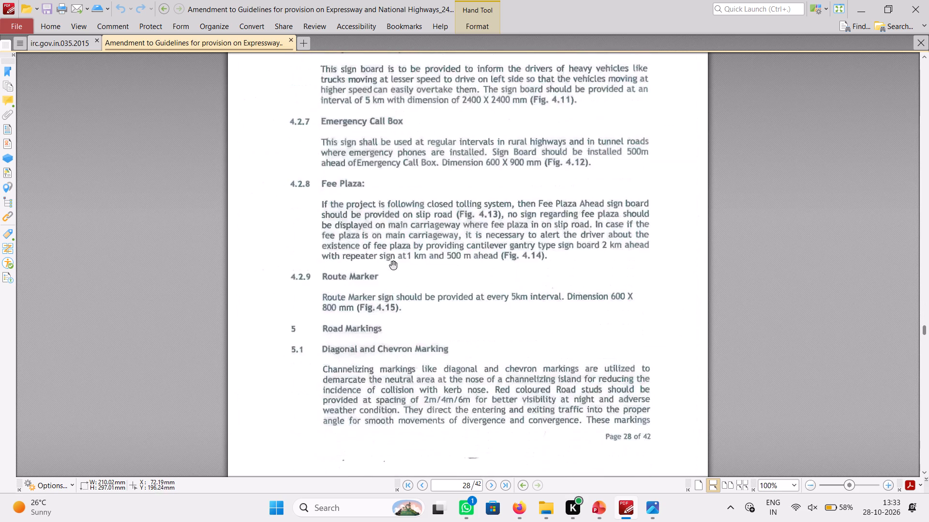
{"action": "scroll", "coordinate": [393, 265], "scroll_direction": "down", "scroll_amount": 12}
{"action": "right_click", "coordinate": [393, 265]}
{"action": "left_click", "coordinate": [360, 285]}
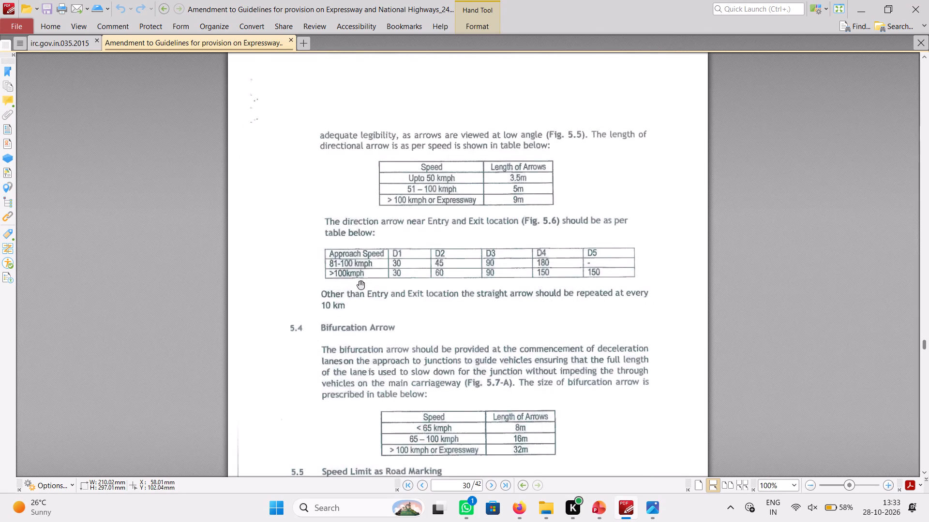
{"action": "scroll", "coordinate": [360, 285], "scroll_direction": "down", "scroll_amount": 17}
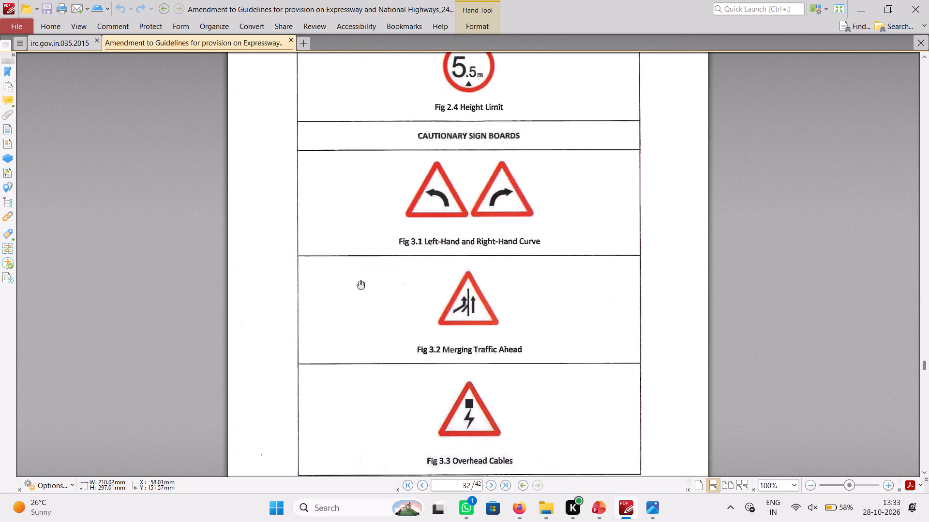
{"action": "scroll", "coordinate": [360, 285], "scroll_direction": "down", "scroll_amount": 10}
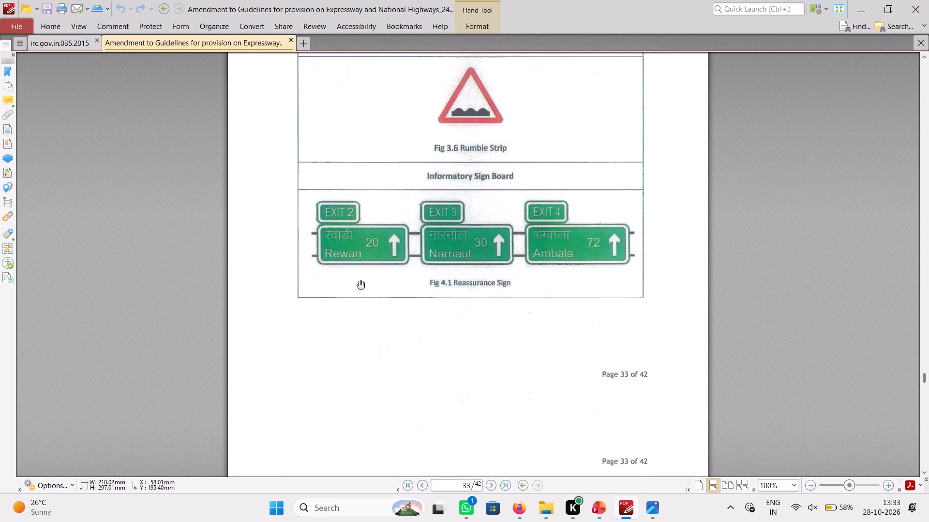
{"action": "scroll", "coordinate": [360, 285], "scroll_direction": "down", "scroll_amount": 6}
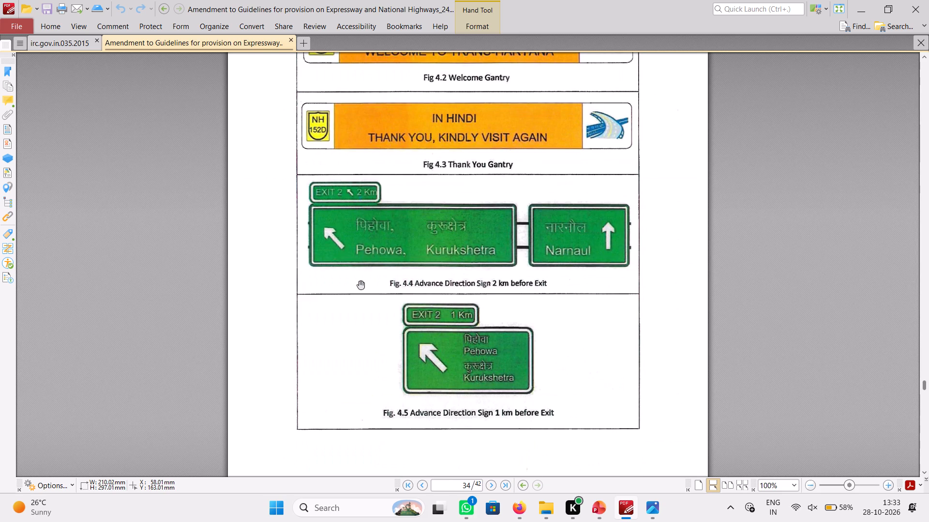
{"action": "scroll", "coordinate": [360, 285], "scroll_direction": "up", "scroll_amount": 1}
{"action": "scroll", "coordinate": [360, 285], "scroll_direction": "down", "scroll_amount": 1}
Capture a screenshot of Fig. 4.4 and Fig. 4.5, the Advance Direction Signs 2 km and 1 km before Exit.
{"action": "key", "text": "Print"}
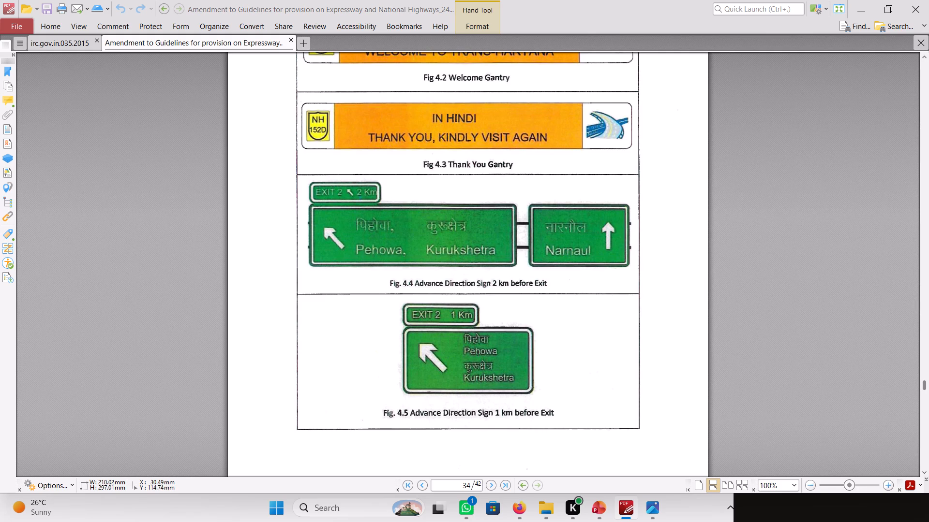
{"action": "left_click_drag", "start_coordinate": [298, 174], "coordinate": [641, 429]}
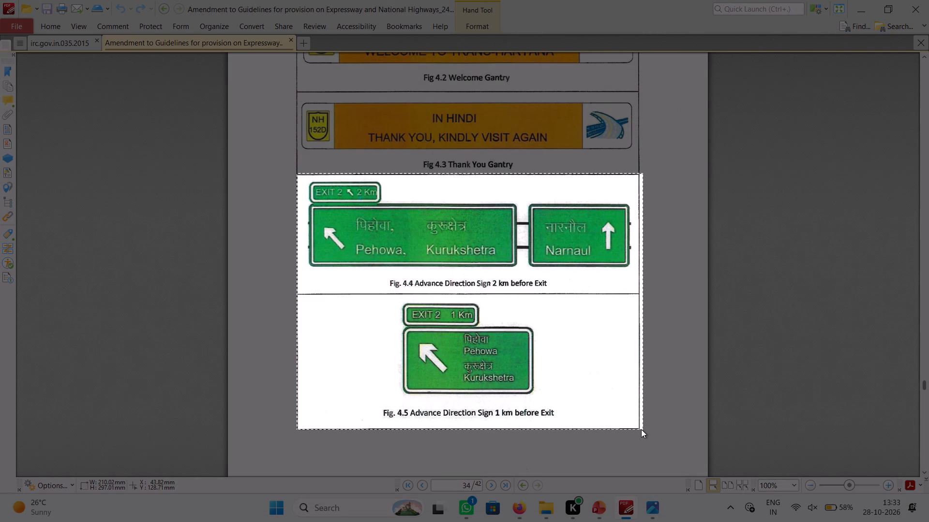
{"action": "left_click_drag", "start_coordinate": [641, 429], "coordinate": [639, 429]}
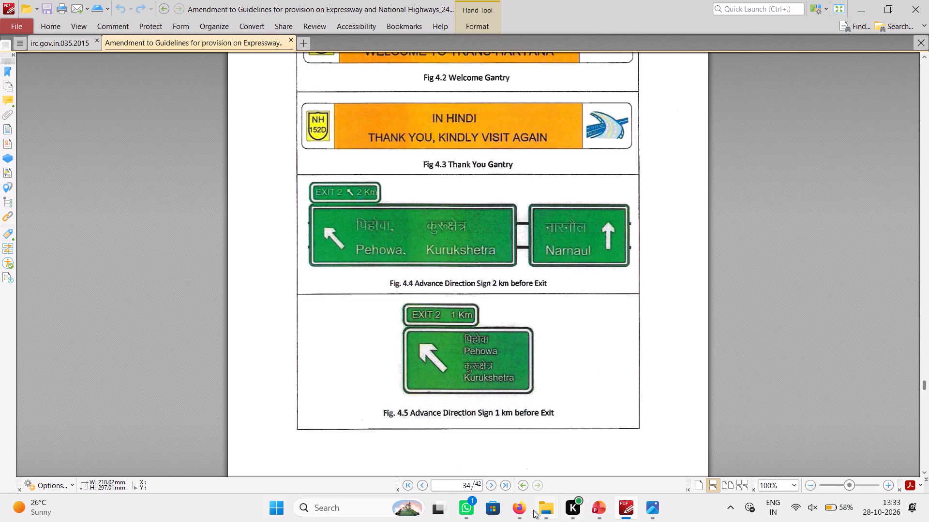
Return to PPT-Madurai in PowerPoint and paste the captured advance direction signs onto slide 111.
{"action": "left_click", "coordinate": [624, 506]}
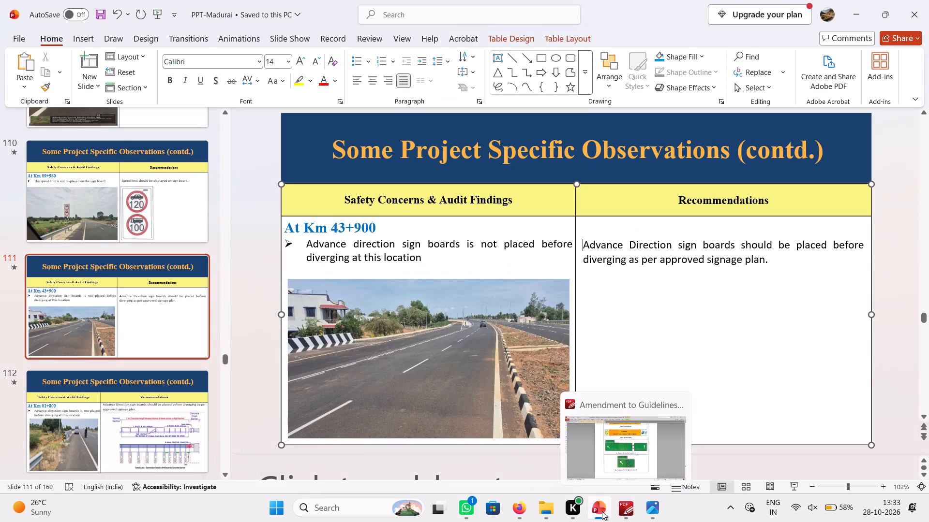
{"action": "left_click", "coordinate": [601, 511]}
{"action": "left_click", "coordinate": [601, 511]}
{"action": "left_click", "coordinate": [601, 299]}
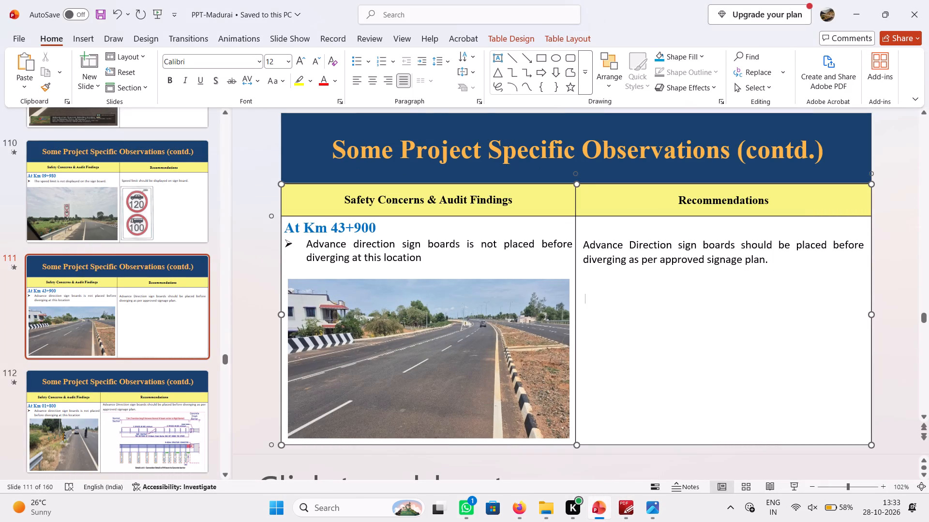
{"action": "left_click", "coordinate": [589, 280]}
{"action": "key", "text": "ctrl+v"}
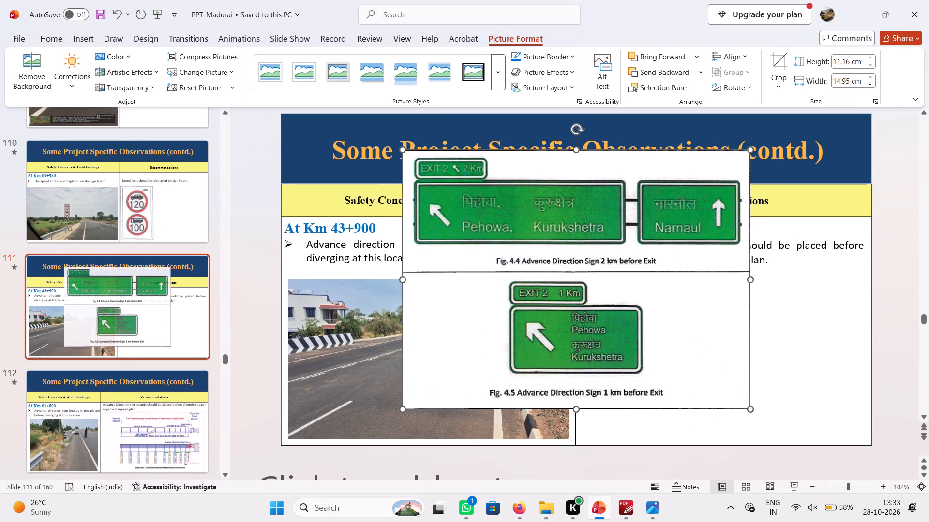
Fit the advance direction signs picture below the recommendation text, resized to about 6.87 cm high and 12.13 cm wide.
{"action": "left_click_drag", "start_coordinate": [459, 222], "coordinate": [559, 289]}
{"action": "left_click_drag", "start_coordinate": [495, 210], "coordinate": [570, 281]}
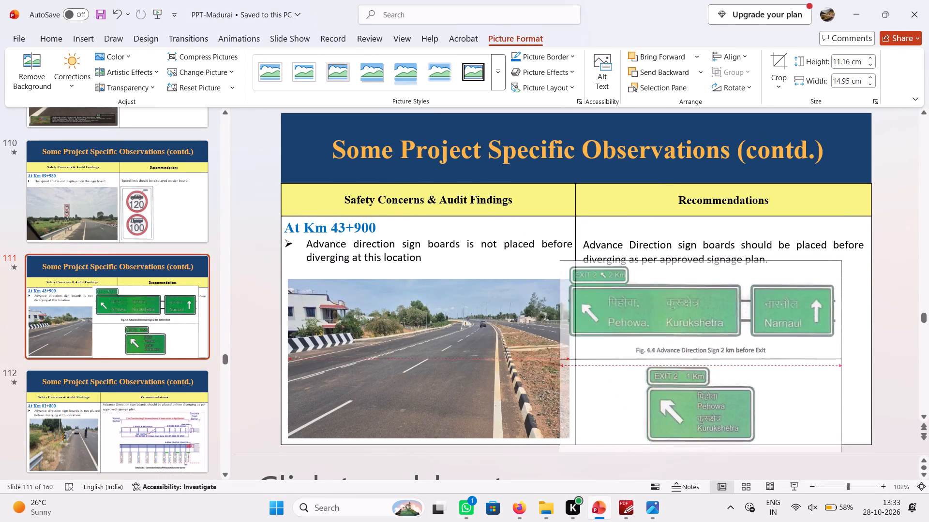
{"action": "left_click_drag", "start_coordinate": [570, 281], "coordinate": [603, 311]}
{"action": "left_click_drag", "start_coordinate": [656, 343], "coordinate": [638, 331]}
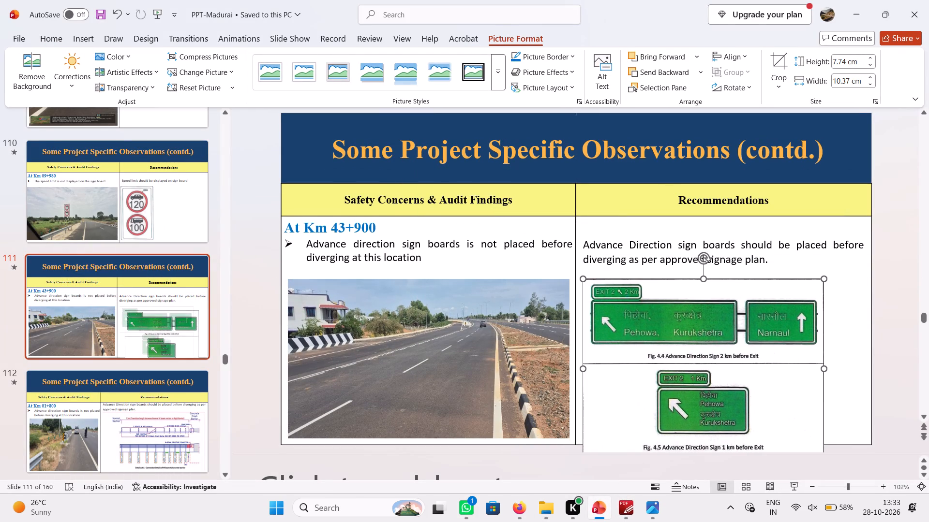
{"action": "left_click", "coordinate": [708, 428]}
{"action": "left_click", "coordinate": [681, 375]}
{"action": "left_click_drag", "start_coordinate": [681, 372], "coordinate": [681, 346]}
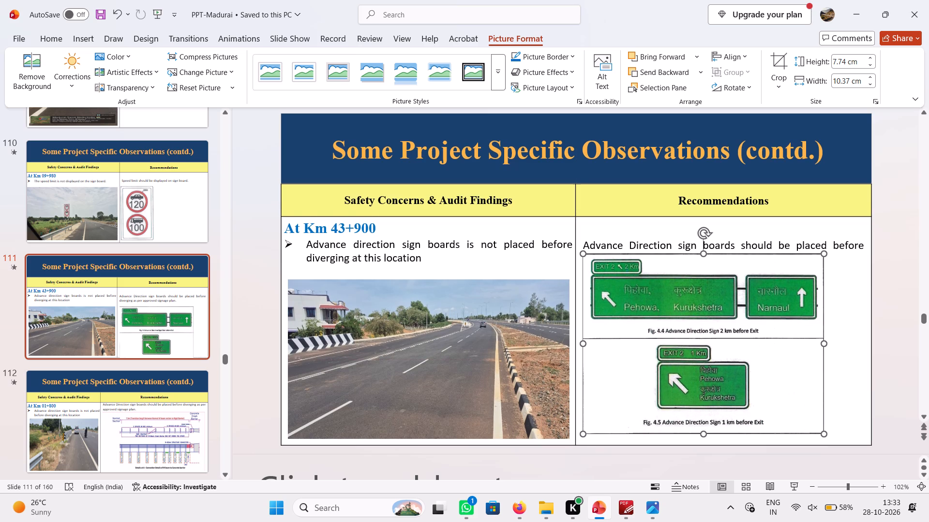
{"action": "left_click_drag", "start_coordinate": [705, 437], "coordinate": [701, 413]}
{"action": "left_click_drag", "start_coordinate": [674, 341], "coordinate": [672, 356]}
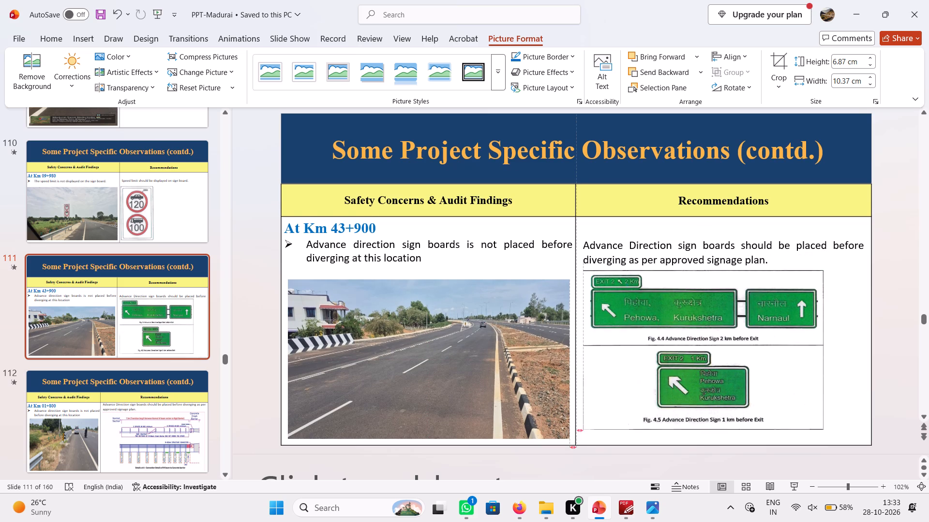
{"action": "left_click_drag", "start_coordinate": [672, 356], "coordinate": [672, 363]}
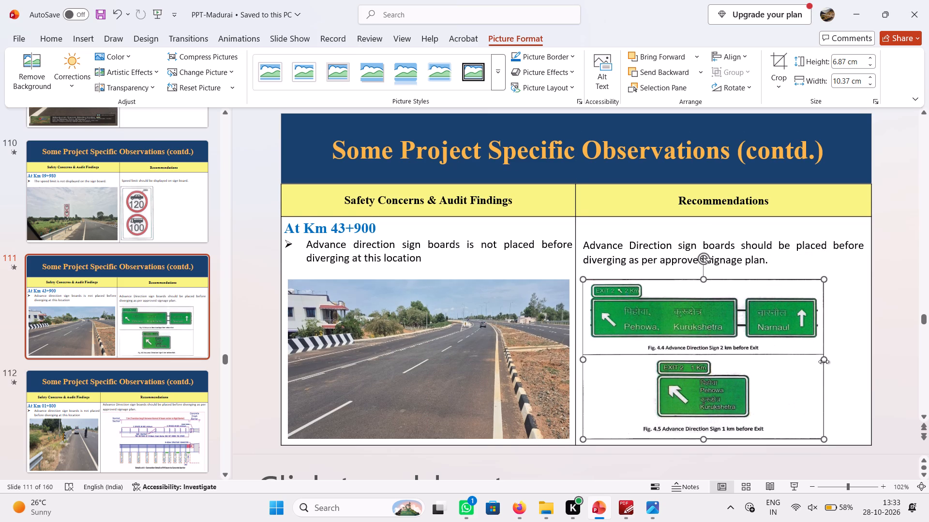
{"action": "left_click_drag", "start_coordinate": [824, 362], "coordinate": [868, 359]}
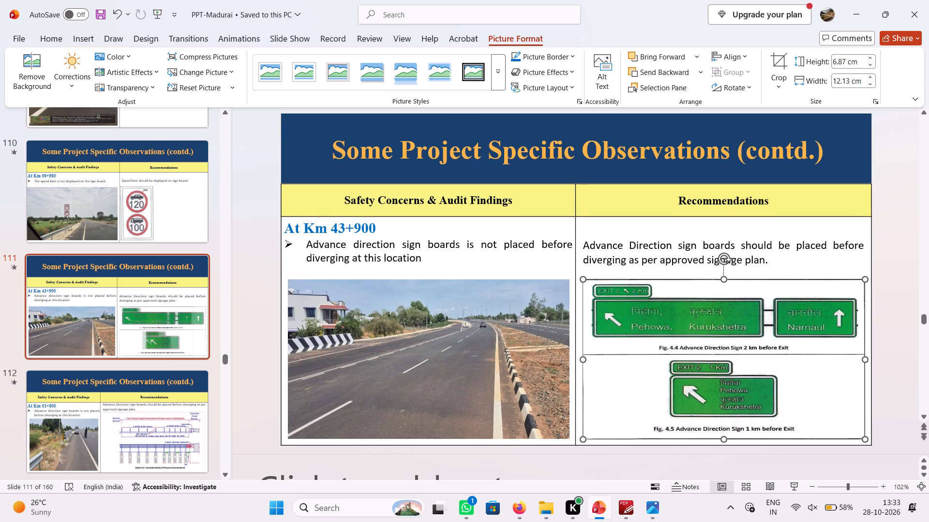
{"action": "left_click", "coordinate": [642, 251]}
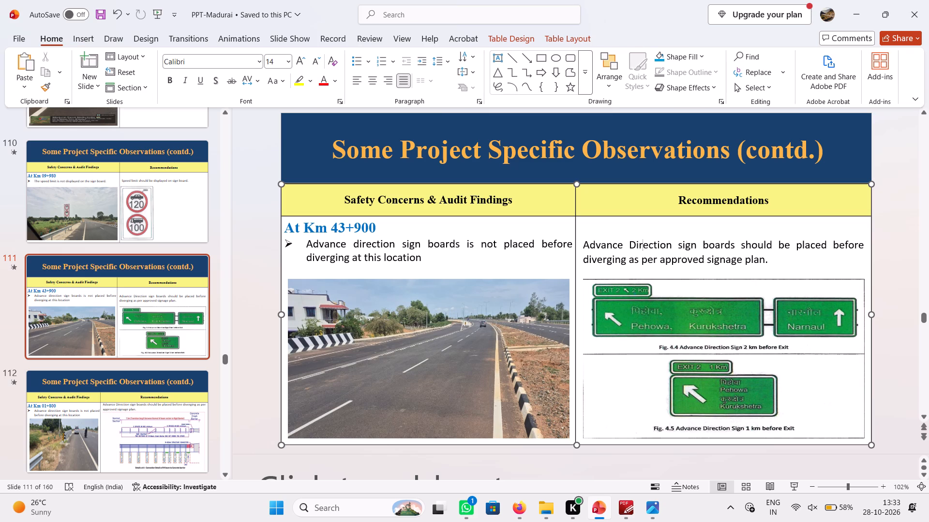
{"action": "left_click", "coordinate": [672, 251]}
On slide 112 (At Km 01+800), highlight "direction sign boards is not placed before diverging at this location" in yellow.
{"action": "left_click", "coordinate": [174, 397]}
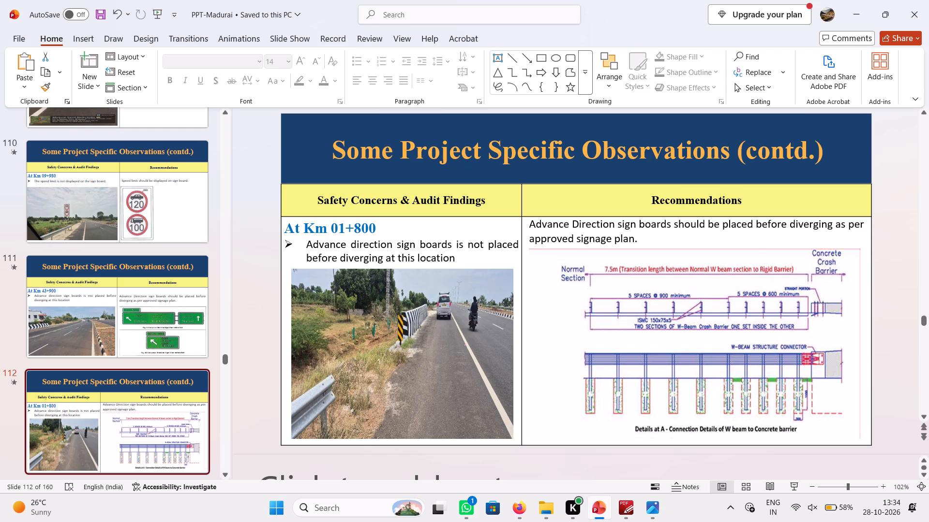
{"action": "left_click_drag", "start_coordinate": [456, 258], "coordinate": [363, 245]}
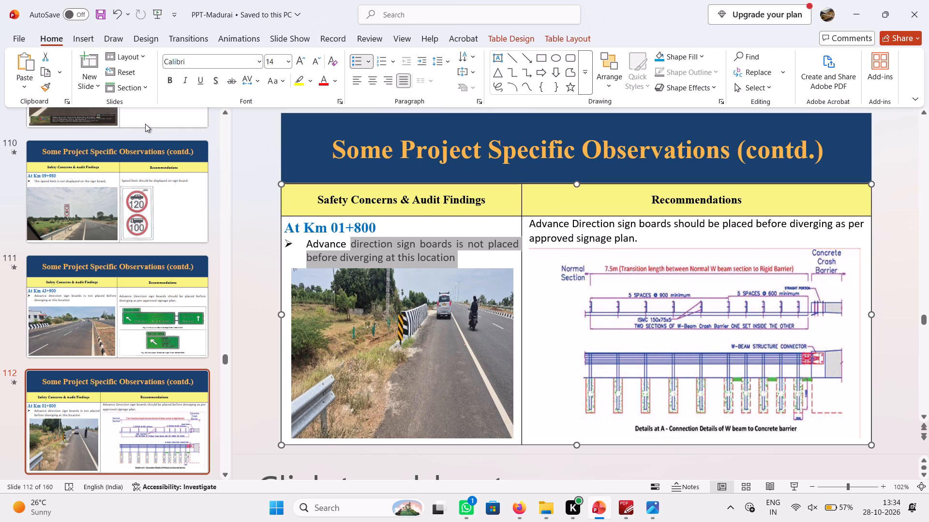
{"action": "left_click", "coordinate": [300, 87]}
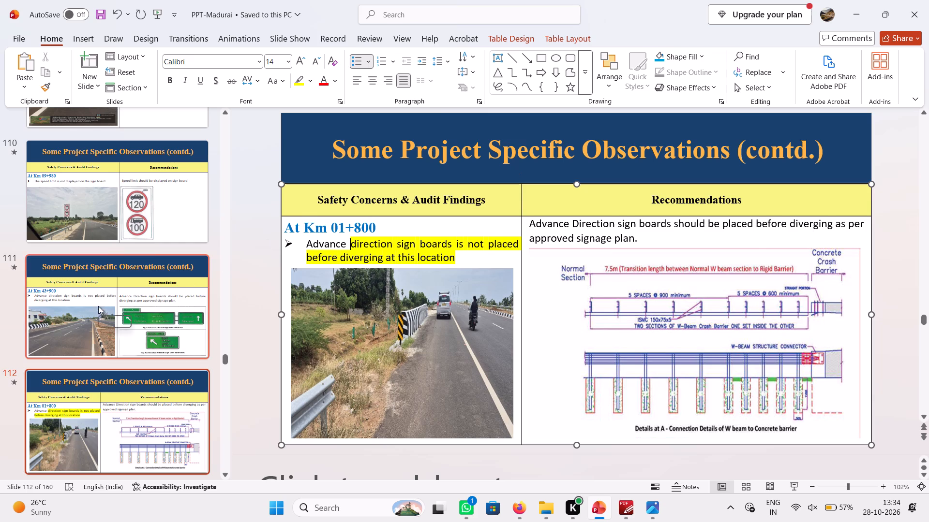
On slide 113 (At Km 43+200), move and enlarge the junction photo to fill the findings cell below the text.
{"action": "scroll", "coordinate": [98, 306], "scroll_direction": "down", "scroll_amount": 2}
{"action": "left_click", "coordinate": [119, 181]}
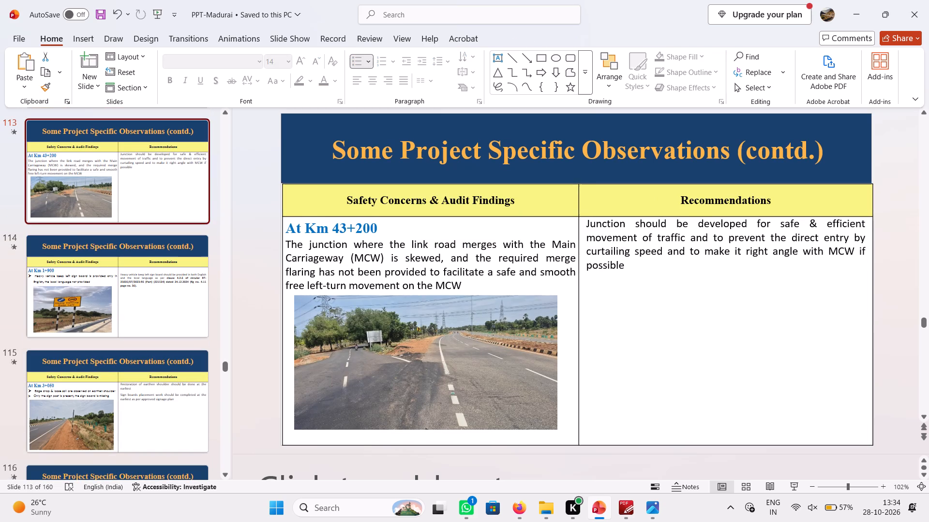
{"action": "left_click", "coordinate": [393, 375]}
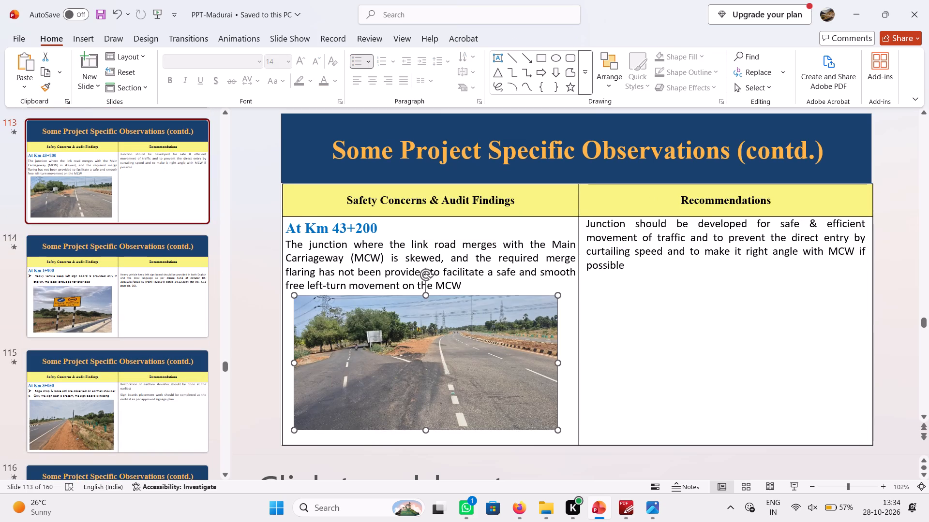
{"action": "left_click_drag", "start_coordinate": [401, 345], "coordinate": [390, 348]}
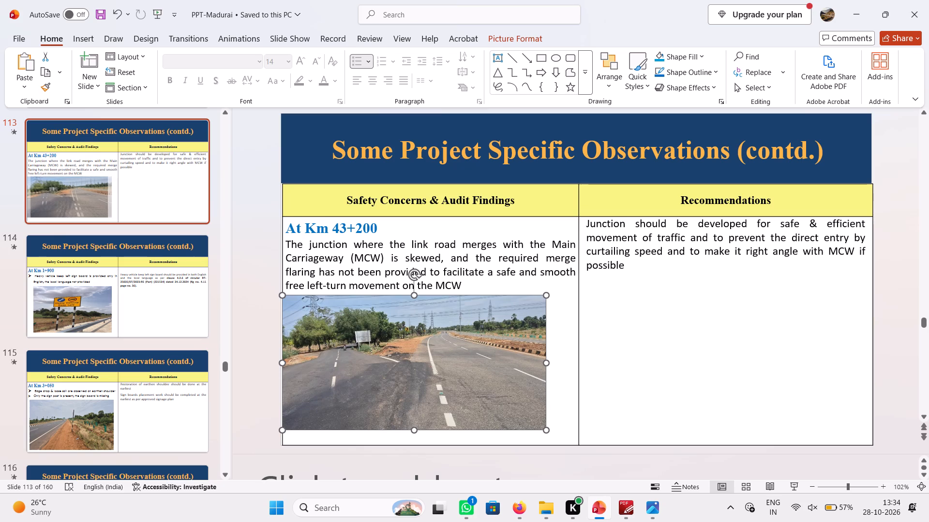
{"action": "left_click_drag", "start_coordinate": [414, 433], "coordinate": [412, 443]}
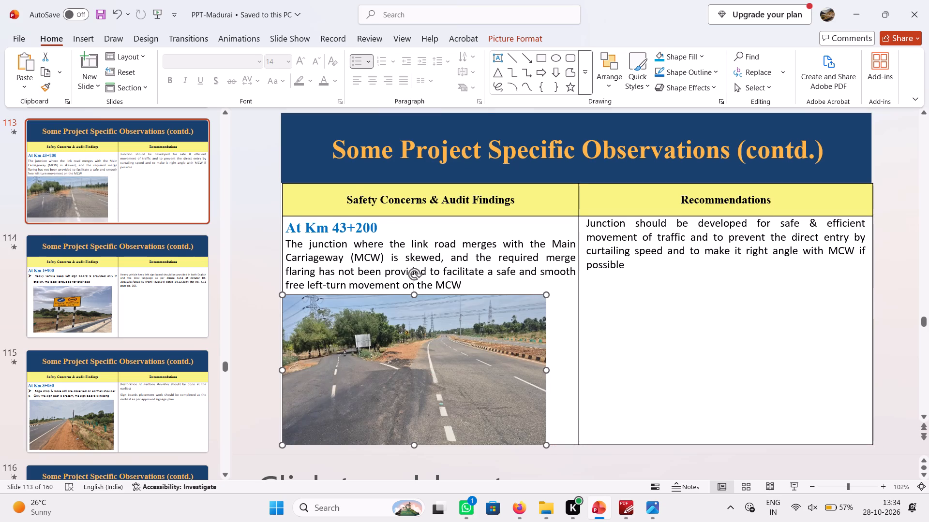
{"action": "left_click_drag", "start_coordinate": [548, 369], "coordinate": [579, 374]}
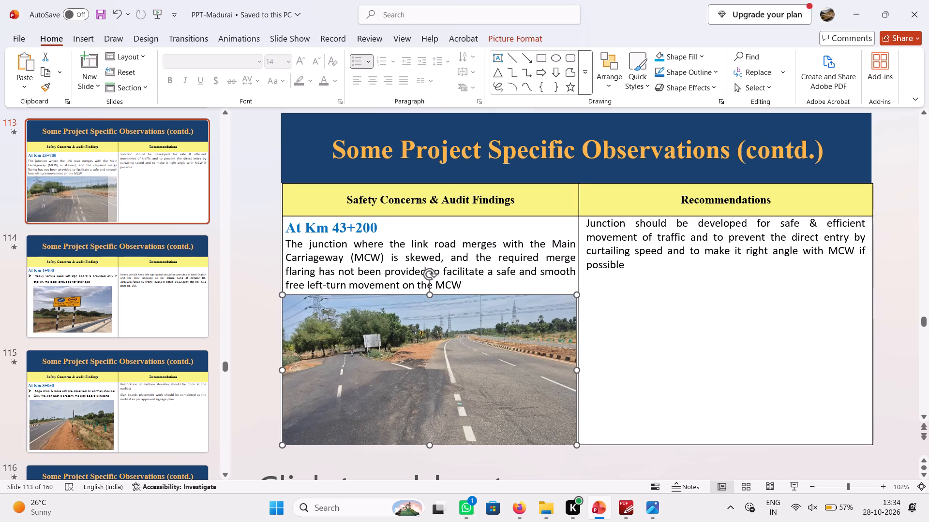
Move the junction recommendation down one line by adding a blank line above it.
{"action": "left_click", "coordinate": [587, 221]}
{"action": "left_click", "coordinate": [586, 228]}
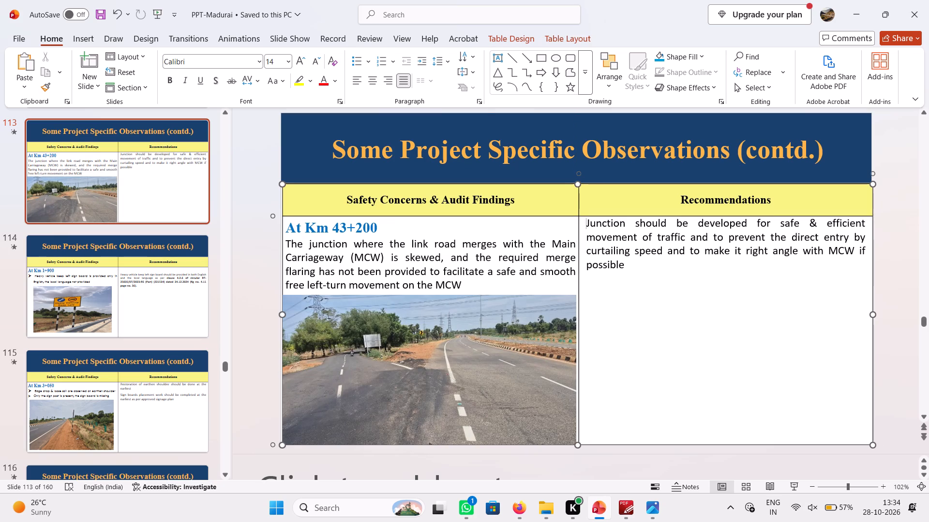
{"action": "key", "text": "Return"}
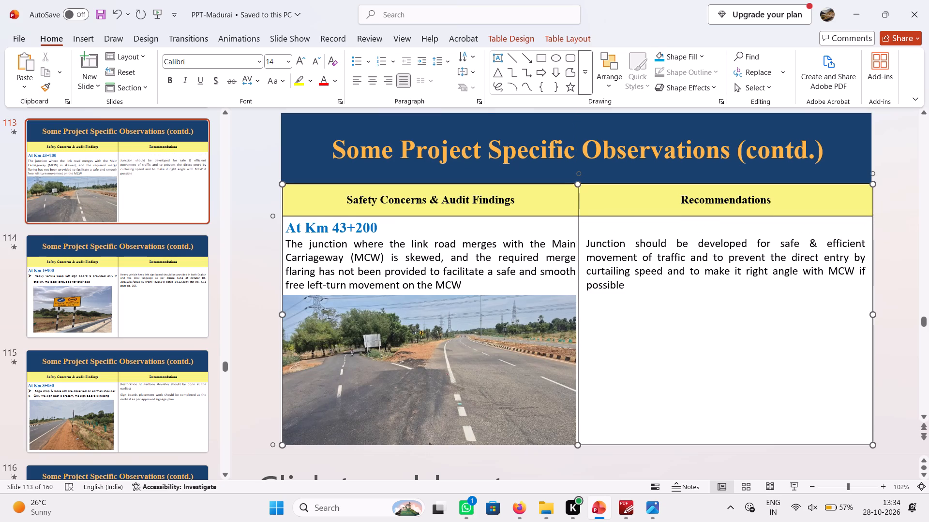
Make "right angle" bold in the slide 113 recommendation.
{"action": "left_click_drag", "start_coordinate": [686, 258], "coordinate": [800, 255]}
{"action": "left_click", "coordinate": [739, 265]}
{"action": "left_click_drag", "start_coordinate": [747, 272], "coordinate": [798, 269]}
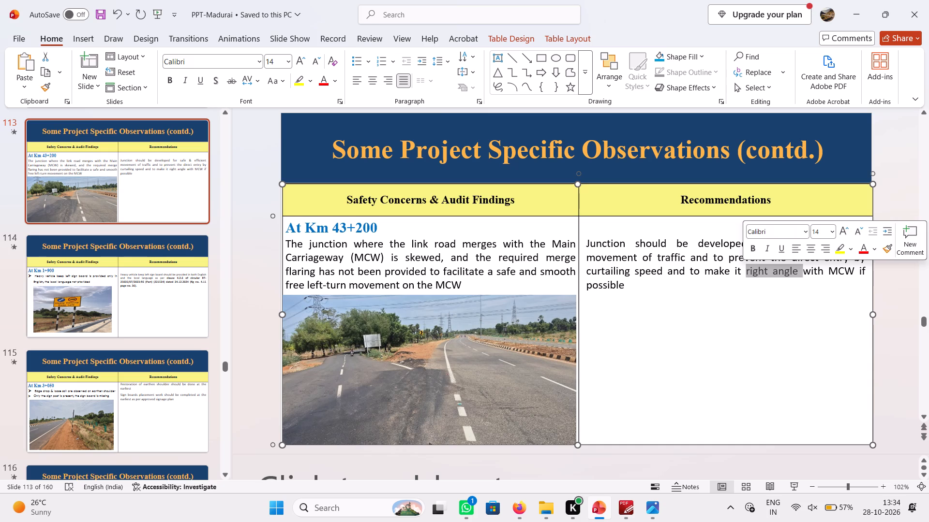
{"action": "key", "text": "ctrl+b"}
{"action": "left_click", "coordinate": [692, 274]}
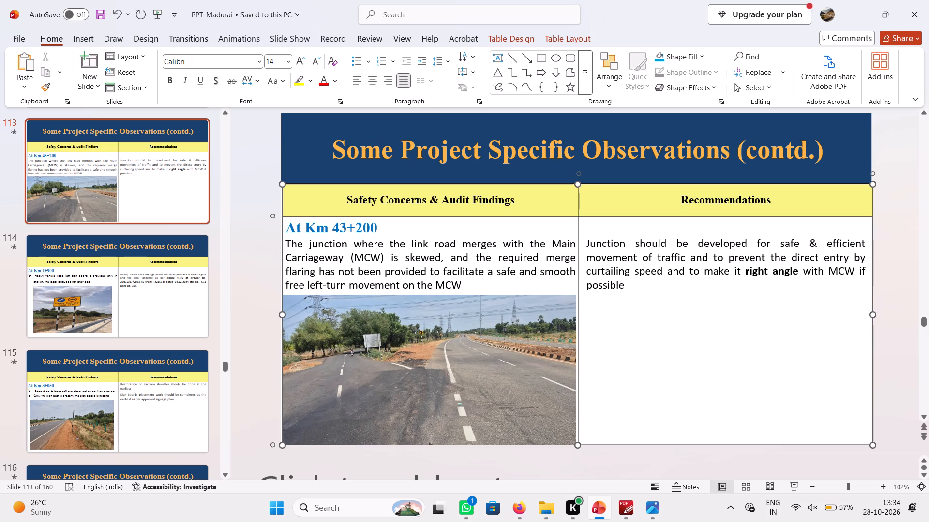
Open irc.gov.in.sp.088.2019 from the IRC Codes folder in PDF-XChange Editor and rotate its sideways audit pages upright.
{"action": "left_click", "coordinate": [550, 509]}
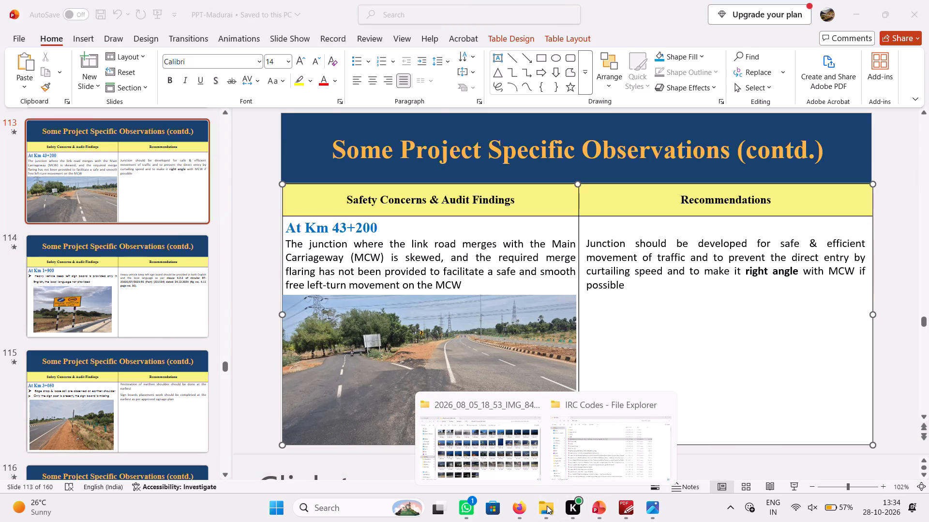
{"action": "left_click", "coordinate": [583, 442]}
{"action": "scroll", "coordinate": [375, 298], "scroll_direction": "down", "scroll_amount": 20}
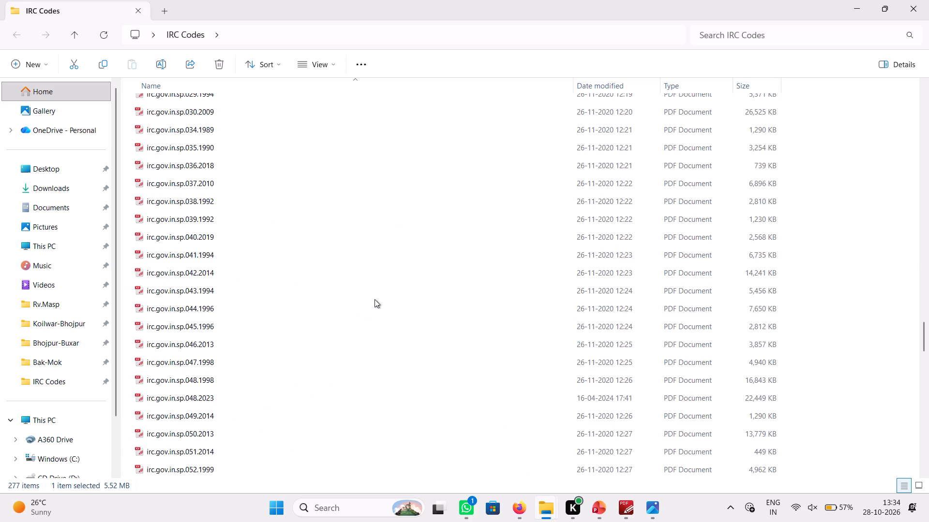
{"action": "scroll", "coordinate": [225, 362], "scroll_direction": "down", "scroll_amount": 8}
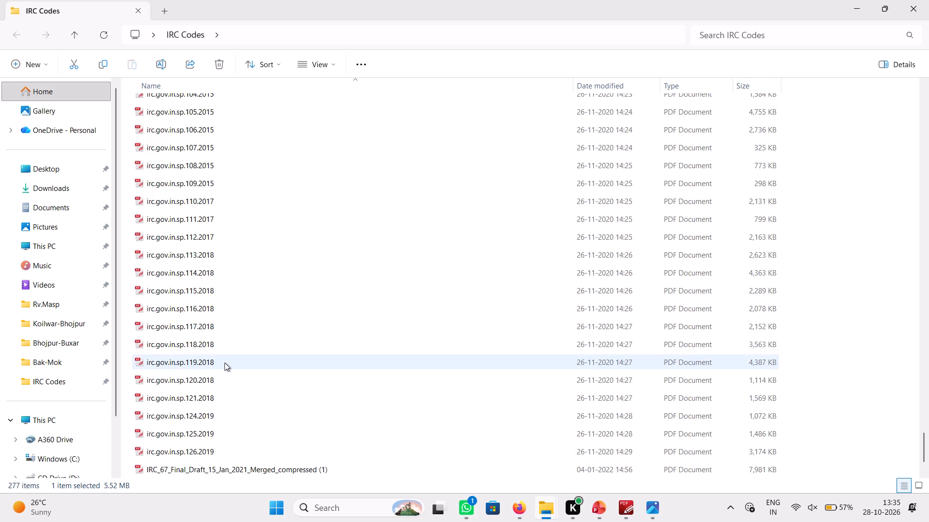
{"action": "scroll", "coordinate": [225, 362], "scroll_direction": "up", "scroll_amount": 3}
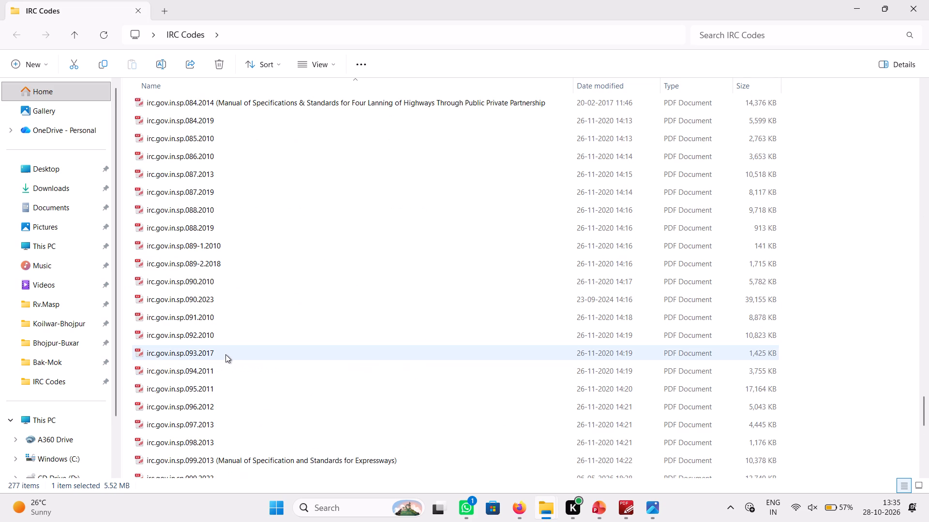
{"action": "double_click", "coordinate": [192, 226]}
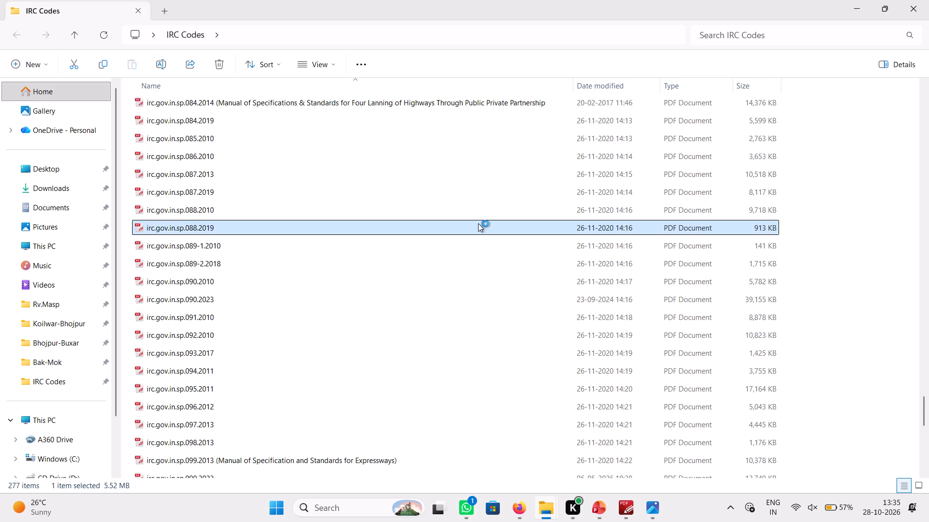
{"action": "scroll", "coordinate": [462, 269], "scroll_direction": "up", "scroll_amount": 3}
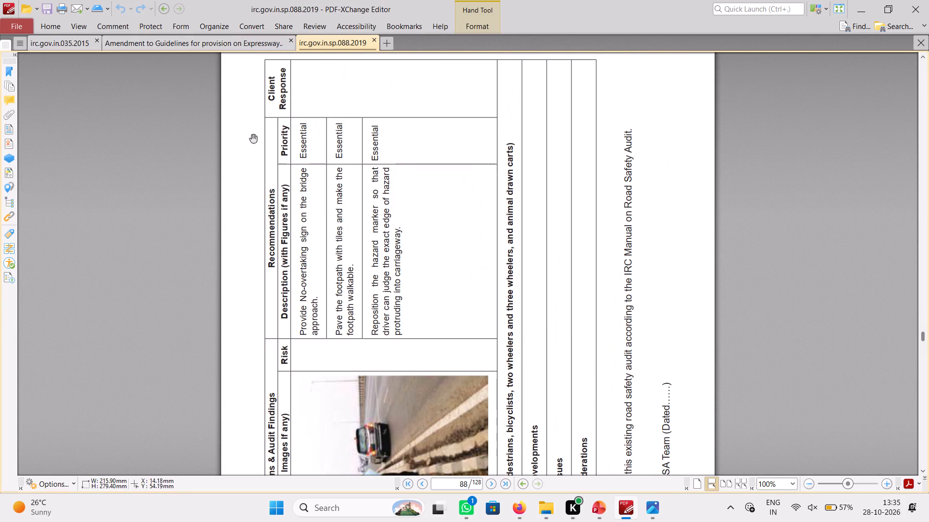
{"action": "left_click", "coordinate": [51, 26]}
{"action": "left_click", "coordinate": [231, 58]}
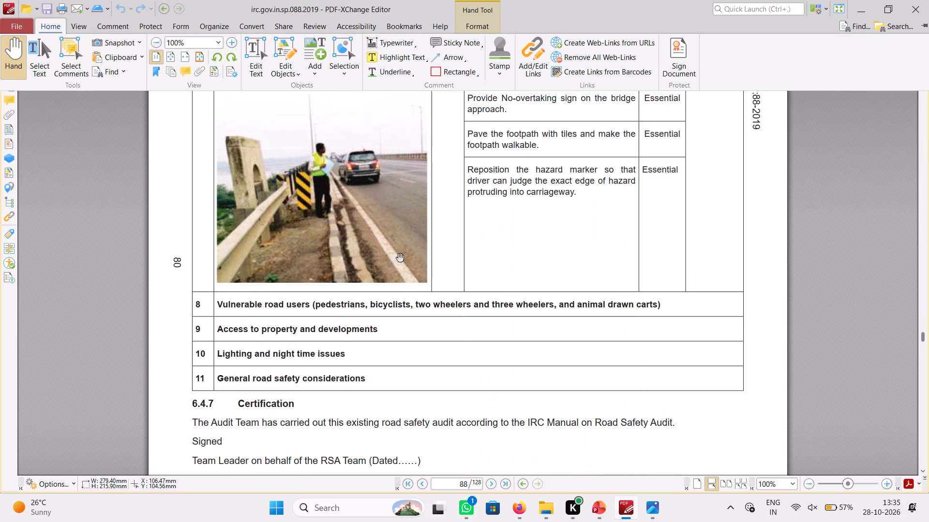
Look through the IRC:SP:88-2019 audit case studies for an intersection finding and its junction redesign recommendations.
{"action": "scroll", "coordinate": [417, 256], "scroll_direction": "up", "scroll_amount": 20}
{"action": "scroll", "coordinate": [417, 256], "scroll_direction": "up", "scroll_amount": 10}
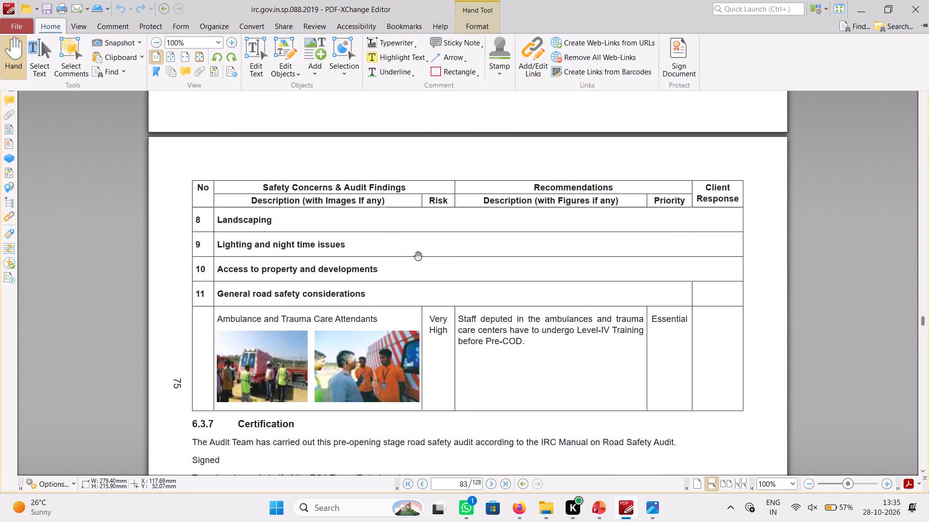
{"action": "scroll", "coordinate": [418, 256], "scroll_direction": "down", "scroll_amount": 13}
{"action": "scroll", "coordinate": [423, 262], "scroll_direction": "up", "scroll_amount": 17}
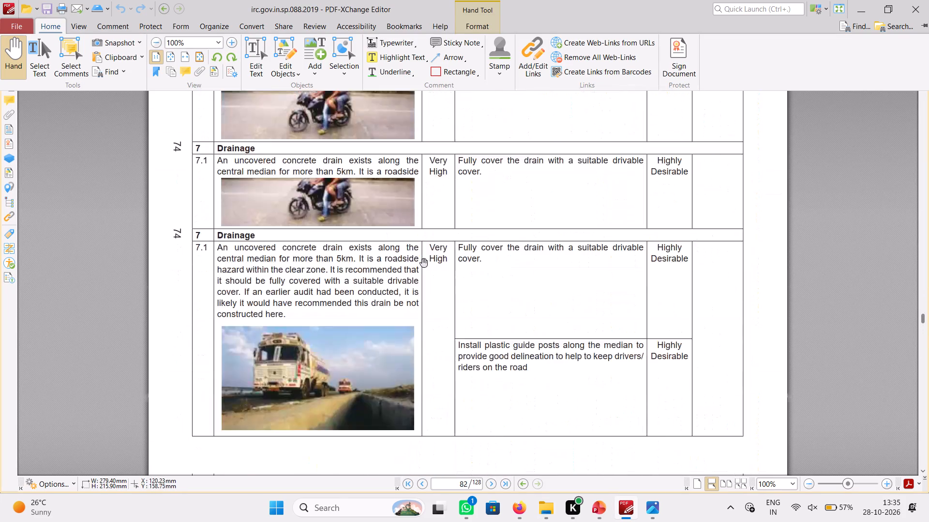
{"action": "scroll", "coordinate": [423, 262], "scroll_direction": "up", "scroll_amount": 20}
{"action": "scroll", "coordinate": [423, 262], "scroll_direction": "up", "scroll_amount": 20}
{"action": "scroll", "coordinate": [423, 262], "scroll_direction": "up", "scroll_amount": 5}
{"action": "middle_click", "coordinate": [423, 262]}
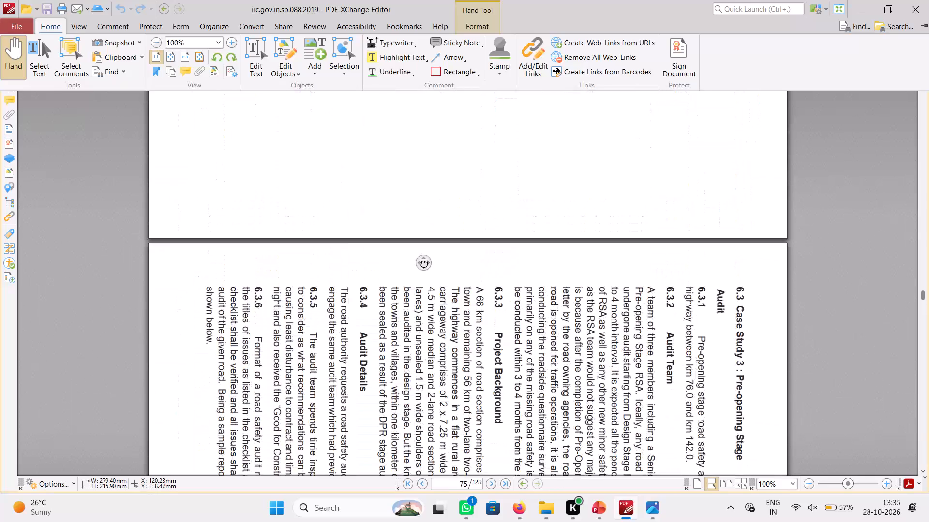
{"action": "scroll", "coordinate": [423, 262], "scroll_direction": "up", "scroll_amount": 11}
{"action": "left_click", "coordinate": [462, 188]}
{"action": "scroll", "coordinate": [461, 212], "scroll_direction": "up", "scroll_amount": 2}
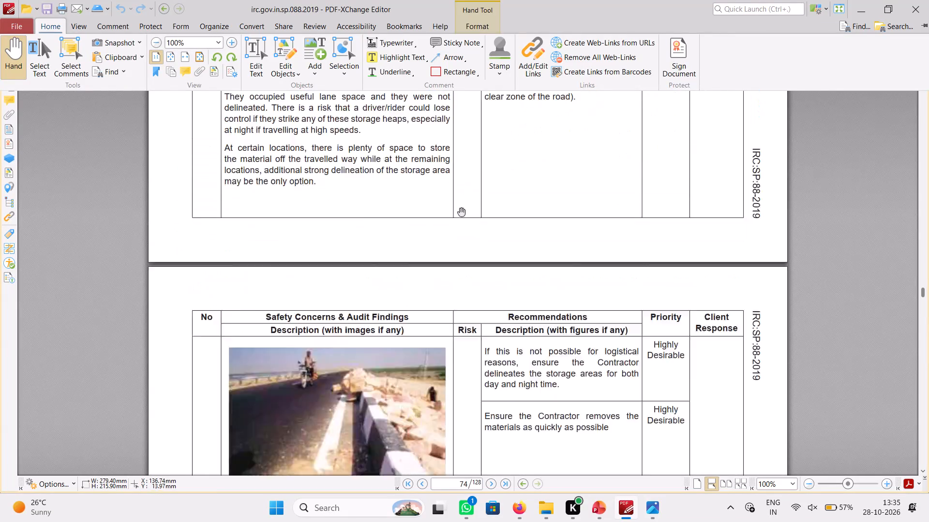
{"action": "scroll", "coordinate": [461, 212], "scroll_direction": "up", "scroll_amount": 20}
{"action": "scroll", "coordinate": [461, 212], "scroll_direction": "up", "scroll_amount": 20}
{"action": "scroll", "coordinate": [461, 212], "scroll_direction": "up", "scroll_amount": 9}
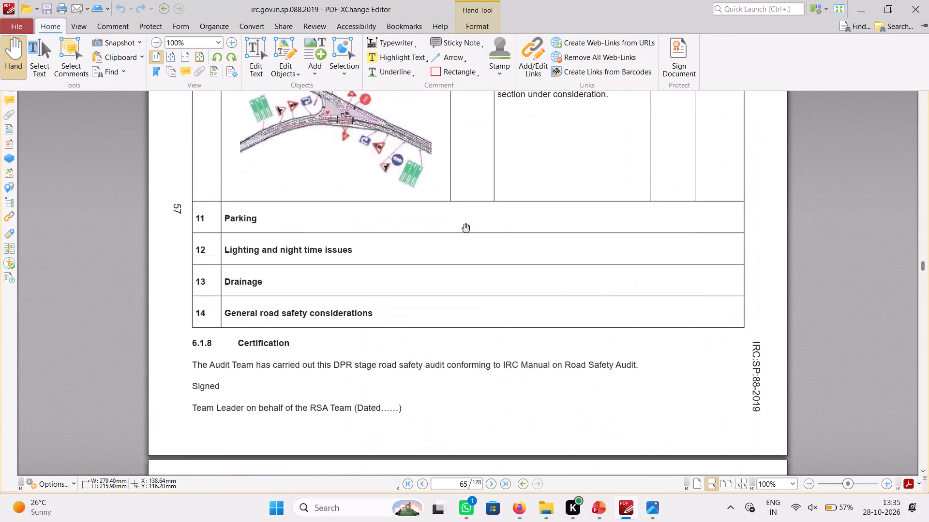
{"action": "scroll", "coordinate": [465, 228], "scroll_direction": "up", "scroll_amount": 20}
{"action": "scroll", "coordinate": [465, 228], "scroll_direction": "up", "scroll_amount": 4}
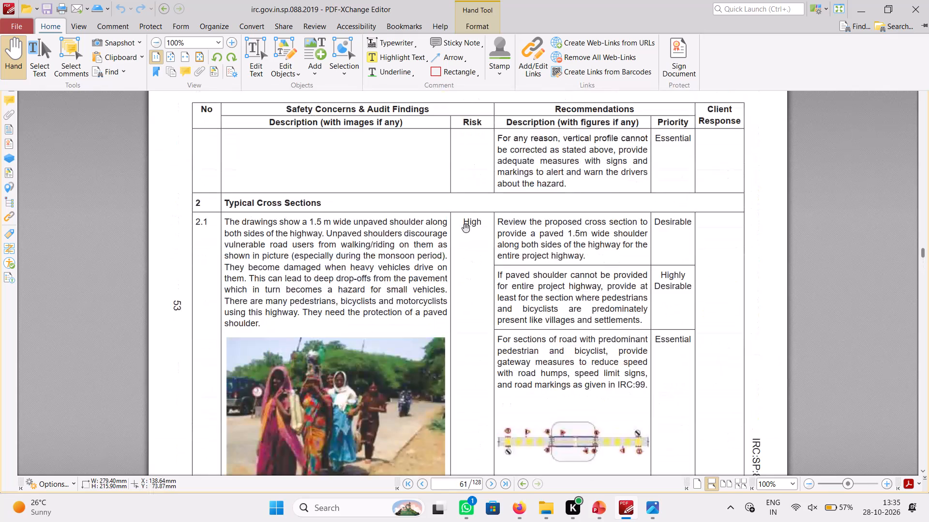
{"action": "scroll", "coordinate": [465, 228], "scroll_direction": "up", "scroll_amount": 13}
{"action": "scroll", "coordinate": [465, 228], "scroll_direction": "down", "scroll_amount": 12}
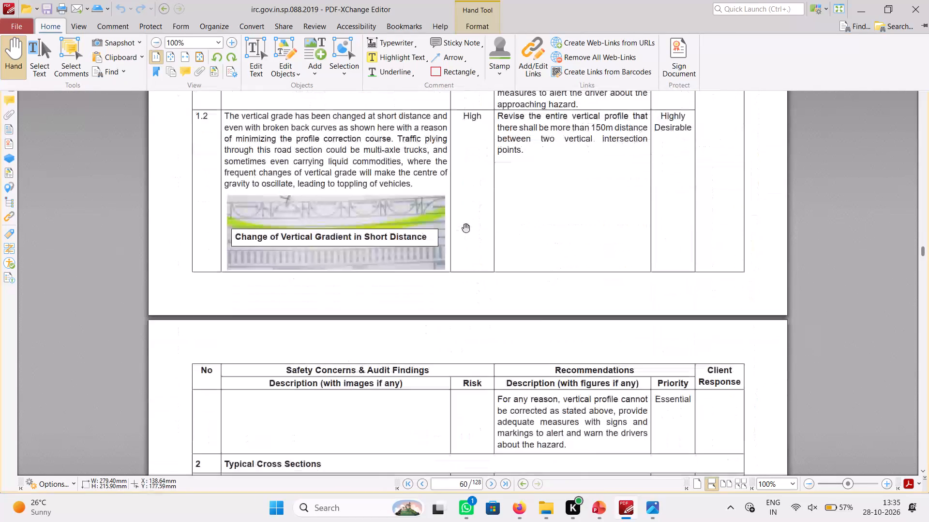
{"action": "scroll", "coordinate": [465, 228], "scroll_direction": "up", "scroll_amount": 3}
{"action": "scroll", "coordinate": [465, 228], "scroll_direction": "down", "scroll_amount": 4}
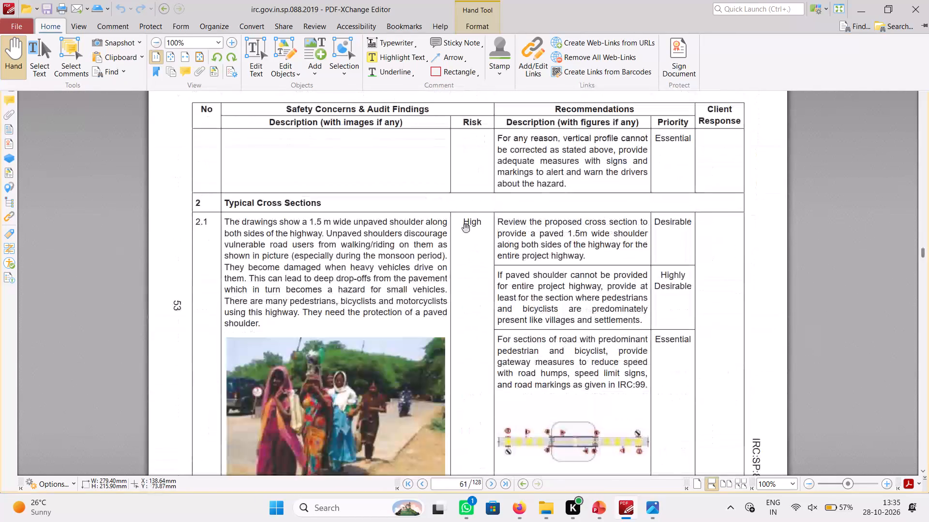
{"action": "scroll", "coordinate": [465, 228], "scroll_direction": "down", "scroll_amount": 7}
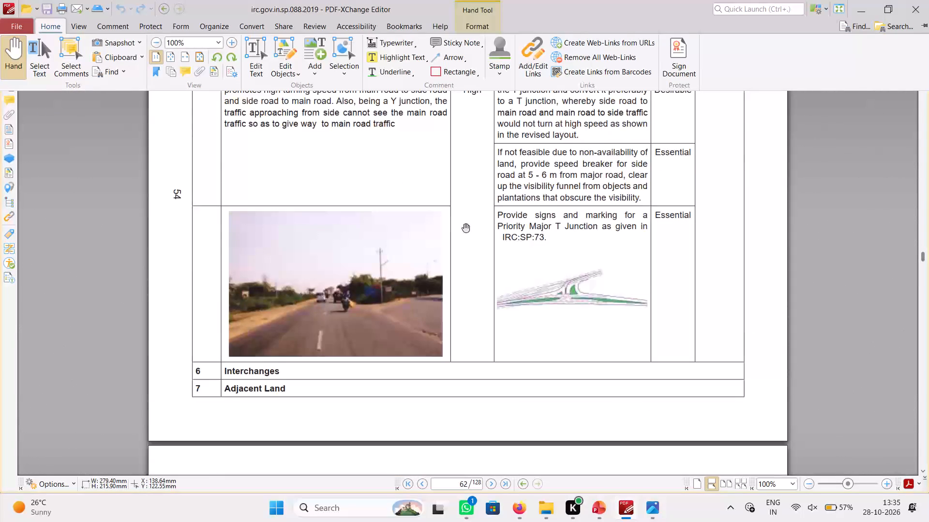
{"action": "scroll", "coordinate": [465, 228], "scroll_direction": "up", "scroll_amount": 1}
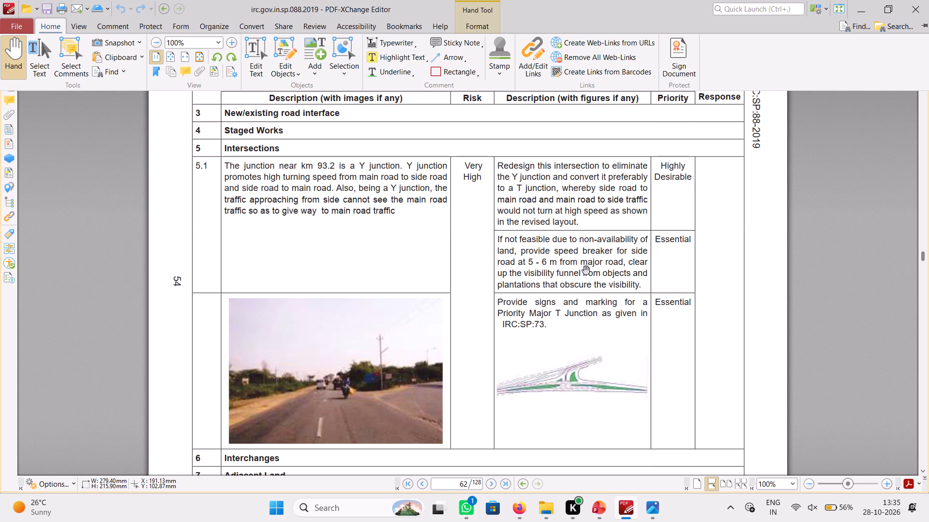
Return to PPT-Madurai in PowerPoint and bring up slide 114 (At Km 1+900).
{"action": "left_click", "coordinate": [598, 513]}
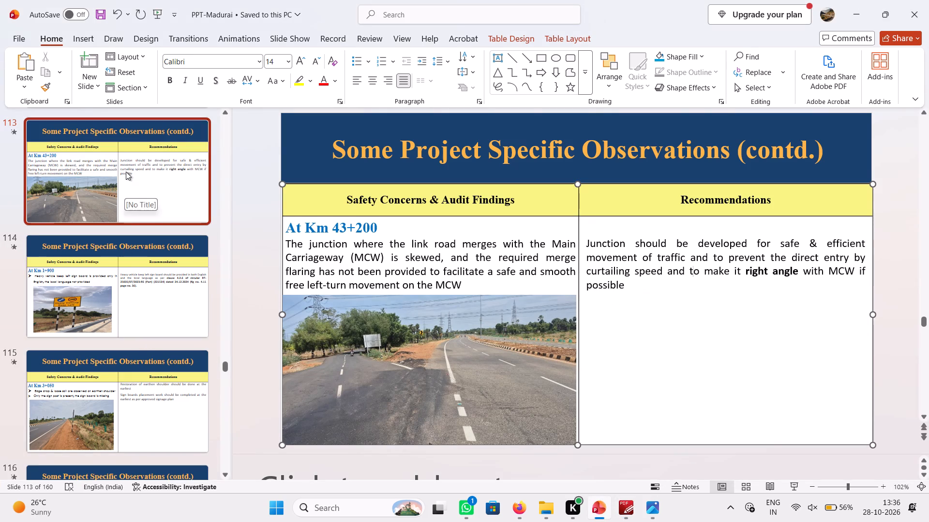
{"action": "left_click", "coordinate": [133, 273]}
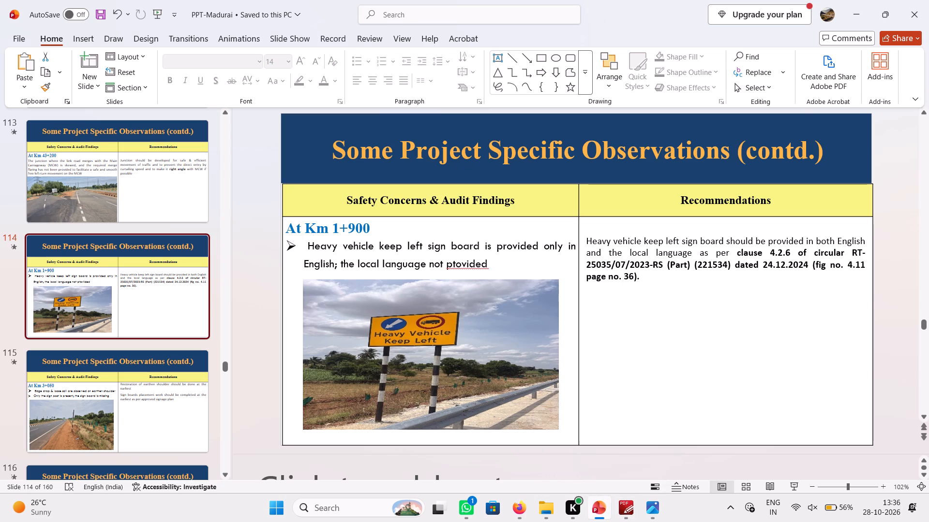
In Firefox, search Google Images for "heavy vehicle keep left trilanguie" and look through the results for a multilingual sign board.
{"action": "left_click", "coordinate": [545, 509]}
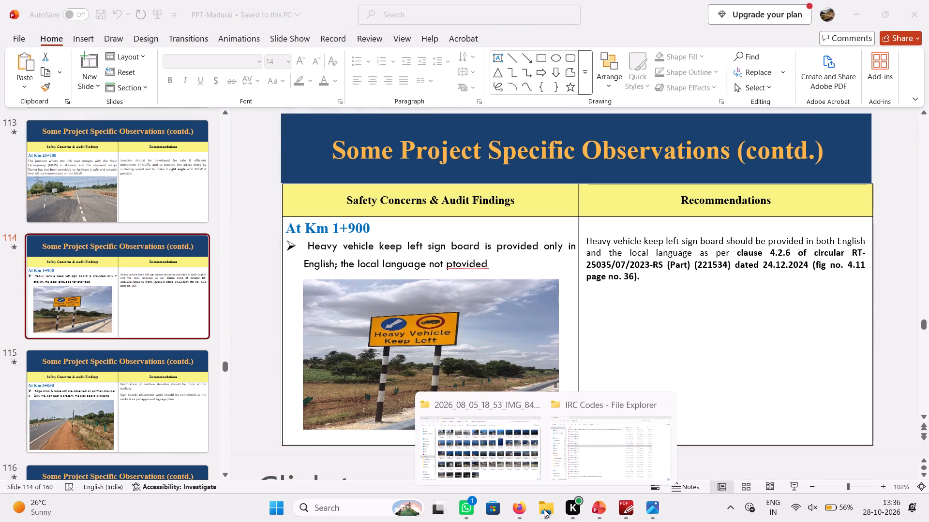
{"action": "left_click", "coordinate": [521, 510]}
{"action": "left_click_drag", "start_coordinate": [279, 83], "coordinate": [185, 82]}
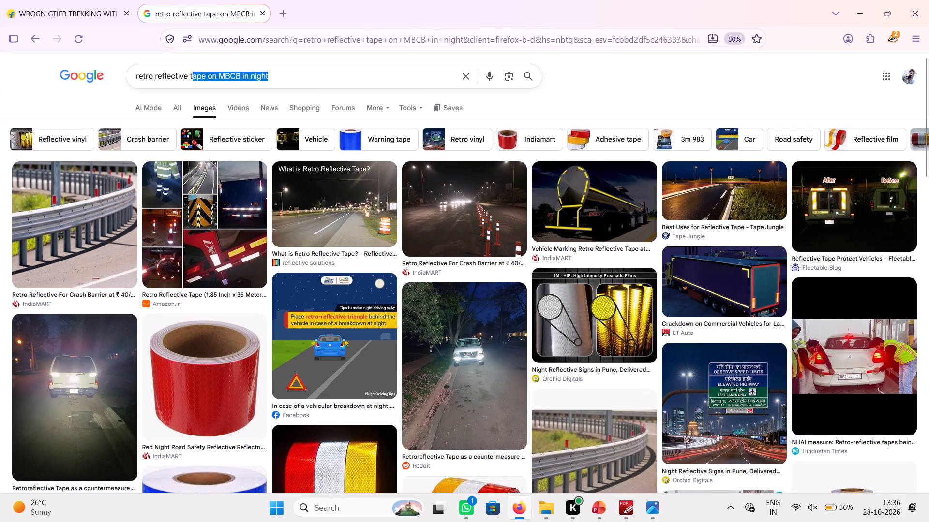
{"action": "left_click_drag", "start_coordinate": [185, 82], "coordinate": [130, 82]}
{"action": "type", "text": "heavy vehicle keep left tri"}
{"action": "type", "text": "languie"}
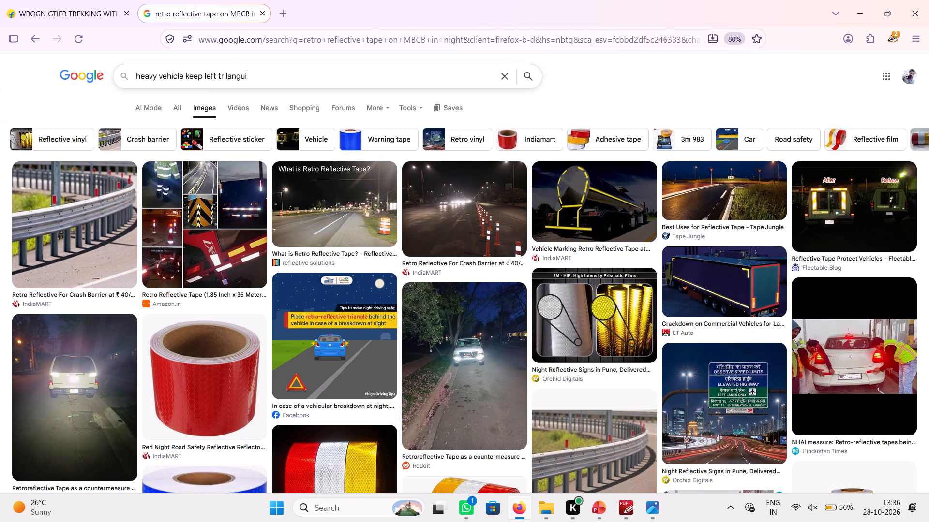
{"action": "key", "text": "Return"}
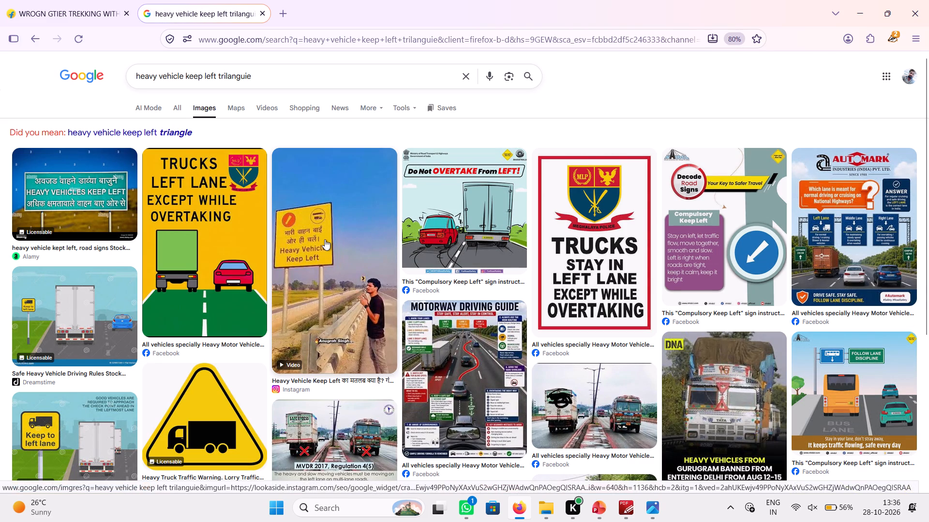
{"action": "scroll", "coordinate": [325, 239], "scroll_direction": "down", "scroll_amount": 1}
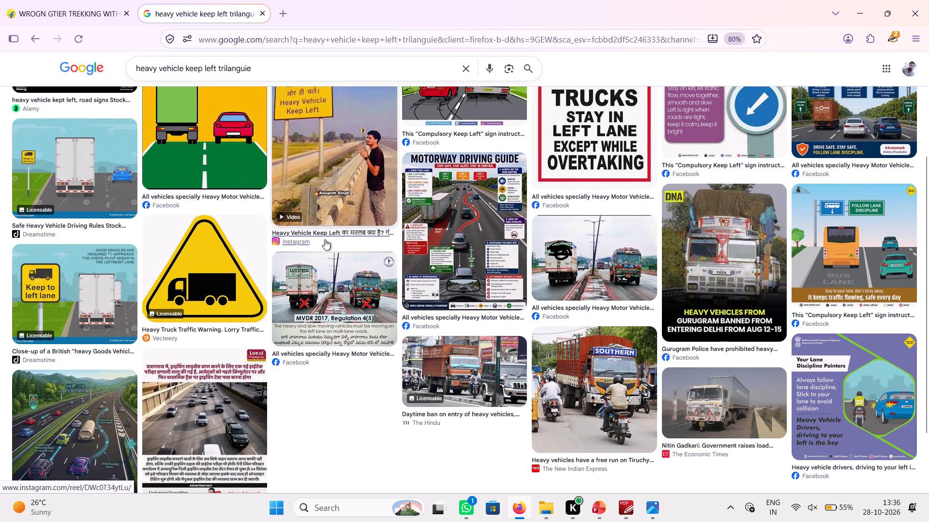
{"action": "scroll", "coordinate": [325, 239], "scroll_direction": "down", "scroll_amount": 4}
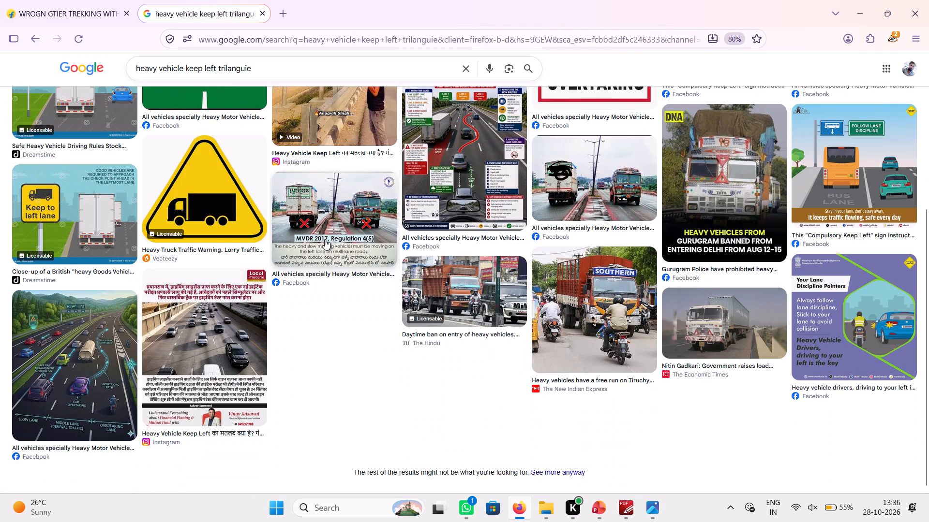
Search the IRC Codes folder in File Explorer for "tri" and open the Tri language circular for latest signboards.
{"action": "scroll", "coordinate": [325, 239], "scroll_direction": "up", "scroll_amount": 6}
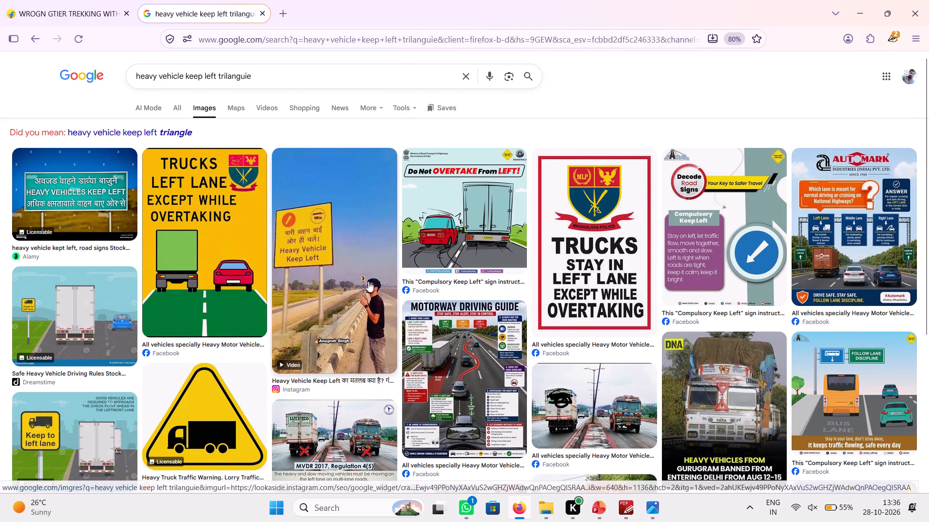
{"action": "left_click", "coordinate": [544, 511]}
{"action": "left_click", "coordinate": [591, 457]}
{"action": "scroll", "coordinate": [320, 312], "scroll_direction": "up", "scroll_amount": 3}
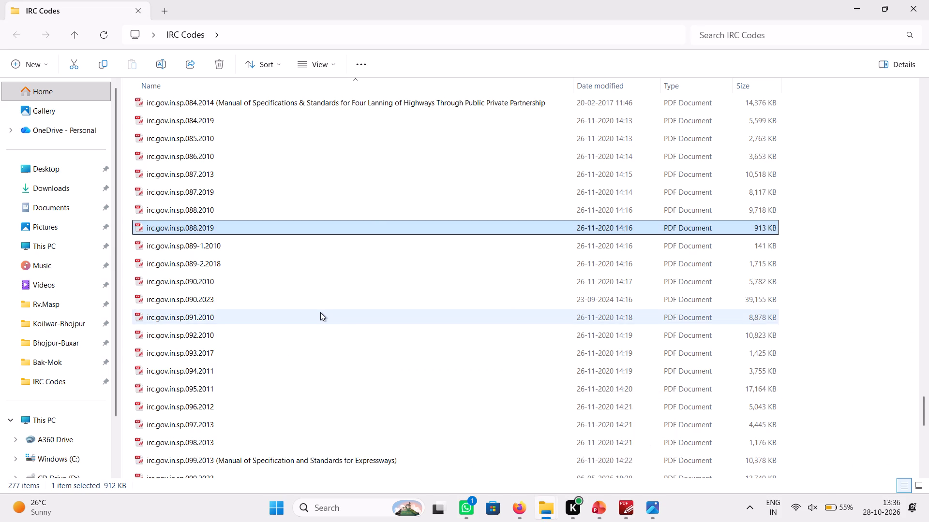
{"action": "scroll", "coordinate": [320, 312], "scroll_direction": "up", "scroll_amount": 12}
{"action": "scroll", "coordinate": [320, 312], "scroll_direction": "up", "scroll_amount": 15}
{"action": "scroll", "coordinate": [340, 256], "scroll_direction": "up", "scroll_amount": 17}
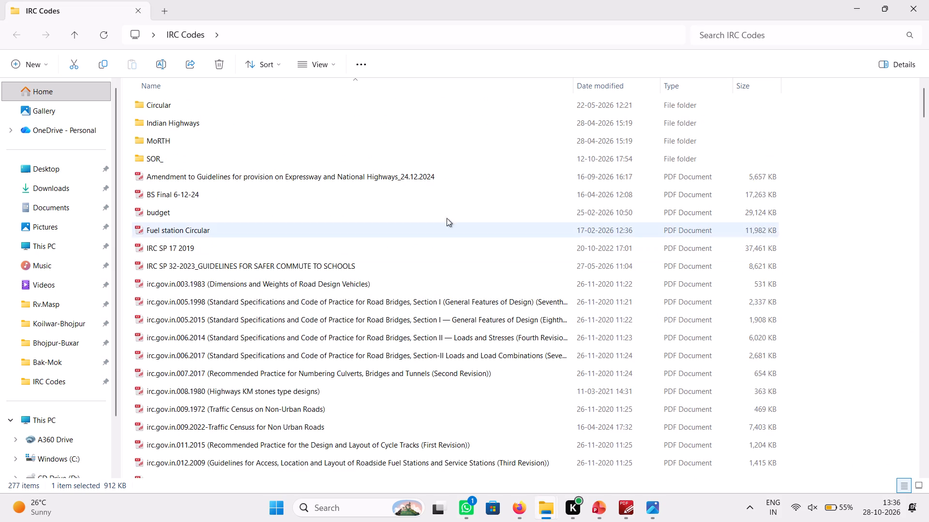
{"action": "left_click", "coordinate": [863, 36]}
{"action": "left_click", "coordinate": [912, 31]}
{"action": "left_click", "coordinate": [742, 33]}
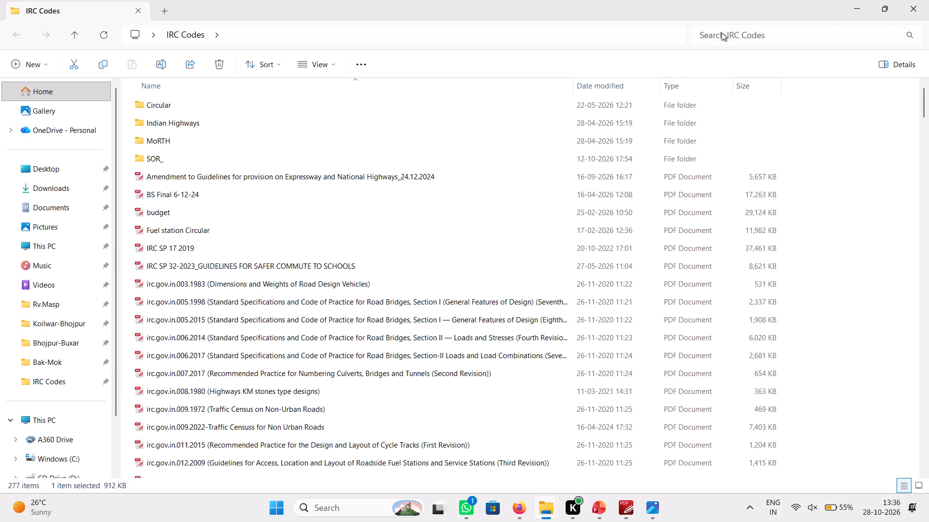
{"action": "left_click", "coordinate": [724, 34]}
{"action": "left_click", "coordinate": [762, 34]}
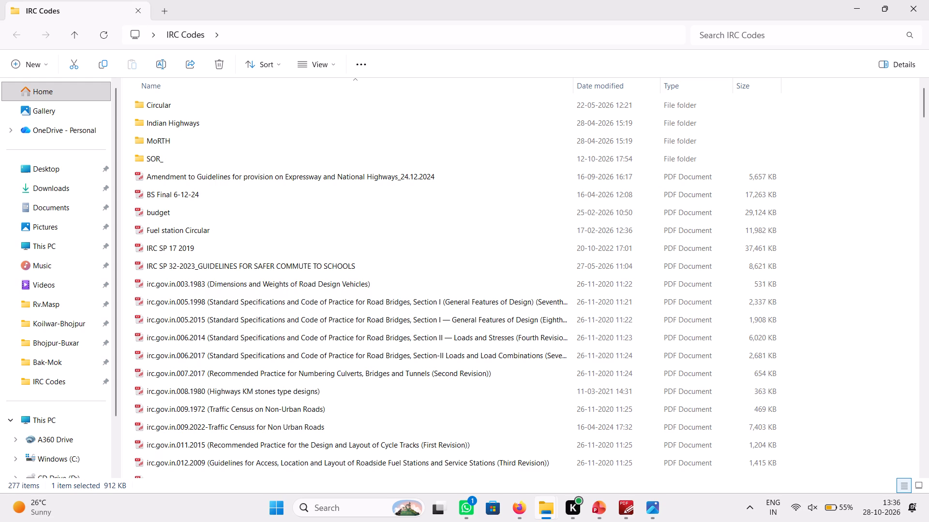
{"action": "left_click", "coordinate": [762, 34]}
{"action": "type", "text": "tri"}
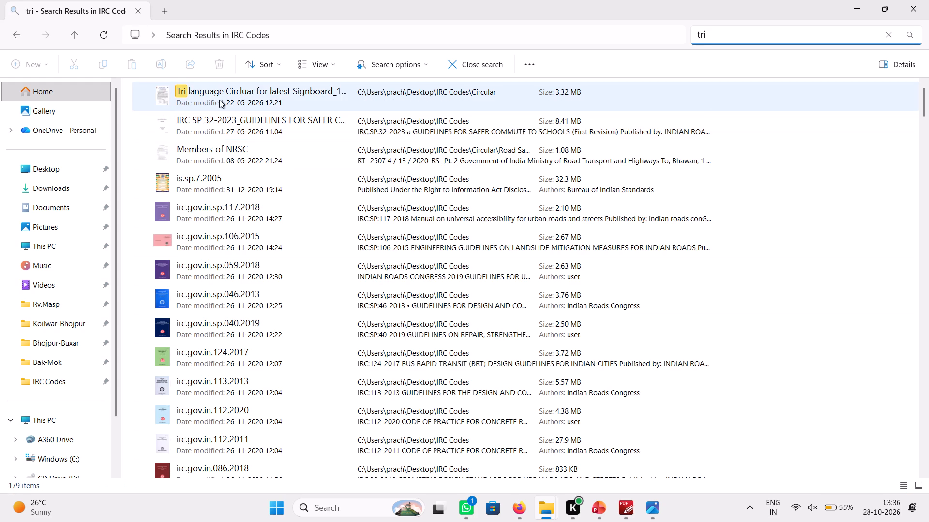
{"action": "double_click", "coordinate": [219, 100]}
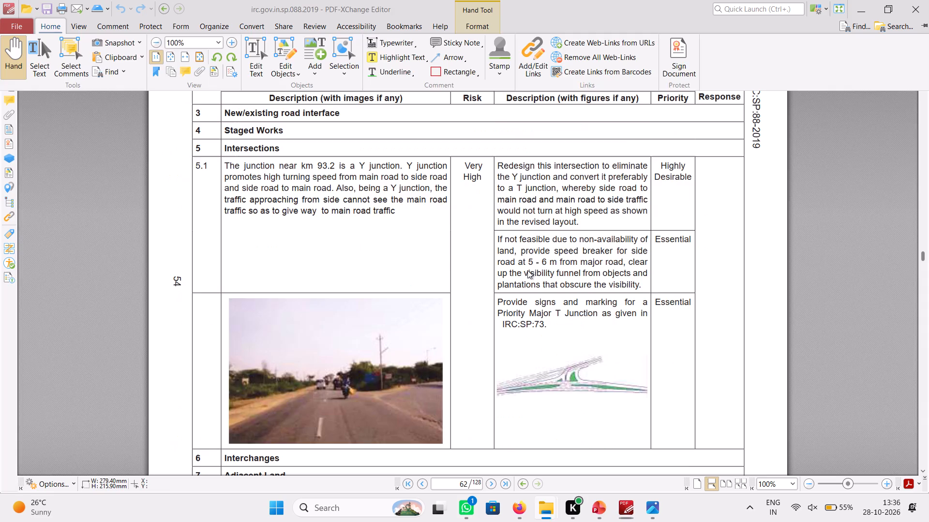
Find the Tamil Crash Prone Area sign on page 16 of the circular and capture the sign as a screenshot.
{"action": "scroll", "coordinate": [537, 272], "scroll_direction": "up", "scroll_amount": 9}
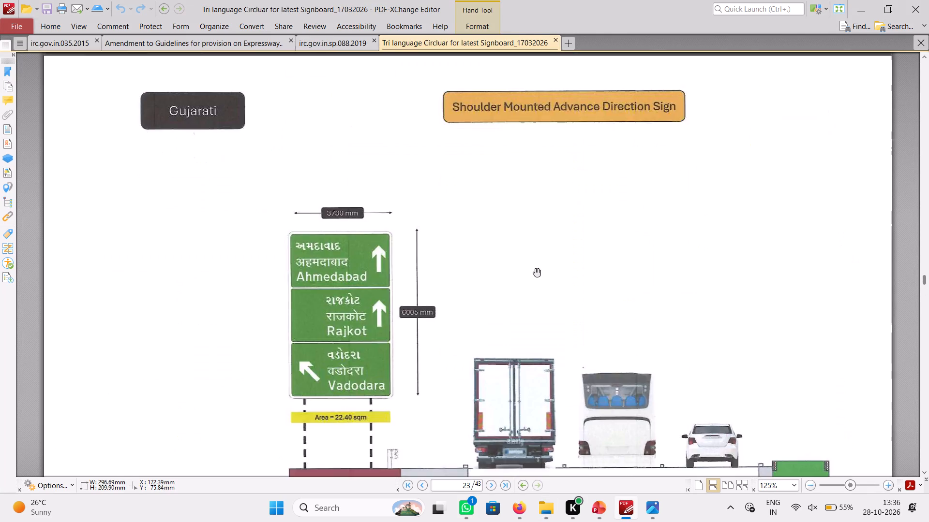
{"action": "scroll", "coordinate": [537, 272], "scroll_direction": "up", "scroll_amount": 14}
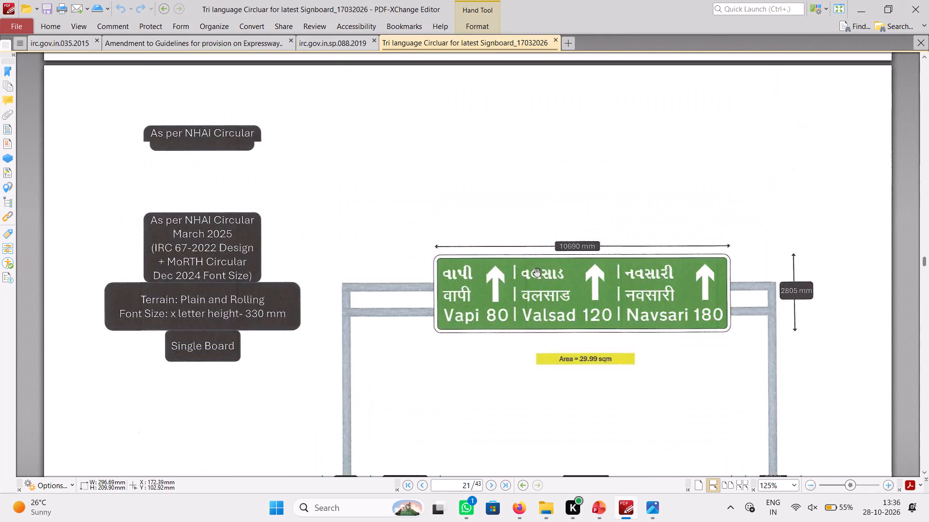
{"action": "scroll", "coordinate": [537, 272], "scroll_direction": "up", "scroll_amount": 12}
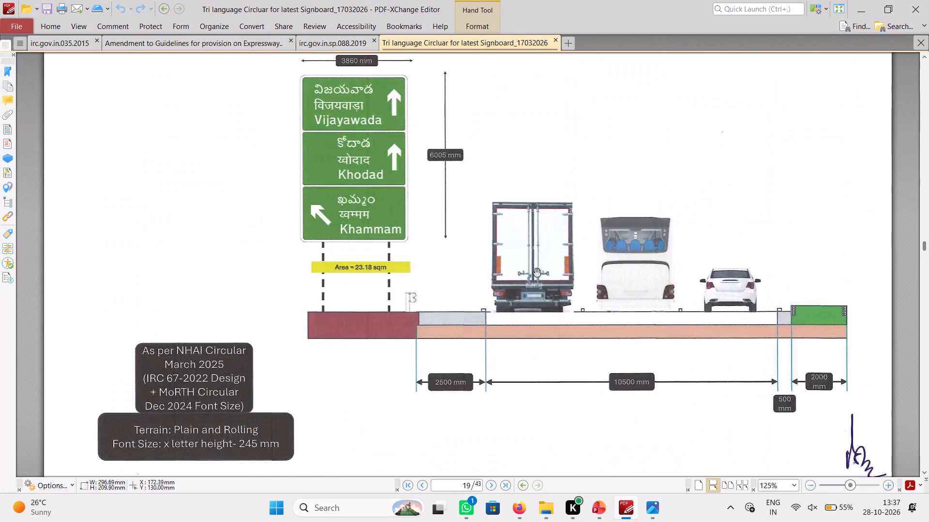
{"action": "scroll", "coordinate": [537, 272], "scroll_direction": "up", "scroll_amount": 20}
{"action": "scroll", "coordinate": [537, 272], "scroll_direction": "up", "scroll_amount": 2}
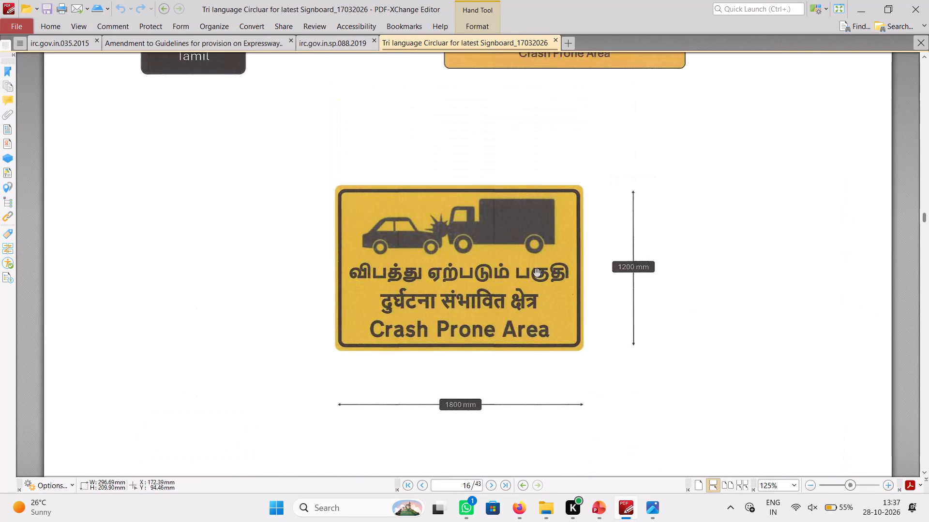
{"action": "scroll", "coordinate": [537, 272], "scroll_direction": "up", "scroll_amount": 5}
{"action": "scroll", "coordinate": [537, 272], "scroll_direction": "down", "scroll_amount": 4}
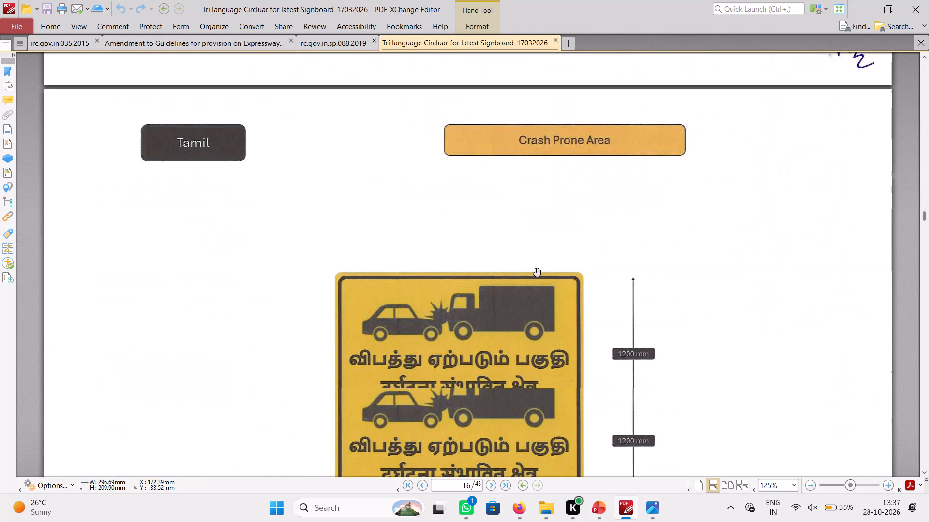
{"action": "scroll", "coordinate": [537, 272], "scroll_direction": "down", "scroll_amount": 1}
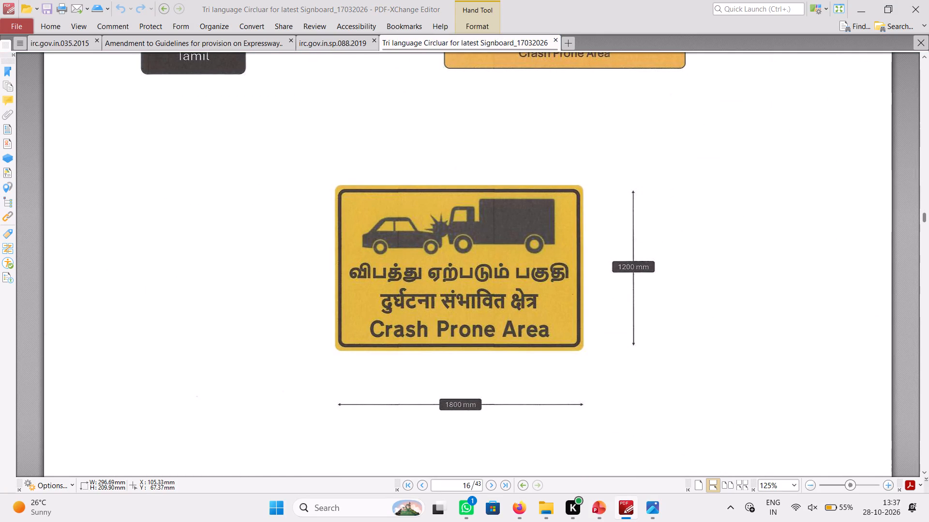
{"action": "left_click_drag", "start_coordinate": [332, 184], "coordinate": [587, 348]}
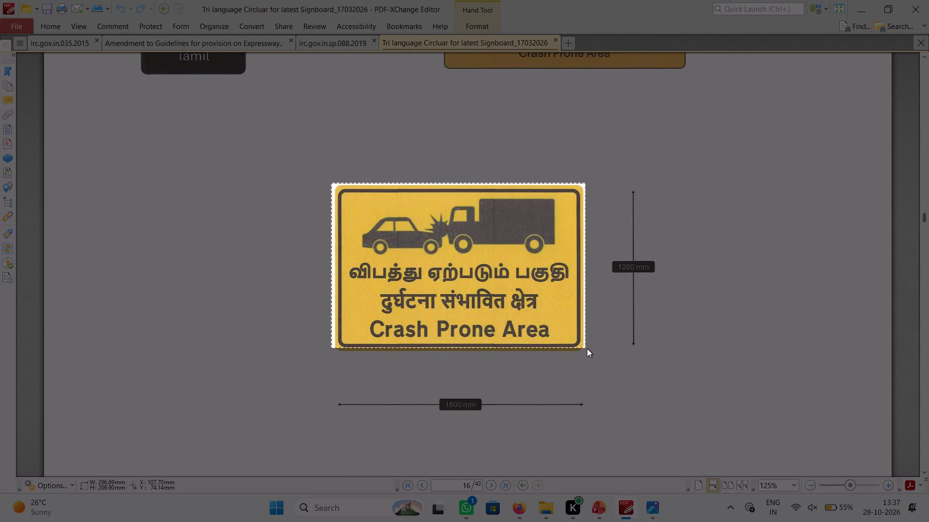
{"action": "left_click_drag", "start_coordinate": [587, 348], "coordinate": [589, 354]}
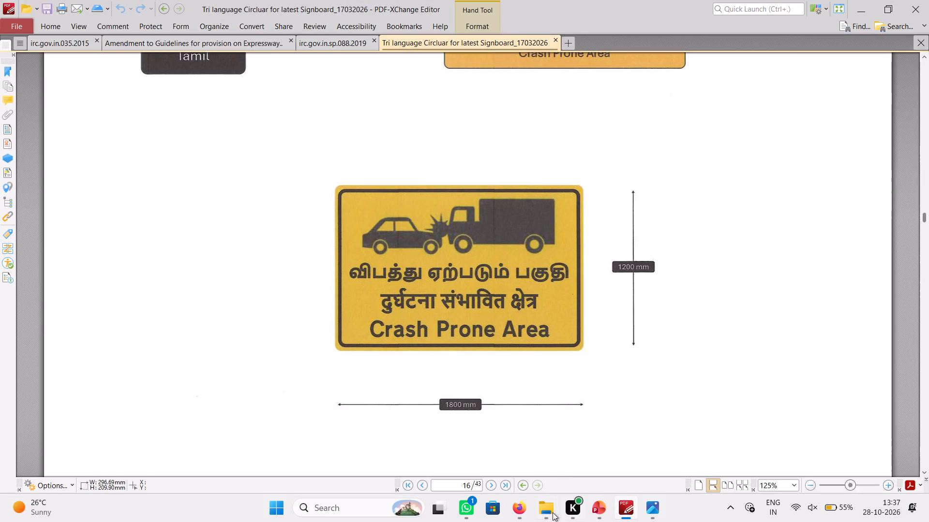
Paste the sign capture on slide 114 in PPT-Madurai and fit it across the Recommendations column below the text.
{"action": "left_click", "coordinate": [549, 515]}
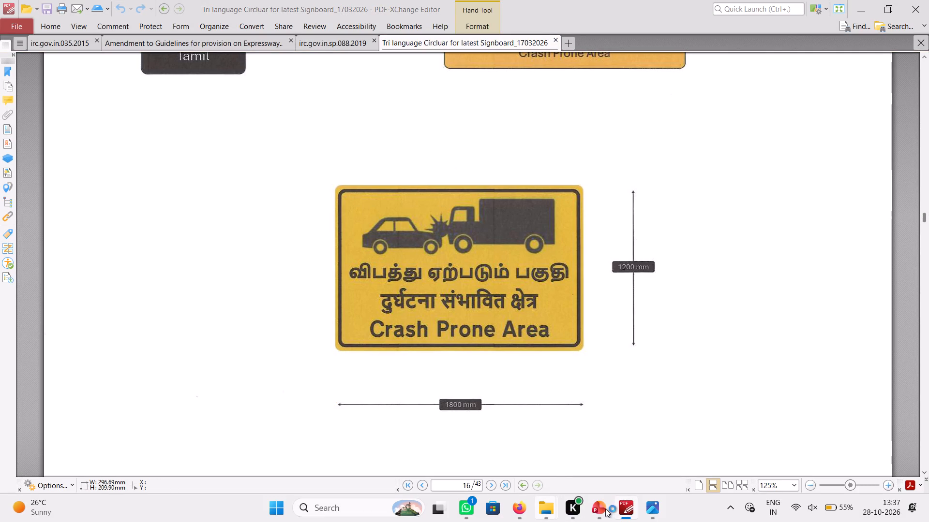
{"action": "left_click", "coordinate": [601, 508]}
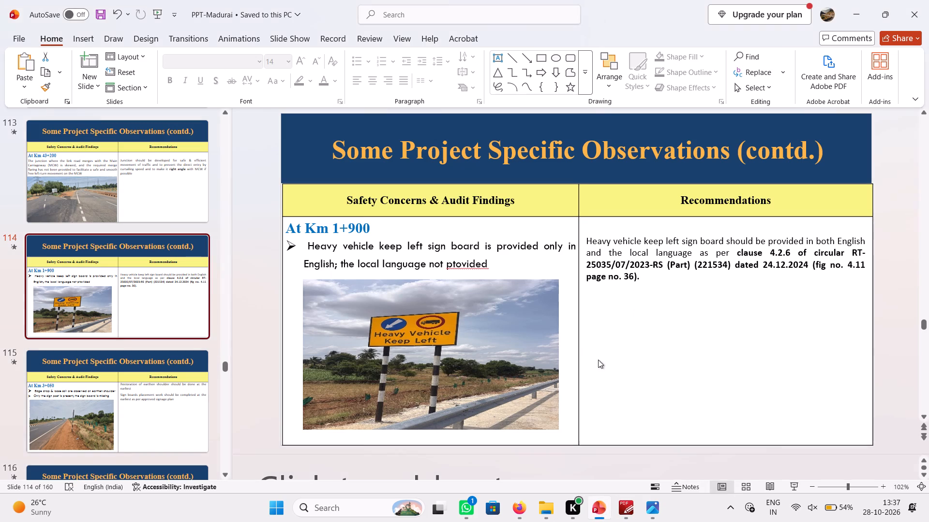
{"action": "left_click", "coordinate": [635, 293]}
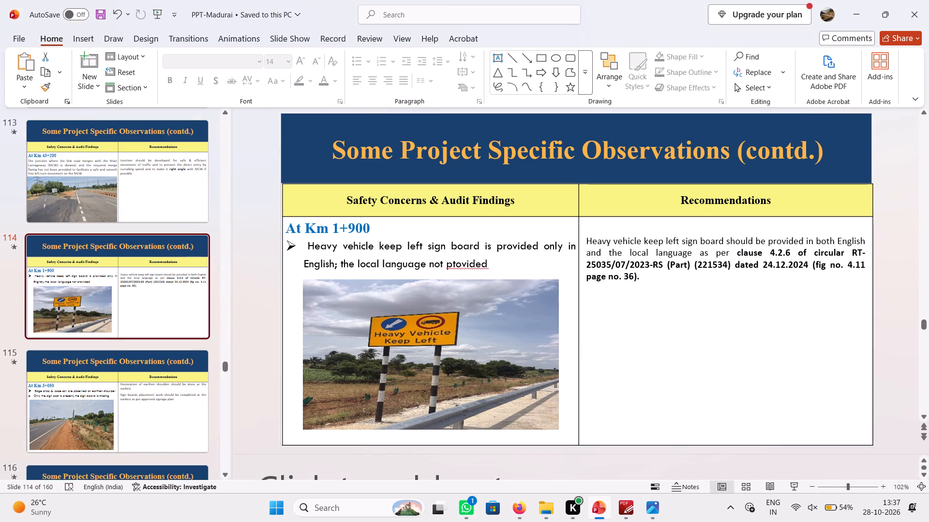
{"action": "left_click", "coordinate": [647, 277]}
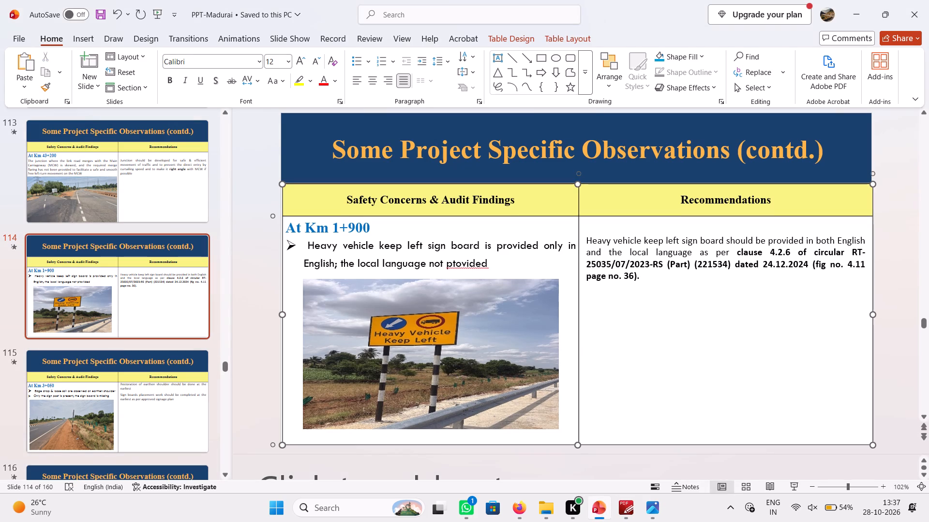
{"action": "key", "text": "Return"}
{"action": "key", "text": "ctrl+v"}
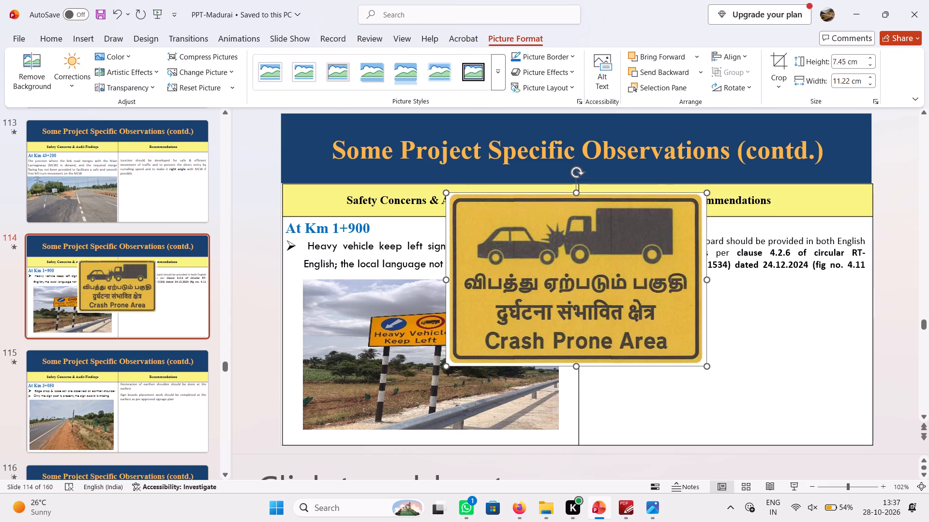
{"action": "left_click_drag", "start_coordinate": [537, 271], "coordinate": [666, 356]}
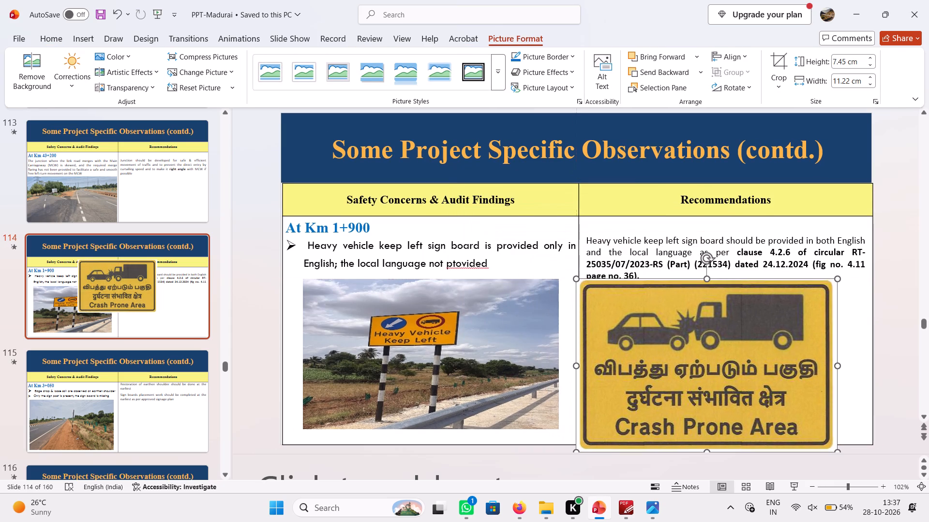
{"action": "left_click_drag", "start_coordinate": [706, 451], "coordinate": [706, 440]}
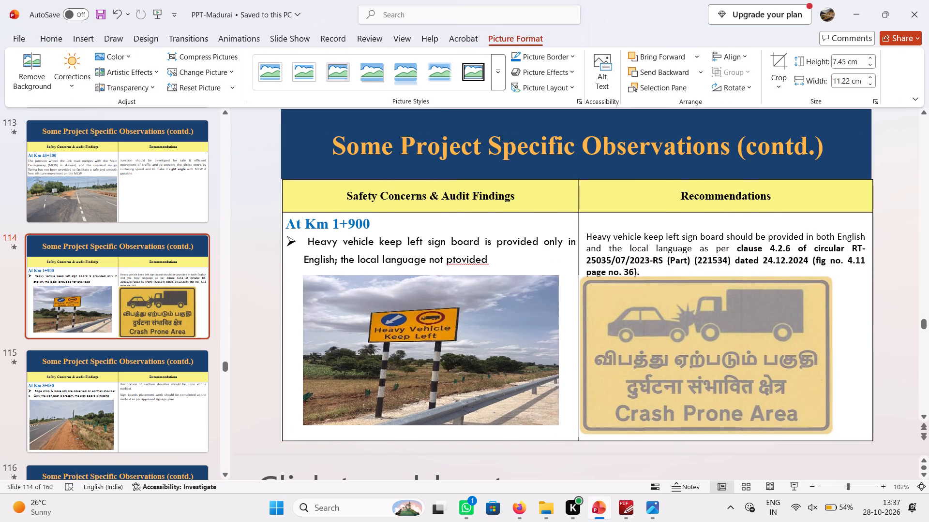
{"action": "left_click_drag", "start_coordinate": [706, 440], "coordinate": [706, 441]}
{"action": "left_click_drag", "start_coordinate": [706, 275], "coordinate": [707, 283]}
{"action": "left_click_drag", "start_coordinate": [838, 360], "coordinate": [873, 366]}
Copy the finding text's formatting (Tw Cen MT, 14 pt) onto the whole recommendation paragraph of slide 114 with Format Painter.
{"action": "left_click", "coordinate": [470, 252]}
{"action": "left_click_drag", "start_coordinate": [395, 247], "coordinate": [450, 254]}
{"action": "left_click", "coordinate": [44, 88]}
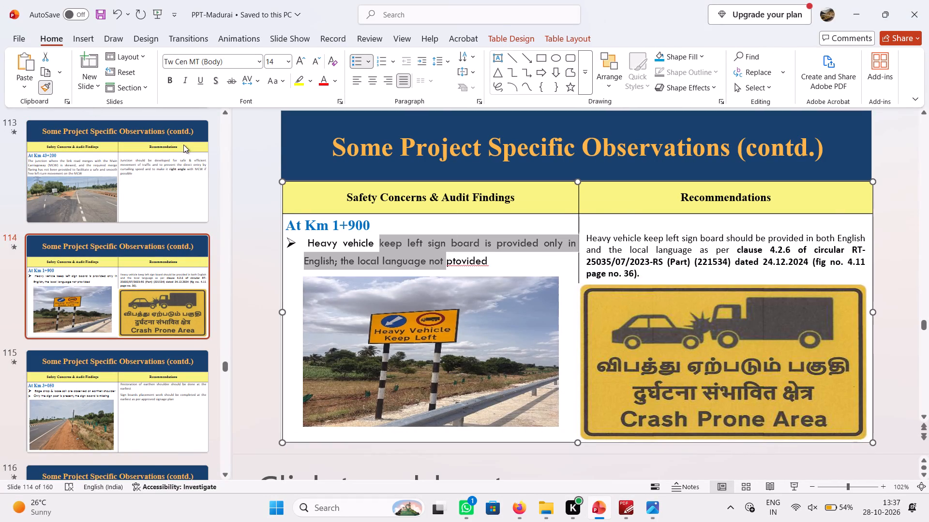
{"action": "left_click_drag", "start_coordinate": [651, 279], "coordinate": [588, 243]}
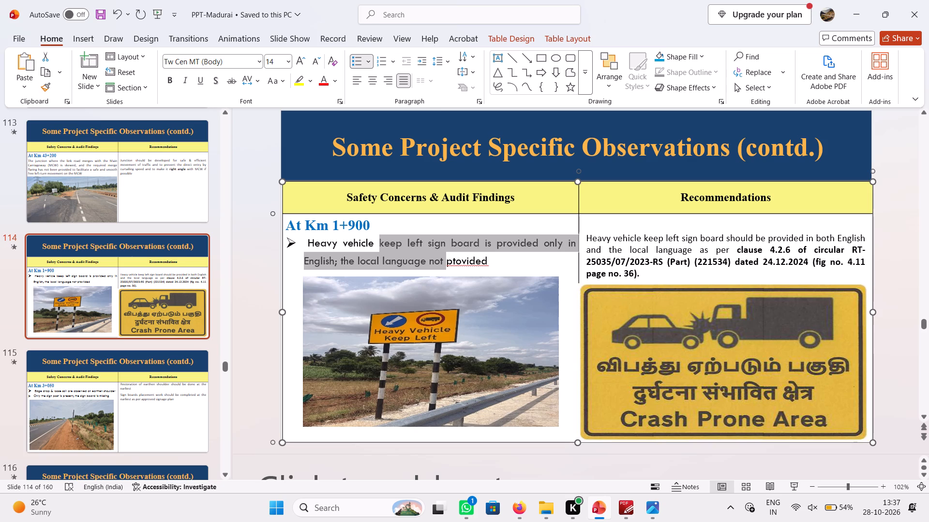
{"action": "left_click_drag", "start_coordinate": [588, 243], "coordinate": [586, 240]}
{"action": "left_click_drag", "start_coordinate": [585, 237], "coordinate": [592, 238]}
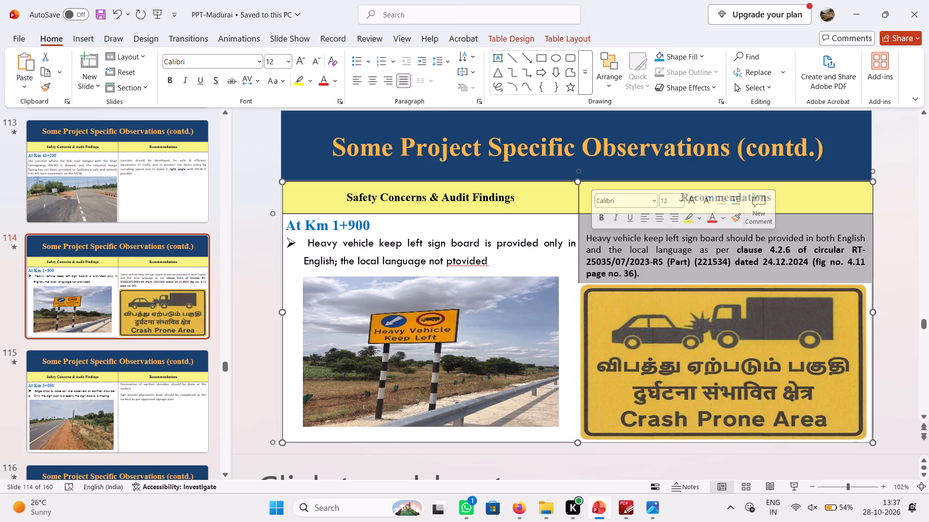
{"action": "left_click", "coordinate": [605, 253]}
{"action": "left_click_drag", "start_coordinate": [403, 243], "coordinate": [496, 243]}
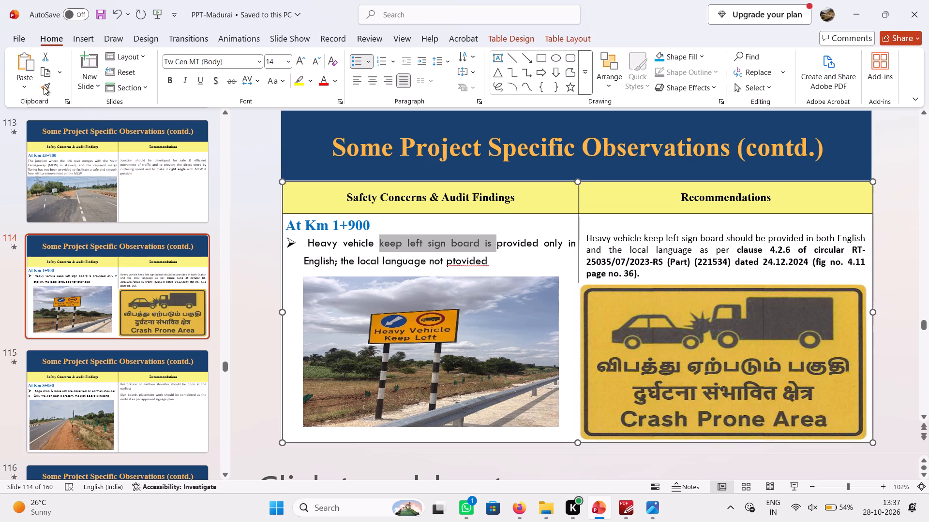
{"action": "left_click", "coordinate": [44, 87]}
{"action": "left_click_drag", "start_coordinate": [643, 275], "coordinate": [595, 240]}
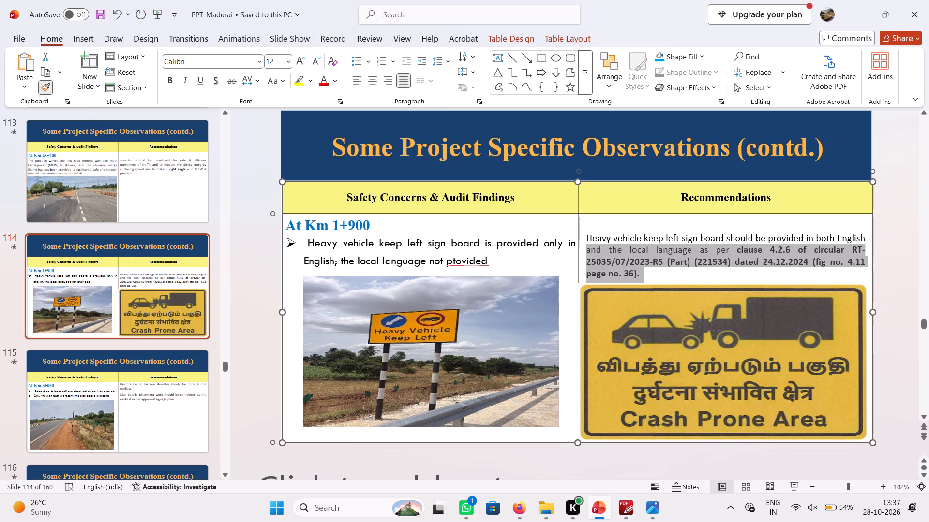
{"action": "left_click_drag", "start_coordinate": [595, 240], "coordinate": [589, 235]}
{"action": "left_click", "coordinate": [641, 265]}
Shorten the Crash Prone Area picture from its upper edge so it clears the last line of the recommendation.
{"action": "left_click", "coordinate": [675, 315]}
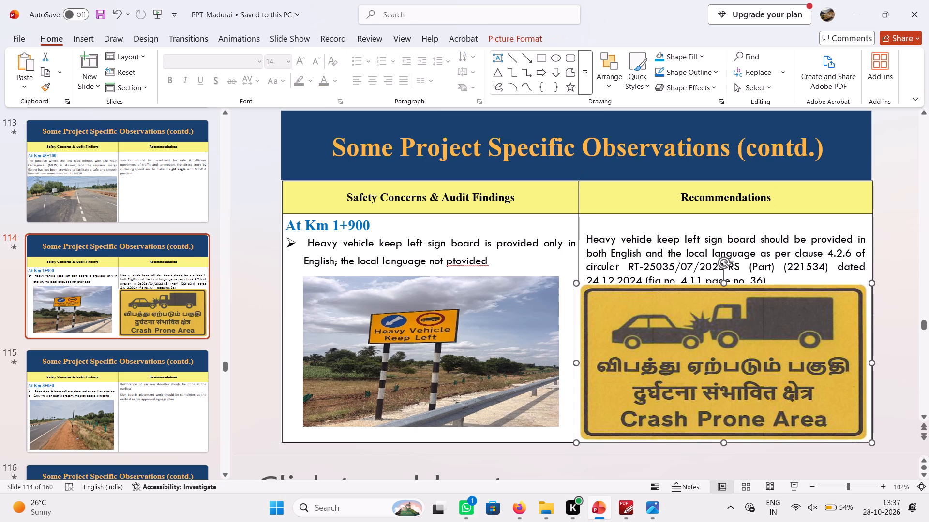
{"action": "left_click_drag", "start_coordinate": [723, 282], "coordinate": [723, 291]}
{"action": "left_click", "coordinate": [649, 271]}
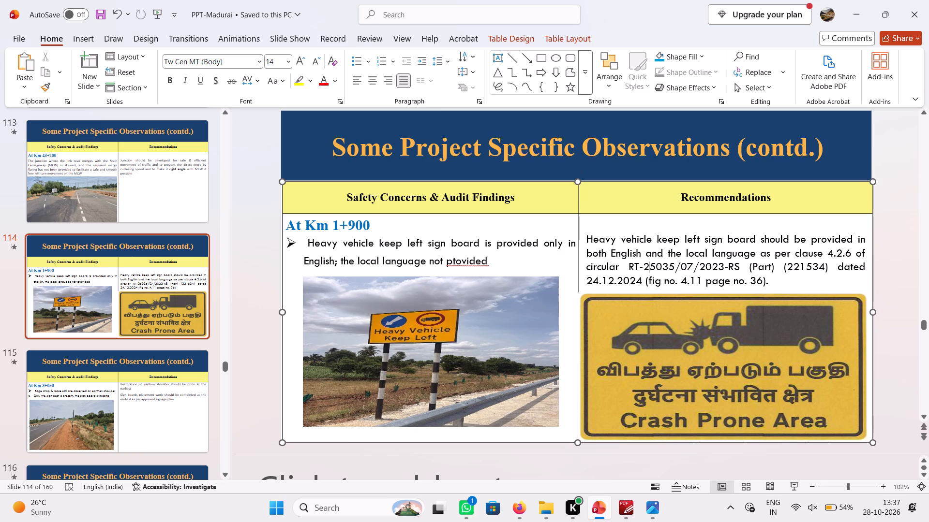
Go to the Amendment to Guidelines document in PDF-XChange Editor and locate Fig 4.11 Heavy Vehicle Keep Left on page 36.
{"action": "left_click", "coordinate": [628, 509]}
{"action": "left_click", "coordinate": [158, 43]}
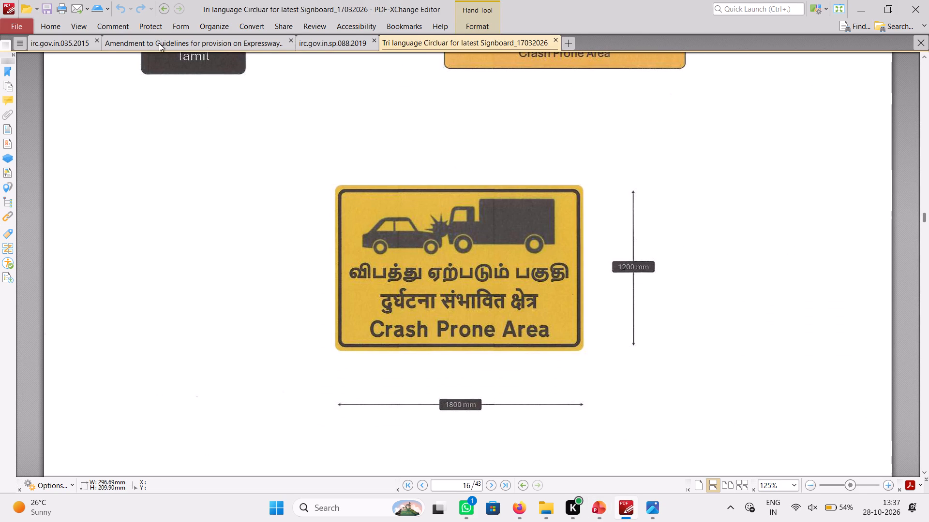
{"action": "scroll", "coordinate": [511, 238], "scroll_direction": "down", "scroll_amount": 5}
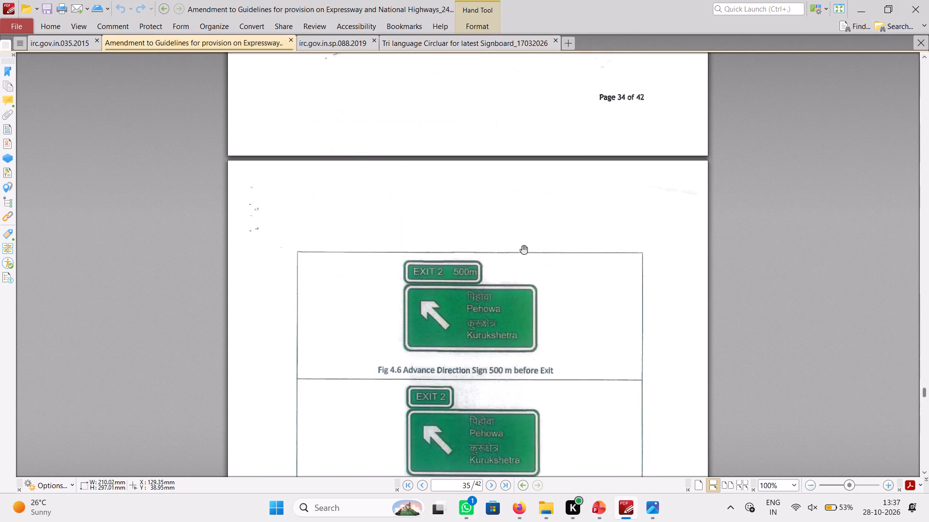
{"action": "scroll", "coordinate": [524, 249], "scroll_direction": "down", "scroll_amount": 11}
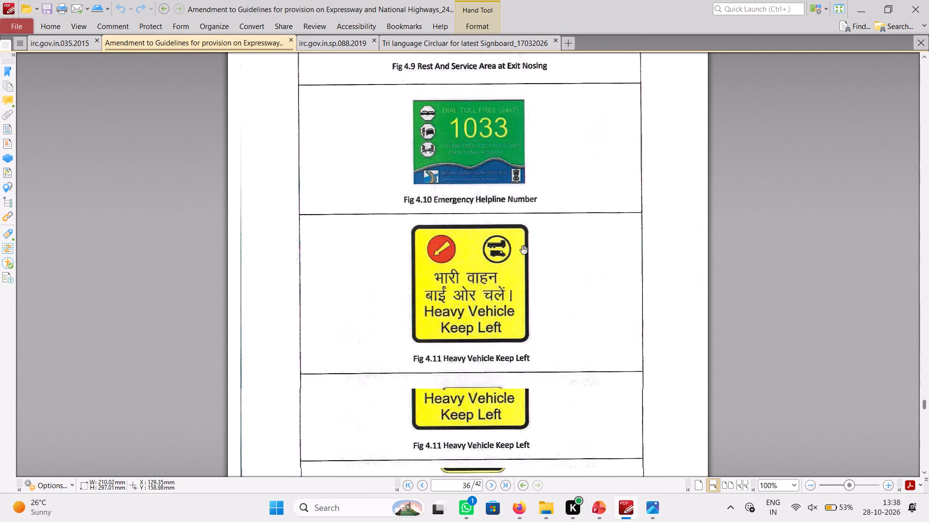
{"action": "scroll", "coordinate": [524, 249], "scroll_direction": "down", "scroll_amount": 2}
{"action": "scroll", "coordinate": [524, 249], "scroll_direction": "up", "scroll_amount": 2}
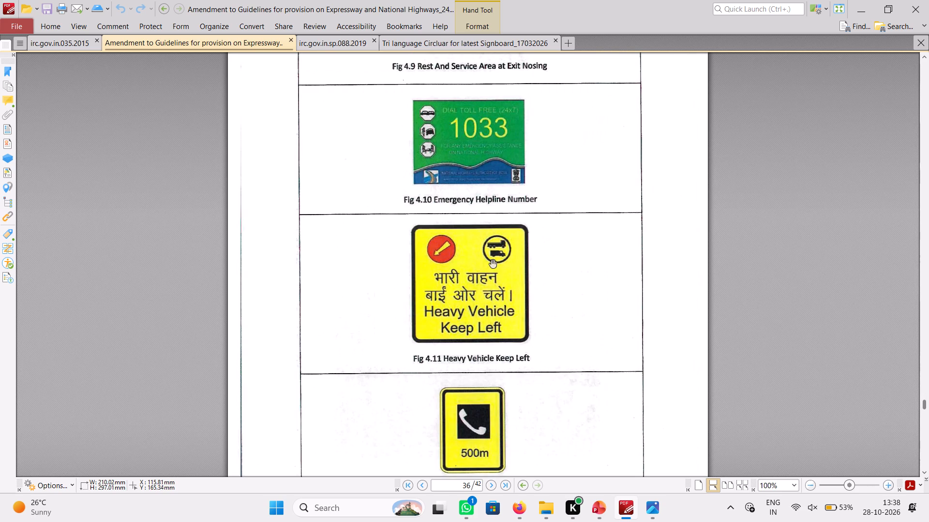
Capture a screen snip of the Heavy Vehicle Keep Left sign in Fig 4.11, leaving out its caption.
{"action": "key", "text": "Print"}
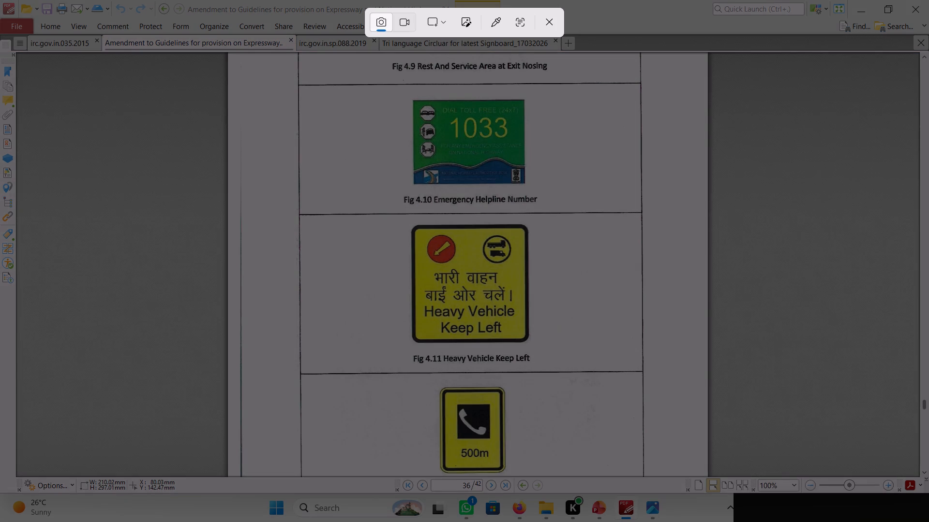
{"action": "left_click_drag", "start_coordinate": [409, 220], "coordinate": [534, 341]}
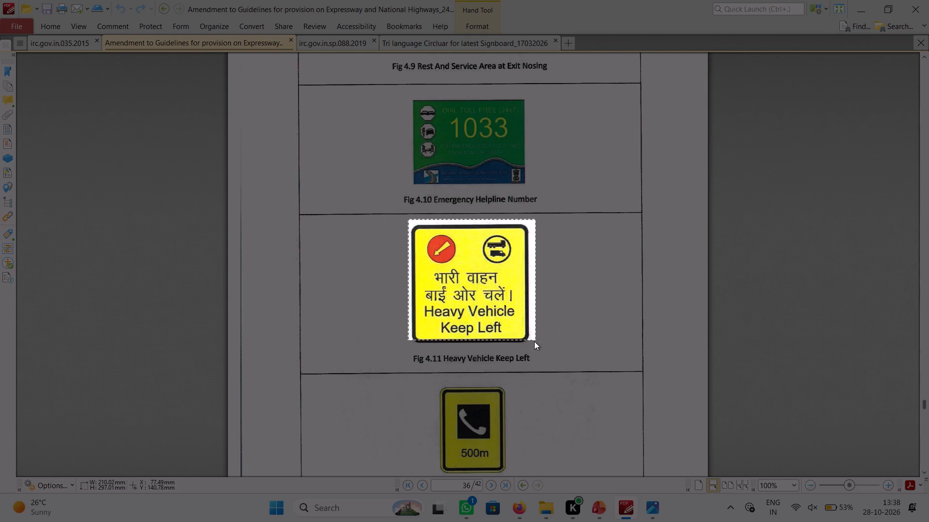
{"action": "left_click_drag", "start_coordinate": [534, 341], "coordinate": [533, 346]}
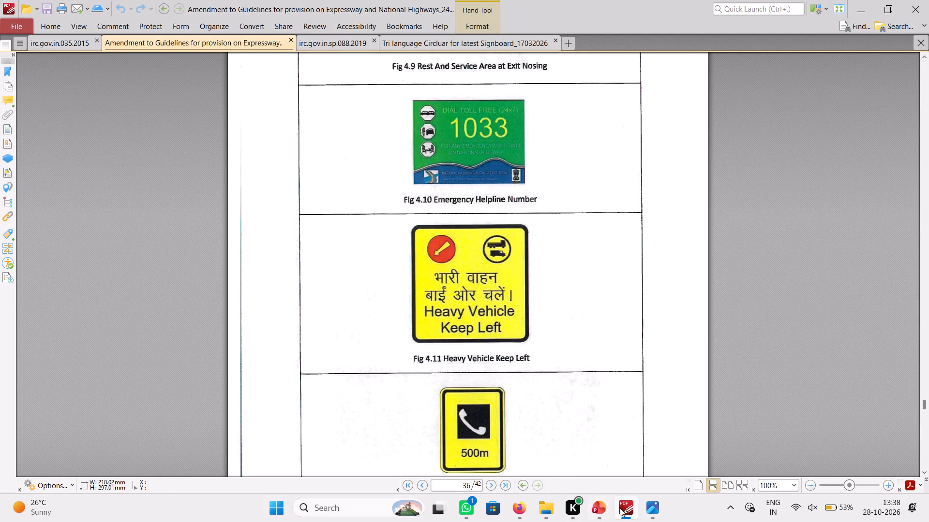
Back on slide 114 of PPT-Madurai, narrow the Crash Prone Area picture from its left edge to about 5.31 cm wide.
{"action": "left_click", "coordinate": [604, 512]}
{"action": "left_click", "coordinate": [615, 387]}
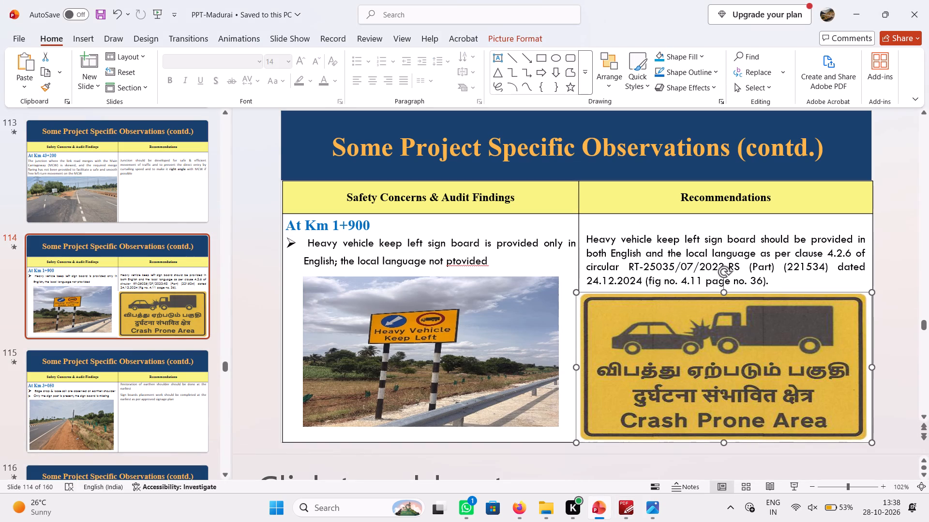
{"action": "left_click_drag", "start_coordinate": [578, 368], "coordinate": [749, 363]}
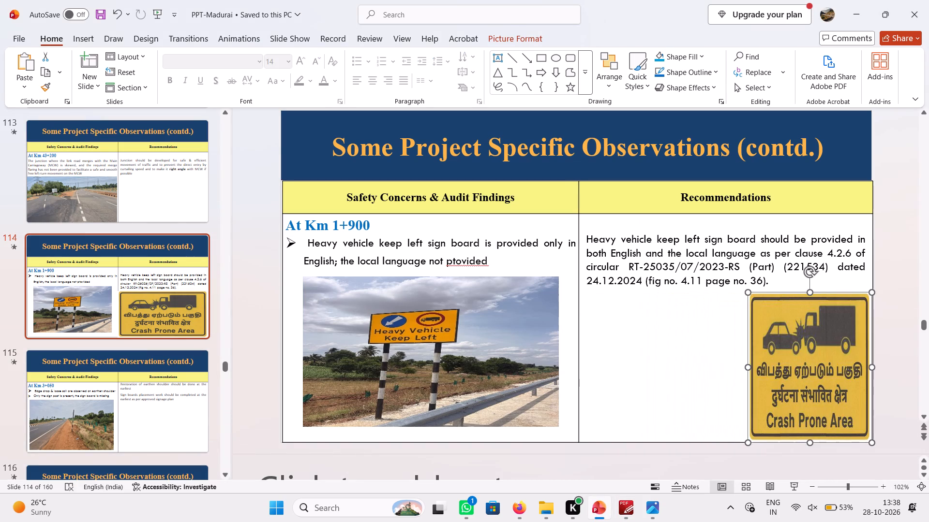
Paste the Heavy Vehicle Keep Left sign beside the Crash Prone Area picture, below the recommendation, and enlarge it to about 6.25 cm high.
{"action": "left_click", "coordinate": [637, 340]}
{"action": "key", "text": "ctrl+v"}
{"action": "left_click_drag", "start_coordinate": [572, 290], "coordinate": [606, 323]}
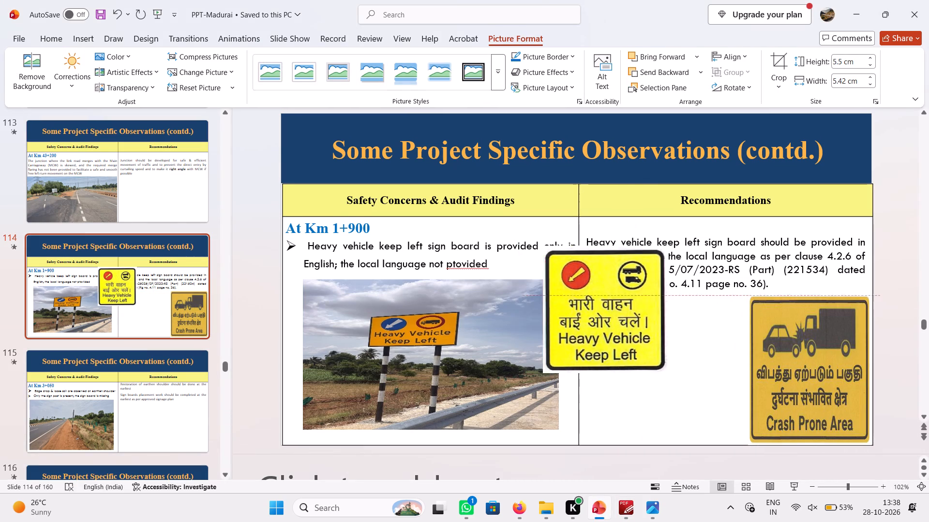
{"action": "left_click_drag", "start_coordinate": [606, 323], "coordinate": [640, 373]}
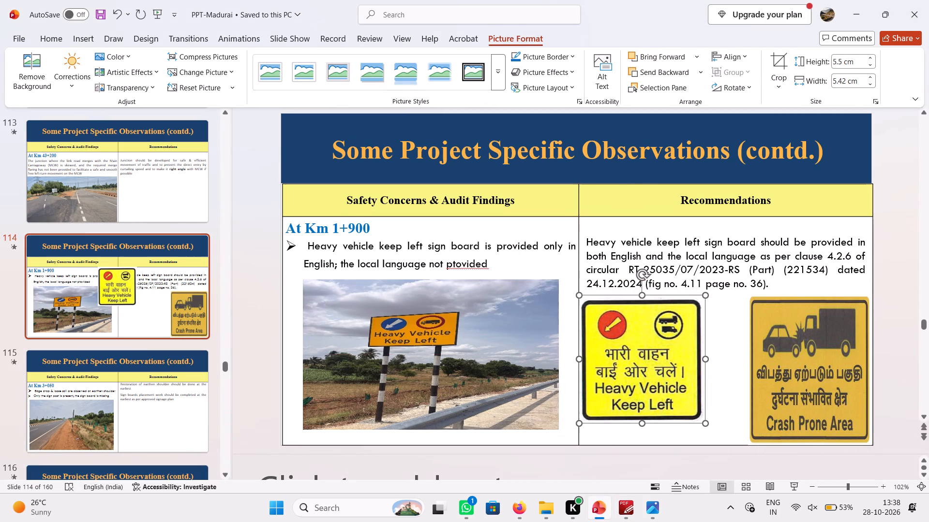
{"action": "left_click_drag", "start_coordinate": [642, 425], "coordinate": [642, 439]}
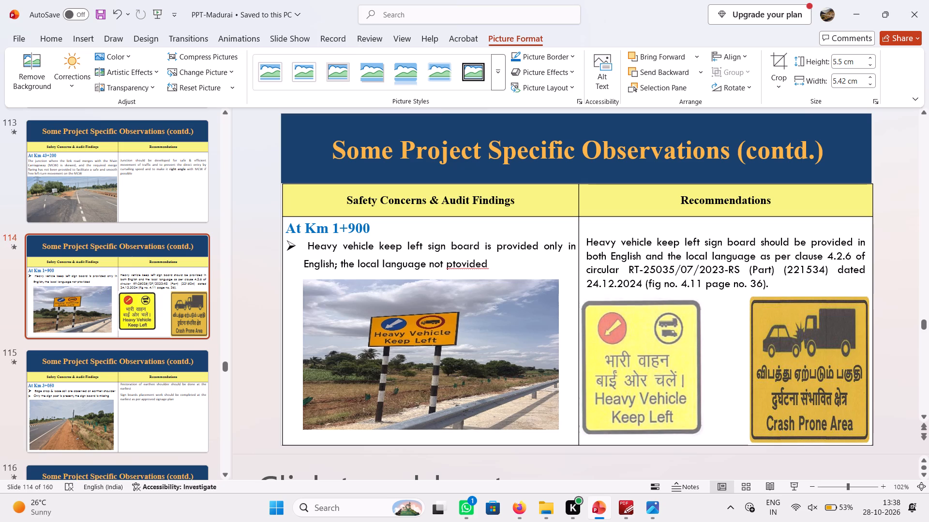
{"action": "left_click_drag", "start_coordinate": [642, 439], "coordinate": [642, 441]}
{"action": "left_click_drag", "start_coordinate": [705, 368], "coordinate": [728, 371]}
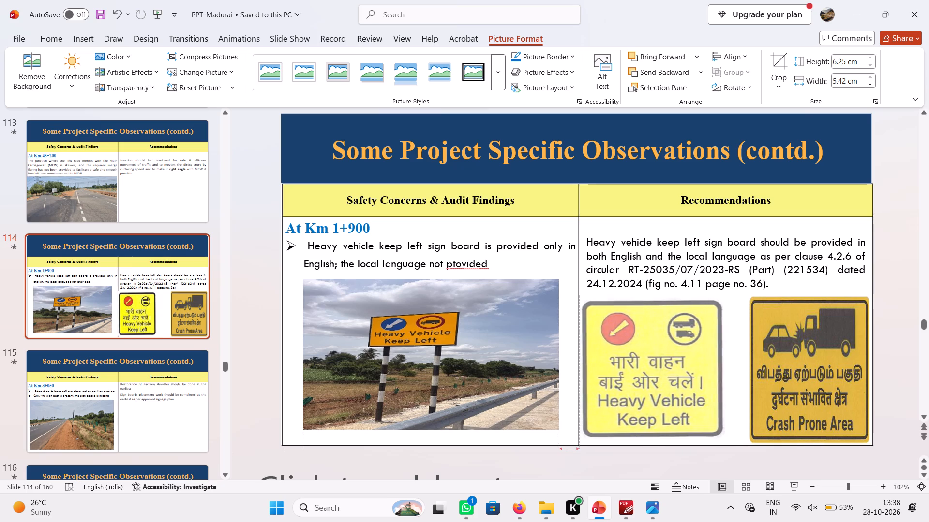
{"action": "left_click_drag", "start_coordinate": [728, 371], "coordinate": [732, 371]}
Widen the Crash Prone Area picture to about 6.02 cm so it closes the gap to the Heavy Vehicle Keep Left sign.
{"action": "left_click", "coordinate": [790, 374]}
{"action": "left_click_drag", "start_coordinate": [747, 369], "coordinate": [732, 371]}
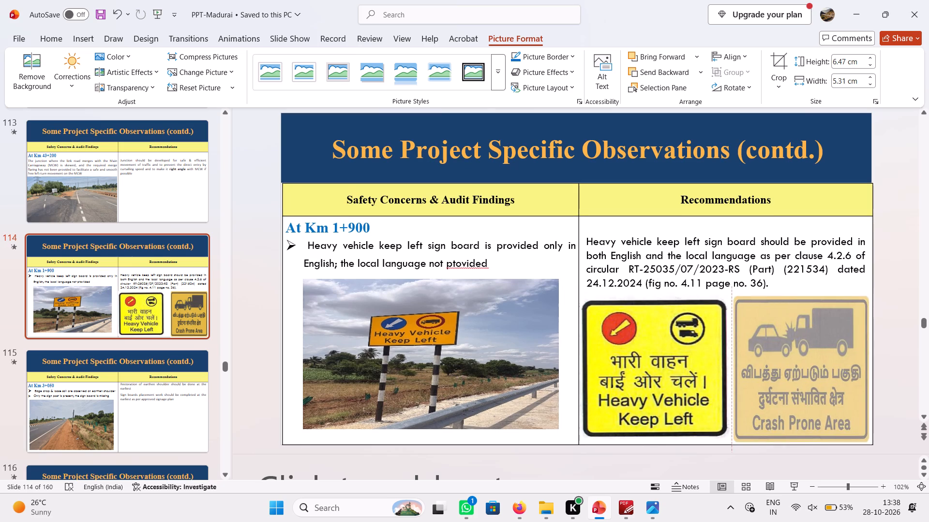
{"action": "left_click_drag", "start_coordinate": [732, 371], "coordinate": [729, 372]}
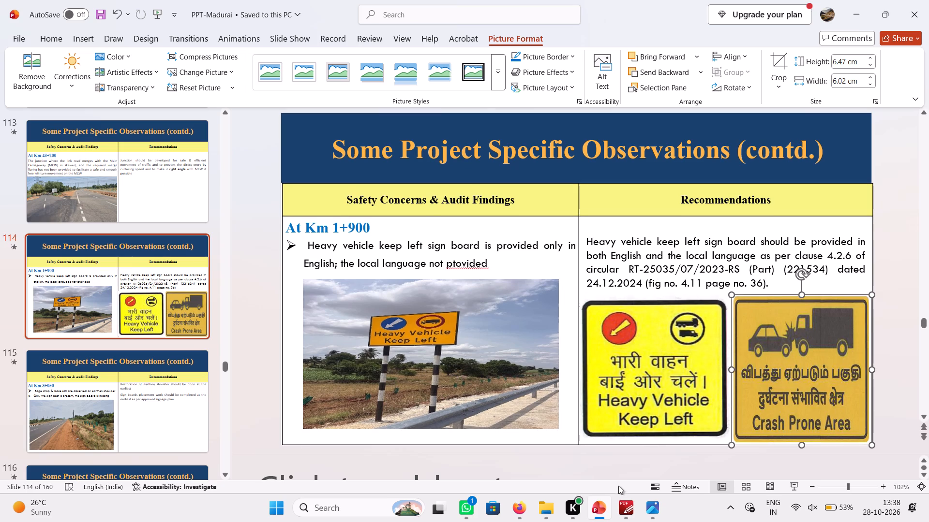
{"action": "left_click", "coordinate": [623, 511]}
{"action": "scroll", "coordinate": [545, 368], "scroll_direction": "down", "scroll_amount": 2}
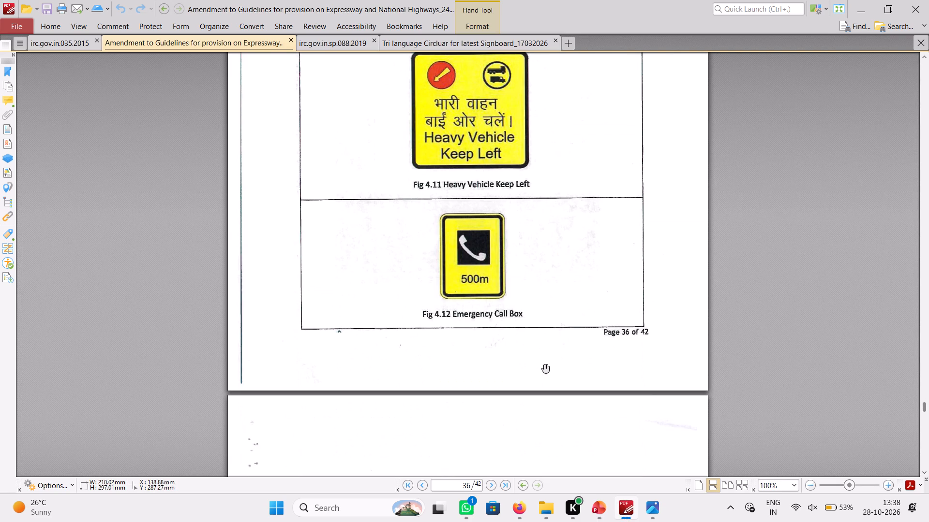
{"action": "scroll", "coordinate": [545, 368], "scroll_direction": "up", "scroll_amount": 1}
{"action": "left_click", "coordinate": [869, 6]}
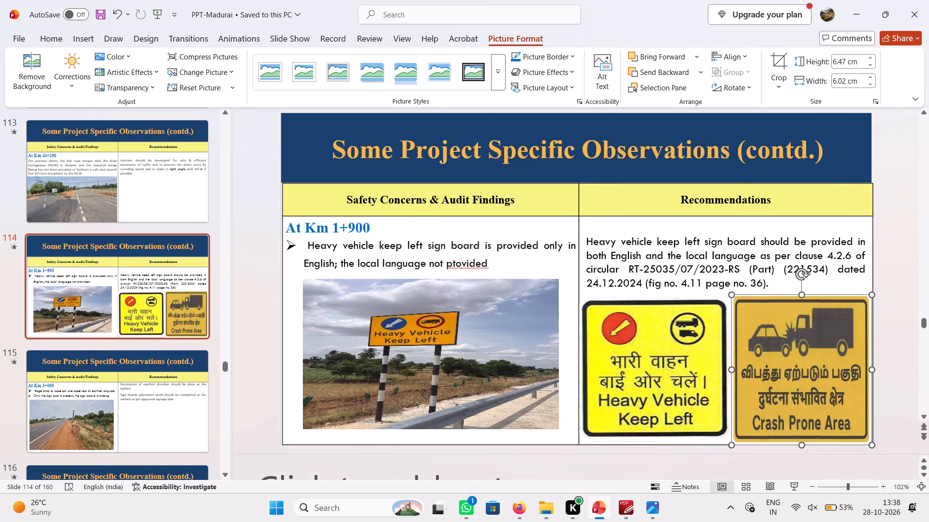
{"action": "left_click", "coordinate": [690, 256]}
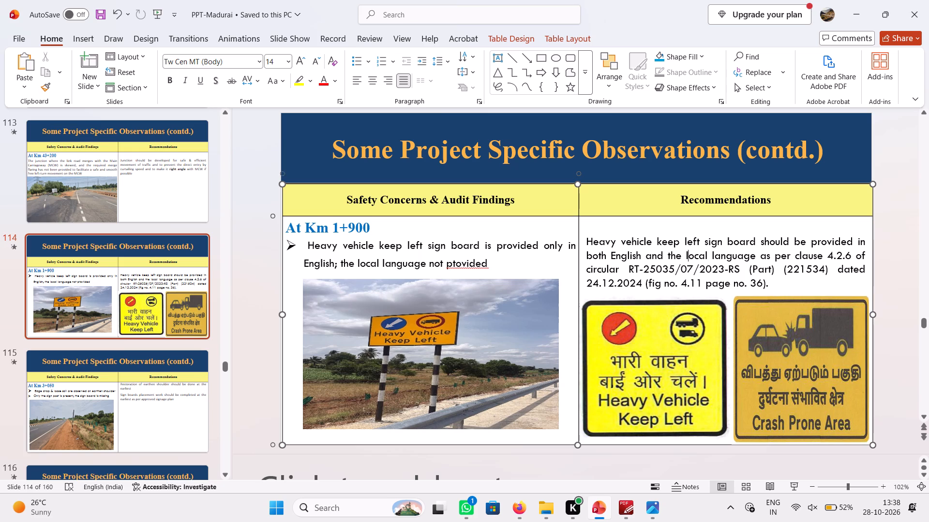
Insert a blank line above the earthen shoulder recommendation on slide 115 (Km 3+050).
{"action": "left_click", "coordinate": [133, 404]}
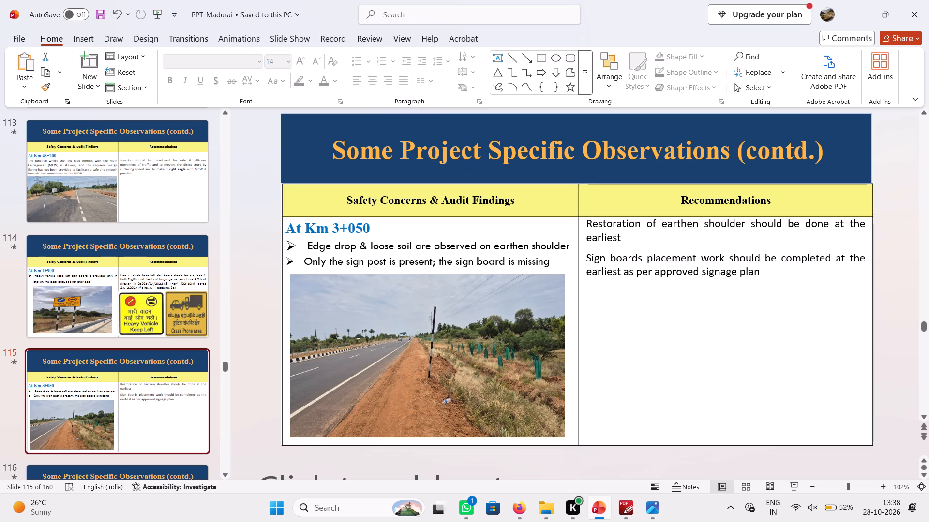
{"action": "left_click", "coordinate": [586, 222]}
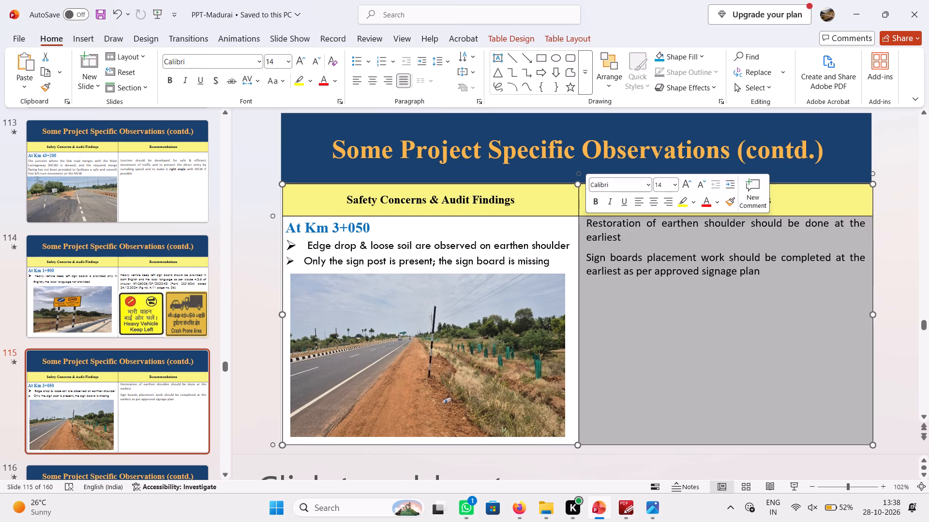
{"action": "left_click", "coordinate": [591, 223]}
{"action": "key", "text": "Left"}
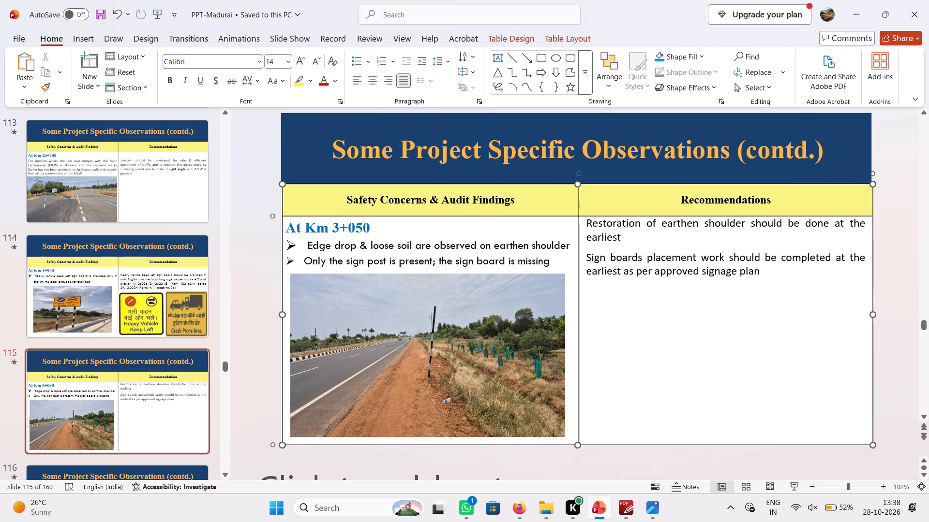
{"action": "key", "text": "Return"}
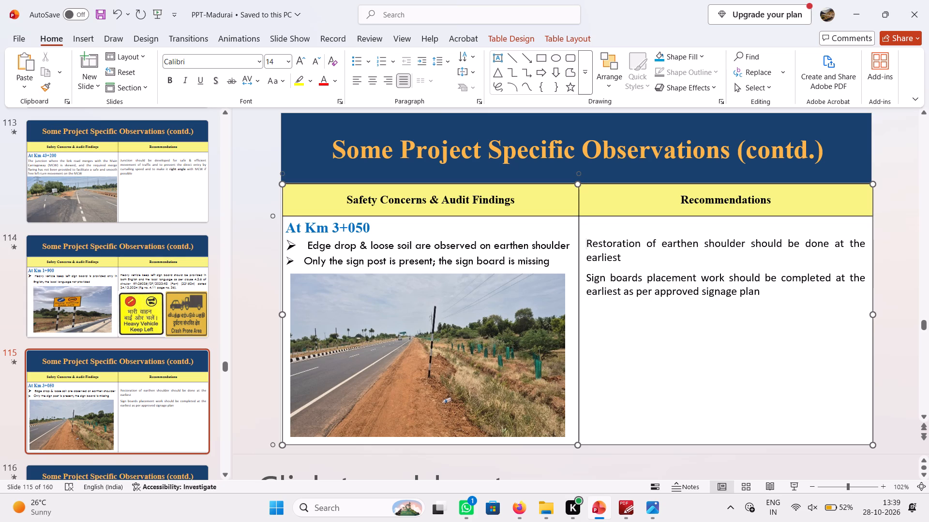
Delete the missing sign board finding and the matching sign boards placement recommendation from slide 115.
{"action": "left_click_drag", "start_coordinate": [553, 262], "coordinate": [455, 261]}
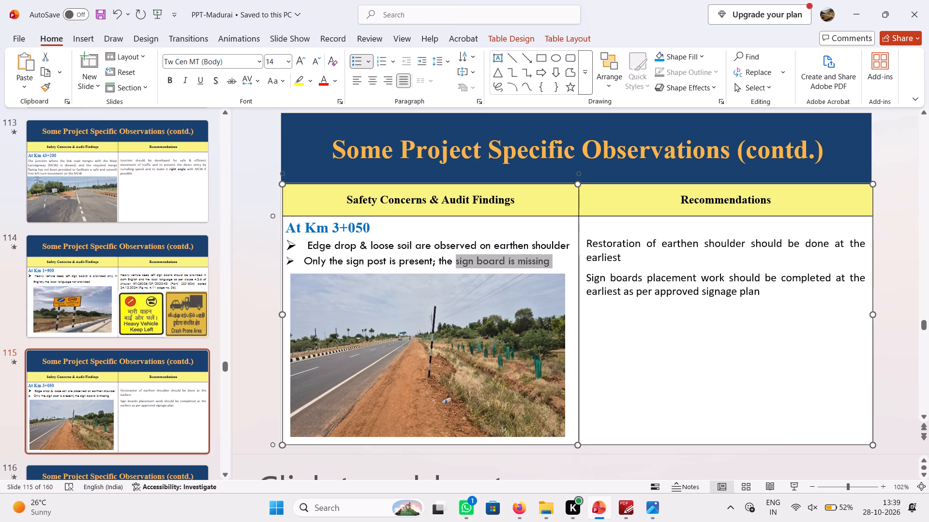
{"action": "left_click_drag", "start_coordinate": [455, 261], "coordinate": [315, 266]}
{"action": "key", "text": "Delete"}
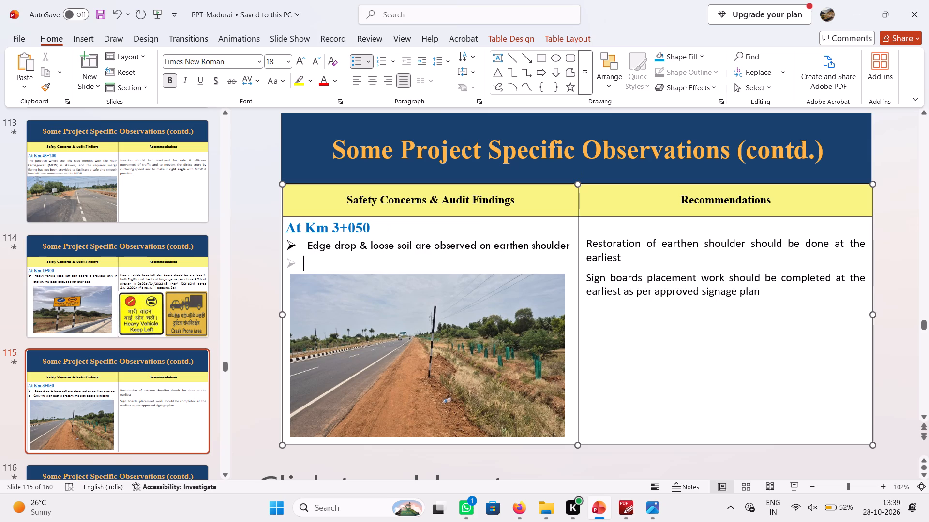
{"action": "left_click_drag", "start_coordinate": [763, 295], "coordinate": [594, 276]}
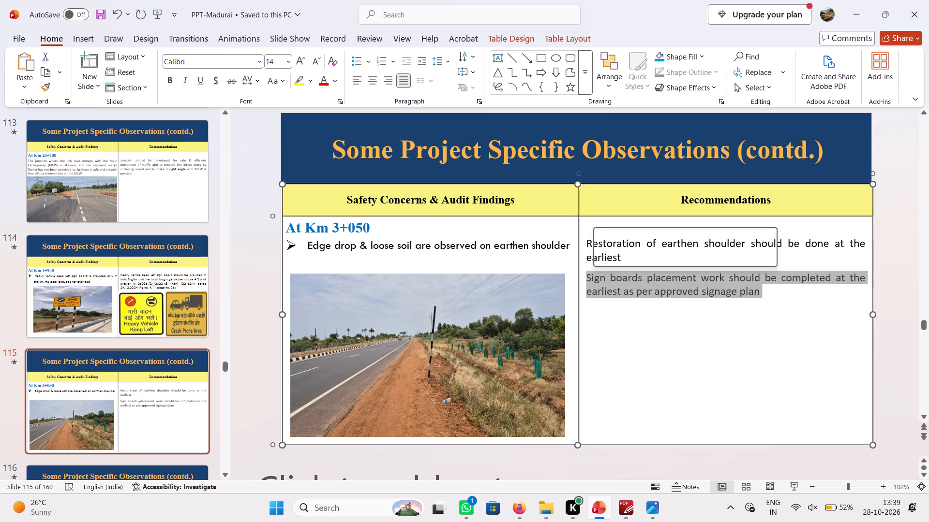
{"action": "key", "text": "Delete"}
{"action": "left_click", "coordinate": [346, 267]}
{"action": "key", "text": "Delete"}
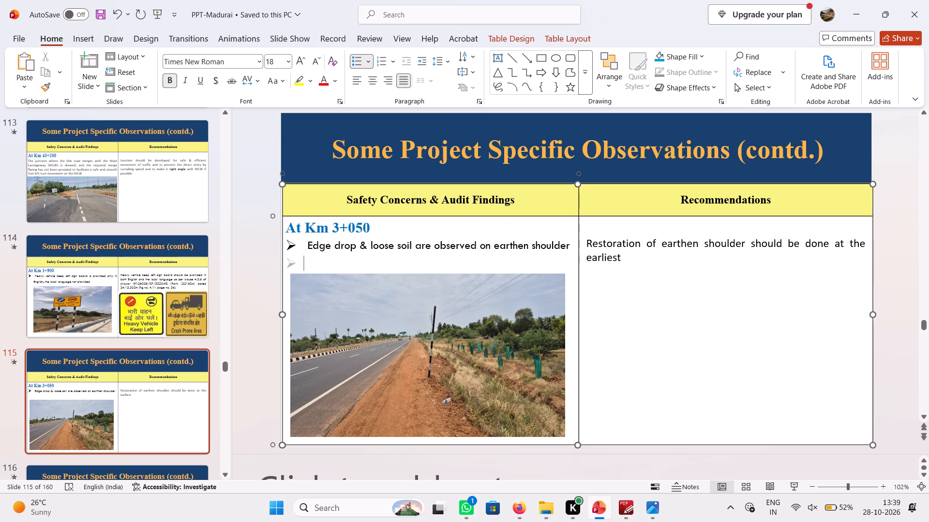
{"action": "left_click", "coordinate": [615, 307]}
Insert a blank line above the arrow, chevron marking and TBM recommendation on slide 116 (Km 3+900).
{"action": "scroll", "coordinate": [158, 353], "scroll_direction": "down", "scroll_amount": 1}
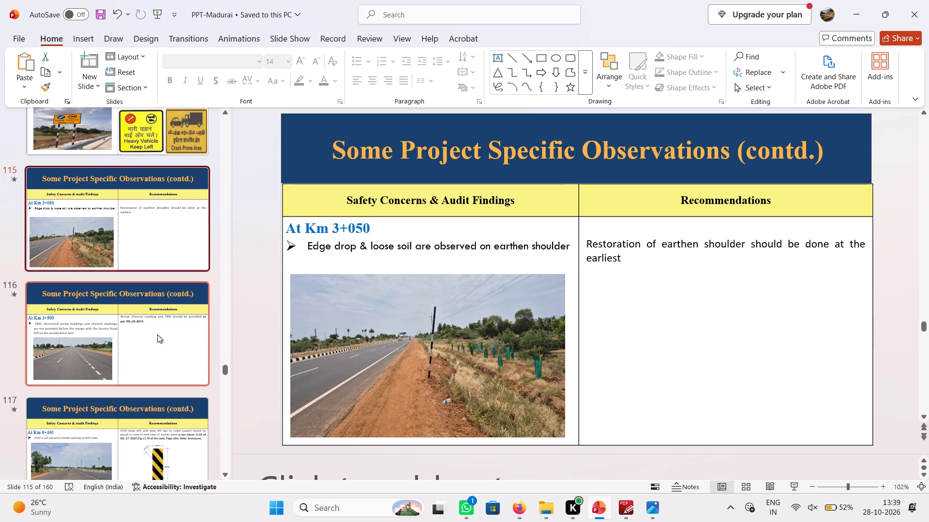
{"action": "left_click", "coordinate": [134, 319]}
{"action": "left_click", "coordinate": [387, 262]}
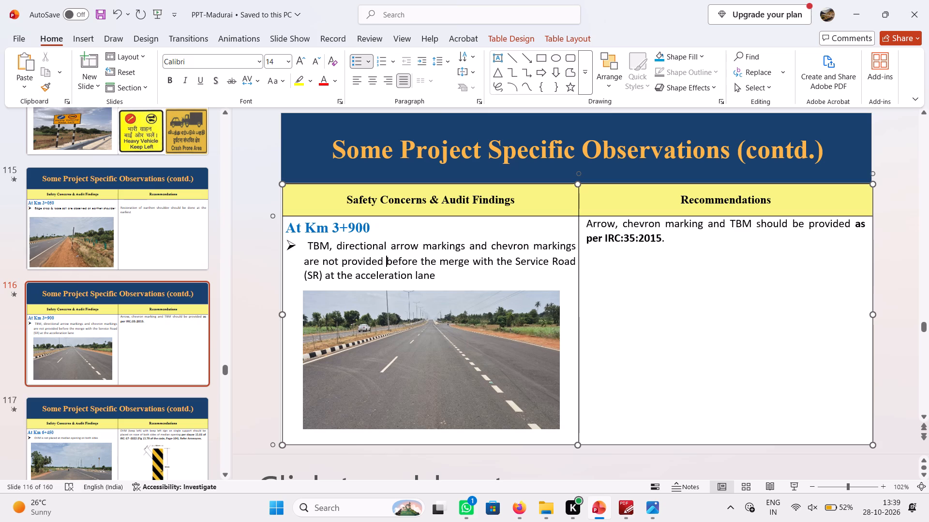
{"action": "left_click", "coordinate": [588, 222]}
{"action": "key", "text": "Return"}
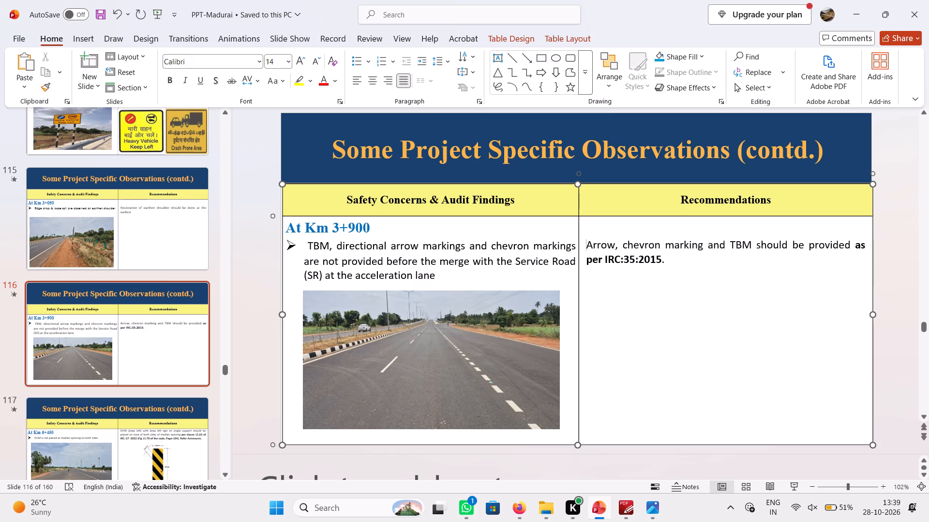
Save the PPT-Madurai presentation.
{"action": "left_click", "coordinate": [677, 261]}
{"action": "key", "text": "ctrl+s"}
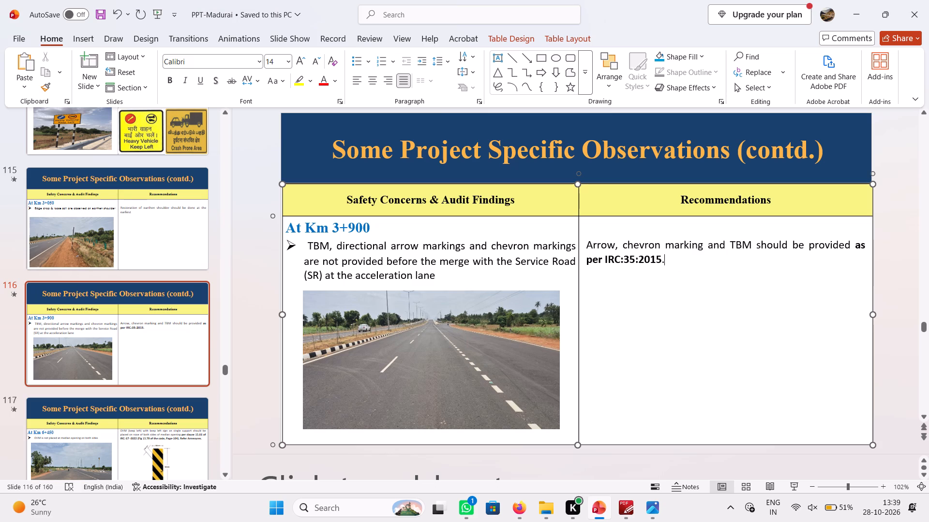
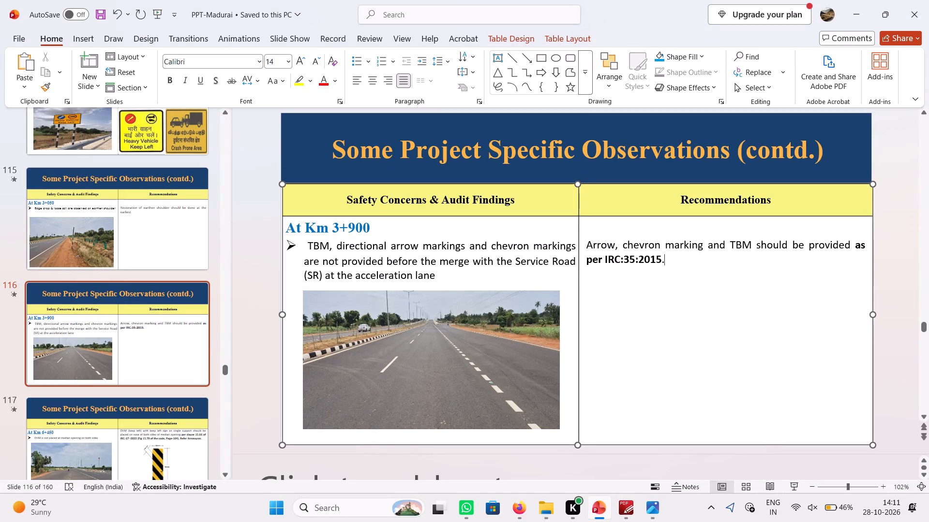
Switch to File Explorer, return from the search results to the IRC Codes folder and open irc.gov.in.035.2015.
{"action": "left_click", "coordinate": [548, 511]}
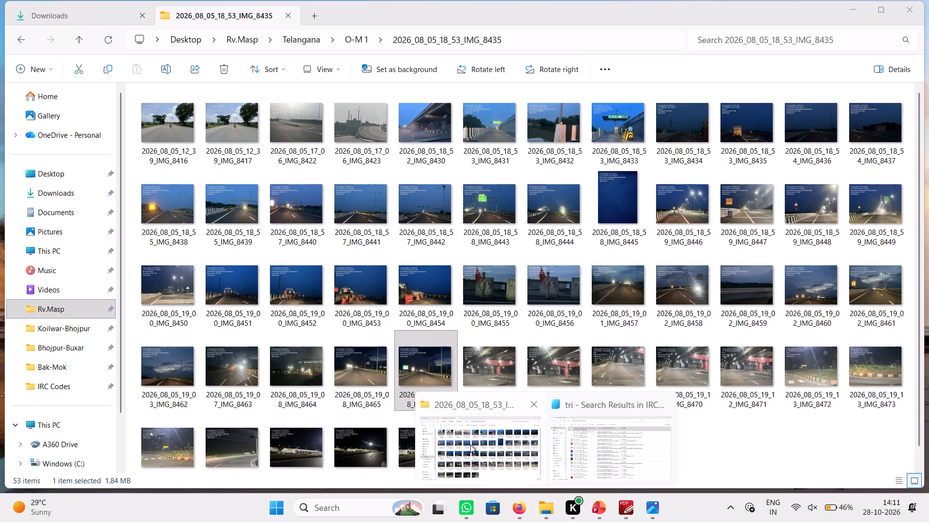
{"action": "left_click", "coordinate": [600, 448]}
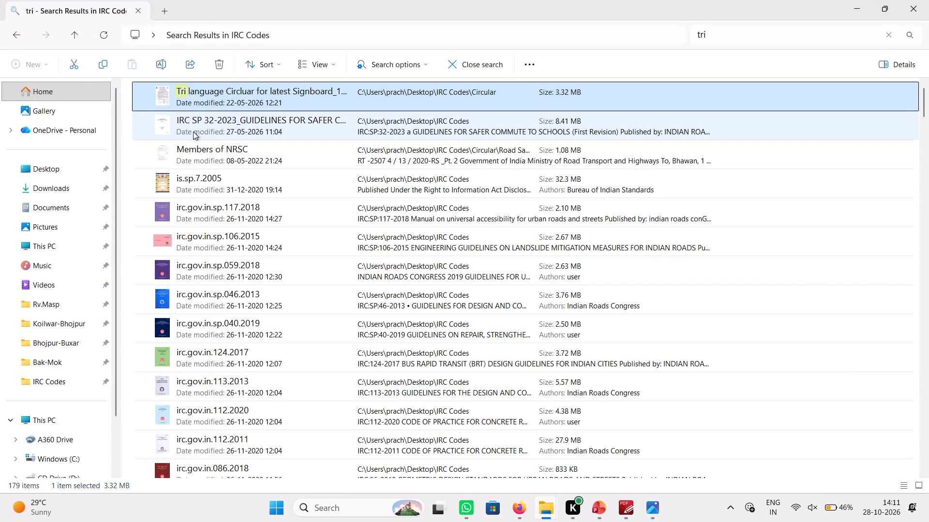
{"action": "scroll", "coordinate": [234, 193], "scroll_direction": "down", "scroll_amount": 2}
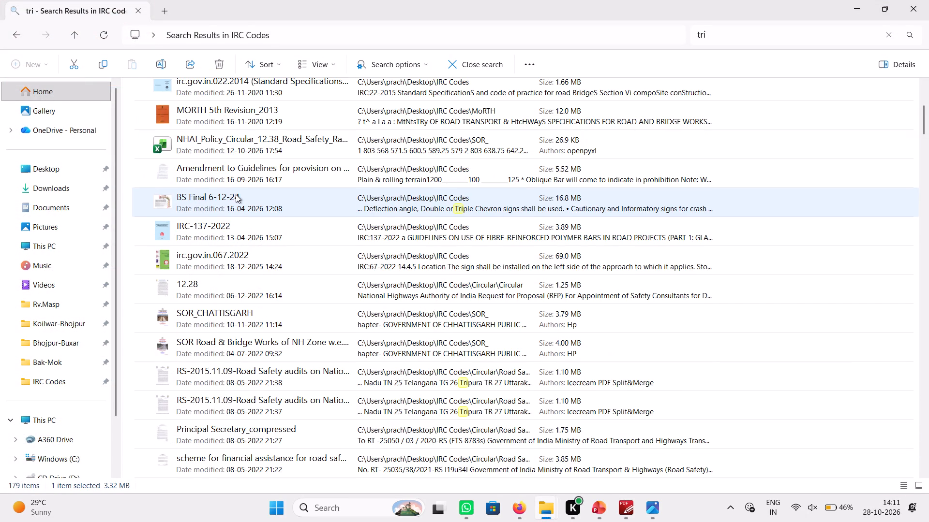
{"action": "scroll", "coordinate": [236, 194], "scroll_direction": "up", "scroll_amount": 7}
{"action": "left_click", "coordinate": [12, 36]}
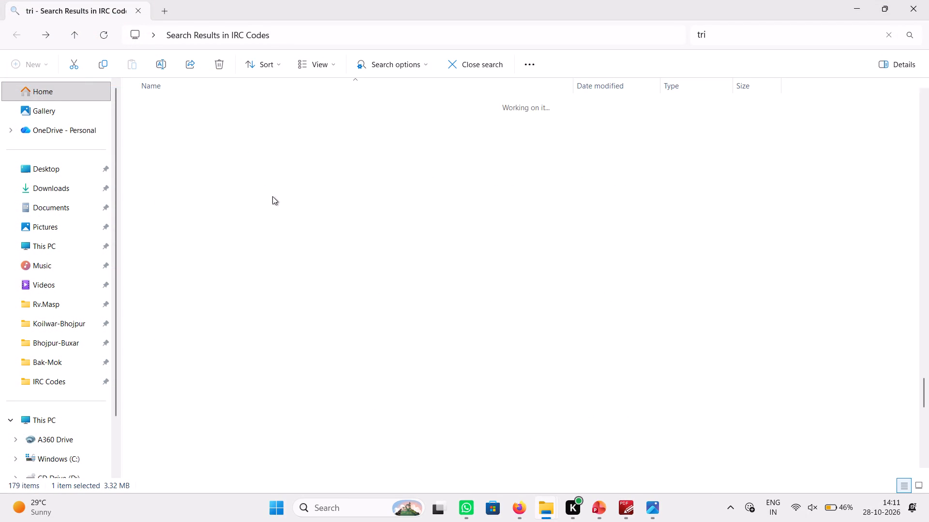
{"action": "scroll", "coordinate": [277, 195], "scroll_direction": "up", "scroll_amount": 7}
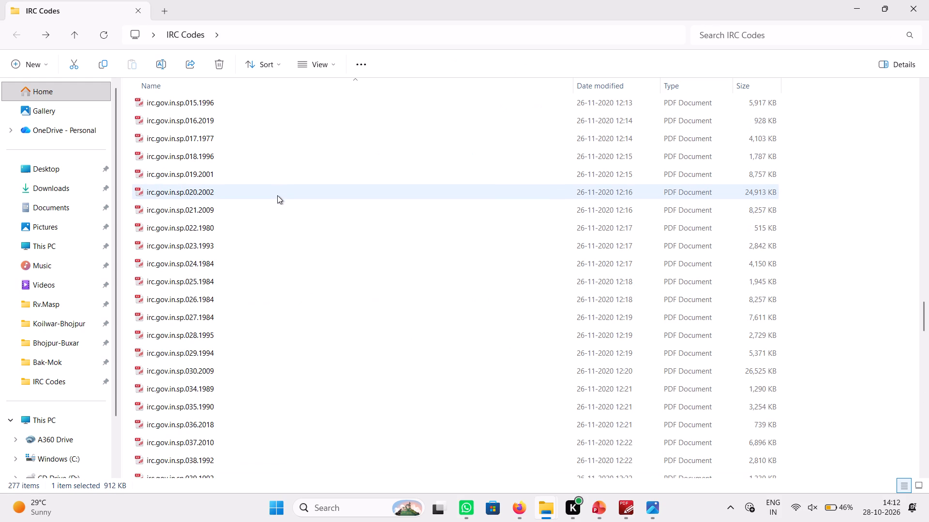
{"action": "scroll", "coordinate": [277, 195], "scroll_direction": "up", "scroll_amount": 2}
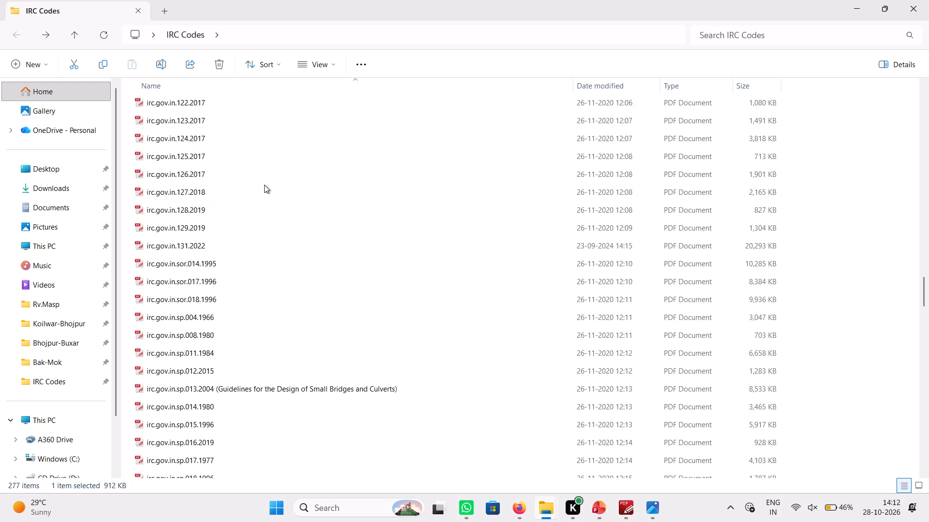
{"action": "scroll", "coordinate": [217, 144], "scroll_direction": "up", "scroll_amount": 4}
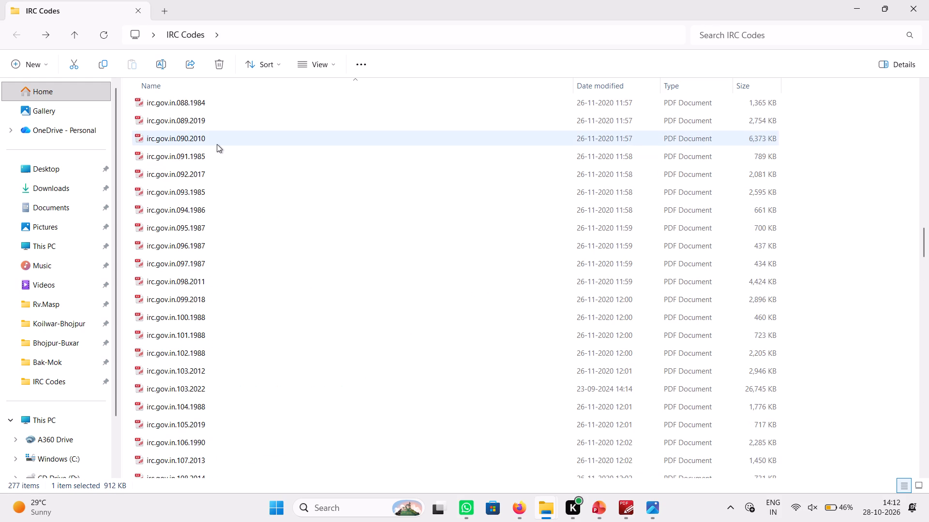
{"action": "scroll", "coordinate": [217, 144], "scroll_direction": "up", "scroll_amount": 13}
{"action": "scroll", "coordinate": [217, 144], "scroll_direction": "down", "scroll_amount": 3}
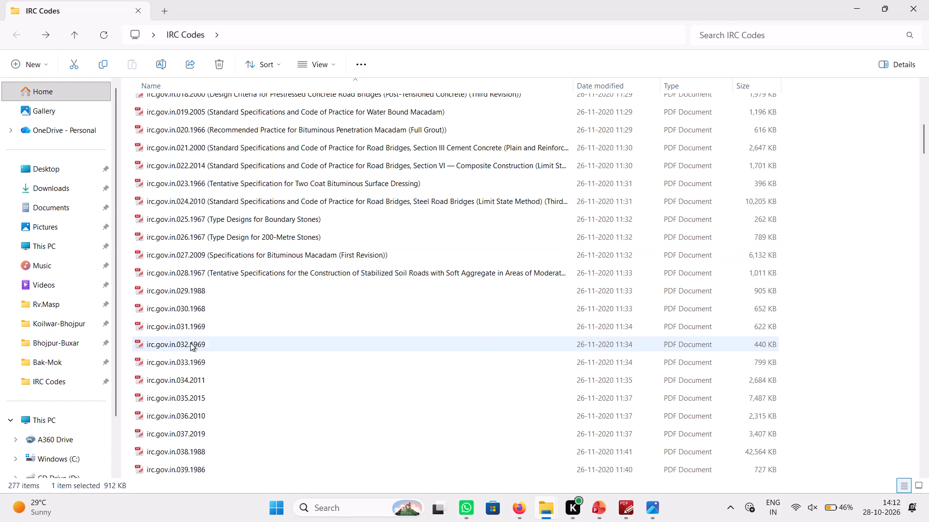
{"action": "double_click", "coordinate": [199, 398]}
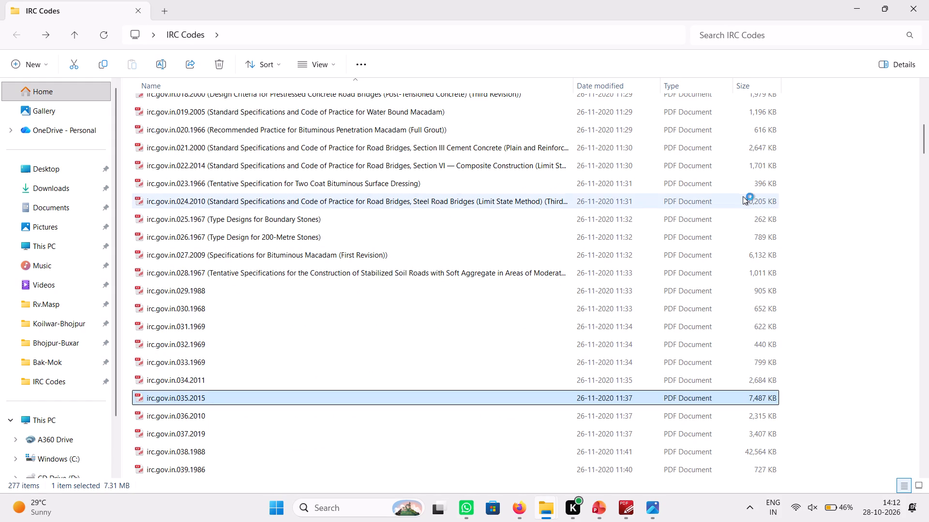
Look through the intersection, word message and crossing pages of IRC:35-2015 for a suitable arrow and chevron marking figure.
{"action": "scroll", "coordinate": [715, 252], "scroll_direction": "down", "scroll_amount": 13}
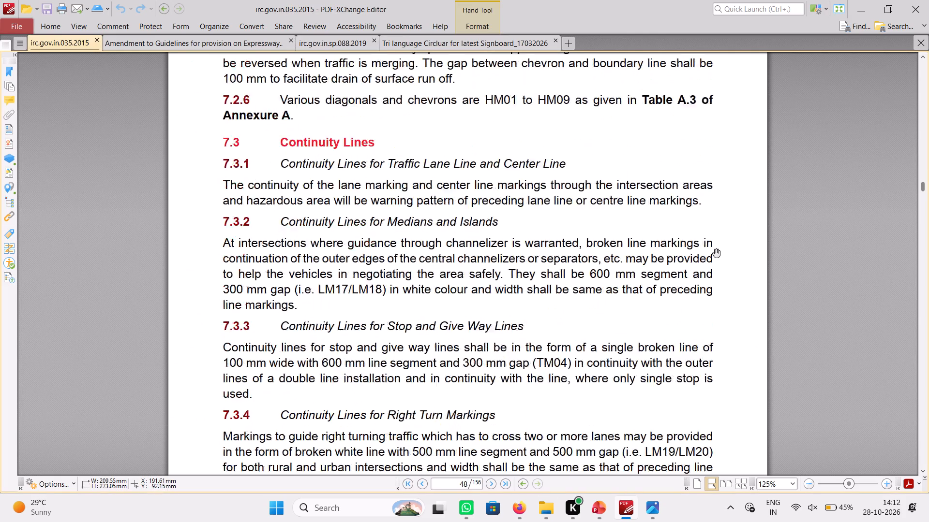
{"action": "scroll", "coordinate": [716, 253], "scroll_direction": "down", "scroll_amount": 20}
{"action": "scroll", "coordinate": [716, 253], "scroll_direction": "down", "scroll_amount": 20}
{"action": "scroll", "coordinate": [716, 253], "scroll_direction": "down", "scroll_amount": 20}
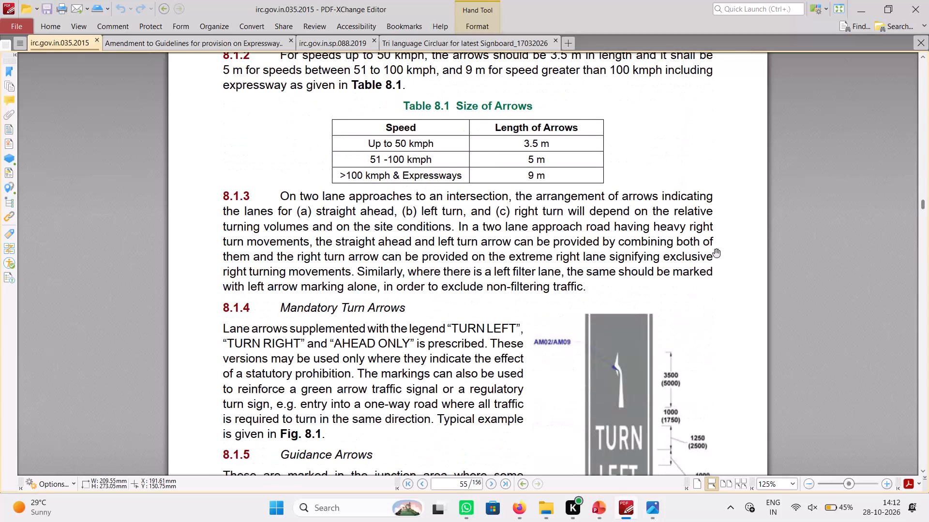
{"action": "scroll", "coordinate": [716, 253], "scroll_direction": "down", "scroll_amount": 20, "text": "ctrl"}
{"action": "scroll", "coordinate": [716, 253], "scroll_direction": "down", "scroll_amount": 14, "text": "ctrl"}
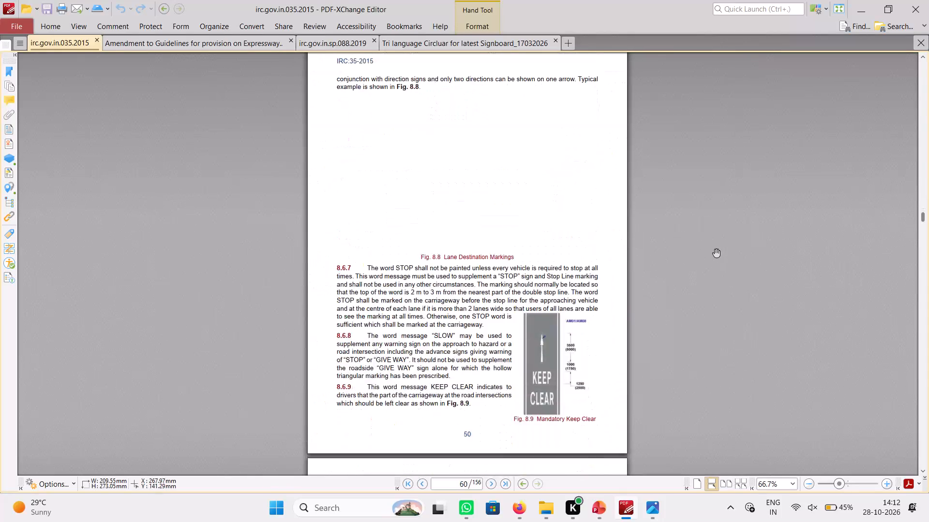
{"action": "scroll", "coordinate": [716, 253], "scroll_direction": "down", "scroll_amount": 20, "text": "ctrl"}
{"action": "scroll", "coordinate": [716, 253], "scroll_direction": "down", "scroll_amount": 20, "text": "ctrl"}
{"action": "scroll", "coordinate": [716, 253], "scroll_direction": "down", "scroll_amount": 13, "text": "ctrl"}
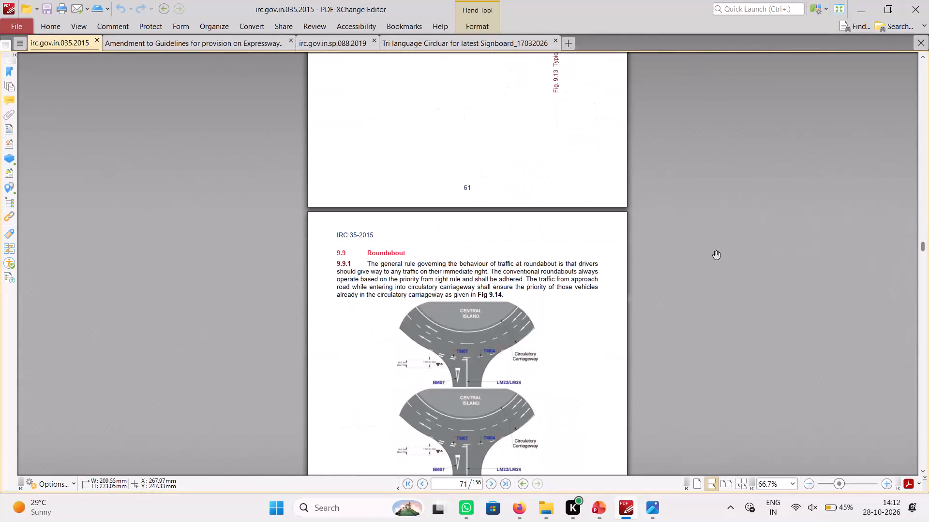
{"action": "scroll", "coordinate": [716, 255], "scroll_direction": "down", "scroll_amount": 20, "text": "ctrl"}
{"action": "scroll", "coordinate": [716, 255], "scroll_direction": "down", "scroll_amount": 20, "text": "ctrl"}
{"action": "scroll", "coordinate": [716, 255], "scroll_direction": "down", "scroll_amount": 13, "text": "ctrl"}
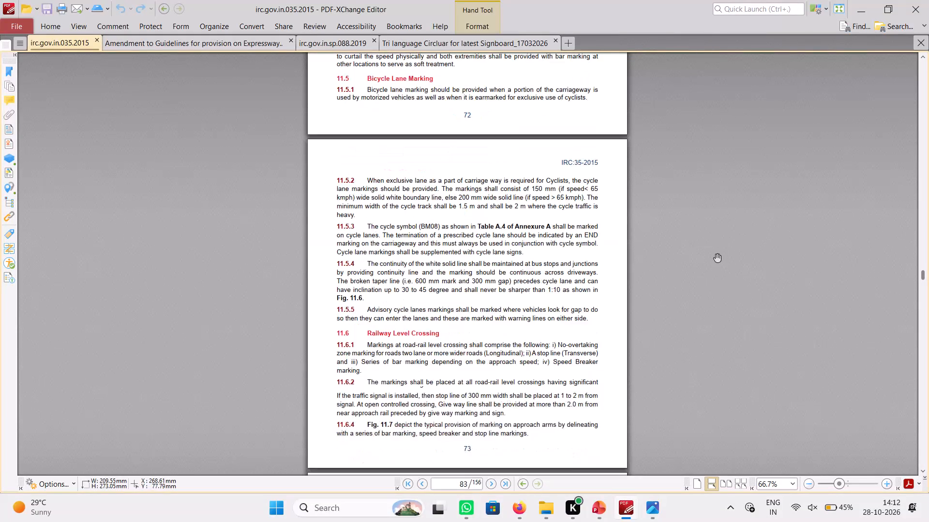
{"action": "scroll", "coordinate": [717, 258], "scroll_direction": "down", "scroll_amount": 20, "text": "ctrl"}
{"action": "scroll", "coordinate": [717, 258], "scroll_direction": "down", "scroll_amount": 6, "text": "ctrl"}
{"action": "scroll", "coordinate": [723, 265], "scroll_direction": "up", "scroll_amount": 6}
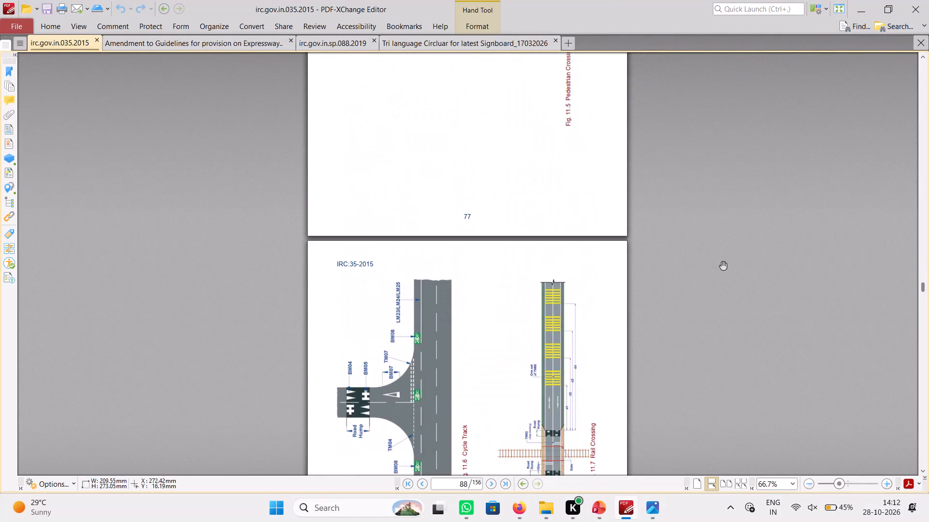
{"action": "scroll", "coordinate": [723, 265], "scroll_direction": "down", "scroll_amount": 1}
Rotate the pages clockwise and examine the sideways IRC:35-2015 figures for a merging lane marking layout.
{"action": "left_click", "coordinate": [47, 25]}
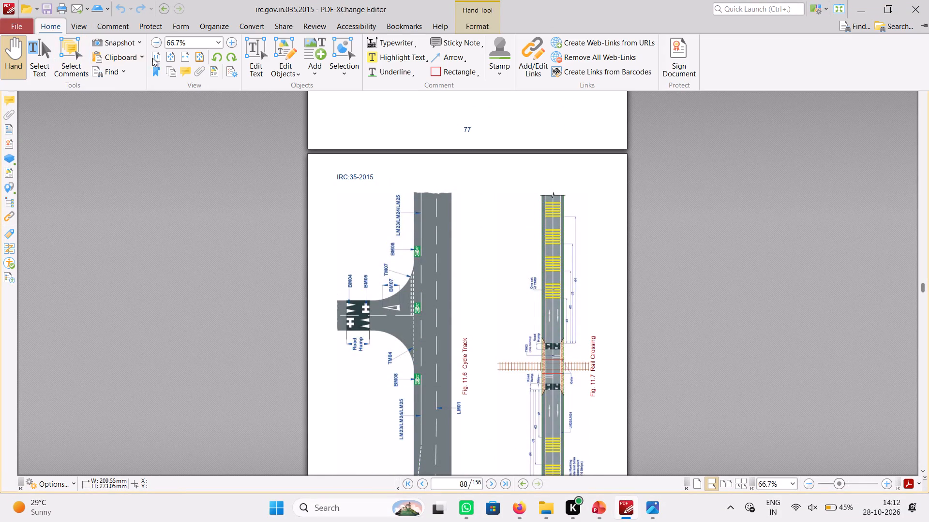
{"action": "left_click", "coordinate": [233, 56]}
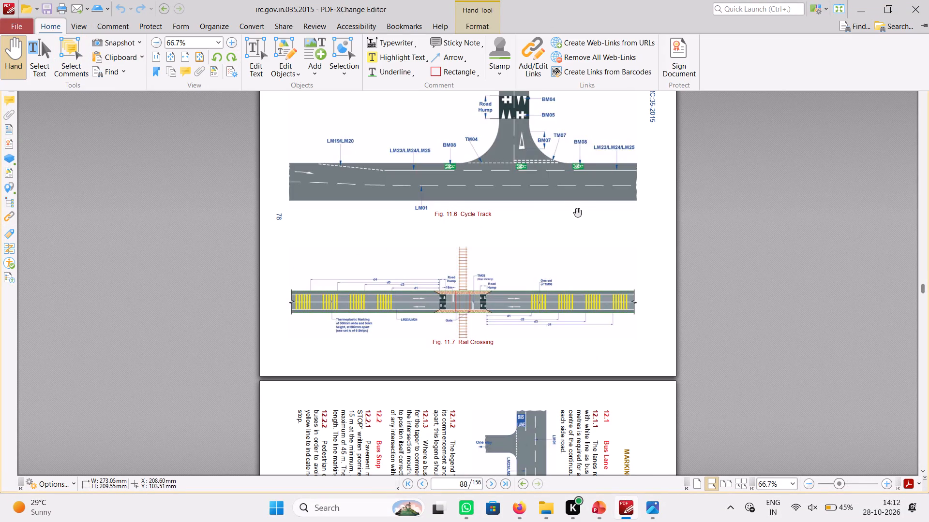
{"action": "scroll", "coordinate": [575, 210], "scroll_direction": "down", "scroll_amount": 12}
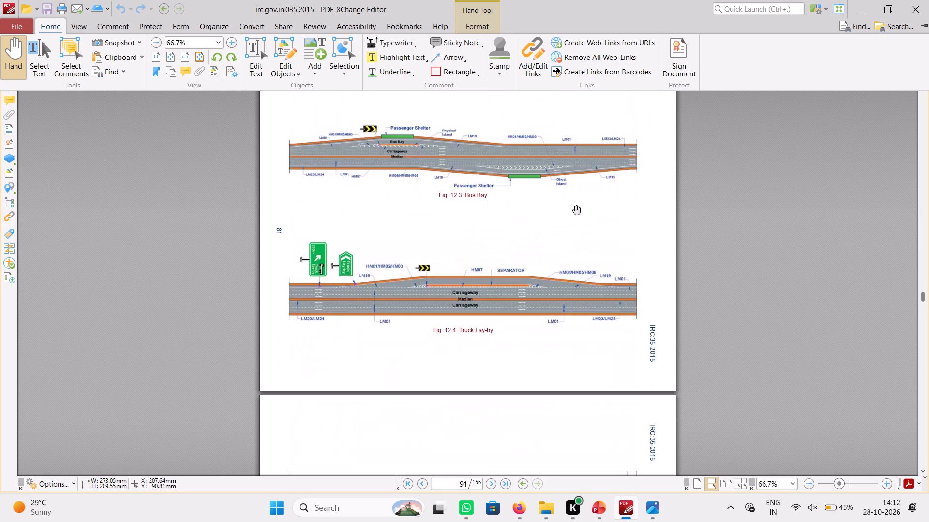
{"action": "scroll", "coordinate": [576, 210], "scroll_direction": "down", "scroll_amount": 8}
{"action": "scroll", "coordinate": [577, 211], "scroll_direction": "down", "scroll_amount": 16}
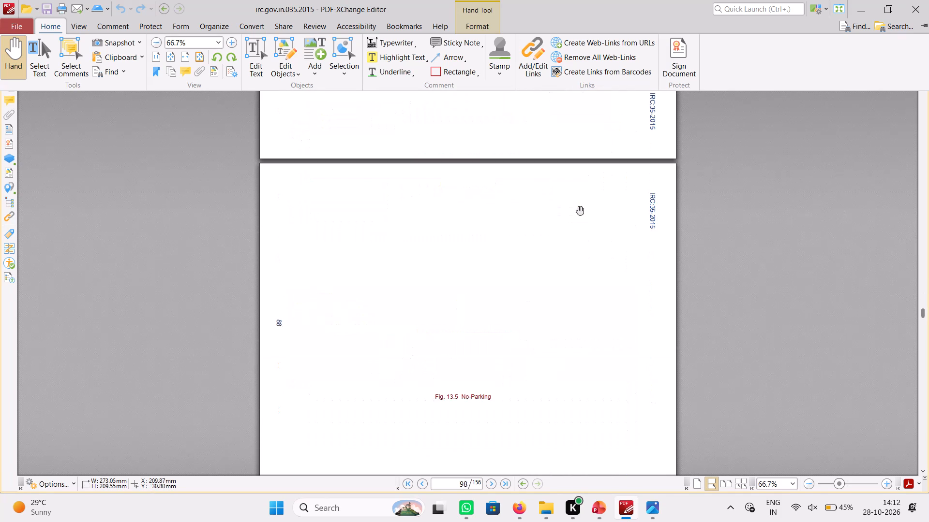
{"action": "scroll", "coordinate": [587, 212], "scroll_direction": "down", "scroll_amount": 6}
{"action": "scroll", "coordinate": [590, 213], "scroll_direction": "up", "scroll_amount": 5}
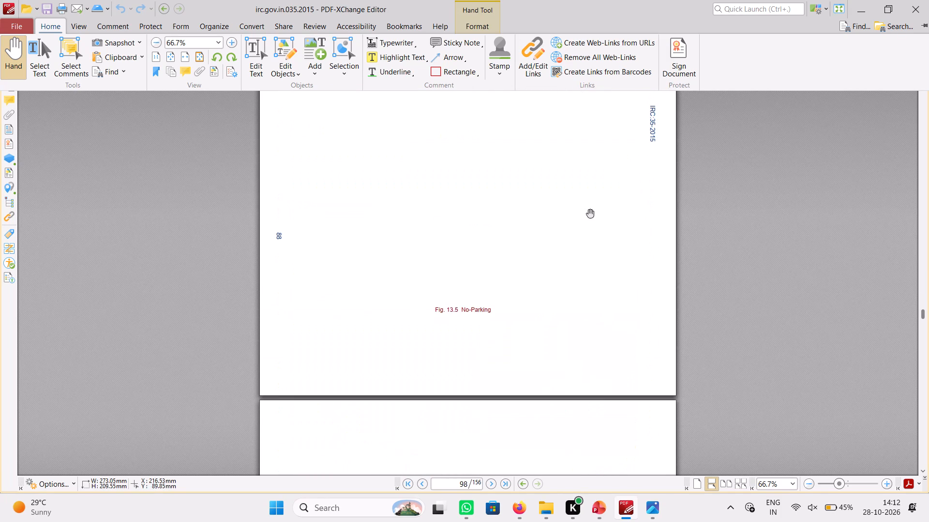
{"action": "scroll", "coordinate": [590, 213], "scroll_direction": "up", "scroll_amount": 7}
{"action": "scroll", "coordinate": [590, 213], "scroll_direction": "down", "scroll_amount": 4}
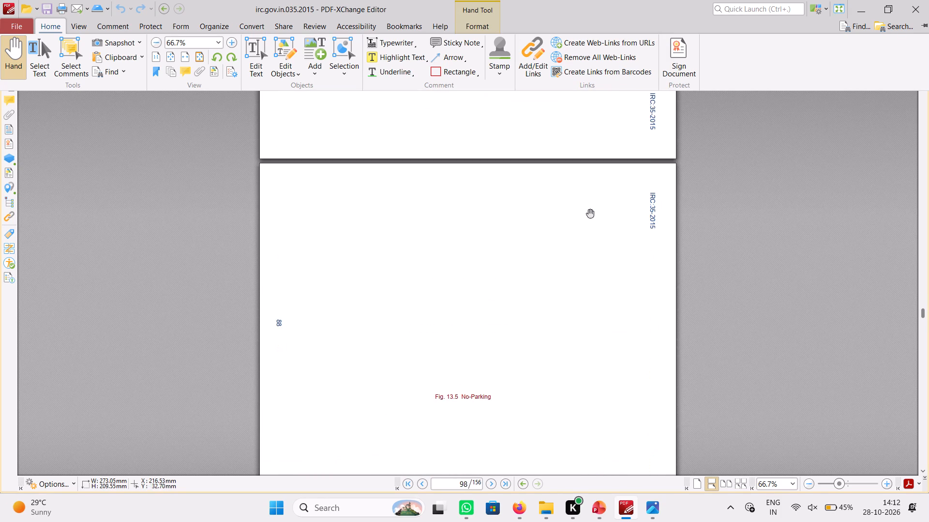
{"action": "scroll", "coordinate": [590, 213], "scroll_direction": "down", "scroll_amount": 18}
{"action": "scroll", "coordinate": [590, 213], "scroll_direction": "down", "scroll_amount": 4}
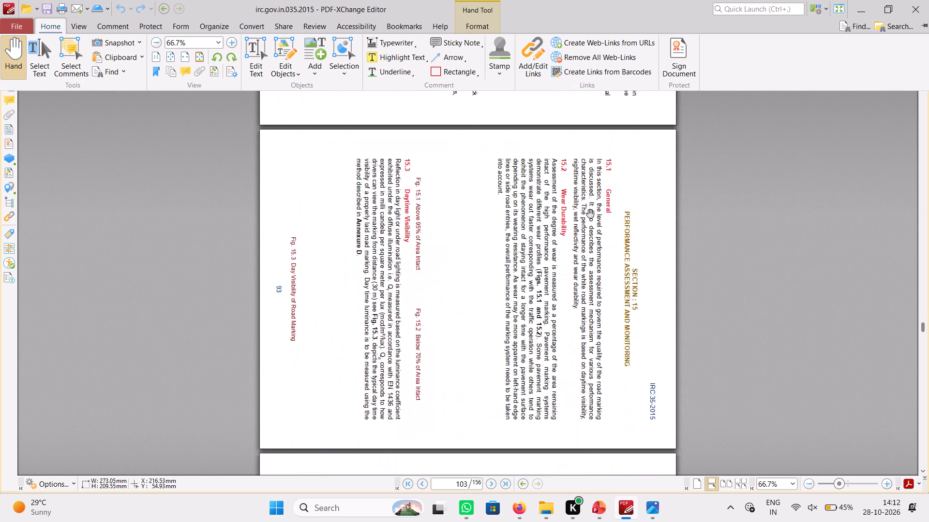
{"action": "scroll", "coordinate": [590, 213], "scroll_direction": "down", "scroll_amount": 17}
{"action": "scroll", "coordinate": [590, 213], "scroll_direction": "up", "scroll_amount": 7}
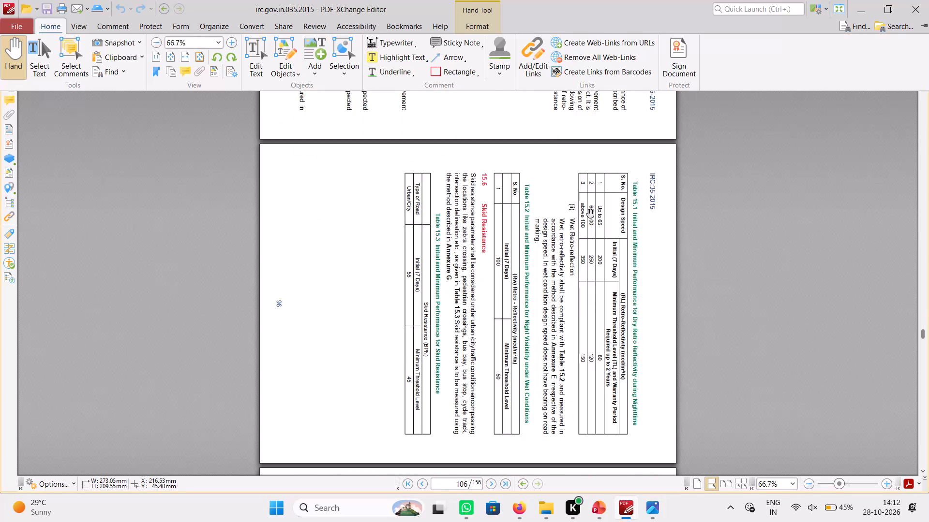
{"action": "scroll", "coordinate": [590, 213], "scroll_direction": "up", "scroll_amount": 20}
{"action": "scroll", "coordinate": [590, 213], "scroll_direction": "up", "scroll_amount": 19}
{"action": "scroll", "coordinate": [590, 213], "scroll_direction": "up", "scroll_amount": 2}
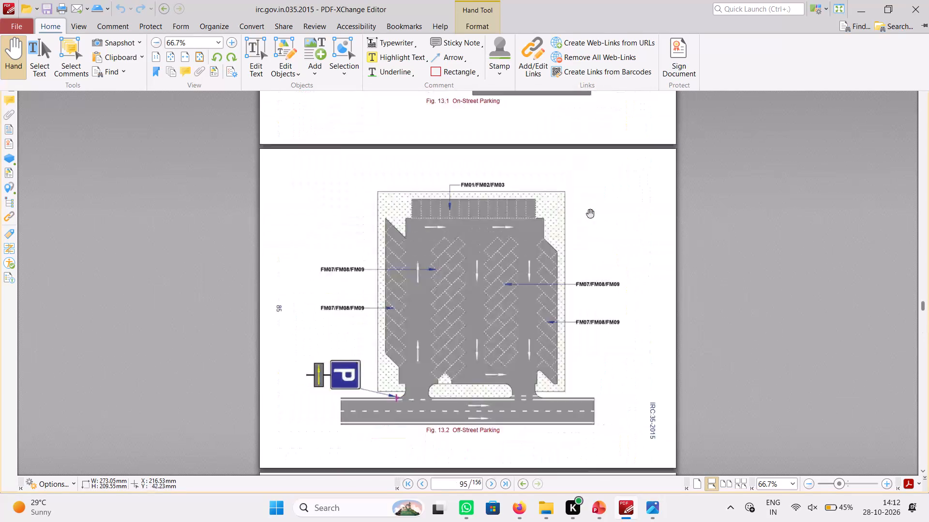
{"action": "scroll", "coordinate": [590, 213], "scroll_direction": "up", "scroll_amount": 17}
{"action": "scroll", "coordinate": [590, 213], "scroll_direction": "up", "scroll_amount": 9}
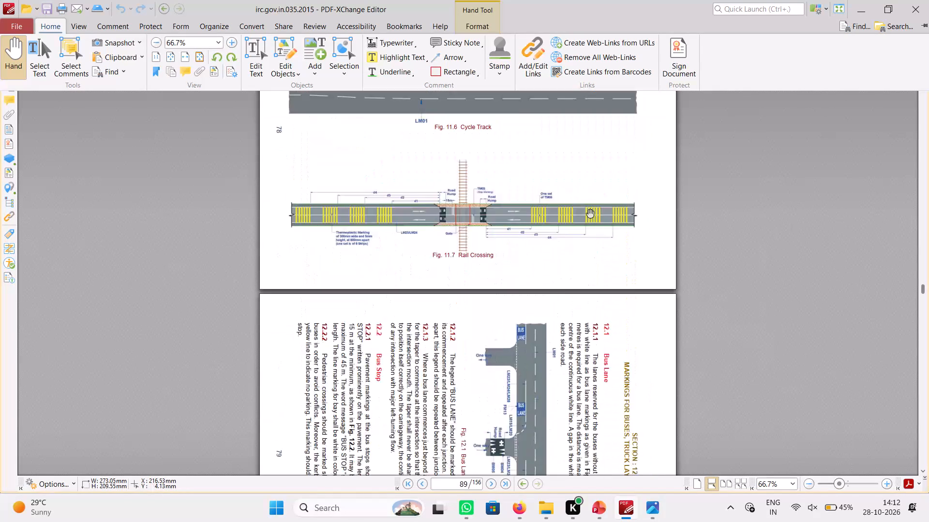
{"action": "scroll", "coordinate": [590, 213], "scroll_direction": "up", "scroll_amount": 20}
{"action": "scroll", "coordinate": [590, 213], "scroll_direction": "up", "scroll_amount": 14}
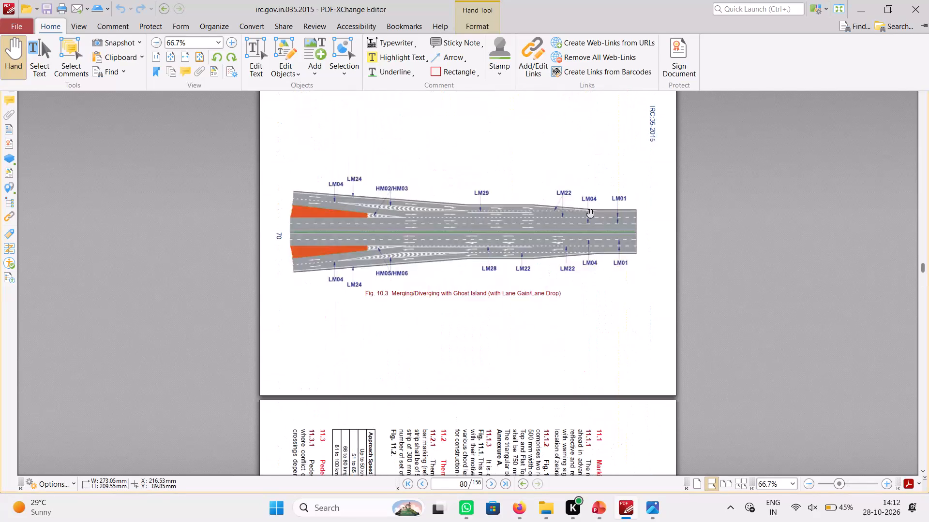
{"action": "scroll", "coordinate": [590, 213], "scroll_direction": "up", "scroll_amount": 20}
{"action": "scroll", "coordinate": [590, 213], "scroll_direction": "up", "scroll_amount": 13}
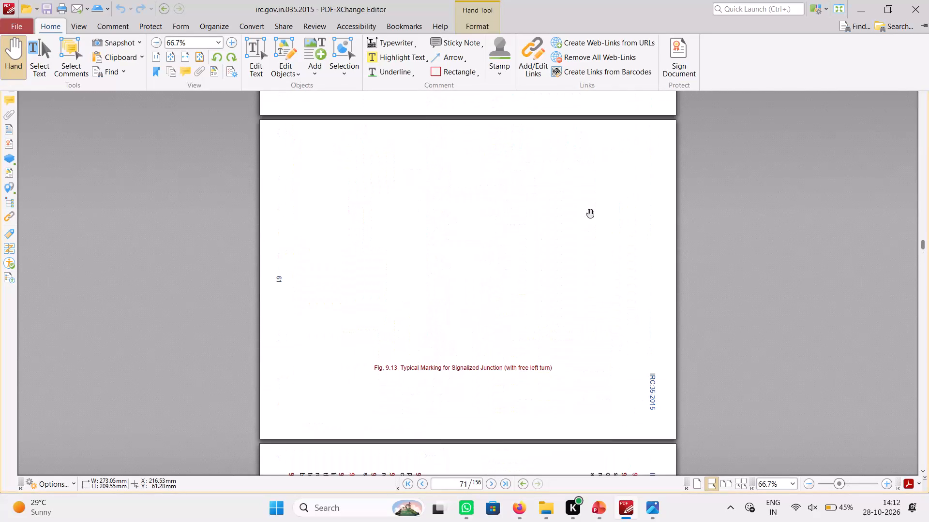
{"action": "scroll", "coordinate": [590, 213], "scroll_direction": "up", "scroll_amount": 16}
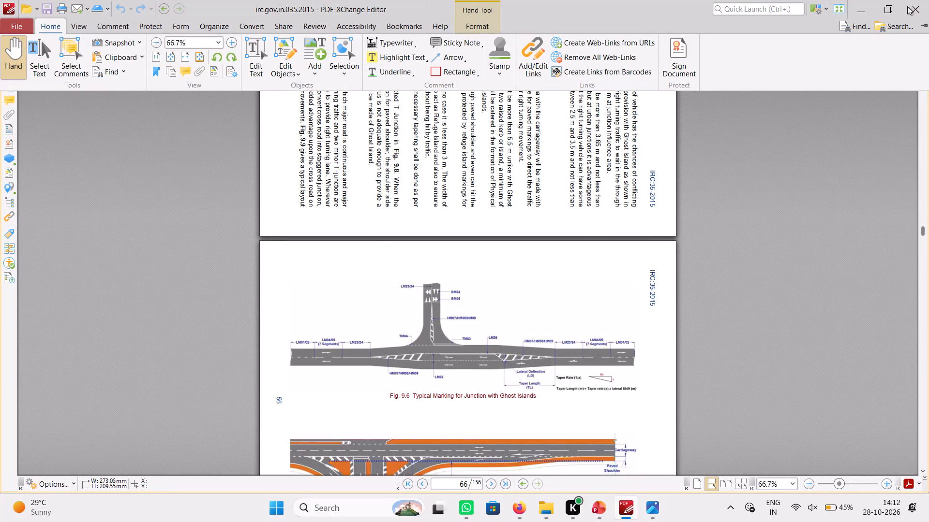
Close the PDF editor and reopen irc.gov.in.035.2015 from the IRC Codes folder in its unrotated view.
{"action": "left_click", "coordinate": [928, 0]}
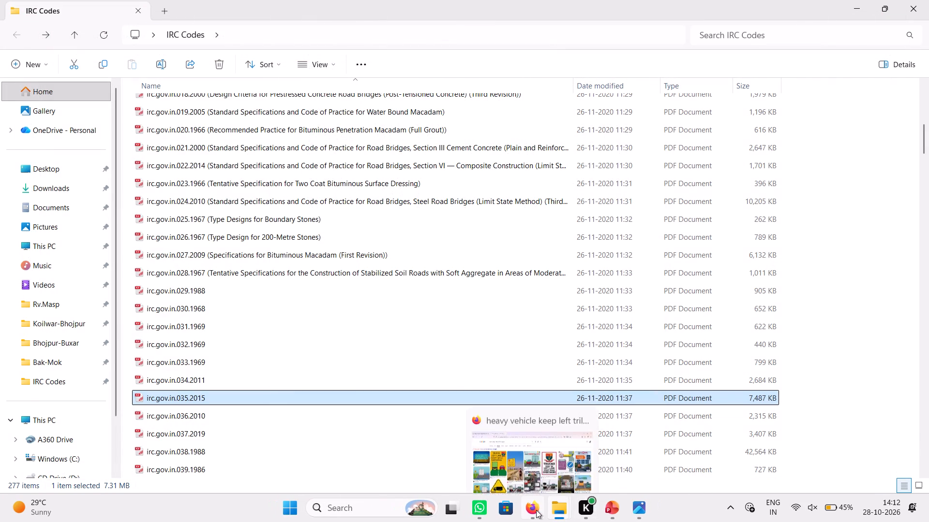
{"action": "left_click", "coordinate": [553, 512]}
{"action": "left_click", "coordinate": [608, 472]}
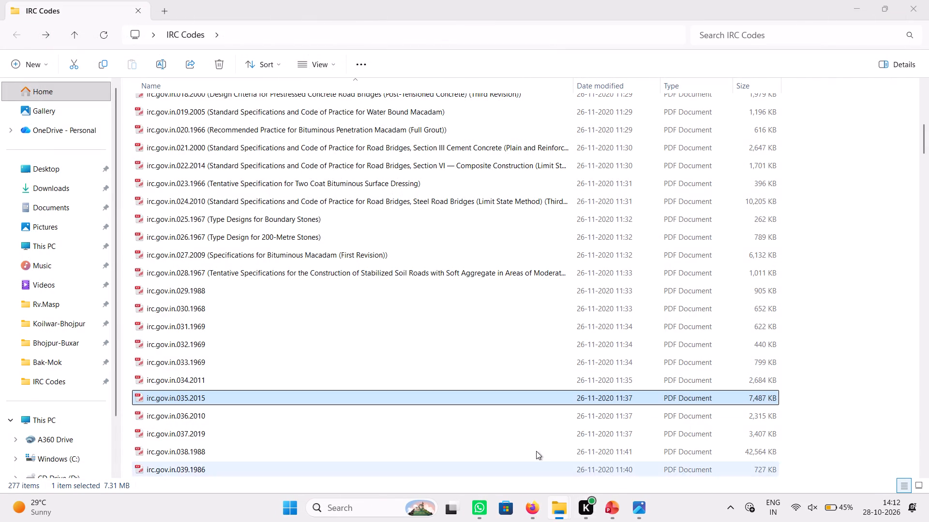
{"action": "double_click", "coordinate": [203, 401]}
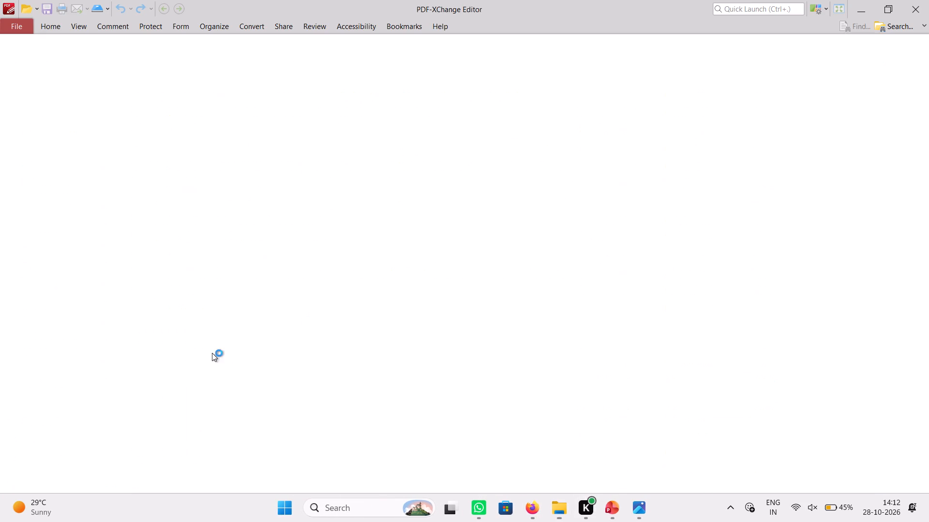
Look through the word message, intersection, roundabout and road hump pages of IRC:35-2015 for a suitable transverse bar marking figure.
{"action": "scroll", "coordinate": [463, 330], "scroll_direction": "up", "scroll_amount": 20}
{"action": "scroll", "coordinate": [463, 330], "scroll_direction": "up", "scroll_amount": 4}
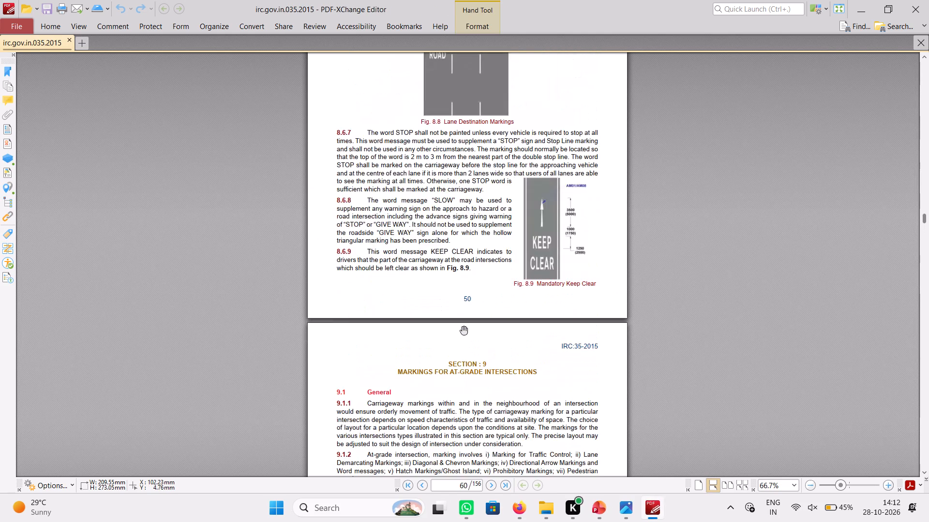
{"action": "scroll", "coordinate": [464, 330], "scroll_direction": "up", "scroll_amount": 20}
{"action": "scroll", "coordinate": [464, 330], "scroll_direction": "up", "scroll_amount": 6}
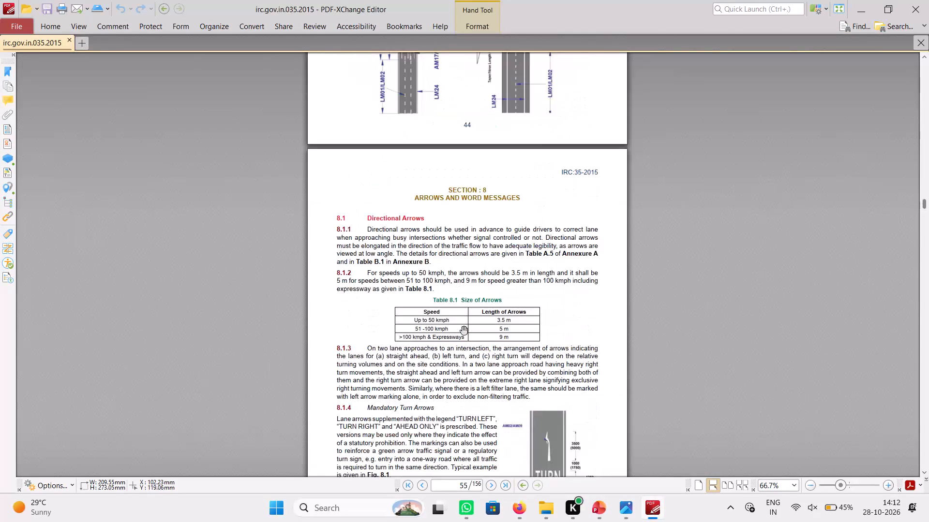
{"action": "scroll", "coordinate": [464, 330], "scroll_direction": "up", "scroll_amount": 14}
{"action": "scroll", "coordinate": [464, 330], "scroll_direction": "up", "scroll_amount": 16}
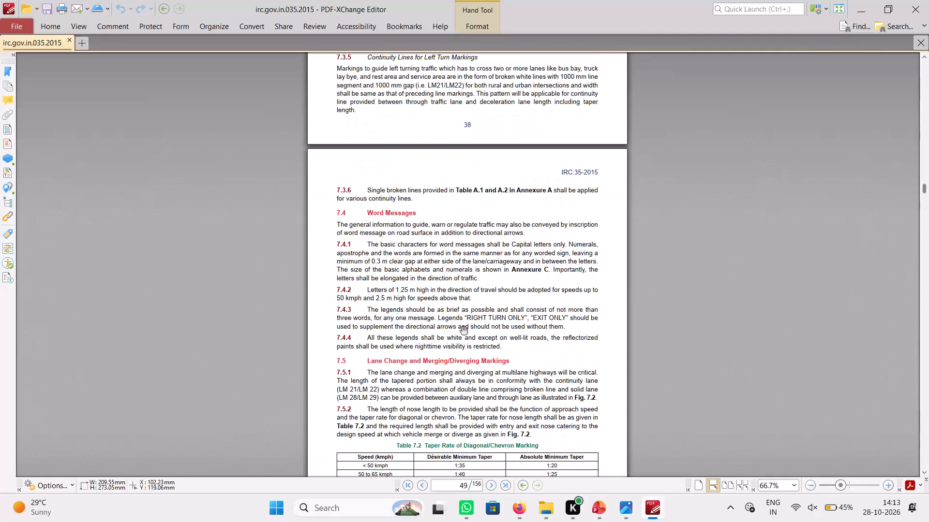
{"action": "scroll", "coordinate": [464, 330], "scroll_direction": "down", "scroll_amount": 20}
{"action": "scroll", "coordinate": [464, 330], "scroll_direction": "down", "scroll_amount": 11}
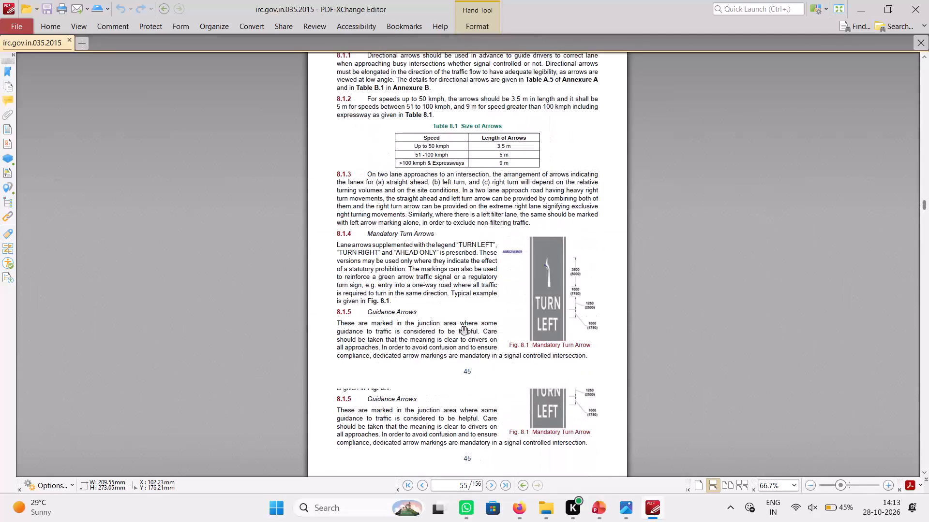
{"action": "scroll", "coordinate": [464, 330], "scroll_direction": "down", "scroll_amount": 12}
{"action": "scroll", "coordinate": [464, 330], "scroll_direction": "down", "scroll_amount": 19}
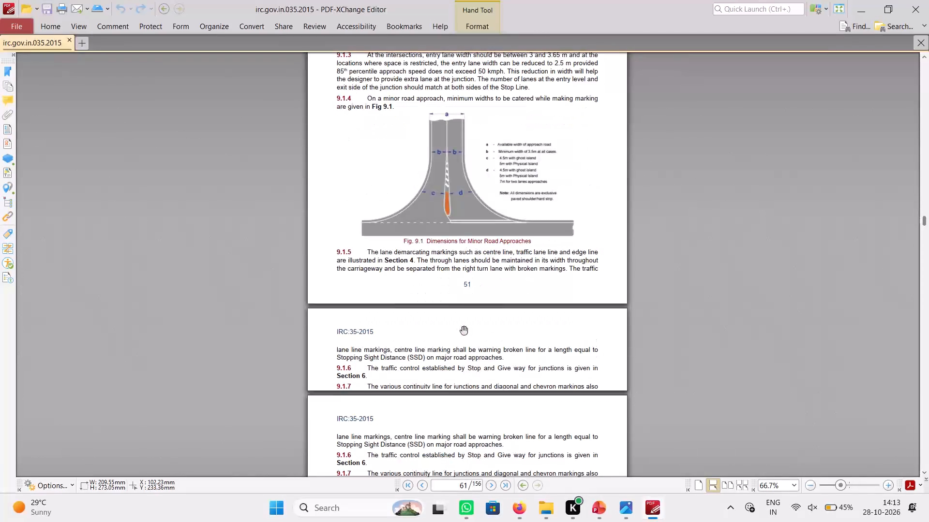
{"action": "scroll", "coordinate": [464, 330], "scroll_direction": "down", "scroll_amount": 19}
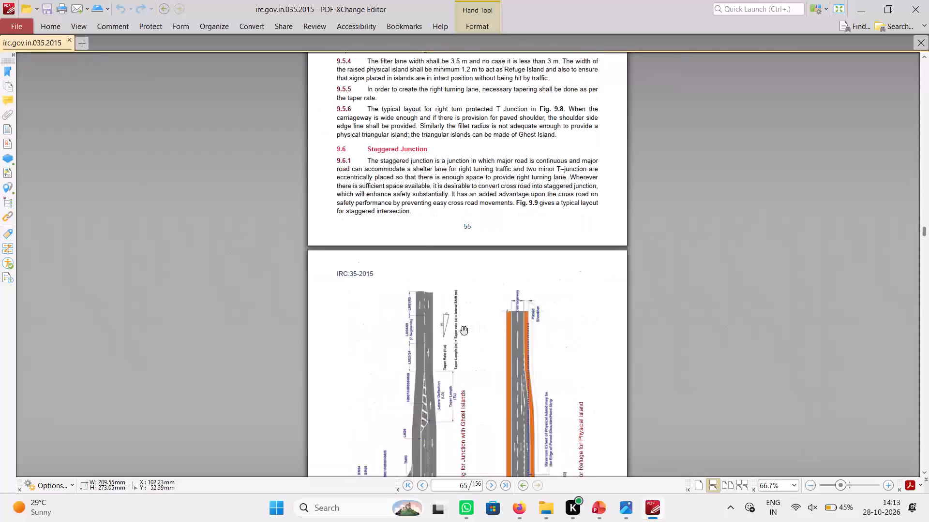
{"action": "scroll", "coordinate": [464, 330], "scroll_direction": "down", "scroll_amount": 11}
{"action": "scroll", "coordinate": [464, 330], "scroll_direction": "down", "scroll_amount": 15}
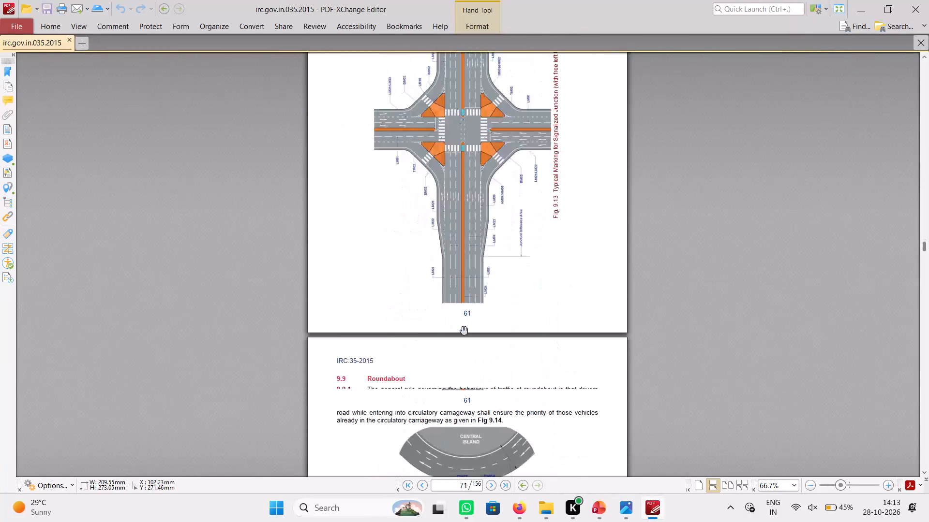
{"action": "scroll", "coordinate": [464, 330], "scroll_direction": "down", "scroll_amount": 20}
{"action": "scroll", "coordinate": [464, 330], "scroll_direction": "down", "scroll_amount": 10}
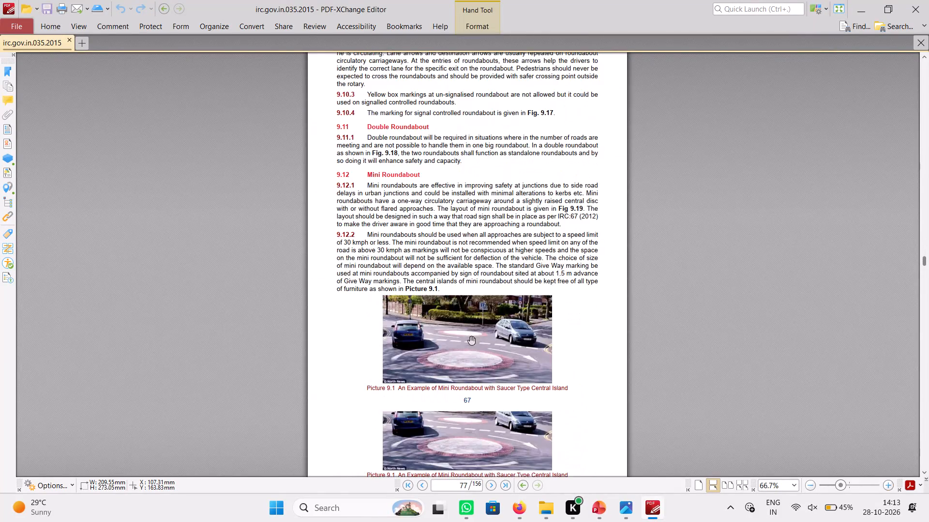
{"action": "scroll", "coordinate": [471, 340], "scroll_direction": "down", "scroll_amount": 20}
{"action": "scroll", "coordinate": [471, 340], "scroll_direction": "down", "scroll_amount": 15}
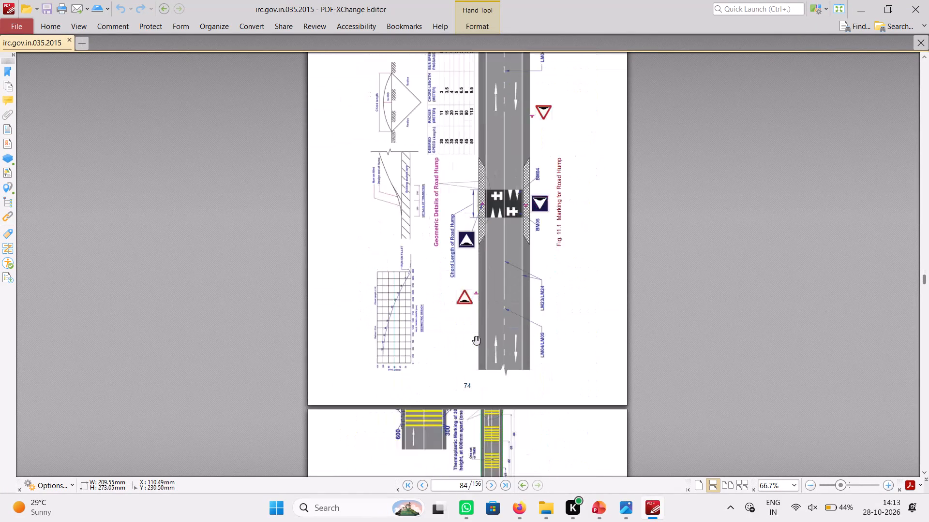
{"action": "scroll", "coordinate": [476, 340], "scroll_direction": "down", "scroll_amount": 3}
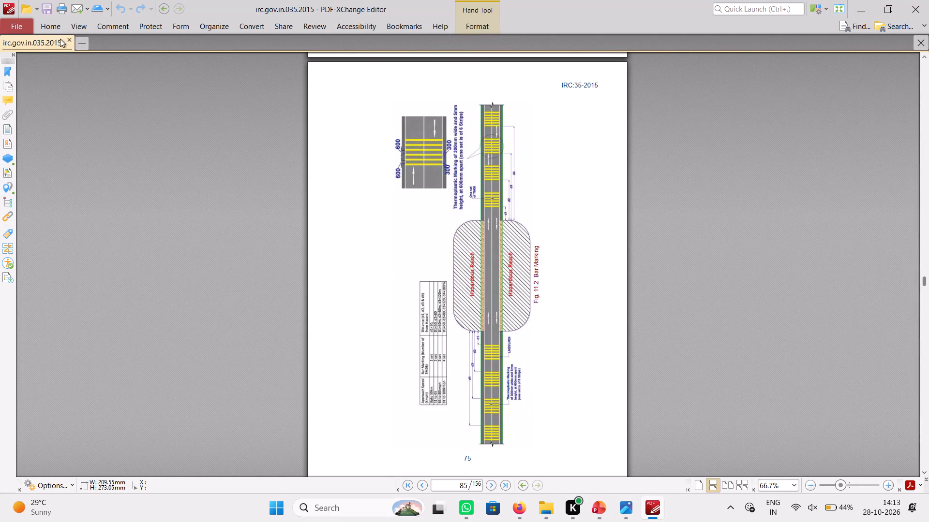
Rotate the pages clockwise and capture Fig. 11.2 Bar Marking, including its table and strip detail, as a screen snip.
{"action": "left_click", "coordinate": [59, 28]}
{"action": "left_click", "coordinate": [228, 59]}
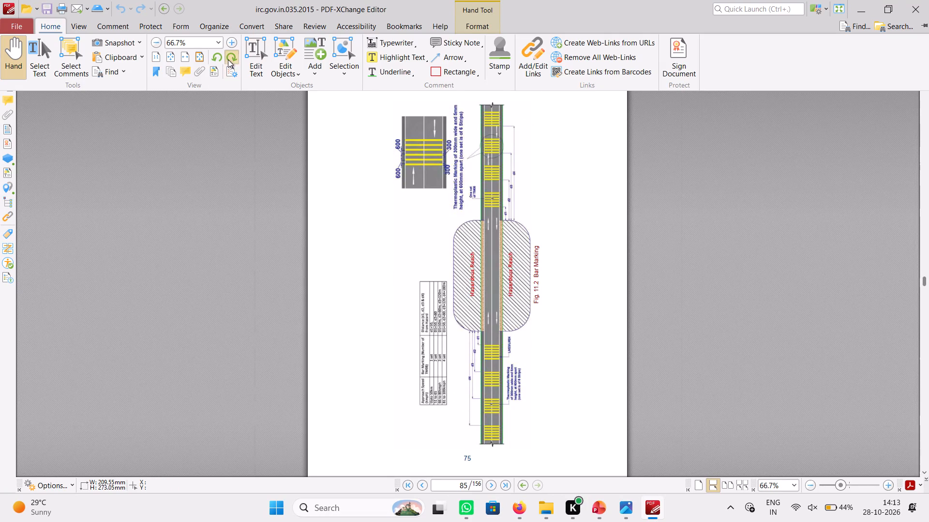
{"action": "scroll", "coordinate": [429, 236], "scroll_direction": "up", "scroll_amount": 2}
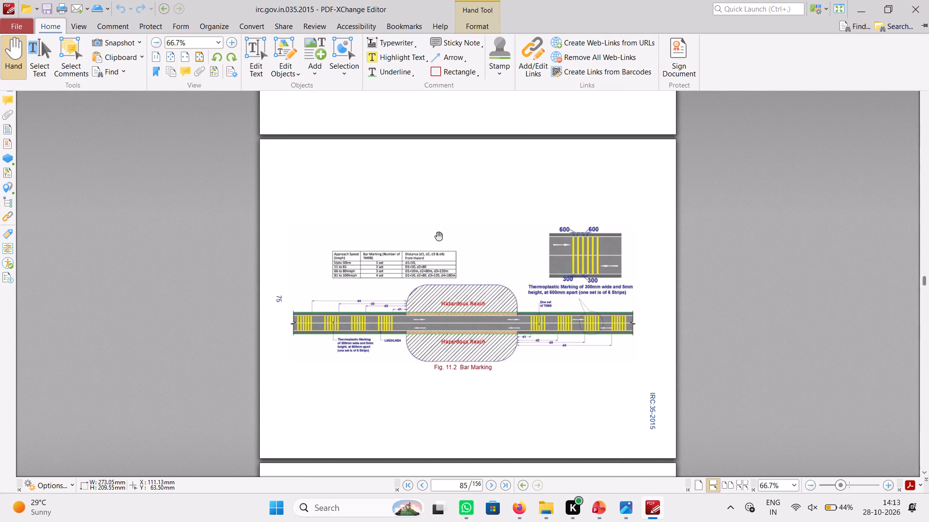
{"action": "scroll", "coordinate": [463, 247], "scroll_direction": "up", "scroll_amount": 3, "text": "ctrl"}
{"action": "scroll", "coordinate": [455, 296], "scroll_direction": "down", "scroll_amount": 1}
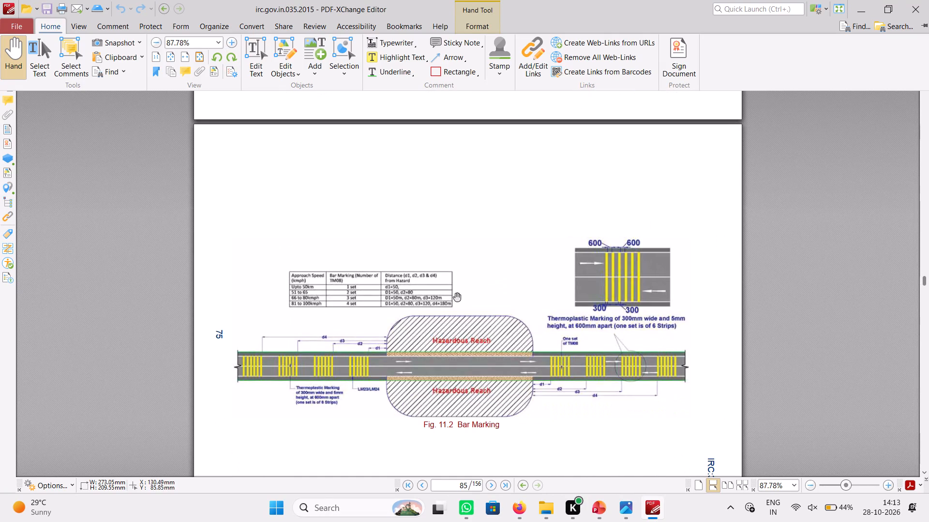
{"action": "scroll", "coordinate": [476, 293], "scroll_direction": "down", "scroll_amount": 1}
{"action": "key", "text": "Print"}
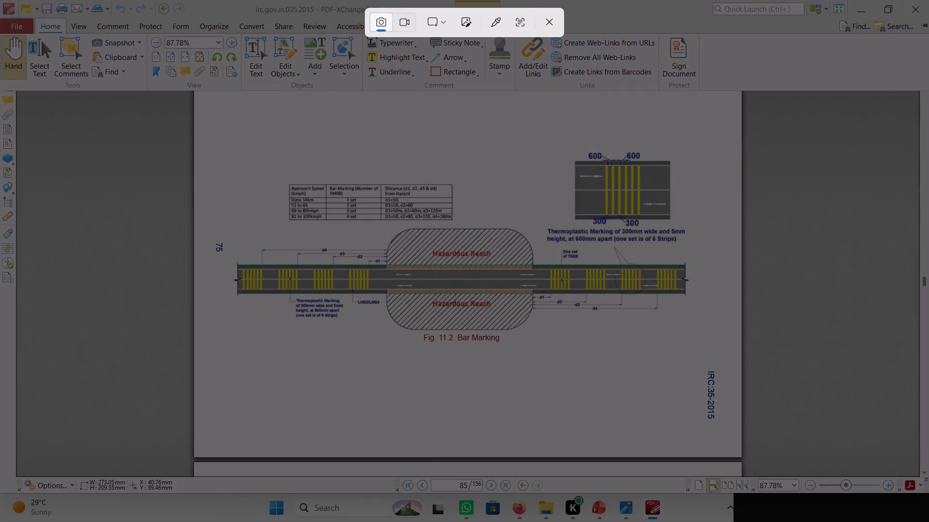
{"action": "left_click_drag", "start_coordinate": [704, 360], "coordinate": [233, 130]}
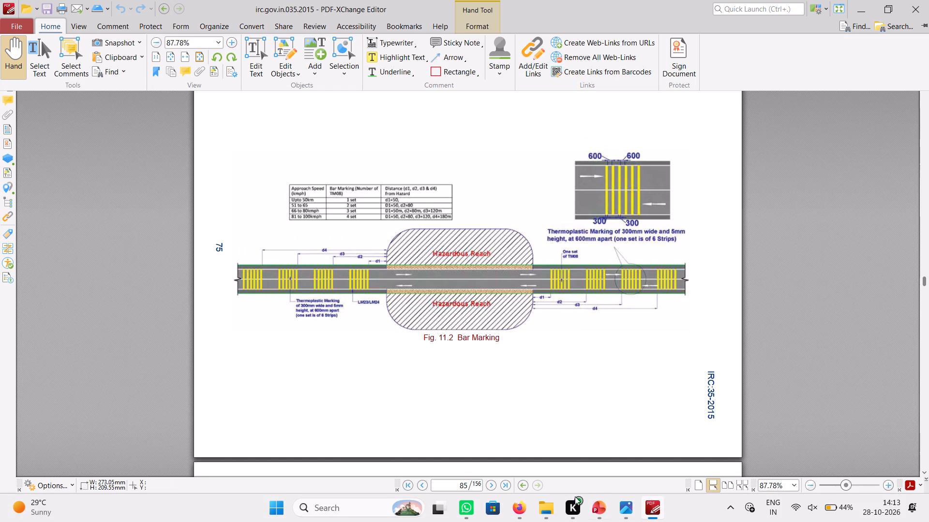
Switch to PPT-Madurai, paste the bar marking figure on the Km 3+900 slide and fit it below the recommendation at about 12.46 by 6.41 cm.
{"action": "left_click", "coordinate": [599, 516]}
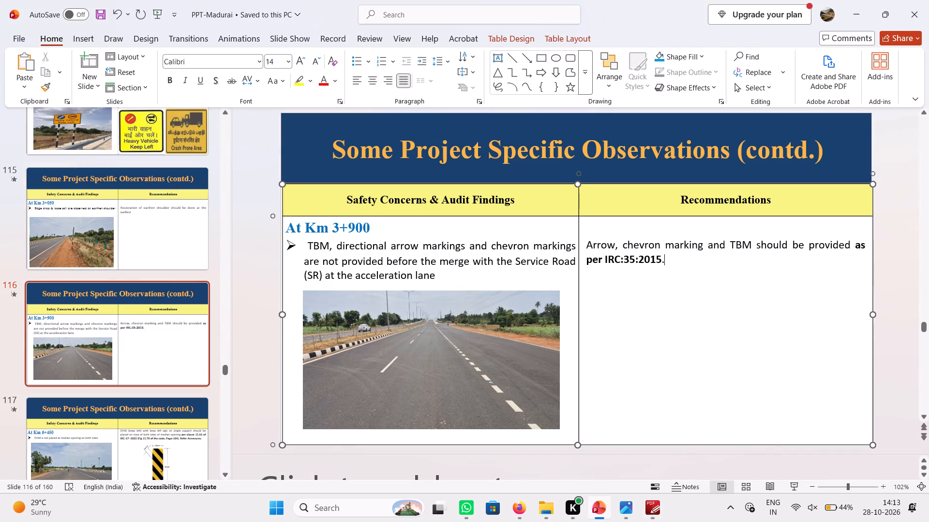
{"action": "key", "text": "Return"}
{"action": "key", "text": "ctrl+v"}
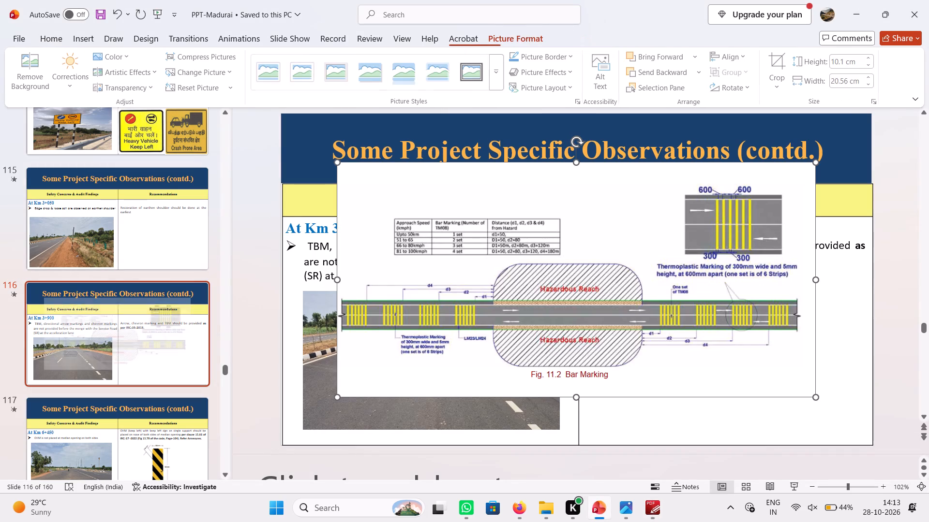
{"action": "left_click", "coordinate": [527, 257]}
{"action": "left_click_drag", "start_coordinate": [338, 162], "coordinate": [493, 283]}
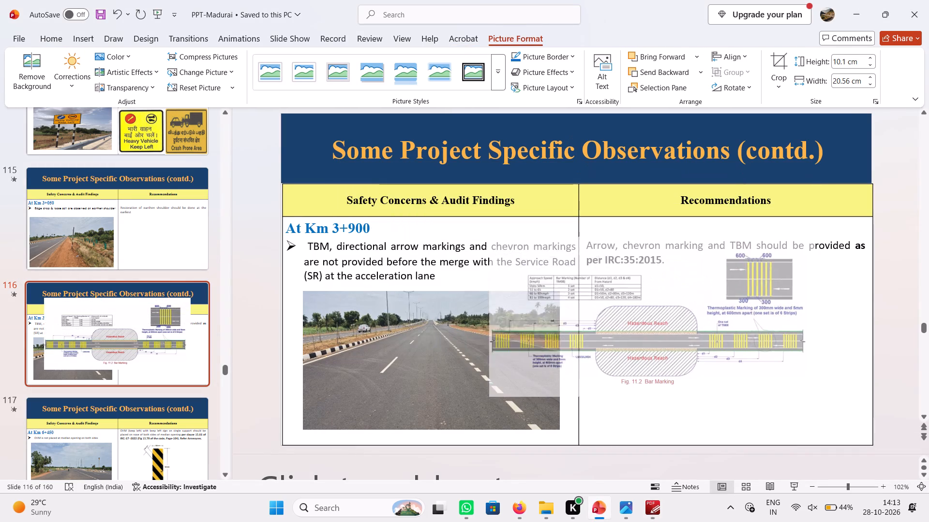
{"action": "left_click_drag", "start_coordinate": [493, 283], "coordinate": [512, 291]}
{"action": "left_click_drag", "start_coordinate": [575, 302], "coordinate": [646, 336]}
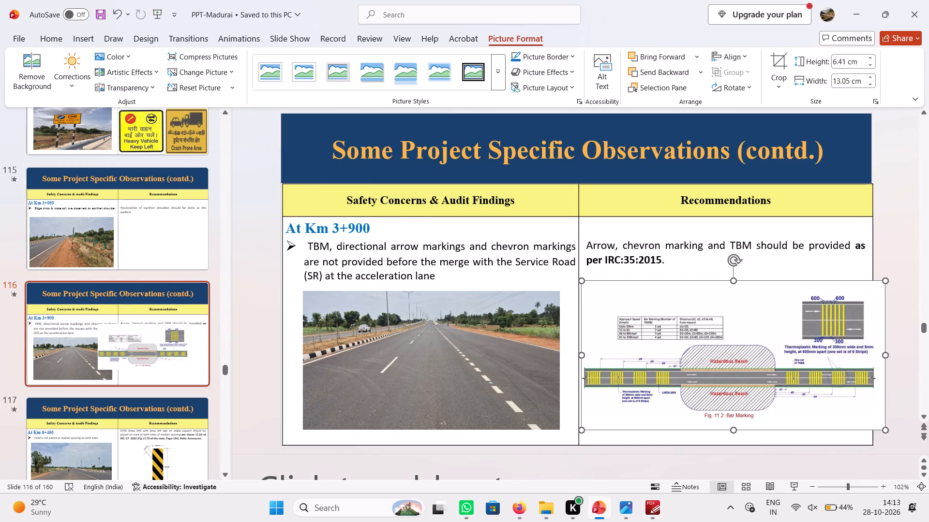
{"action": "left_click_drag", "start_coordinate": [886, 353], "coordinate": [870, 355]}
{"action": "left_click", "coordinate": [726, 431]}
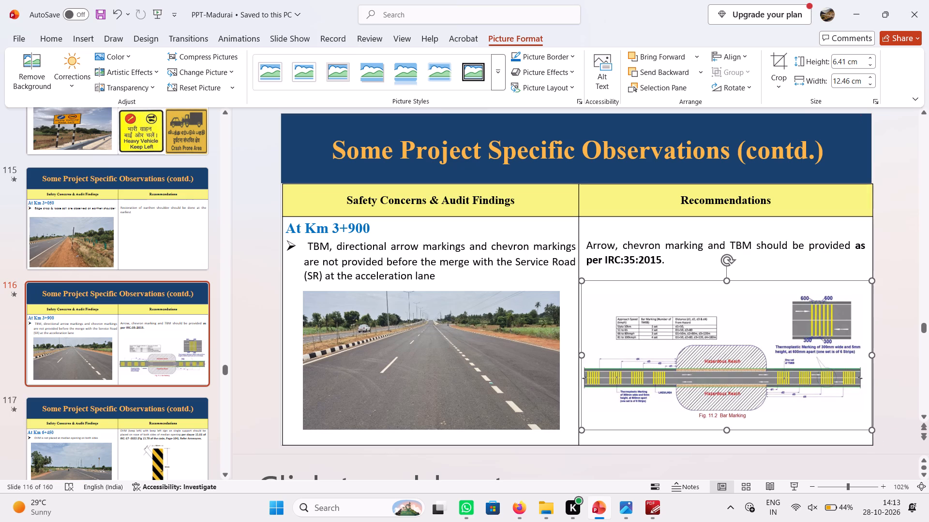
{"action": "left_click", "coordinate": [643, 252]}
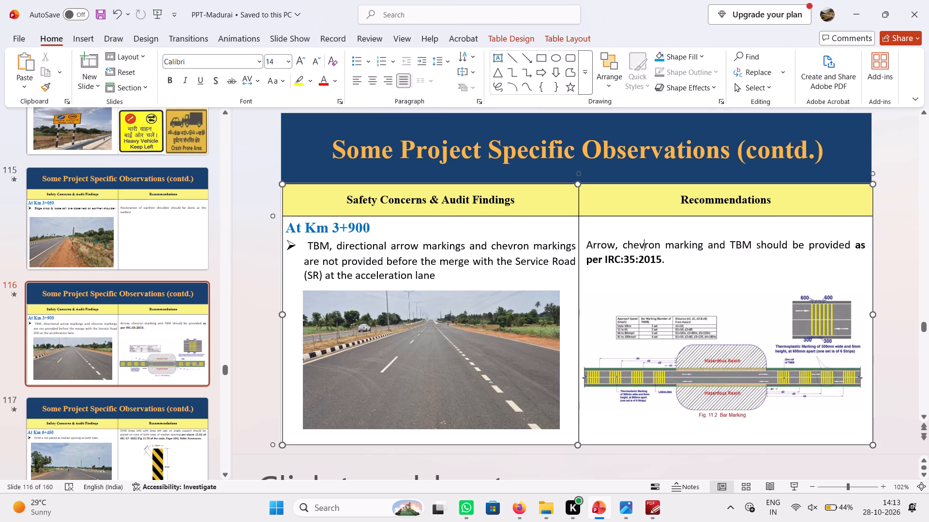
{"action": "left_click", "coordinate": [696, 348]}
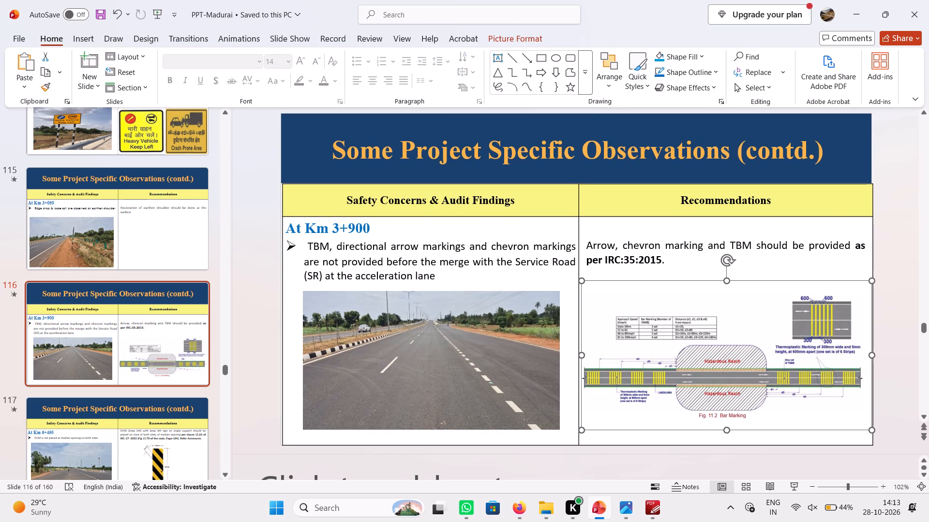
{"action": "left_click", "coordinate": [682, 264]}
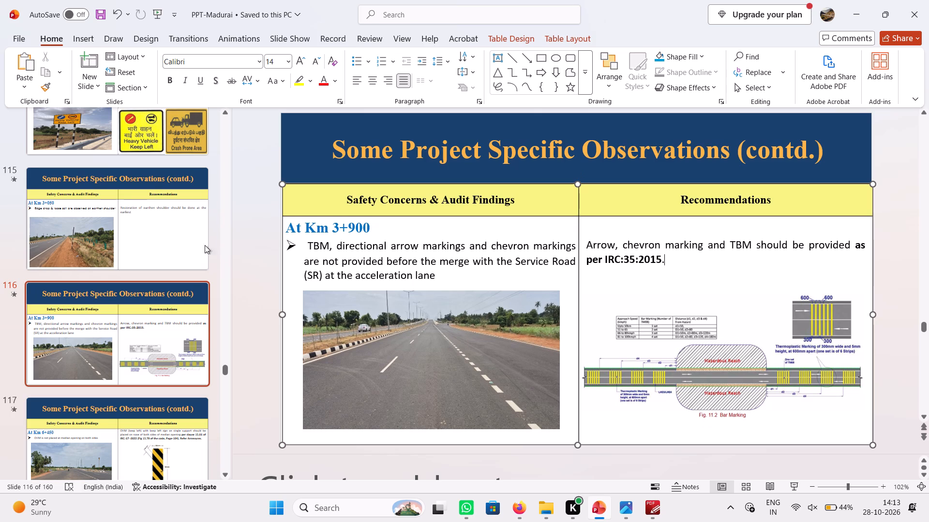
On the Km 6+450 slide, lower the OHM recommendation by one line, then shorten the object hazard figure and move it toward the cell's left edge.
{"action": "scroll", "coordinate": [151, 311], "scroll_direction": "down", "scroll_amount": 1}
{"action": "left_click", "coordinate": [132, 295]}
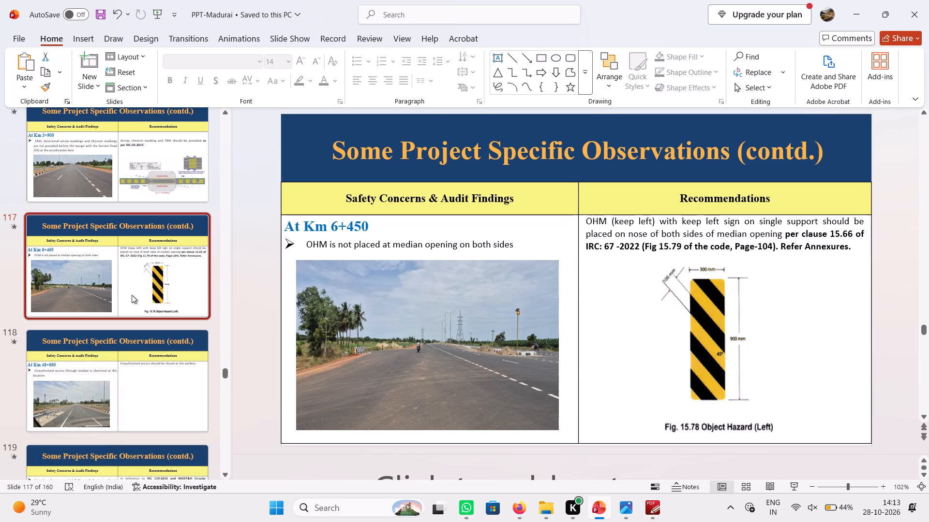
{"action": "left_click", "coordinate": [586, 223]}
{"action": "key", "text": "Return"}
{"action": "left_click", "coordinate": [645, 315]}
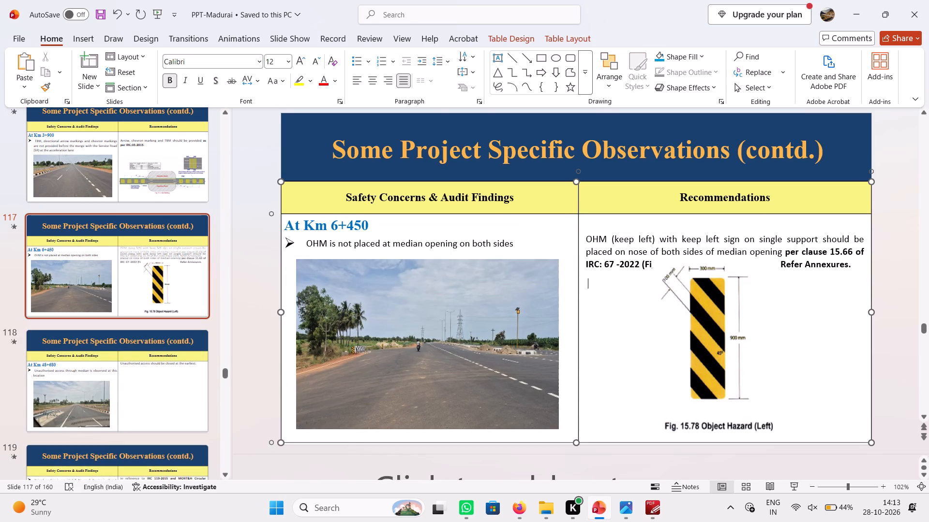
{"action": "left_click", "coordinate": [696, 316]}
{"action": "left_click_drag", "start_coordinate": [716, 260], "coordinate": [714, 276]}
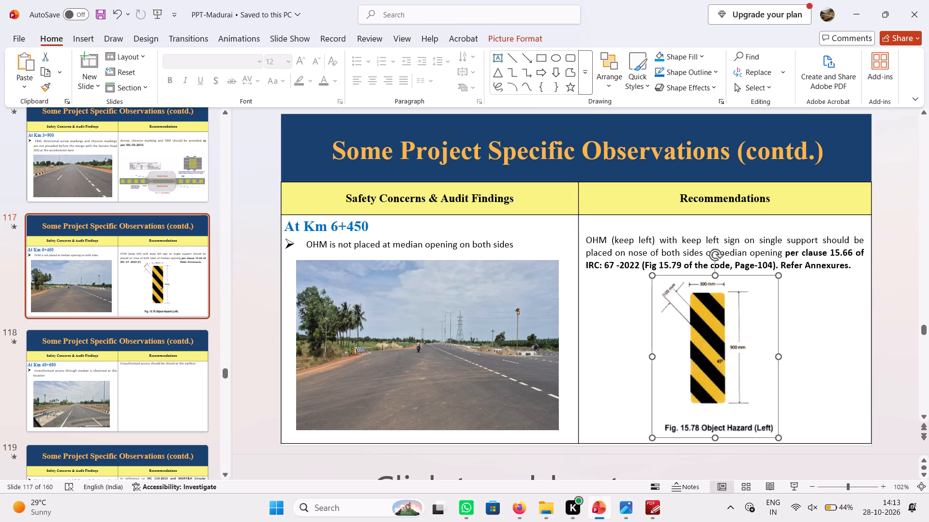
{"action": "left_click_drag", "start_coordinate": [714, 314], "coordinate": [661, 312]}
{"action": "left_click_drag", "start_coordinate": [652, 332], "coordinate": [637, 330]}
{"action": "left_click", "coordinate": [753, 284]}
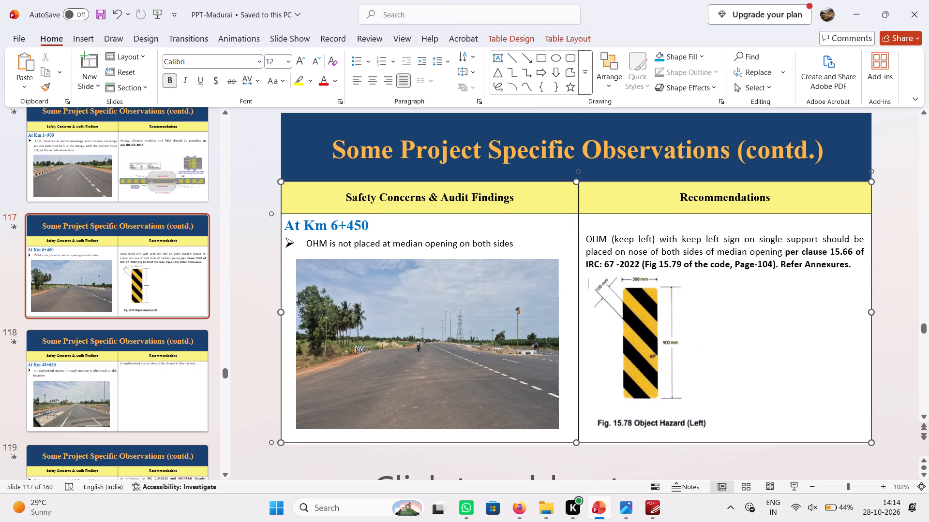
On the Km 48+680 slide, lower the unauthorised access recommendation by one line.
{"action": "left_click", "coordinate": [136, 383]}
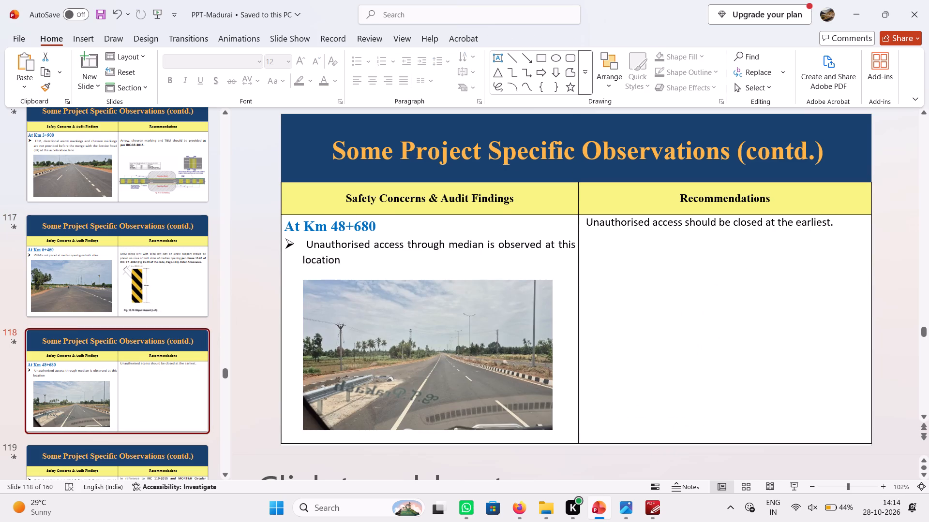
{"action": "left_click", "coordinate": [590, 221]}
{"action": "key", "text": "Left"}
{"action": "key", "text": "Return"}
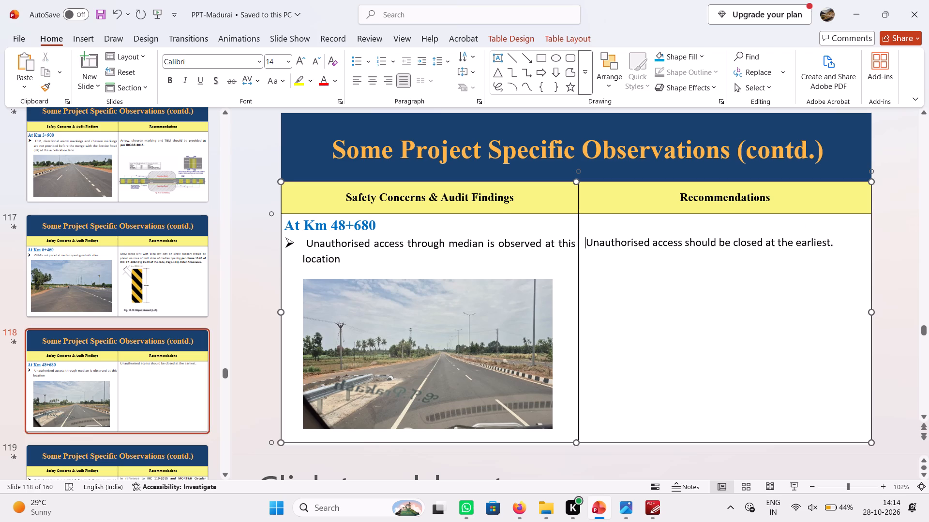
{"action": "left_click", "coordinate": [324, 271]}
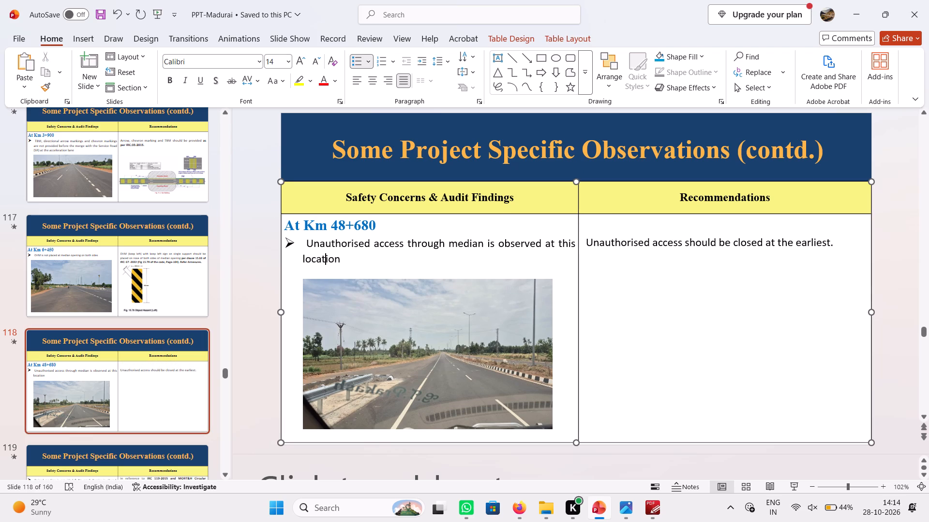
{"action": "left_click", "coordinate": [330, 265]}
{"action": "left_click", "coordinate": [330, 271]}
{"action": "left_click", "coordinate": [371, 316]}
Review the Km 6+450 and Km 48+680 slides again and open slide 119 on the raised median without crash barrier.
{"action": "scroll", "coordinate": [165, 330], "scroll_direction": "down", "scroll_amount": 1}
{"action": "left_click", "coordinate": [120, 209]}
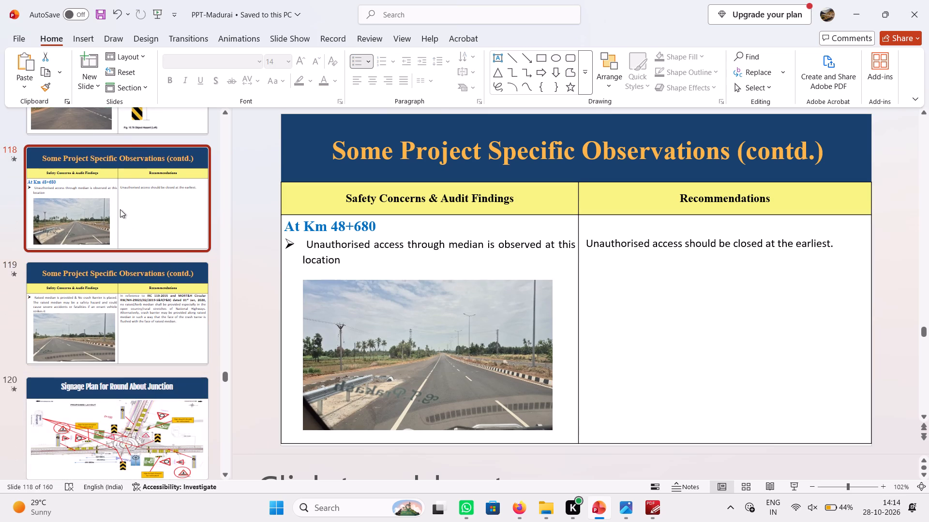
{"action": "scroll", "coordinate": [120, 209], "scroll_direction": "up", "scroll_amount": 1}
{"action": "left_click", "coordinate": [86, 277]}
{"action": "scroll", "coordinate": [86, 277], "scroll_direction": "down", "scroll_amount": 1}
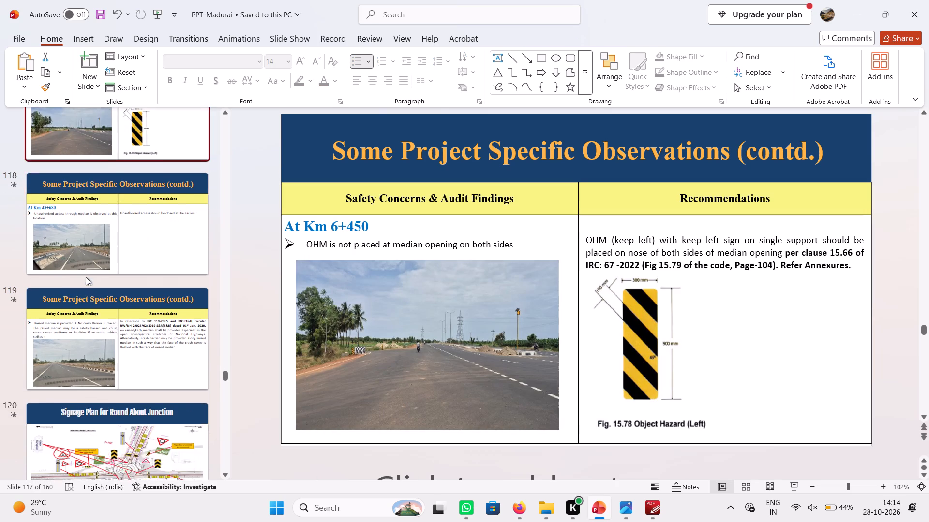
{"action": "left_click", "coordinate": [92, 225]}
{"action": "left_click", "coordinate": [100, 302]}
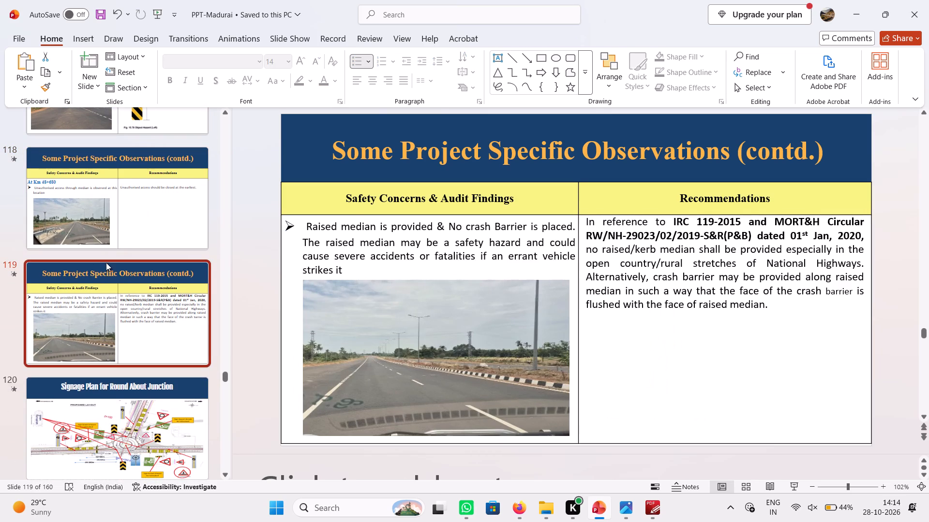
Highlight the unauthorised median access finding on the Km 48+680 slide in yellow.
{"action": "left_click", "coordinate": [95, 245]}
{"action": "left_click_drag", "start_coordinate": [330, 245], "coordinate": [342, 257]}
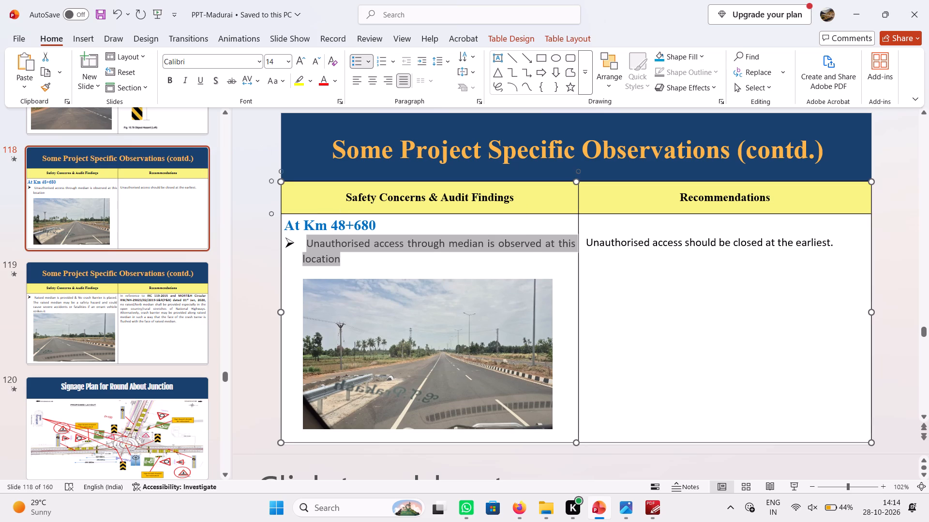
{"action": "left_click", "coordinate": [301, 82]}
On slide 119, crop a thin strip off the bottom of the raised median photo.
{"action": "left_click", "coordinate": [109, 323]}
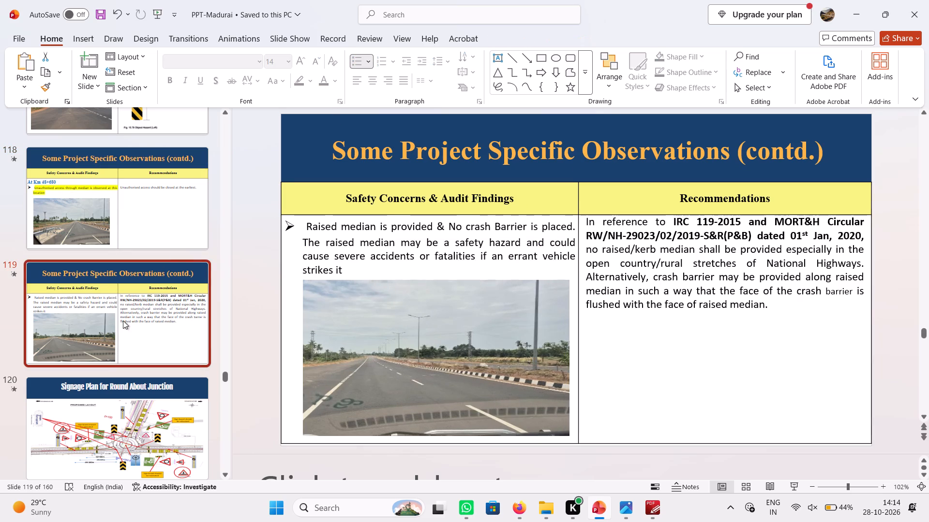
{"action": "left_click", "coordinate": [611, 266]}
{"action": "left_click", "coordinate": [515, 325]}
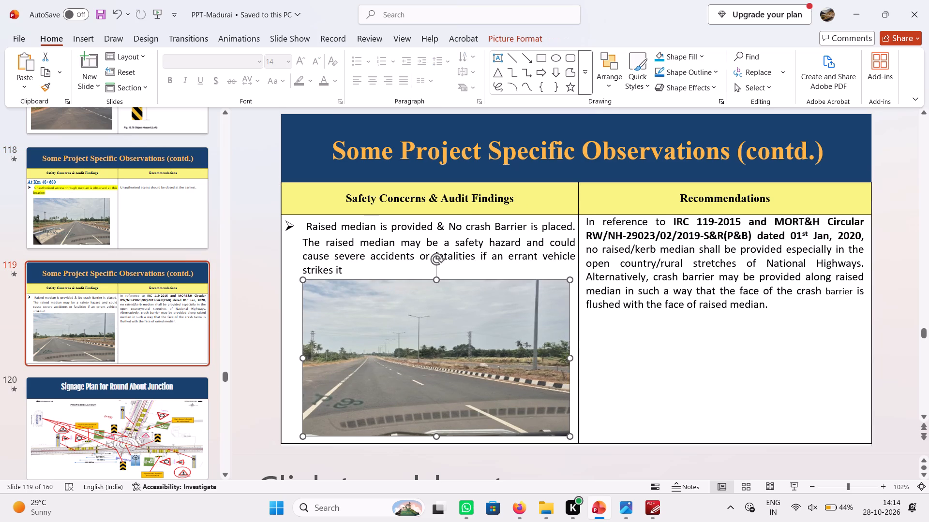
{"action": "left_click", "coordinate": [709, 324]}
{"action": "right_click", "coordinate": [533, 363]}
{"action": "left_click", "coordinate": [574, 385]}
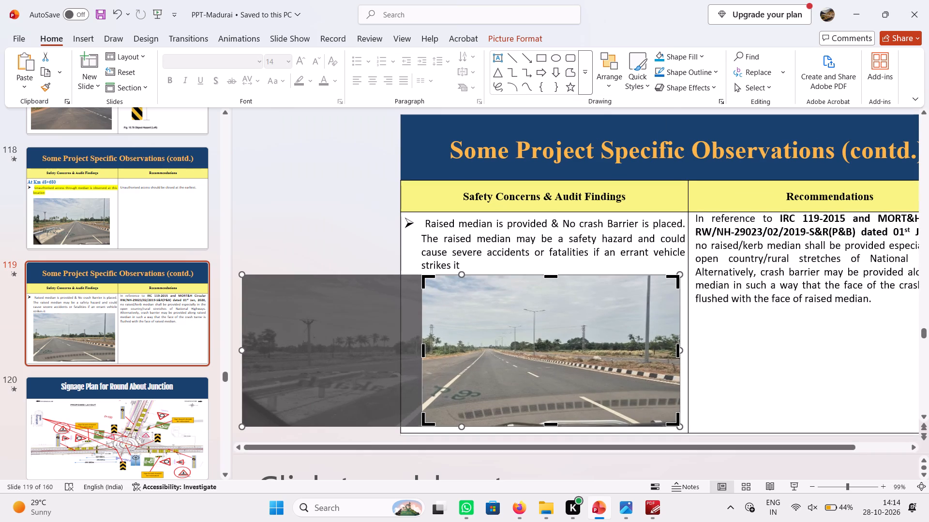
{"action": "left_click_drag", "start_coordinate": [551, 424], "coordinate": [554, 418]}
{"action": "key", "text": "Return"}
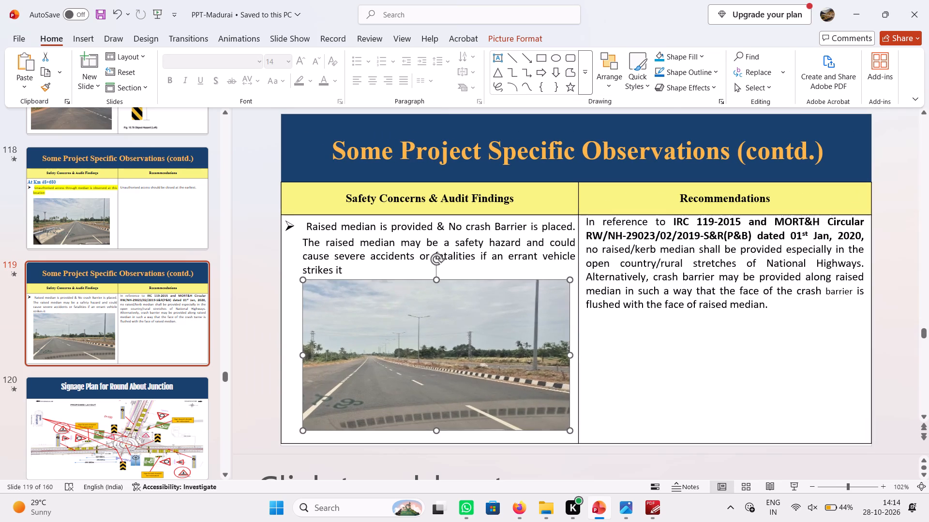
Move the raised median photo to the findings cell's left edge and enlarge it to fill the space below the text.
{"action": "left_click", "coordinate": [391, 349]}
{"action": "left_click_drag", "start_coordinate": [365, 335], "coordinate": [344, 339]}
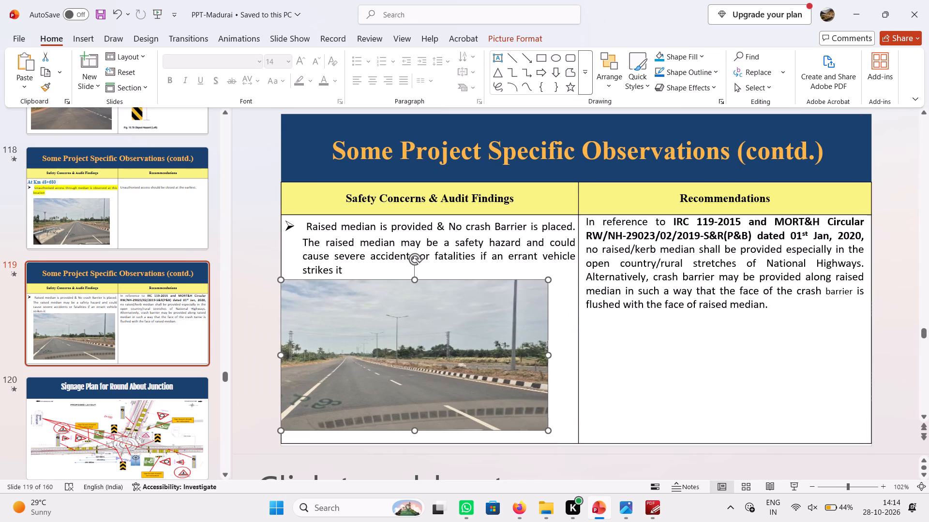
{"action": "left_click_drag", "start_coordinate": [548, 431], "coordinate": [551, 440]}
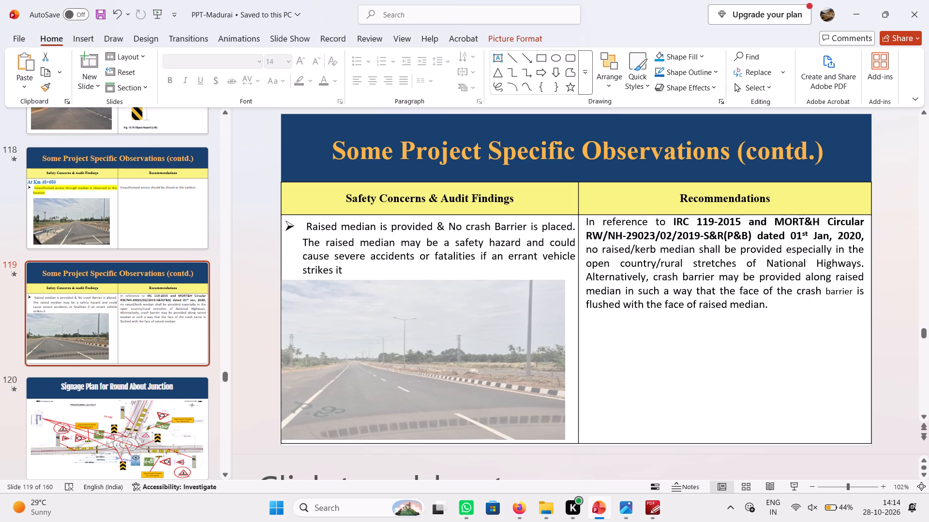
{"action": "left_click_drag", "start_coordinate": [551, 440], "coordinate": [553, 441]}
{"action": "left_click_drag", "start_coordinate": [571, 360], "coordinate": [576, 361]}
{"action": "left_click", "coordinate": [685, 300]}
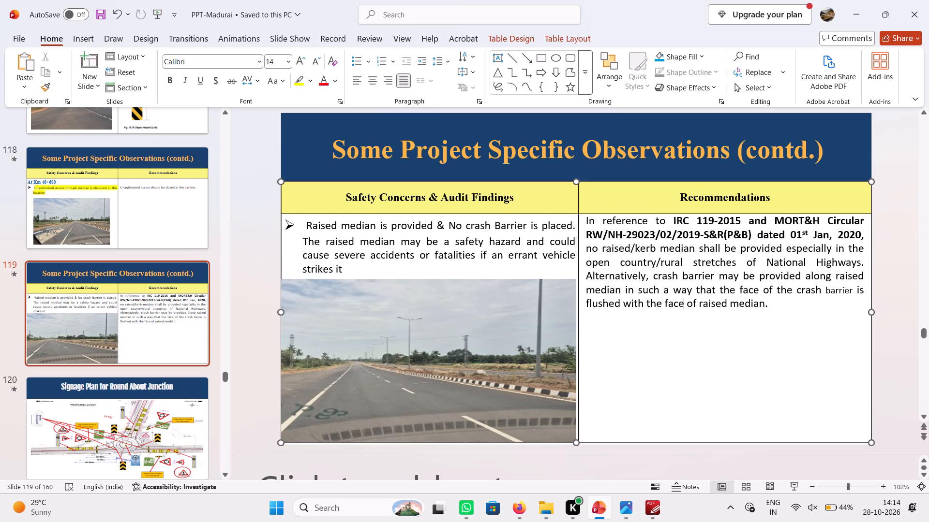
Review slides 118 to 121, from the Km 48+680 observation to the Thirumangalam to Vadugapatti section title.
{"action": "scroll", "coordinate": [143, 327], "scroll_direction": "down", "scroll_amount": 1}
{"action": "left_click", "coordinate": [118, 278]}
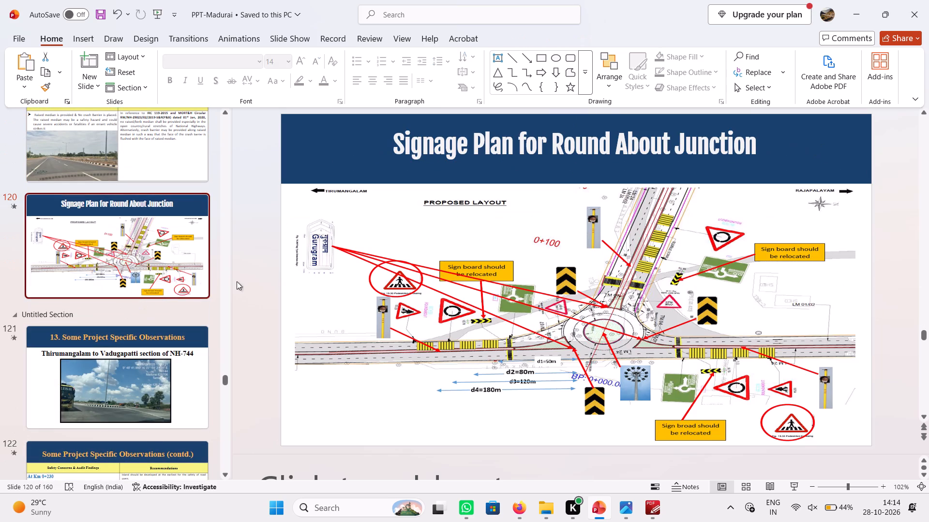
{"action": "left_click", "coordinate": [127, 170]}
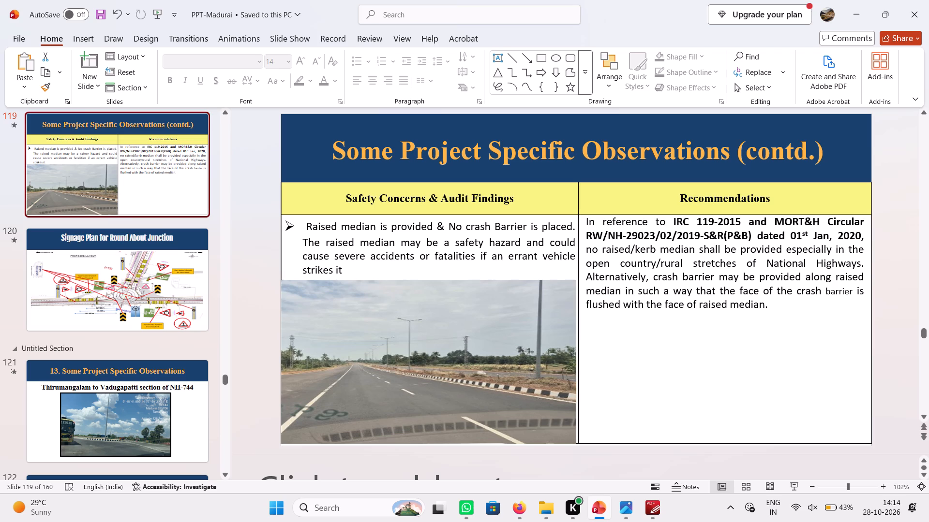
{"action": "scroll", "coordinate": [205, 311], "scroll_direction": "up", "scroll_amount": 1}
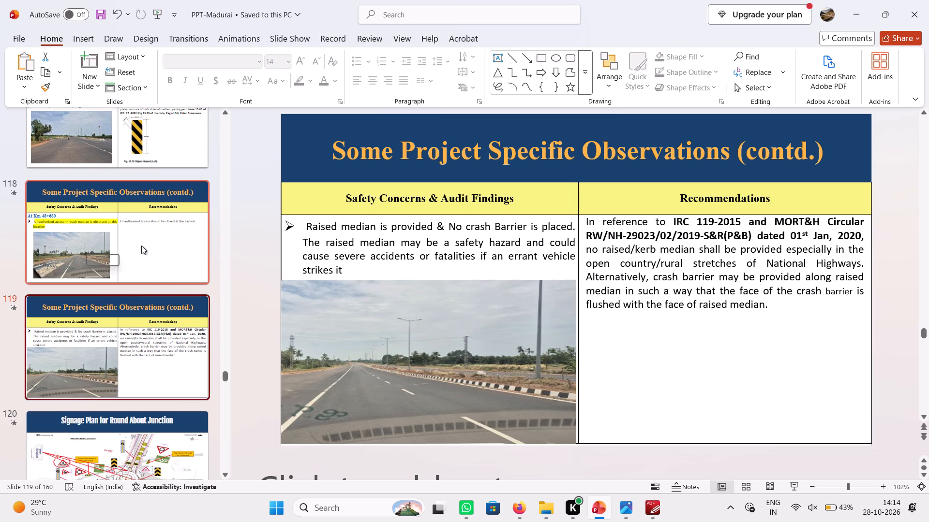
{"action": "left_click", "coordinate": [141, 246]}
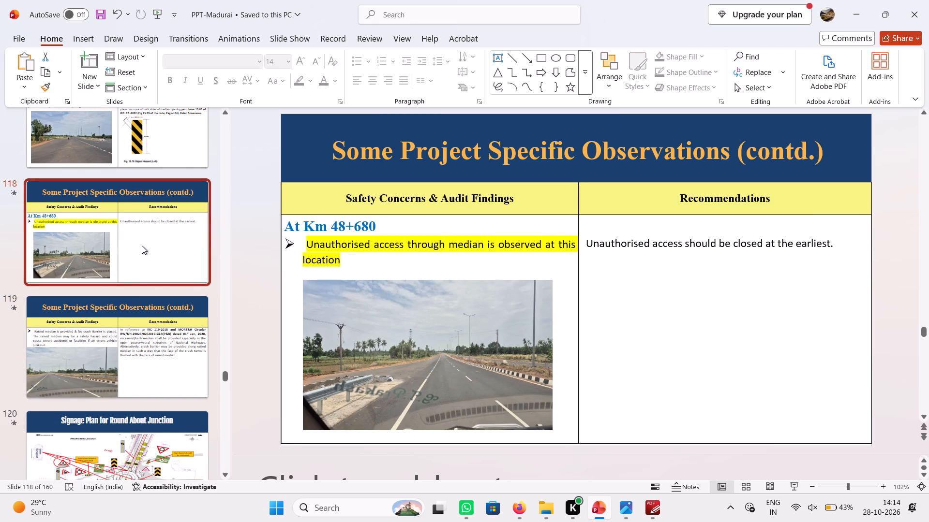
{"action": "scroll", "coordinate": [142, 246], "scroll_direction": "down", "scroll_amount": 1}
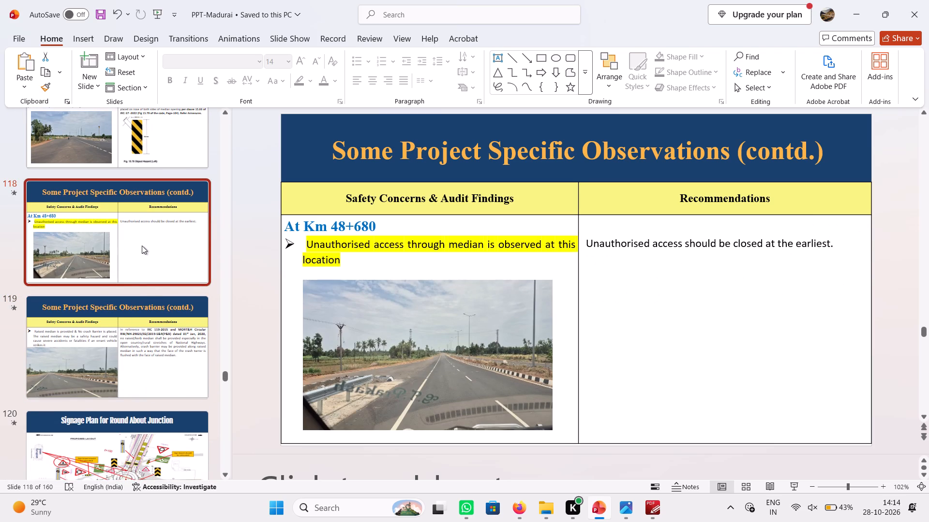
{"action": "left_click", "coordinate": [138, 300]}
{"action": "scroll", "coordinate": [138, 300], "scroll_direction": "down", "scroll_amount": 1}
{"action": "left_click", "coordinate": [143, 241]}
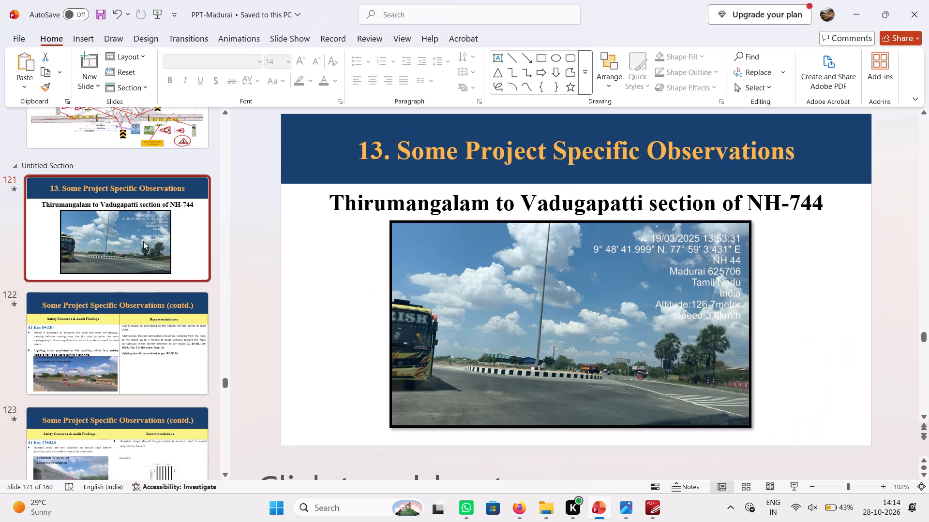
Go back through the earlier observation slides, examine Km 36+900 and Km 43+200, and return to the Thirumangalam to Vadugapatti section.
{"action": "scroll", "coordinate": [143, 241], "scroll_direction": "up", "scroll_amount": 6}
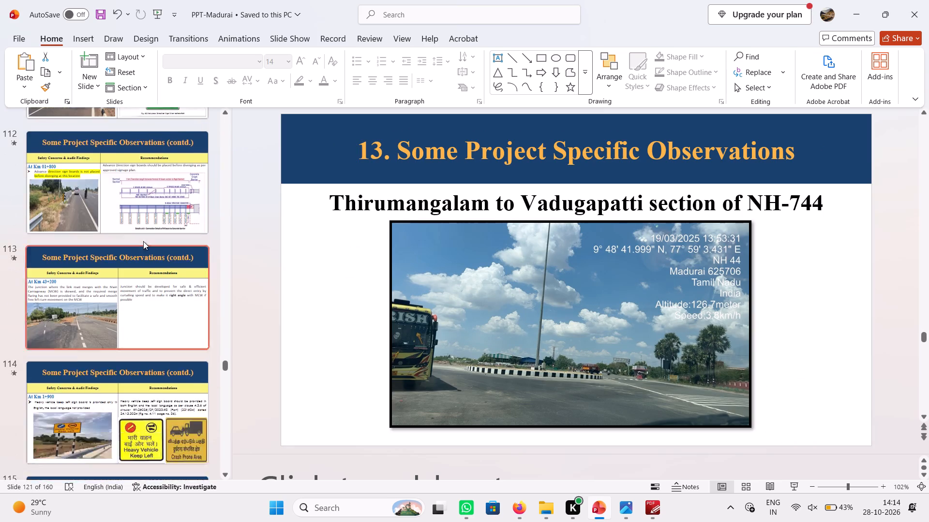
{"action": "scroll", "coordinate": [143, 241], "scroll_direction": "up", "scroll_amount": 2}
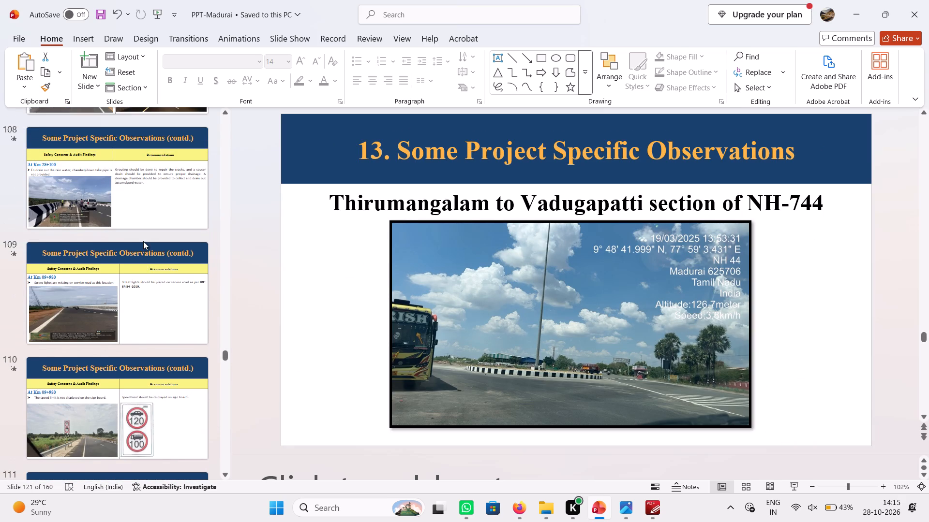
{"action": "scroll", "coordinate": [143, 241], "scroll_direction": "up", "scroll_amount": 4}
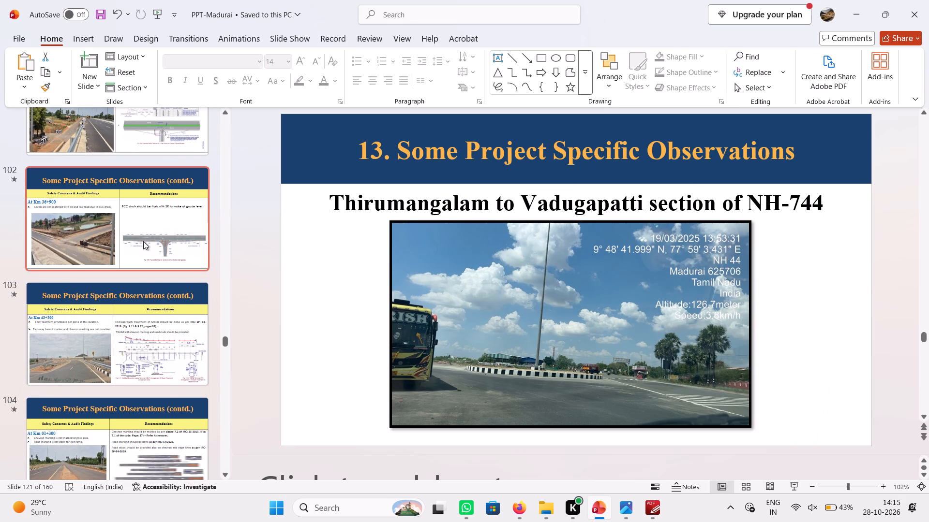
{"action": "left_click", "coordinate": [147, 227]}
{"action": "left_click", "coordinate": [137, 324]}
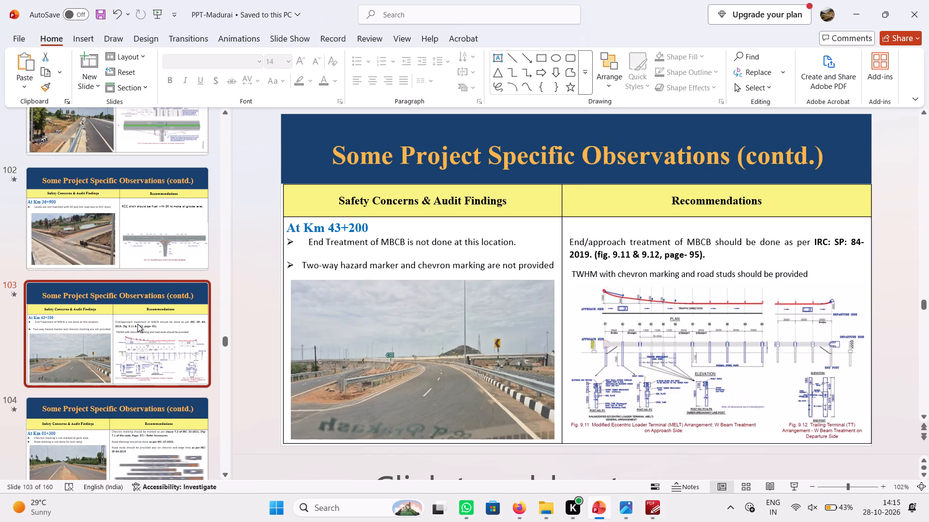
{"action": "left_click", "coordinate": [130, 222]}
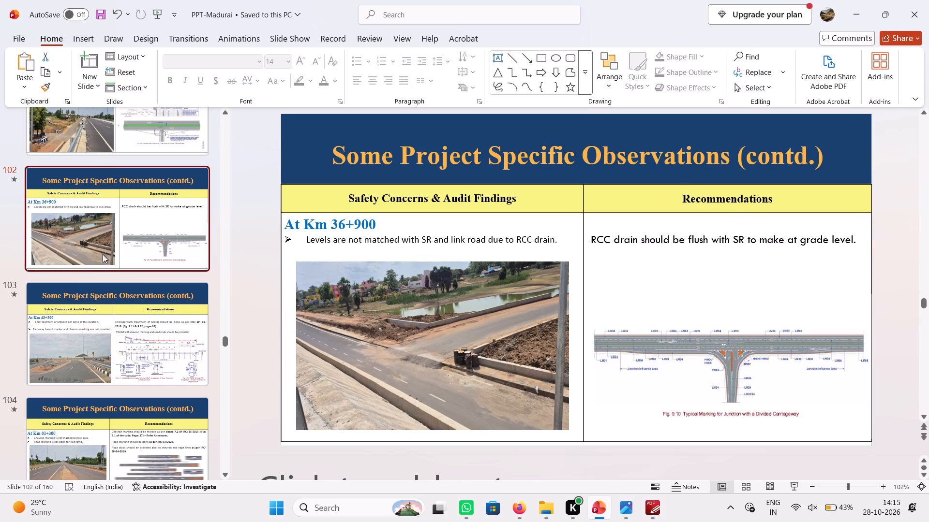
{"action": "left_click", "coordinate": [104, 334]}
{"action": "scroll", "coordinate": [104, 334], "scroll_direction": "down", "scroll_amount": 1}
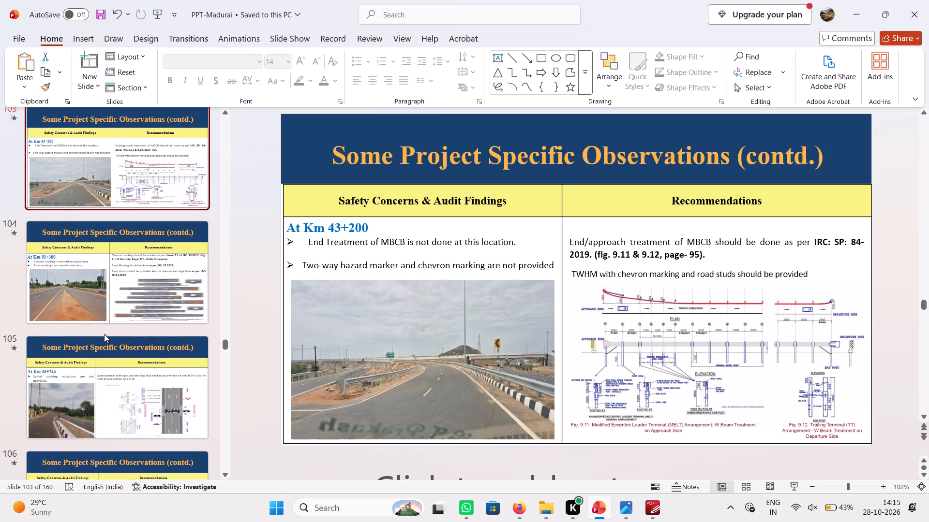
{"action": "scroll", "coordinate": [124, 324], "scroll_direction": "down", "scroll_amount": 11}
{"action": "left_click", "coordinate": [125, 326]}
{"action": "left_click", "coordinate": [121, 275]}
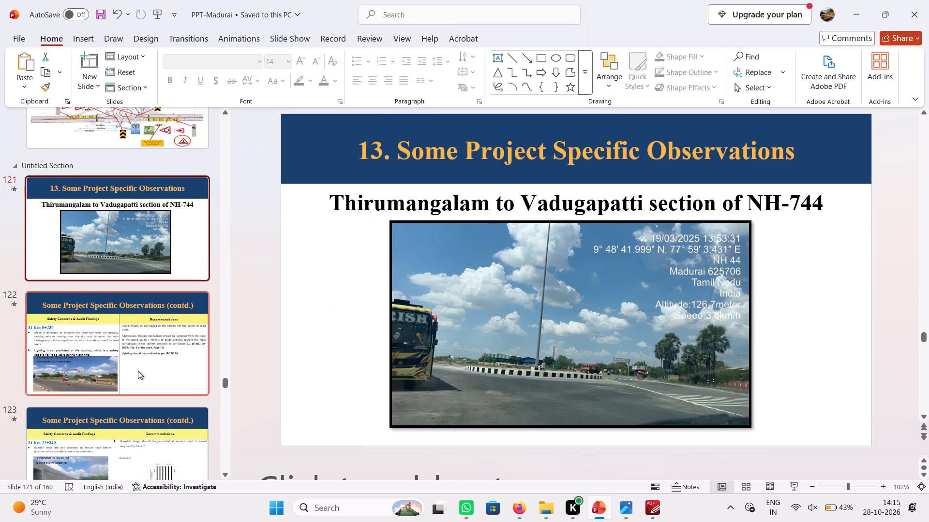
On the Km 0+230 slide, move the photo to the findings cell's bottom-left corner and widen it to the full cell width.
{"action": "left_click", "coordinate": [138, 371]}
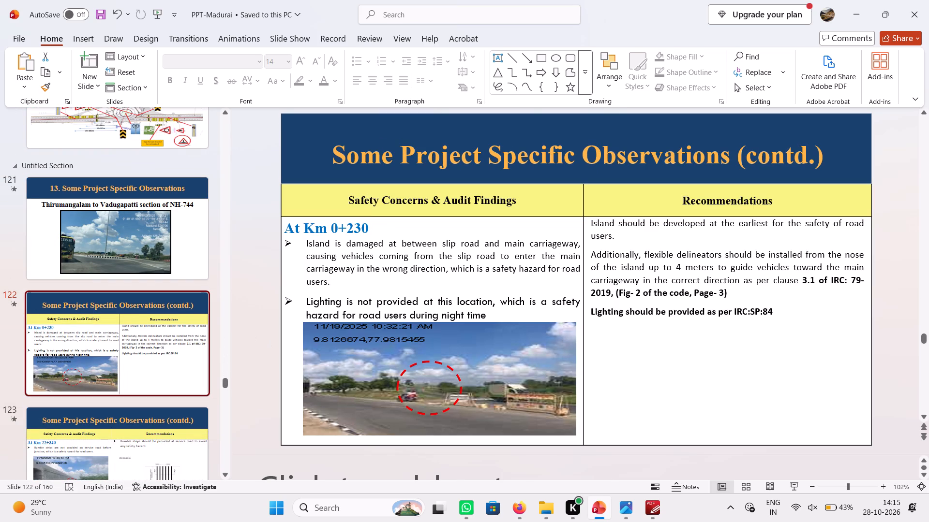
{"action": "left_click", "coordinate": [379, 370]}
{"action": "left_click_drag", "start_coordinate": [372, 360], "coordinate": [356, 372]}
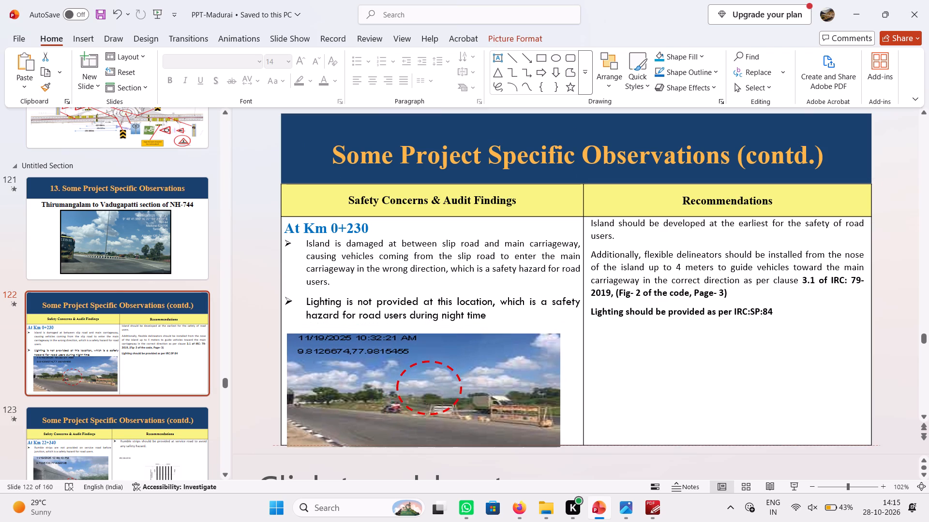
{"action": "left_click_drag", "start_coordinate": [356, 372], "coordinate": [353, 371]}
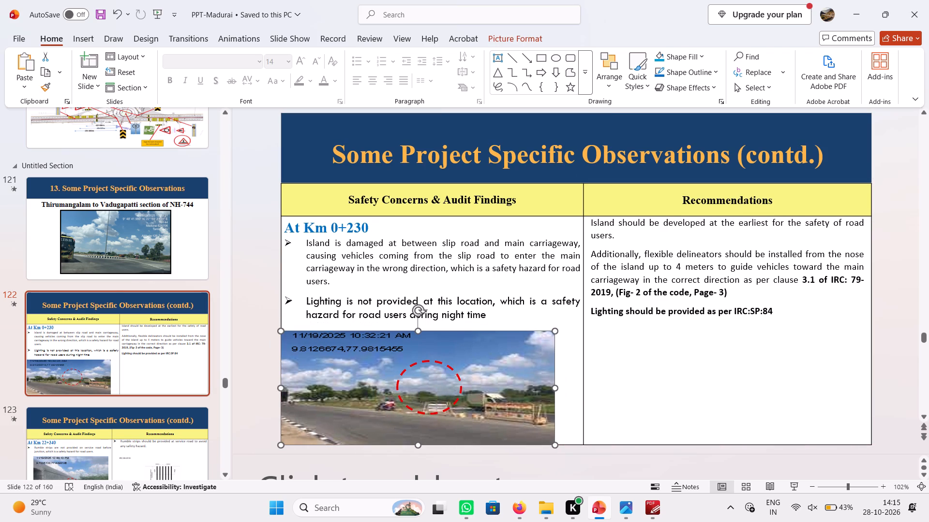
{"action": "left_click_drag", "start_coordinate": [552, 386], "coordinate": [583, 392]}
{"action": "left_click", "coordinate": [515, 369]}
{"action": "left_click", "coordinate": [660, 313]}
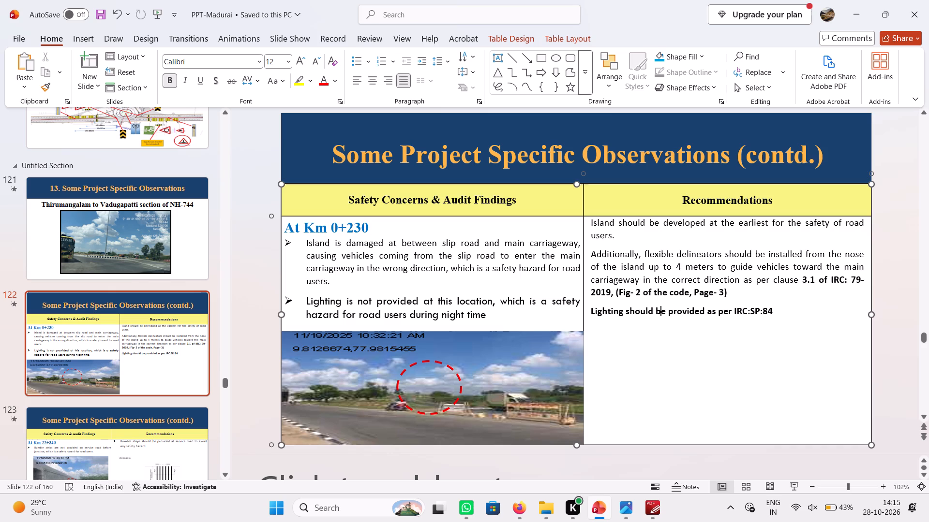
Lower the Km 0+230 recommendations by one line to align with the island finding.
{"action": "left_click", "coordinate": [592, 224]}
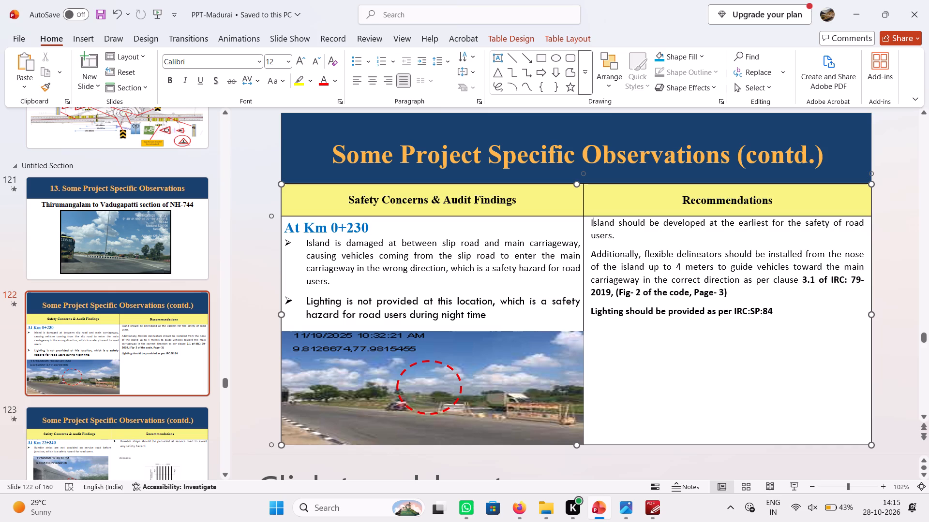
{"action": "key", "text": "Left"}
{"action": "key", "text": "Return"}
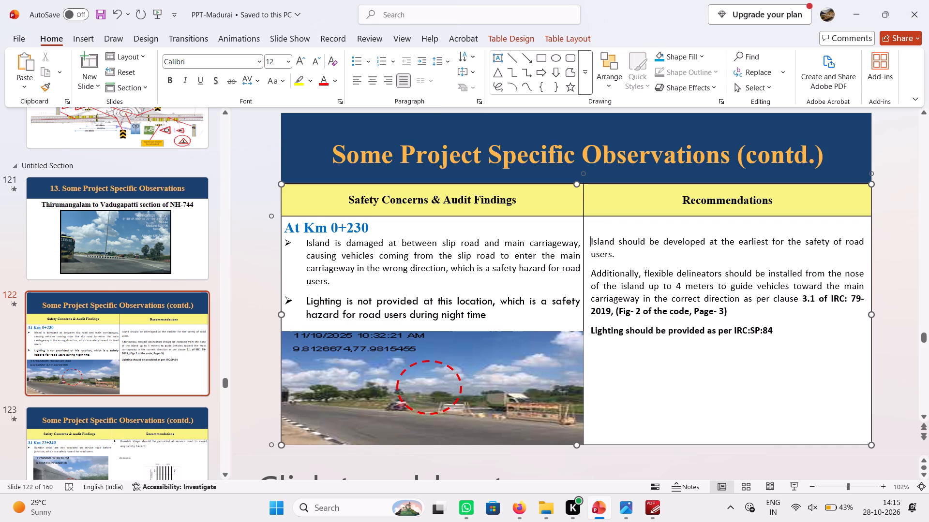
{"action": "left_click", "coordinate": [609, 261]}
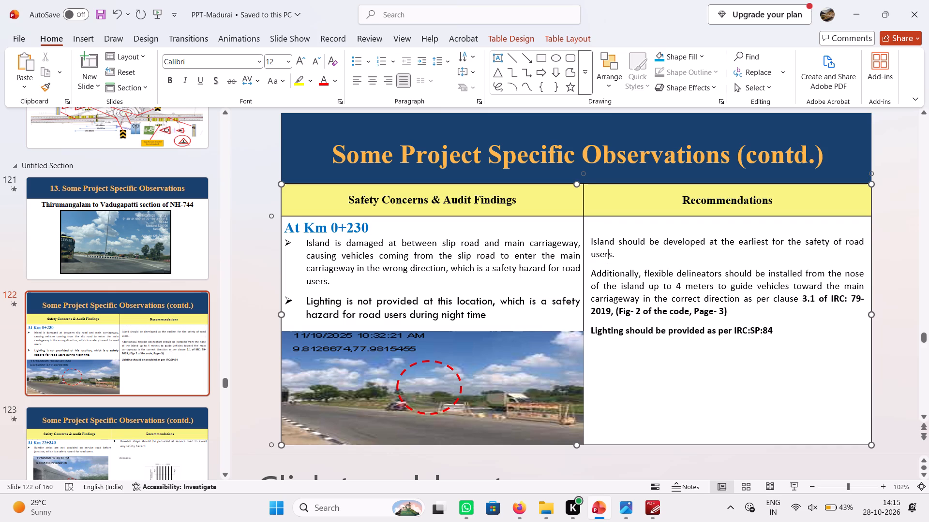
{"action": "left_click", "coordinate": [653, 328]}
Copy the island finding's text formatting onto the lighting finding on the Km 0+230 slide with Format Painter.
{"action": "left_click_drag", "start_coordinate": [413, 243], "coordinate": [433, 263]}
{"action": "left_click", "coordinate": [50, 85]}
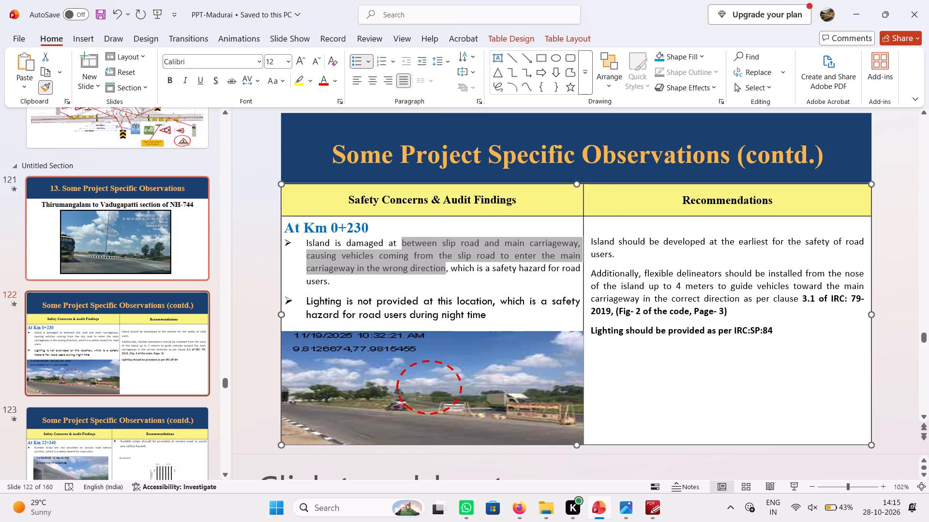
{"action": "left_click_drag", "start_coordinate": [492, 319], "coordinate": [314, 303]}
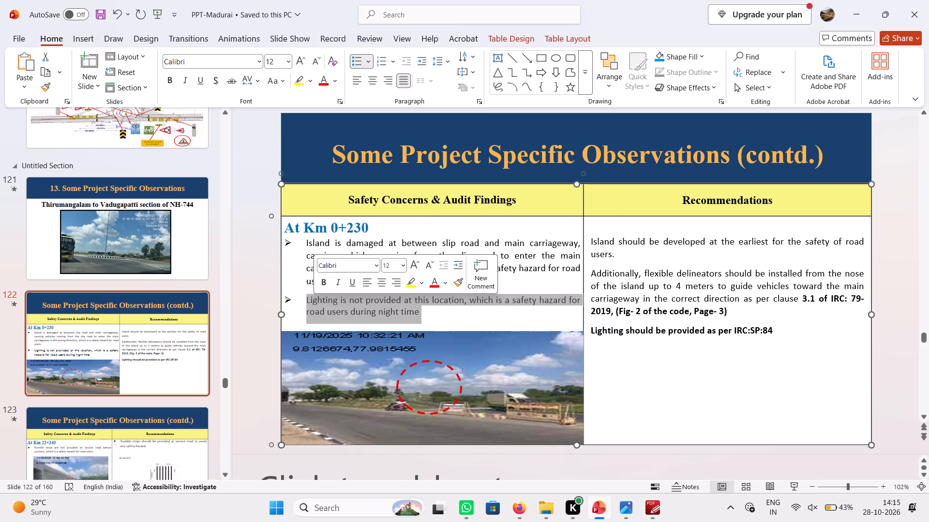
{"action": "left_click", "coordinate": [314, 303]}
Extend the top of the Km 0+230 photo up to just below the lighting finding.
{"action": "left_click", "coordinate": [462, 345]}
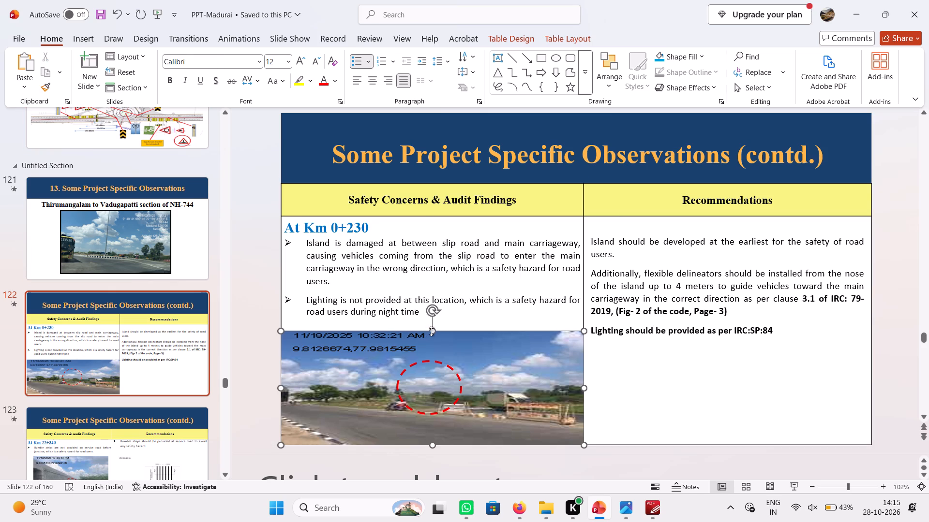
{"action": "left_click_drag", "start_coordinate": [433, 331], "coordinate": [433, 319]}
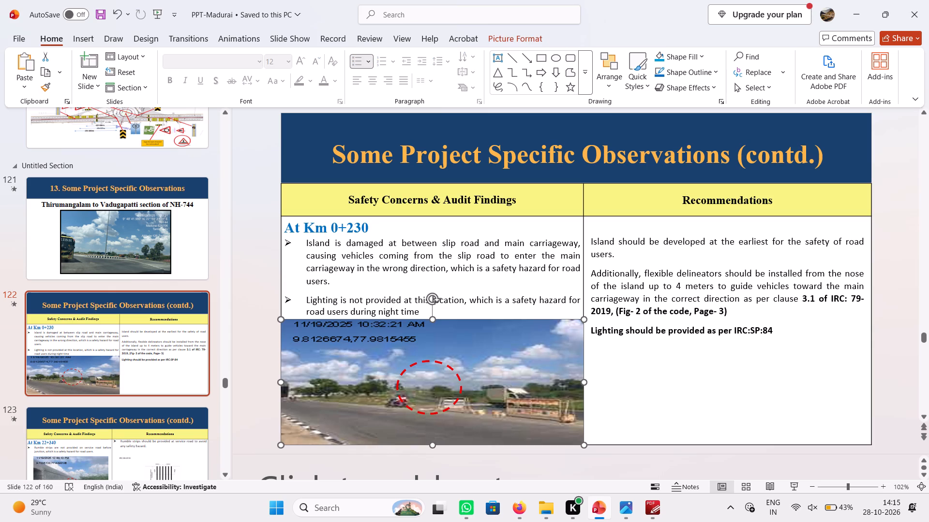
Delete the dashed red circle over the photo on the Km 0+230 slide.
{"action": "left_click", "coordinate": [459, 386]}
{"action": "left_click", "coordinate": [448, 366]}
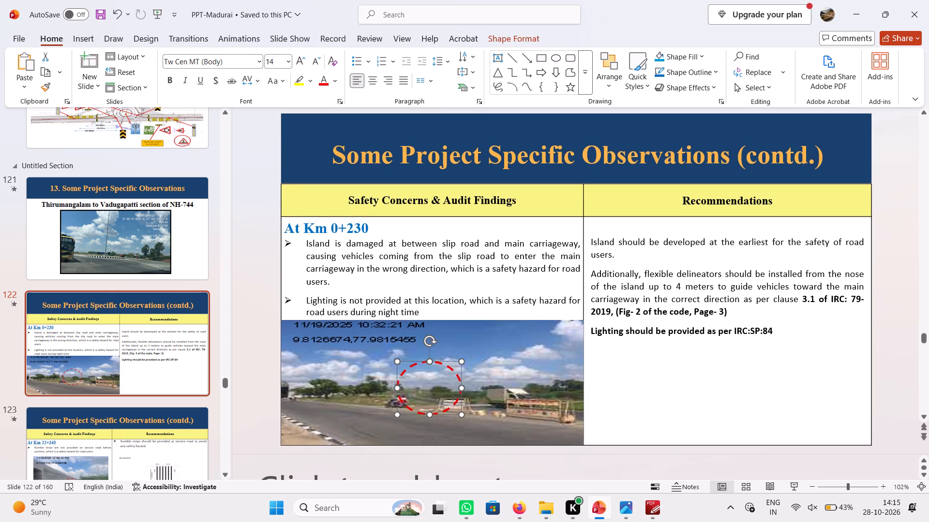
{"action": "key", "text": "Delete"}
{"action": "left_click", "coordinate": [626, 318]}
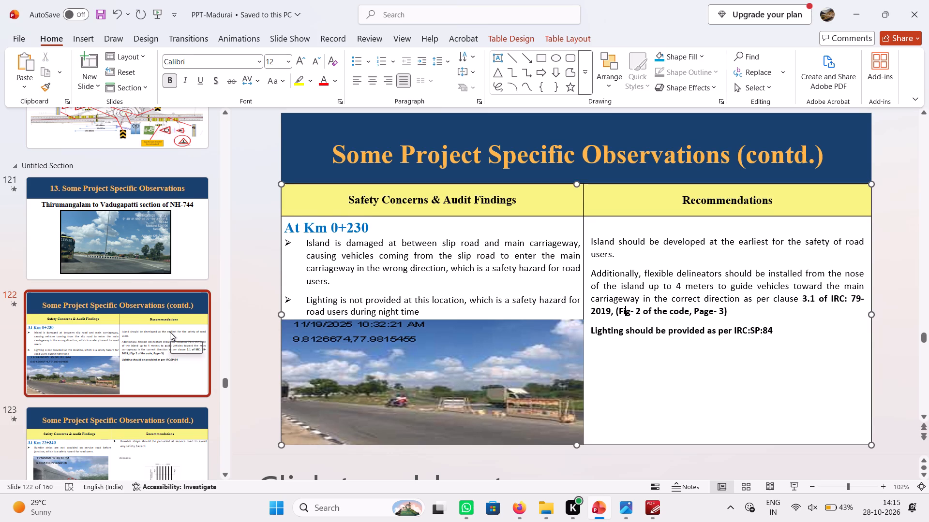
On the Km 22+340 slide, remove the bullet from the rumble strips recommendation and lower it by one line.
{"action": "scroll", "coordinate": [169, 332], "scroll_direction": "down", "scroll_amount": 1}
{"action": "left_click", "coordinate": [147, 271]}
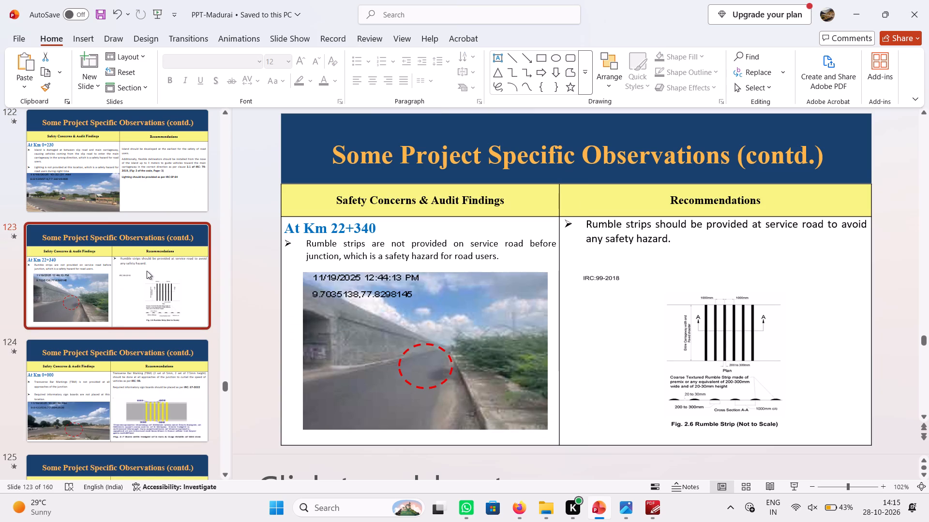
{"action": "left_click", "coordinate": [447, 257]}
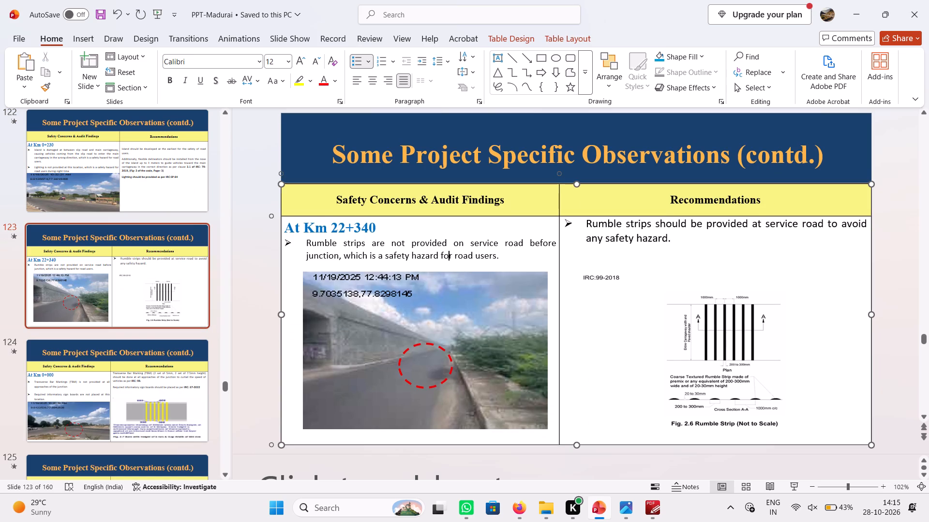
{"action": "left_click", "coordinate": [392, 224]}
{"action": "left_click", "coordinate": [586, 224]}
{"action": "key", "text": "BackSpace"}
{"action": "key", "text": "Return"}
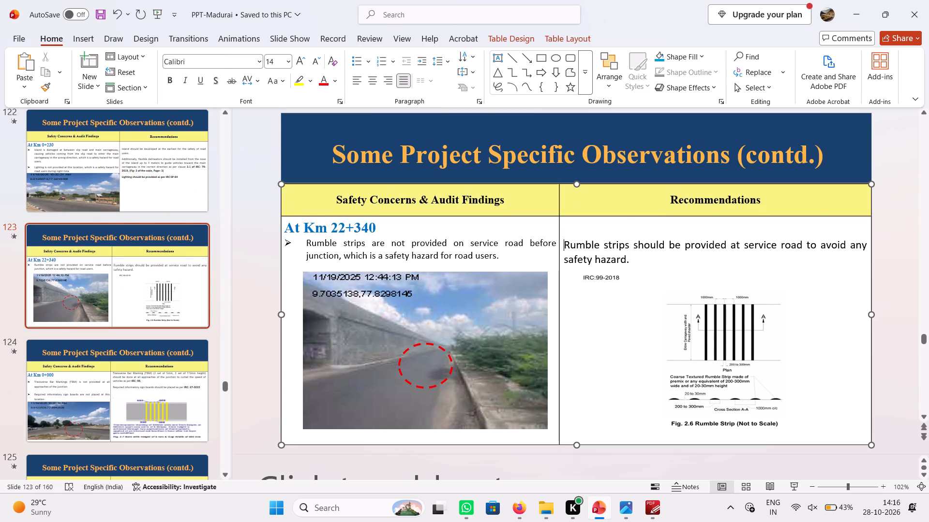
Move the rumble strip figure to the recommendations cell's left edge below the text and narrow it to just over half the cell width.
{"action": "left_click", "coordinate": [693, 333]}
{"action": "left_click_drag", "start_coordinate": [704, 331], "coordinate": [697, 339]}
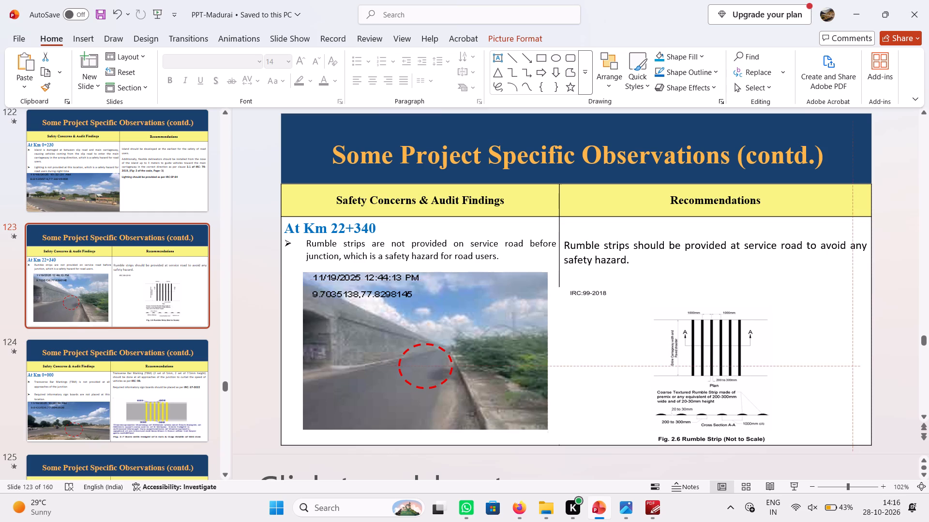
{"action": "left_click_drag", "start_coordinate": [697, 339], "coordinate": [699, 338]}
{"action": "left_click_drag", "start_coordinate": [859, 360], "coordinate": [755, 363]}
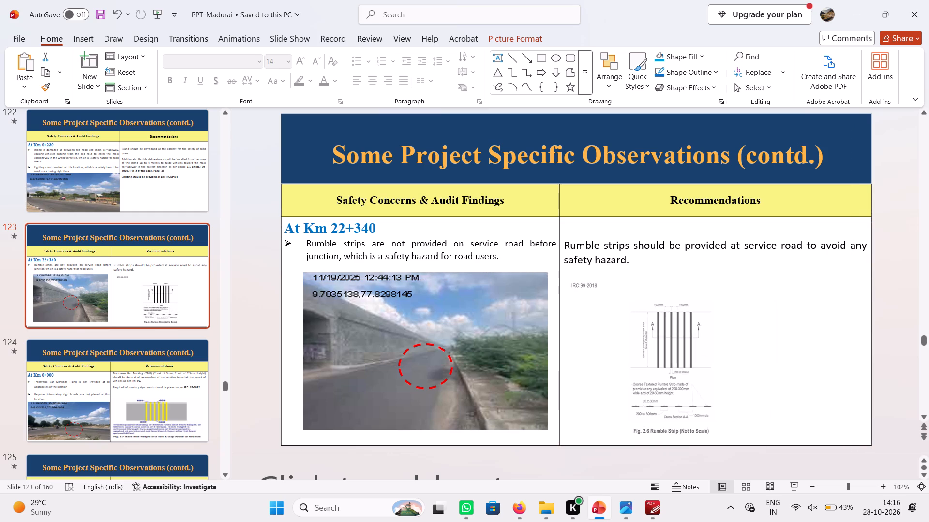
{"action": "left_click_drag", "start_coordinate": [755, 363], "coordinate": [723, 364]}
{"action": "left_click", "coordinate": [666, 365]}
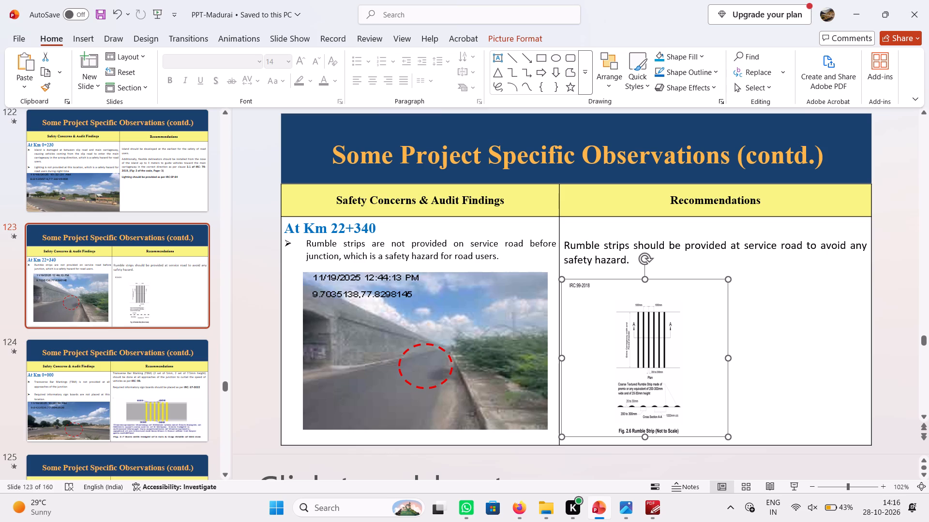
Copy the rumble strips recommendation's text formatting onto the rumble strips finding on the Km 22+340 slide with Format Painter.
{"action": "left_click_drag", "start_coordinate": [581, 242], "coordinate": [600, 256]}
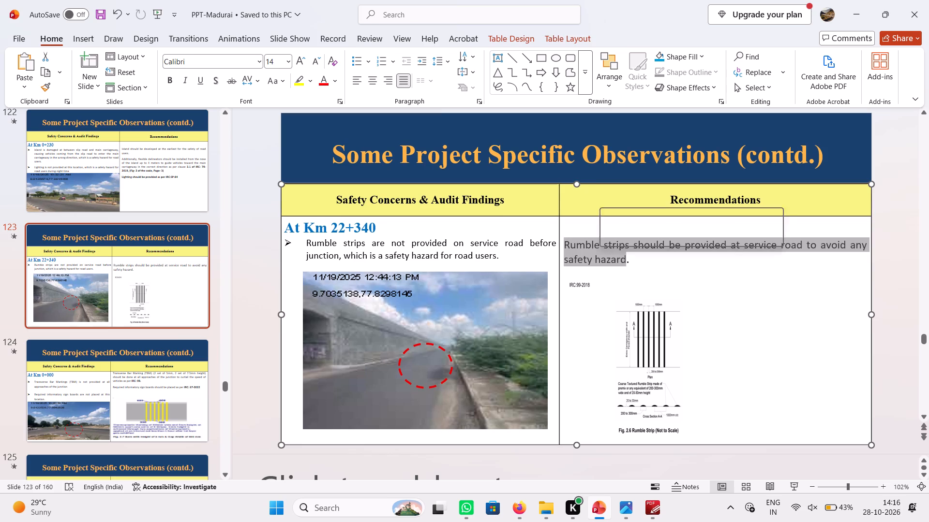
{"action": "left_click", "coordinate": [47, 96]}
{"action": "left_click", "coordinate": [51, 87]}
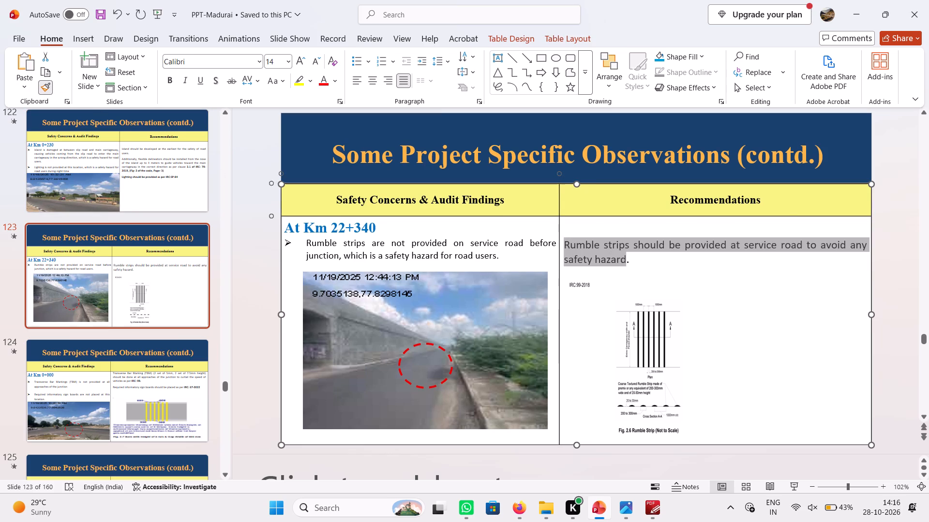
{"action": "left_click_drag", "start_coordinate": [513, 260], "coordinate": [321, 247]}
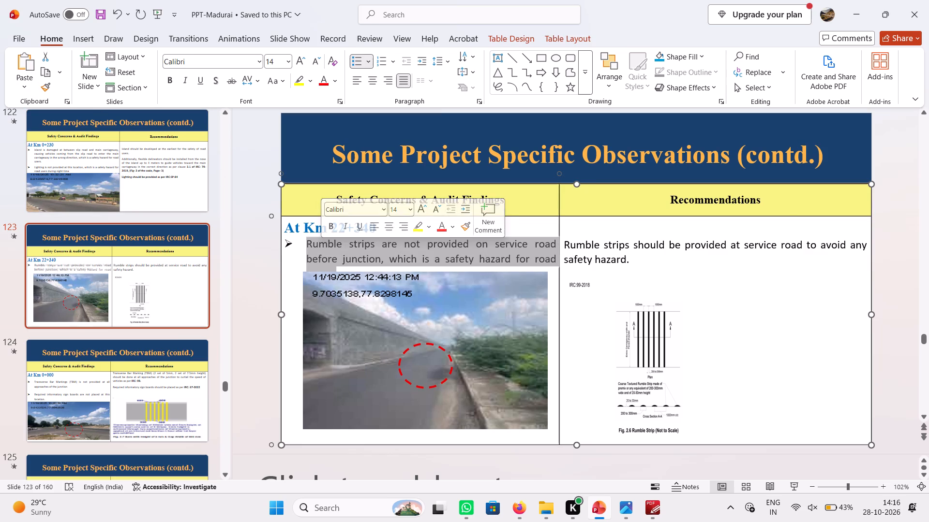
{"action": "left_click", "coordinate": [353, 256]}
Fit the Km 22+340 photo below the finding, against the findings cell's left edge and extended down to its bottom border.
{"action": "left_click", "coordinate": [433, 285]}
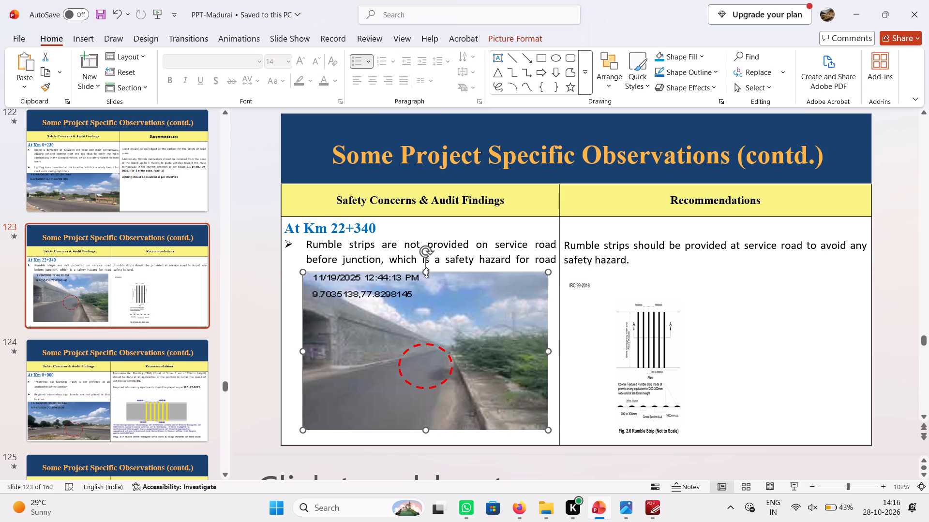
{"action": "left_click_drag", "start_coordinate": [426, 273], "coordinate": [423, 283]}
{"action": "left_click_drag", "start_coordinate": [420, 323], "coordinate": [412, 324]}
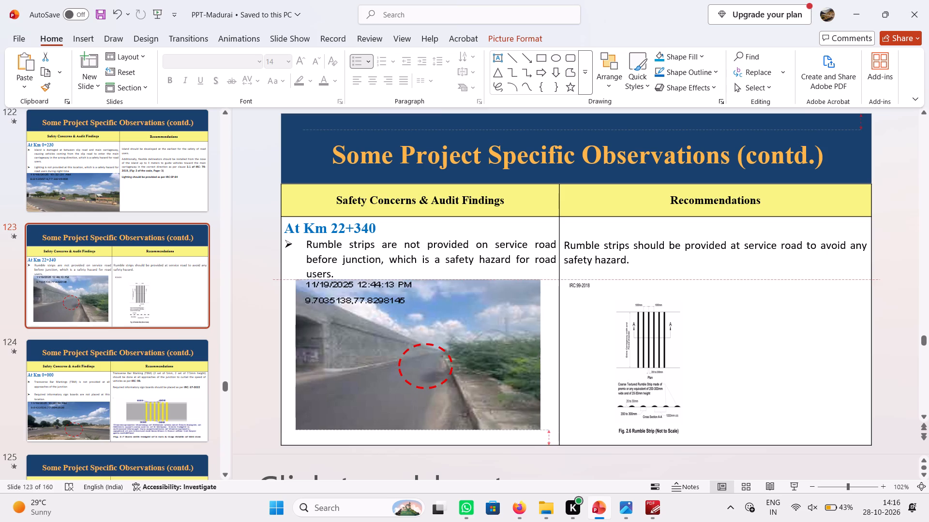
{"action": "left_click_drag", "start_coordinate": [412, 324], "coordinate": [397, 326]}
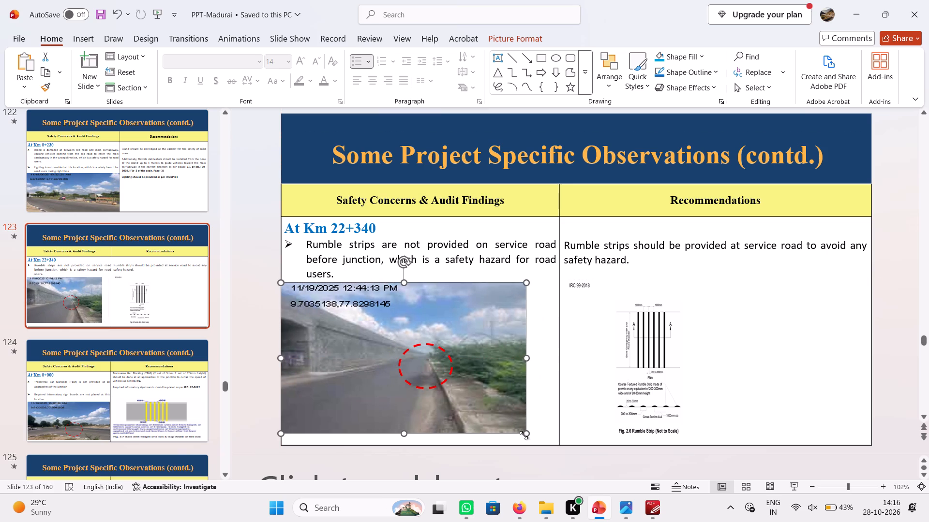
{"action": "left_click_drag", "start_coordinate": [405, 433], "coordinate": [402, 442]}
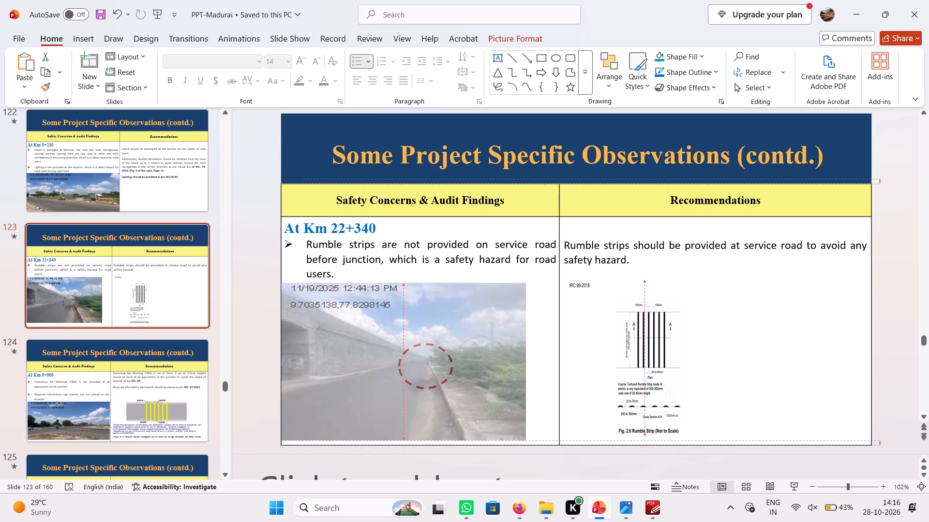
{"action": "left_click_drag", "start_coordinate": [402, 442], "coordinate": [400, 443]}
Remove the safety hazard clause from the Km 22+340 finding so it ends with "before junction.".
{"action": "left_click", "coordinate": [423, 255]}
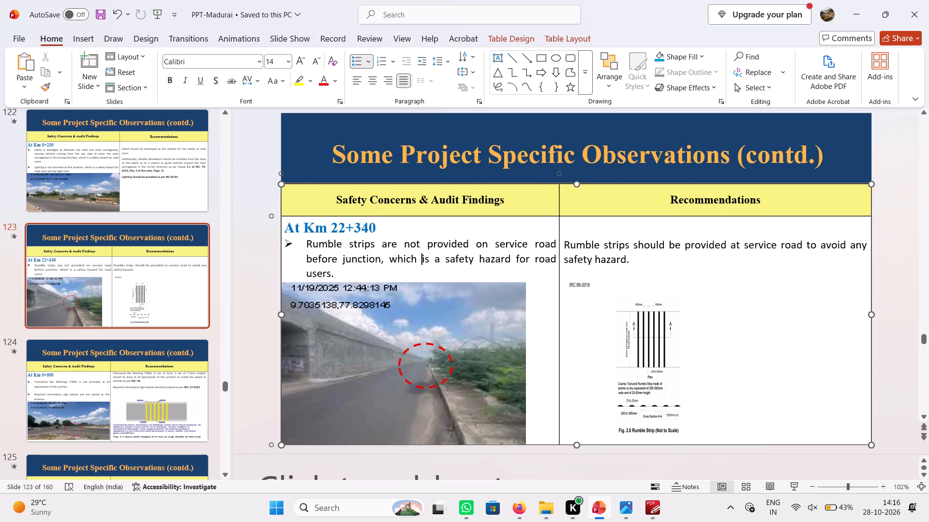
{"action": "left_click_drag", "start_coordinate": [389, 261], "coordinate": [389, 271]}
{"action": "key", "text": "Delete"}
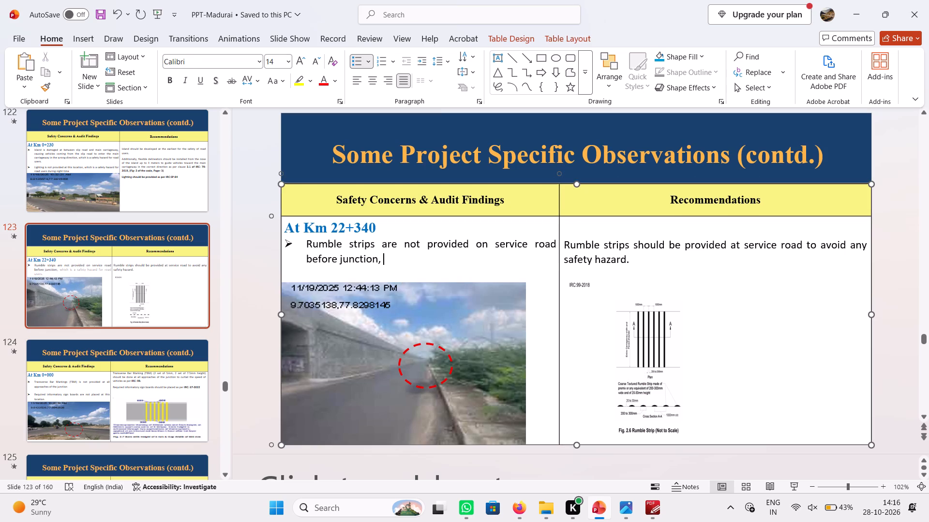
{"action": "key", "text": "BackSpace"}
{"action": "key", "text": "BackSpace"}
{"action": "key", "text": "period"}
Extend the top of the Km 22+340 photo up to just below the shortened finding.
{"action": "left_click", "coordinate": [338, 306]}
{"action": "left_click_drag", "start_coordinate": [404, 281], "coordinate": [399, 269]}
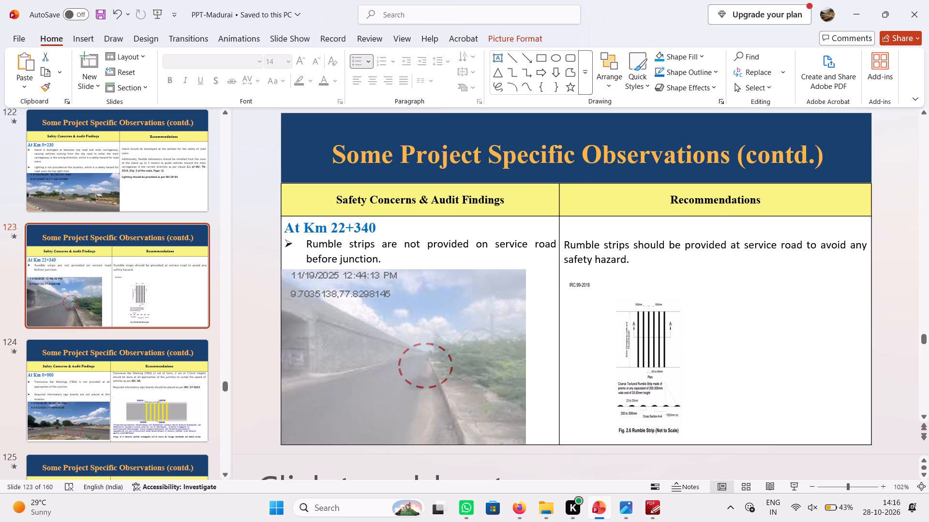
{"action": "left_click_drag", "start_coordinate": [399, 269], "coordinate": [399, 267]}
{"action": "left_click", "coordinate": [636, 259]}
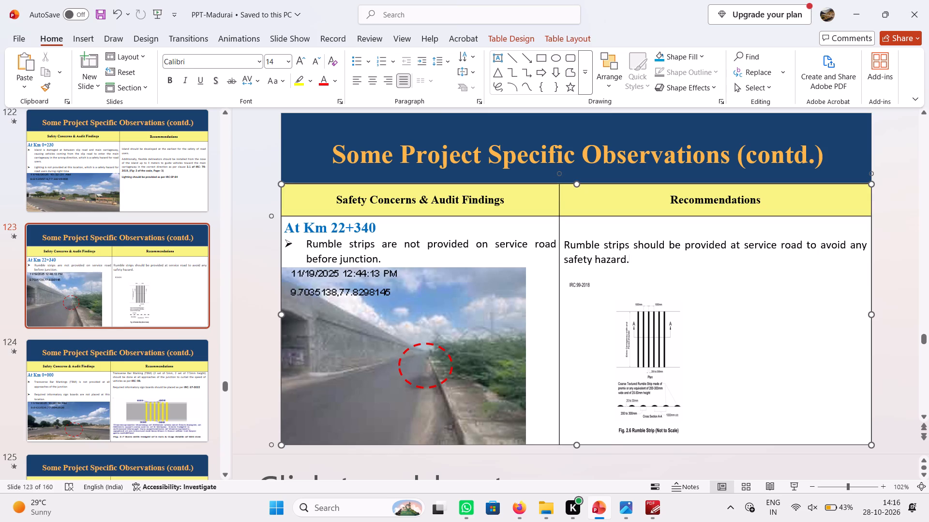
On the Km 0+000 slide about Transverse Bar Markings, lower the recommendations by one line to align with the first finding.
{"action": "left_click", "coordinate": [151, 397]}
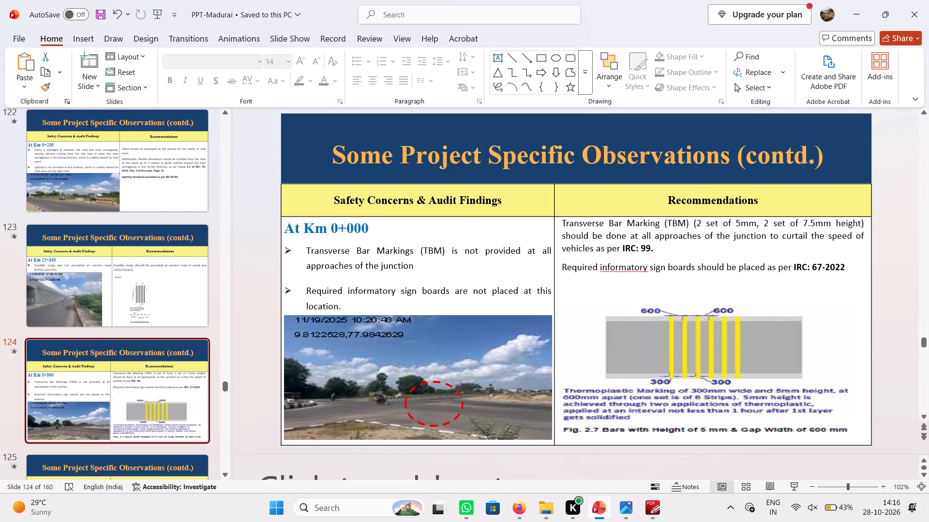
{"action": "left_click", "coordinate": [564, 225]}
{"action": "key", "text": "Return"}
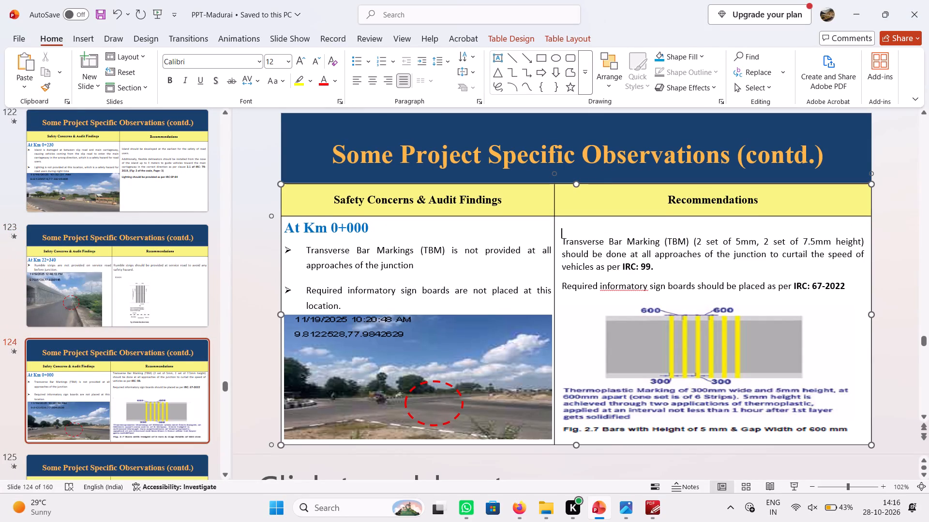
{"action": "left_click", "coordinate": [584, 287]}
{"action": "left_click", "coordinate": [638, 328]}
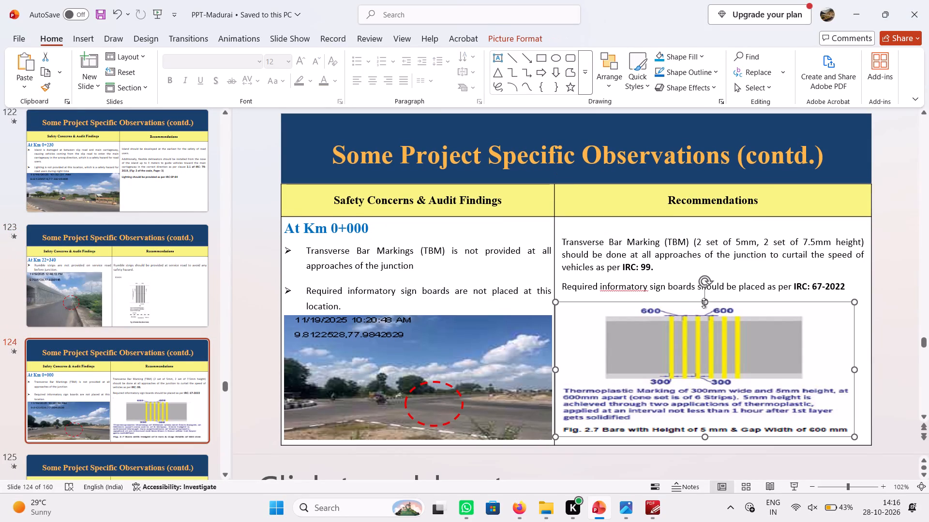
{"action": "left_click", "coordinate": [330, 240]}
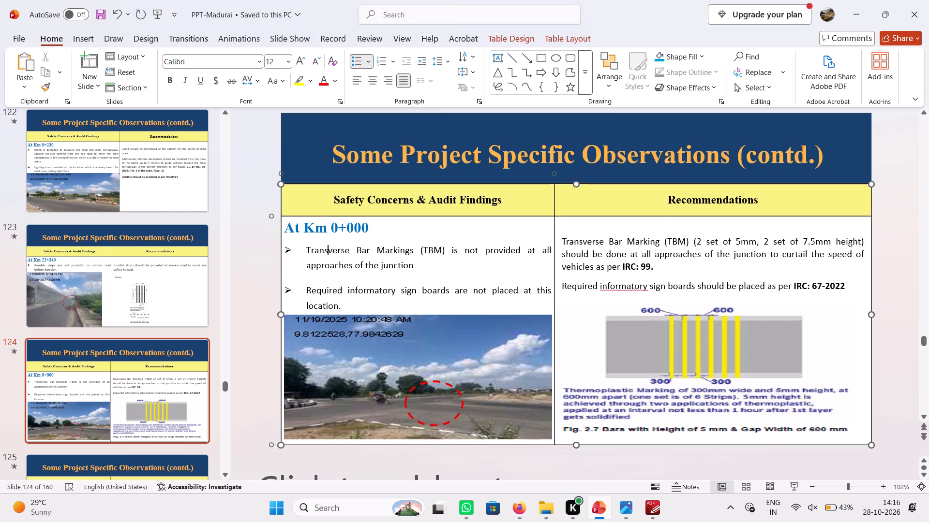
{"action": "left_click", "coordinate": [636, 253]}
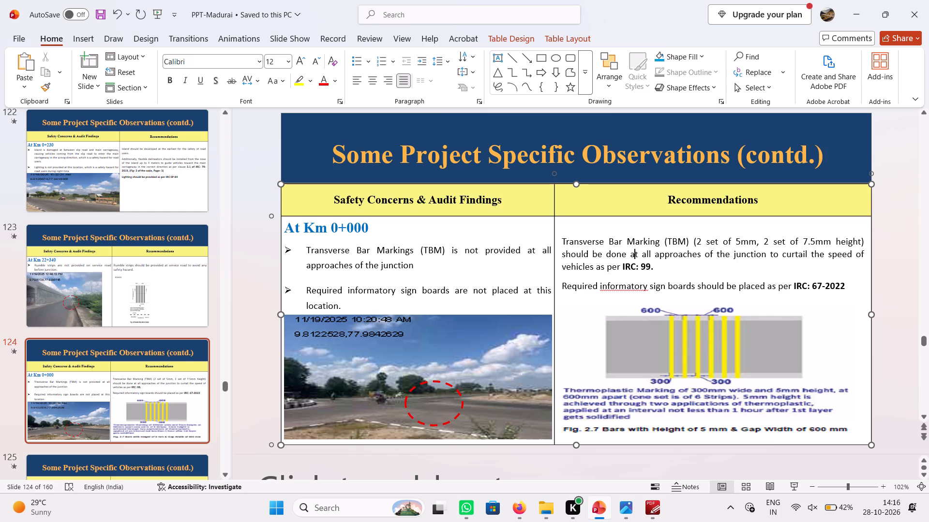
Copy the Fig. 11.2 Bar Marking figure from the Km 3+900 slide.
{"action": "scroll", "coordinate": [636, 245], "scroll_direction": "up", "scroll_amount": 2}
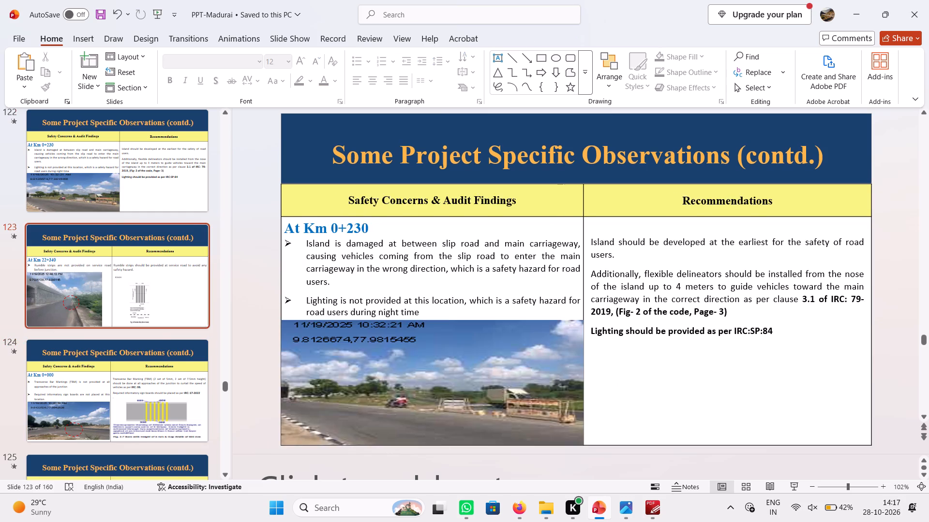
{"action": "scroll", "coordinate": [636, 245], "scroll_direction": "up", "scroll_amount": 2}
{"action": "scroll", "coordinate": [636, 245], "scroll_direction": "down", "scroll_amount": 1}
{"action": "scroll", "coordinate": [636, 245], "scroll_direction": "up", "scroll_amount": 3}
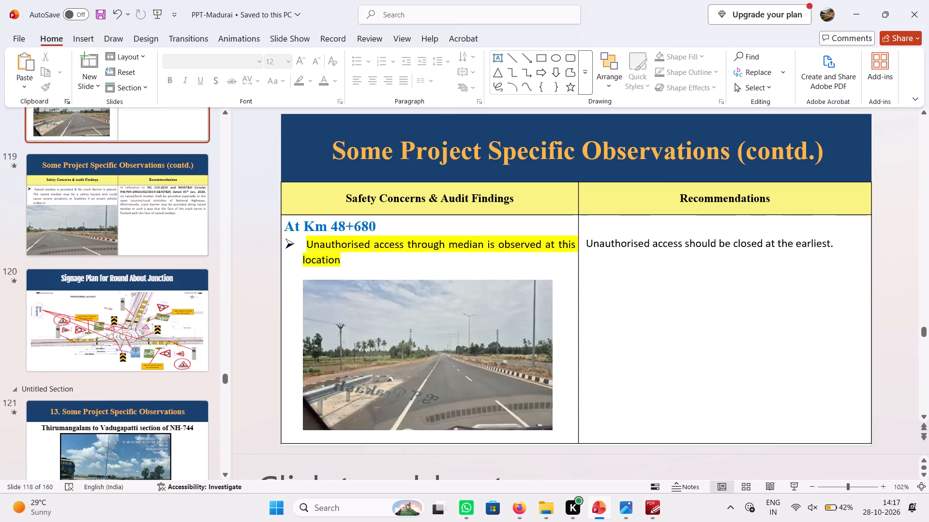
{"action": "scroll", "coordinate": [636, 245], "scroll_direction": "up", "scroll_amount": 2}
{"action": "left_click", "coordinate": [681, 367]}
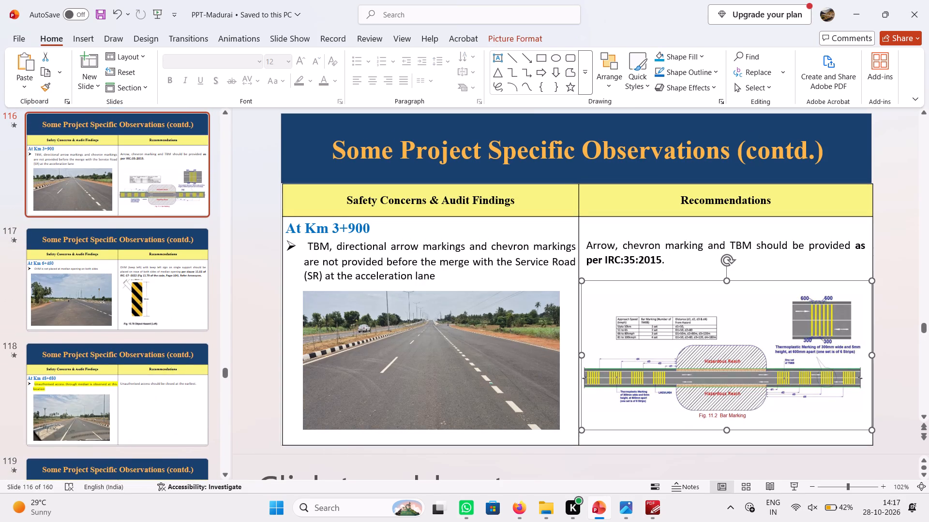
{"action": "key", "text": "ctrl+c"}
Replace the Fig. 2.7 bars figure on the Km 0+000 slide with the copied Bar Marking figure, placed below the recommendations text.
{"action": "scroll", "coordinate": [105, 347], "scroll_direction": "down", "scroll_amount": 5}
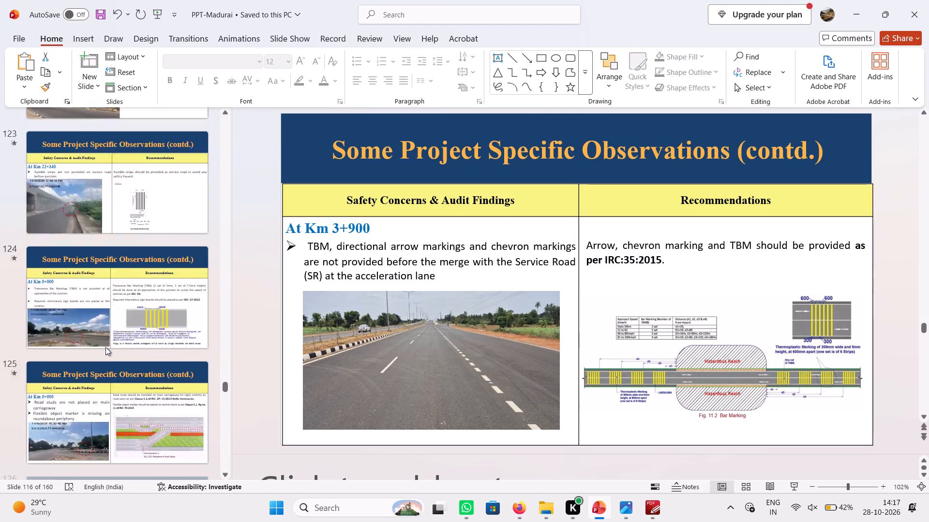
{"action": "scroll", "coordinate": [105, 347], "scroll_direction": "down", "scroll_amount": 3}
{"action": "scroll", "coordinate": [106, 348], "scroll_direction": "up", "scroll_amount": 3}
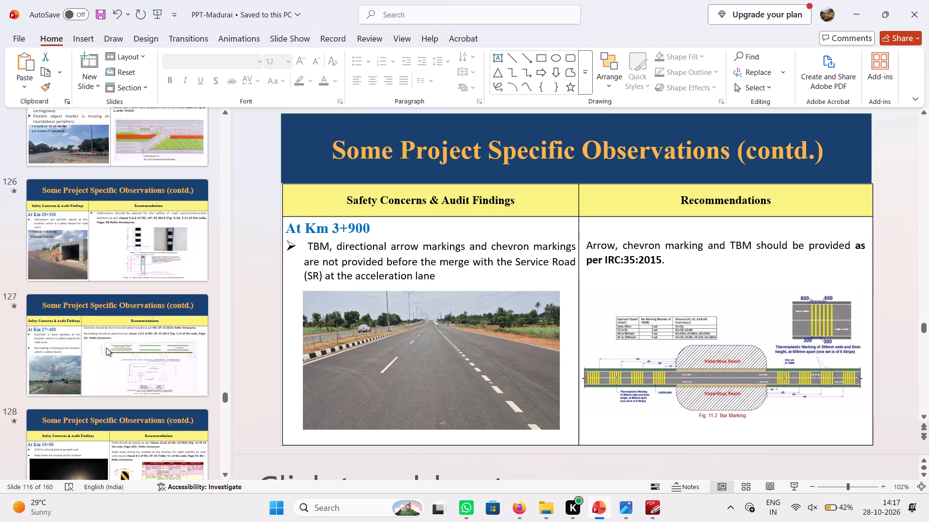
{"action": "scroll", "coordinate": [106, 348], "scroll_direction": "up", "scroll_amount": 2}
{"action": "scroll", "coordinate": [124, 362], "scroll_direction": "down", "scroll_amount": 1}
{"action": "left_click", "coordinate": [149, 379]}
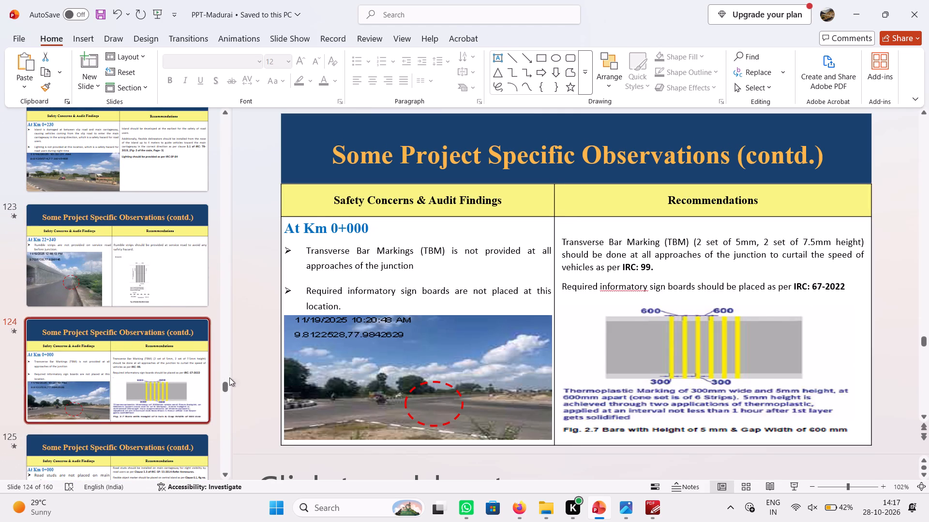
{"action": "left_click", "coordinate": [599, 371]}
{"action": "key", "text": "Delete"}
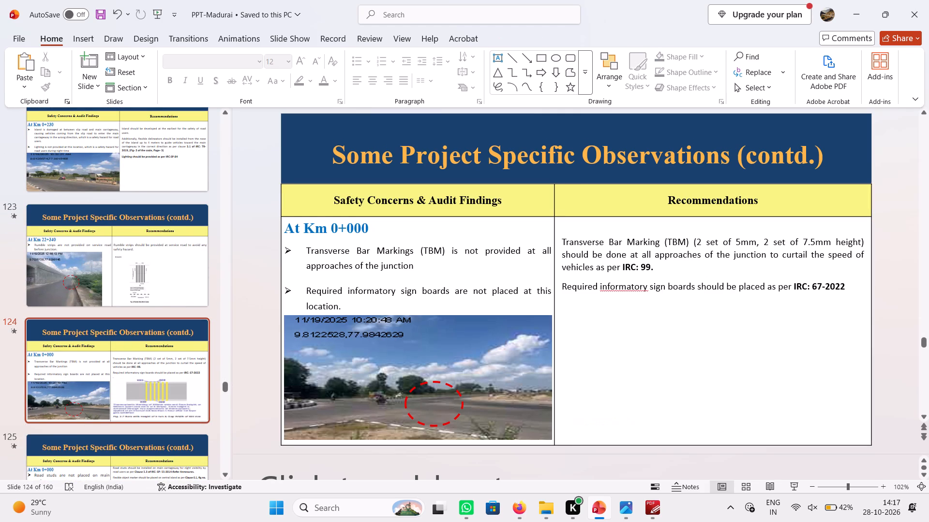
{"action": "key", "text": "ctrl+v"}
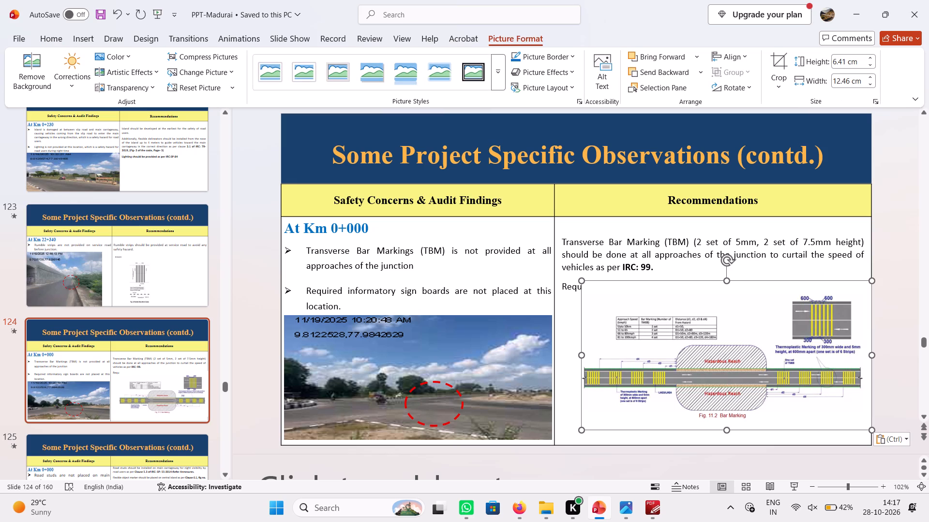
{"action": "left_click_drag", "start_coordinate": [628, 333], "coordinate": [606, 348]}
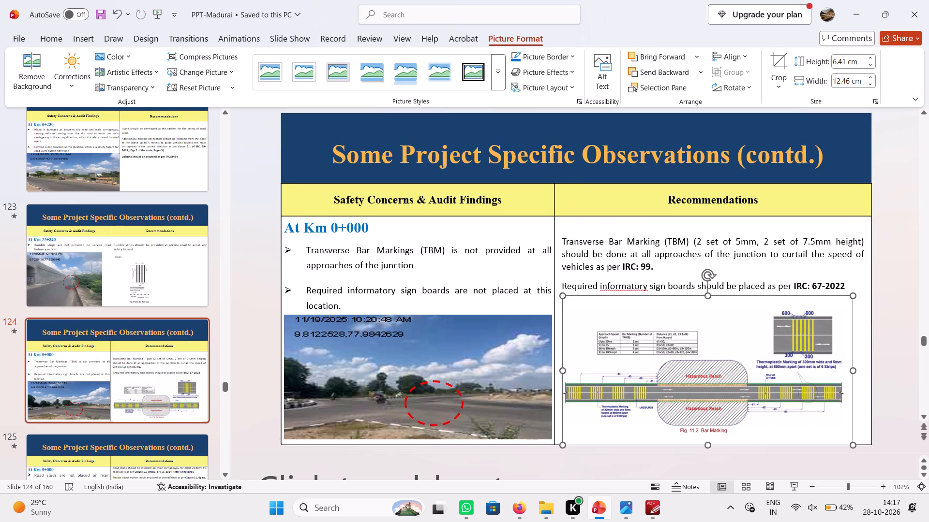
Change the code cited in the Transverse Bar Marking recommendation on the Km 0+000 slide to IRC: 35-2015.
{"action": "left_click", "coordinate": [656, 260]}
{"action": "left_click_drag", "start_coordinate": [650, 266], "coordinate": [642, 266]}
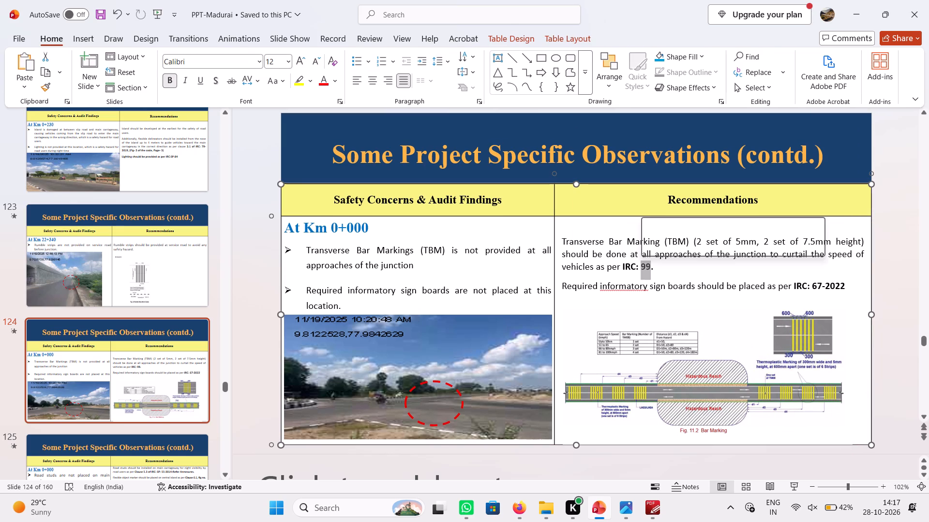
{"action": "type", "text": "35"}
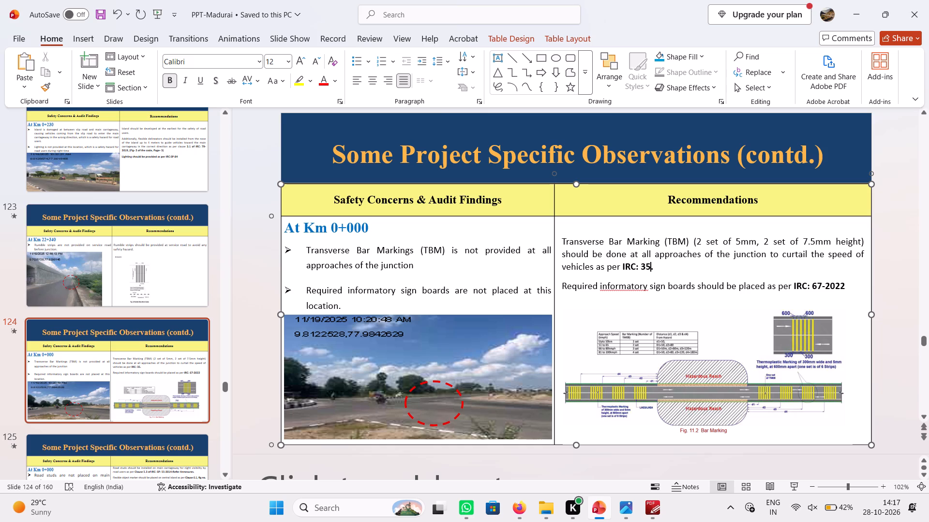
{"action": "left_click", "coordinate": [694, 254]}
{"action": "left_click", "coordinate": [650, 268]}
{"action": "type", "text": "-20"}
{"action": "type", "text": "15."}
{"action": "key", "text": "Delete"}
{"action": "key", "text": "End"}
{"action": "left_click", "coordinate": [615, 282]}
{"action": "right_click", "coordinate": [615, 282]}
{"action": "left_click", "coordinate": [570, 281]}
On the Km 0+000 road studs slide, lower the recommendations by one line with a blank line above them.
{"action": "scroll", "coordinate": [180, 298], "scroll_direction": "down", "scroll_amount": 1}
{"action": "left_click", "coordinate": [154, 181]}
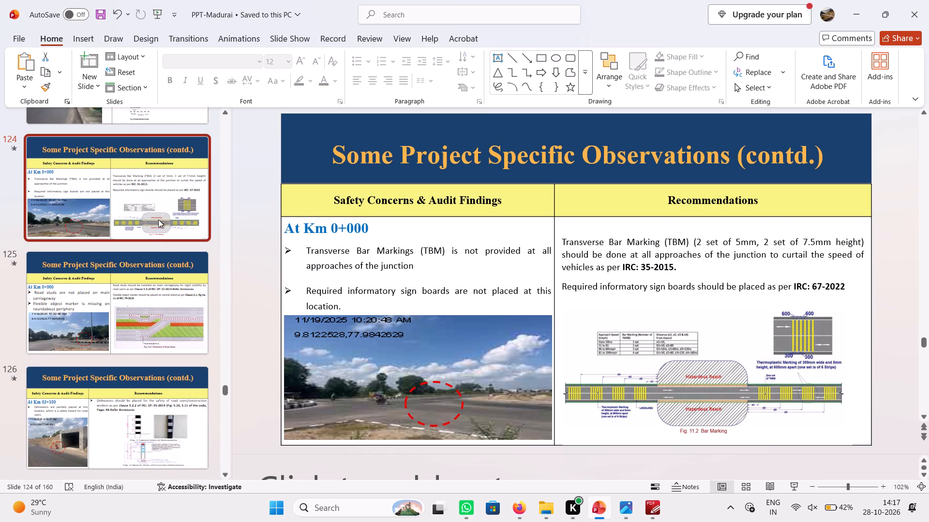
{"action": "left_click", "coordinate": [160, 277]}
{"action": "left_click", "coordinate": [387, 352]}
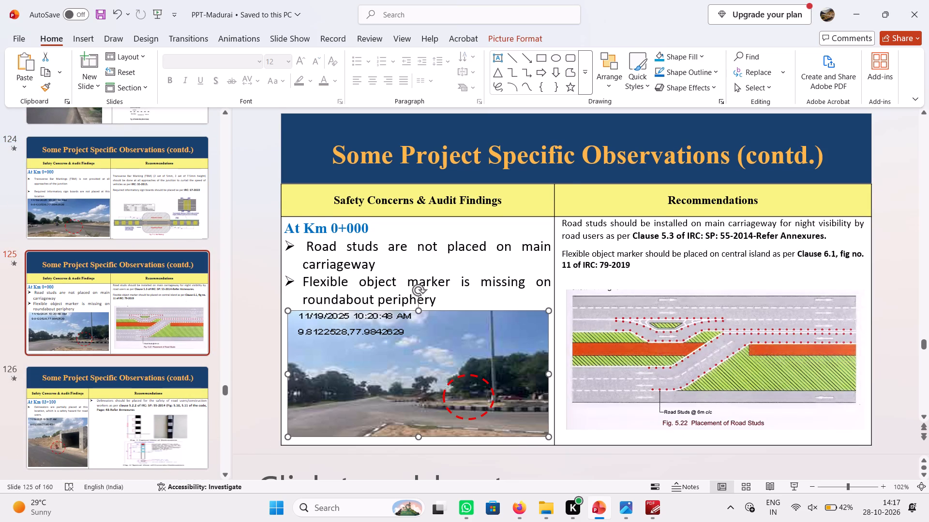
{"action": "left_click", "coordinate": [363, 264]}
{"action": "left_click", "coordinate": [563, 223]}
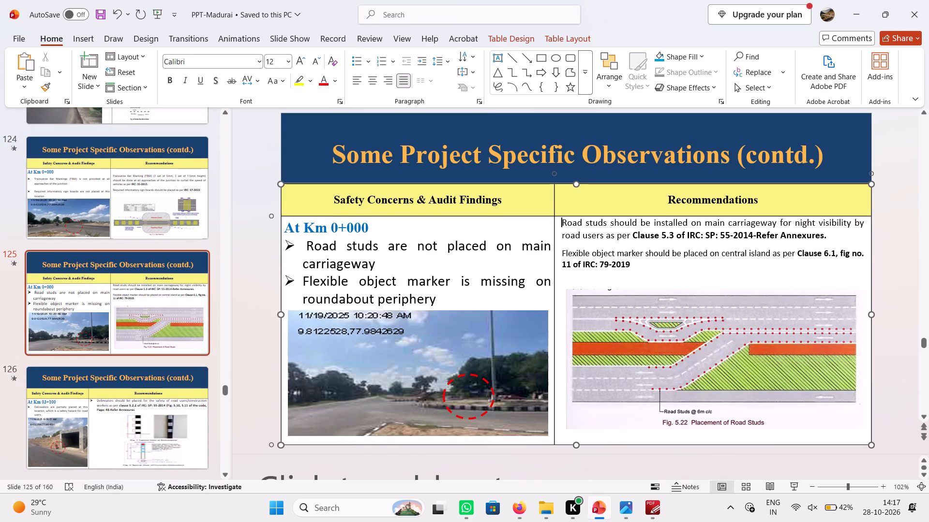
{"action": "key", "text": "Return"}
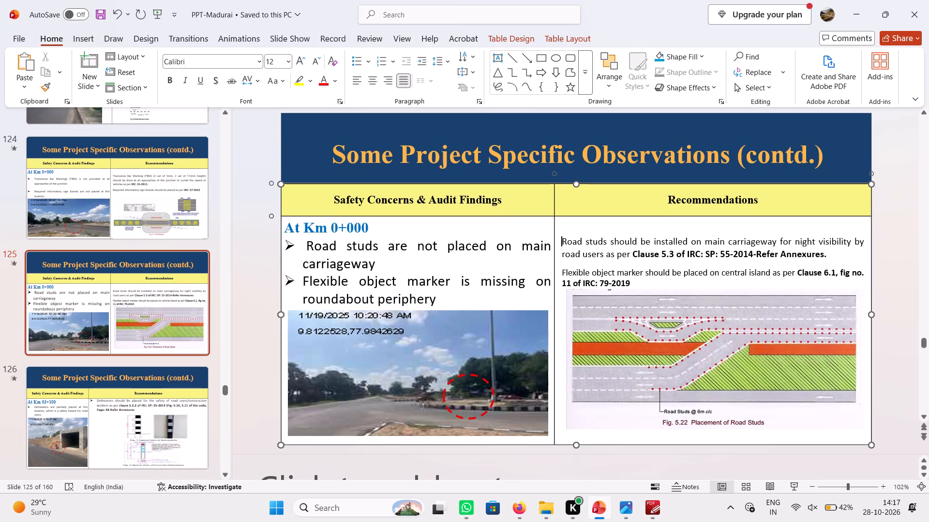
Raise the road studs slide's title to the top of the banner and extend the table's top edge up to just beneath it.
{"action": "left_click_drag", "start_coordinate": [577, 184], "coordinate": [575, 174]}
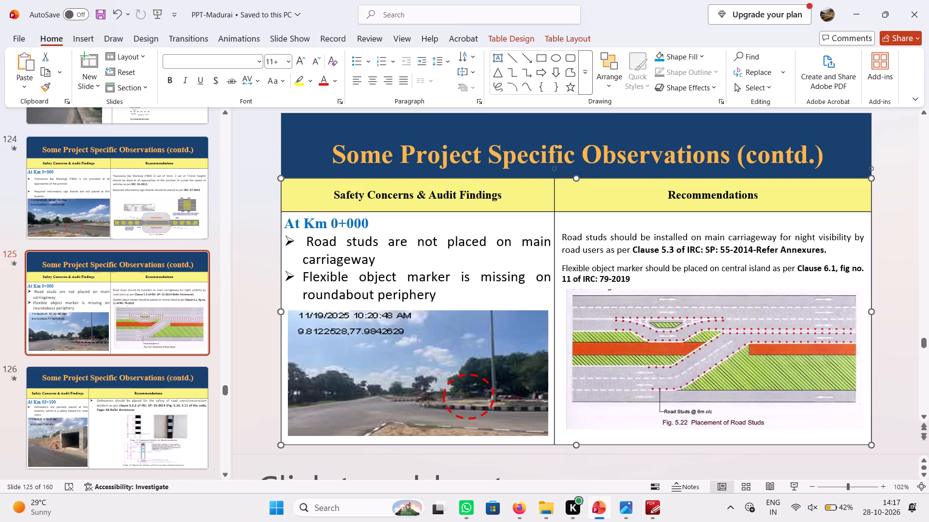
{"action": "left_click", "coordinate": [560, 165]}
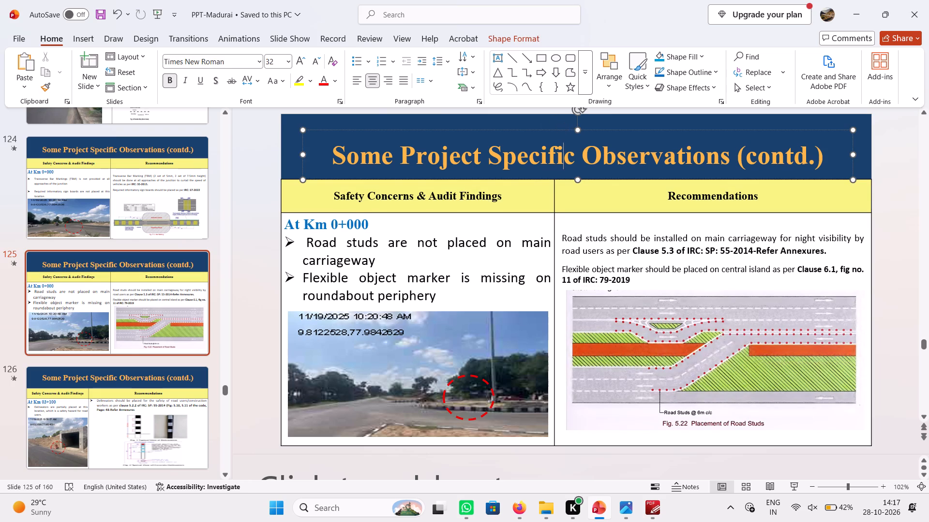
{"action": "left_click_drag", "start_coordinate": [559, 129], "coordinate": [545, 115]}
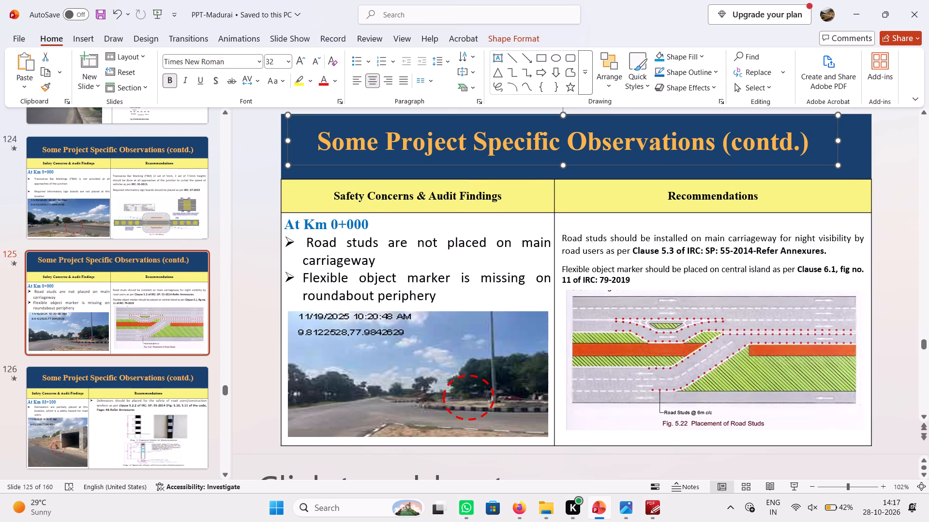
{"action": "left_click_drag", "start_coordinate": [567, 181], "coordinate": [567, 163]}
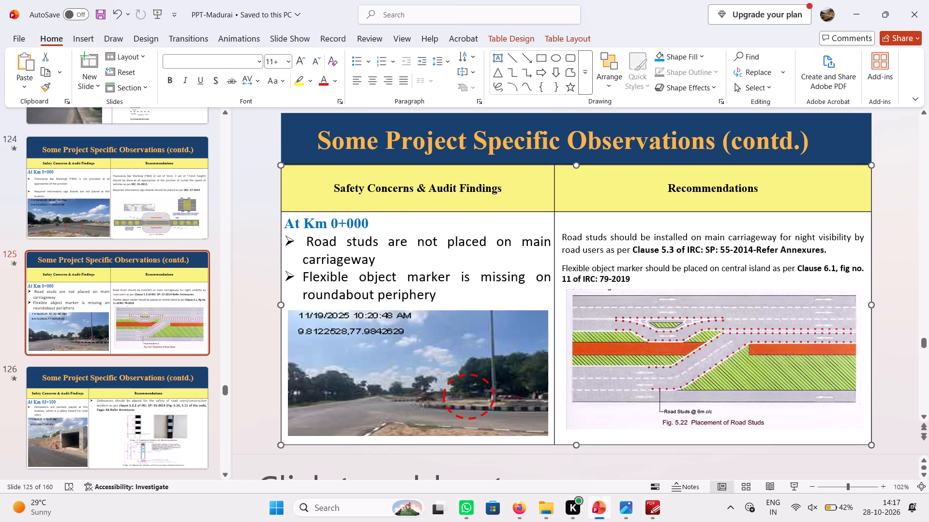
Reduce the height of the table's header row so it closely fits its single line of text.
{"action": "left_click_drag", "start_coordinate": [575, 212], "coordinate": [575, 198]}
{"action": "left_click_drag", "start_coordinate": [576, 199], "coordinate": [576, 193]}
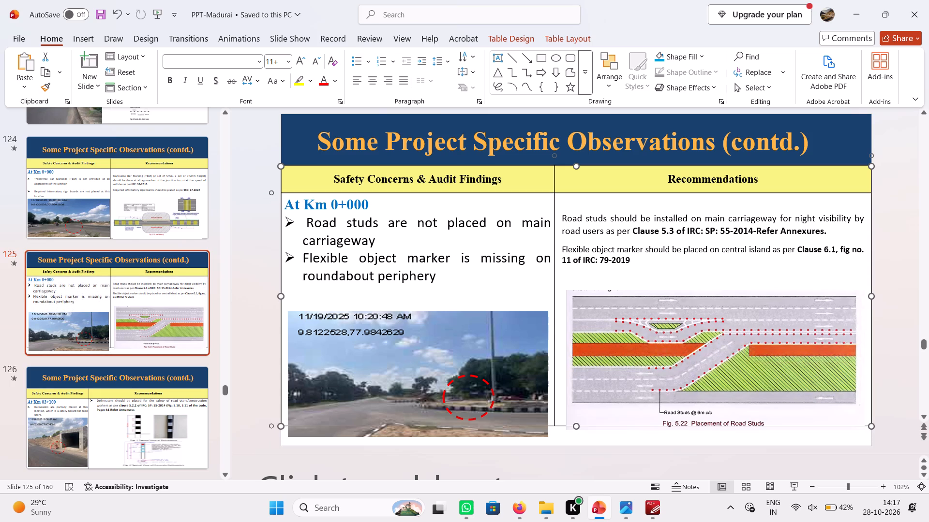
{"action": "left_click_drag", "start_coordinate": [580, 194], "coordinate": [580, 188]}
End both Km 0+000 findings with a full stop and insert an unbulleted blank line between them.
{"action": "left_click", "coordinate": [415, 227]}
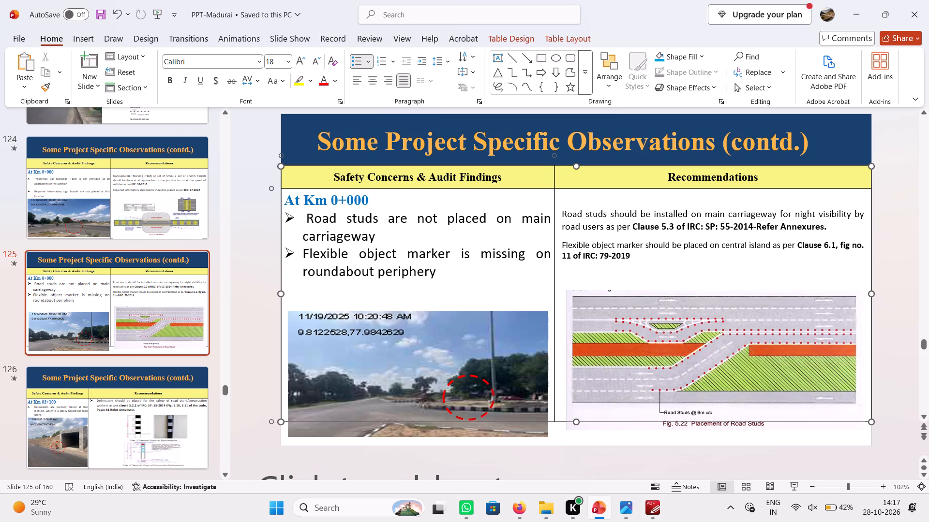
{"action": "key", "text": "period"}
{"action": "key", "text": "Return"}
{"action": "key", "text": "BackSpace"}
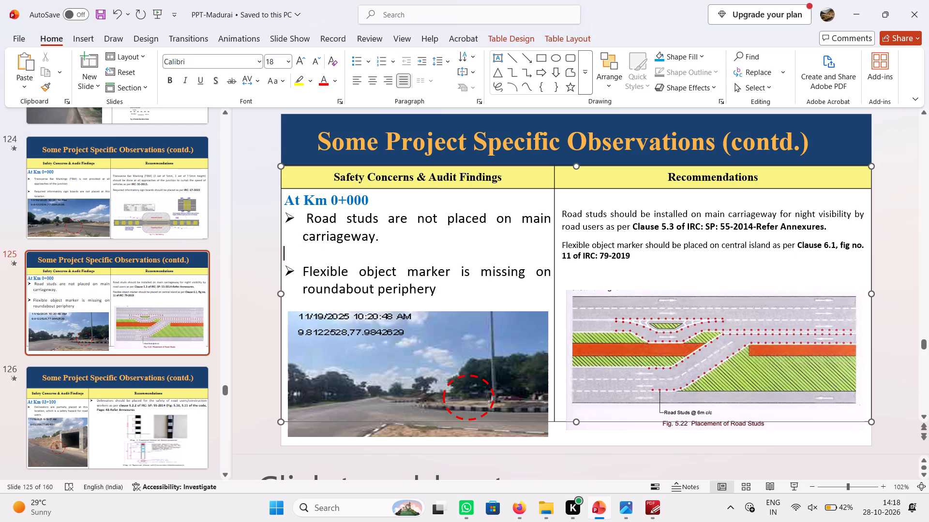
{"action": "left_click", "coordinate": [343, 303]}
{"action": "left_click", "coordinate": [437, 294]}
{"action": "key", "text": "period"}
Delete the Fig. 5.22 Placement of Road Studs figure from the recommendations column.
{"action": "left_click", "coordinate": [654, 352]}
{"action": "key", "text": "Delete"}
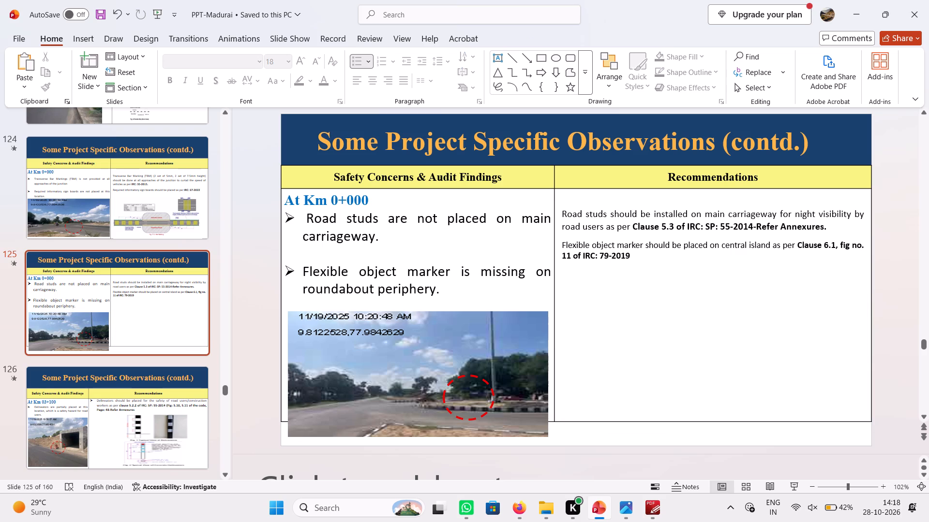
Copy the road studs recommendation's Calibri 12 formatting onto both findings with Format Painter.
{"action": "left_click_drag", "start_coordinate": [571, 214], "coordinate": [580, 226]}
{"action": "left_click", "coordinate": [45, 87]}
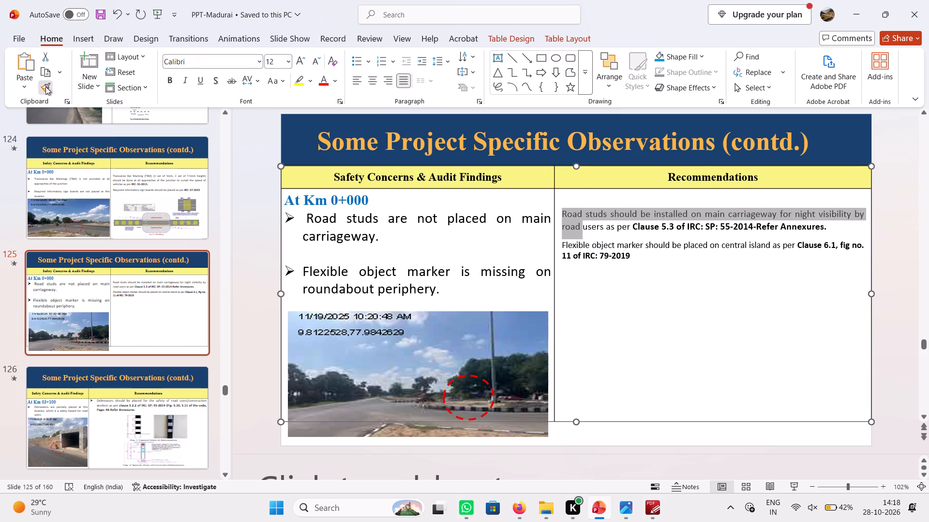
{"action": "left_click_drag", "start_coordinate": [452, 296], "coordinate": [312, 219]}
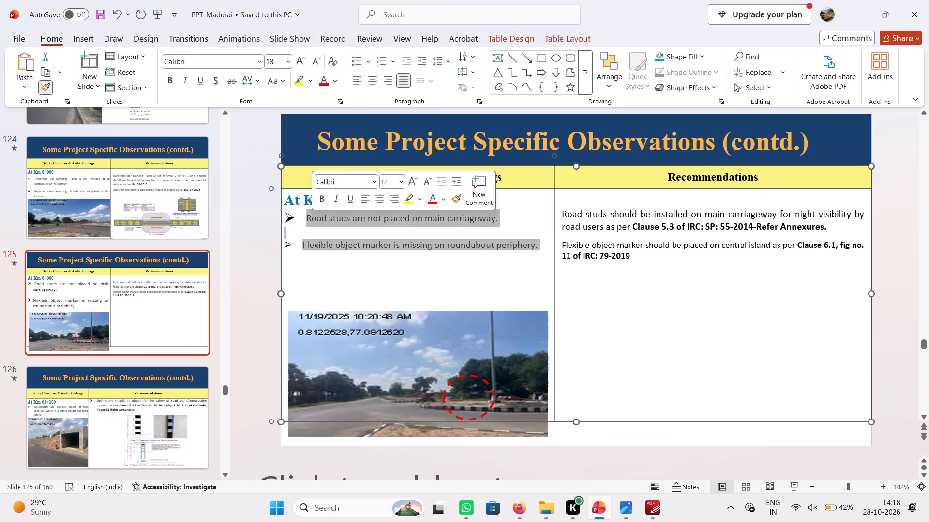
{"action": "left_click", "coordinate": [377, 262]}
{"action": "left_click", "coordinate": [311, 275]}
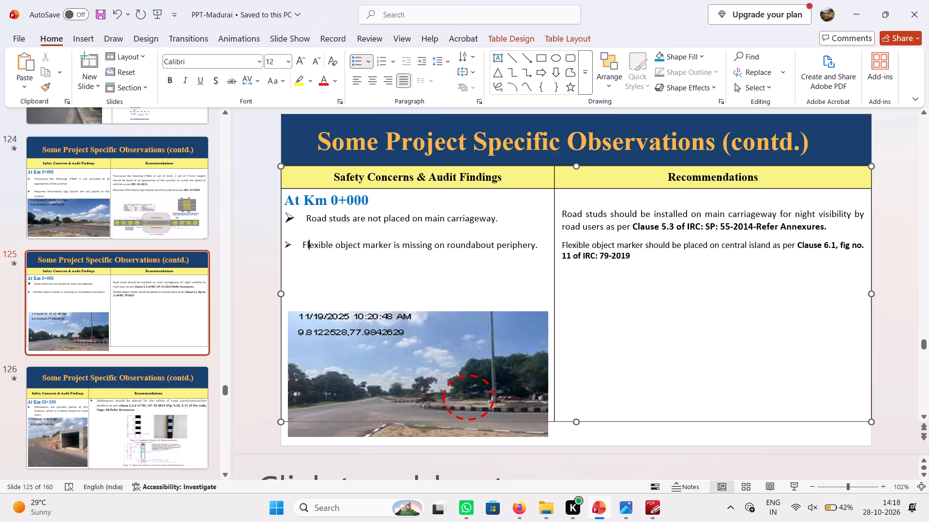
Move the roundabout photo up to just below the flexible object marker finding.
{"action": "left_click_drag", "start_coordinate": [362, 353], "coordinate": [356, 304]}
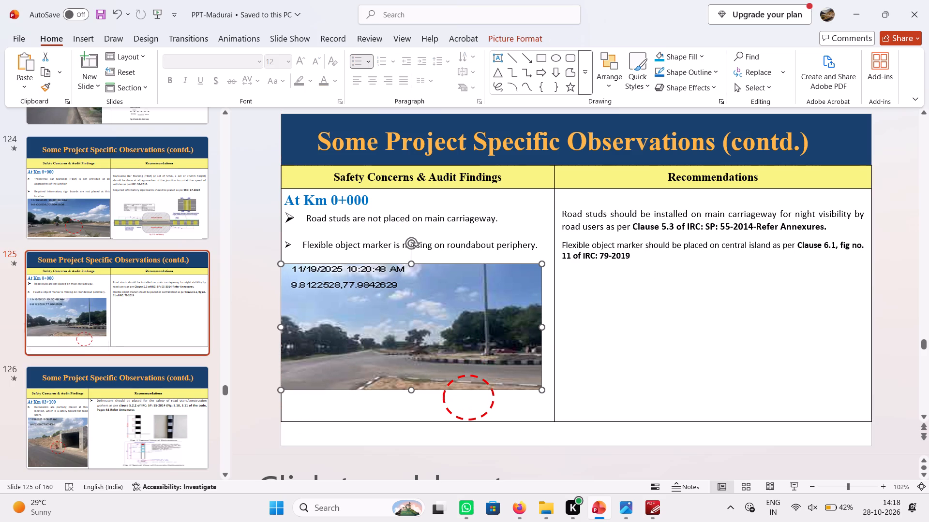
Delete the red dashed circle that marked the roundabout edge on the photo.
{"action": "left_click", "coordinate": [485, 379]}
{"action": "key", "text": "Delete"}
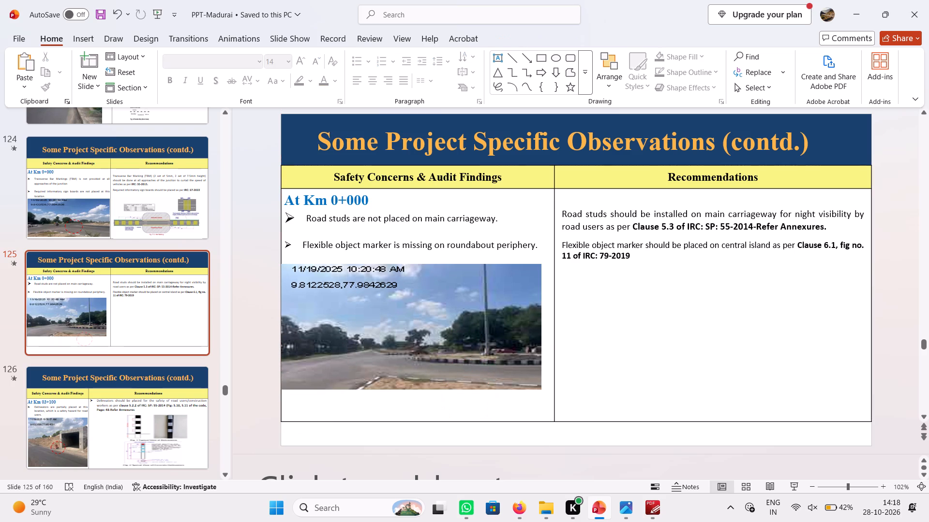
Open the irc.gov.in.079.2019 PDF from the IRC Codes folder.
{"action": "left_click", "coordinate": [659, 518]}
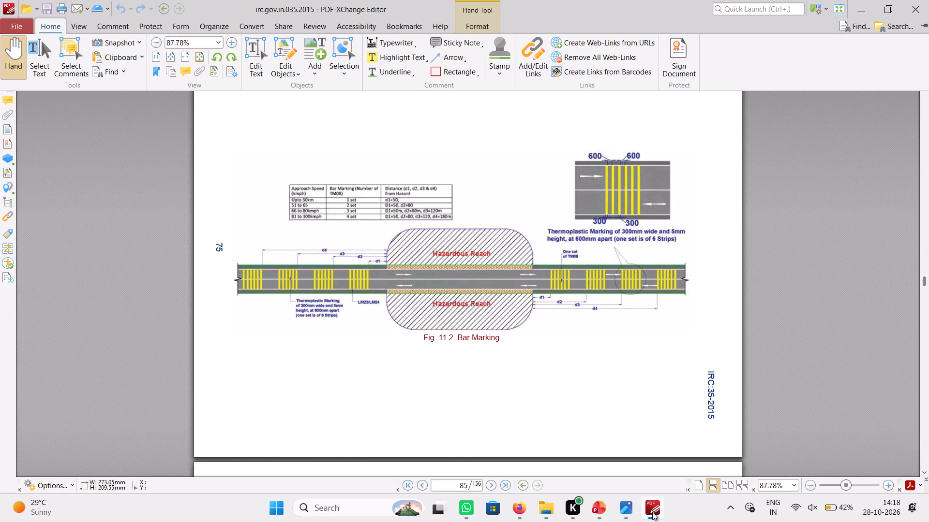
{"action": "left_click", "coordinate": [545, 513]}
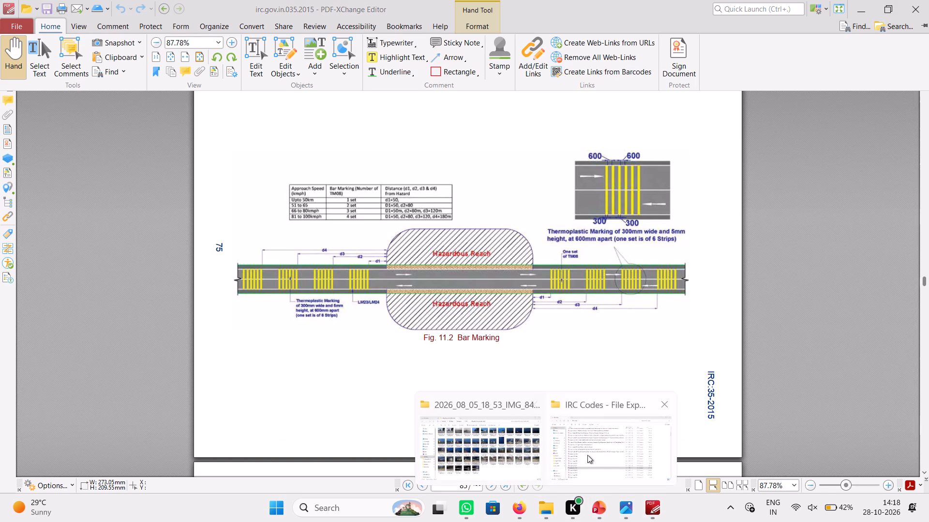
{"action": "left_click", "coordinate": [587, 455]}
{"action": "scroll", "coordinate": [164, 286], "scroll_direction": "down", "scroll_amount": 7}
{"action": "scroll", "coordinate": [164, 286], "scroll_direction": "up", "scroll_amount": 1}
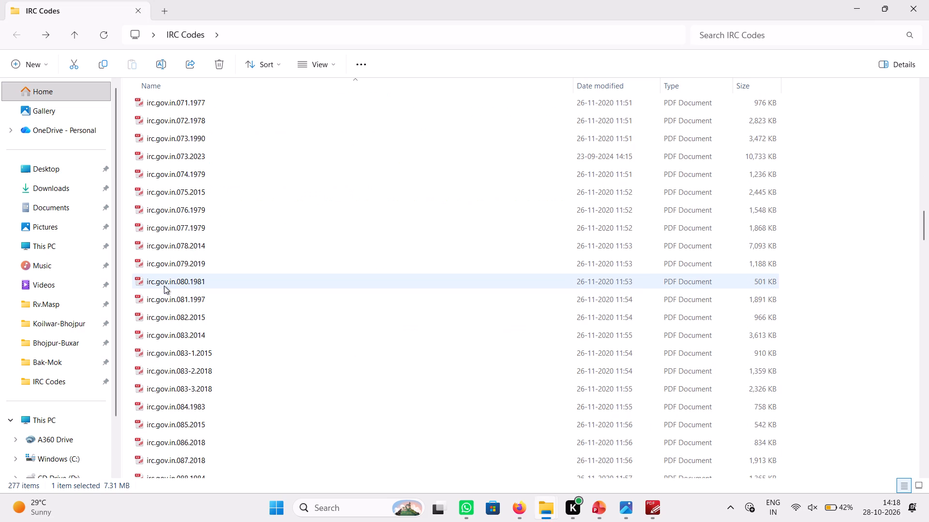
{"action": "double_click", "coordinate": [196, 262]}
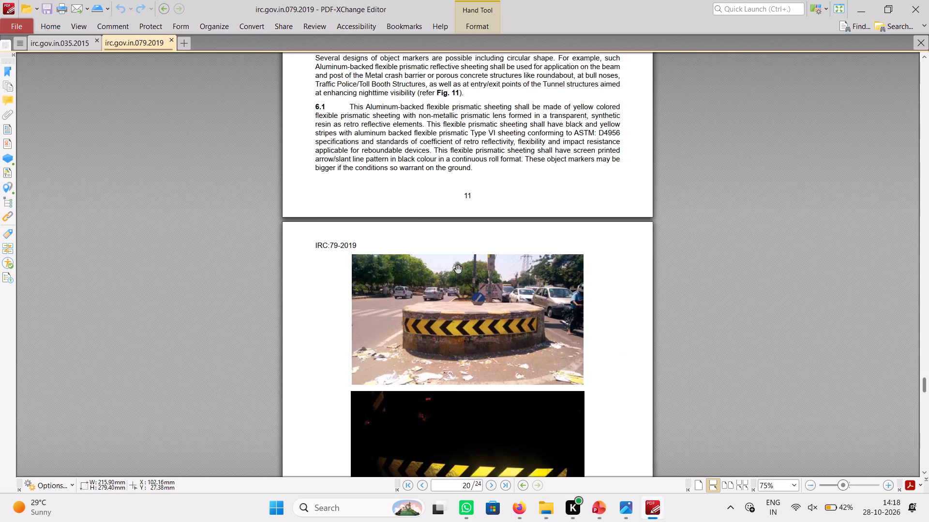
Find Fig. 8 on flexible median markers in IRC:79-2019 and capture its four day and night photos as a screen snip.
{"action": "scroll", "coordinate": [487, 269], "scroll_direction": "down", "scroll_amount": 2}
{"action": "scroll", "coordinate": [488, 269], "scroll_direction": "up", "scroll_amount": 1}
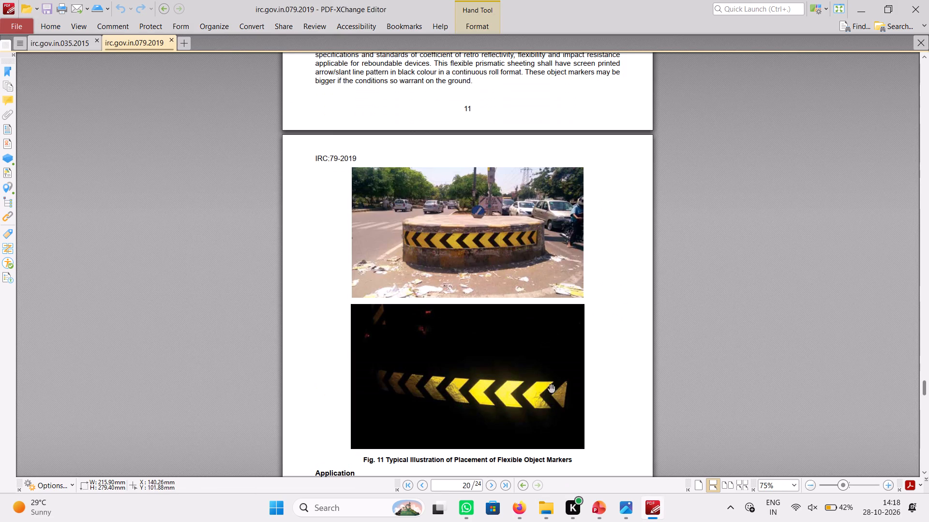
{"action": "left_click", "coordinate": [593, 513]}
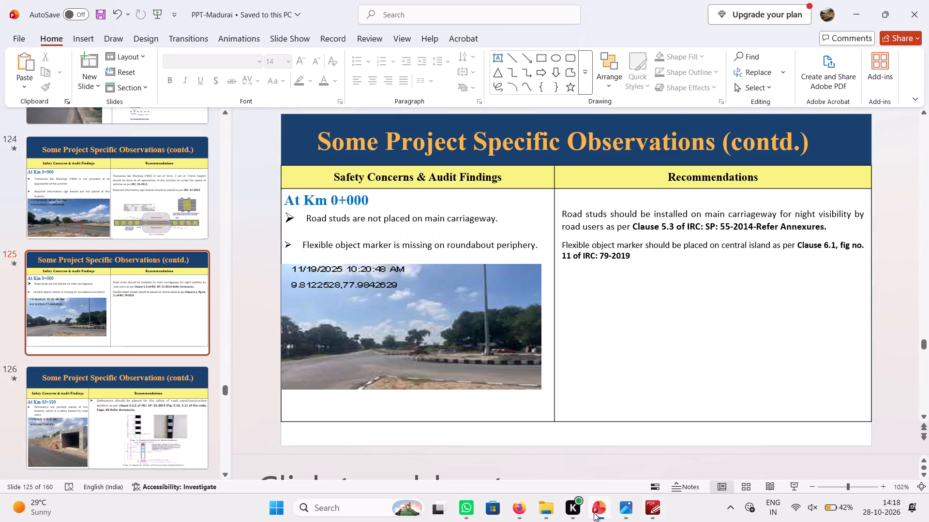
{"action": "left_click", "coordinate": [594, 513]}
{"action": "scroll", "coordinate": [493, 301], "scroll_direction": "down", "scroll_amount": 10}
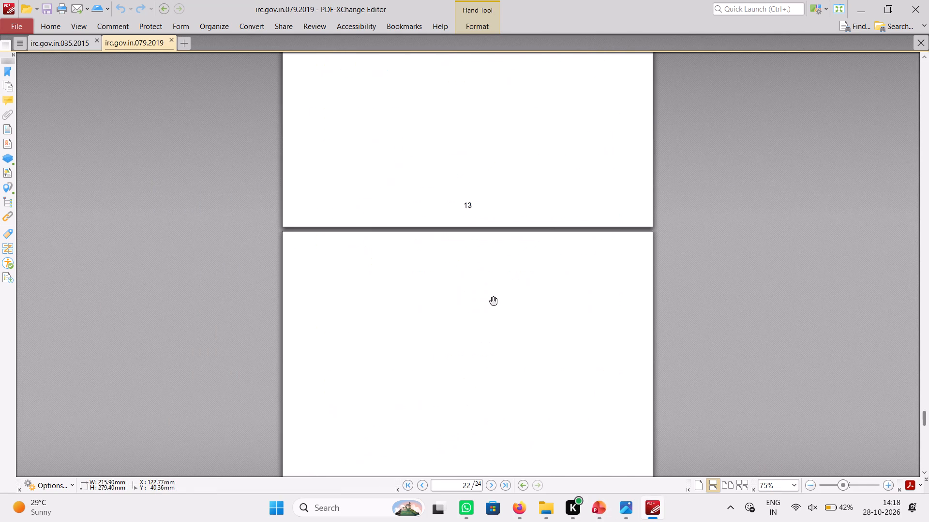
{"action": "scroll", "coordinate": [493, 301], "scroll_direction": "up", "scroll_amount": 20}
{"action": "scroll", "coordinate": [493, 301], "scroll_direction": "up", "scroll_amount": 7}
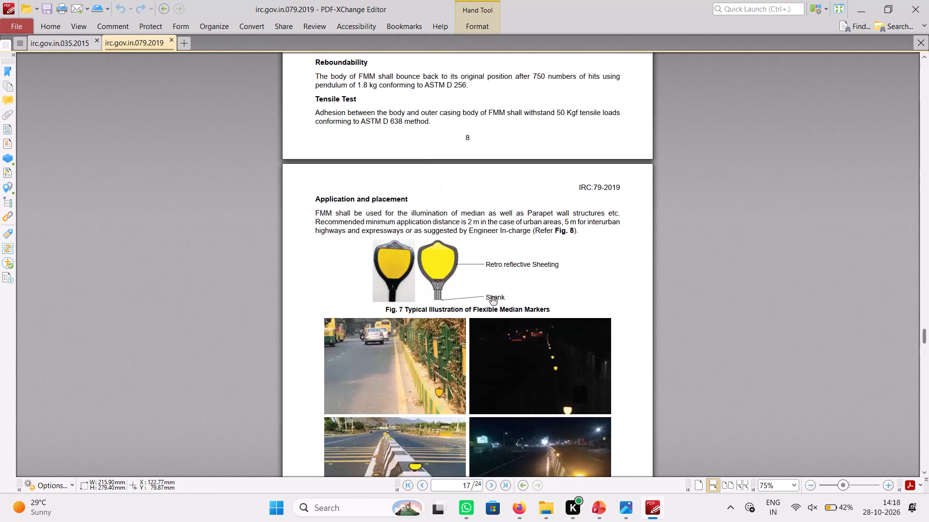
{"action": "scroll", "coordinate": [493, 301], "scroll_direction": "down", "scroll_amount": 1}
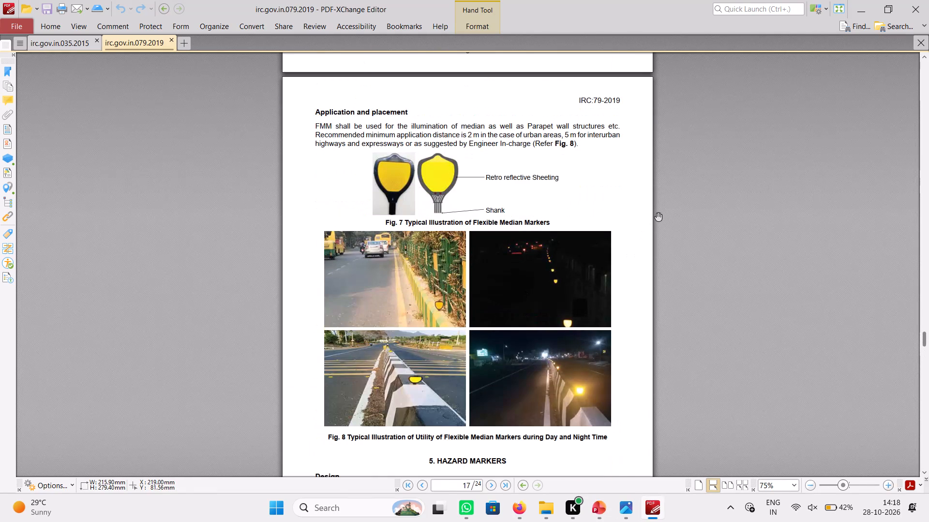
{"action": "key", "text": "Print"}
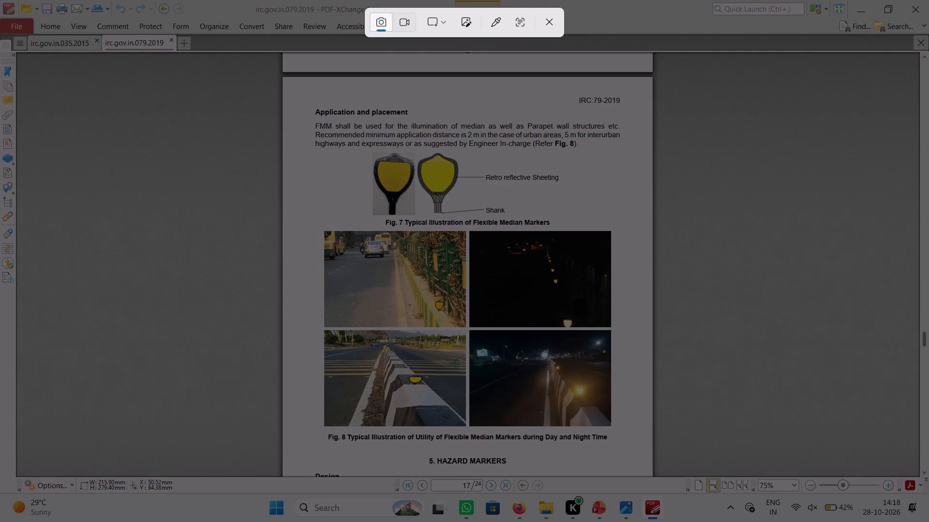
{"action": "left_click_drag", "start_coordinate": [325, 230], "coordinate": [613, 421]}
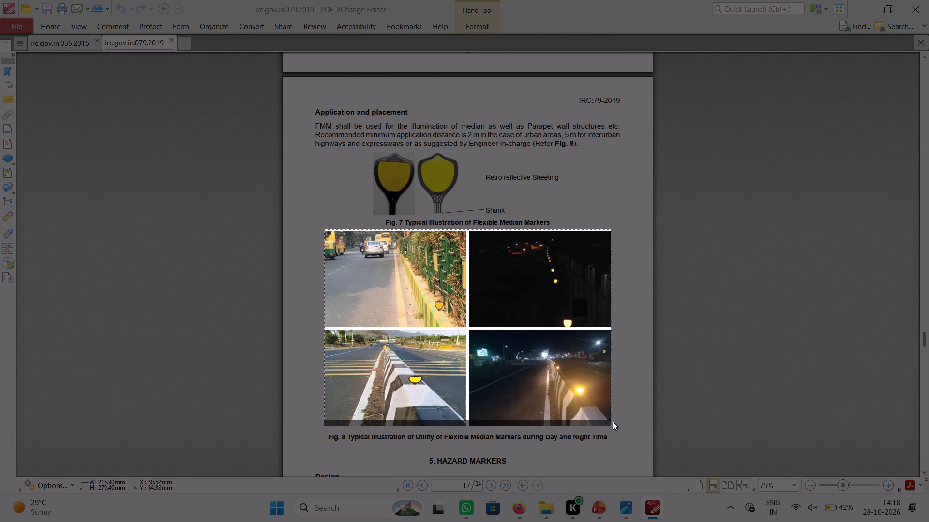
Finish the snip of Fig. 8's four photos and paste it under the flexible object marker recommendation on slide 125.
{"action": "left_click_drag", "start_coordinate": [613, 421], "coordinate": [612, 426]}
{"action": "left_click", "coordinate": [599, 514]}
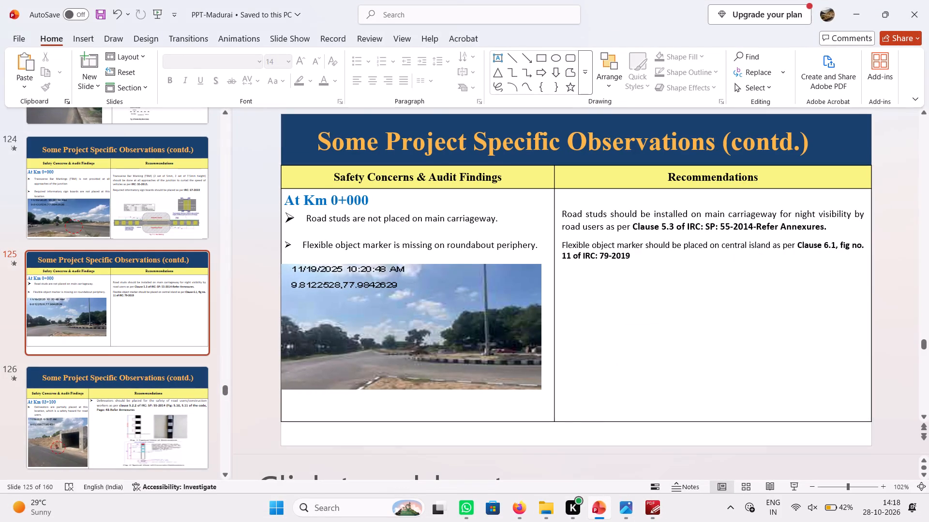
{"action": "left_click", "coordinate": [612, 286]}
{"action": "left_click", "coordinate": [643, 264]}
{"action": "key", "text": "Return"}
{"action": "key", "text": "ctrl+v"}
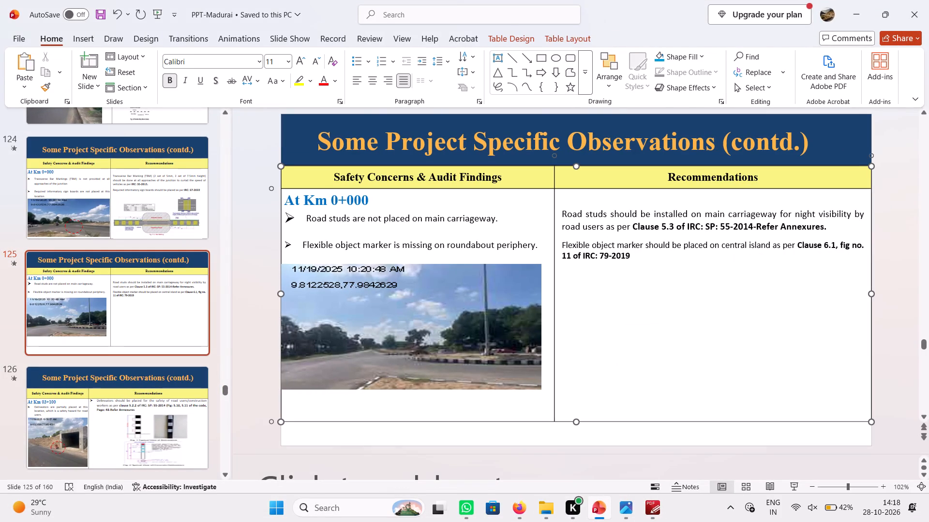
{"action": "left_click", "coordinate": [511, 195]}
{"action": "left_click_drag", "start_coordinate": [430, 178], "coordinate": [447, 217]}
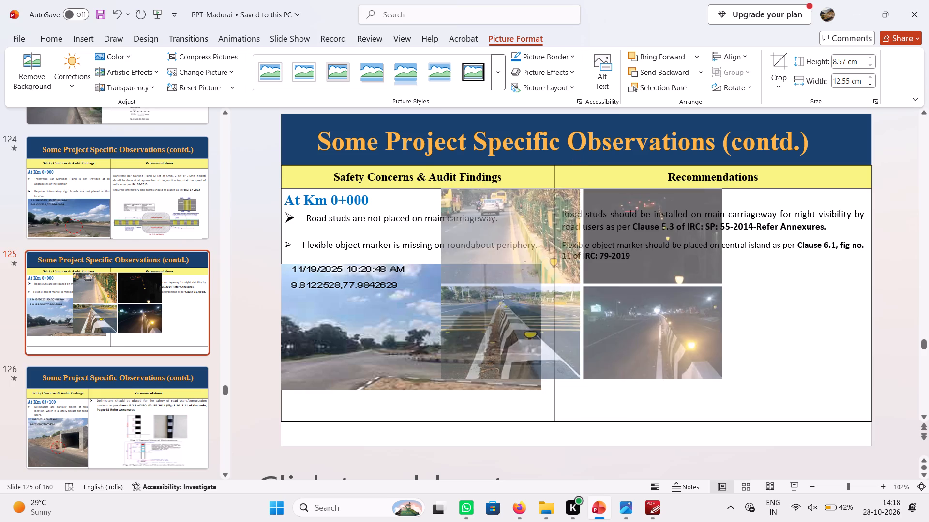
{"action": "left_click_drag", "start_coordinate": [447, 217], "coordinate": [478, 252]}
{"action": "left_click_drag", "start_coordinate": [547, 269], "coordinate": [620, 321]}
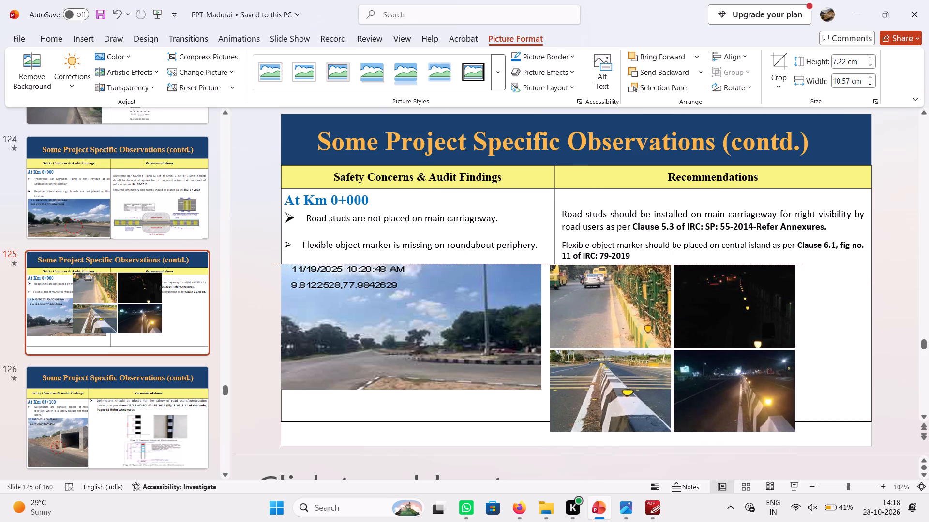
{"action": "left_click_drag", "start_coordinate": [620, 321], "coordinate": [628, 319]}
Resize the pasted marker photos to about 6.6 cm high and widen them to the Recommendations column's outer edge.
{"action": "left_click_drag", "start_coordinate": [681, 432], "coordinate": [674, 413]}
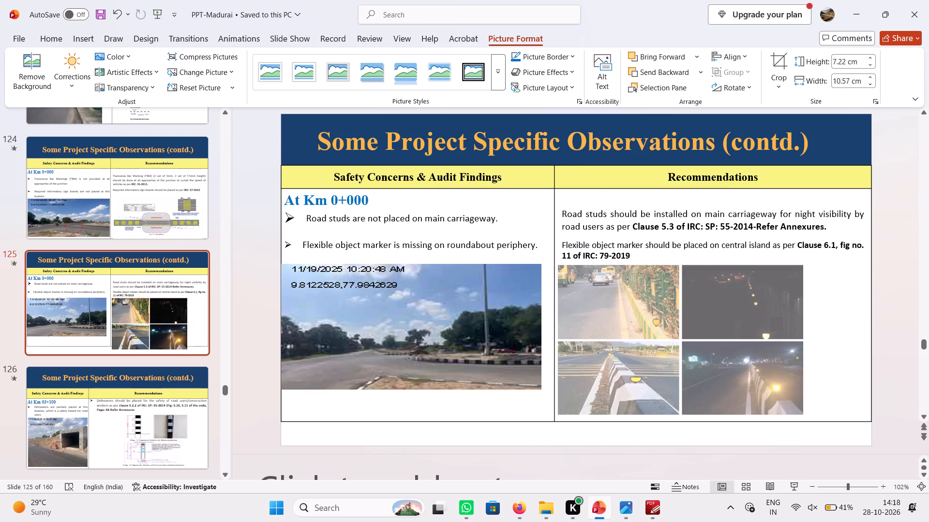
{"action": "left_click_drag", "start_coordinate": [674, 413], "coordinate": [673, 417]}
{"action": "left_click_drag", "start_coordinate": [805, 341], "coordinate": [863, 348]}
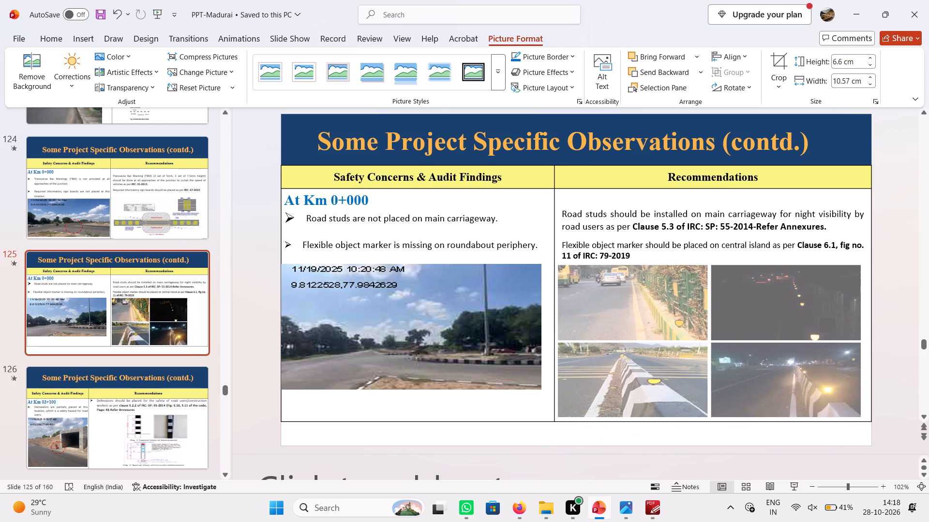
{"action": "left_click_drag", "start_coordinate": [863, 348], "coordinate": [869, 349]}
Stretch the roundabout photo downward to about 6.6 cm high, level with the bottom of the marker photos.
{"action": "left_click", "coordinate": [404, 318]}
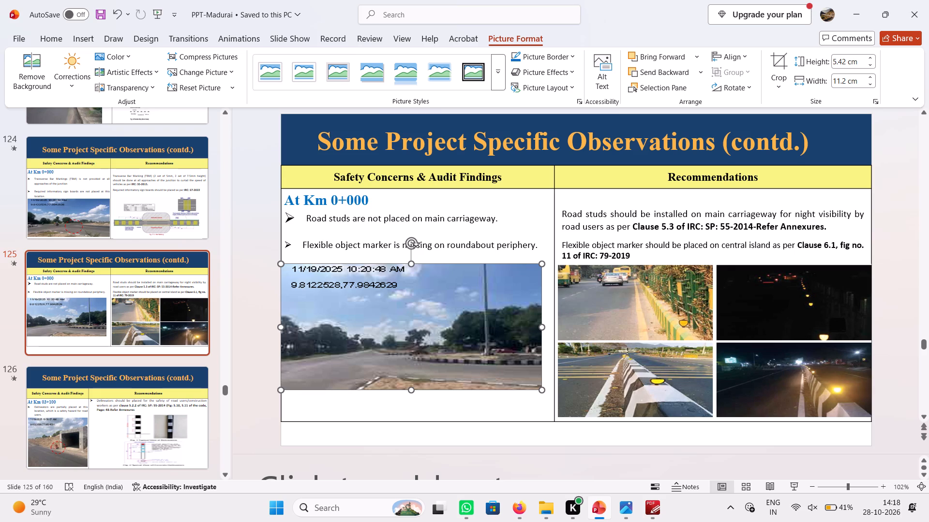
{"action": "left_click_drag", "start_coordinate": [412, 391], "coordinate": [411, 415]}
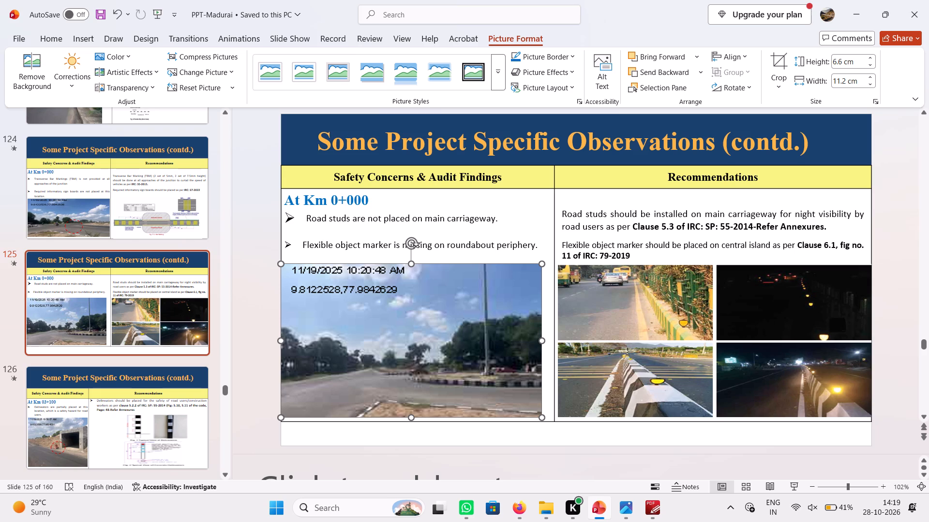
Check the delineator citation on the Km 03+100 slide and open the irc.gov.in.sp.055.2014 PDF from the IRC Codes folder.
{"action": "left_click", "coordinate": [171, 407]}
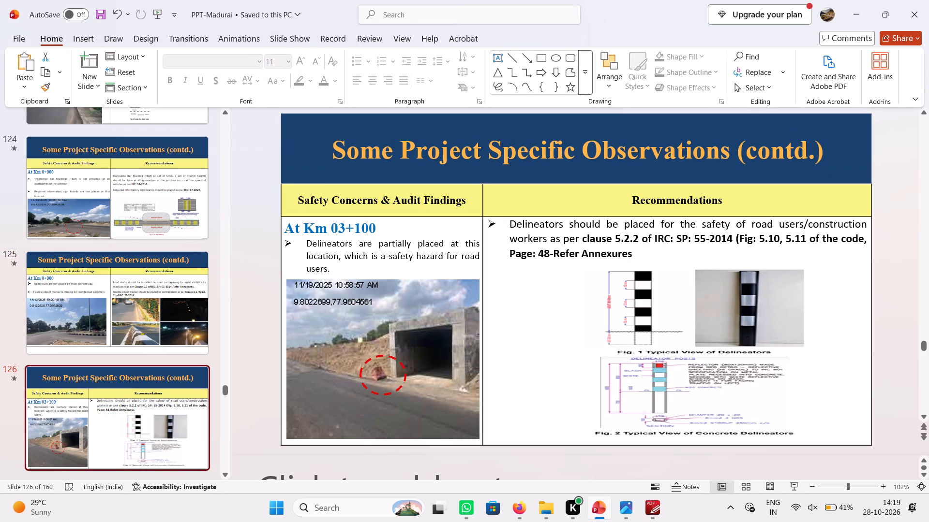
{"action": "left_click", "coordinate": [721, 292]}
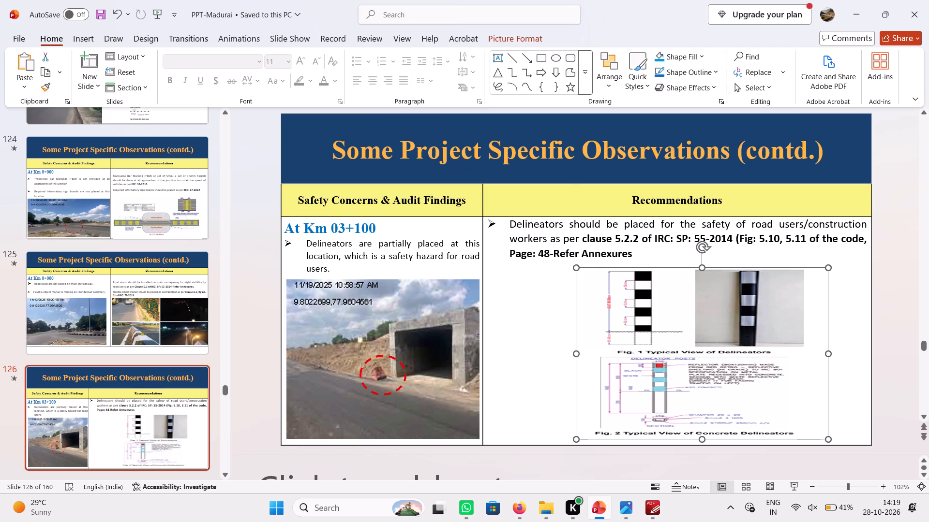
{"action": "left_click", "coordinate": [649, 257]}
{"action": "left_click", "coordinate": [650, 515]}
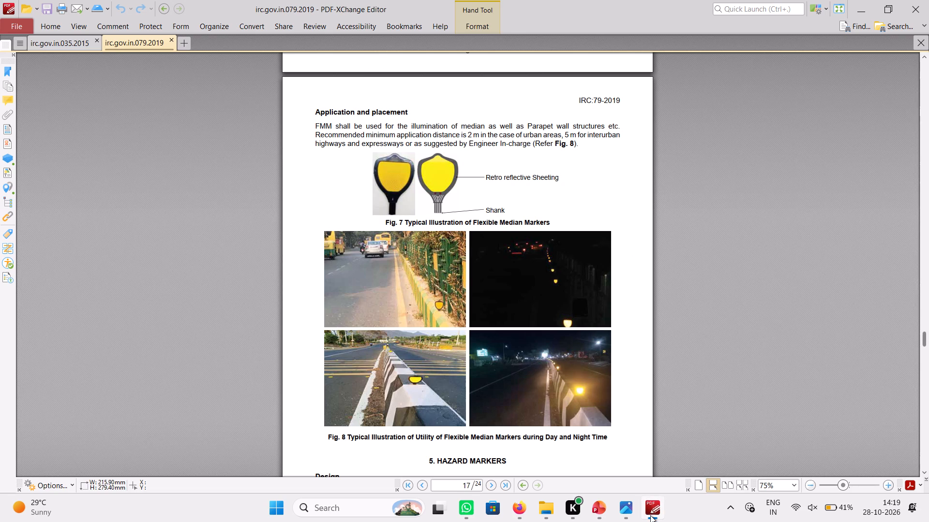
{"action": "left_click", "coordinate": [546, 509]}
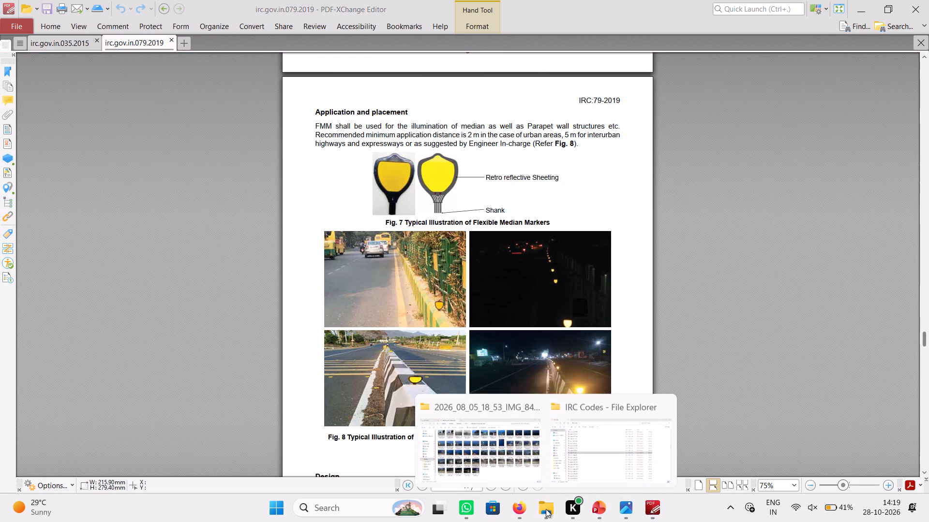
{"action": "left_click", "coordinate": [597, 461]}
{"action": "scroll", "coordinate": [364, 309], "scroll_direction": "down", "scroll_amount": 1}
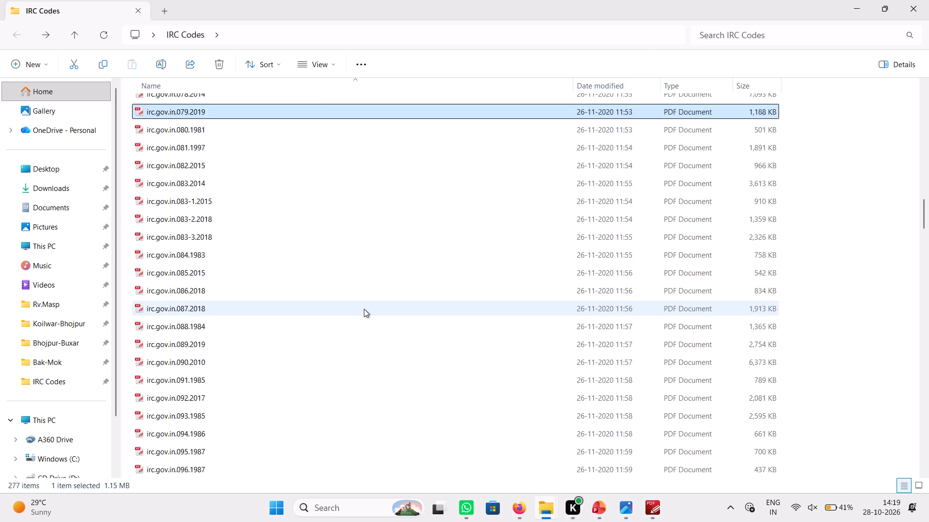
{"action": "scroll", "coordinate": [364, 309], "scroll_direction": "down", "scroll_amount": 4}
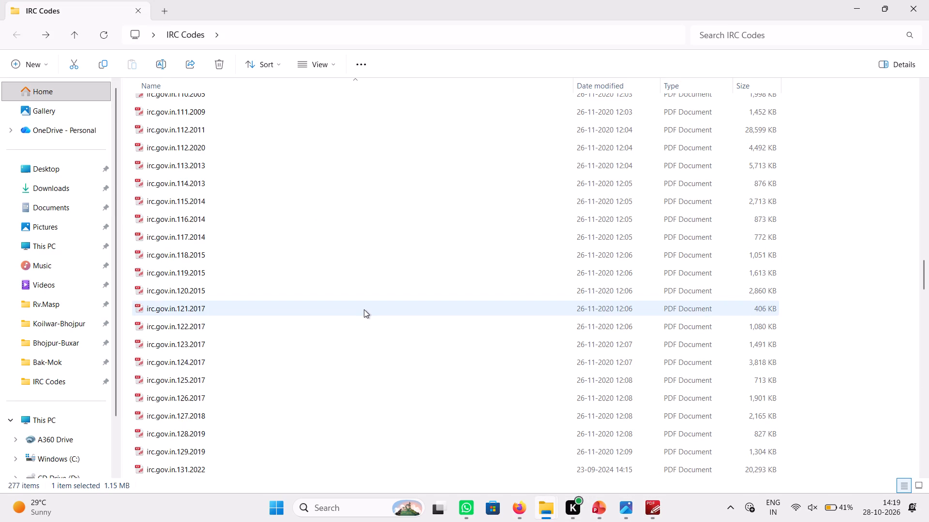
{"action": "scroll", "coordinate": [364, 309], "scroll_direction": "up", "scroll_amount": 5}
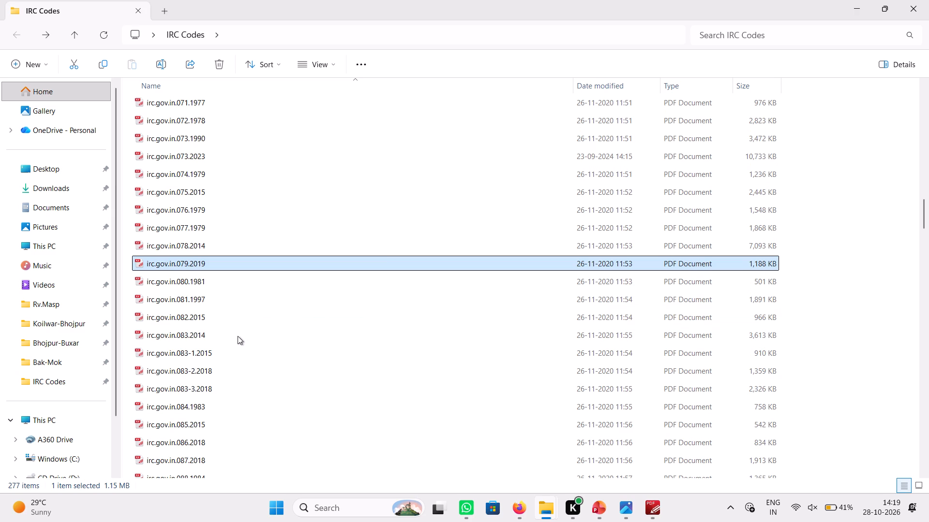
{"action": "scroll", "coordinate": [238, 334], "scroll_direction": "up", "scroll_amount": 2}
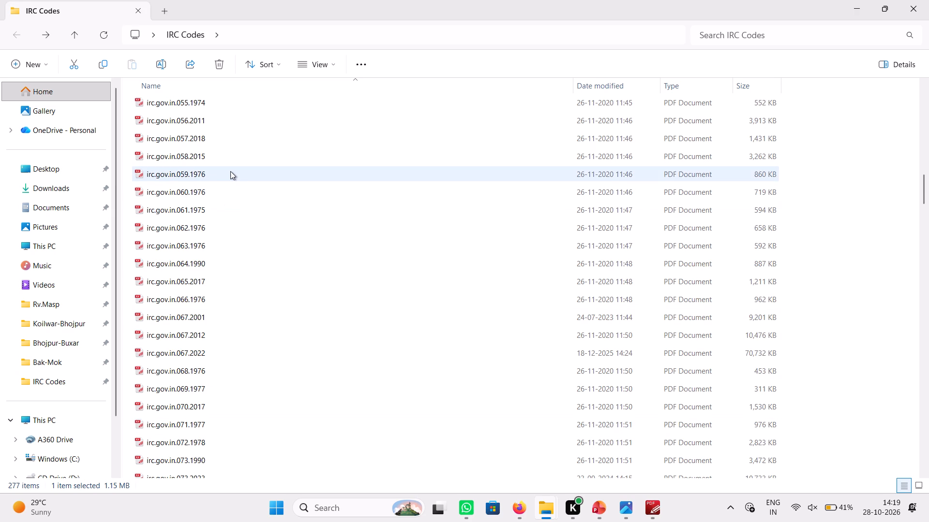
{"action": "scroll", "coordinate": [230, 171], "scroll_direction": "up", "scroll_amount": 2}
{"action": "scroll", "coordinate": [230, 171], "scroll_direction": "down", "scroll_amount": 15}
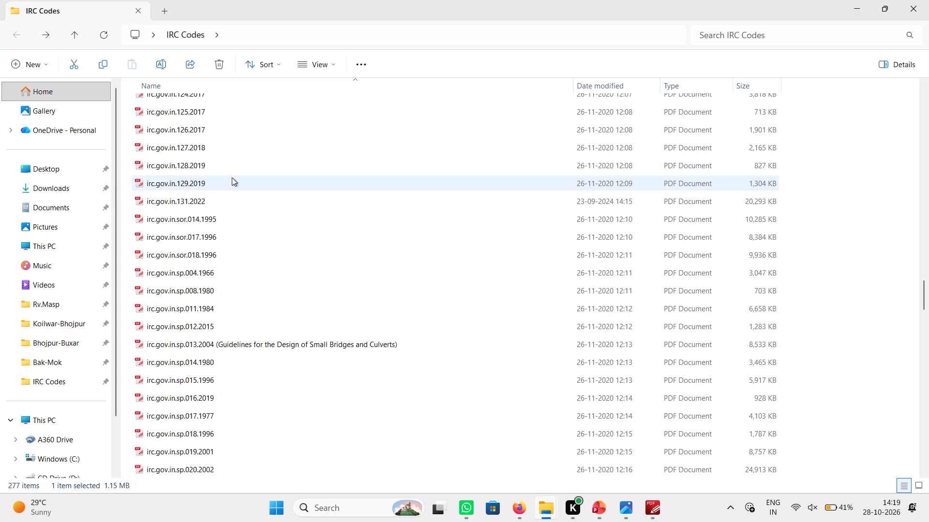
{"action": "scroll", "coordinate": [232, 177], "scroll_direction": "down", "scroll_amount": 2}
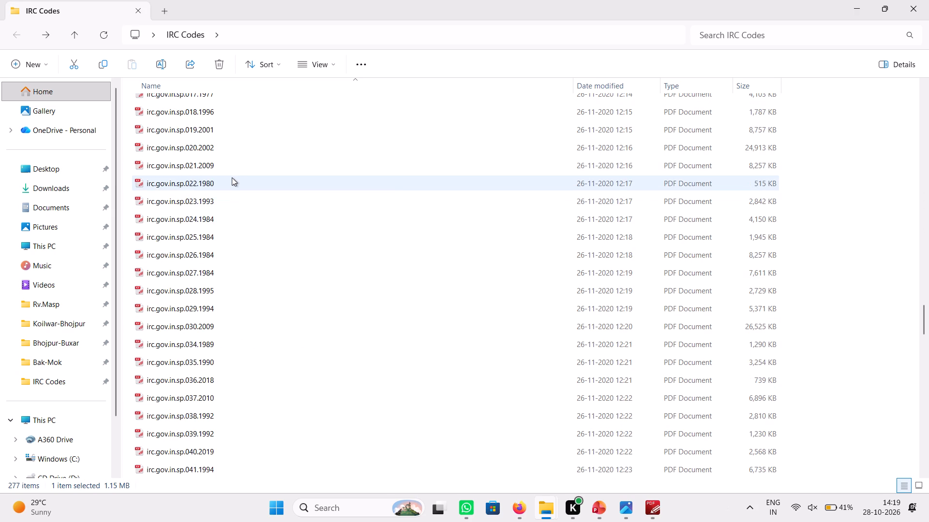
{"action": "scroll", "coordinate": [230, 179], "scroll_direction": "down", "scroll_amount": 2}
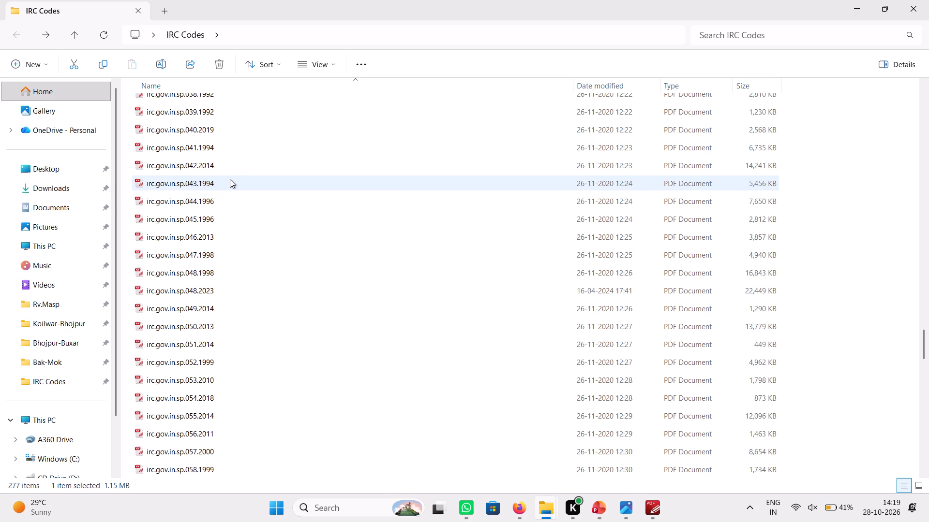
{"action": "double_click", "coordinate": [195, 413]}
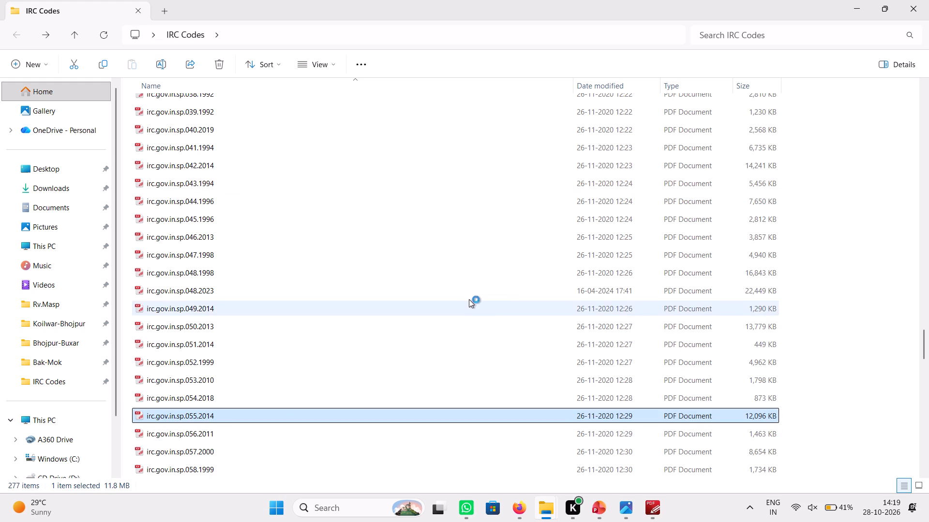
Find Fig. 5.11 Tubular Markers under clause 5.2.2 of IRC:SP:55-2014 and capture the diagram as a screen snip.
{"action": "left_click", "coordinate": [600, 507]}
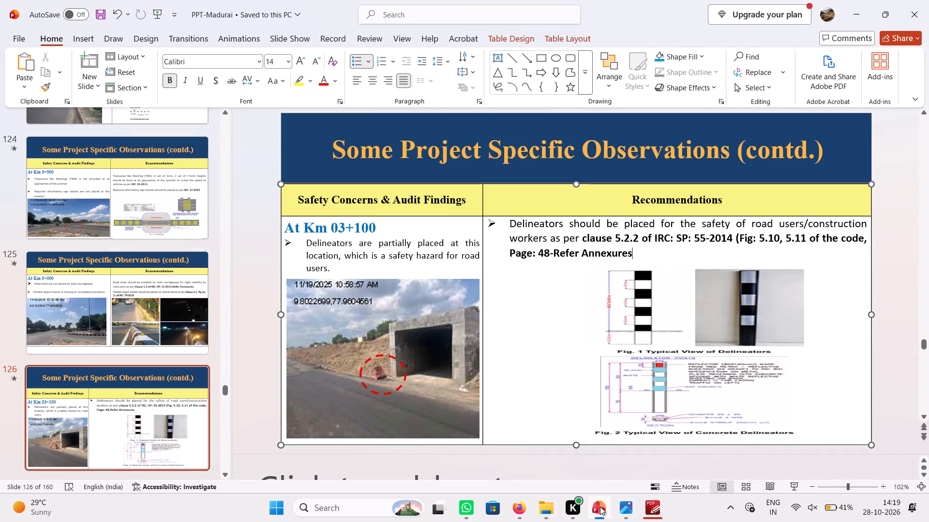
{"action": "left_click", "coordinate": [600, 507]}
{"action": "left_click", "coordinate": [646, 514]}
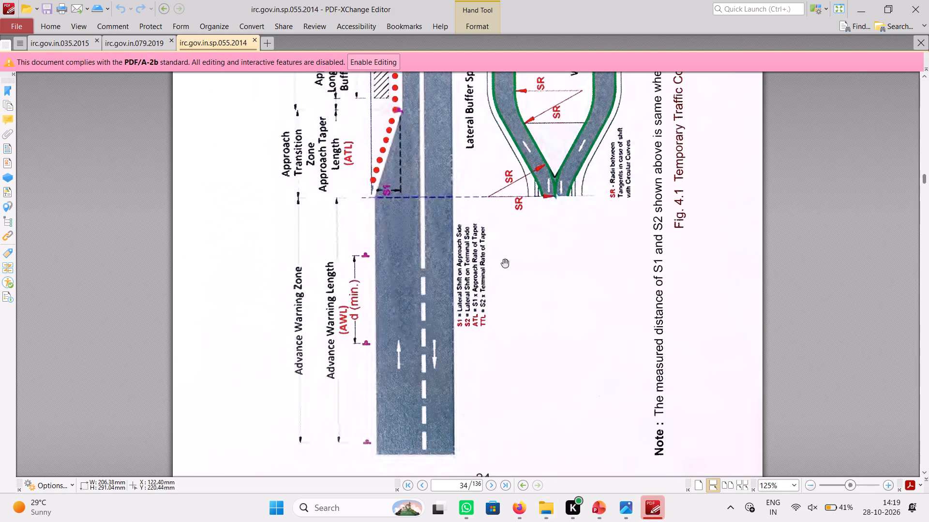
{"action": "scroll", "coordinate": [429, 247], "scroll_direction": "down", "scroll_amount": 17, "text": "ctrl"}
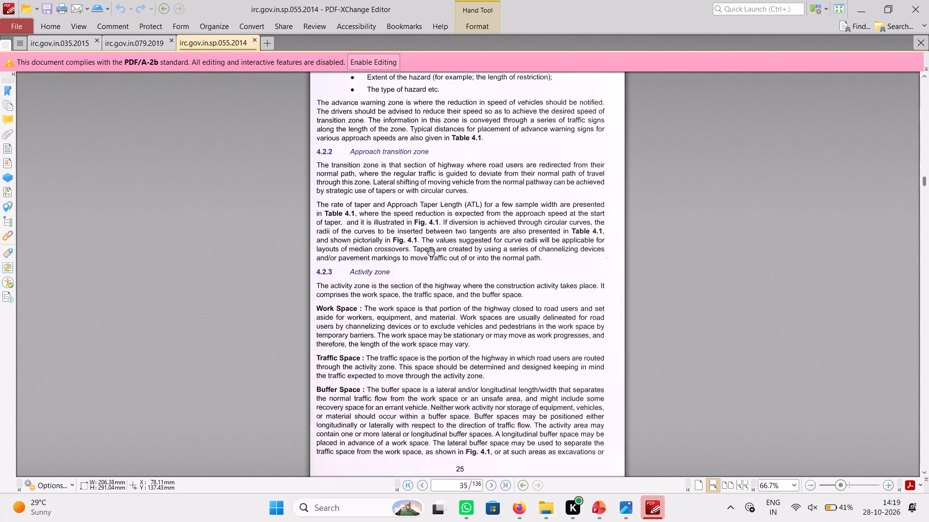
{"action": "scroll", "coordinate": [431, 251], "scroll_direction": "down", "scroll_amount": 20, "text": "ctrl"}
{"action": "scroll", "coordinate": [431, 251], "scroll_direction": "down", "scroll_amount": 17, "text": "ctrl"}
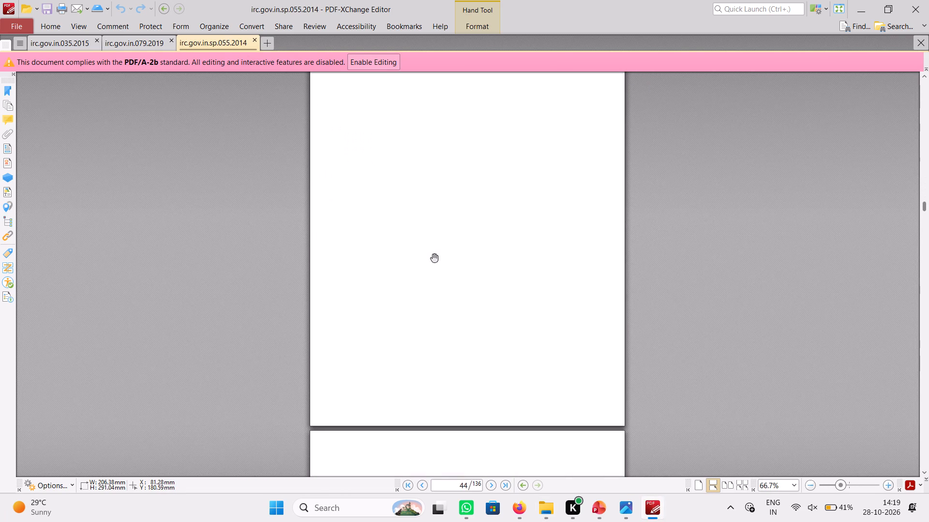
{"action": "scroll", "coordinate": [438, 256], "scroll_direction": "down", "scroll_amount": 6}
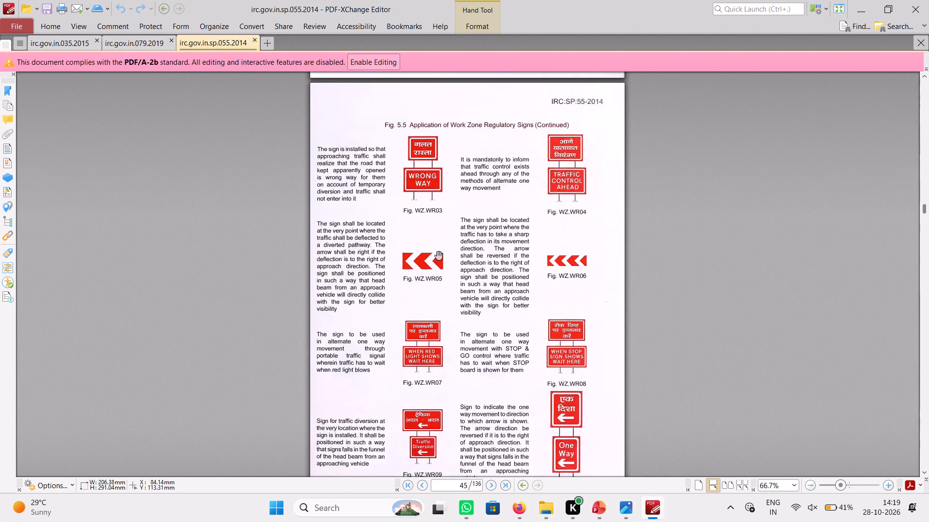
{"action": "scroll", "coordinate": [438, 255], "scroll_direction": "down", "scroll_amount": 10}
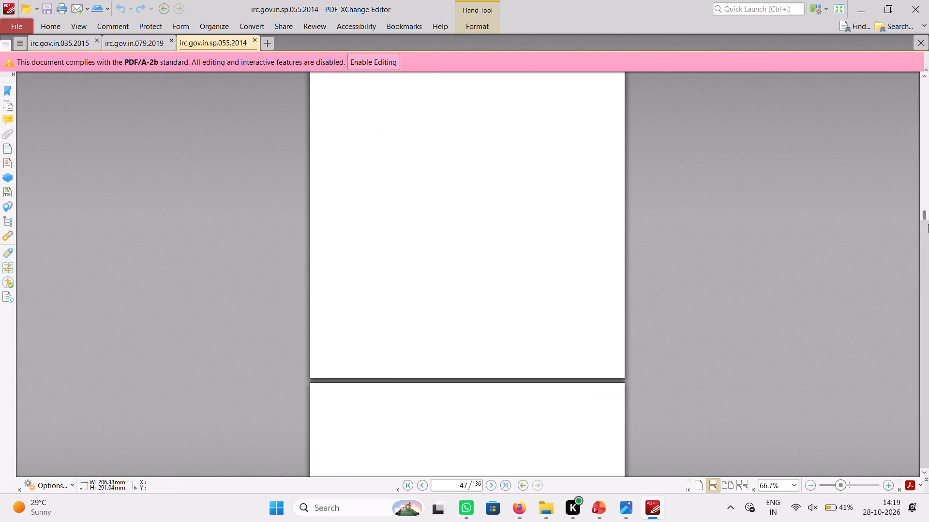
{"action": "left_click_drag", "start_coordinate": [924, 217], "coordinate": [927, 232]}
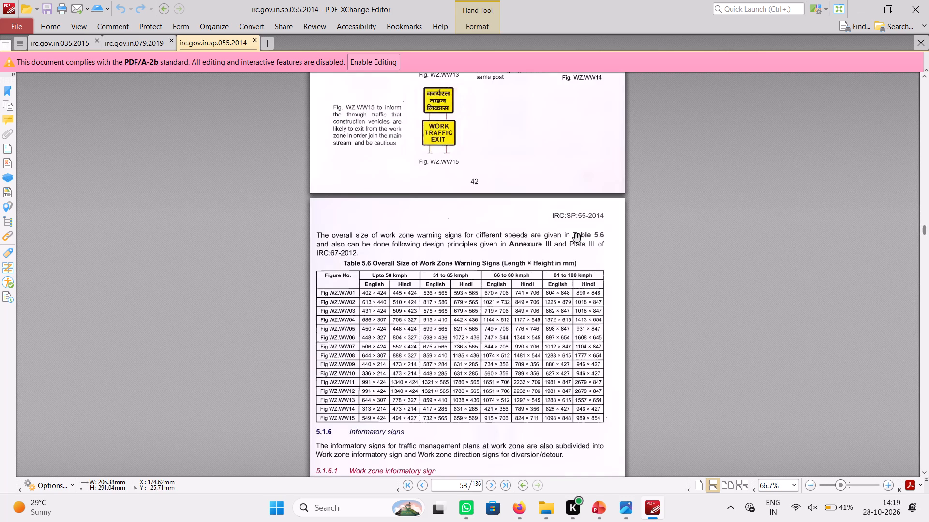
{"action": "scroll", "coordinate": [449, 239], "scroll_direction": "down", "scroll_amount": 9}
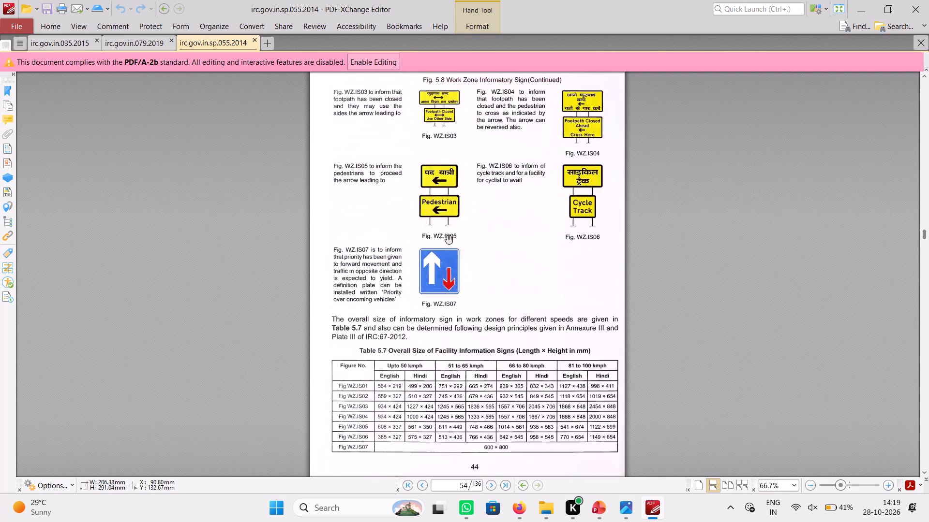
{"action": "scroll", "coordinate": [449, 239], "scroll_direction": "down", "scroll_amount": 8}
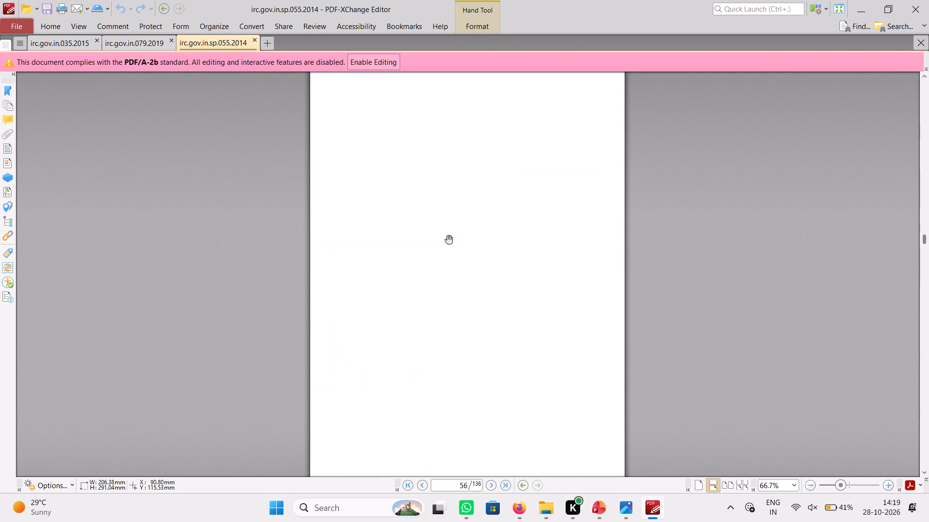
{"action": "scroll", "coordinate": [449, 239], "scroll_direction": "down", "scroll_amount": 4}
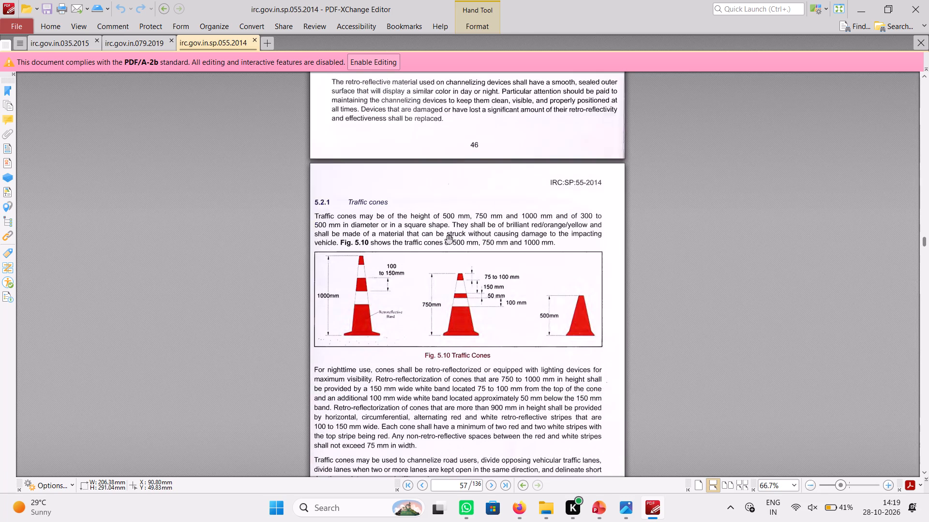
{"action": "scroll", "coordinate": [449, 239], "scroll_direction": "down", "scroll_amount": 6}
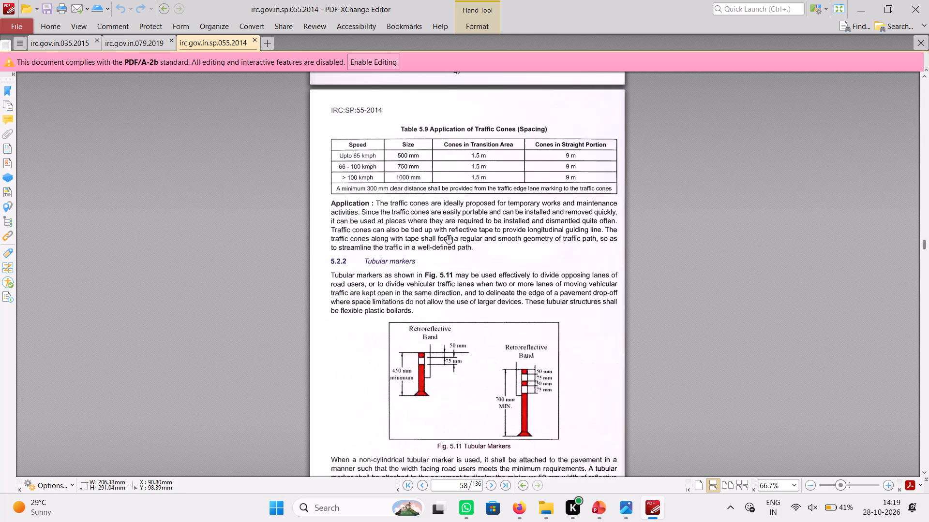
{"action": "scroll", "coordinate": [449, 239], "scroll_direction": "down", "scroll_amount": 1}
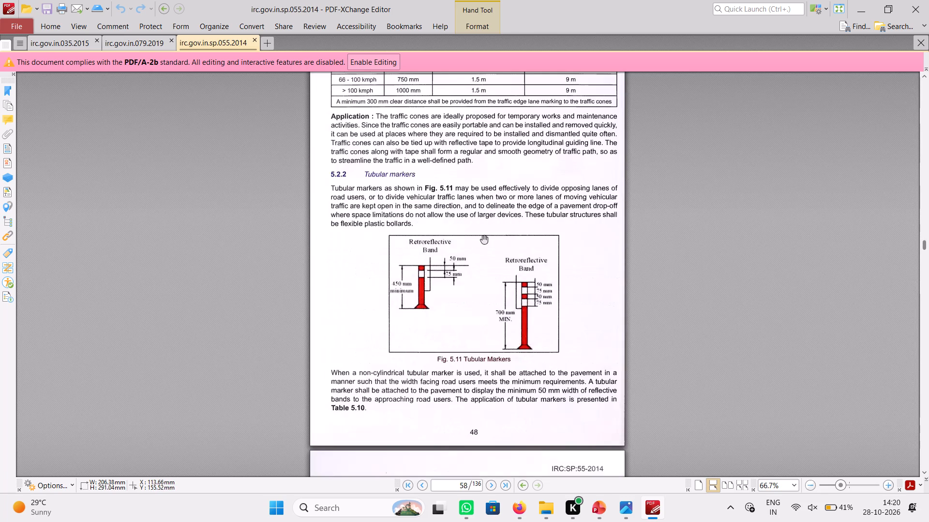
{"action": "key", "text": "Print"}
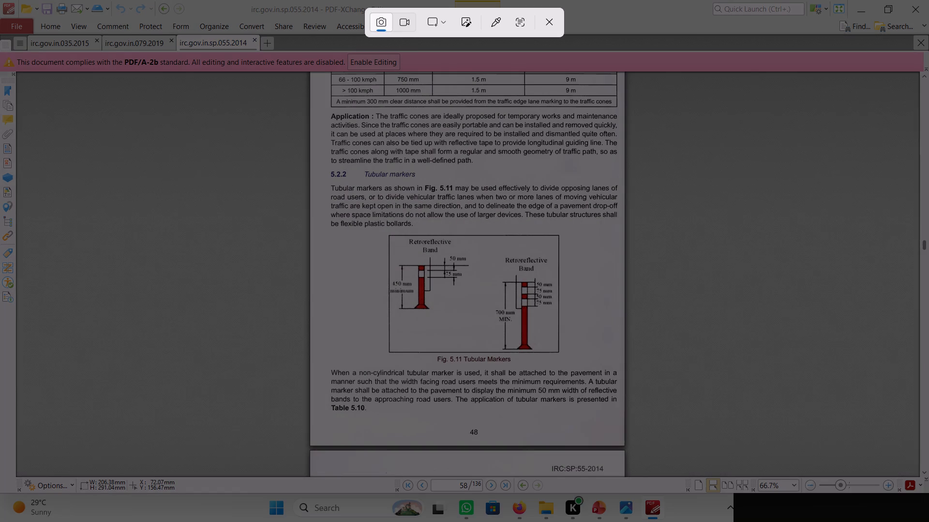
{"action": "left_click_drag", "start_coordinate": [387, 234], "coordinate": [557, 357]}
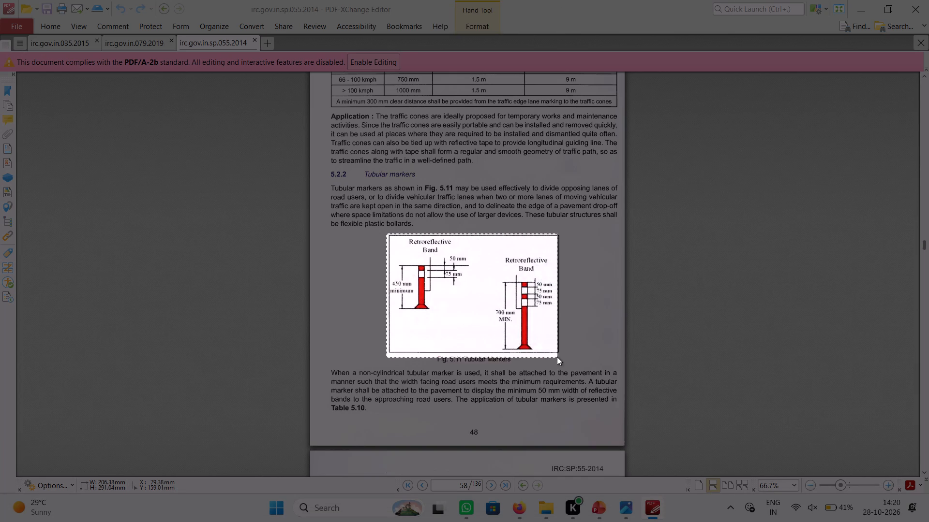
{"action": "left_click_drag", "start_coordinate": [557, 357], "coordinate": [560, 353]}
Look through IRC:SP:55-2014 section 5.2 Channelizing Devices, from hazard markers, drums and barricades back to traffic cones.
{"action": "scroll", "coordinate": [458, 262], "scroll_direction": "down", "scroll_amount": 4}
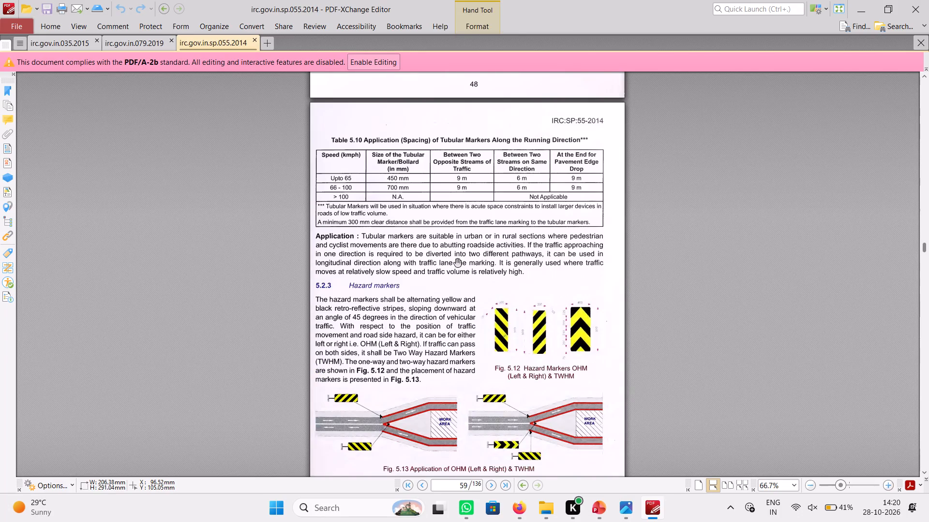
{"action": "scroll", "coordinate": [457, 262], "scroll_direction": "down", "scroll_amount": 3}
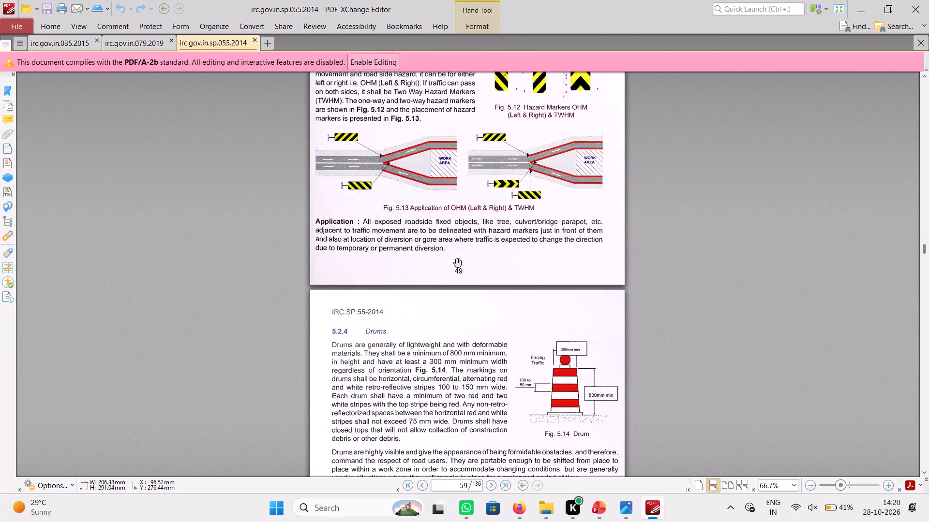
{"action": "scroll", "coordinate": [457, 262], "scroll_direction": "down", "scroll_amount": 10}
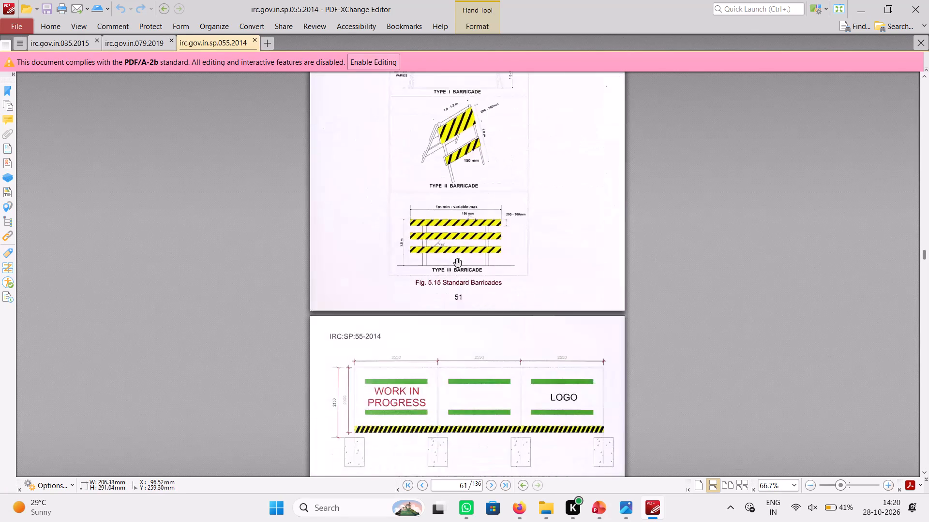
{"action": "scroll", "coordinate": [457, 262], "scroll_direction": "up", "scroll_amount": 15}
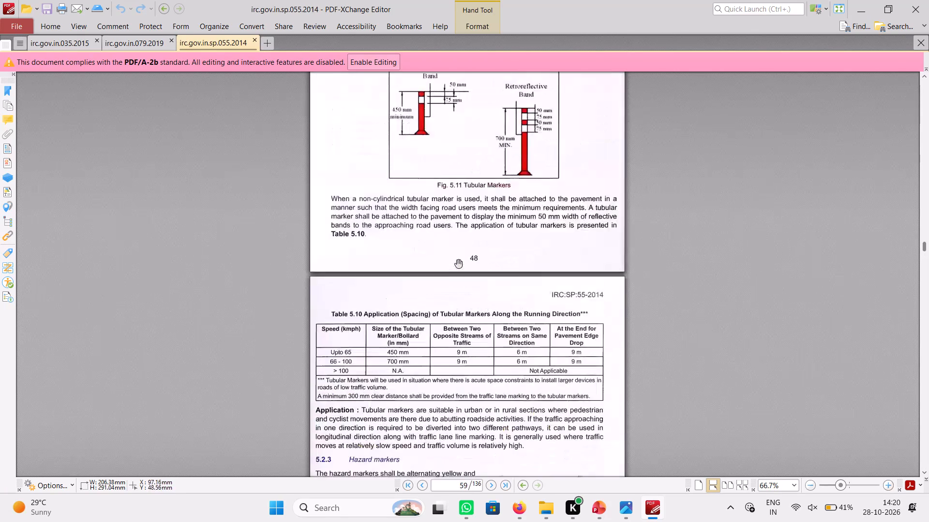
{"action": "scroll", "coordinate": [458, 263], "scroll_direction": "up", "scroll_amount": 6}
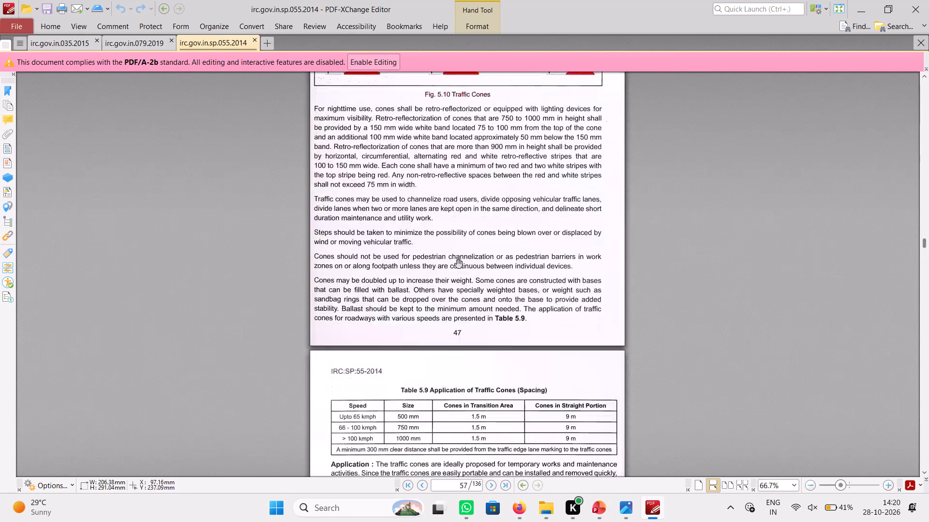
{"action": "scroll", "coordinate": [458, 263], "scroll_direction": "up", "scroll_amount": 6}
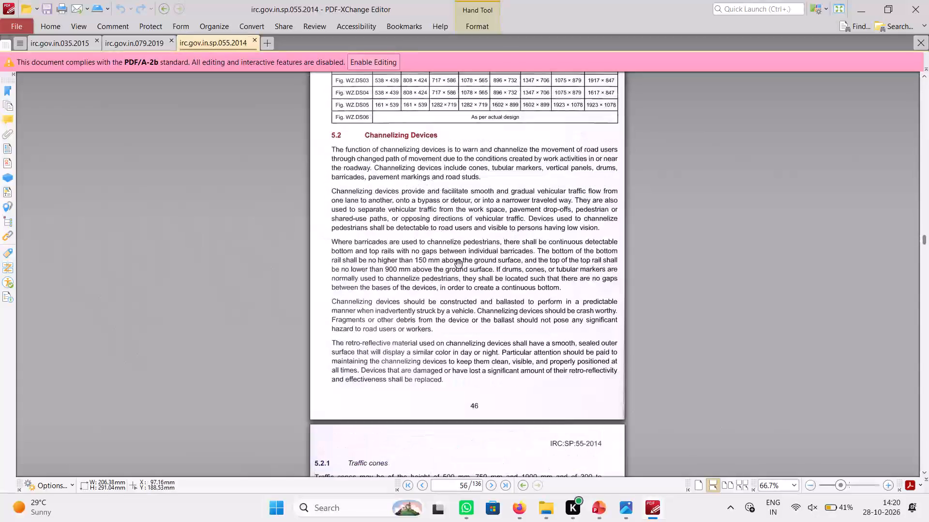
{"action": "scroll", "coordinate": [458, 263], "scroll_direction": "up", "scroll_amount": 3}
{"action": "scroll", "coordinate": [458, 263], "scroll_direction": "down", "scroll_amount": 2}
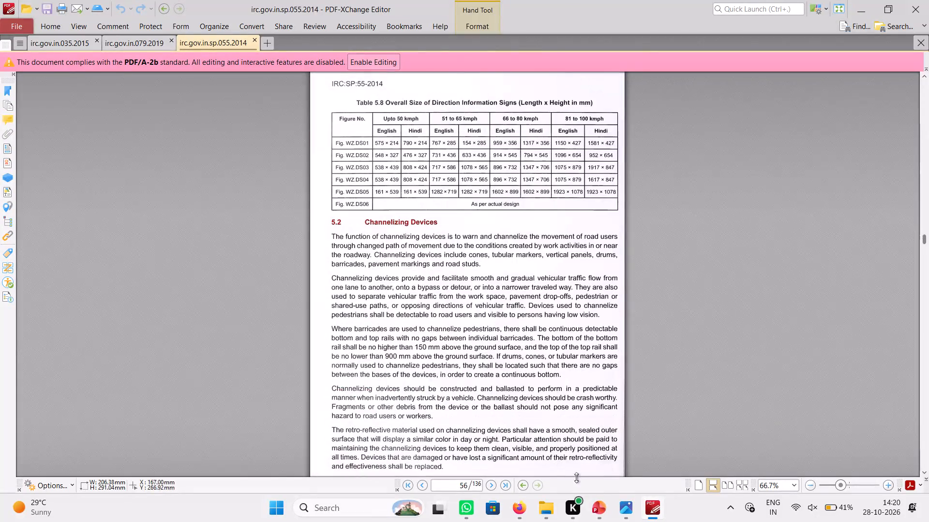
Switch to PPT-Madurai, delete the Km 03+100 slide's delineator figure and paste the tubular markers snip below the recommendation text.
{"action": "left_click", "coordinate": [656, 521]}
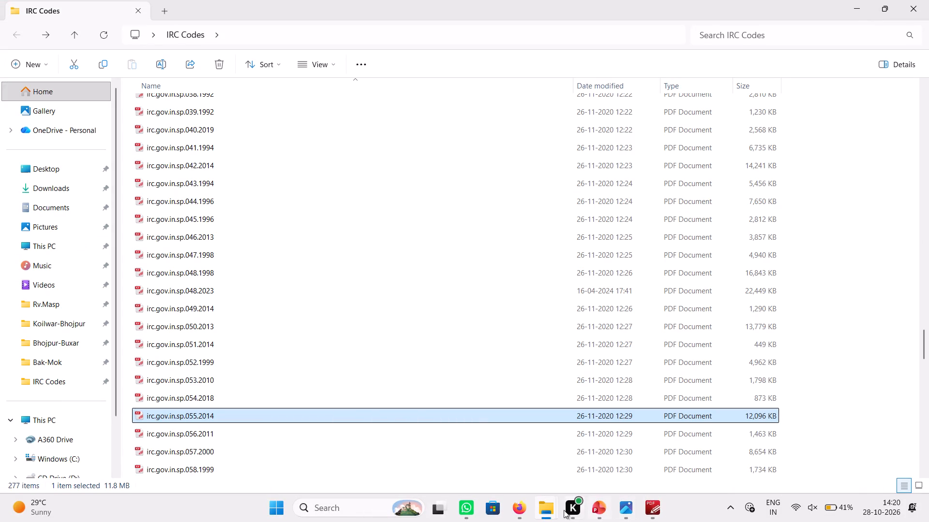
{"action": "left_click", "coordinate": [518, 513]}
{"action": "left_click", "coordinate": [604, 512]}
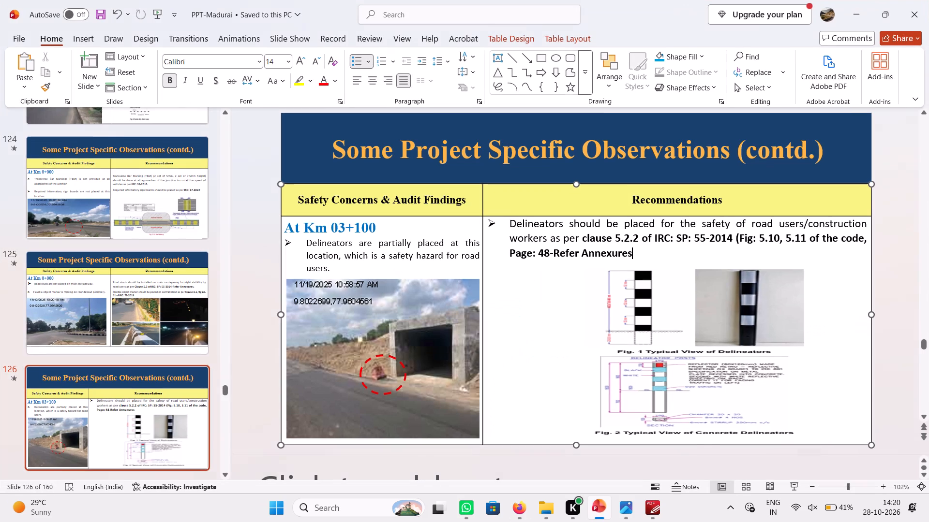
{"action": "left_click", "coordinate": [661, 347]}
{"action": "key", "text": "Delete"}
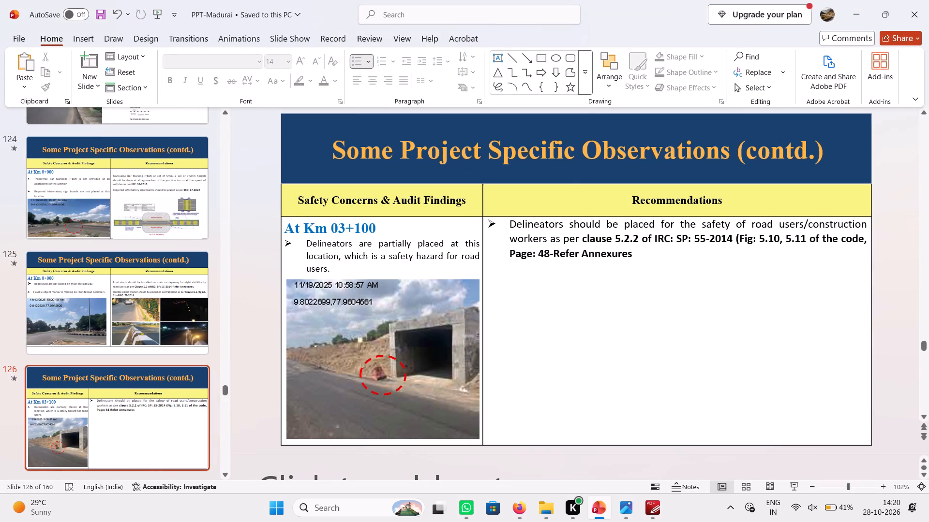
{"action": "left_click", "coordinate": [509, 270]}
{"action": "left_click", "coordinate": [649, 252]}
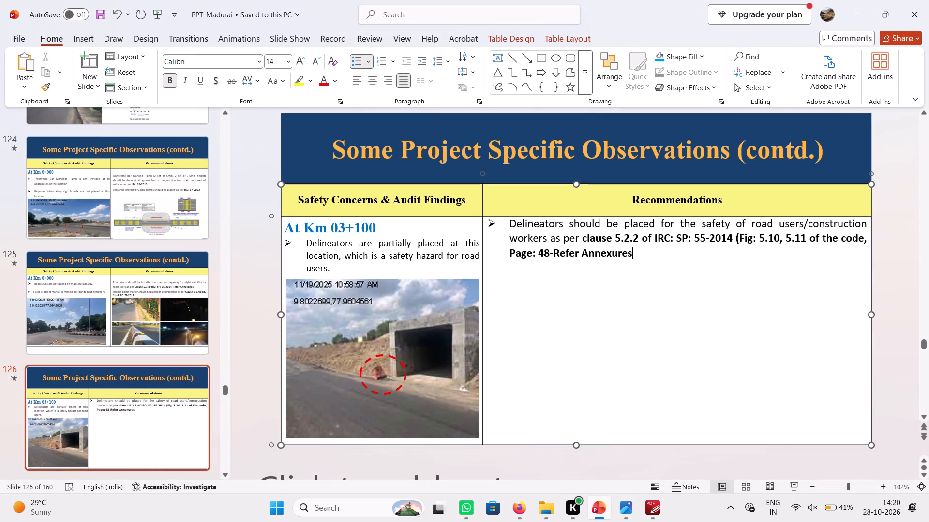
{"action": "key", "text": "Return"}
{"action": "key", "text": "ctrl+v"}
{"action": "left_click_drag", "start_coordinate": [595, 261], "coordinate": [595, 272]}
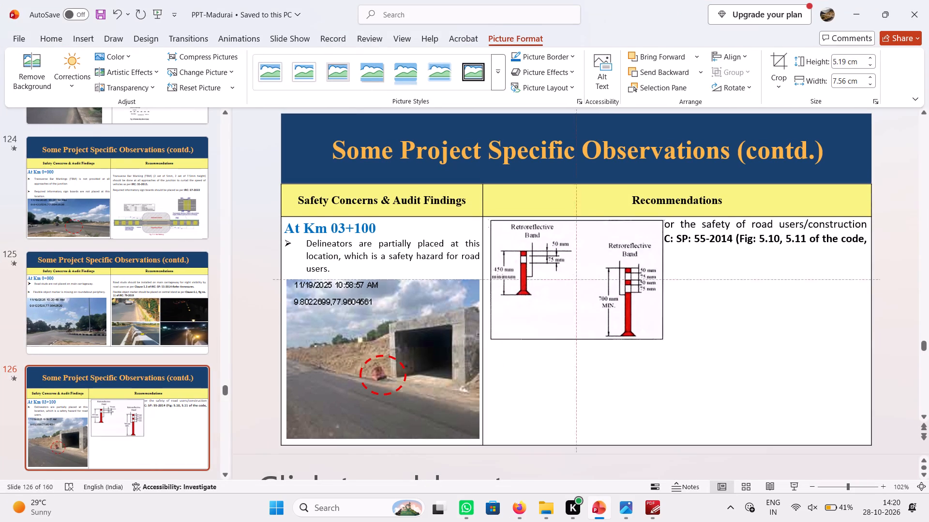
{"action": "left_click_drag", "start_coordinate": [595, 272], "coordinate": [599, 313]}
Find Fig. 5.10 Traffic Cones under clause 5.2.1 of IRC:SP:55-2014 and capture the diagram as a screen snip.
{"action": "left_click", "coordinate": [656, 506]}
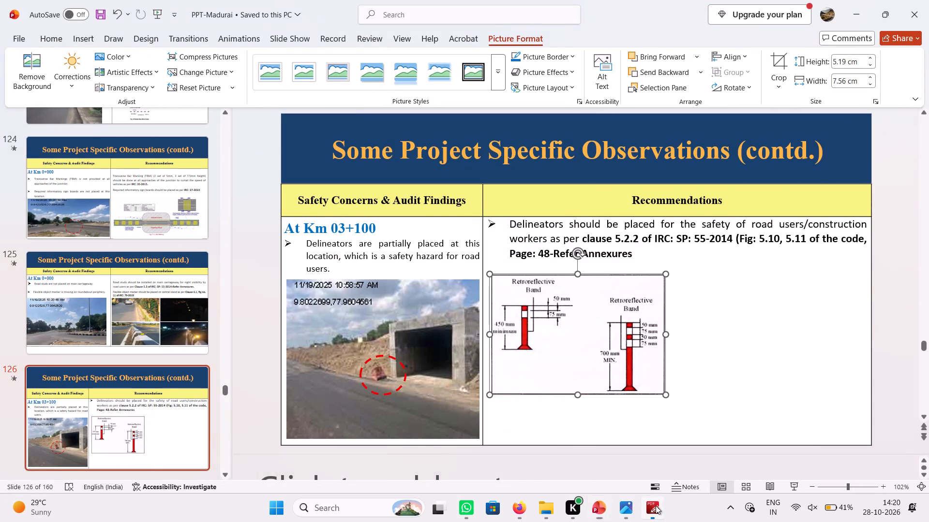
{"action": "scroll", "coordinate": [426, 275], "scroll_direction": "down", "scroll_amount": 6}
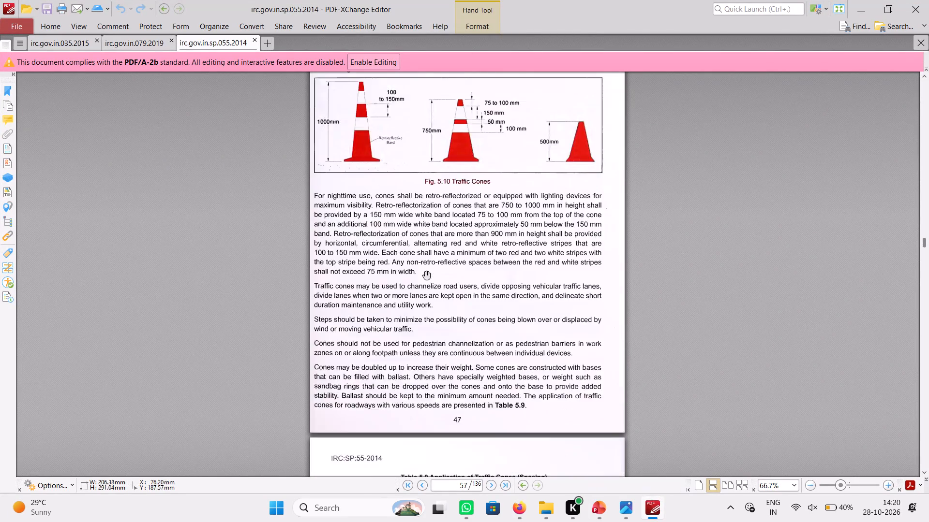
{"action": "scroll", "coordinate": [426, 275], "scroll_direction": "down", "scroll_amount": 5}
{"action": "left_click", "coordinate": [651, 514]}
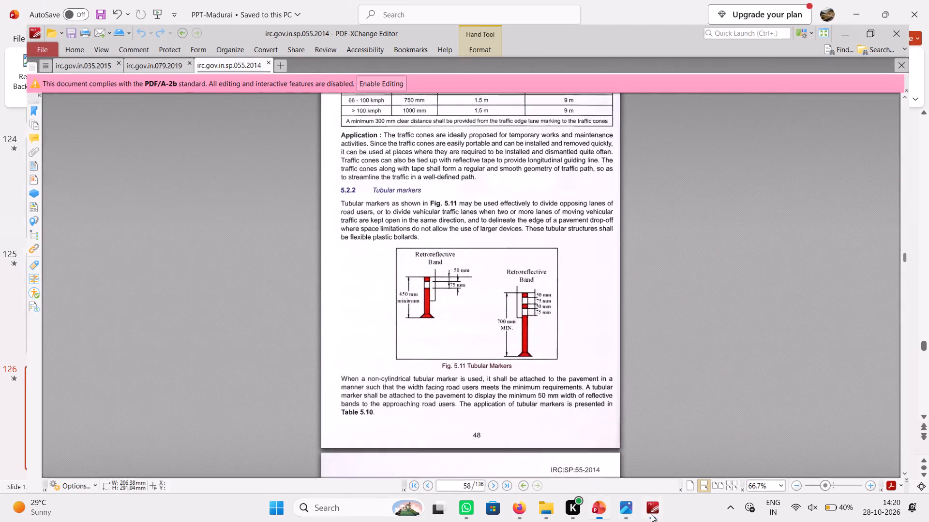
{"action": "left_click", "coordinate": [654, 515]}
{"action": "scroll", "coordinate": [492, 313], "scroll_direction": "up", "scroll_amount": 7}
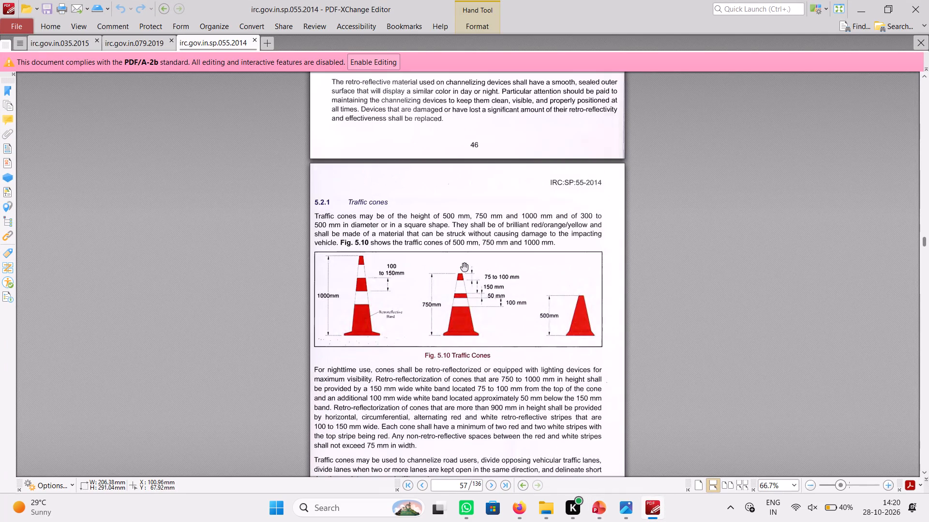
{"action": "key", "text": "Print"}
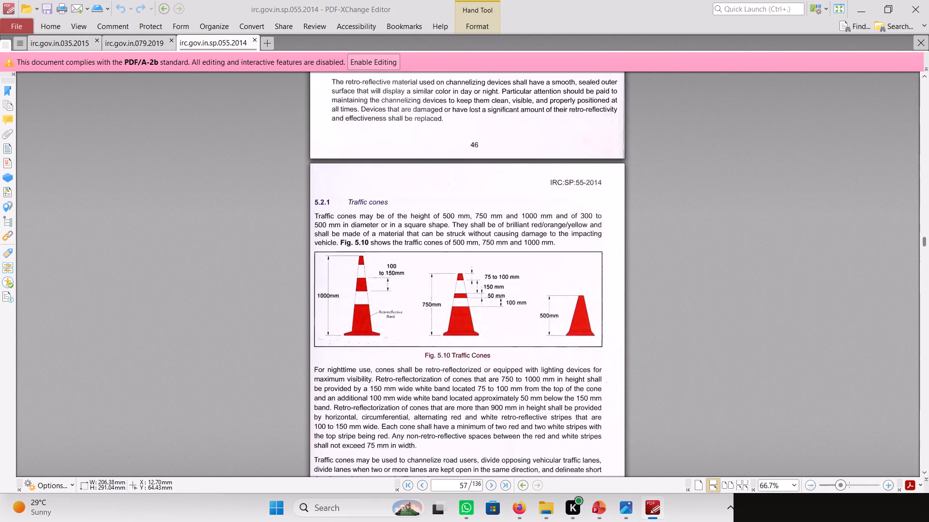
{"action": "left_click_drag", "start_coordinate": [314, 250], "coordinate": [604, 349]}
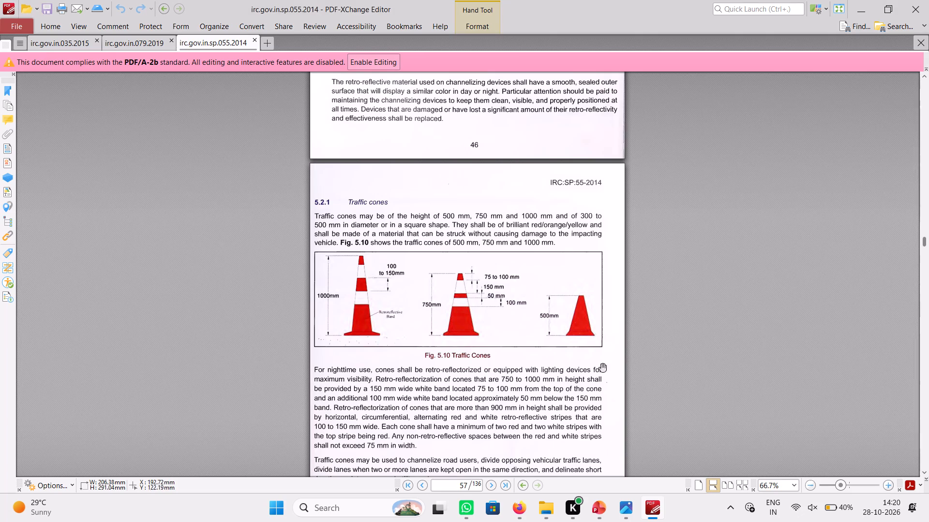
Back in PPT-Madurai, align the tubular markers figure with the Recommendations column's inner edge and stretch it down to about 7.1 cm high.
{"action": "left_click", "coordinate": [599, 509]}
{"action": "left_click", "coordinate": [564, 349]}
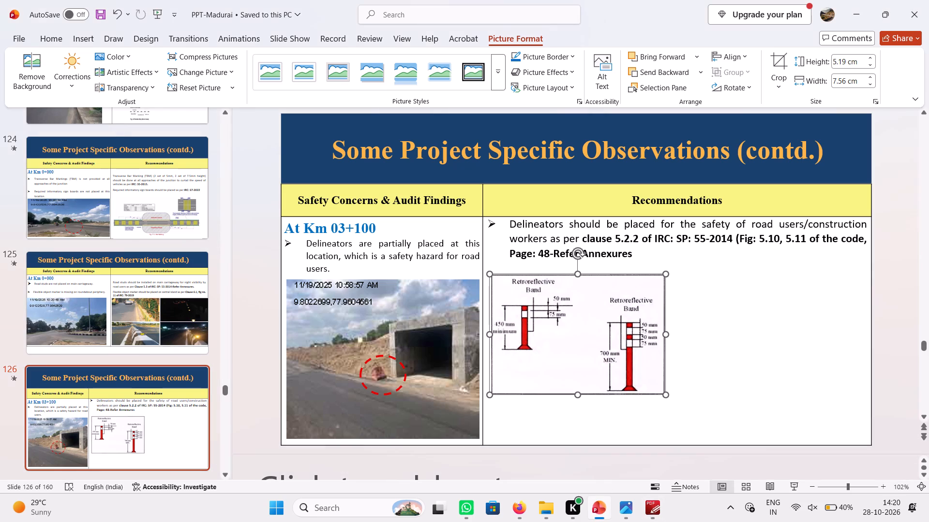
{"action": "left_click_drag", "start_coordinate": [574, 327], "coordinate": [564, 323]}
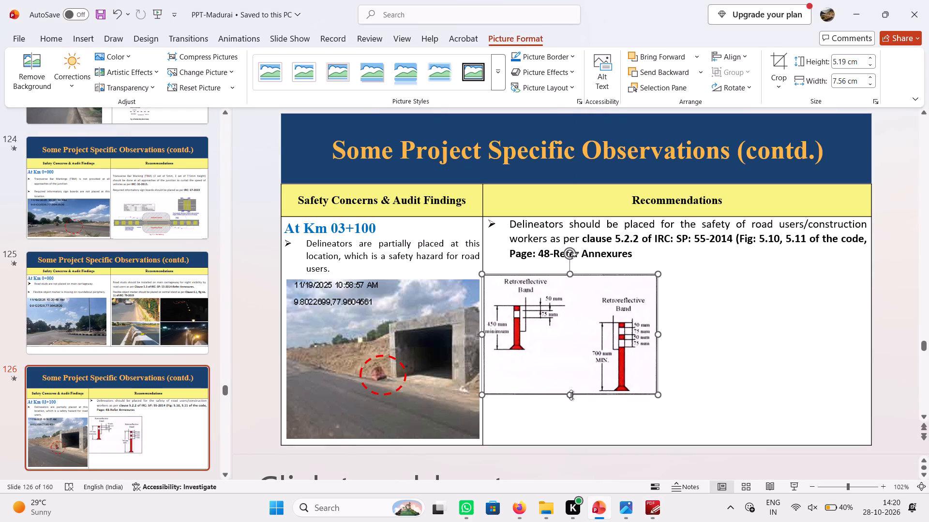
{"action": "left_click_drag", "start_coordinate": [570, 395], "coordinate": [577, 439]}
Paste the traffic cones figure beside the tubular markers, narrow it to about 8.5 cm and stretch it to about 7.1 cm high.
{"action": "left_click", "coordinate": [670, 357]}
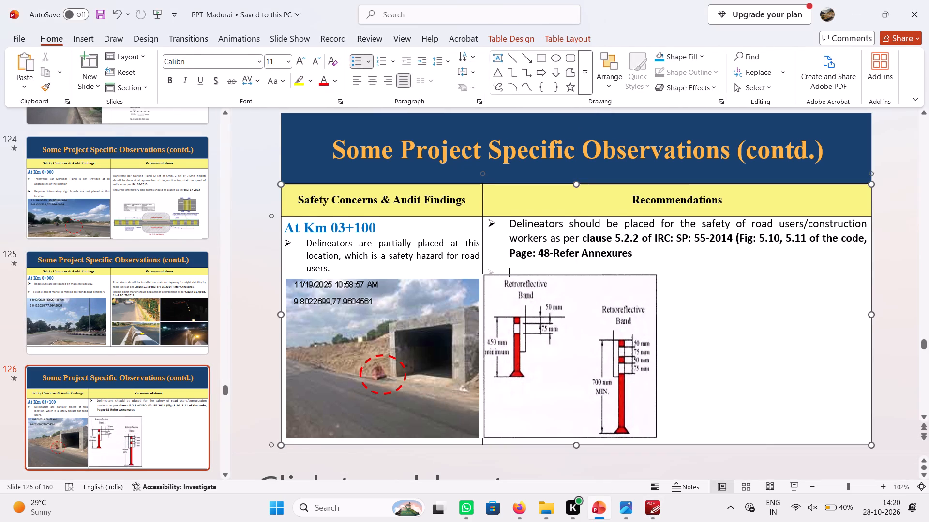
{"action": "key", "text": "ctrl+v"}
{"action": "left_click_drag", "start_coordinate": [513, 300], "coordinate": [645, 340]}
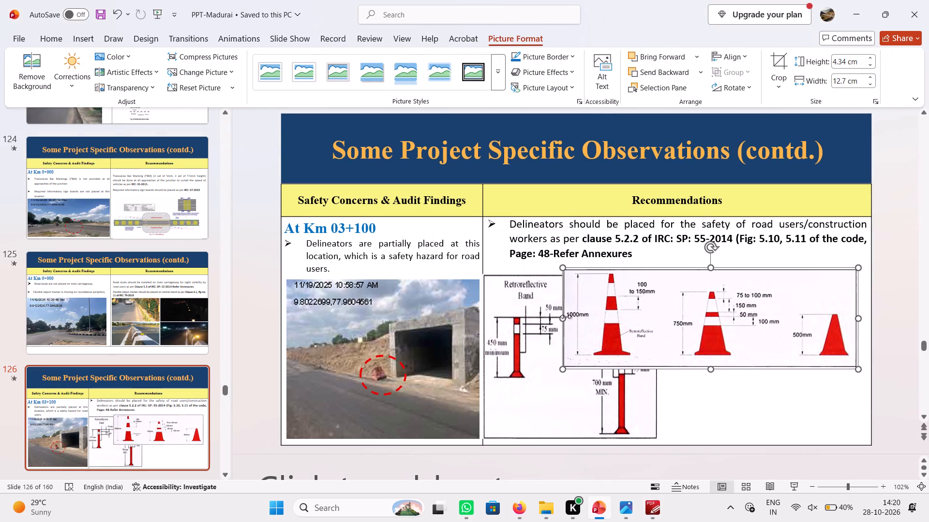
{"action": "left_click_drag", "start_coordinate": [566, 317], "coordinate": [661, 320]}
{"action": "left_click_drag", "start_coordinate": [699, 301], "coordinate": [697, 303]}
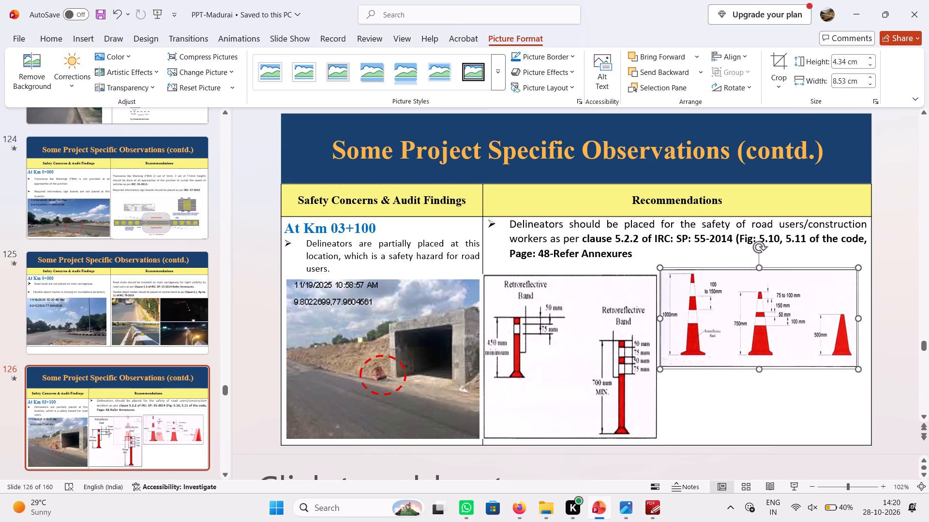
{"action": "left_click_drag", "start_coordinate": [697, 303], "coordinate": [696, 306]}
{"action": "left_click_drag", "start_coordinate": [757, 373], "coordinate": [763, 436]}
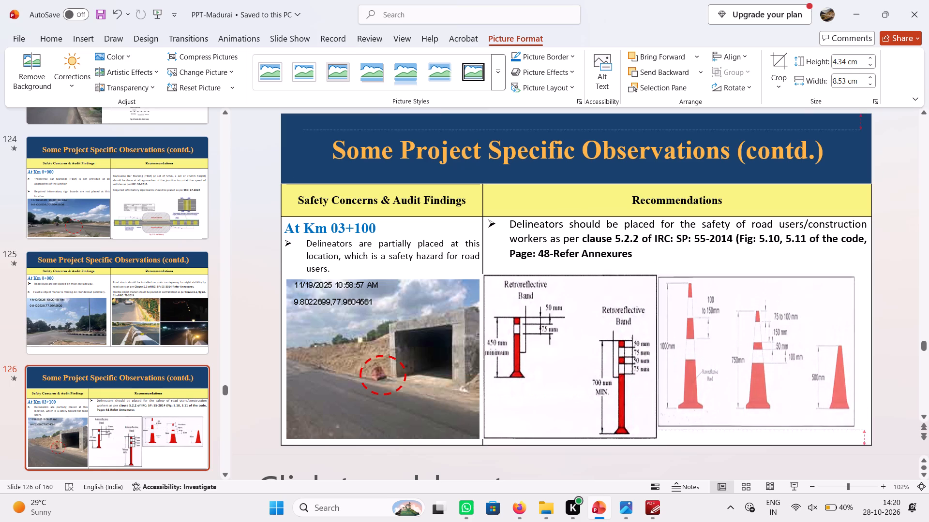
{"action": "left_click_drag", "start_coordinate": [763, 436], "coordinate": [764, 442]}
Widen the tubular markers figure slightly and shift the traffic cones figure to the Recommendations column's outer edge, side by side.
{"action": "left_click", "coordinate": [610, 348]}
{"action": "left_click_drag", "start_coordinate": [659, 358], "coordinate": [668, 359]}
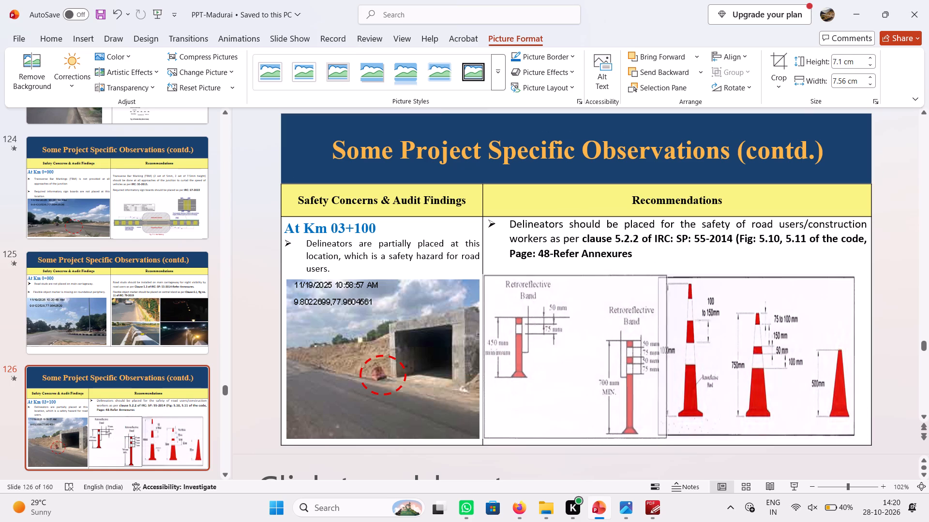
{"action": "left_click_drag", "start_coordinate": [668, 359], "coordinate": [672, 360]}
{"action": "left_click", "coordinate": [719, 357]}
{"action": "left_click_drag", "start_coordinate": [716, 355], "coordinate": [726, 356]}
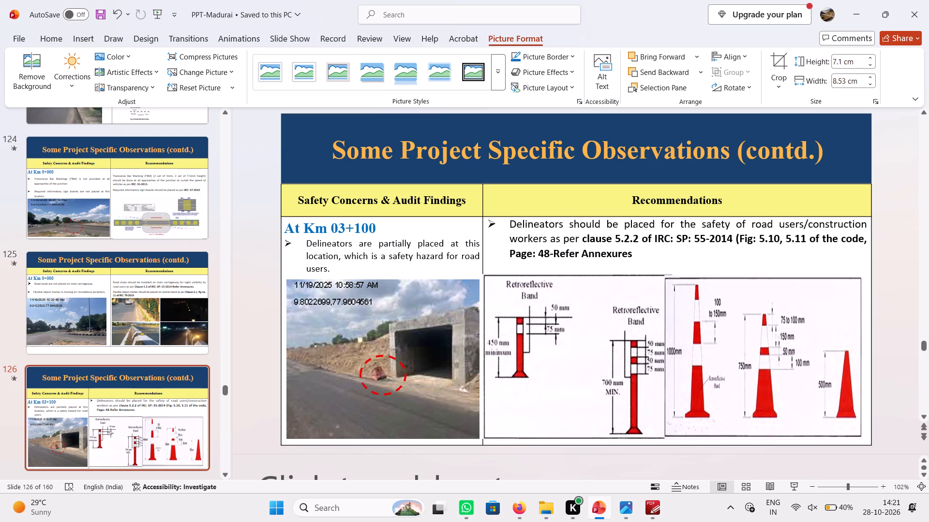
{"action": "left_click_drag", "start_coordinate": [726, 356], "coordinate": [732, 356]}
Remove the bullet from the delineator recommendation and insert a blank line above its text.
{"action": "left_click", "coordinate": [596, 259]}
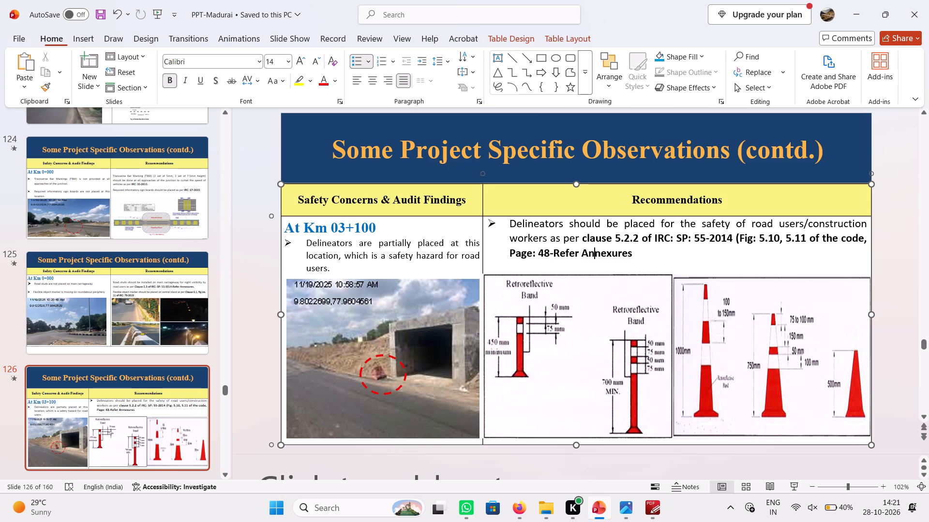
{"action": "left_click_drag", "start_coordinate": [360, 243], "coordinate": [370, 250]}
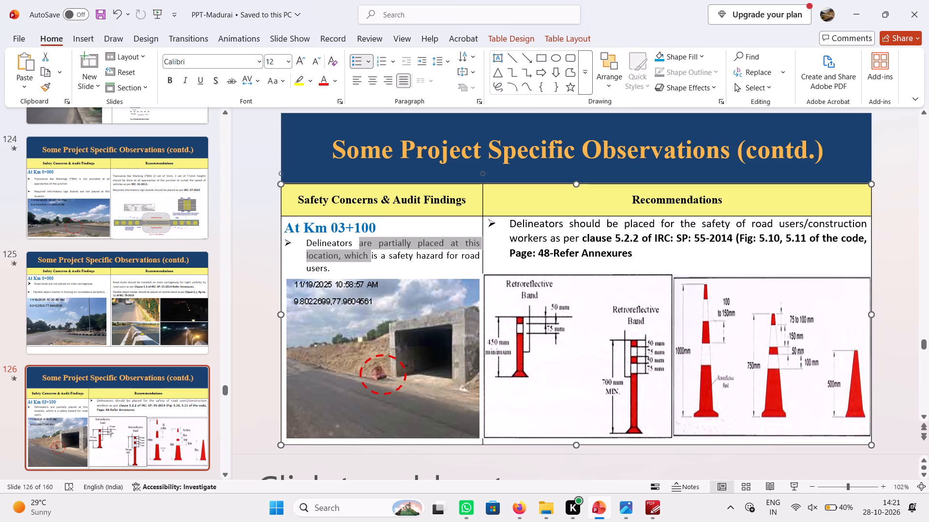
{"action": "left_click", "coordinate": [510, 227]}
{"action": "key", "text": "BackSpace"}
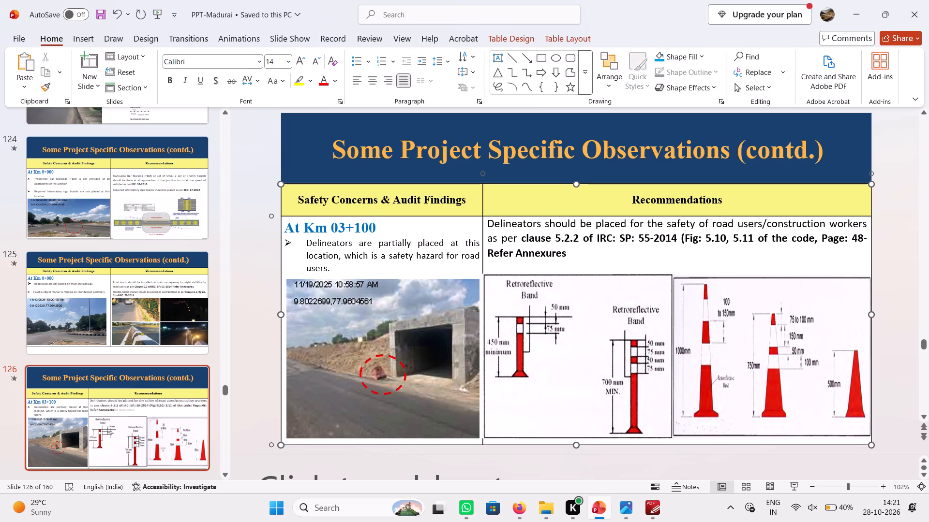
{"action": "key", "text": "Return"}
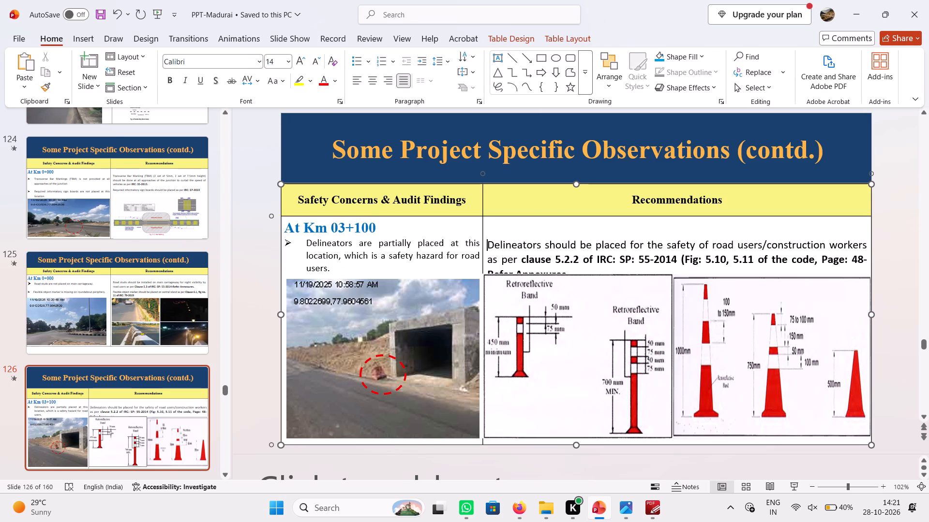
{"action": "left_click", "coordinate": [494, 232]}
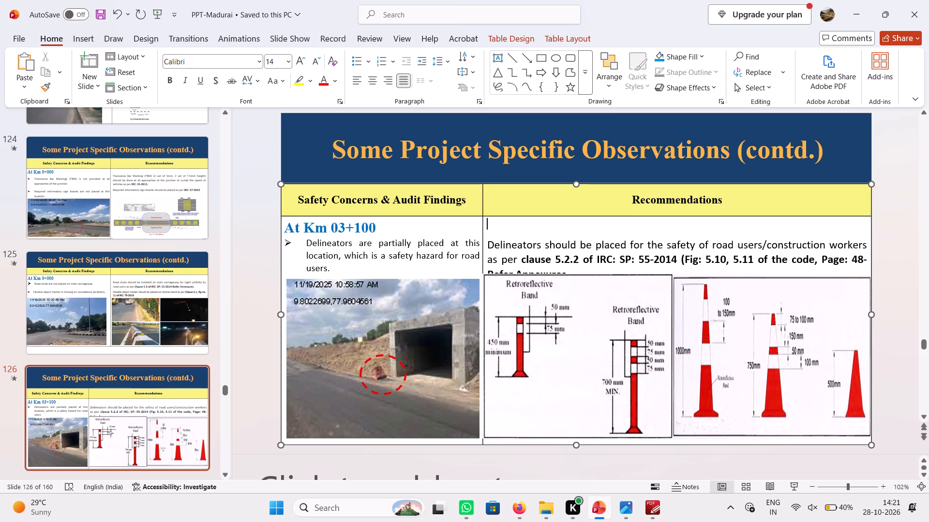
Lower the top edges of the tubular markers and traffic cones figures to just below the recommendation text.
{"action": "left_click", "coordinate": [557, 279]}
{"action": "left_click_drag", "start_coordinate": [574, 275], "coordinate": [578, 284]}
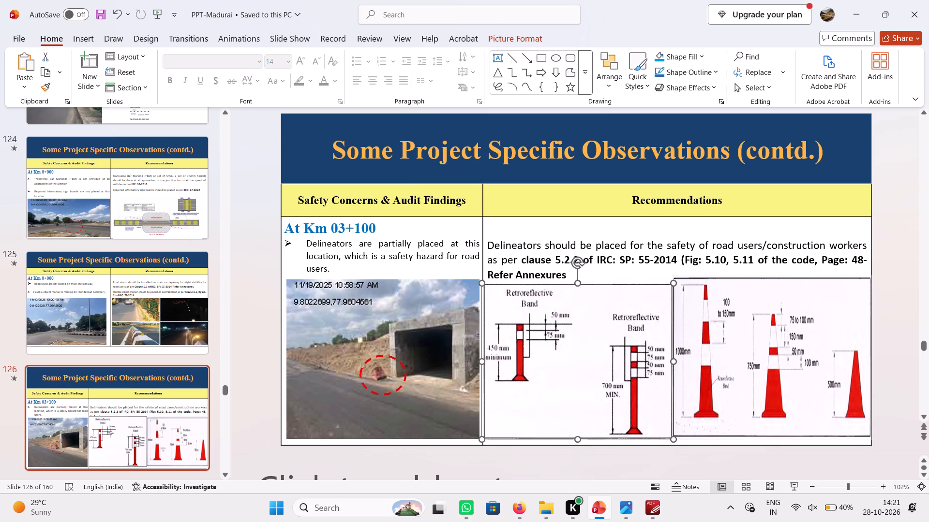
{"action": "left_click", "coordinate": [721, 290]}
{"action": "left_click_drag", "start_coordinate": [774, 276], "coordinate": [775, 284]}
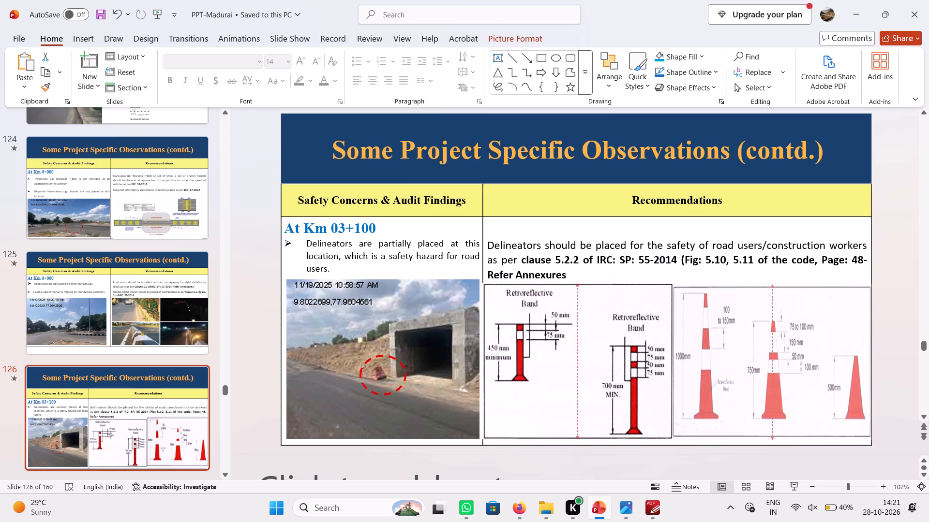
{"action": "left_click_drag", "start_coordinate": [775, 284], "coordinate": [775, 283]}
Copy the delineator recommendation's regular text formatting onto the delineator finding at Km 03+100.
{"action": "left_click", "coordinate": [558, 266]}
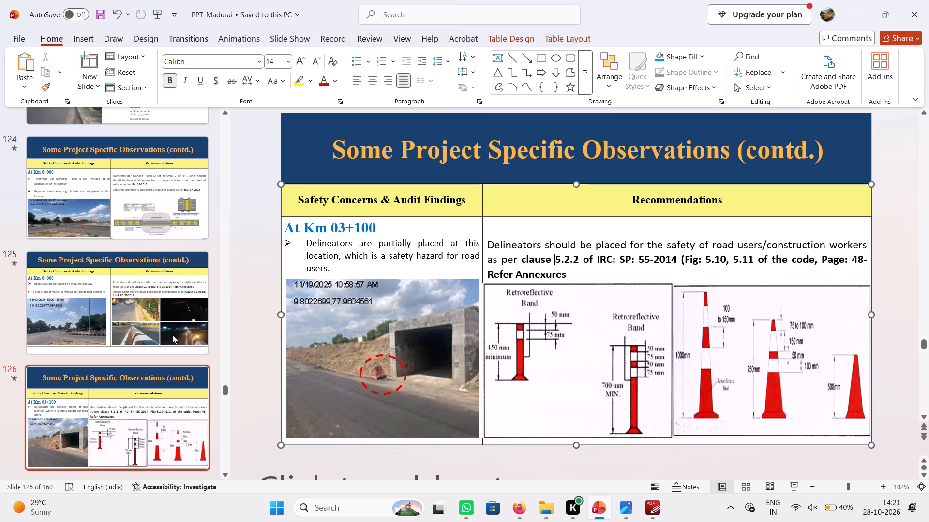
{"action": "left_click_drag", "start_coordinate": [500, 246], "coordinate": [532, 248]}
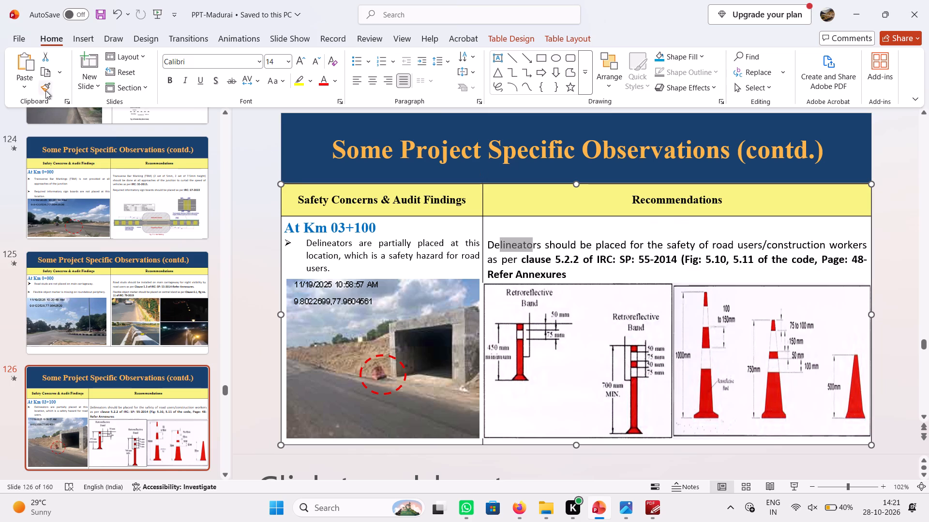
{"action": "left_click", "coordinate": [45, 89]}
{"action": "left_click_drag", "start_coordinate": [331, 268], "coordinate": [312, 247]}
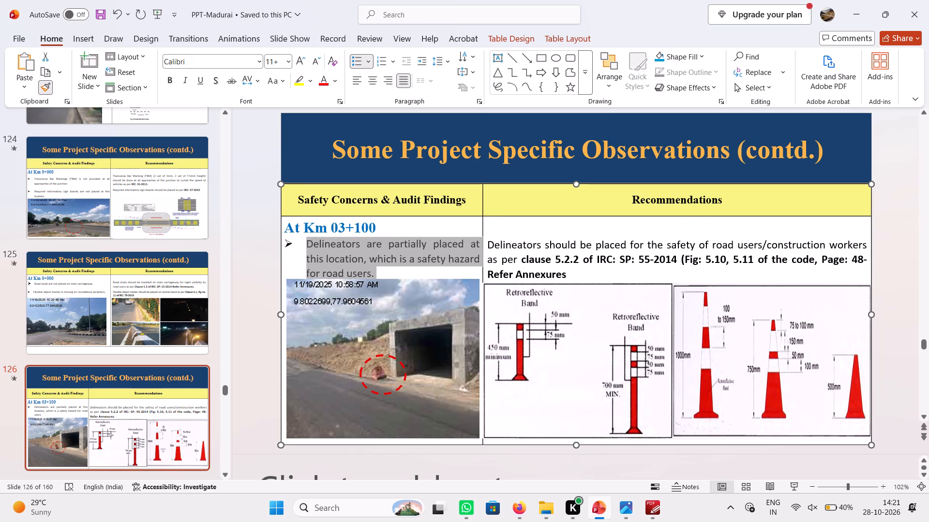
{"action": "left_click", "coordinate": [350, 327]}
{"action": "left_click", "coordinate": [423, 267]}
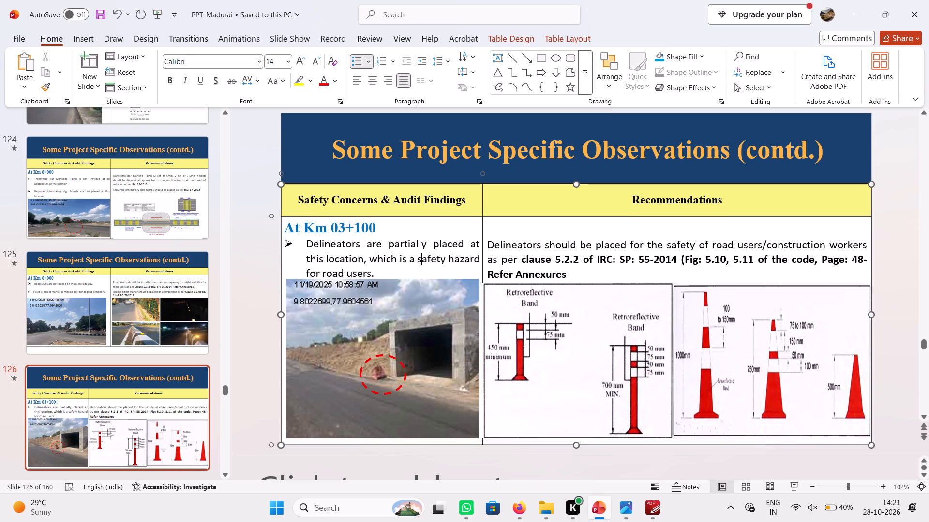
End the delineator finding with a period after "this location" and delete the safety hazard clause that follows.
{"action": "left_click", "coordinate": [368, 259]}
{"action": "key", "text": "Left"}
{"action": "key", "text": "BackSpace"}
{"action": "key", "text": "period"}
{"action": "left_click_drag", "start_coordinate": [370, 260], "coordinate": [376, 271]}
{"action": "key", "text": "Delete"}
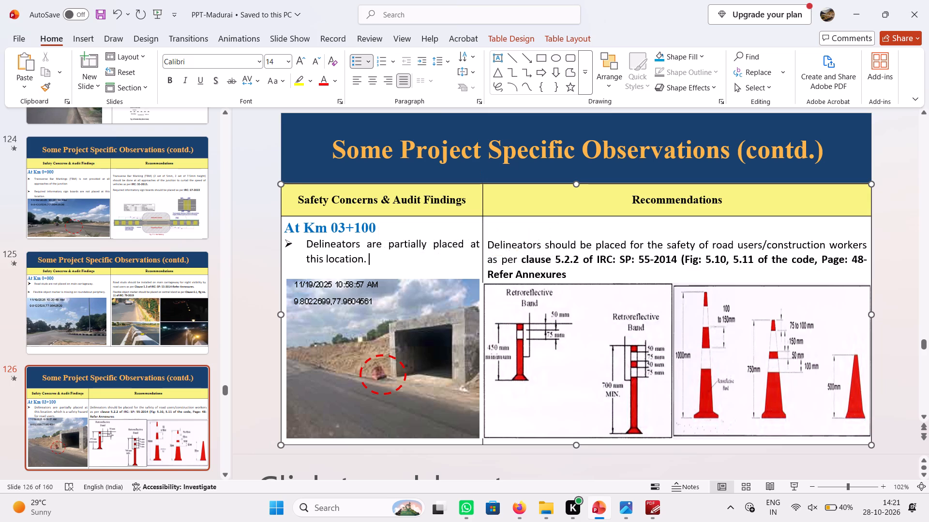
{"action": "left_click", "coordinate": [388, 335]}
{"action": "left_click", "coordinate": [554, 249]}
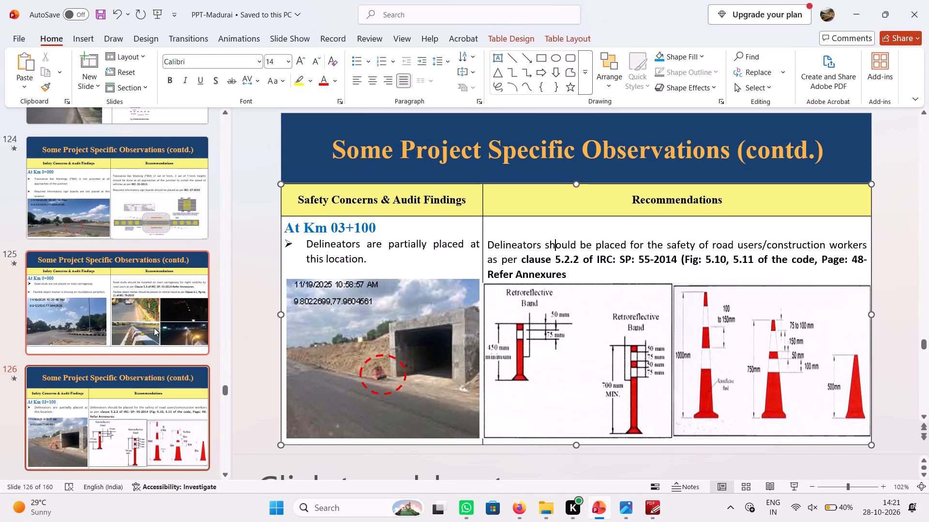
On the Km 17+400 slide, shift the site photo to the findings column's outer edge and widen it slightly.
{"action": "left_click", "coordinate": [123, 402]}
{"action": "scroll", "coordinate": [120, 378], "scroll_direction": "down", "scroll_amount": 1}
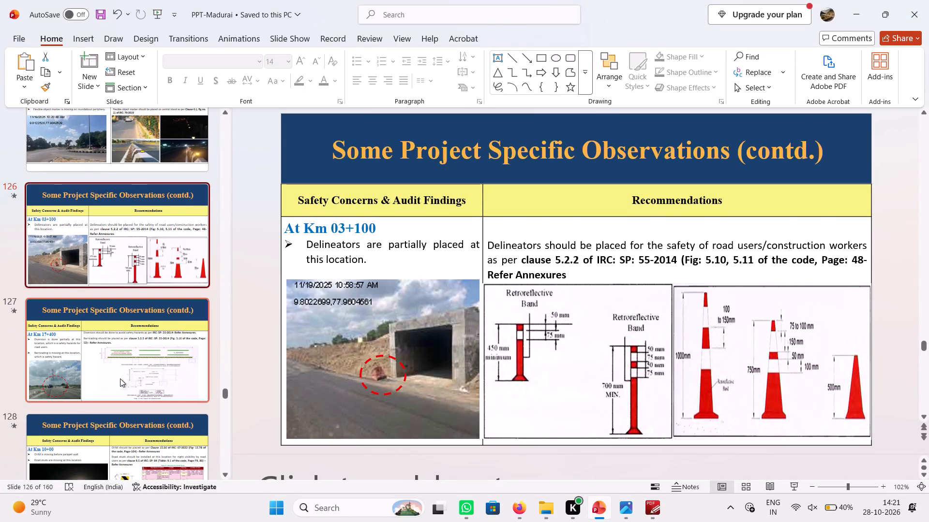
{"action": "left_click", "coordinate": [129, 363]}
{"action": "left_click", "coordinate": [318, 347]}
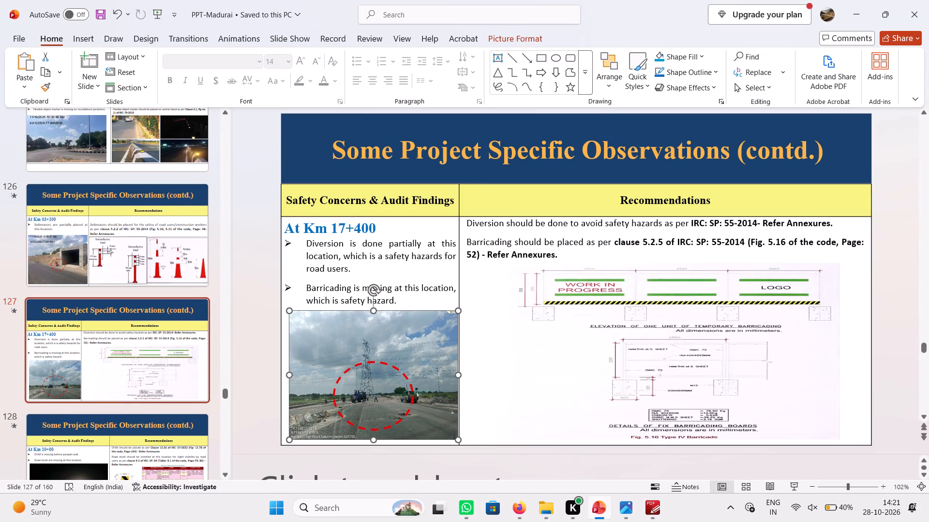
{"action": "left_click", "coordinate": [458, 376]}
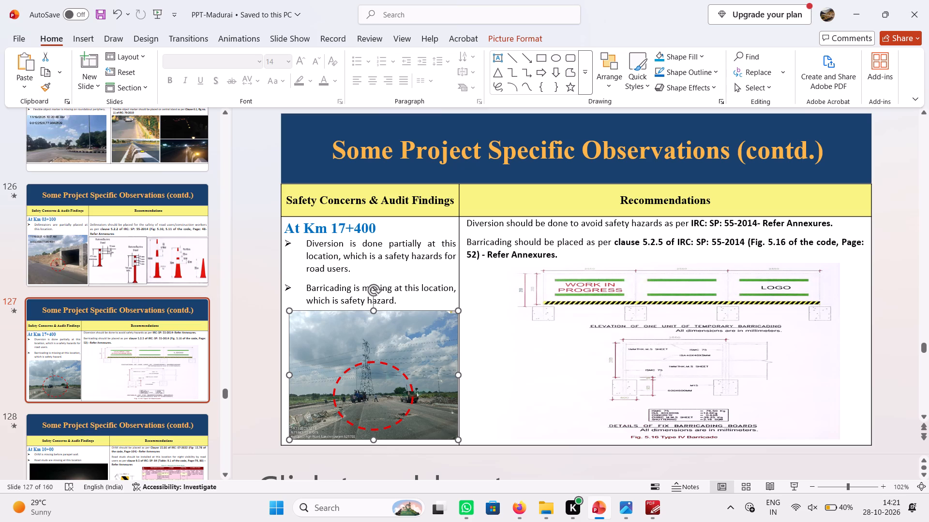
{"action": "left_click_drag", "start_coordinate": [418, 344], "coordinate": [413, 344]}
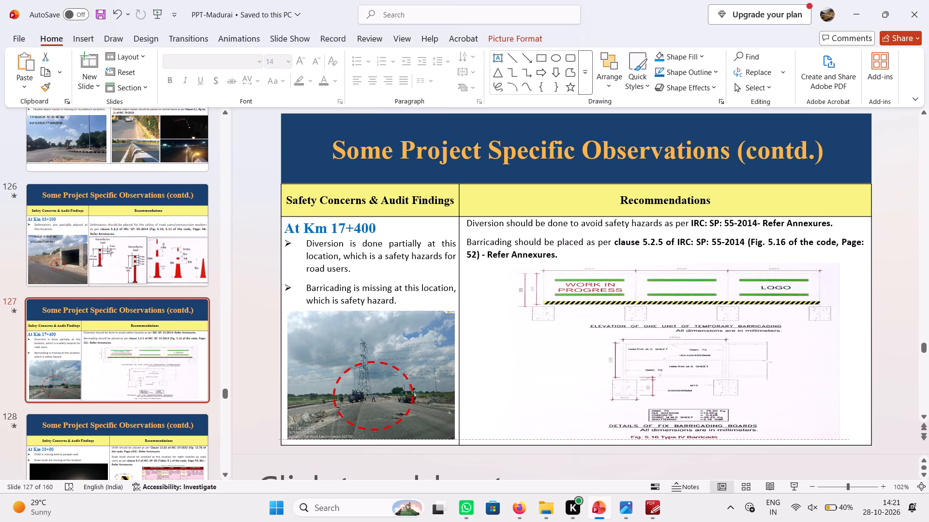
{"action": "left_click_drag", "start_coordinate": [413, 344], "coordinate": [412, 344]}
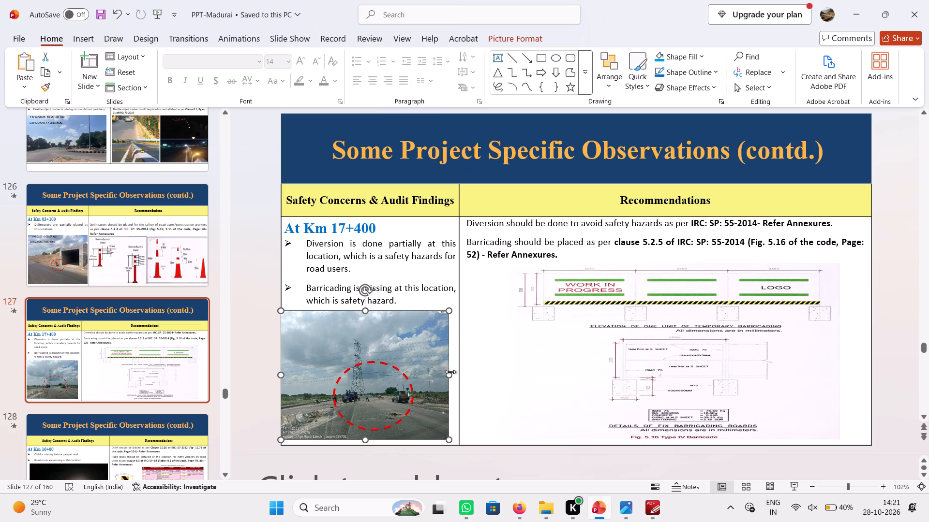
{"action": "left_click_drag", "start_coordinate": [450, 374], "coordinate": [455, 375]}
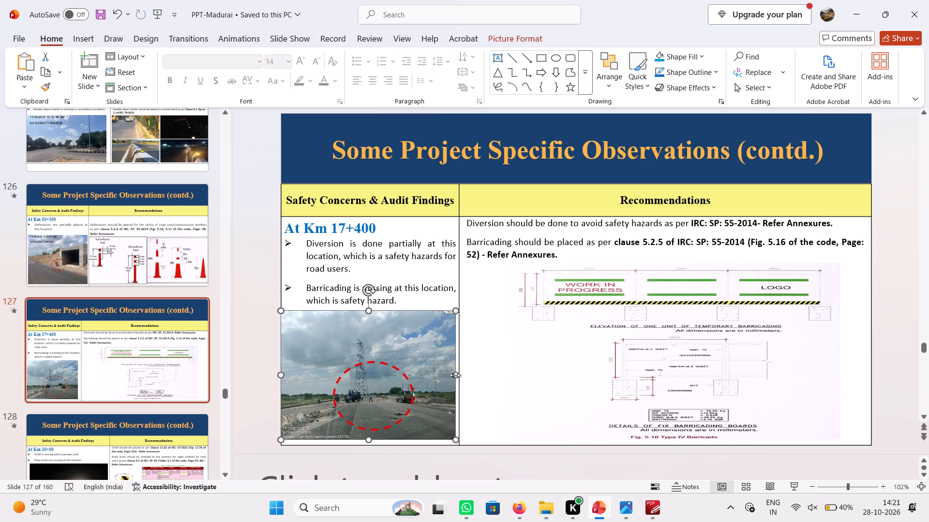
{"action": "left_click", "coordinate": [492, 329]}
Widen the Safety Concerns & Audit Findings column of the Km 17+400 table, narrowing the Recommendations column.
{"action": "left_click", "coordinate": [371, 245]}
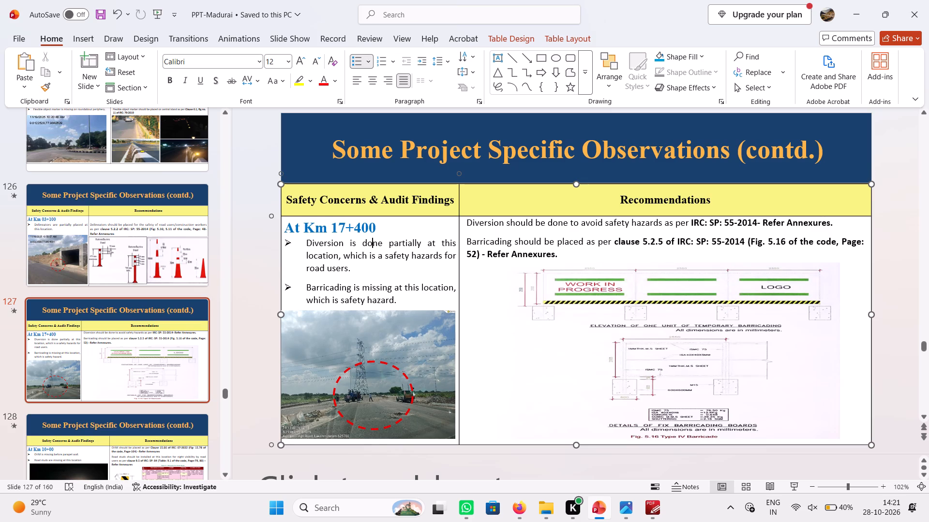
{"action": "left_click_drag", "start_coordinate": [458, 212], "coordinate": [475, 215]}
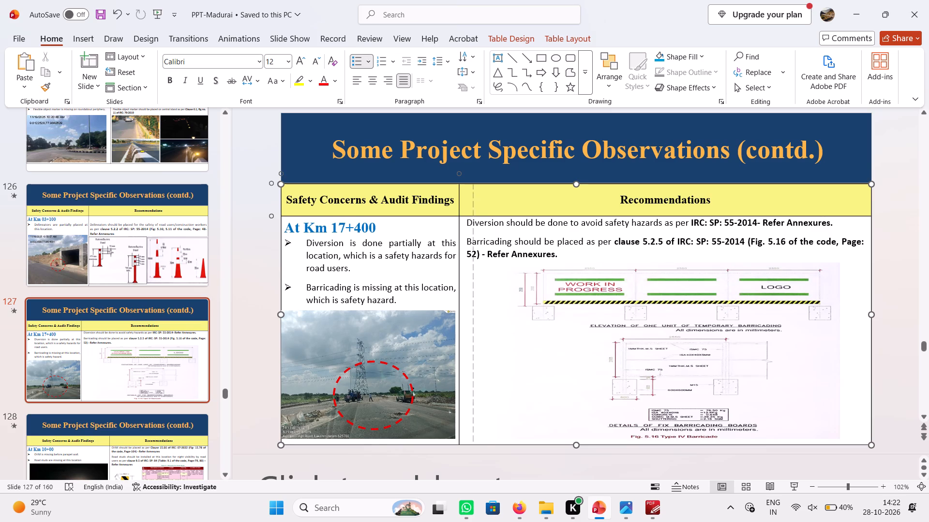
{"action": "left_click_drag", "start_coordinate": [475, 215], "coordinate": [492, 221]}
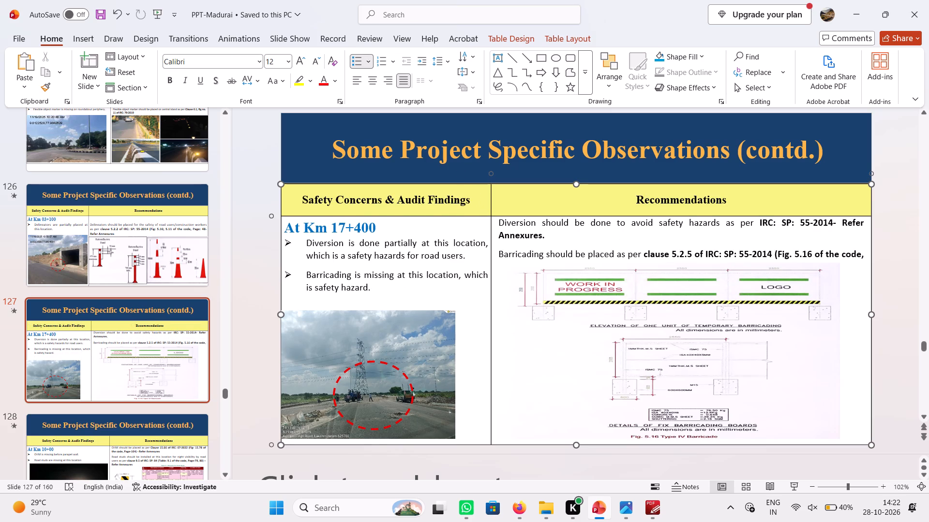
{"action": "left_click_drag", "start_coordinate": [490, 223], "coordinate": [500, 225]}
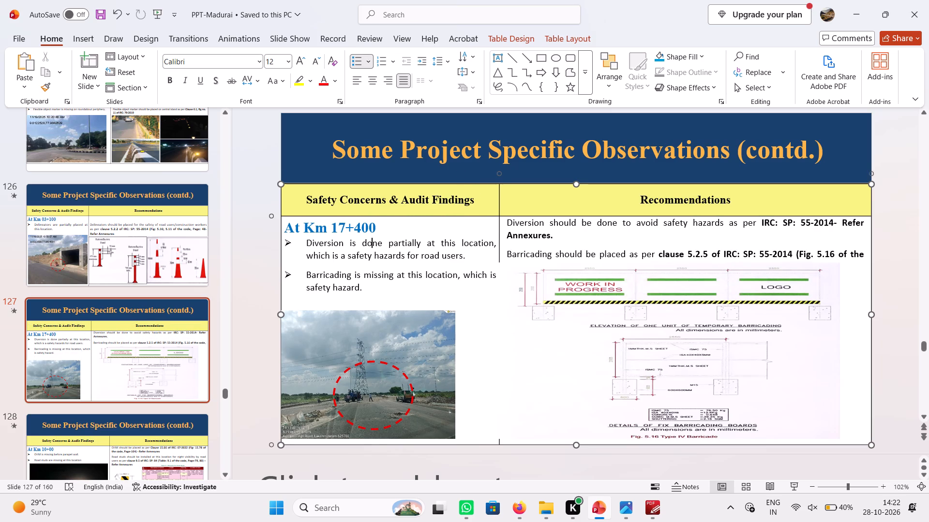
{"action": "left_click", "coordinate": [456, 249]}
{"action": "left_click", "coordinate": [529, 311]}
{"action": "left_click_drag", "start_coordinate": [497, 349], "coordinate": [509, 350]}
Insert a blank line above the diversion recommendation and lower the barricade figure's top edge to just below the text.
{"action": "left_click", "coordinate": [686, 329]}
{"action": "left_click_drag", "start_coordinate": [676, 261], "coordinate": [675, 289]}
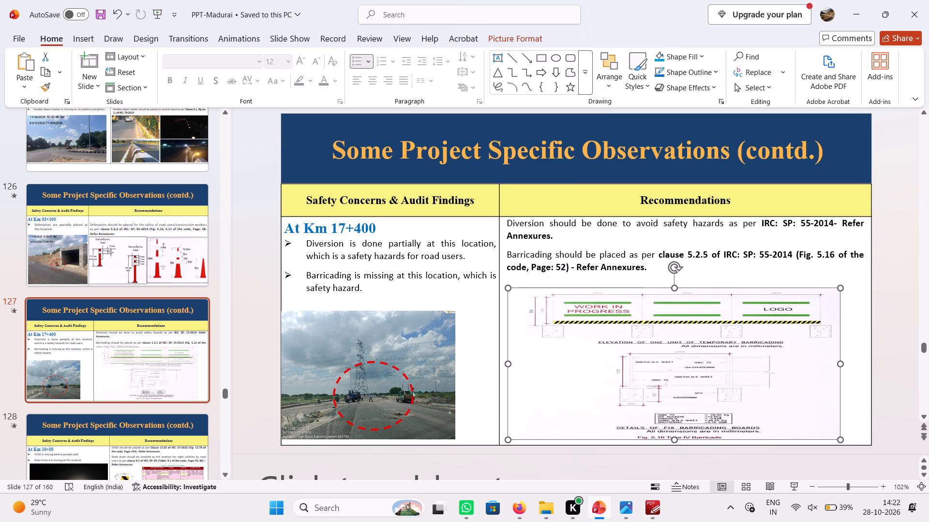
{"action": "left_click", "coordinate": [511, 225]}
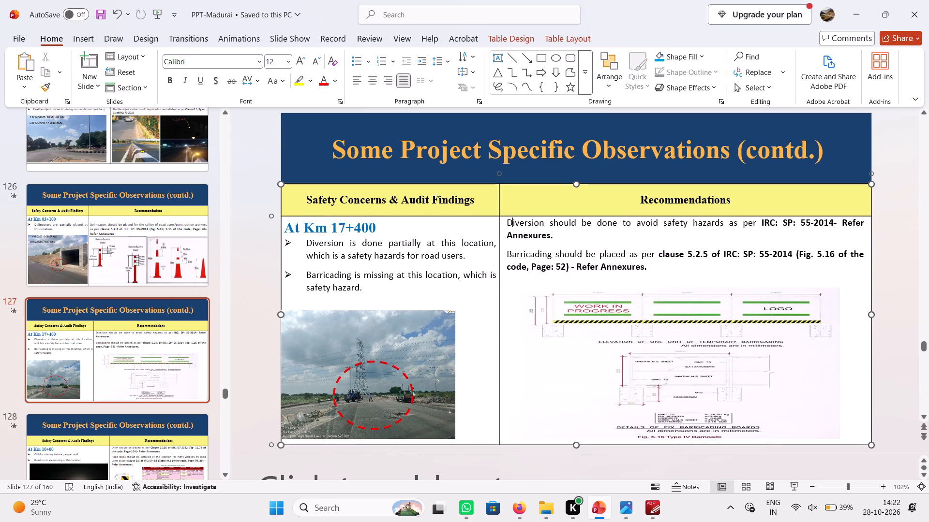
{"action": "key", "text": "Left"}
{"action": "key", "text": "Return"}
{"action": "left_click", "coordinate": [631, 334]}
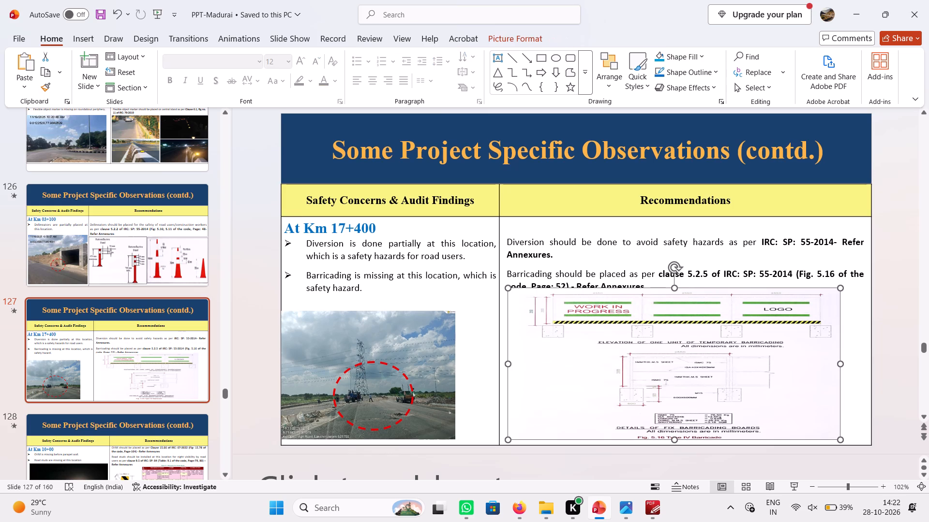
{"action": "left_click", "coordinate": [680, 331]}
{"action": "left_click_drag", "start_coordinate": [675, 286], "coordinate": [674, 293]}
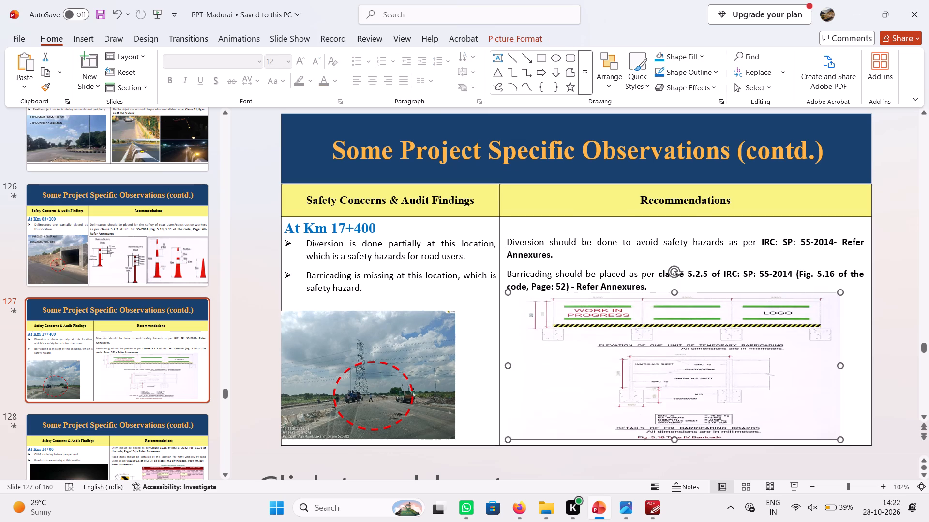
Switch to the IRC:SP:55-2014 PDF and examine clause 5.2.5 on barricades with Figures 5.15 and 5.16.
{"action": "left_click", "coordinate": [652, 514]}
{"action": "scroll", "coordinate": [548, 355], "scroll_direction": "down", "scroll_amount": 14}
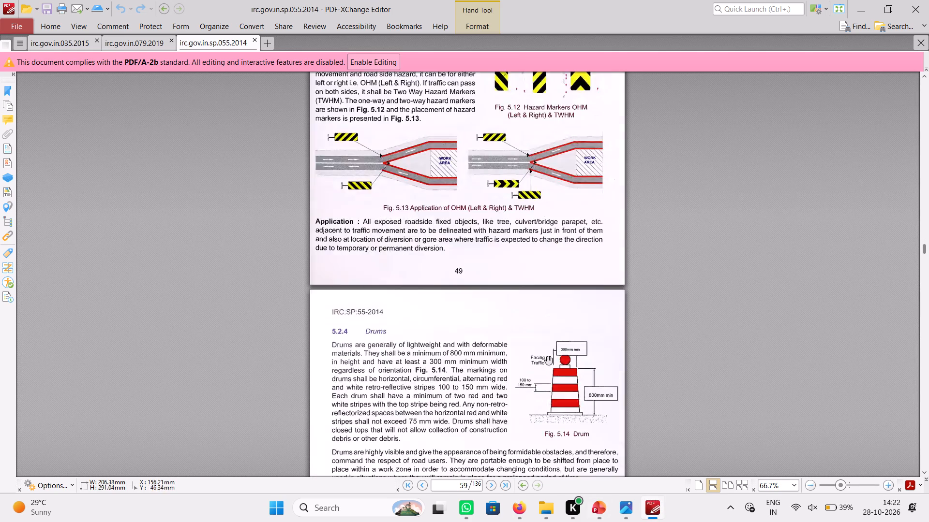
{"action": "scroll", "coordinate": [548, 360], "scroll_direction": "down", "scroll_amount": 14}
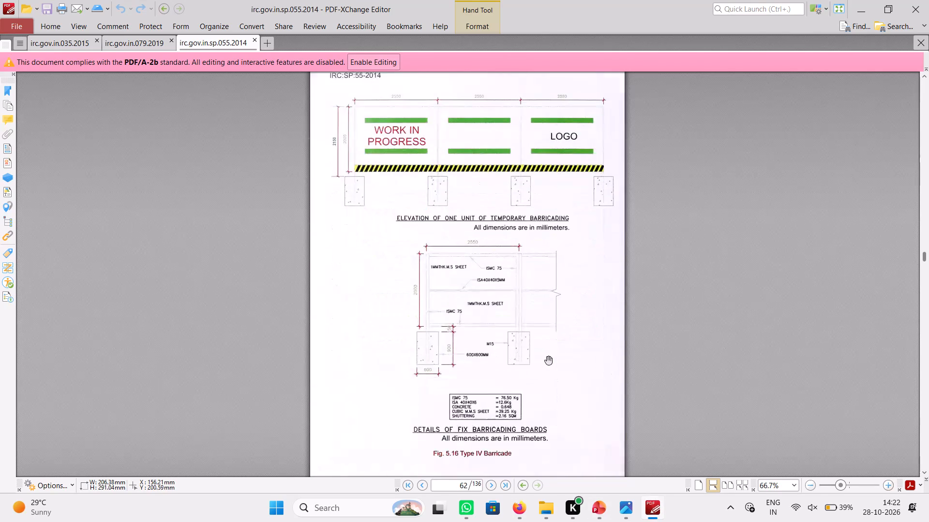
{"action": "scroll", "coordinate": [548, 360], "scroll_direction": "down", "scroll_amount": 2}
{"action": "scroll", "coordinate": [548, 360], "scroll_direction": "up", "scroll_amount": 9}
{"action": "scroll", "coordinate": [548, 360], "scroll_direction": "down", "scroll_amount": 2}
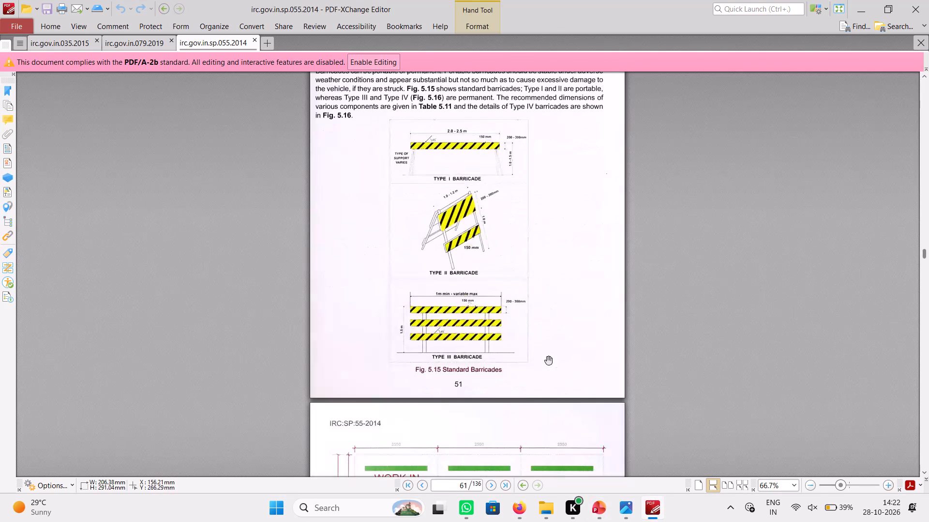
{"action": "scroll", "coordinate": [548, 360], "scroll_direction": "up", "scroll_amount": 2}
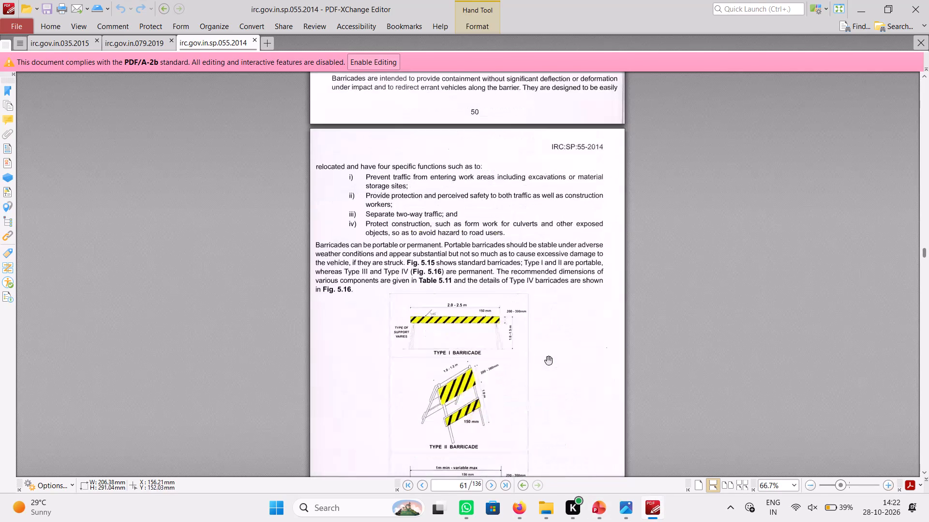
{"action": "scroll", "coordinate": [548, 360], "scroll_direction": "up", "scroll_amount": 2}
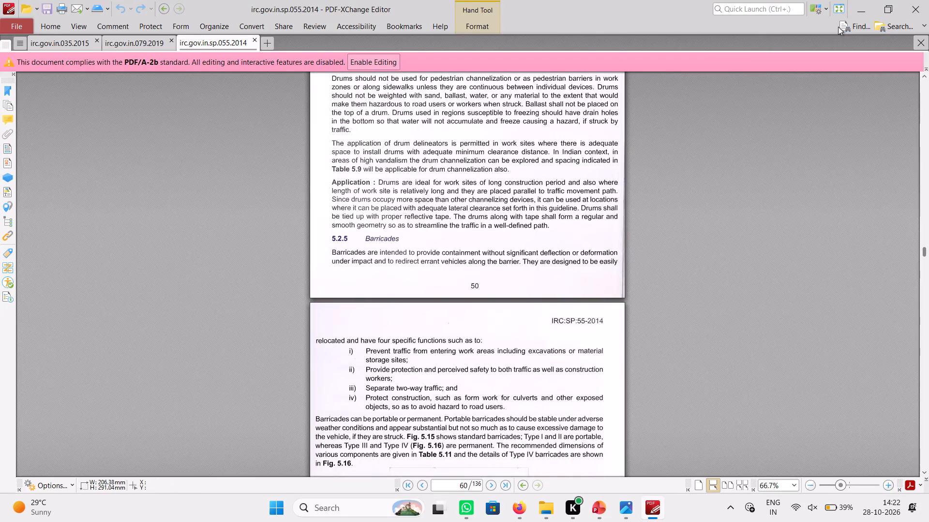
{"action": "left_click", "coordinate": [852, 9]}
Lower the barricade figure's top edge a little more to leave a gap below the recommendation text.
{"action": "left_click", "coordinate": [587, 350]}
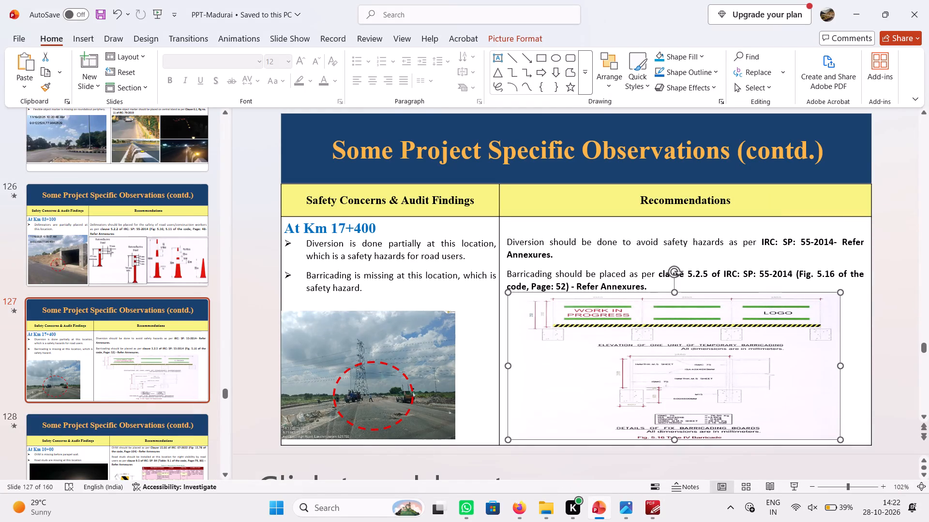
{"action": "left_click_drag", "start_coordinate": [673, 290], "coordinate": [674, 304]}
{"action": "left_click", "coordinate": [666, 383]}
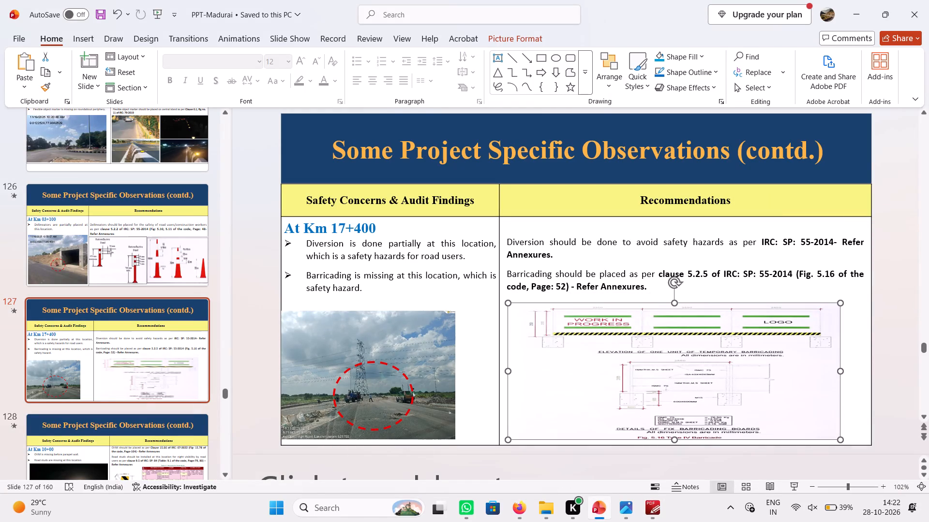
{"action": "left_click", "coordinate": [725, 271]}
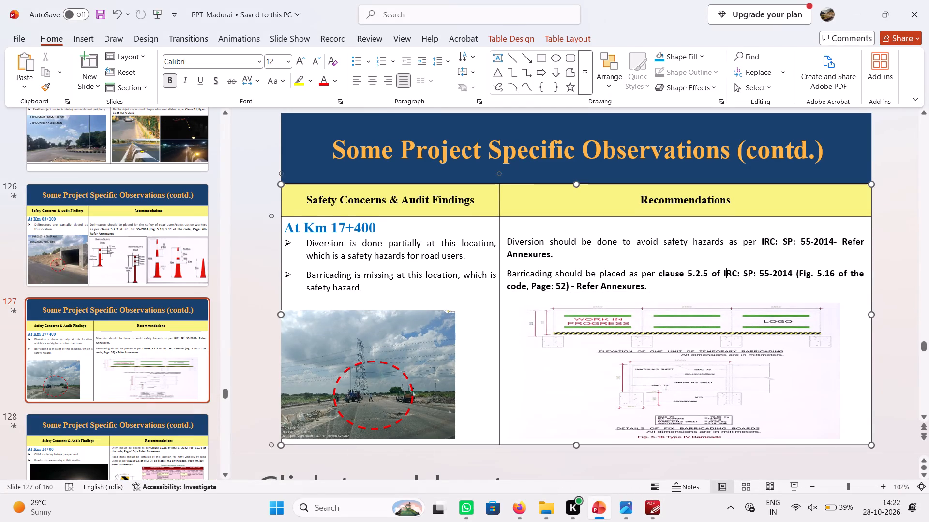
Widen the Km 17+400 site photo to nearly fill the findings column.
{"action": "left_click", "coordinate": [441, 342]}
{"action": "left_click_drag", "start_coordinate": [455, 376], "coordinate": [493, 379]}
{"action": "left_click", "coordinate": [421, 271]}
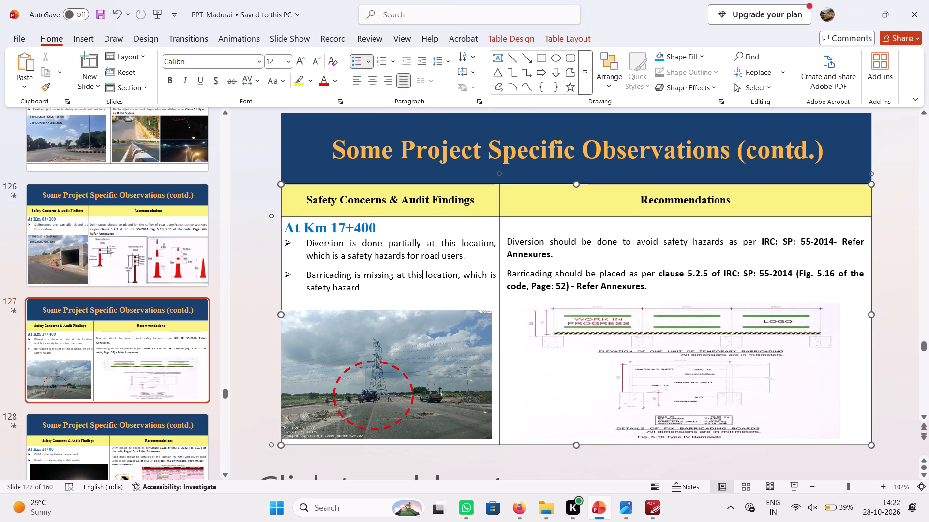
On the Km 10+00 slide, lower the road stud table image's top edge to clear the recommendation text.
{"action": "scroll", "coordinate": [146, 347], "scroll_direction": "down", "scroll_amount": 1}
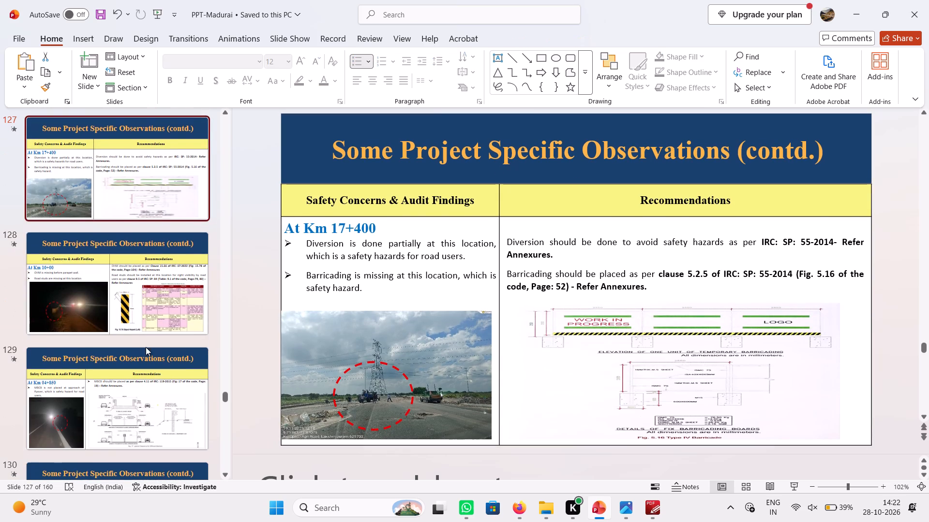
{"action": "left_click", "coordinate": [154, 299]}
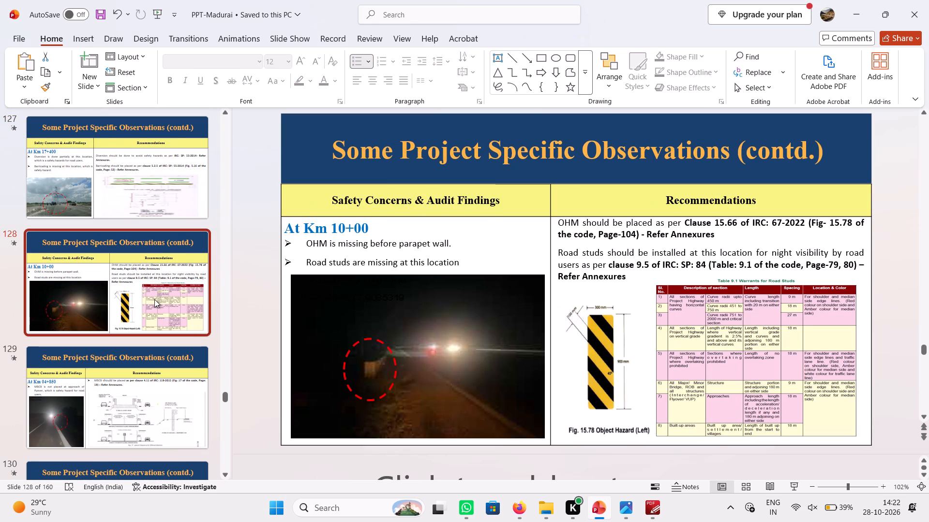
{"action": "left_click", "coordinate": [412, 321]}
{"action": "left_click", "coordinate": [630, 344]}
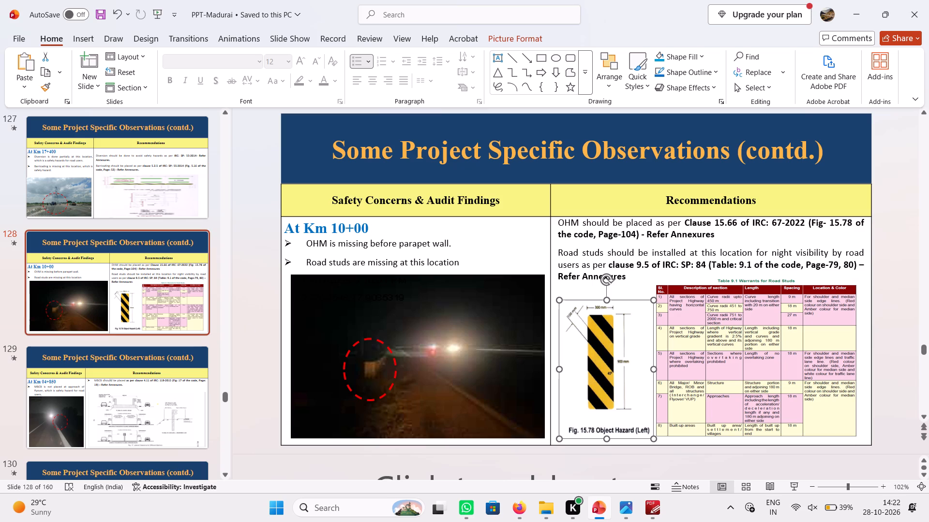
{"action": "left_click", "coordinate": [701, 328]}
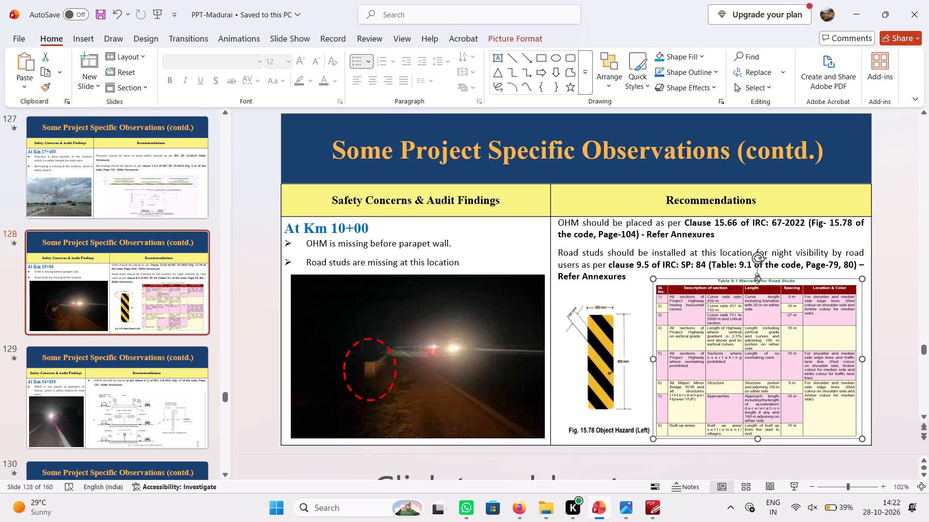
{"action": "left_click_drag", "start_coordinate": [757, 278], "coordinate": [755, 297]}
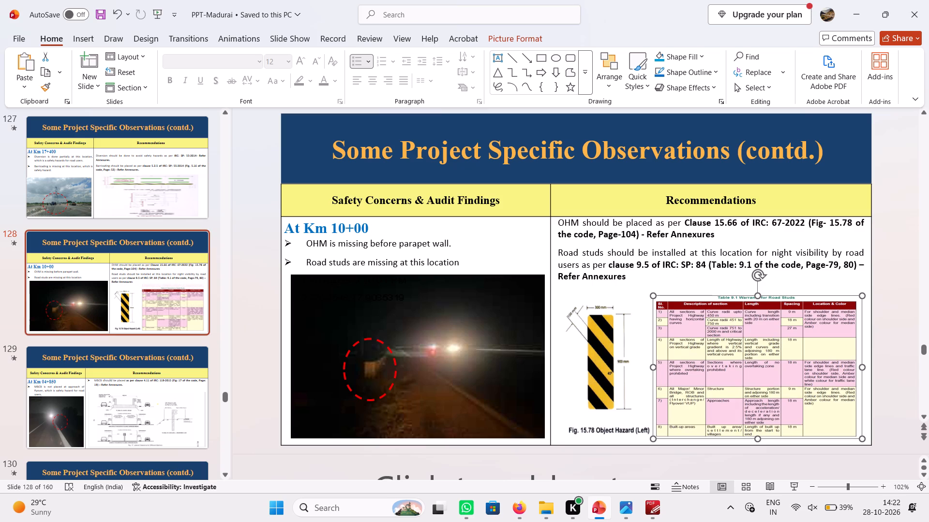
Insert a blank line above the OHM recommendation on the Km 10+00 slide.
{"action": "left_click", "coordinate": [594, 348]}
{"action": "left_click", "coordinate": [714, 266]}
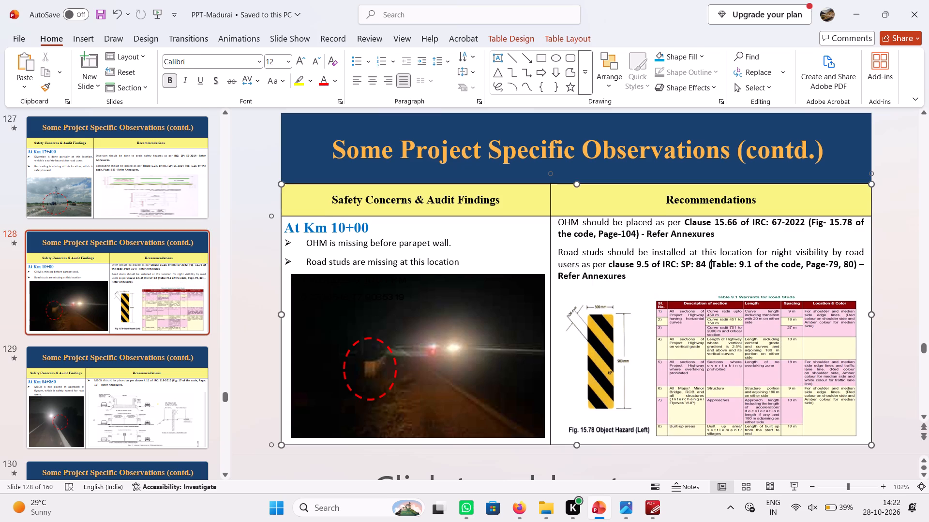
{"action": "left_click", "coordinate": [559, 220]}
{"action": "left_click", "coordinate": [559, 225]}
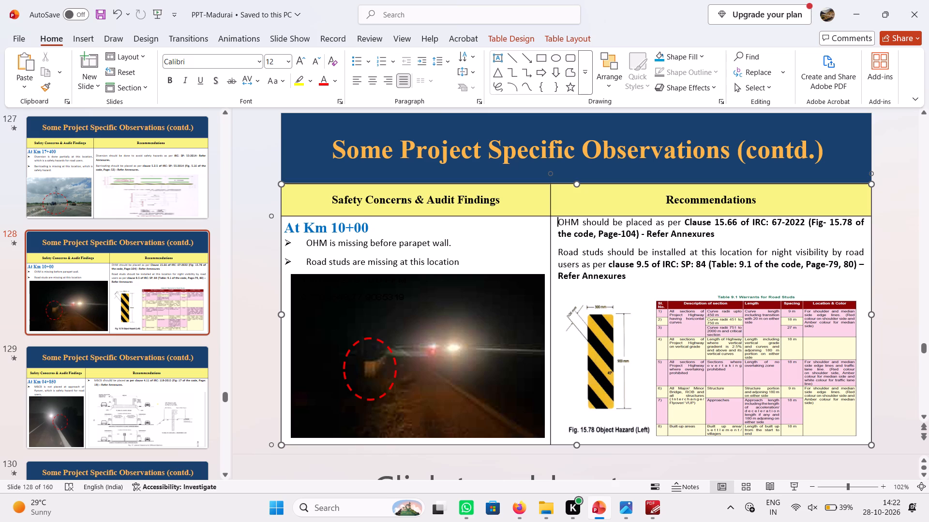
{"action": "key", "text": "Return"}
Lower the top edges of the object hazard figure and road stud table, and widen the table to the column's outer border.
{"action": "left_click", "coordinate": [605, 340]}
{"action": "left_click_drag", "start_coordinate": [608, 299], "coordinate": [606, 300]}
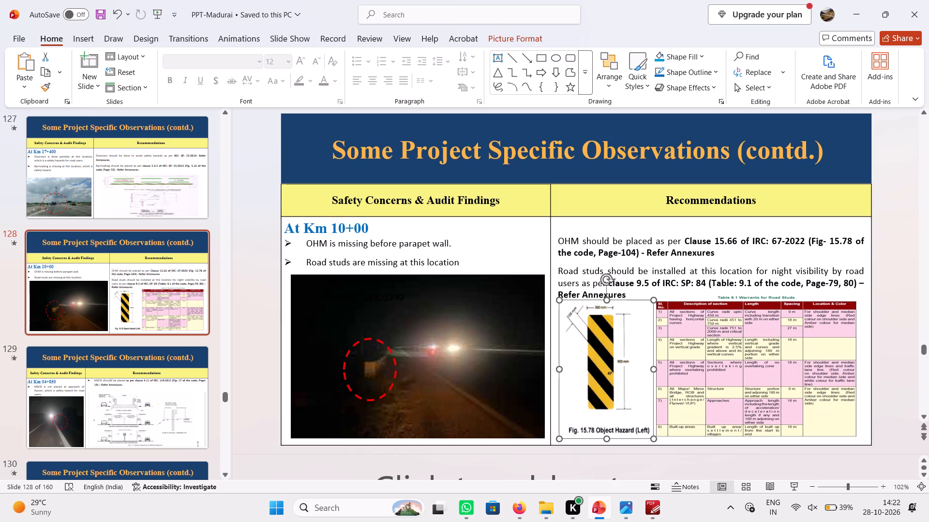
{"action": "left_click_drag", "start_coordinate": [606, 300], "coordinate": [602, 305]}
{"action": "left_click", "coordinate": [707, 315]}
{"action": "left_click_drag", "start_coordinate": [759, 296], "coordinate": [758, 302]}
{"action": "left_click_drag", "start_coordinate": [861, 368], "coordinate": [868, 368]}
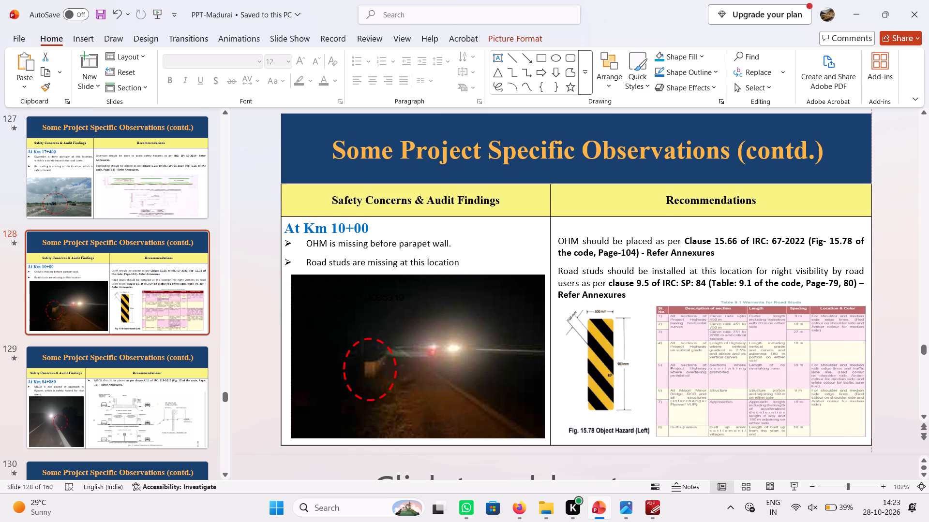
{"action": "left_click_drag", "start_coordinate": [868, 368], "coordinate": [870, 368]}
{"action": "left_click", "coordinate": [626, 237]}
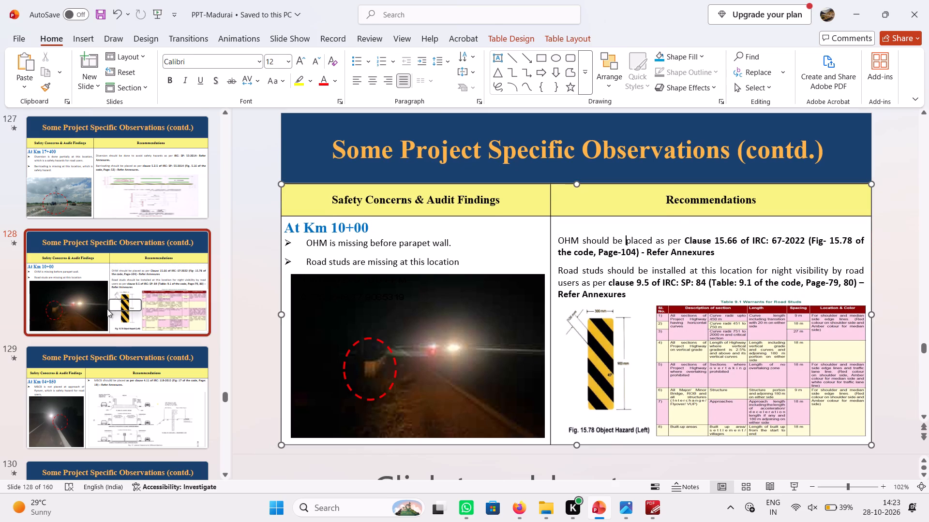
On the Km 04+850 slide, insert a blank line above the MBCB recommendation and remove the recommendation's bullet.
{"action": "left_click", "coordinate": [121, 389]}
{"action": "left_click", "coordinate": [159, 386]}
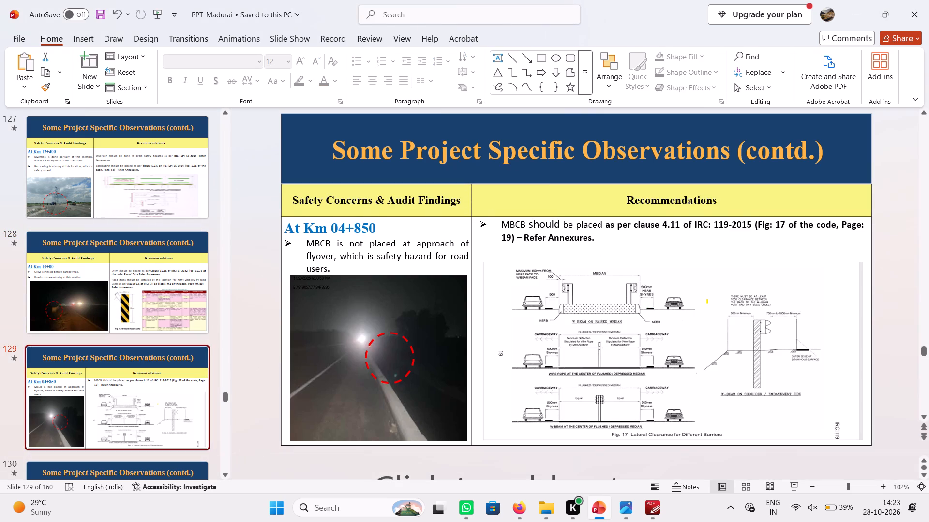
{"action": "left_click", "coordinate": [348, 317]}
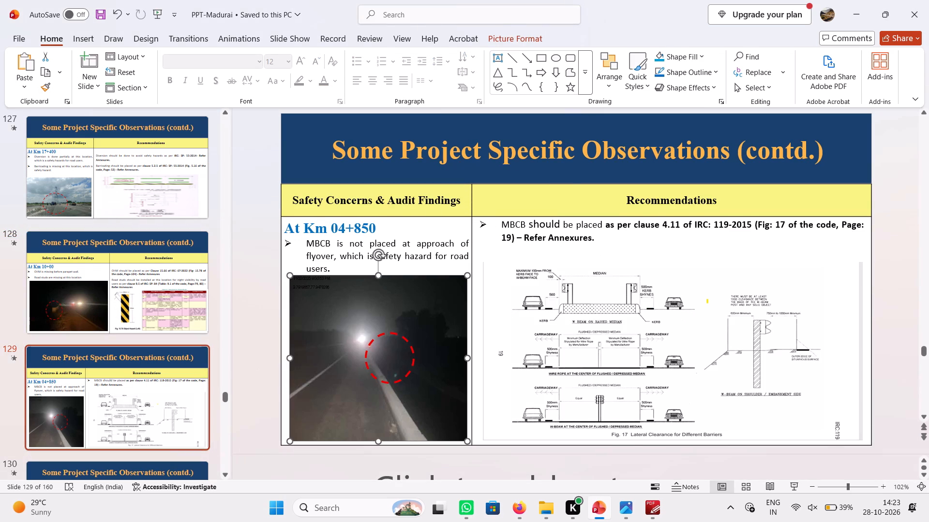
{"action": "left_click", "coordinate": [350, 242]}
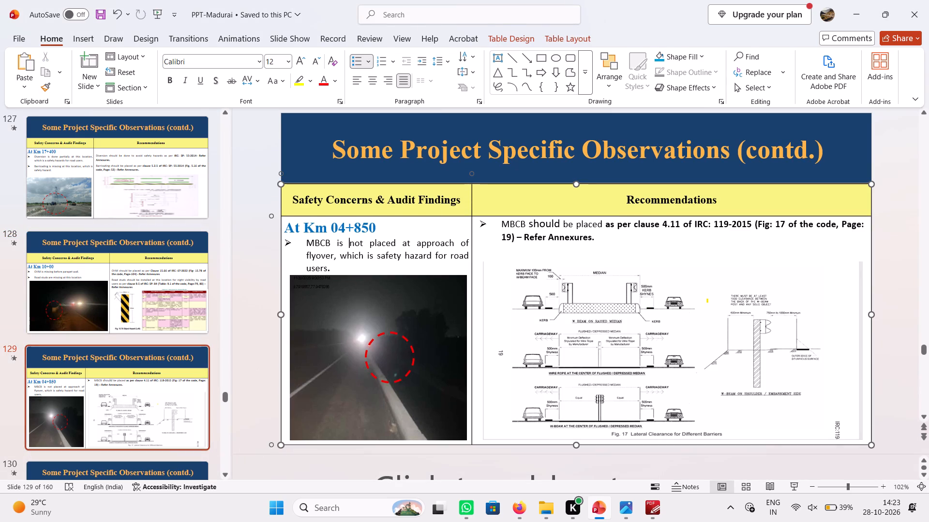
{"action": "left_click", "coordinate": [529, 358]}
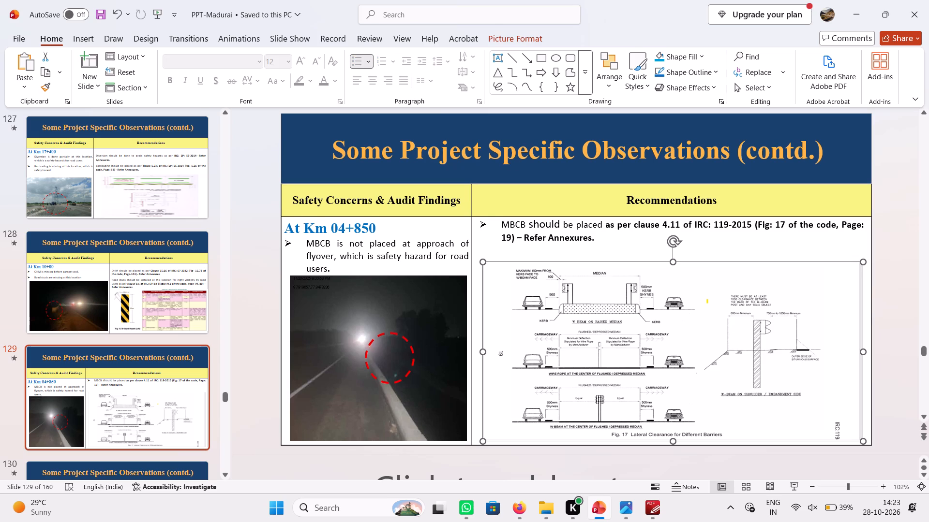
{"action": "left_click", "coordinate": [499, 225]}
{"action": "key", "text": "Return"}
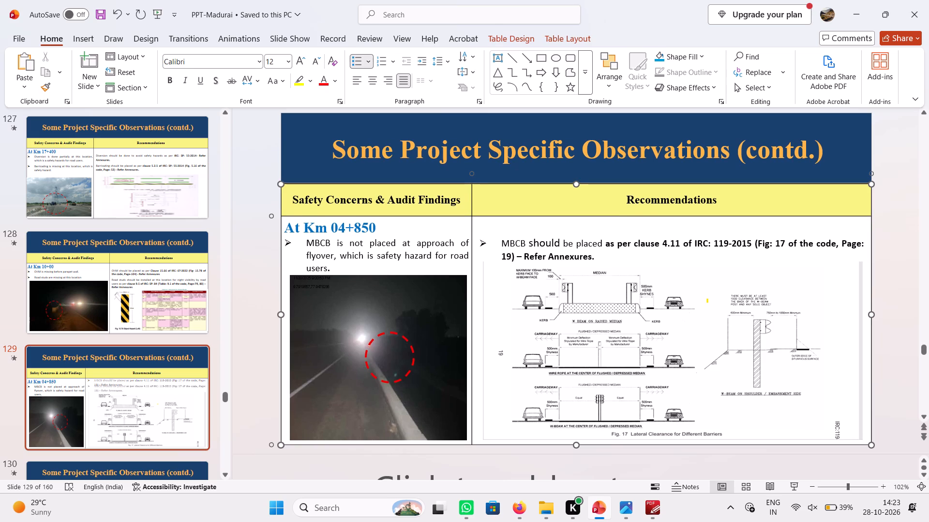
{"action": "key", "text": "BackSpace"}
{"action": "left_click", "coordinate": [585, 331]}
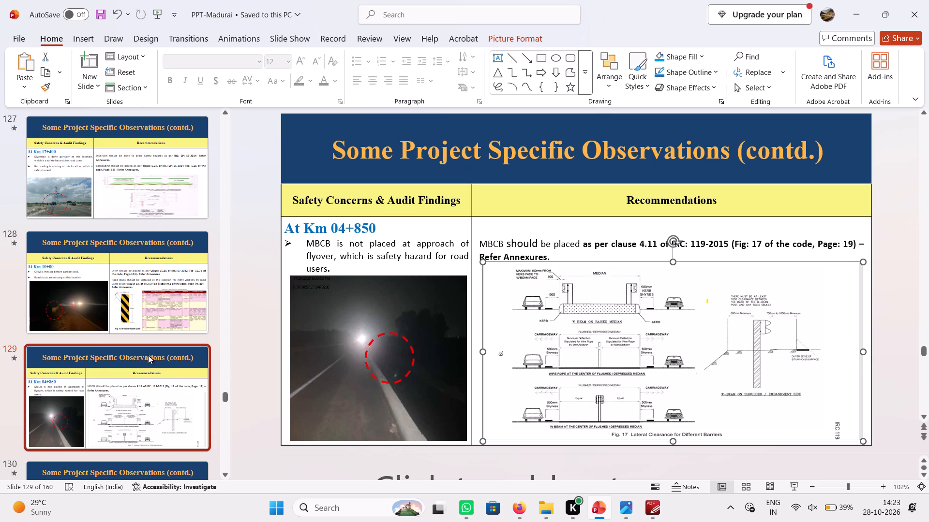
On the Km 0+000 slide, insert a blank line above the damaged sign board recommendation.
{"action": "scroll", "coordinate": [148, 355], "scroll_direction": "down", "scroll_amount": 1}
{"action": "left_click", "coordinate": [161, 234]}
{"action": "left_click", "coordinate": [142, 338]}
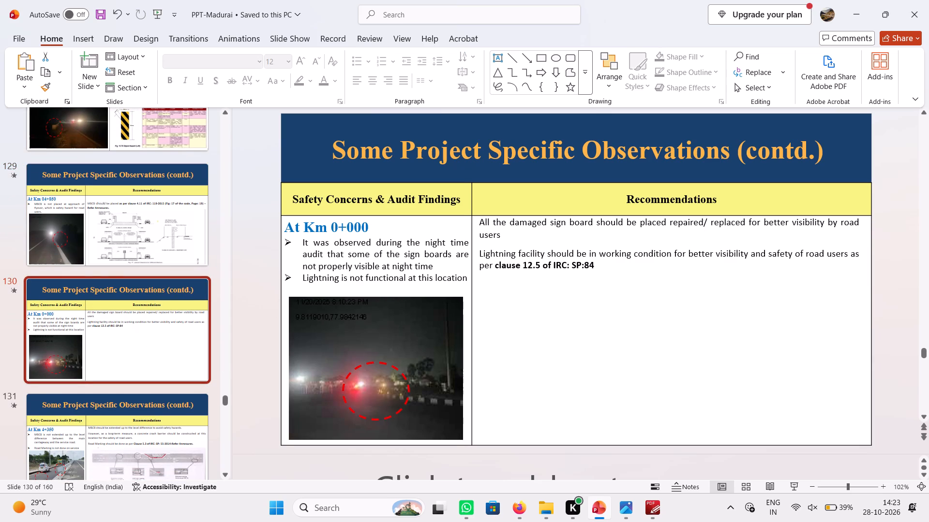
{"action": "left_click", "coordinate": [481, 222]}
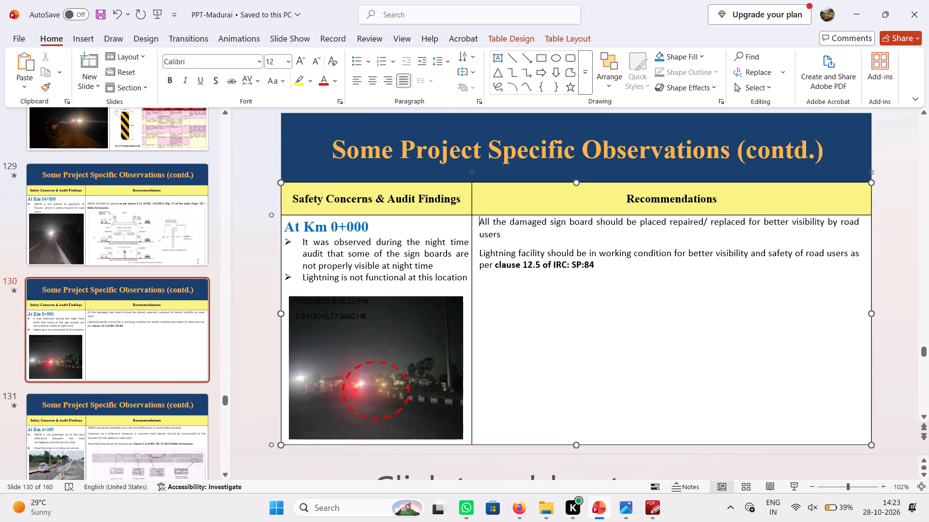
{"action": "key", "text": "Return"}
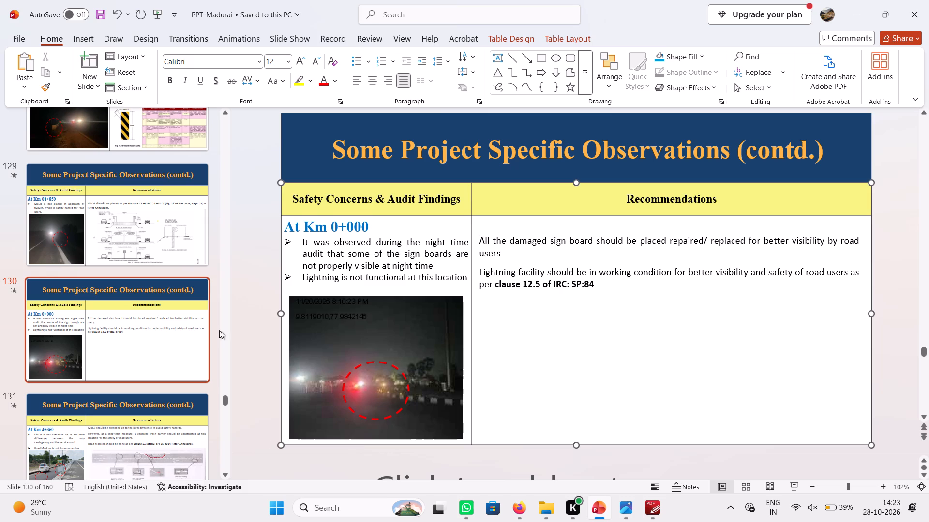
Widen the findings column of the Km 0+000 table so the sign board visibility finding fits on two lines.
{"action": "scroll", "coordinate": [156, 350], "scroll_direction": "down", "scroll_amount": 1}
{"action": "left_click", "coordinate": [152, 282]}
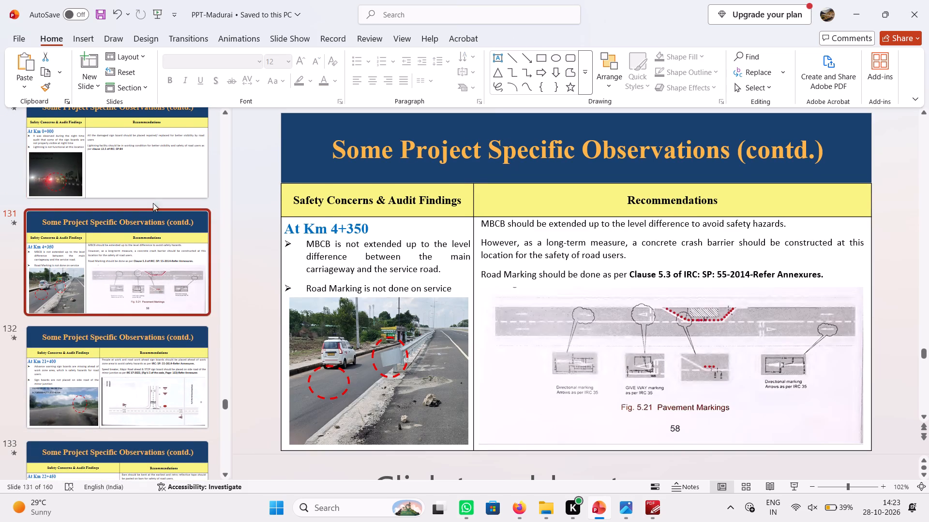
{"action": "left_click", "coordinate": [149, 187]}
{"action": "left_click", "coordinate": [410, 326]}
{"action": "left_click", "coordinate": [444, 246]}
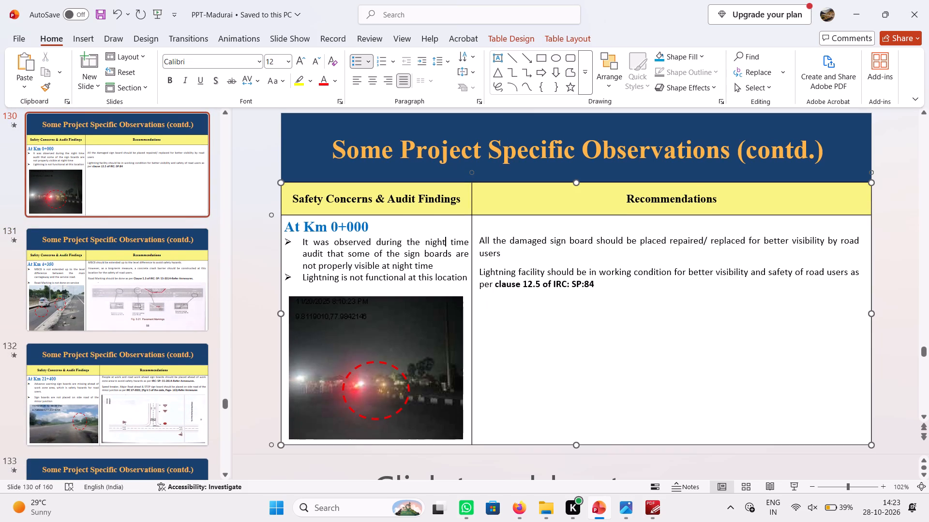
{"action": "left_click_drag", "start_coordinate": [471, 246], "coordinate": [530, 254]}
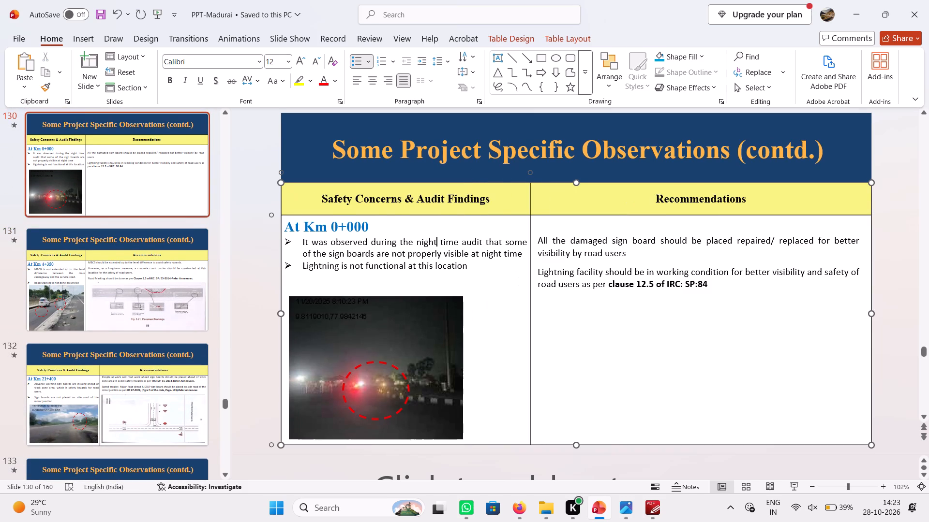
End the night-time sign board finding with a period and add an unbulleted blank line before the lightning finding.
{"action": "left_click", "coordinate": [523, 254]}
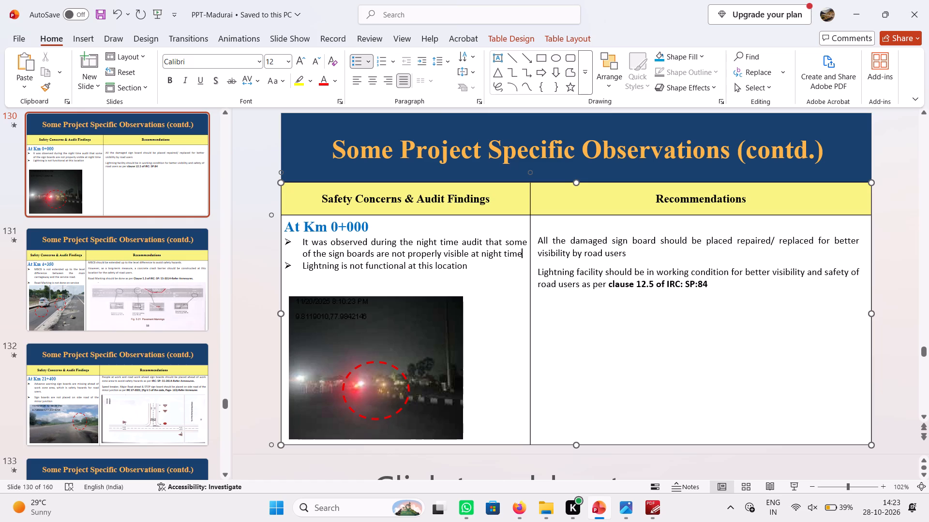
{"action": "key", "text": "period"}
{"action": "key", "text": "Return"}
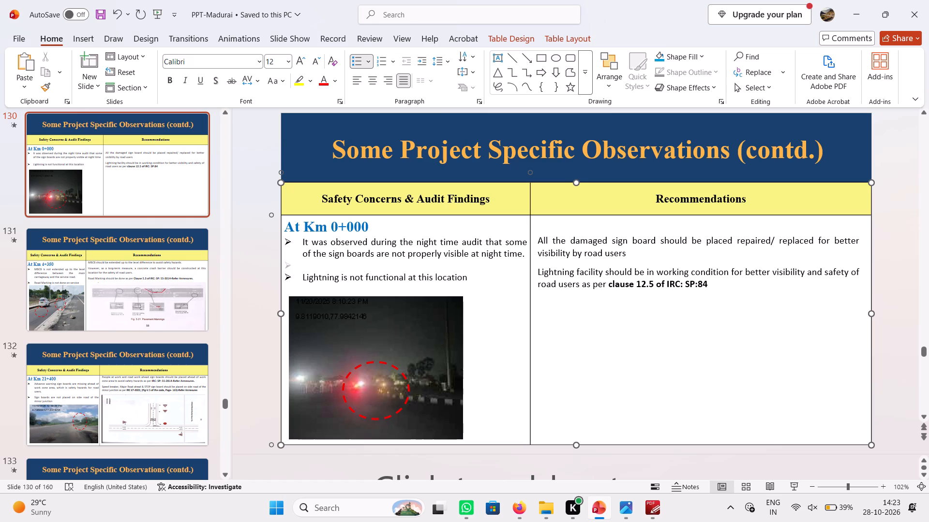
{"action": "key", "text": "BackSpace"}
Enlarge the Km 0+000 night photo and position it to fill the findings column below the text.
{"action": "left_click", "coordinate": [418, 341]}
{"action": "left_click_drag", "start_coordinate": [369, 308], "coordinate": [363, 297]}
{"action": "left_click_drag", "start_coordinate": [458, 431], "coordinate": [463, 442]}
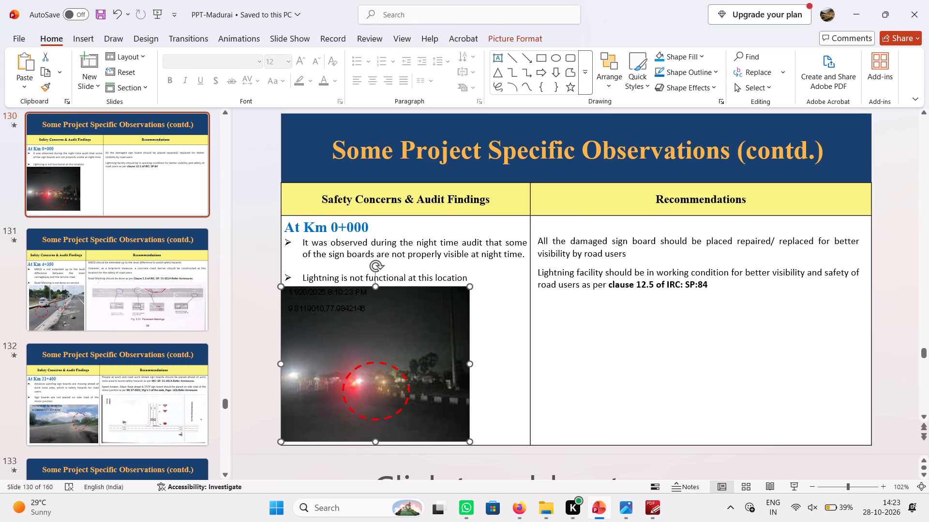
{"action": "left_click_drag", "start_coordinate": [470, 365], "coordinate": [527, 370]}
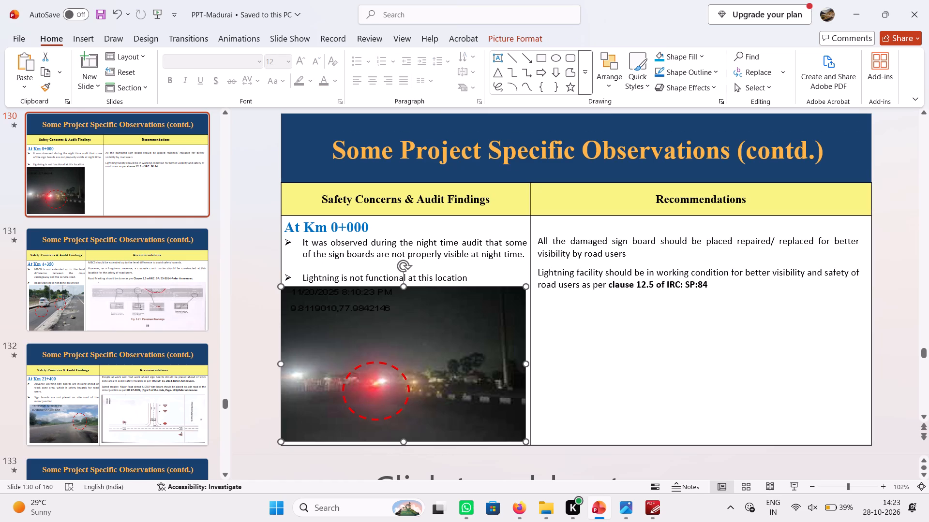
{"action": "left_click_drag", "start_coordinate": [405, 391], "coordinate": [412, 387]}
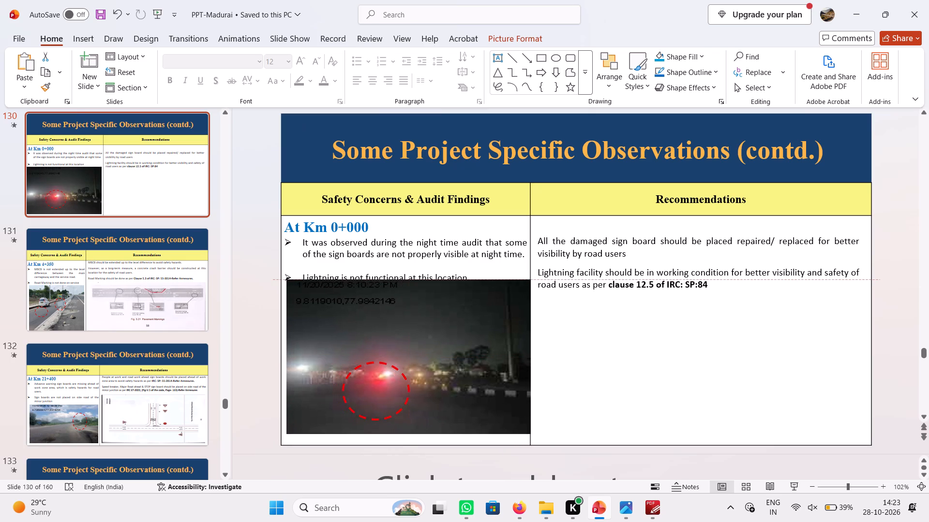
{"action": "left_click_drag", "start_coordinate": [412, 387], "coordinate": [411, 393]}
Delete the red dashed circle from the Km 0+000 night photo.
{"action": "left_click", "coordinate": [402, 408]}
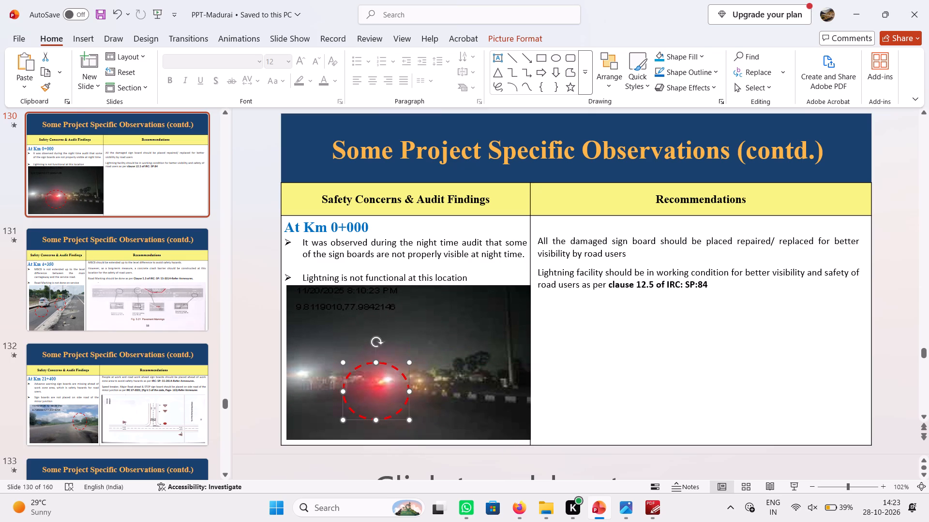
{"action": "key", "text": "Delete"}
{"action": "left_click", "coordinate": [655, 337]}
On the Km 4+350 slide, insert a blank line above the MBCB extension recommendation.
{"action": "left_click", "coordinate": [146, 396]}
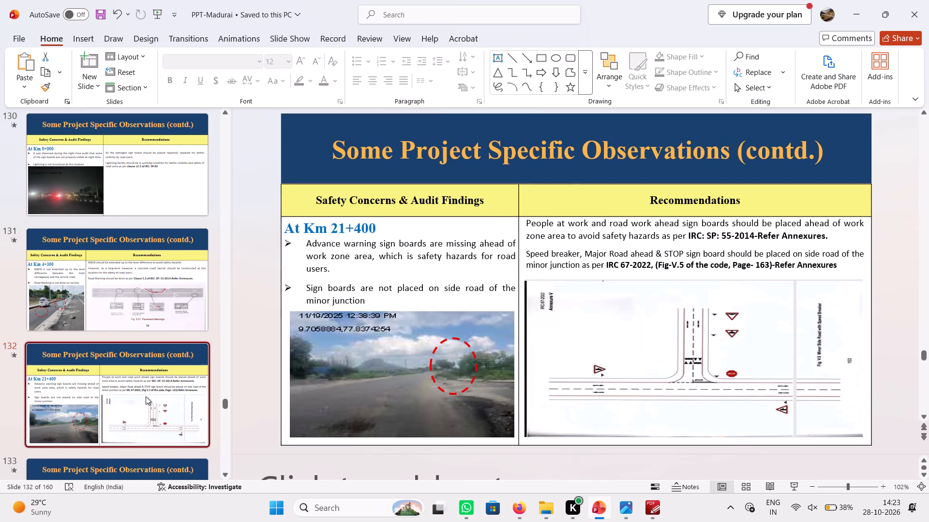
{"action": "left_click", "coordinate": [144, 297]}
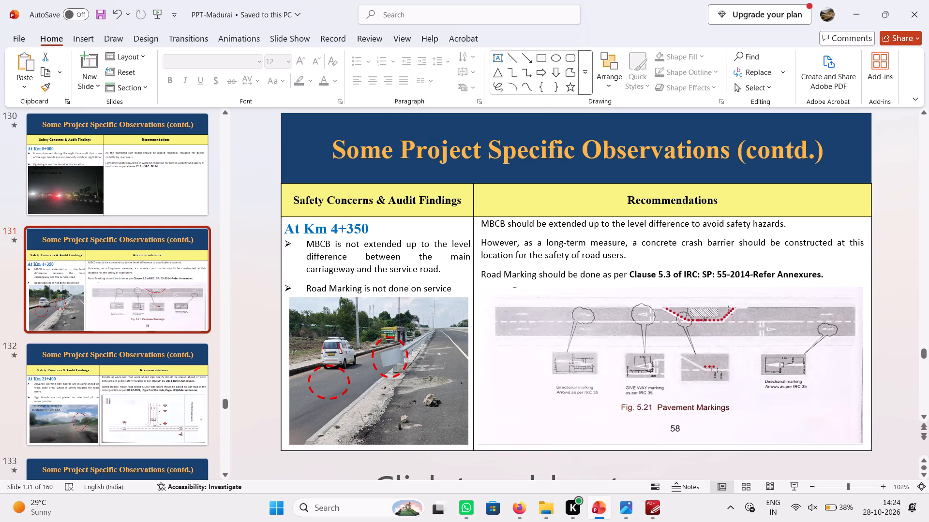
{"action": "left_click", "coordinate": [482, 227]}
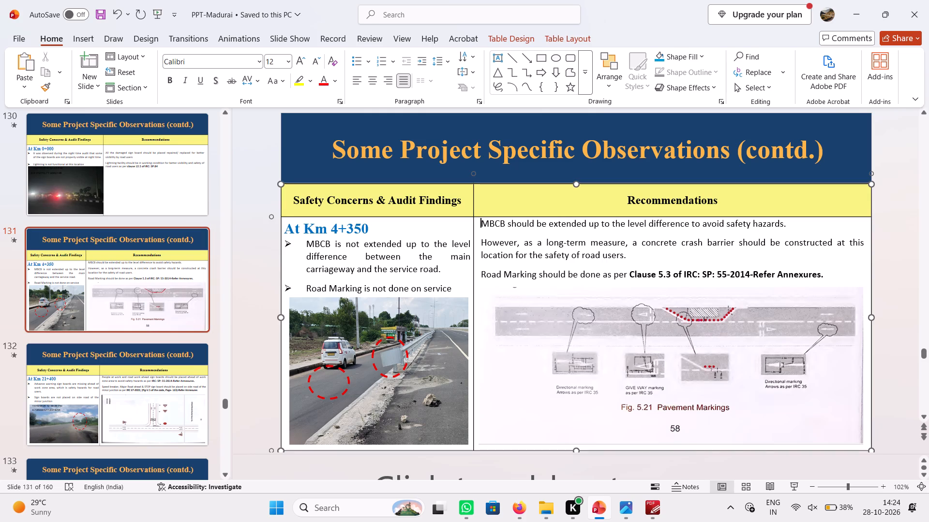
{"action": "key", "text": "Return"}
Delete the Fig. 5.21 Pavement Markings image from the Km 4+350 recommendations.
{"action": "left_click", "coordinate": [563, 331]}
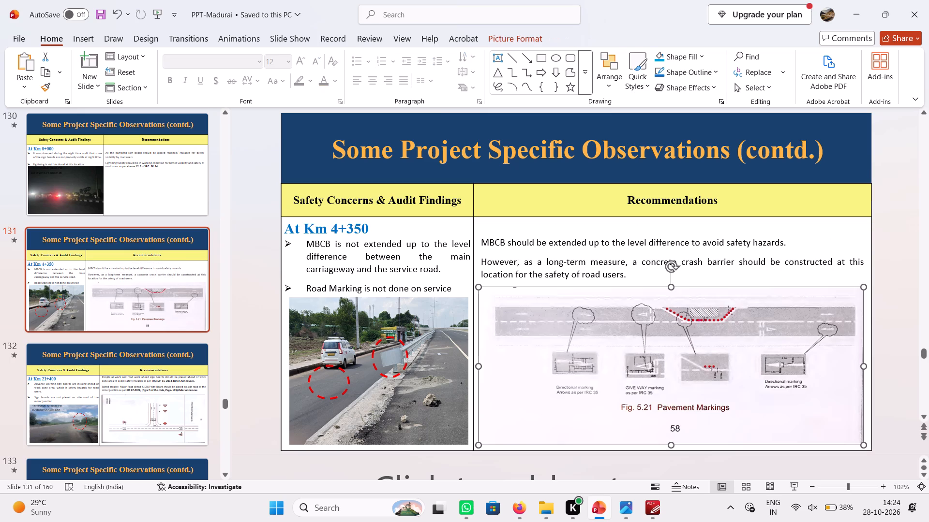
{"action": "key", "text": "Delete"}
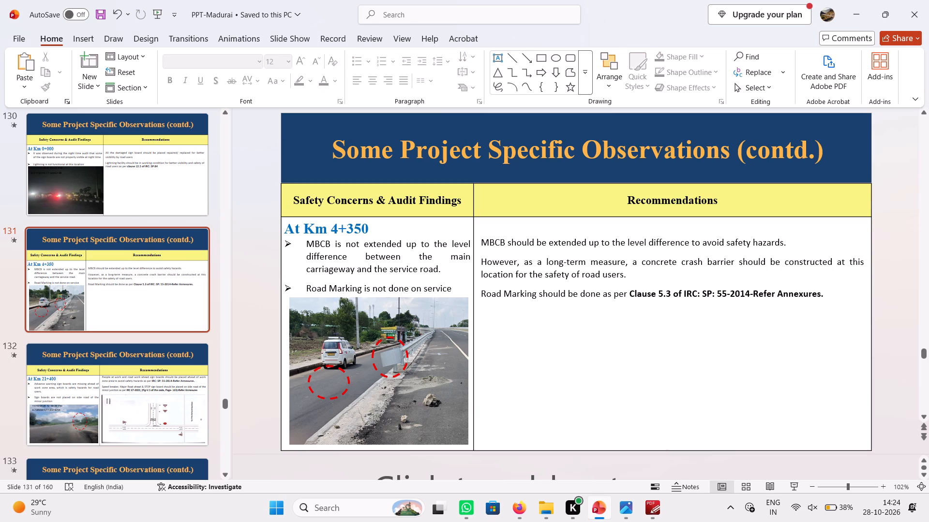
Join the long-term concrete crash barrier sentence to the end of the MBCB extension recommendation as one paragraph.
{"action": "left_click", "coordinate": [811, 242]}
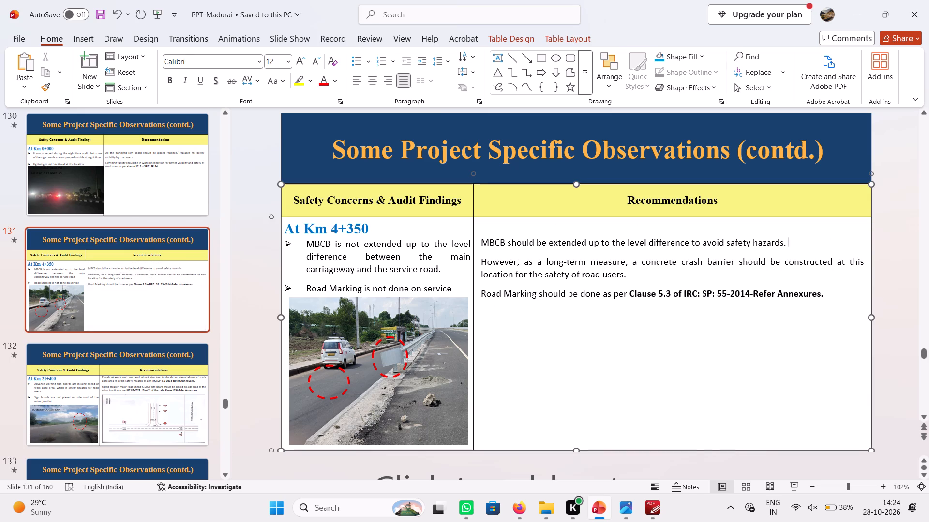
{"action": "key", "text": "Delete"}
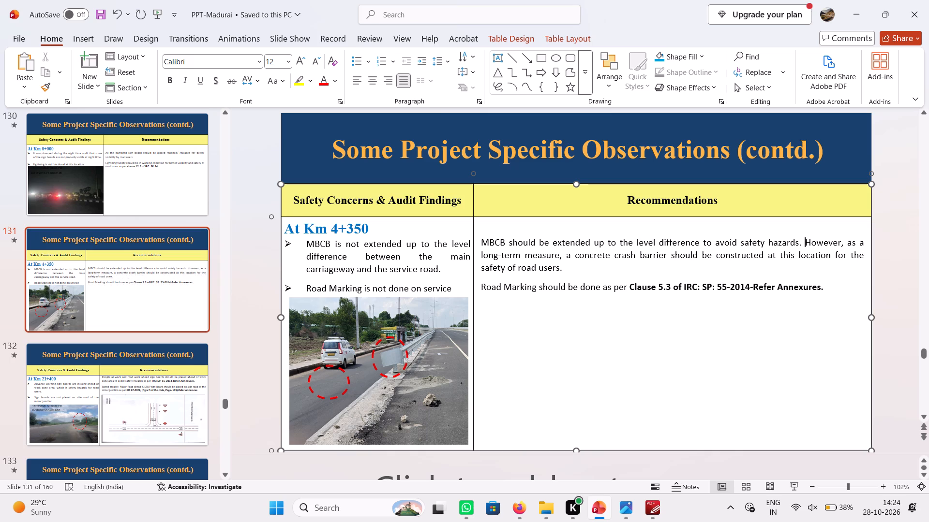
Make "concrete crash barrier" bold in the Km 4+350 recommendation.
{"action": "left_click_drag", "start_coordinate": [573, 255], "coordinate": [634, 255]}
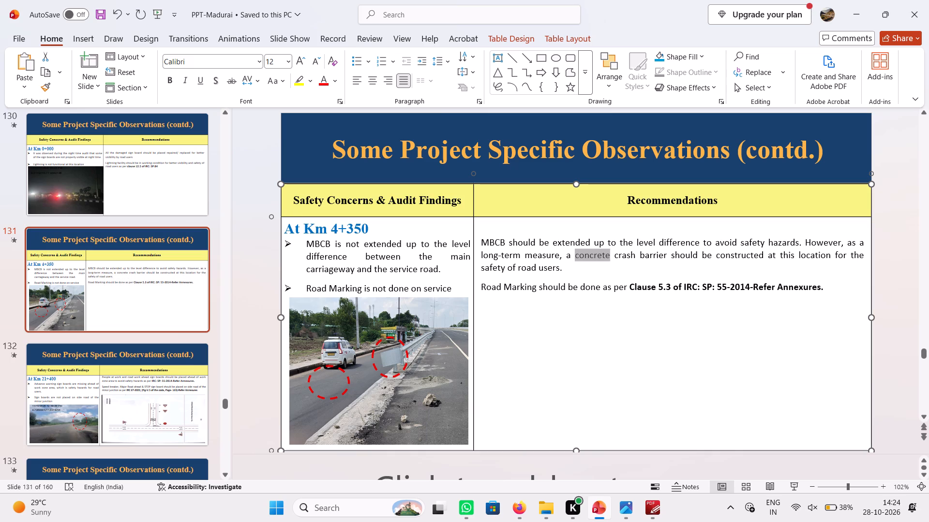
{"action": "left_click_drag", "start_coordinate": [634, 255], "coordinate": [656, 256]}
{"action": "key", "text": "ctrl+b"}
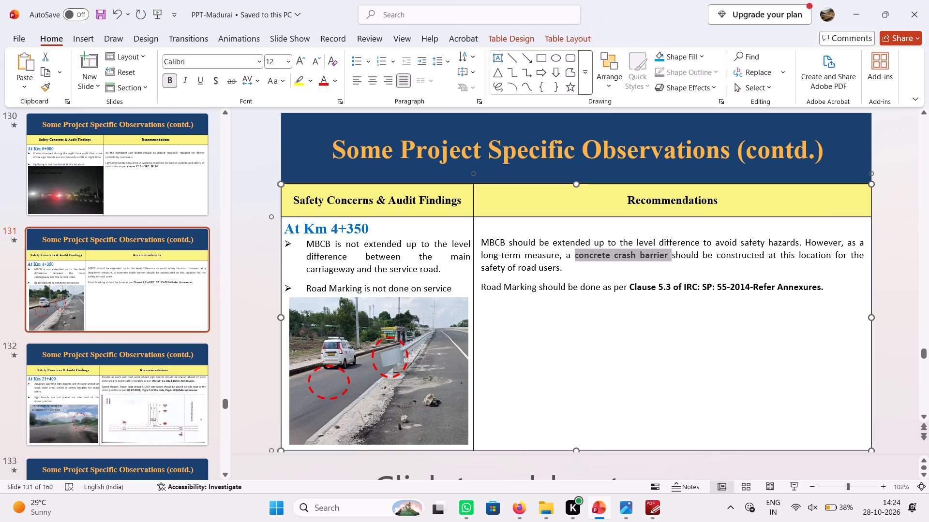
{"action": "left_click", "coordinate": [624, 269]}
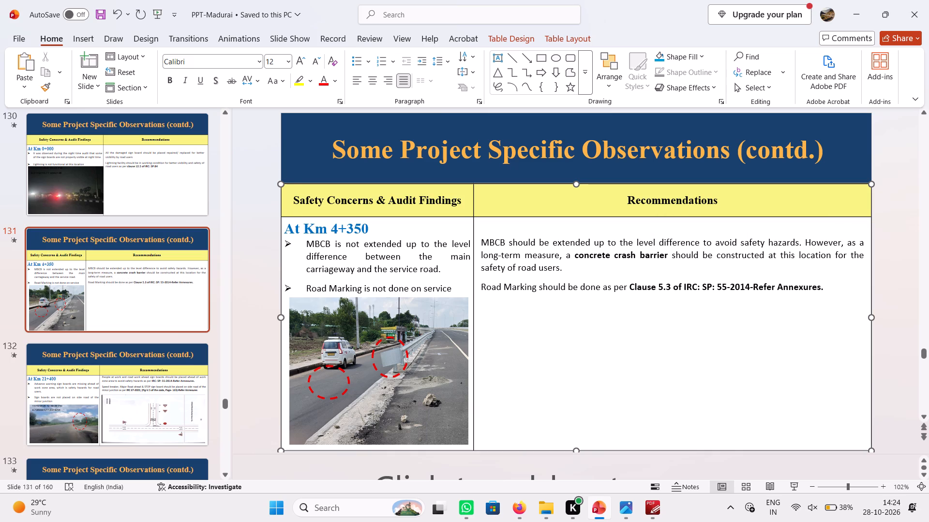
Delete the red dashed circle over the carriageway beside the white car in the Km 4+350 photo.
{"action": "left_click", "coordinate": [410, 348]}
{"action": "left_click", "coordinate": [337, 395]}
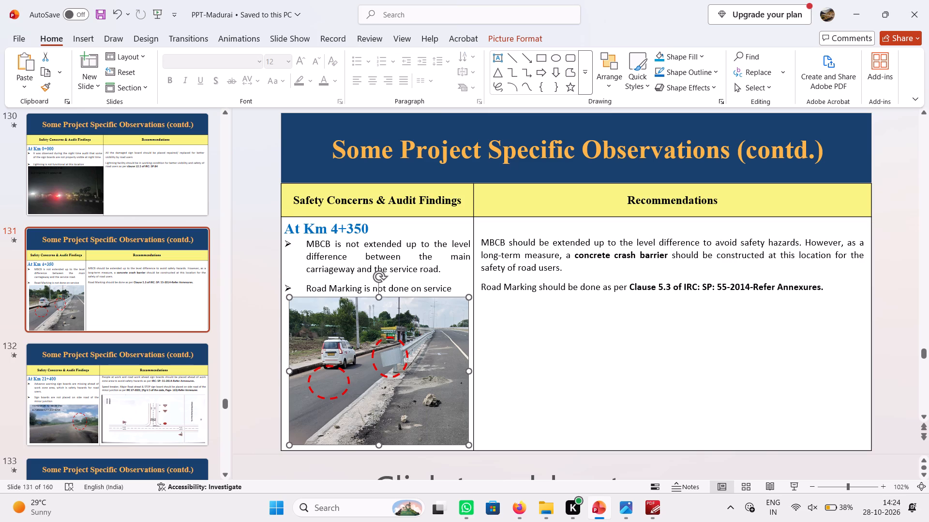
{"action": "left_click", "coordinate": [338, 398]}
{"action": "key", "text": "Delete"}
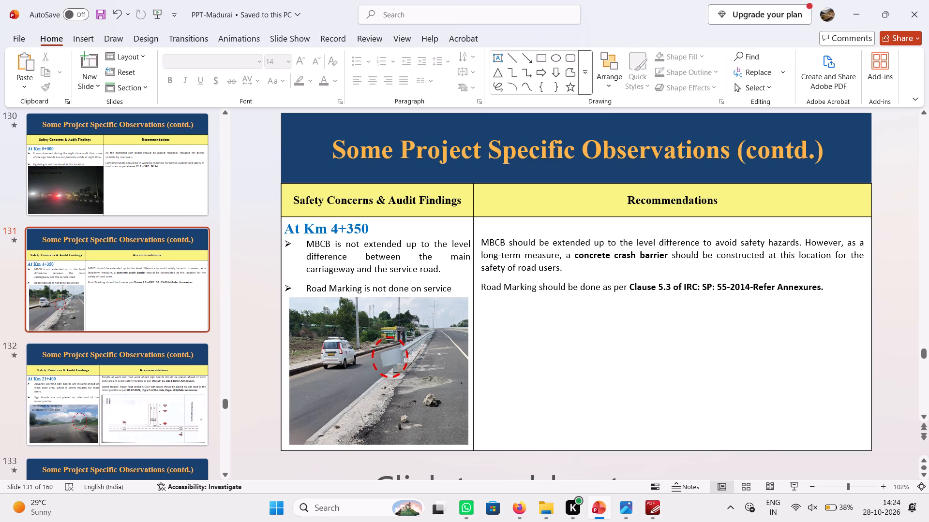
Enlarge the remaining red dashed circle around the barrier end in the Km 4+350 photo.
{"action": "left_click", "coordinate": [405, 367]}
{"action": "left_click_drag", "start_coordinate": [372, 378], "coordinate": [348, 393]}
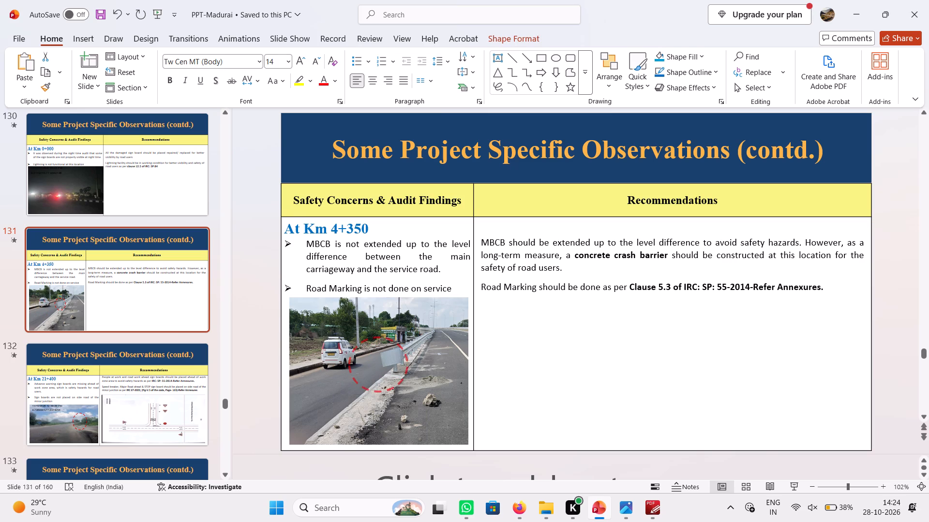
{"action": "left_click_drag", "start_coordinate": [348, 393], "coordinate": [346, 394]}
{"action": "left_click", "coordinate": [400, 385]}
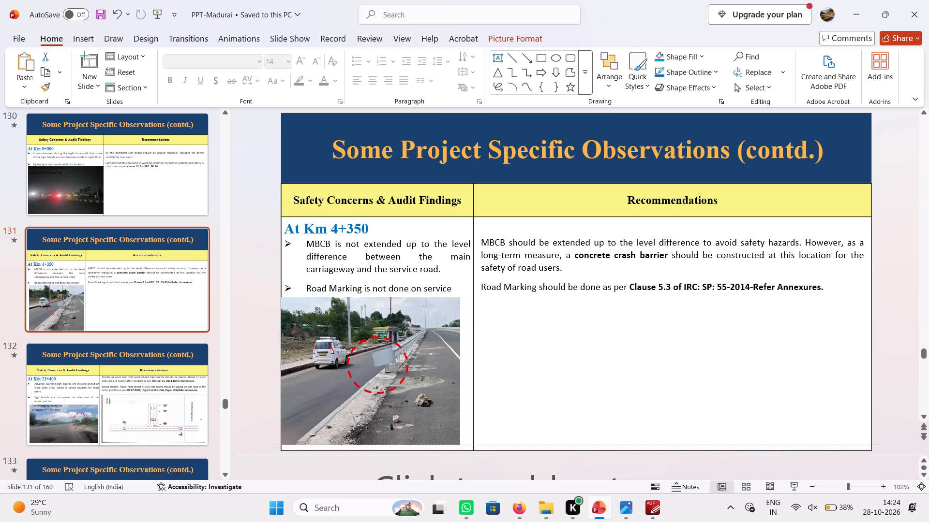
Widen the Safety Concerns & Audit Findings column of the Km 4+350 table, narrowing the Recommendations column.
{"action": "left_click_drag", "start_coordinate": [473, 264], "coordinate": [510, 272]}
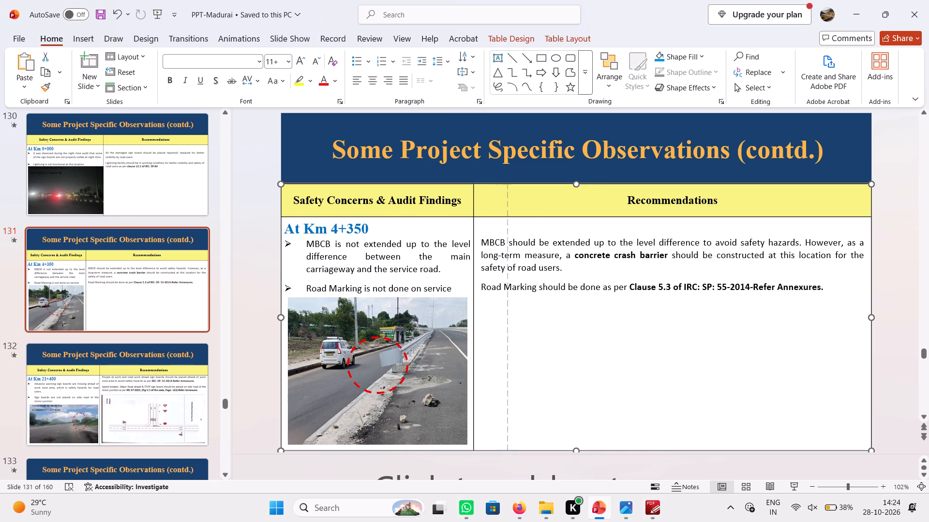
{"action": "left_click_drag", "start_coordinate": [510, 272], "coordinate": [524, 275]}
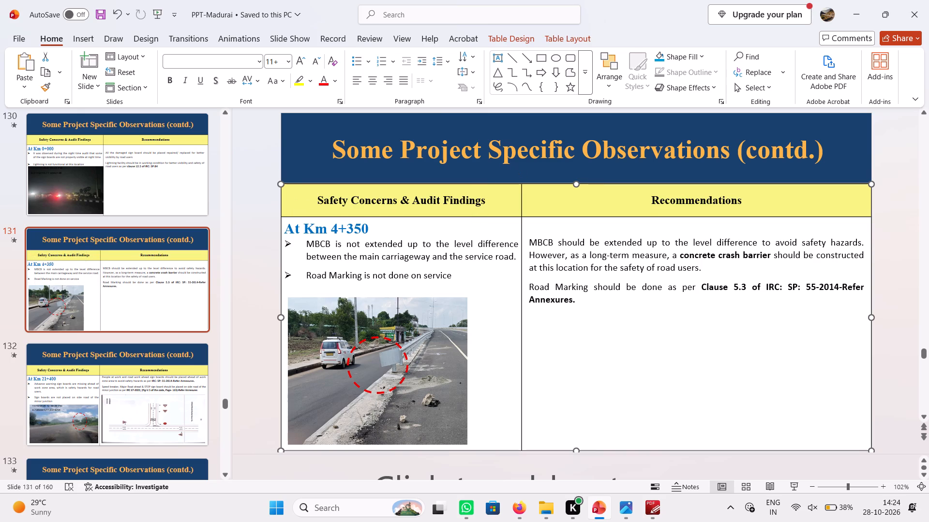
Stretch the Km 4+350 site photo horizontally to fill the width of the findings column.
{"action": "left_click", "coordinate": [425, 326]}
{"action": "left_click_drag", "start_coordinate": [469, 372], "coordinate": [518, 379]}
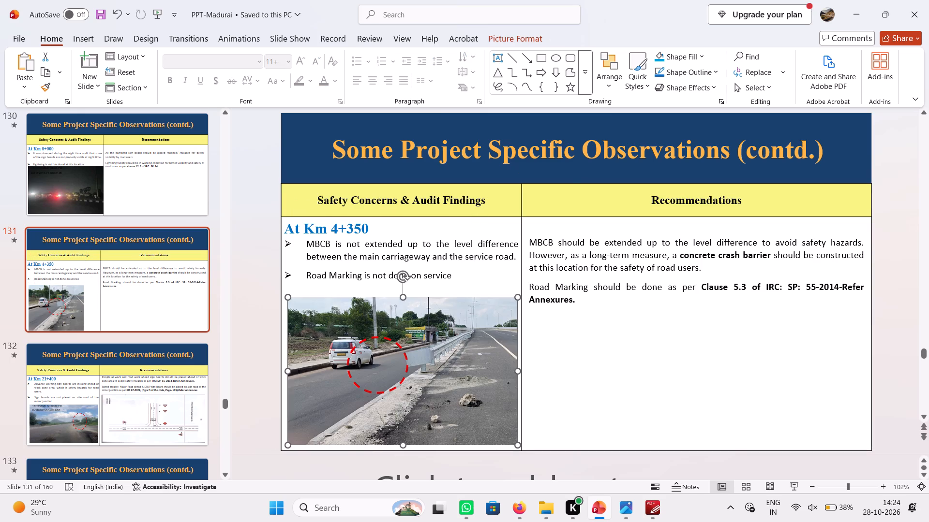
{"action": "left_click", "coordinate": [631, 298]}
Go to the Km 21+400 slide, and in PDF-XChange Editor look through the Section 10 layouts of irc.gov.in.sp.055.2014 for a suitable work zone sign layout.
{"action": "left_click", "coordinate": [166, 392]}
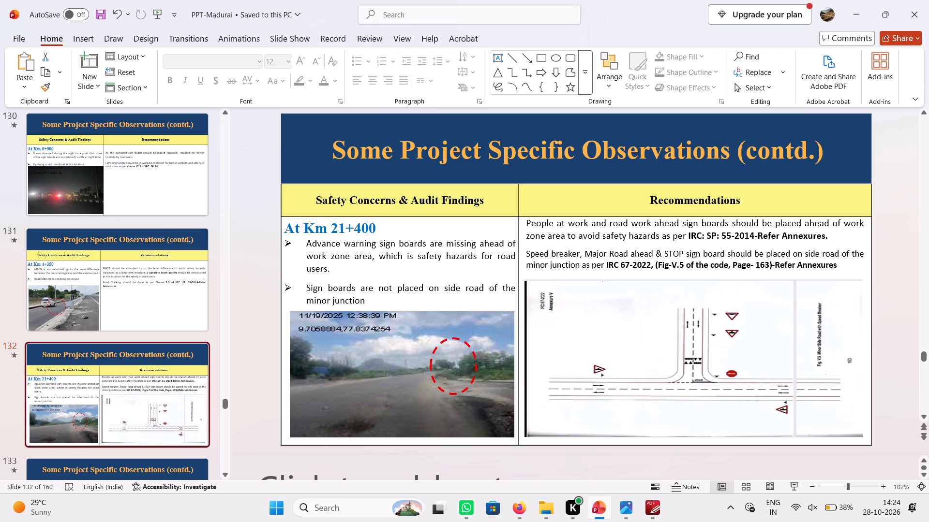
{"action": "left_click", "coordinate": [657, 519]}
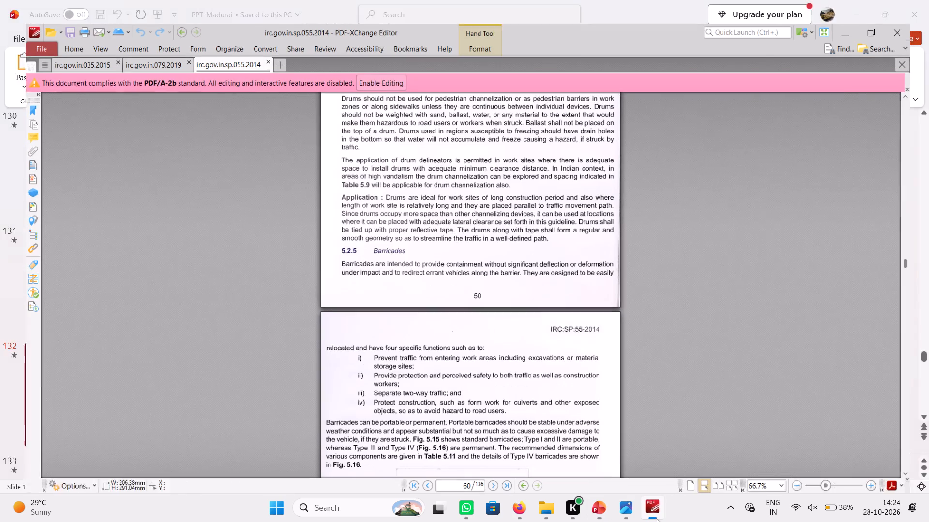
{"action": "scroll", "coordinate": [601, 298], "scroll_direction": "down", "scroll_amount": 20}
{"action": "scroll", "coordinate": [601, 298], "scroll_direction": "down", "scroll_amount": 5}
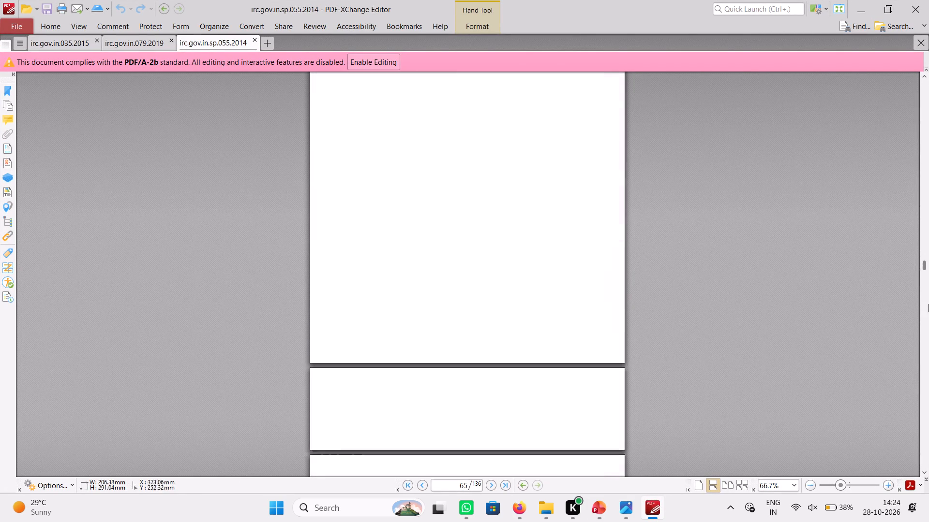
{"action": "left_click_drag", "start_coordinate": [928, 266], "coordinate": [926, 362]}
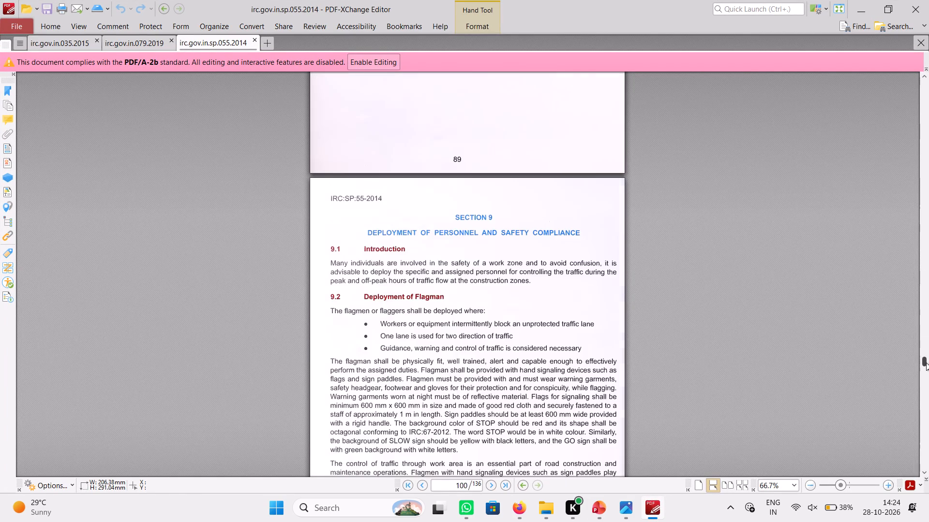
{"action": "left_click_drag", "start_coordinate": [926, 362], "coordinate": [928, 414]}
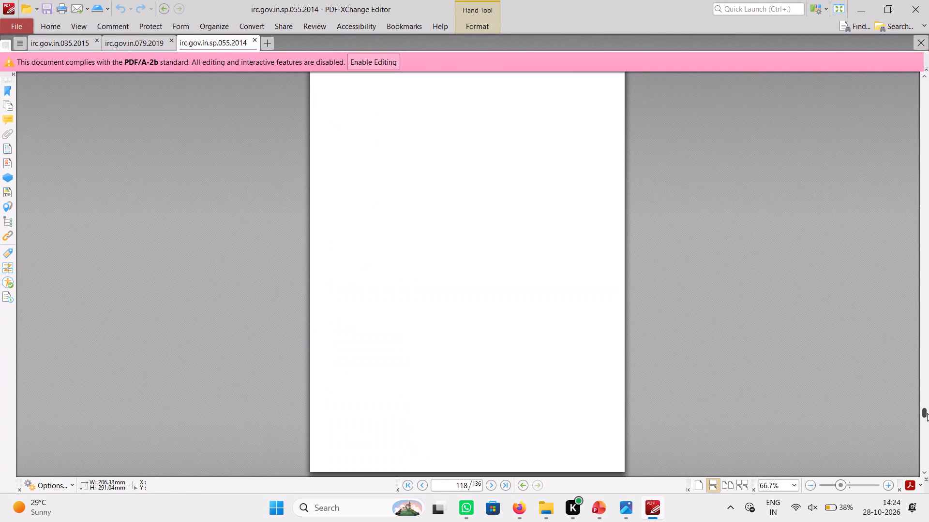
{"action": "scroll", "coordinate": [523, 244], "scroll_direction": "down", "scroll_amount": 8}
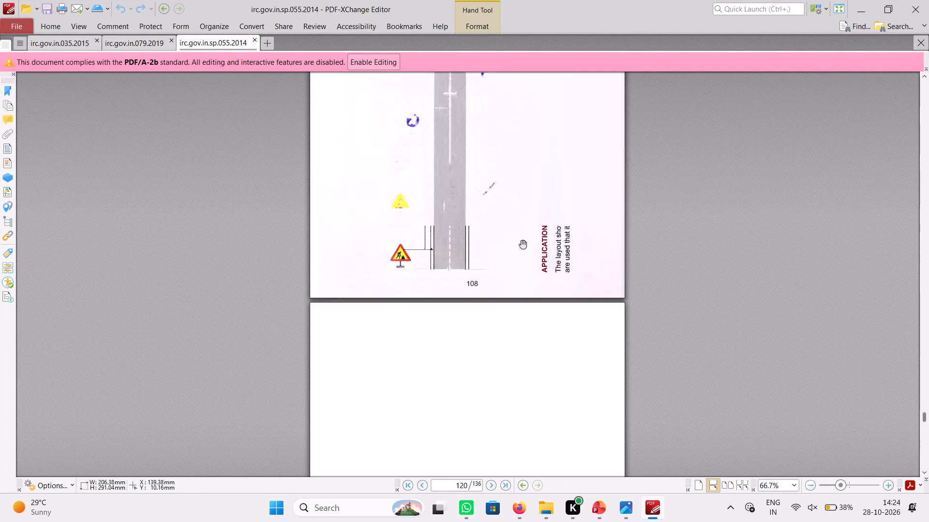
{"action": "scroll", "coordinate": [523, 244], "scroll_direction": "up", "scroll_amount": 10}
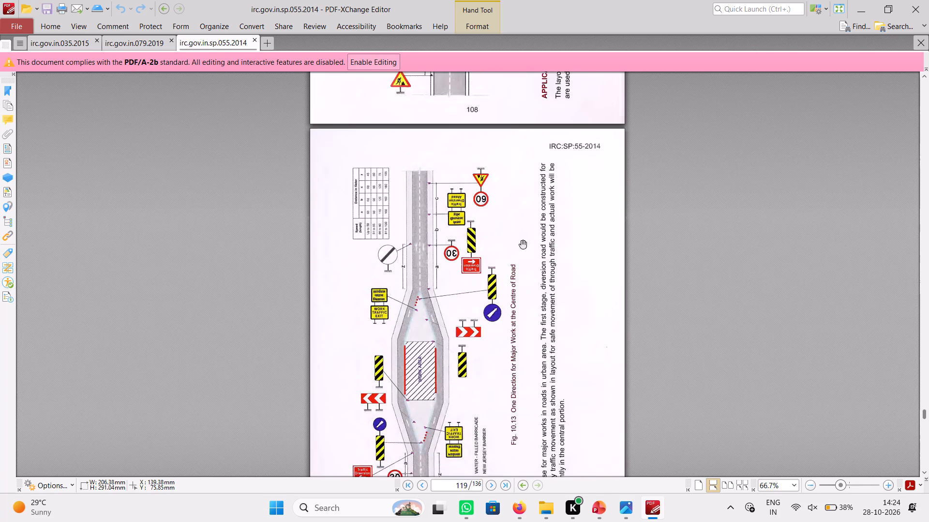
{"action": "scroll", "coordinate": [523, 244], "scroll_direction": "up", "scroll_amount": 9}
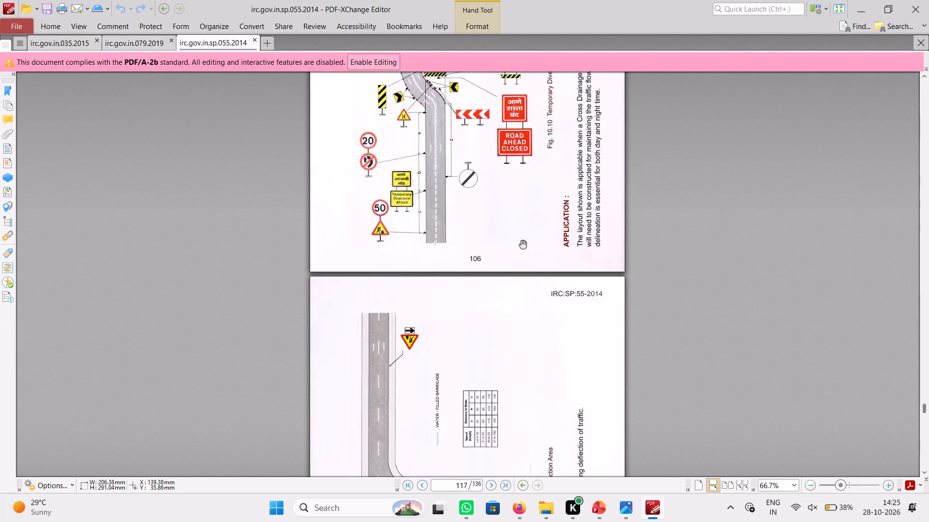
{"action": "scroll", "coordinate": [523, 244], "scroll_direction": "up", "scroll_amount": 1}
{"action": "scroll", "coordinate": [523, 244], "scroll_direction": "down", "scroll_amount": 7}
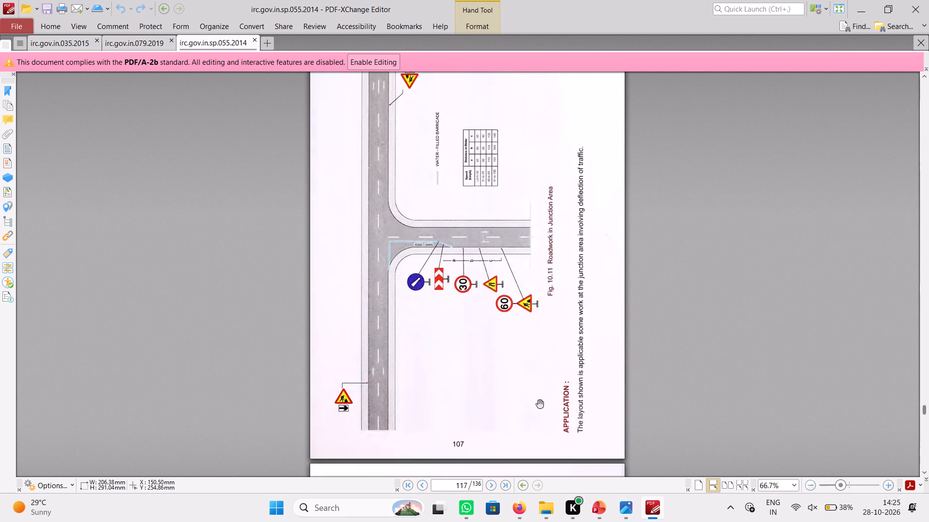
{"action": "scroll", "coordinate": [539, 404], "scroll_direction": "up", "scroll_amount": 17}
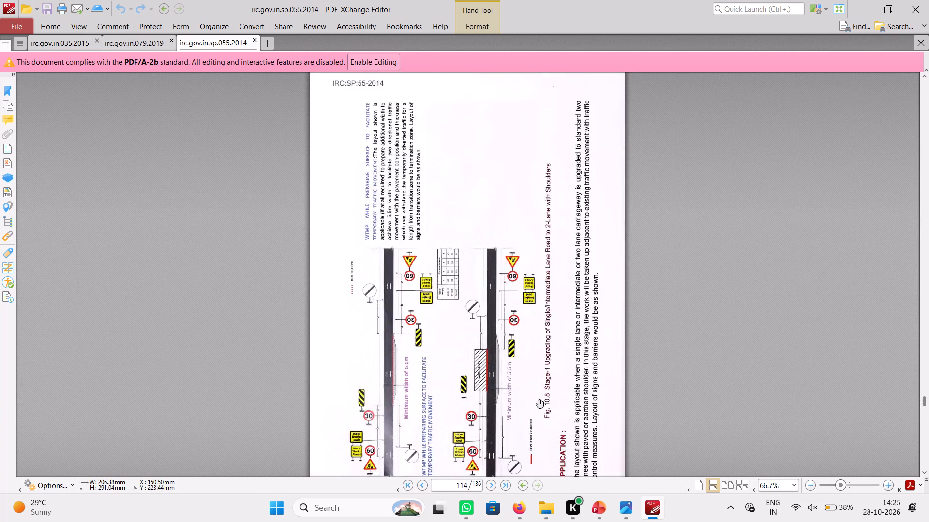
{"action": "scroll", "coordinate": [539, 404], "scroll_direction": "up", "scroll_amount": 12}
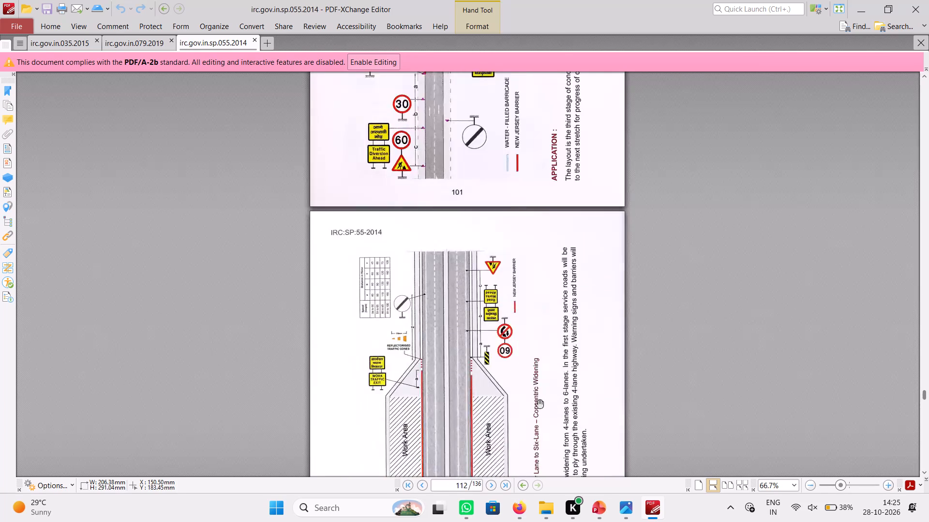
{"action": "scroll", "coordinate": [539, 404], "scroll_direction": "up", "scroll_amount": 2}
{"action": "left_click", "coordinate": [655, 508]}
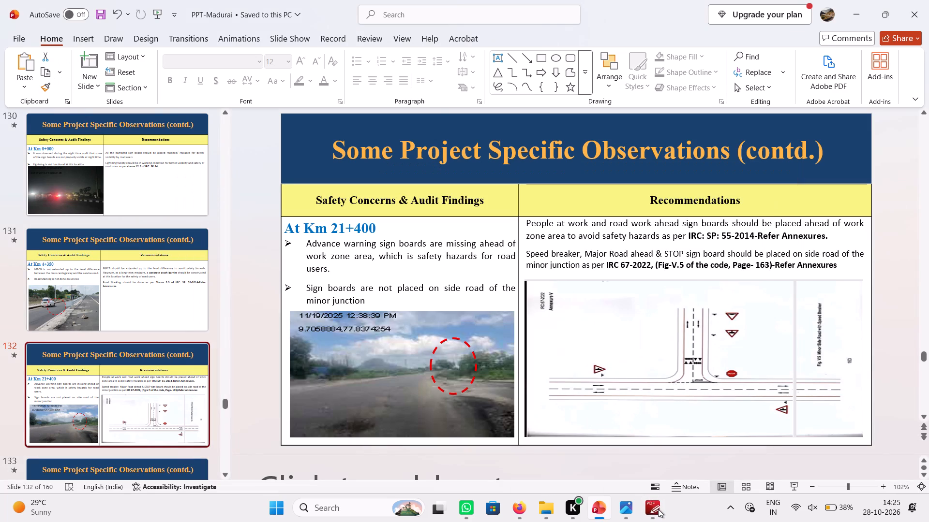
{"action": "left_click", "coordinate": [658, 509]}
{"action": "scroll", "coordinate": [560, 297], "scroll_direction": "up", "scroll_amount": 3}
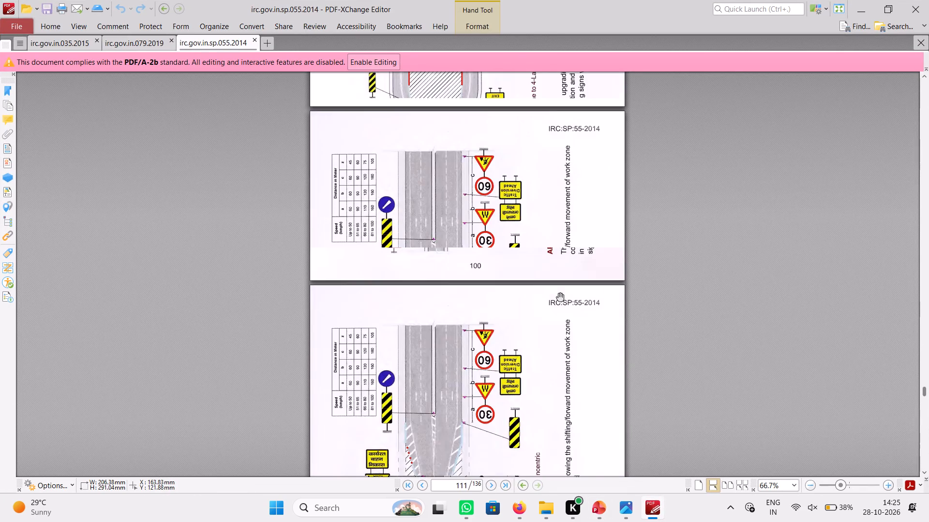
{"action": "scroll", "coordinate": [560, 297], "scroll_direction": "up", "scroll_amount": 9}
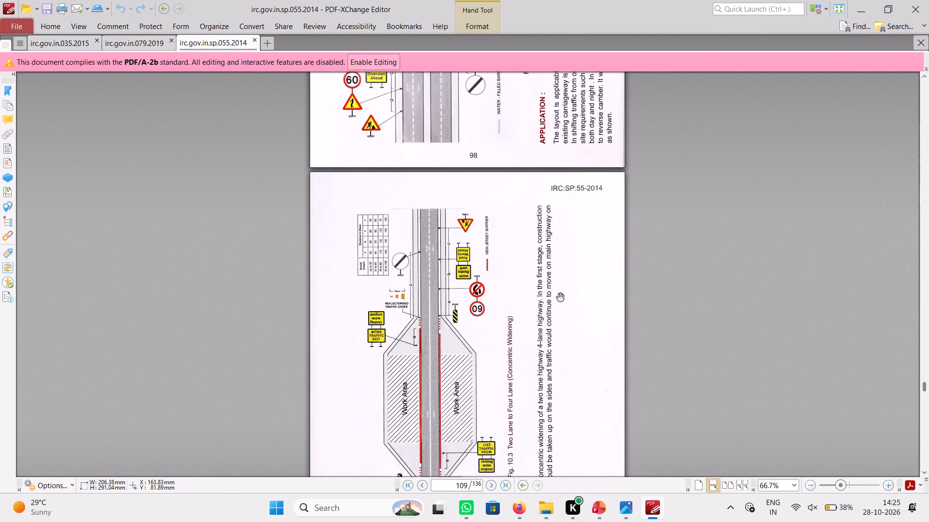
{"action": "scroll", "coordinate": [560, 297], "scroll_direction": "down", "scroll_amount": 1}
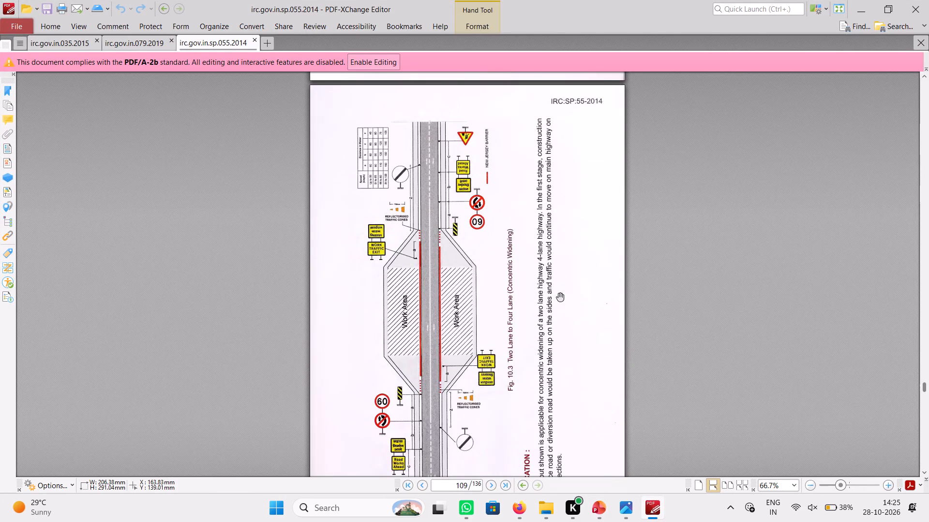
{"action": "scroll", "coordinate": [560, 297], "scroll_direction": "up", "scroll_amount": 8}
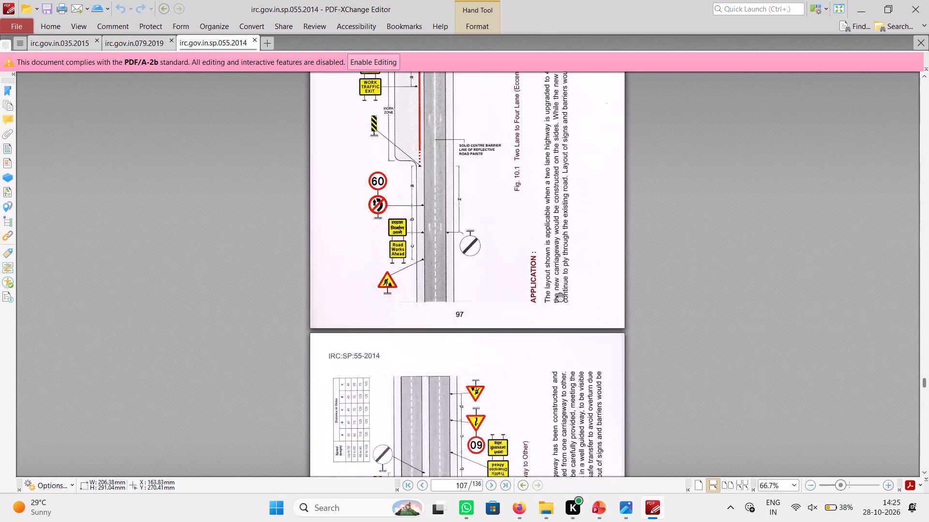
{"action": "scroll", "coordinate": [560, 297], "scroll_direction": "up", "scroll_amount": 3}
{"action": "scroll", "coordinate": [560, 297], "scroll_direction": "down", "scroll_amount": 1}
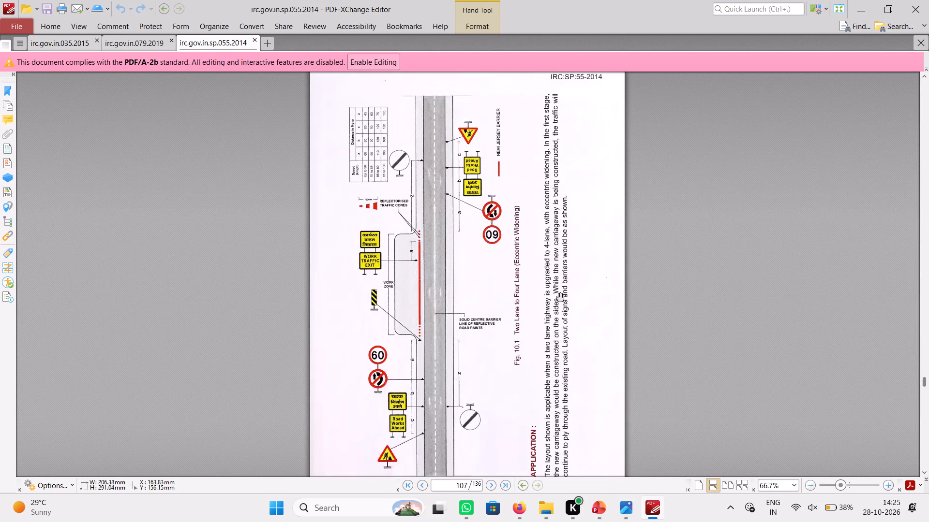
Rotate the PDF pages to landscape and capture the Fig. 10.1 Two Lane to Four Lane (Eccentric Widening) diagram as a screen snip.
{"action": "left_click", "coordinate": [55, 28]}
{"action": "left_click", "coordinate": [237, 57]}
{"action": "scroll", "coordinate": [513, 215], "scroll_direction": "up", "scroll_amount": 1}
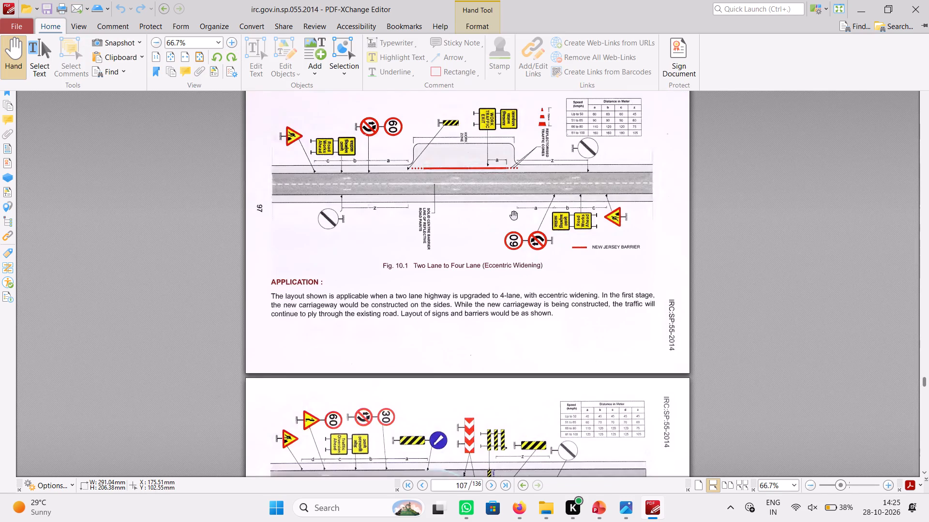
{"action": "key", "text": "Print"}
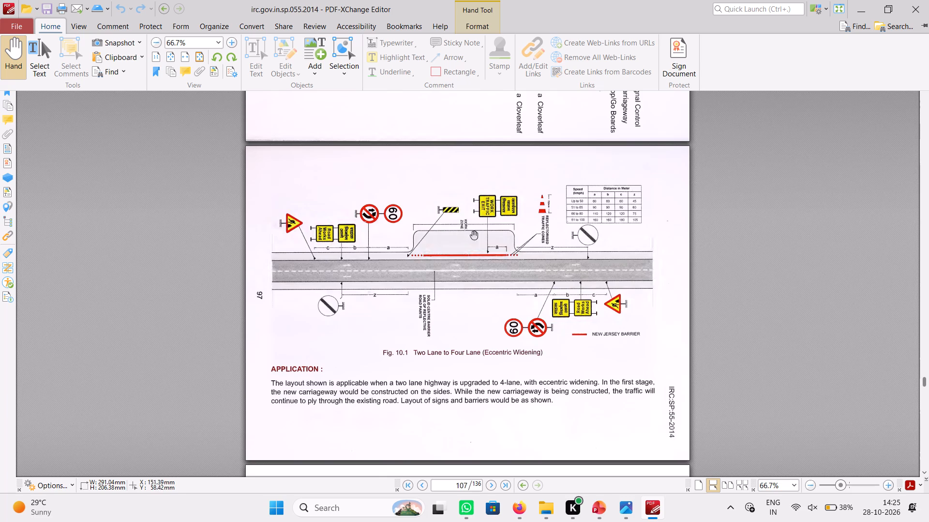
{"action": "left_click_drag", "start_coordinate": [269, 174], "coordinate": [531, 366]}
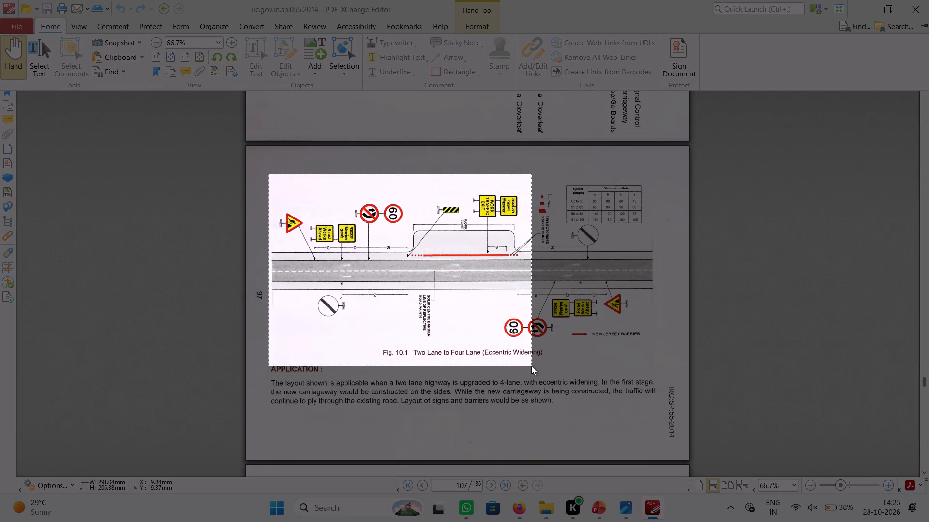
{"action": "left_click_drag", "start_coordinate": [531, 366], "coordinate": [659, 347]}
Back in PowerPoint, delete the Fig. V.5 minor side road image from the Km 21+400 recommendations.
{"action": "left_click", "coordinate": [602, 509]}
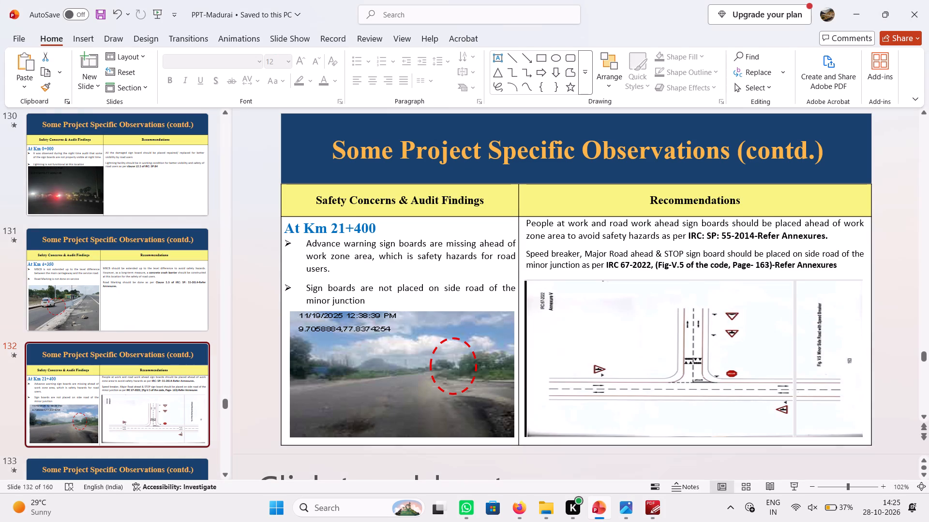
{"action": "left_click", "coordinate": [614, 381]}
{"action": "key", "text": "Delete"}
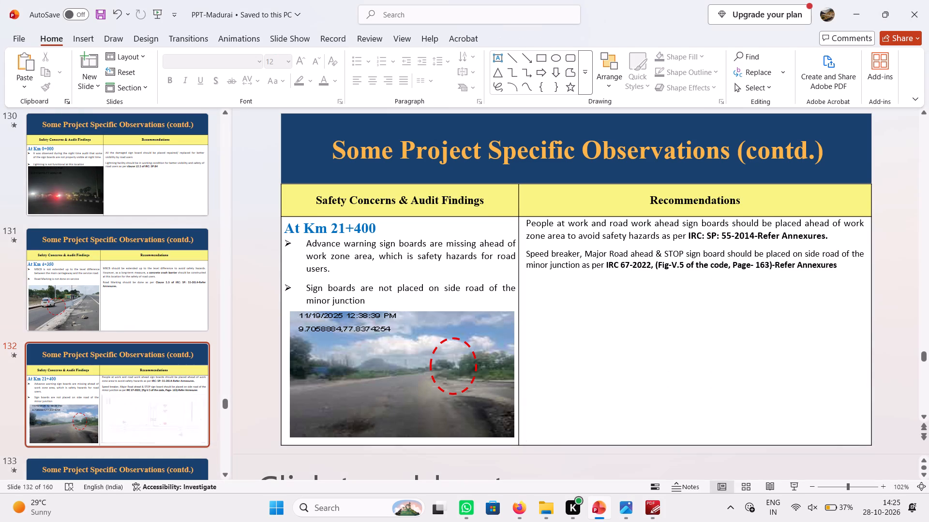
End the IRC 67-2022 recommendation on the Km 21+400 slide with a full stop and add two blank lines below it.
{"action": "left_click", "coordinate": [554, 308]}
{"action": "left_click", "coordinate": [841, 262]}
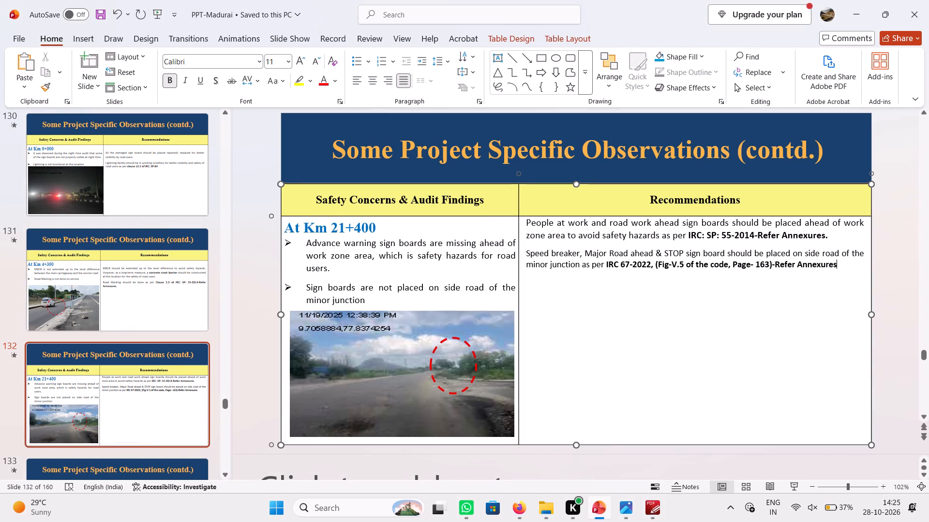
{"action": "key", "text": "period"}
{"action": "key", "text": "Return"}
{"action": "key", "text": "Return"}
Paste the captured work zone sign diagram onto the Km 21+400 slide and fit it across the bottom of the Recommendations cell.
{"action": "key", "text": "ctrl+v"}
{"action": "left_click_drag", "start_coordinate": [555, 262], "coordinate": [627, 323]}
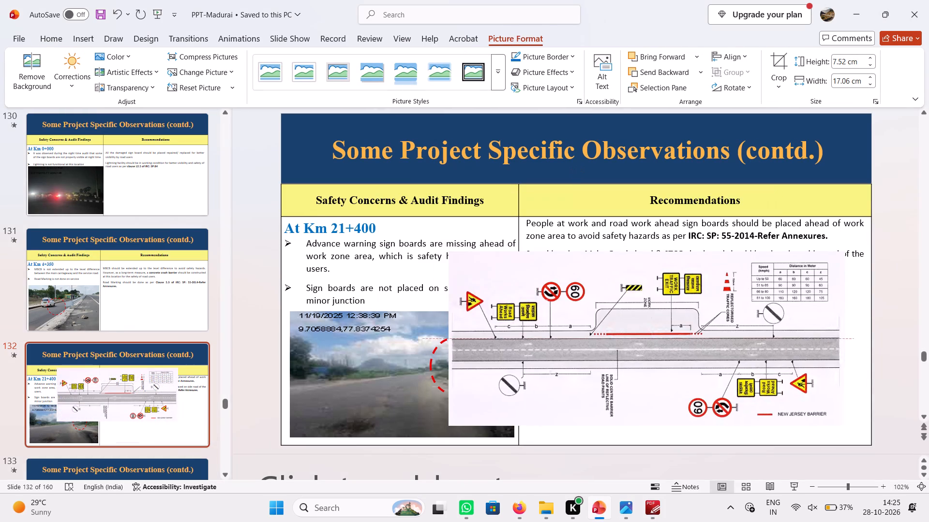
{"action": "left_click_drag", "start_coordinate": [627, 323], "coordinate": [631, 323]}
{"action": "left_click_drag", "start_coordinate": [455, 254], "coordinate": [515, 297]}
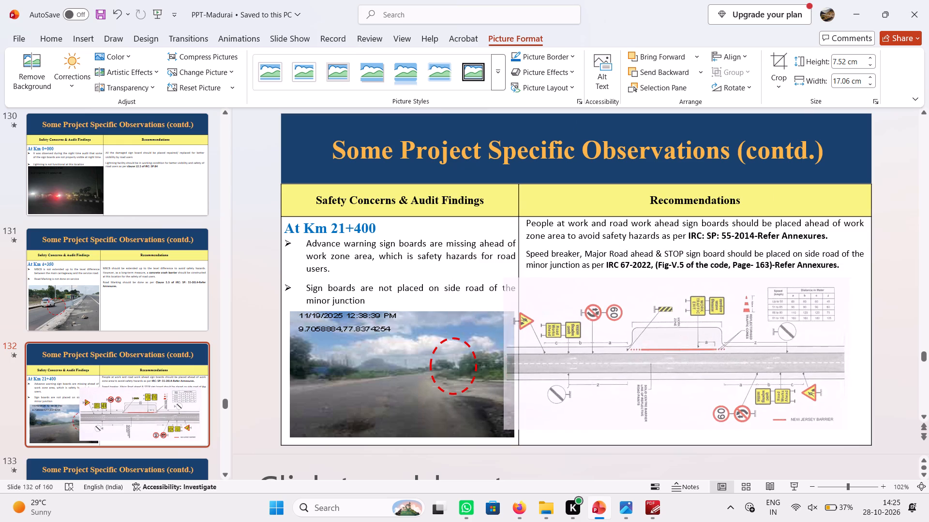
{"action": "left_click_drag", "start_coordinate": [515, 297], "coordinate": [529, 306]}
{"action": "left_click_drag", "start_coordinate": [594, 313], "coordinate": [589, 328]}
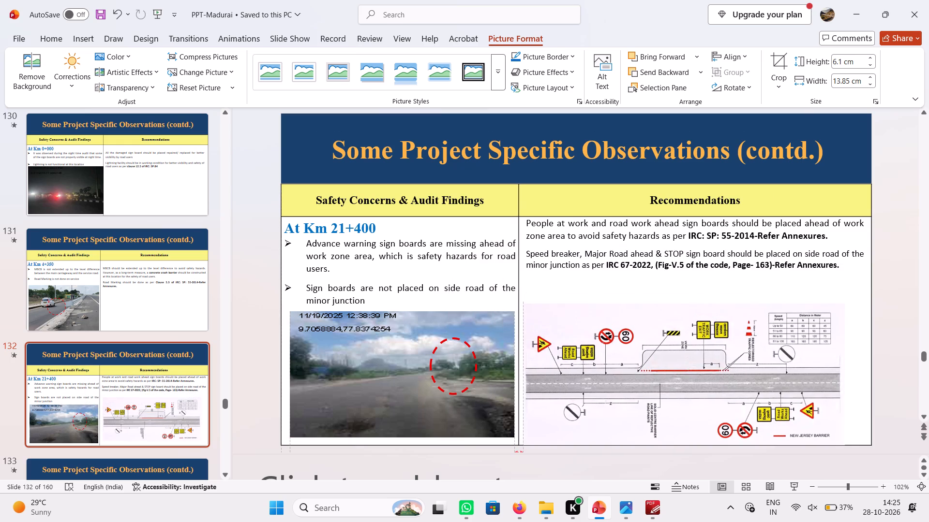
{"action": "left_click_drag", "start_coordinate": [589, 328], "coordinate": [588, 329]}
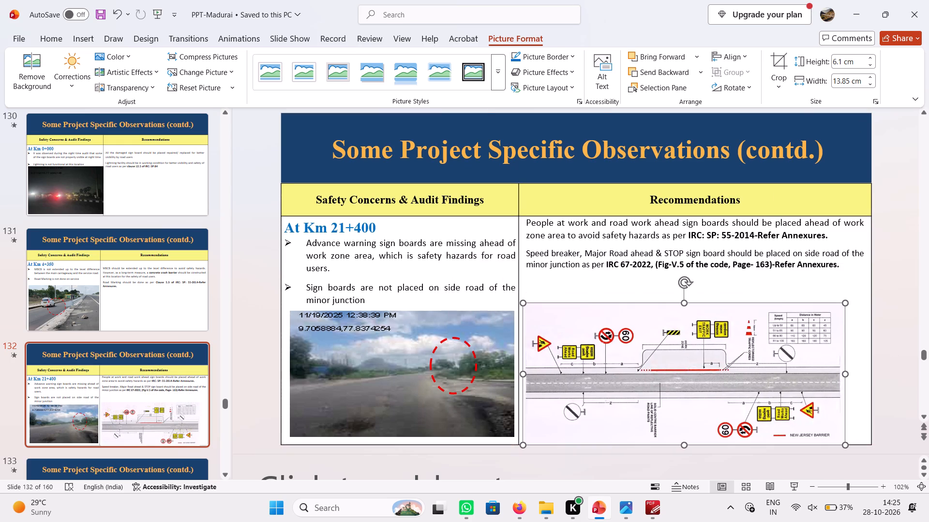
{"action": "left_click_drag", "start_coordinate": [843, 372], "coordinate": [869, 377]}
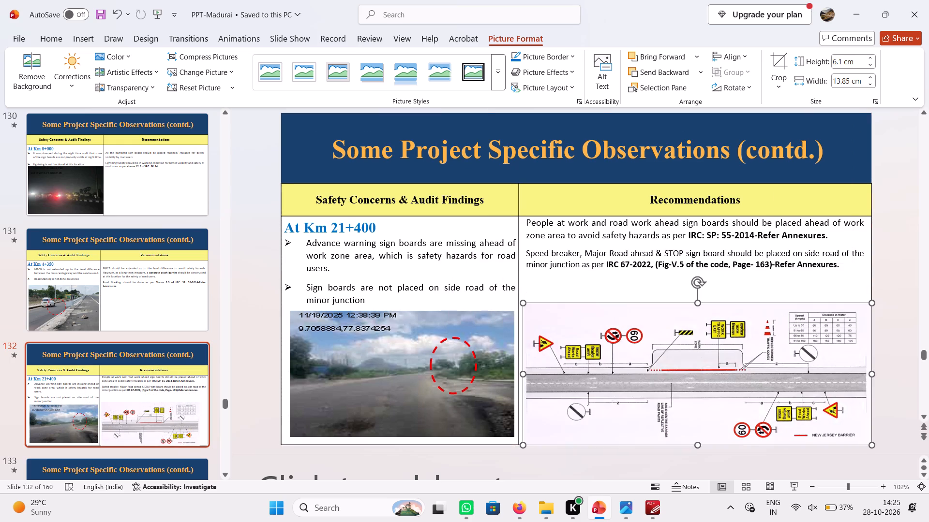
Add a blank line above the first recommendation on the Km 21+400 slide.
{"action": "left_click", "coordinate": [527, 223]}
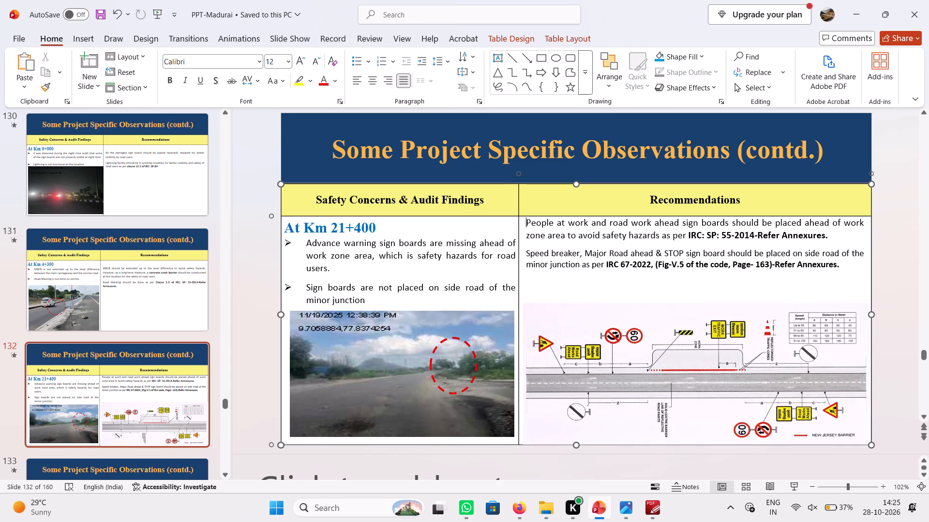
{"action": "key", "text": "Return"}
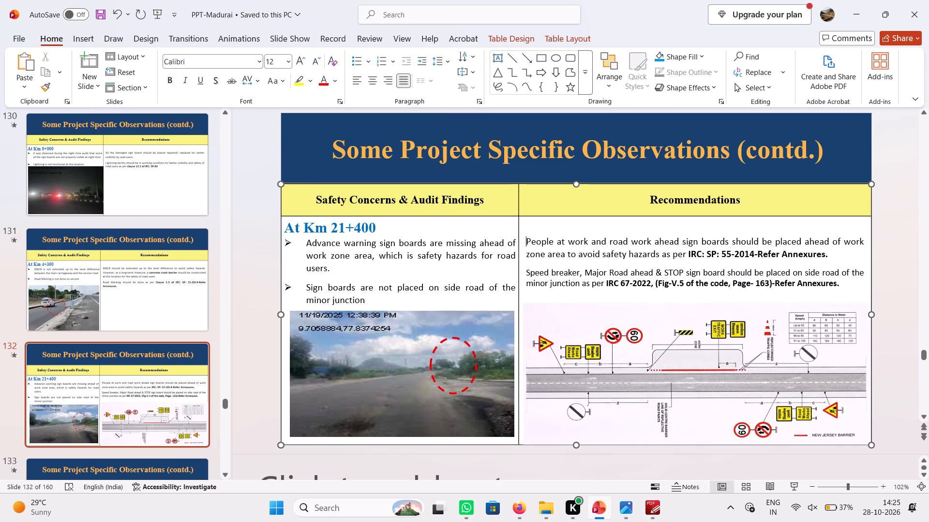
{"action": "left_click", "coordinate": [355, 327]}
{"action": "left_click", "coordinate": [341, 275]}
Go to the Km 22+450 slide and add a blank line above the recommendation about bending the bars.
{"action": "left_click", "coordinate": [138, 398]}
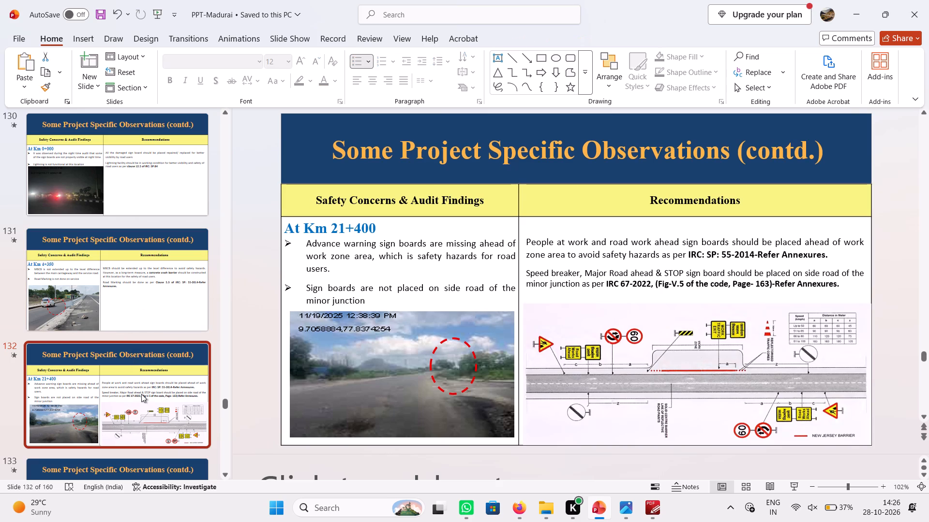
{"action": "scroll", "coordinate": [141, 394], "scroll_direction": "down", "scroll_amount": 1}
{"action": "left_click", "coordinate": [127, 341]}
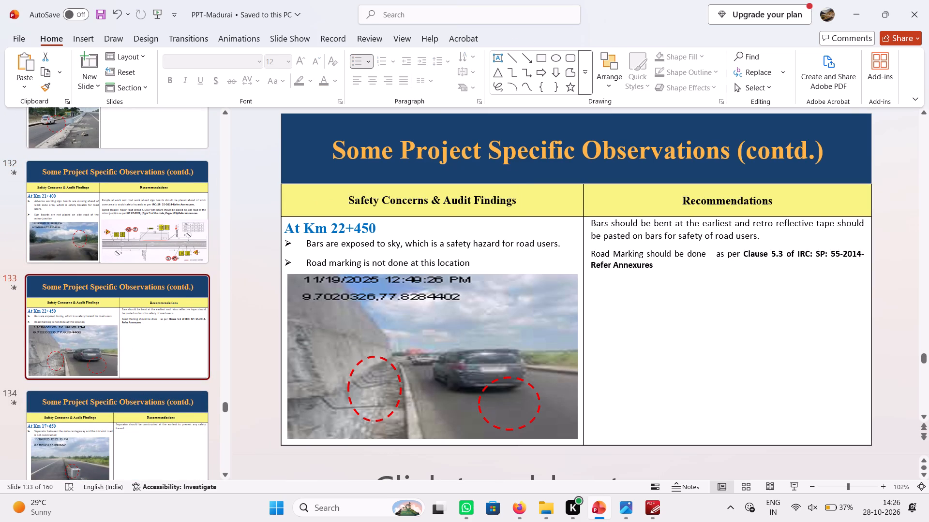
{"action": "left_click", "coordinate": [456, 330]}
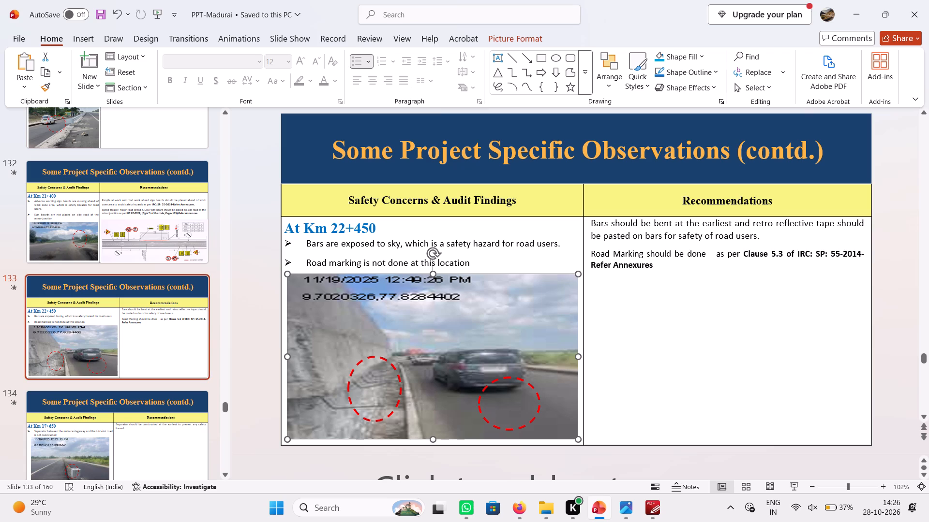
{"action": "left_click", "coordinate": [592, 225]}
{"action": "key", "text": "Return"}
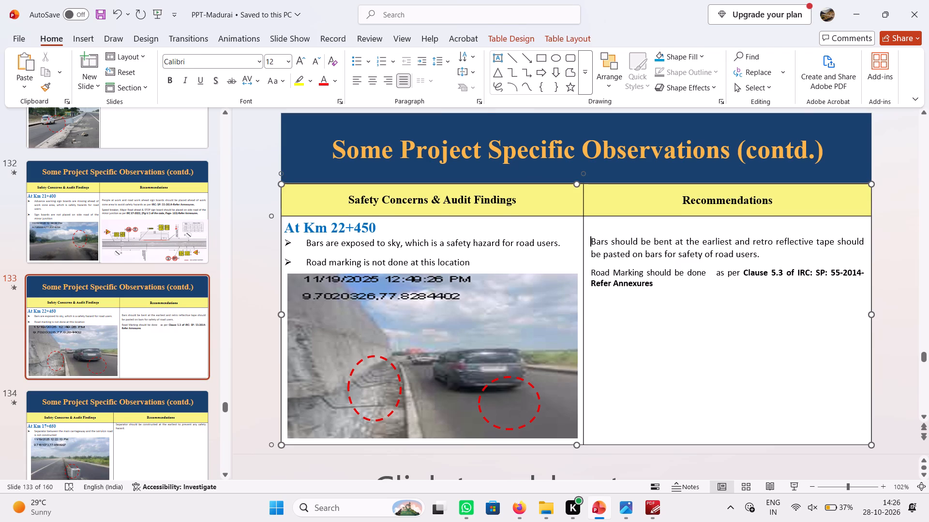
{"action": "left_click", "coordinate": [417, 253]}
{"action": "left_click", "coordinate": [416, 246]}
{"action": "left_click", "coordinate": [418, 261]}
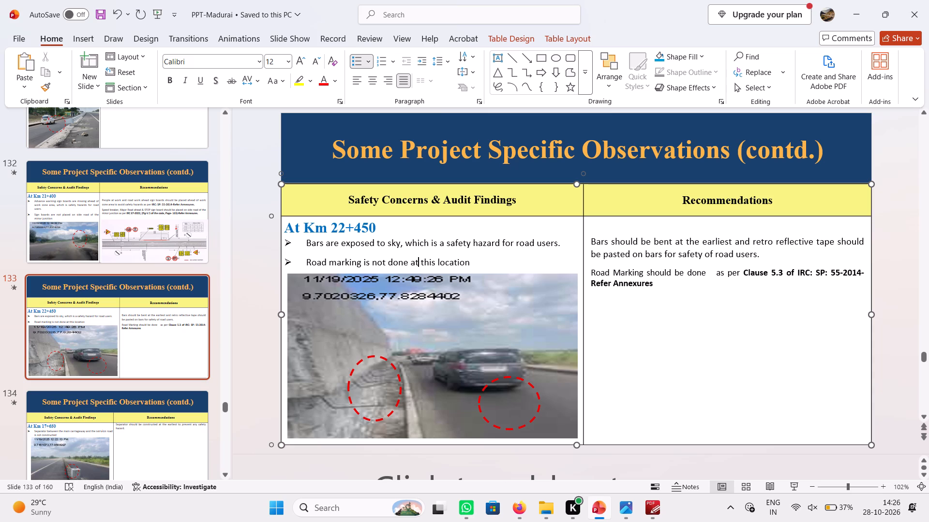
{"action": "left_click", "coordinate": [635, 278]}
{"action": "left_click", "coordinate": [635, 246]}
On the Km 17+650 slide, move the photo to the findings cell's lower-left corner and widen it to fill the column width.
{"action": "scroll", "coordinate": [143, 332], "scroll_direction": "down", "scroll_amount": 1}
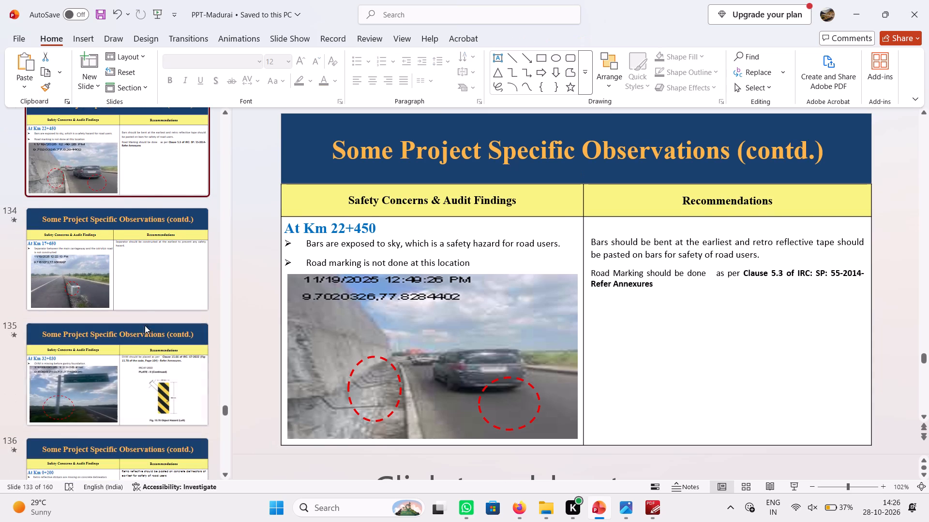
{"action": "left_click", "coordinate": [144, 264]}
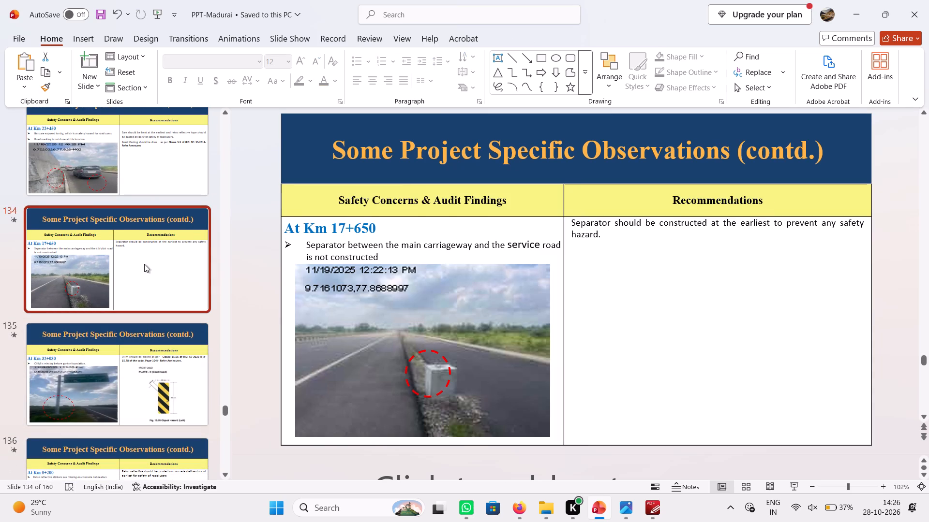
{"action": "left_click", "coordinate": [354, 296]}
{"action": "left_click_drag", "start_coordinate": [383, 297], "coordinate": [373, 300]}
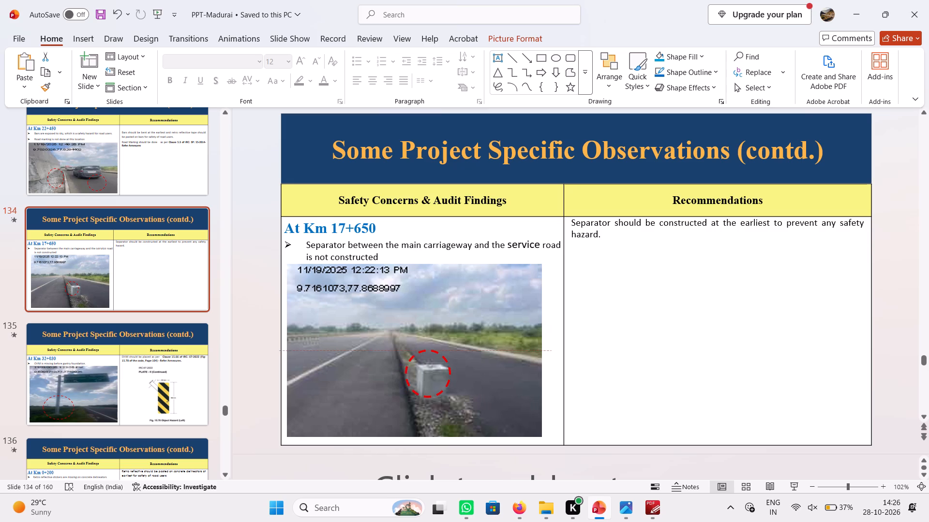
{"action": "left_click_drag", "start_coordinate": [373, 300], "coordinate": [370, 304]}
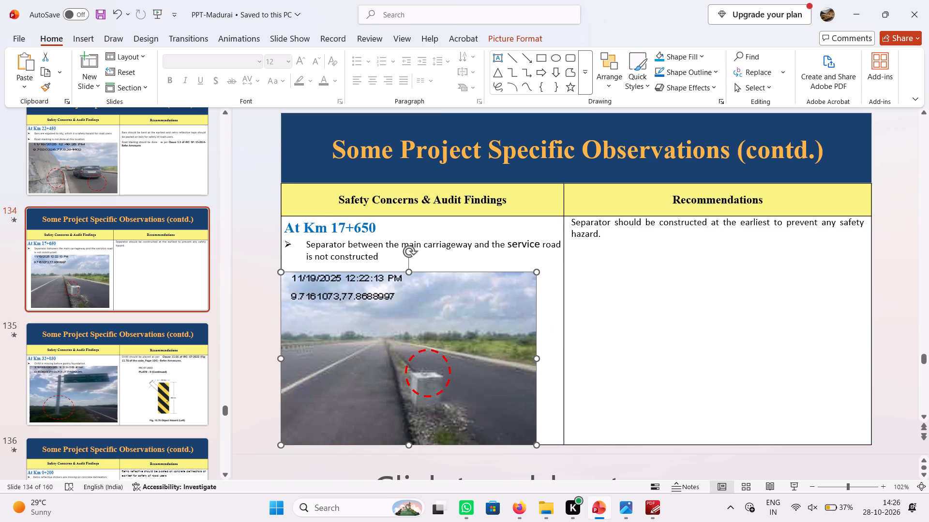
{"action": "left_click_drag", "start_coordinate": [539, 359], "coordinate": [556, 363]}
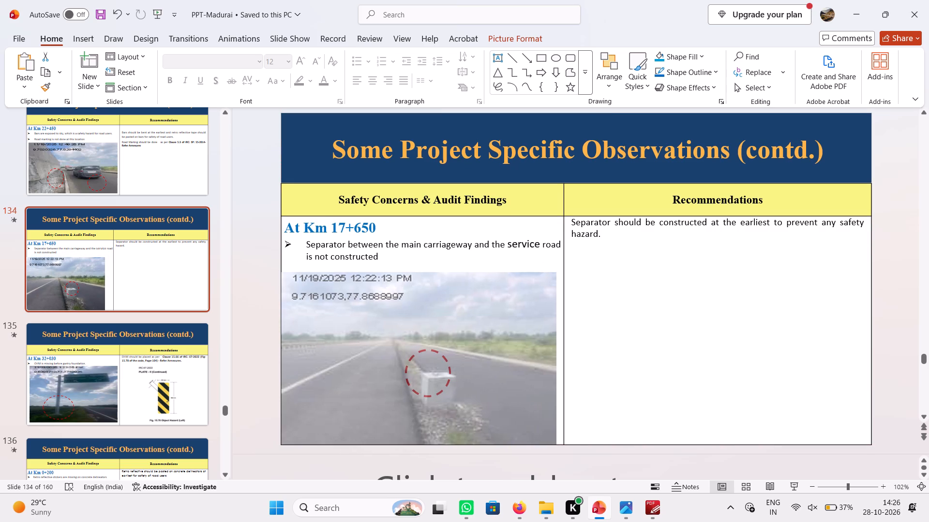
{"action": "left_click_drag", "start_coordinate": [556, 363], "coordinate": [561, 365]}
Add a blank line above the separator recommendation on the Km 17+650 slide.
{"action": "left_click", "coordinate": [622, 285]}
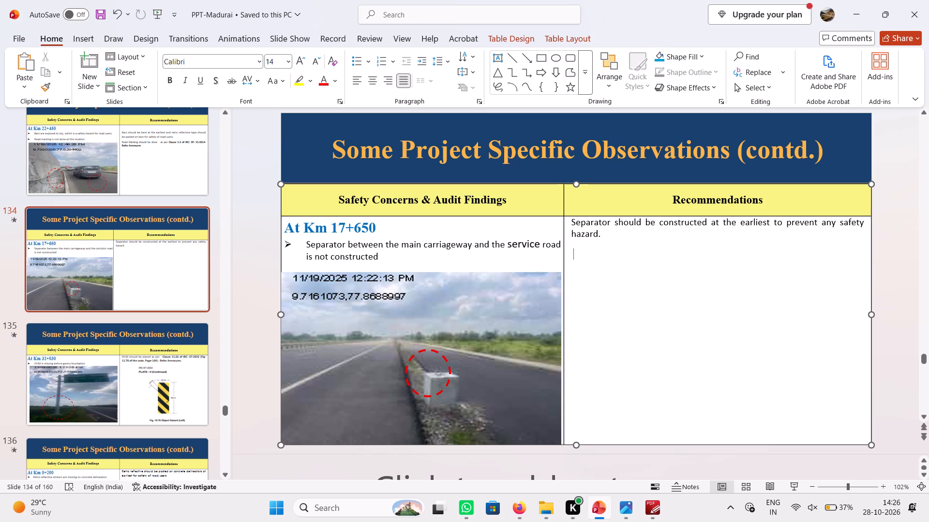
{"action": "left_click", "coordinate": [572, 221]}
{"action": "key", "text": "Return"}
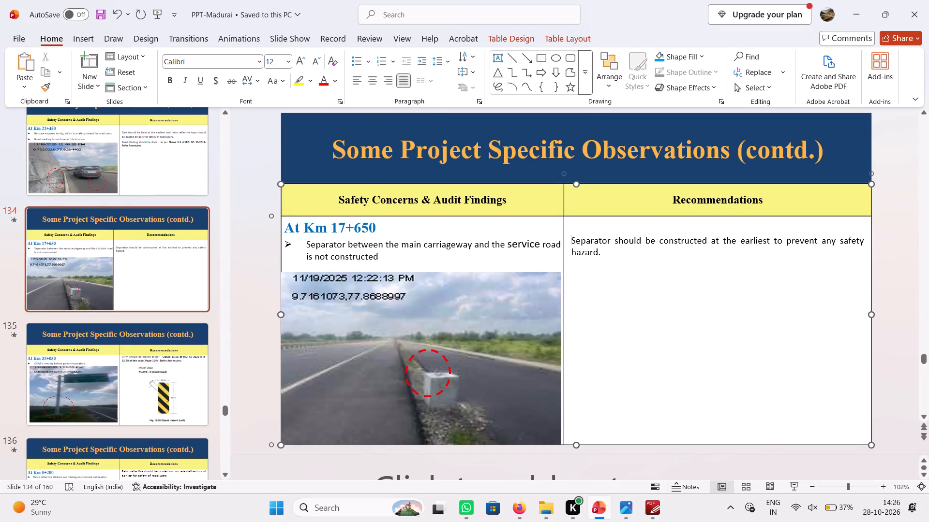
Copy the recommendation text's formatting onto the separator finding bullet on the Km 17+650 slide using Format Painter.
{"action": "left_click_drag", "start_coordinate": [596, 245], "coordinate": [649, 244]}
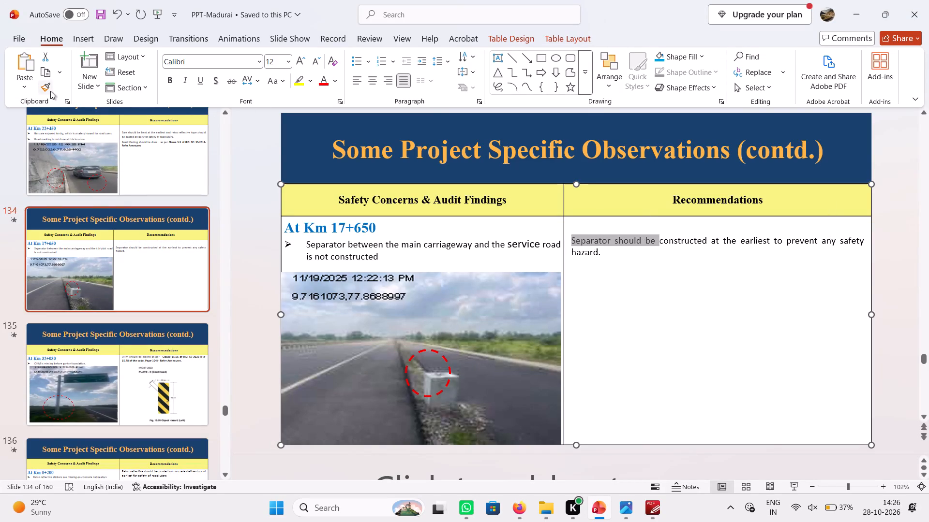
{"action": "left_click", "coordinate": [50, 91]}
{"action": "left_click_drag", "start_coordinate": [389, 259], "coordinate": [320, 245]}
{"action": "left_click", "coordinate": [345, 246]}
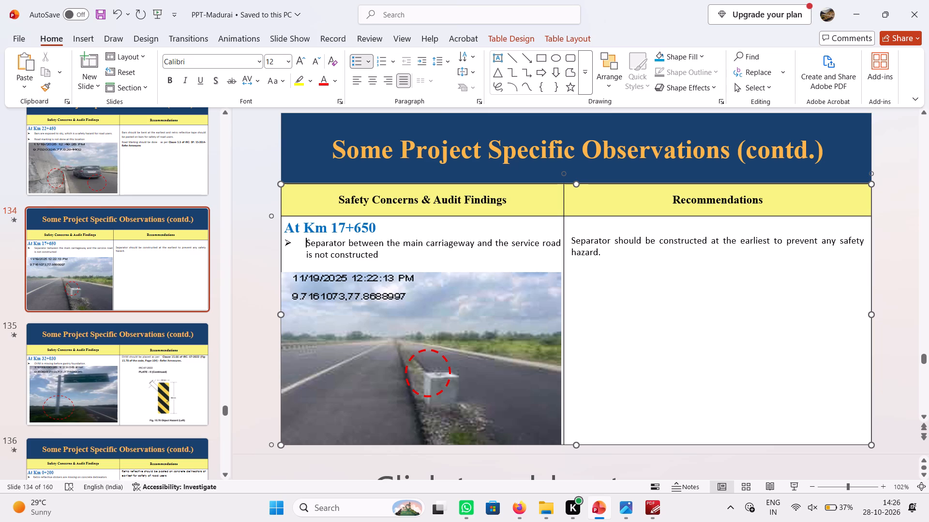
{"action": "left_click", "coordinate": [422, 247]}
Reduce the "At Km 17+650" heading to 14 pt.
{"action": "left_click", "coordinate": [371, 233]}
{"action": "left_click_drag", "start_coordinate": [387, 228], "coordinate": [311, 225]}
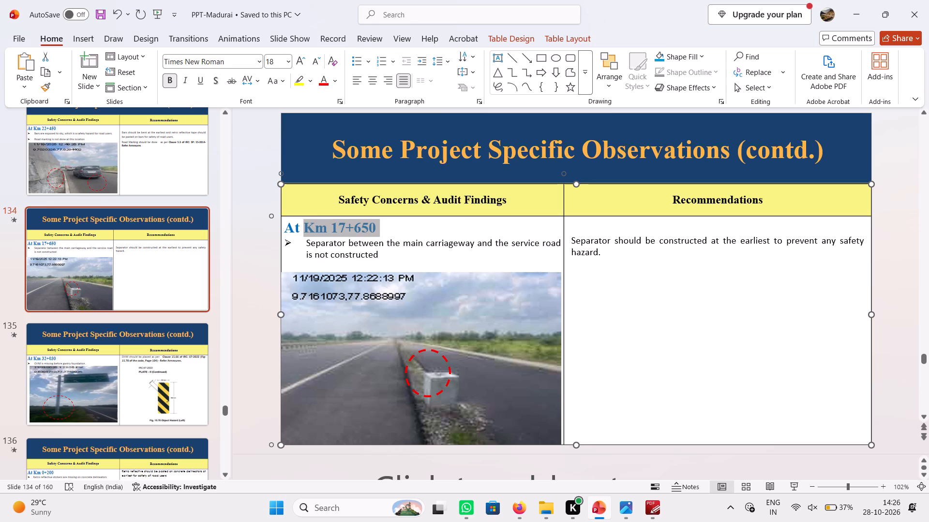
{"action": "left_click_drag", "start_coordinate": [311, 225], "coordinate": [299, 226]}
{"action": "left_click", "coordinate": [310, 60]}
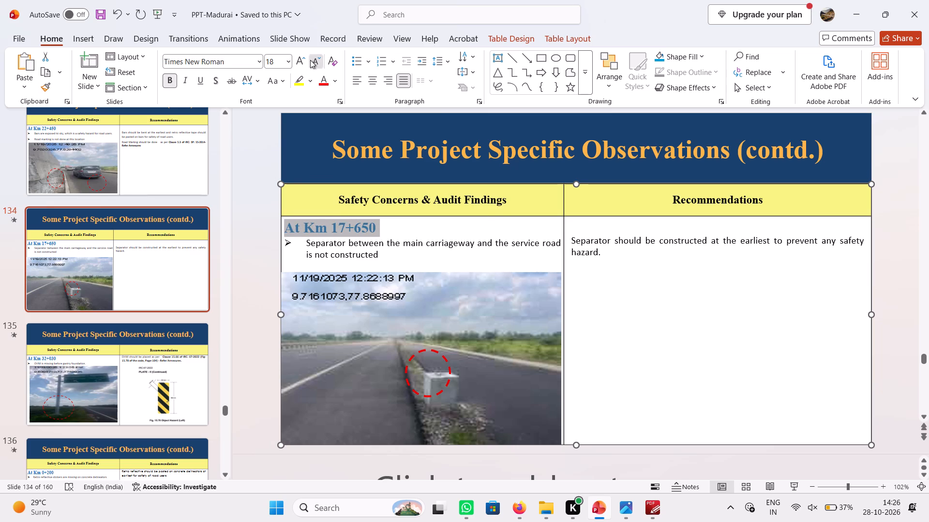
{"action": "left_click", "coordinate": [314, 61]}
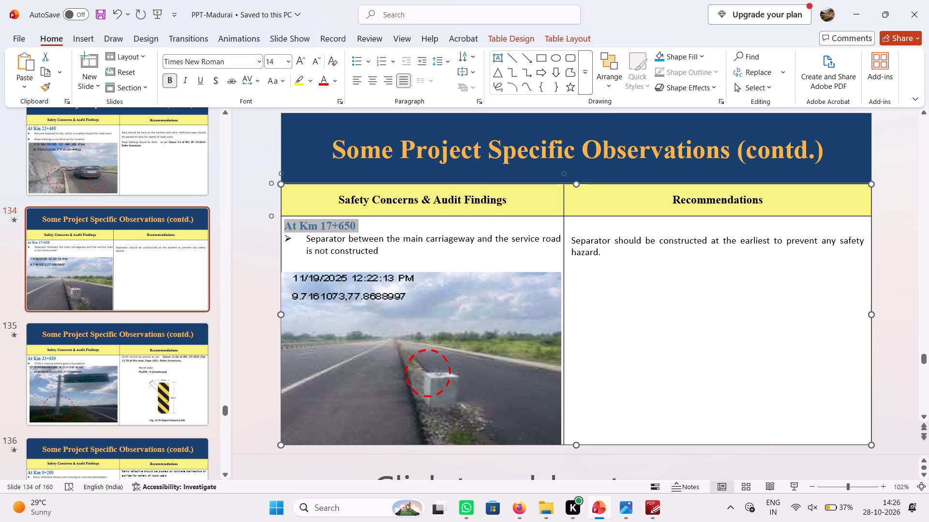
{"action": "left_click", "coordinate": [356, 255]}
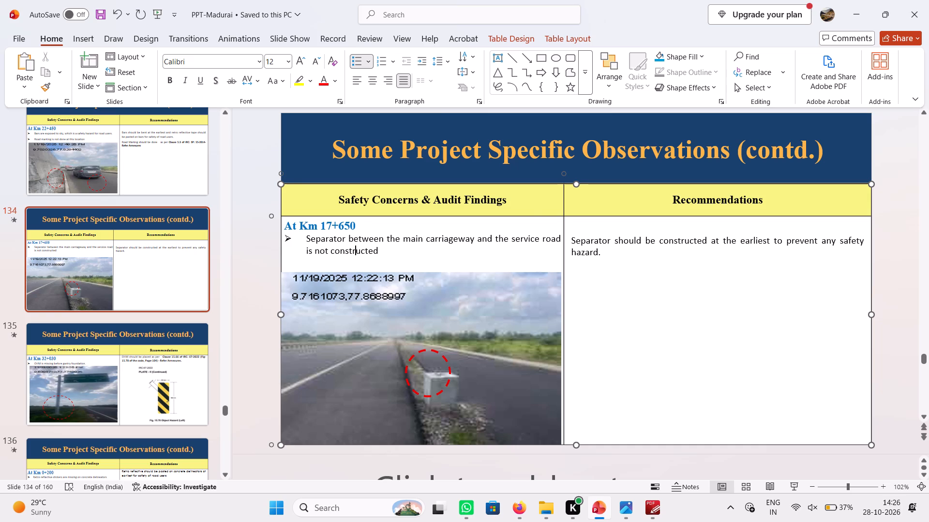
{"action": "left_click_drag", "start_coordinate": [313, 221], "coordinate": [350, 229]}
Go to the Km 32+030 slide and reduce the "At Km 32+030" heading to 14 pt.
{"action": "left_click", "coordinate": [155, 359]}
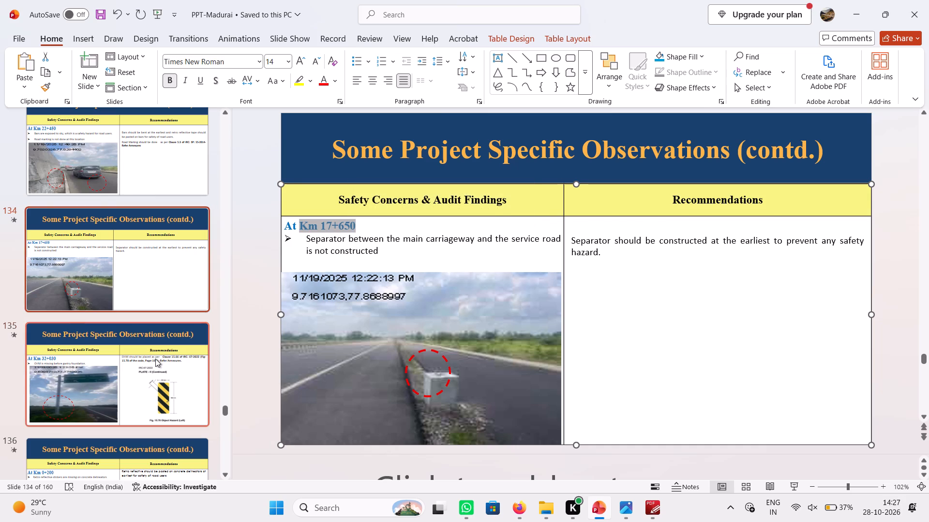
{"action": "left_click_drag", "start_coordinate": [385, 229], "coordinate": [307, 227]}
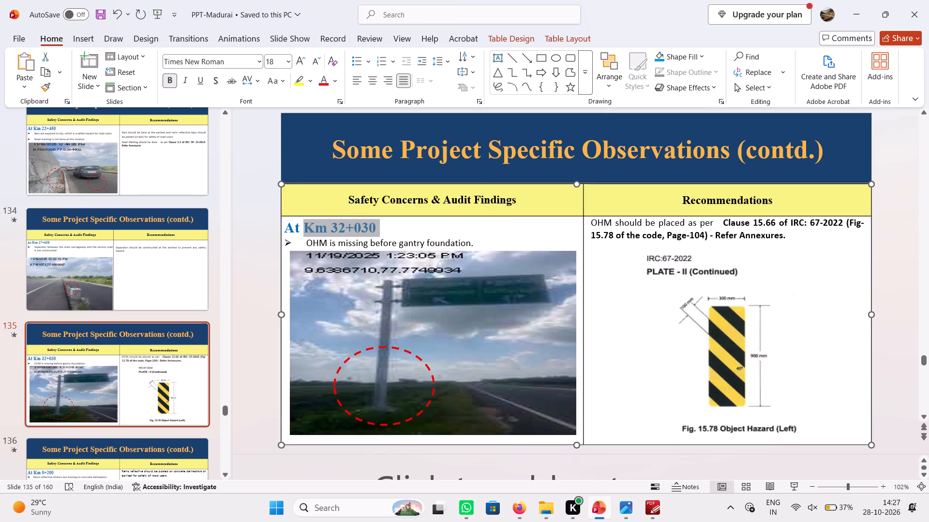
{"action": "left_click_drag", "start_coordinate": [307, 227], "coordinate": [296, 227]}
{"action": "left_click", "coordinate": [316, 58]}
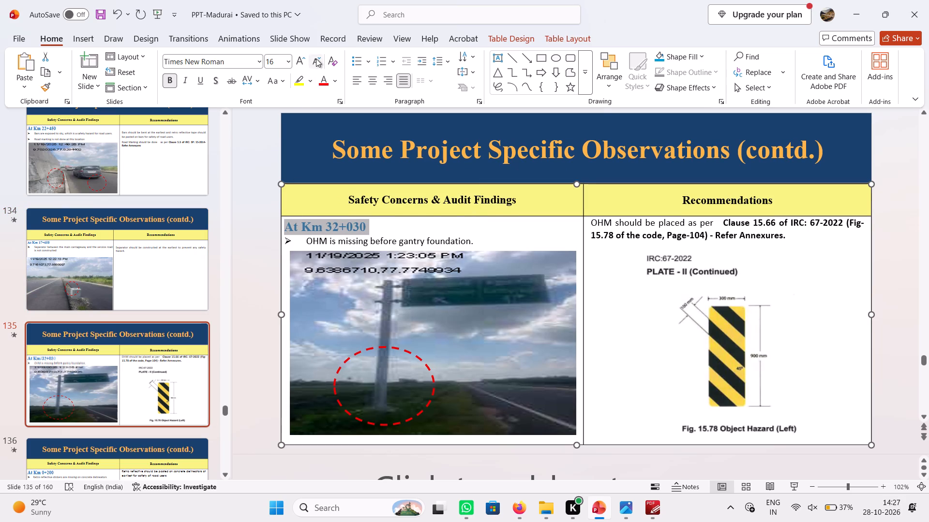
{"action": "left_click", "coordinate": [316, 58]}
{"action": "left_click", "coordinate": [399, 250]}
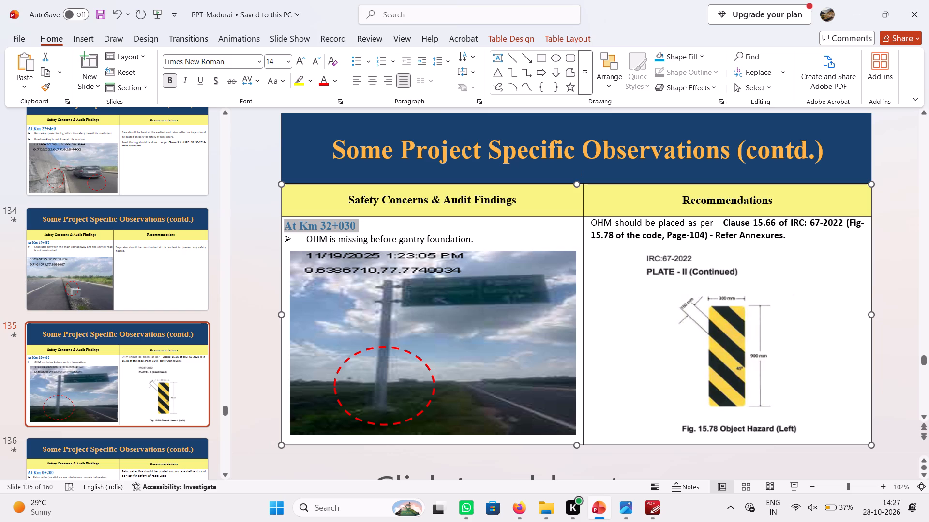
{"action": "left_click", "coordinate": [609, 305]}
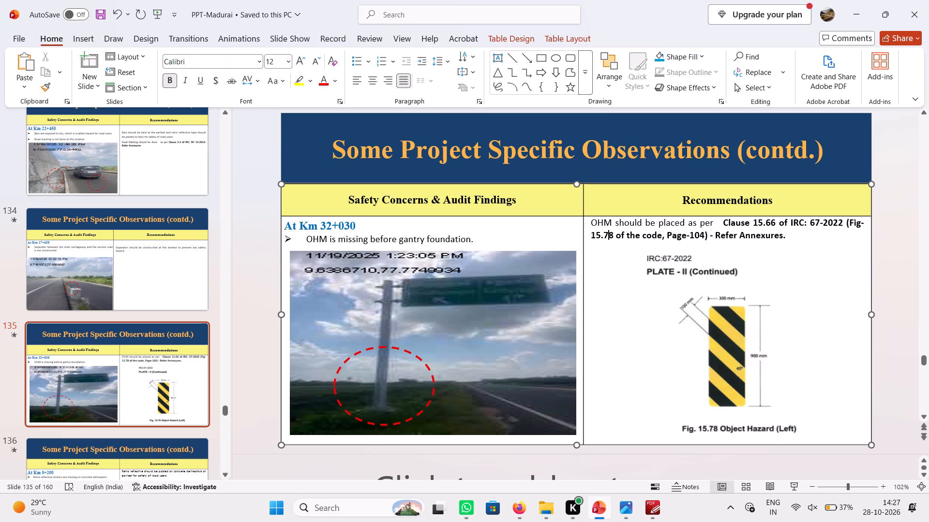
Add a blank line above the OHM recommendation on the Km 32+030 slide.
{"action": "left_click", "coordinate": [468, 315]}
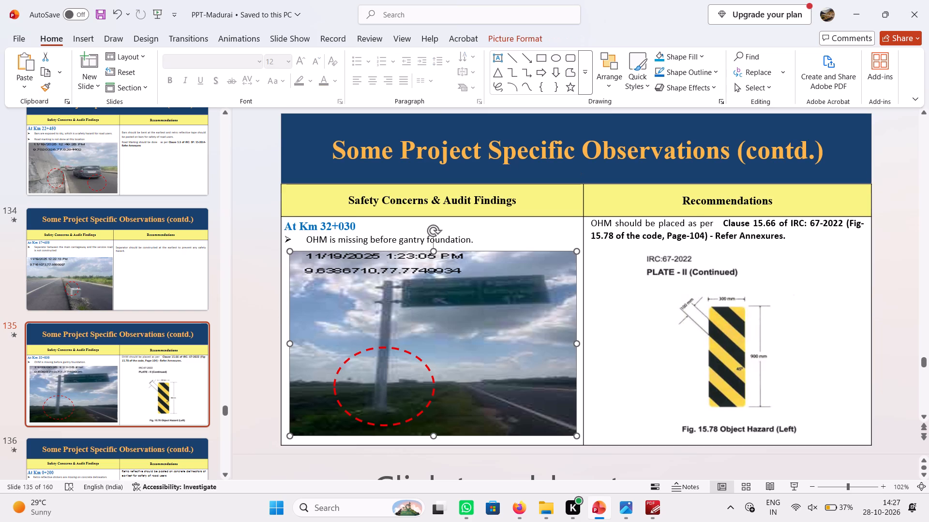
{"action": "left_click", "coordinate": [593, 226]}
{"action": "key", "text": "Return"}
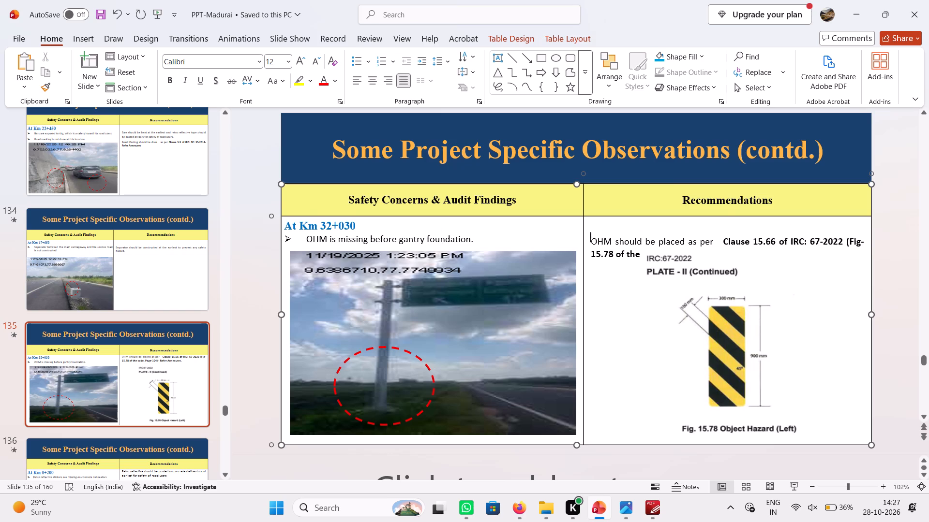
Move the object hazard marker figure on the Km 32+030 slide down below the recommendation text and over to the Recommendations column's left edge.
{"action": "left_click", "coordinate": [715, 340]}
{"action": "left_click_drag", "start_coordinate": [725, 247], "coordinate": [725, 255]}
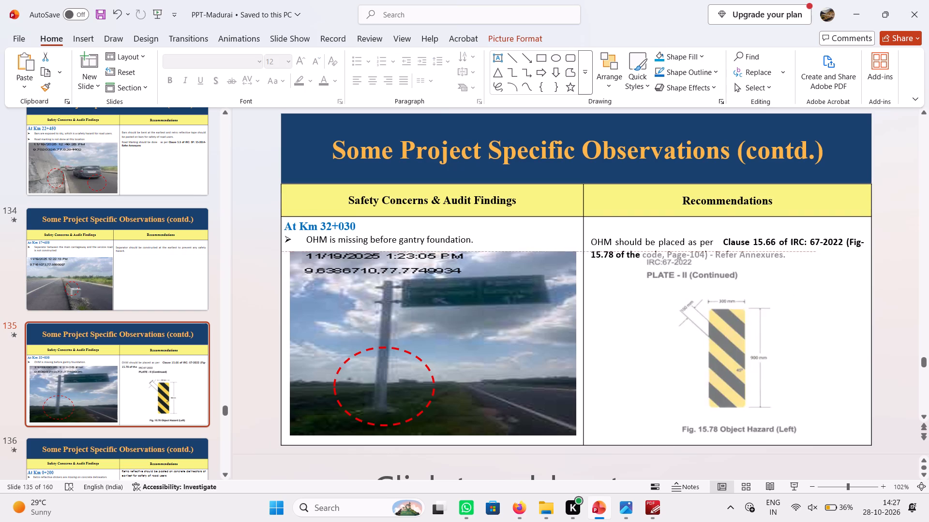
{"action": "left_click_drag", "start_coordinate": [725, 255], "coordinate": [723, 262]}
{"action": "left_click_drag", "start_coordinate": [708, 318], "coordinate": [657, 320]}
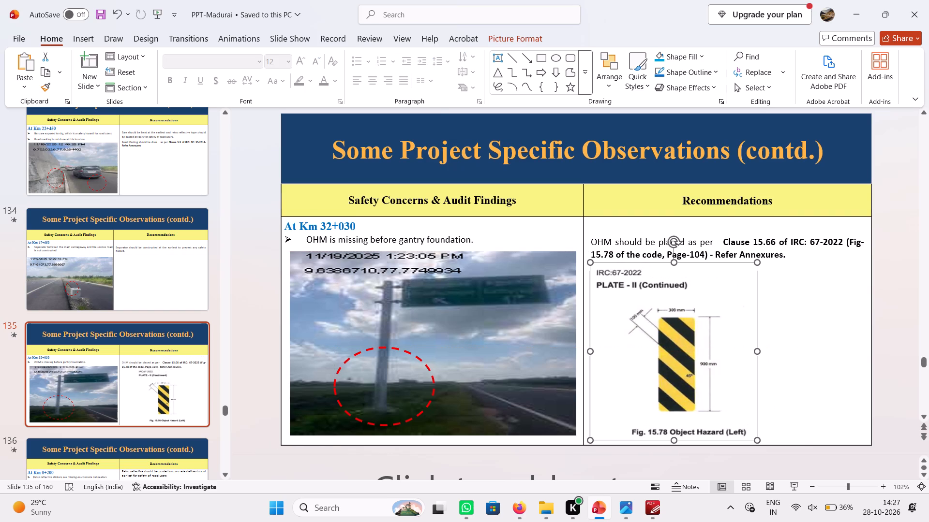
{"action": "left_click", "coordinate": [465, 275]}
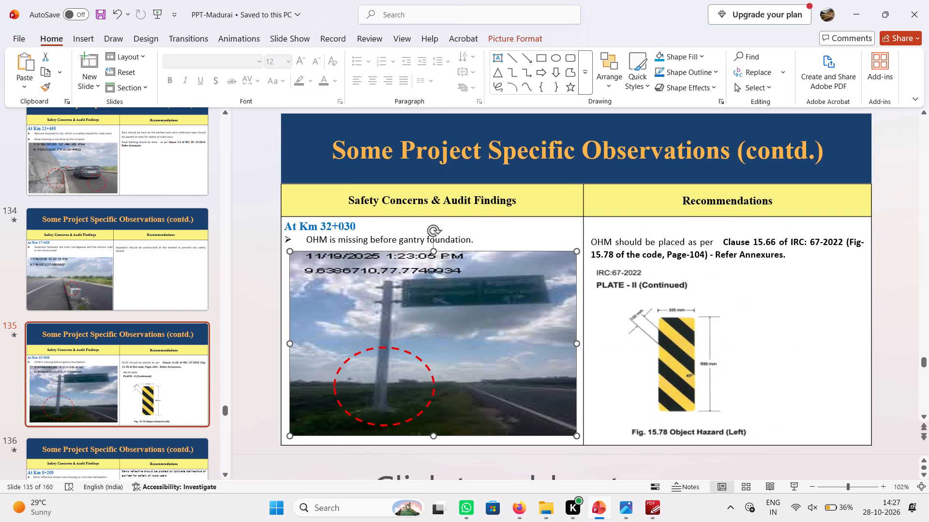
{"action": "left_click", "coordinate": [796, 266]}
Go to the Km 0+200 slide and add a blank line above the retro reflective recommendation.
{"action": "scroll", "coordinate": [217, 356], "scroll_direction": "down", "scroll_amount": 1}
{"action": "left_click", "coordinate": [135, 295]}
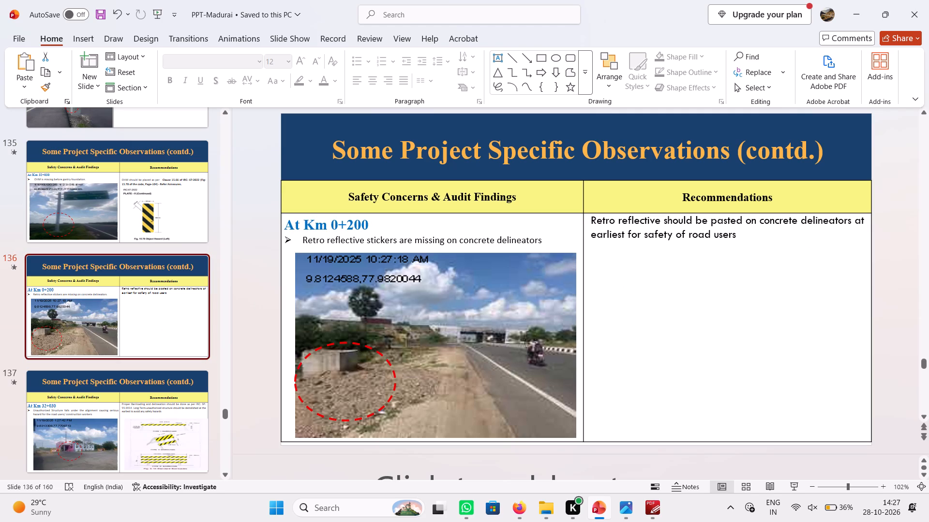
{"action": "left_click", "coordinate": [592, 220]}
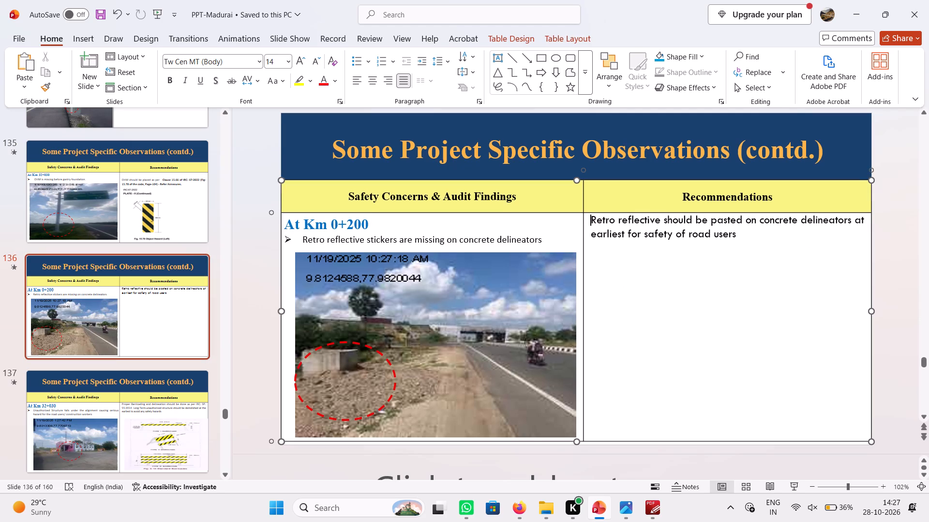
{"action": "key", "text": "Return"}
Reduce the "At Km 0+200" heading to 14 pt.
{"action": "left_click_drag", "start_coordinate": [381, 227], "coordinate": [338, 223]}
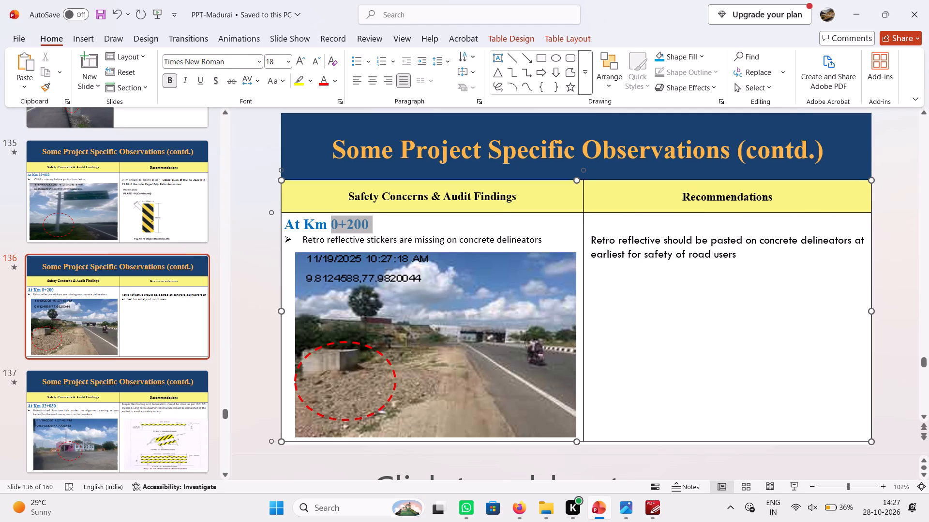
{"action": "left_click_drag", "start_coordinate": [338, 223], "coordinate": [291, 220]}
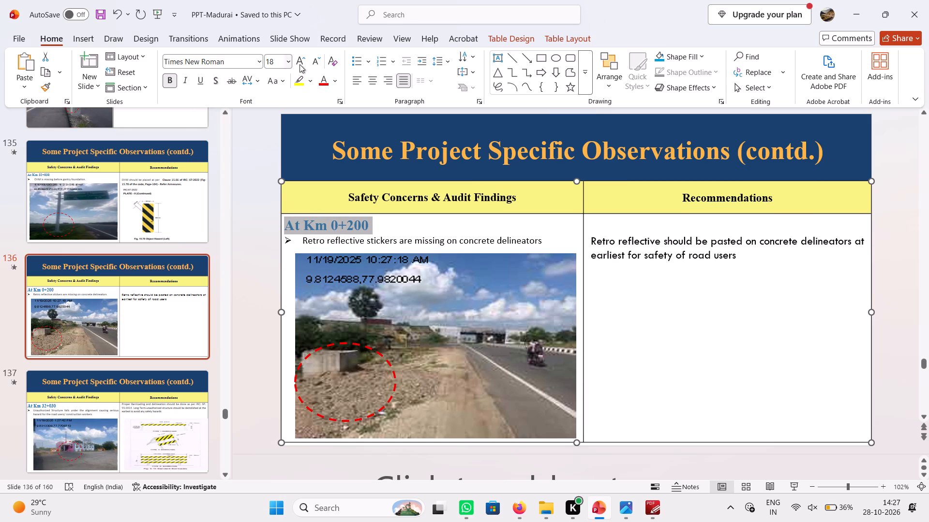
{"action": "left_click", "coordinate": [316, 61]}
{"action": "left_click", "coordinate": [316, 61]}
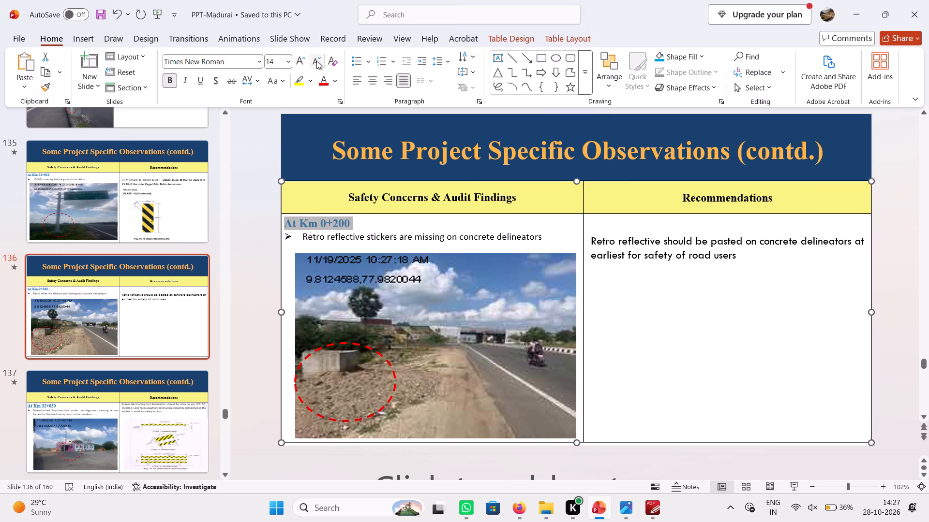
{"action": "left_click", "coordinate": [358, 238]}
Go to the unauthorized structure slide and reduce its "At Km 32+030" heading to 14 pt.
{"action": "scroll", "coordinate": [358, 238], "scroll_direction": "down", "scroll_amount": 1}
{"action": "scroll", "coordinate": [102, 374], "scroll_direction": "down", "scroll_amount": 1}
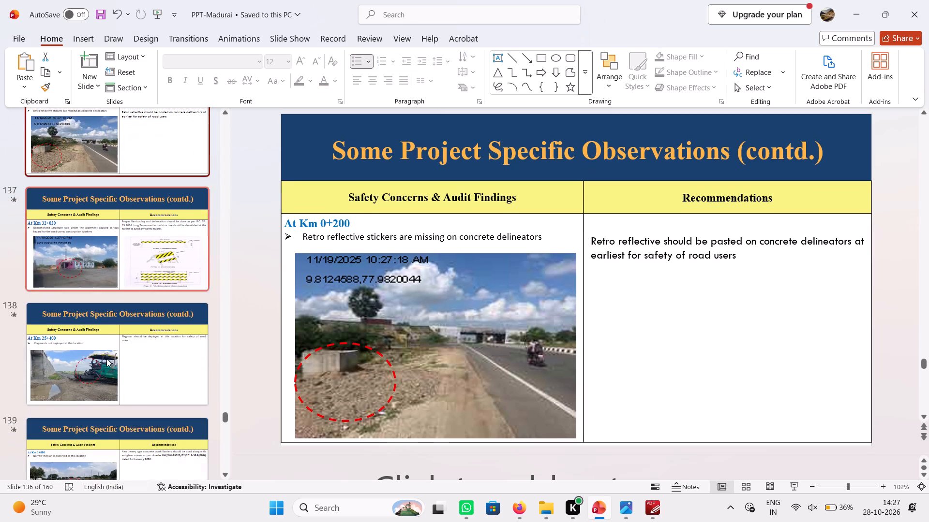
{"action": "scroll", "coordinate": [127, 288], "scroll_direction": "down", "scroll_amount": 4}
{"action": "scroll", "coordinate": [127, 288], "scroll_direction": "up", "scroll_amount": 2}
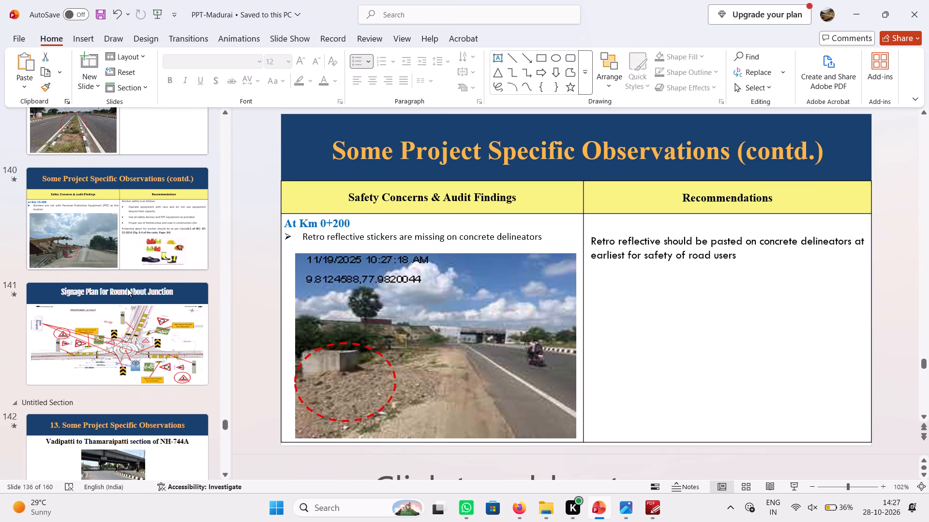
{"action": "scroll", "coordinate": [125, 295], "scroll_direction": "up", "scroll_amount": 2}
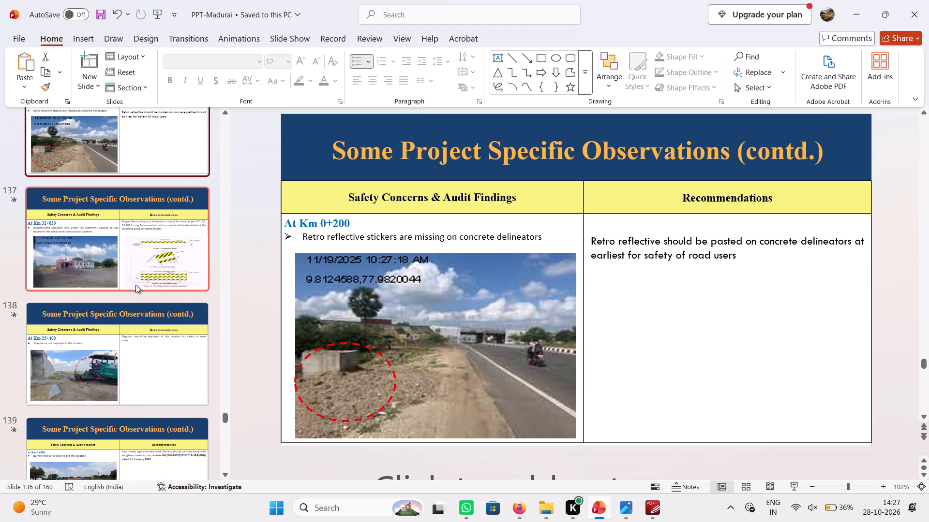
{"action": "scroll", "coordinate": [136, 285], "scroll_direction": "up", "scroll_amount": 1}
{"action": "left_click", "coordinate": [136, 307]}
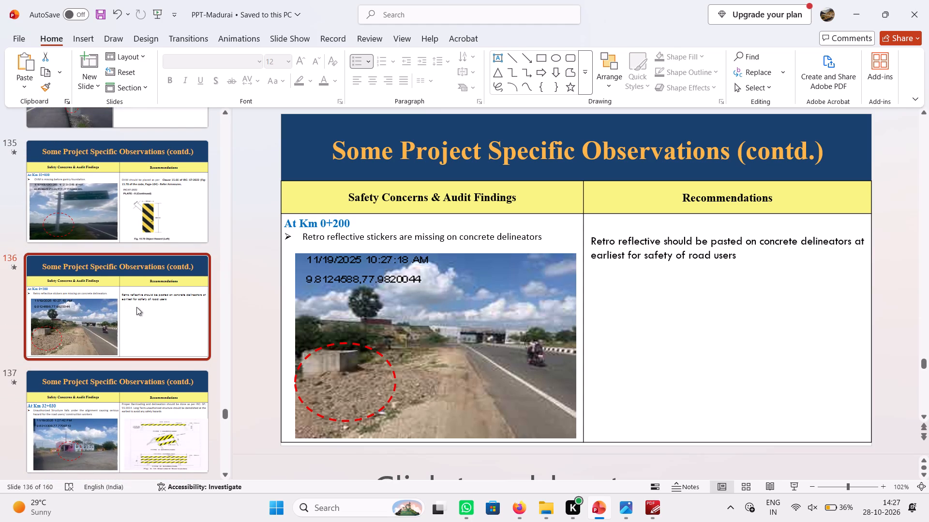
{"action": "scroll", "coordinate": [136, 307], "scroll_direction": "down", "scroll_amount": 1}
{"action": "left_click", "coordinate": [136, 307]}
{"action": "left_click", "coordinate": [139, 278]}
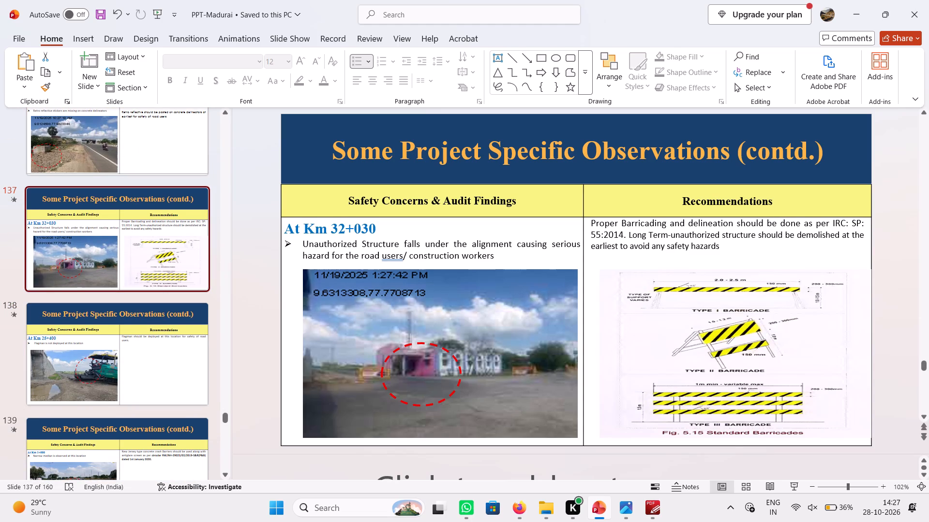
{"action": "left_click", "coordinate": [710, 358]}
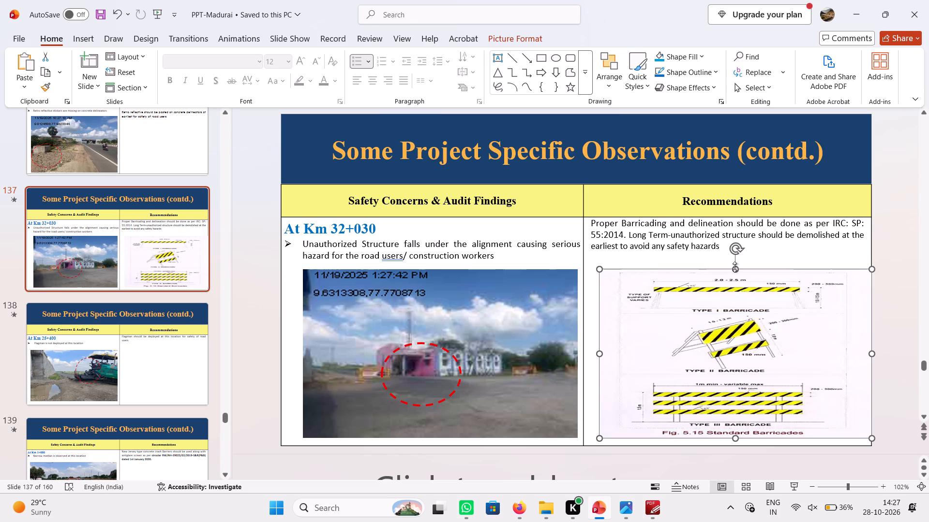
{"action": "left_click_drag", "start_coordinate": [735, 267], "coordinate": [734, 272]}
{"action": "left_click_drag", "start_coordinate": [383, 230], "coordinate": [288, 229]}
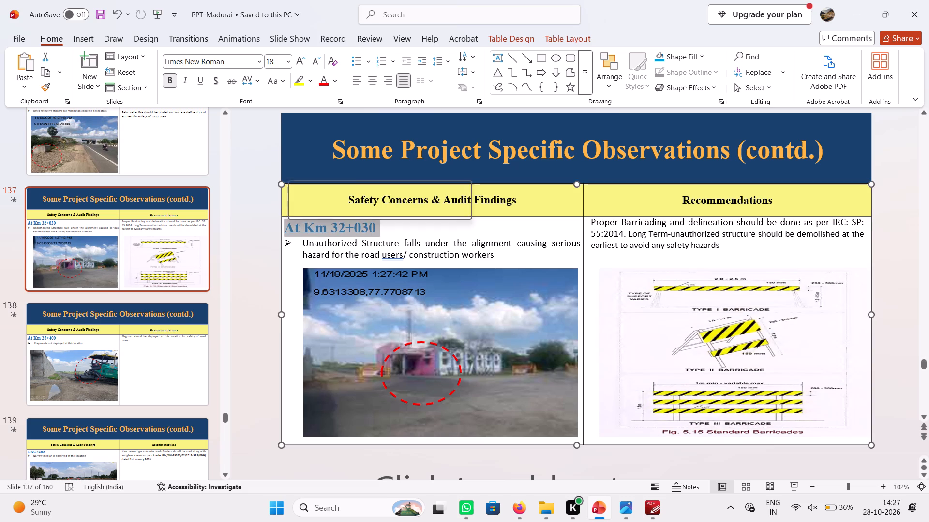
{"action": "double_click", "coordinate": [318, 65]}
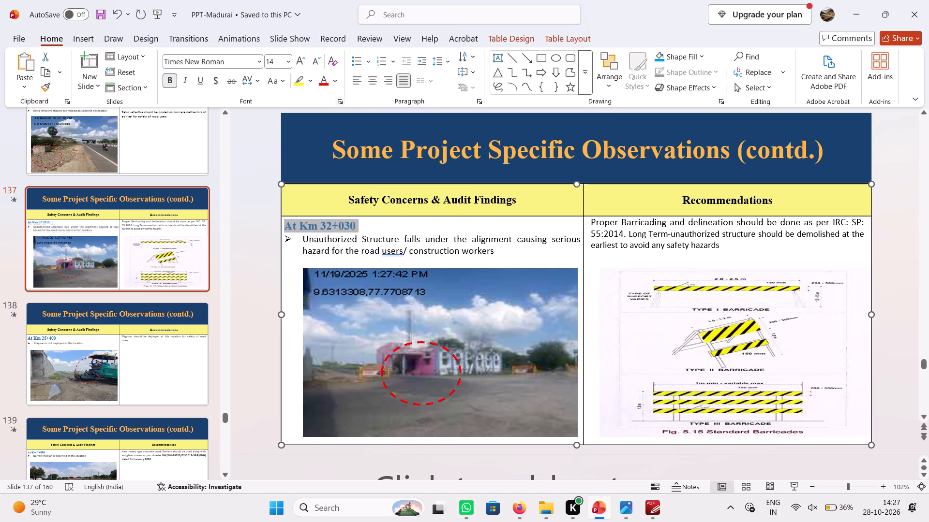
Add a blank line above the barricading and delineation recommendation on the unauthorized structure slide.
{"action": "left_click", "coordinate": [595, 221]}
{"action": "key", "text": "Left"}
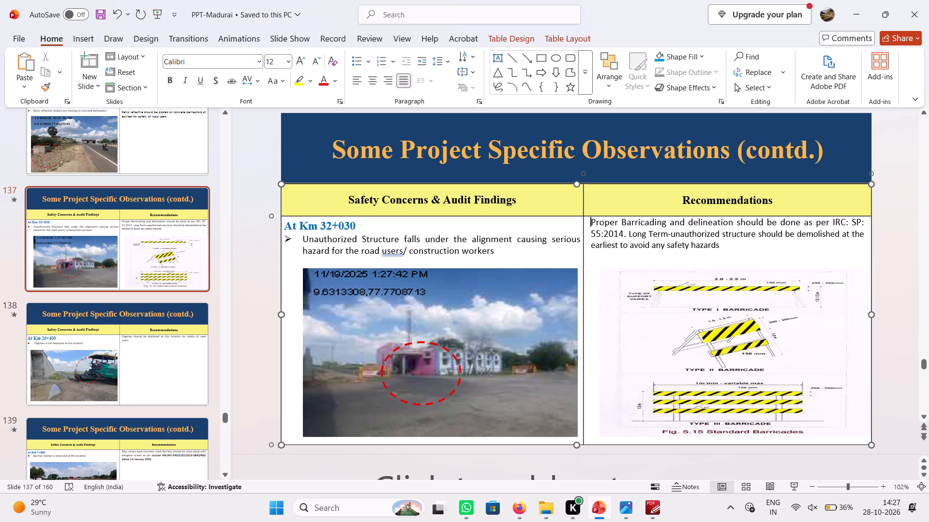
{"action": "key", "text": "Return"}
Shift the standard barricades figure slightly left beneath the recommendation text on the unauthorized structure slide.
{"action": "left_click", "coordinate": [680, 290]}
{"action": "left_click_drag", "start_coordinate": [684, 297], "coordinate": [670, 299]}
{"action": "left_click", "coordinate": [641, 244]}
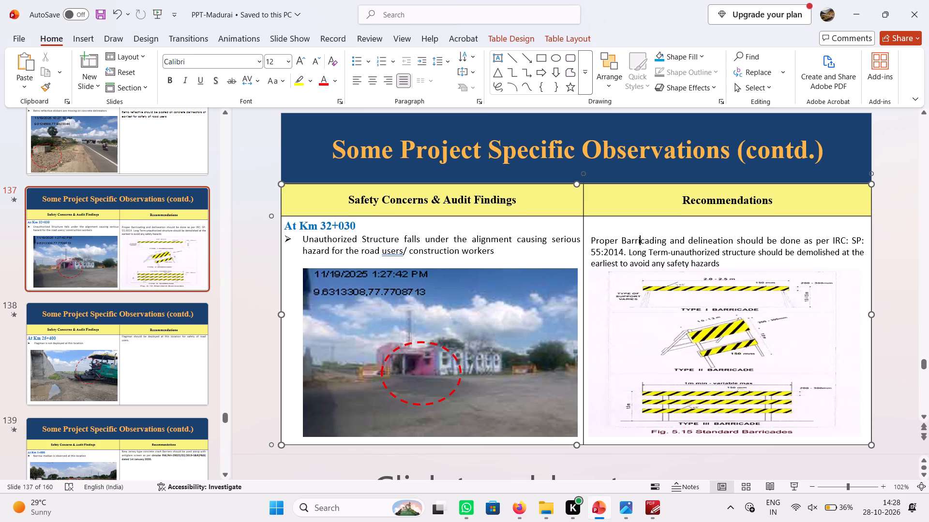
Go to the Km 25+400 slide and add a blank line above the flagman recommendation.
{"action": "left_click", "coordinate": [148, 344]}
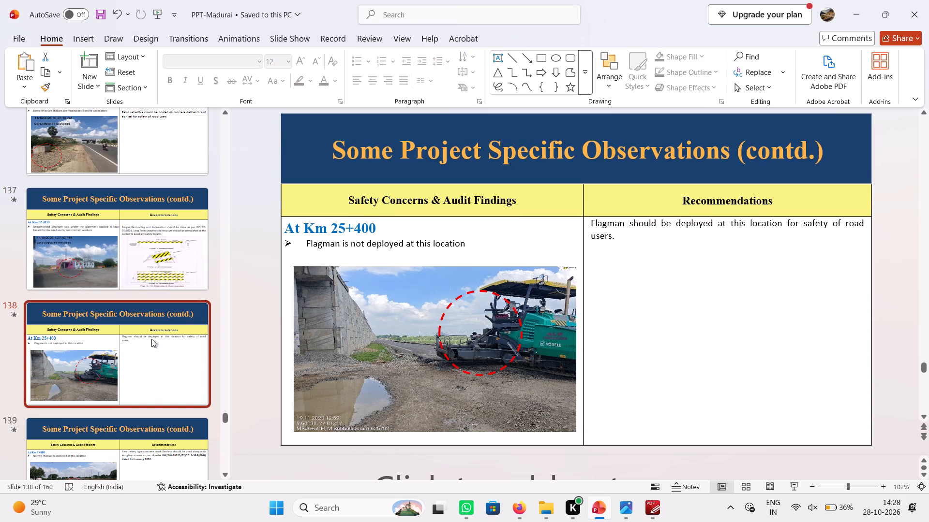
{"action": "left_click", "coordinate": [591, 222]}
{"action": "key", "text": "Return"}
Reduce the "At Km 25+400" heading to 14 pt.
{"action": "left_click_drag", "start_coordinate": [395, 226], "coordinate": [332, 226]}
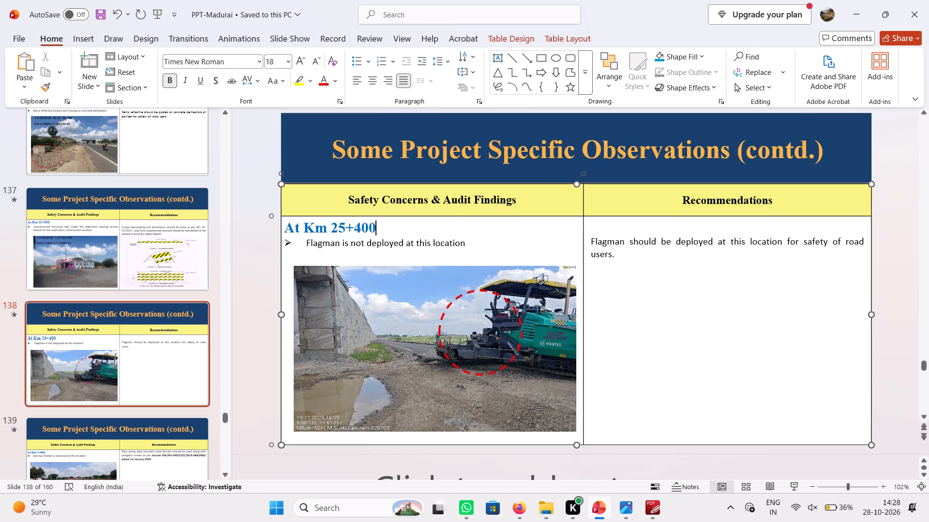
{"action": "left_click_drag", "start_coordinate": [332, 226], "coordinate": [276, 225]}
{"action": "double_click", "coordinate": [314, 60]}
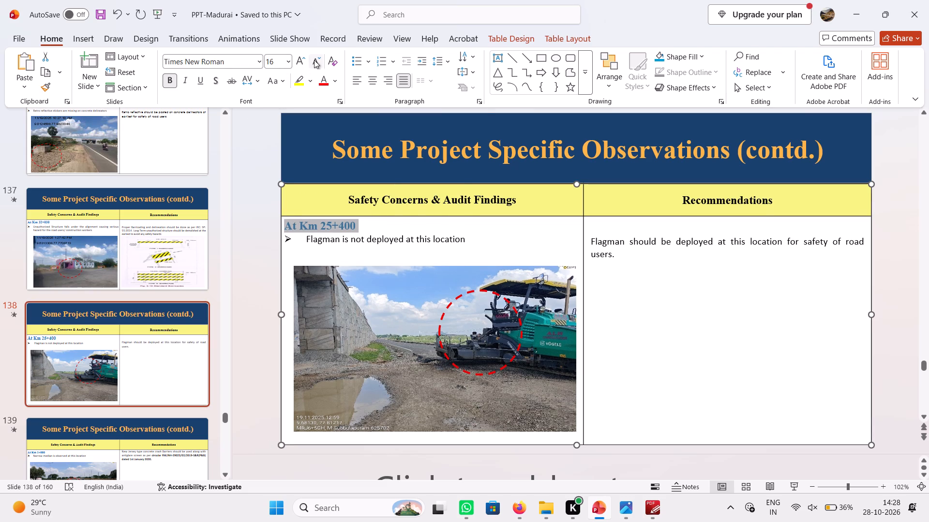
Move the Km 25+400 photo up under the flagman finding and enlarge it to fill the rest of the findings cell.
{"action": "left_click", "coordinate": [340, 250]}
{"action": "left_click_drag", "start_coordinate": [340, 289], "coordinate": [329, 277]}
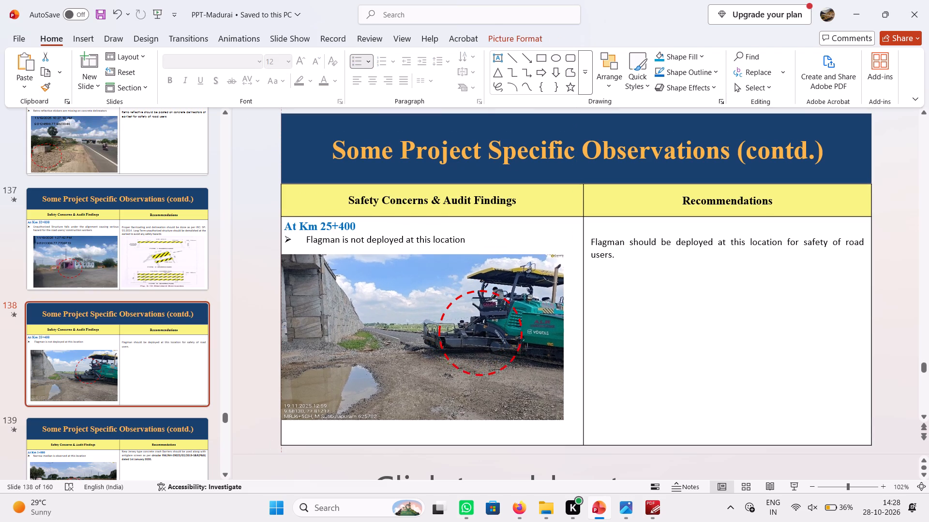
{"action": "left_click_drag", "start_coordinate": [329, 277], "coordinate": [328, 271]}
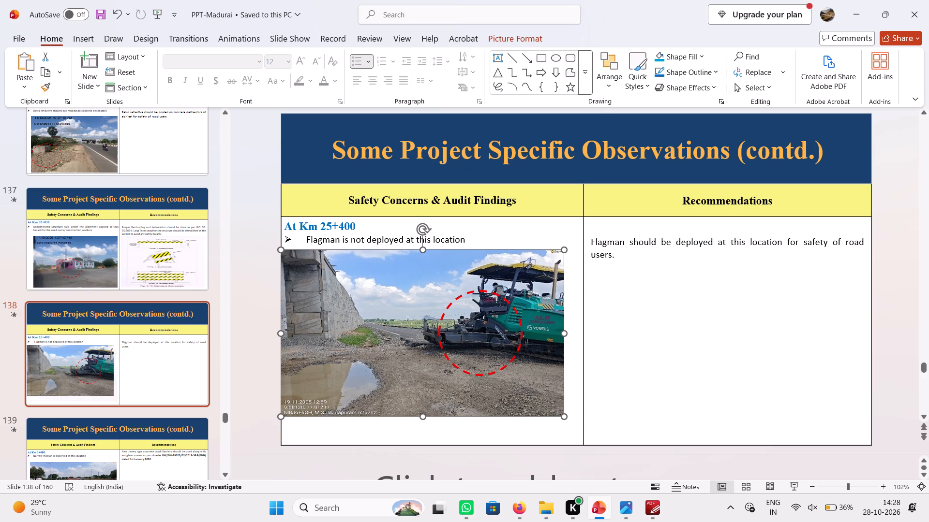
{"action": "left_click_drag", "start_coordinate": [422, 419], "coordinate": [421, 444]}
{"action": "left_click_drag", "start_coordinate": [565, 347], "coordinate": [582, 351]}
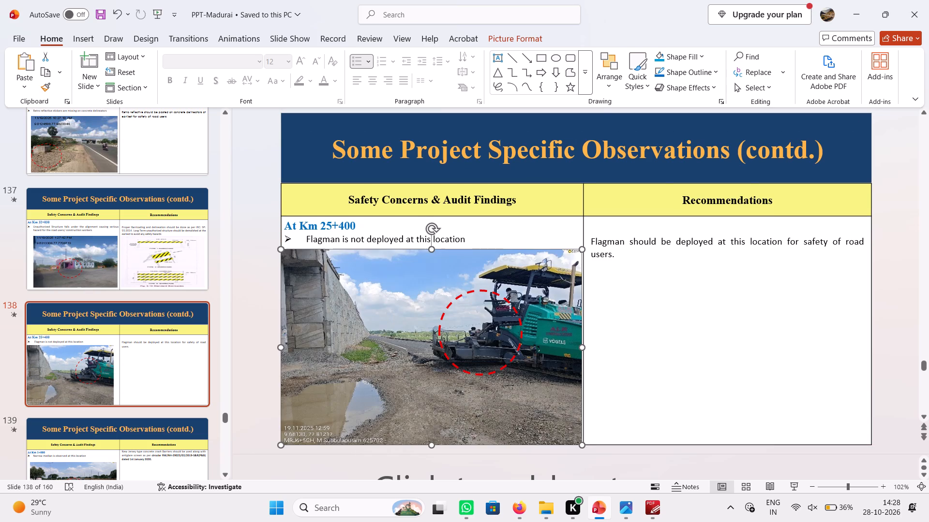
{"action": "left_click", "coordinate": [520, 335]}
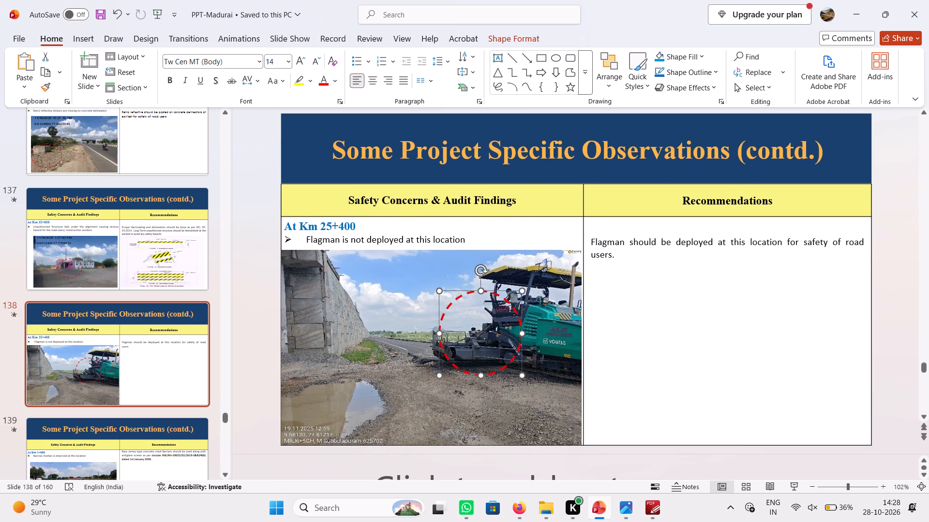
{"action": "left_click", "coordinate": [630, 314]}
Go to the Km 1+000 slide and add a blank line above the New Jersey crash barrier recommendation.
{"action": "scroll", "coordinate": [141, 326], "scroll_direction": "down", "scroll_amount": 1}
{"action": "left_click", "coordinate": [134, 297]}
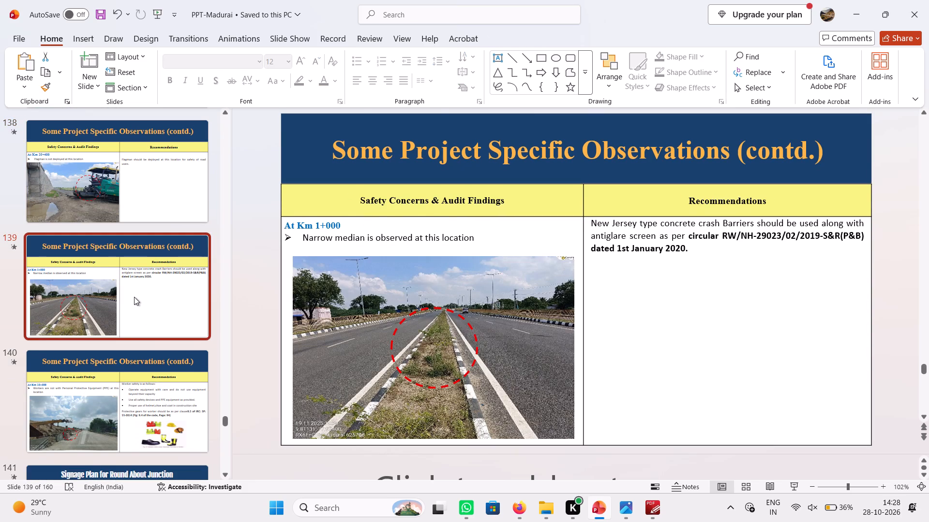
{"action": "left_click", "coordinate": [592, 222]}
{"action": "left_click", "coordinate": [593, 224]}
{"action": "key", "text": "Return"}
Move the Km 1+000 median photo up and left so it sits directly below the narrow median finding.
{"action": "left_click", "coordinate": [445, 304]}
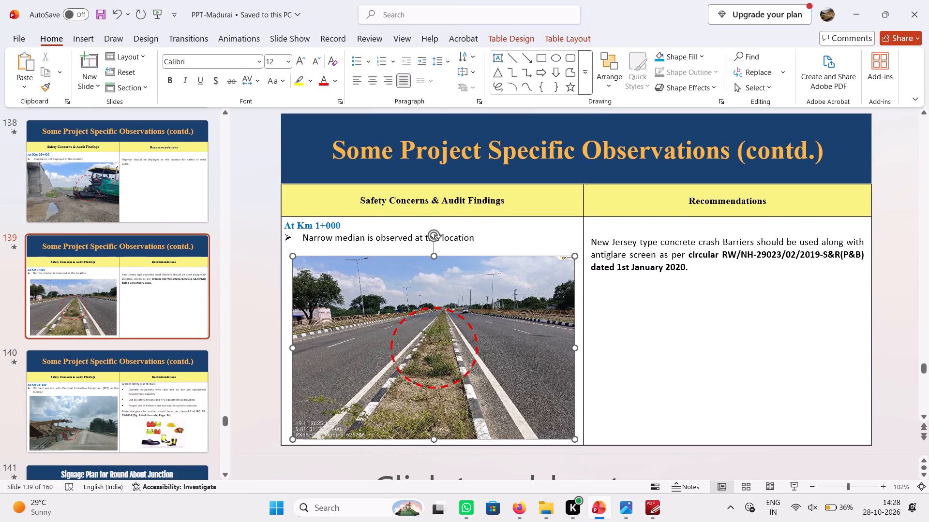
{"action": "left_click_drag", "start_coordinate": [427, 284], "coordinate": [420, 277]}
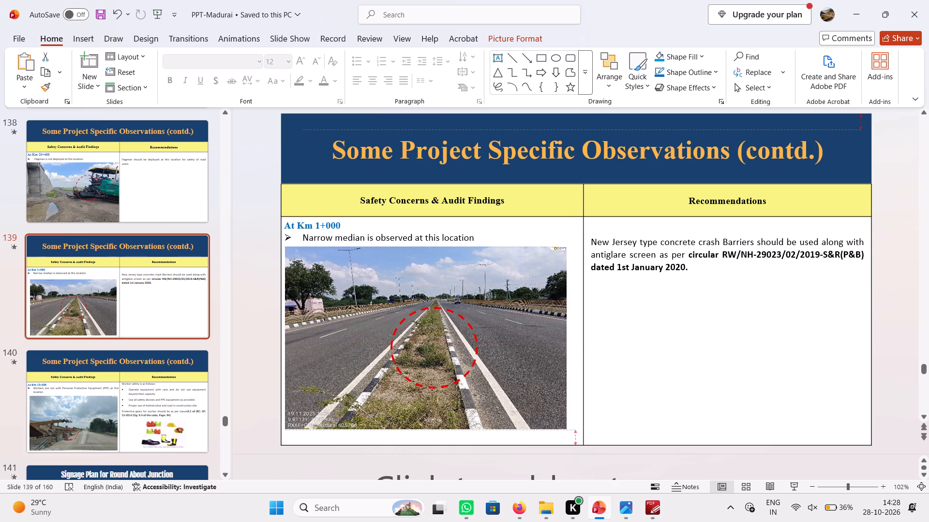
{"action": "left_click_drag", "start_coordinate": [420, 277], "coordinate": [419, 277]}
{"action": "left_click", "coordinate": [614, 298]}
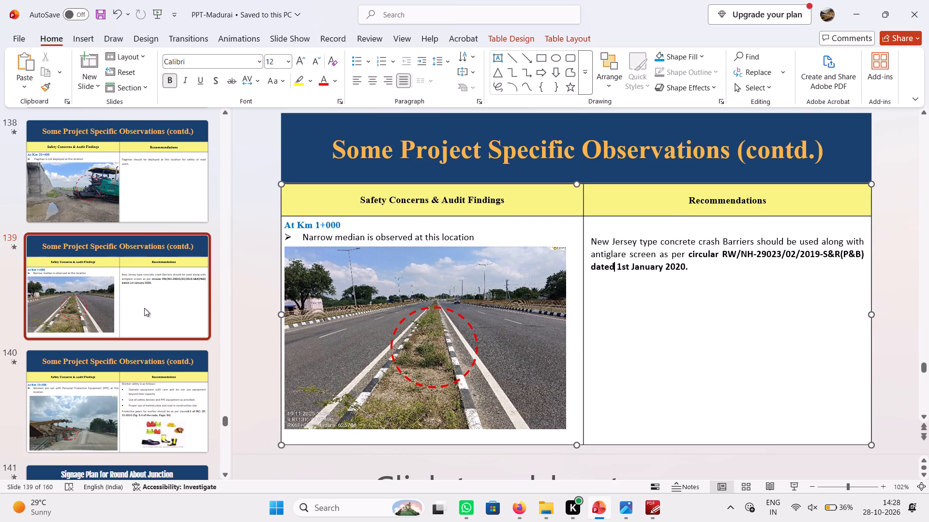
Delete the Km 25+400 slide about the missing flagman.
{"action": "scroll", "coordinate": [144, 308], "scroll_direction": "down", "scroll_amount": 1}
{"action": "left_click", "coordinate": [151, 231]}
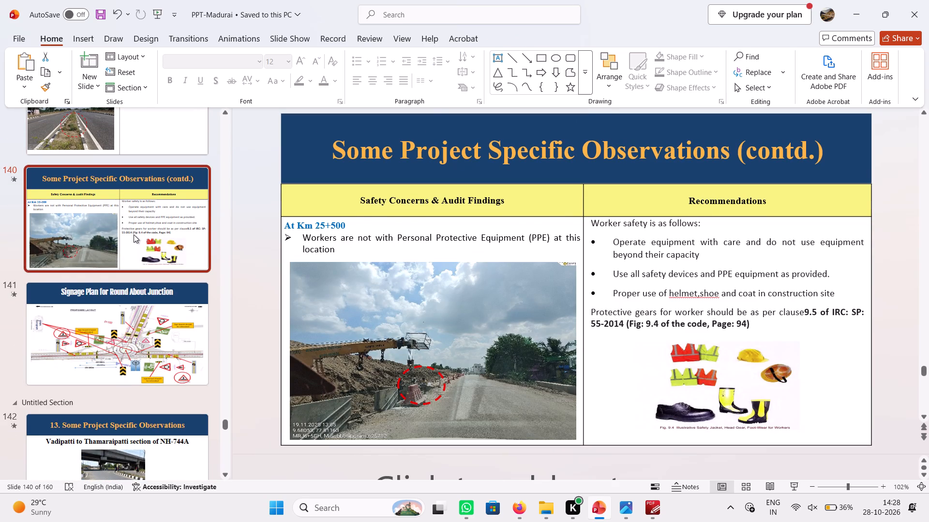
{"action": "scroll", "coordinate": [129, 242], "scroll_direction": "up", "scroll_amount": 1}
{"action": "left_click", "coordinate": [140, 195]}
{"action": "right_click", "coordinate": [141, 194]}
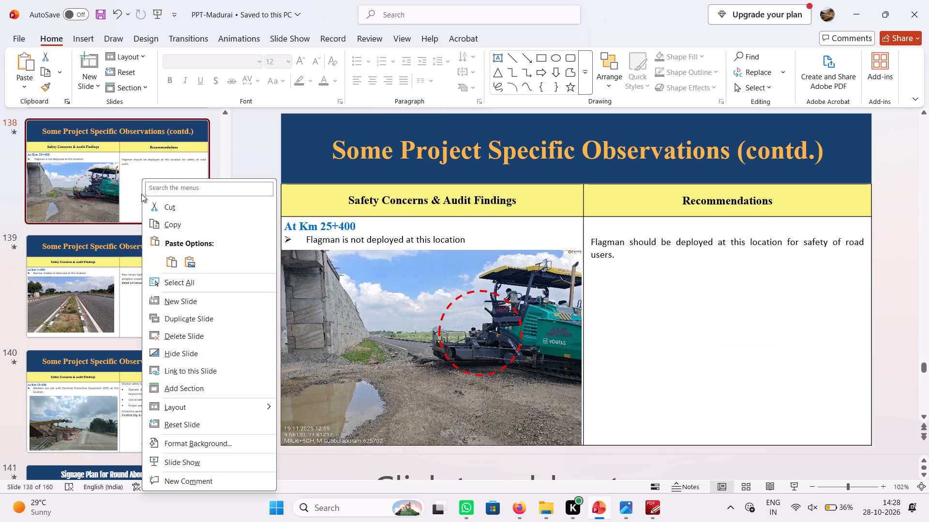
{"action": "left_click", "coordinate": [119, 207]}
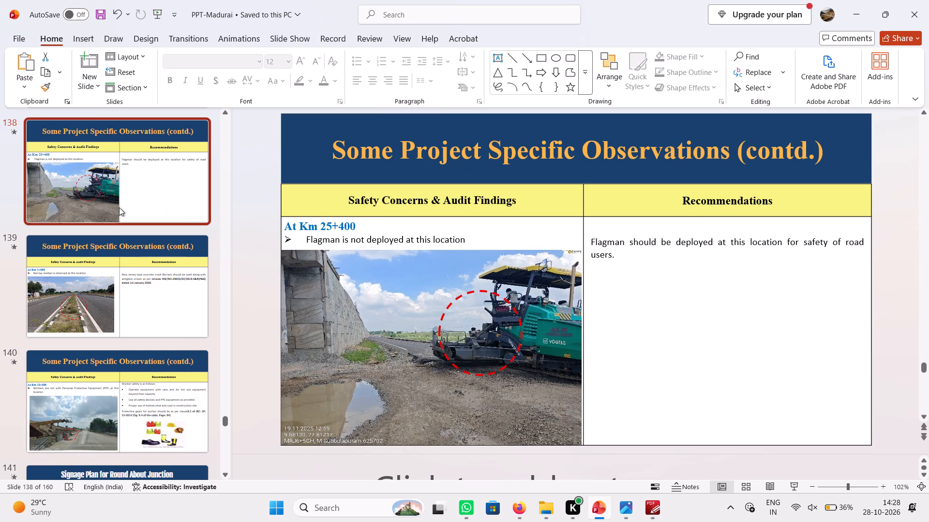
{"action": "key", "text": "Delete"}
On the Km 25+500 slide, move the Fig. 9.4 protective gear picture left within the Recommendations cell and enlarge it slightly.
{"action": "left_click", "coordinate": [140, 304]}
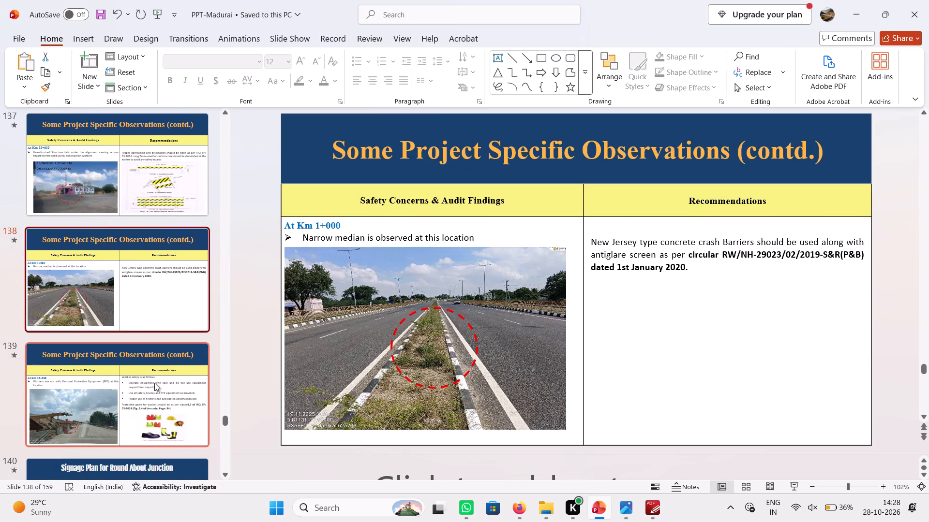
{"action": "left_click", "coordinate": [154, 383]}
{"action": "scroll", "coordinate": [158, 341], "scroll_direction": "down", "scroll_amount": 1}
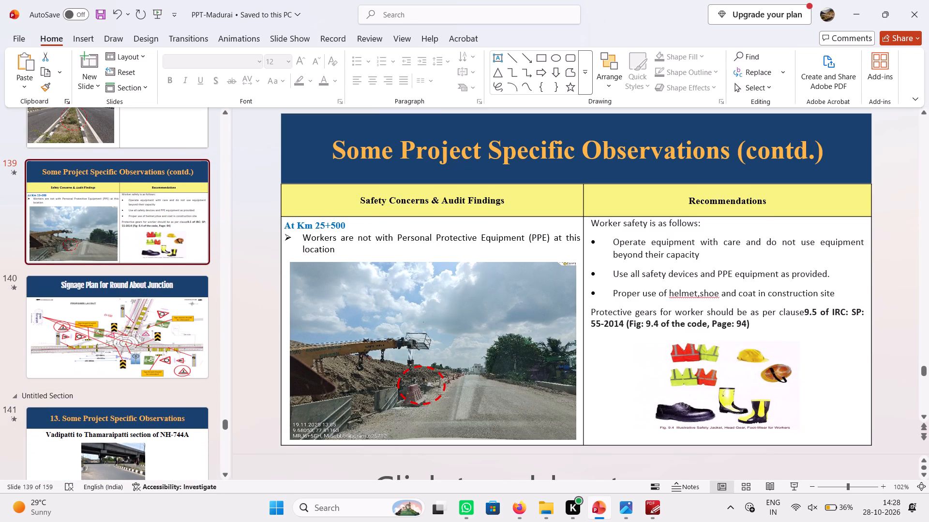
{"action": "left_click", "coordinate": [682, 403]}
{"action": "left_click_drag", "start_coordinate": [690, 378], "coordinate": [654, 385]}
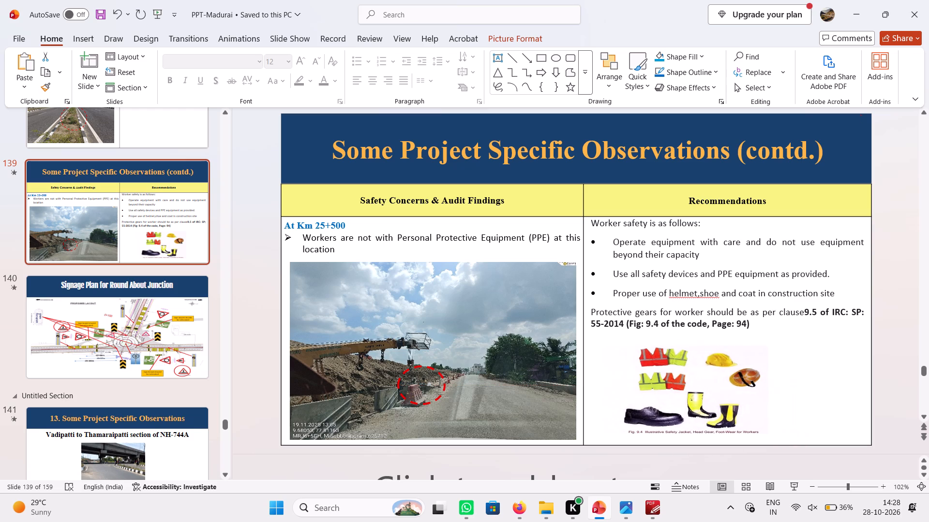
{"action": "left_click_drag", "start_coordinate": [654, 385], "coordinate": [646, 390]}
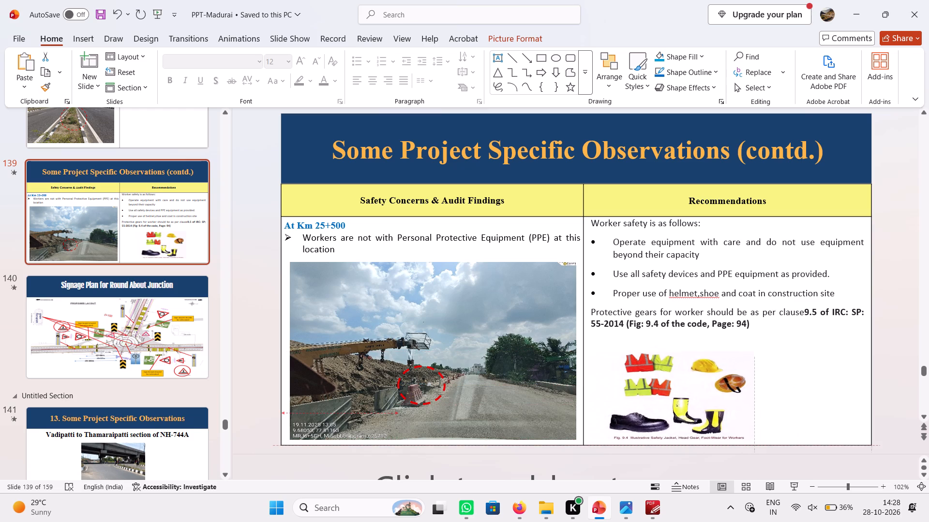
{"action": "left_click_drag", "start_coordinate": [646, 390], "coordinate": [645, 390]}
{"action": "left_click_drag", "start_coordinate": [756, 350], "coordinate": [765, 345]}
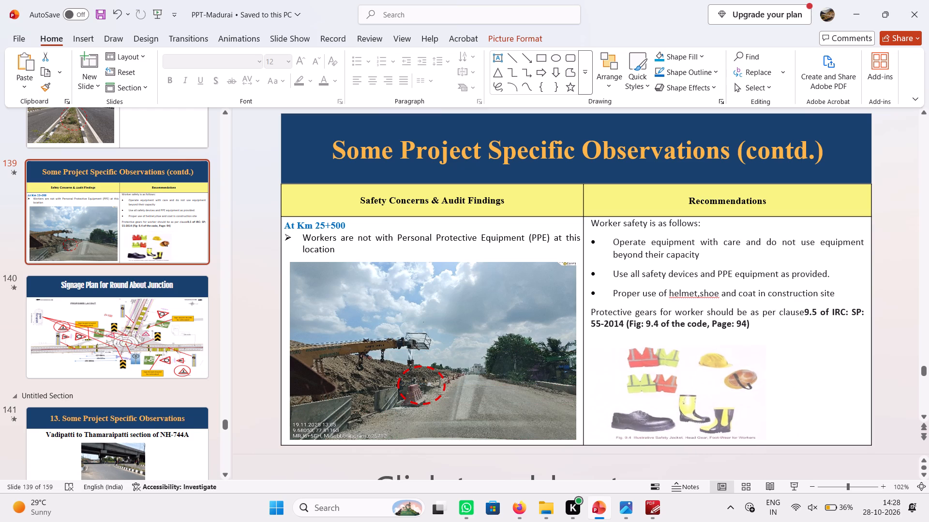
{"action": "left_click_drag", "start_coordinate": [765, 345], "coordinate": [781, 340]}
Correct the spelling error "helmet,shoe" to "helmet, shoe" in the worker safety recommendations.
{"action": "left_click", "coordinate": [683, 271]}
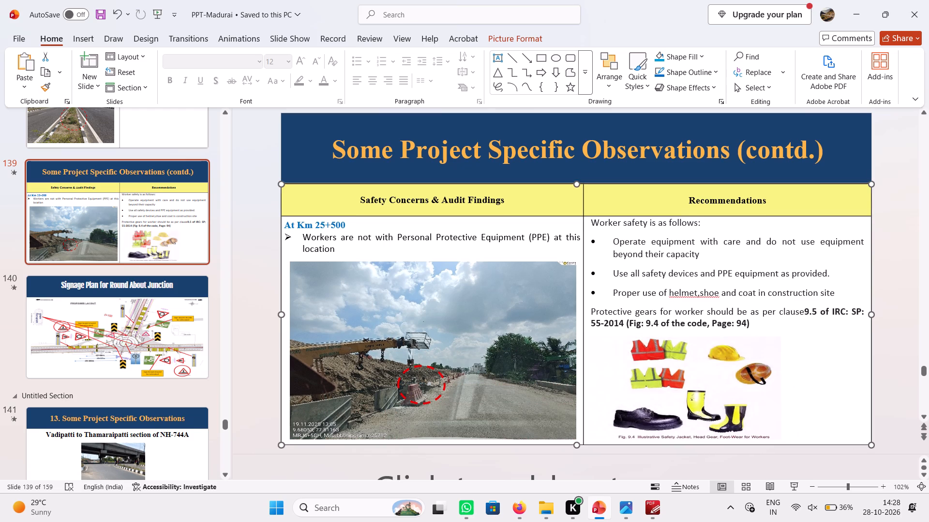
{"action": "right_click", "coordinate": [687, 293]}
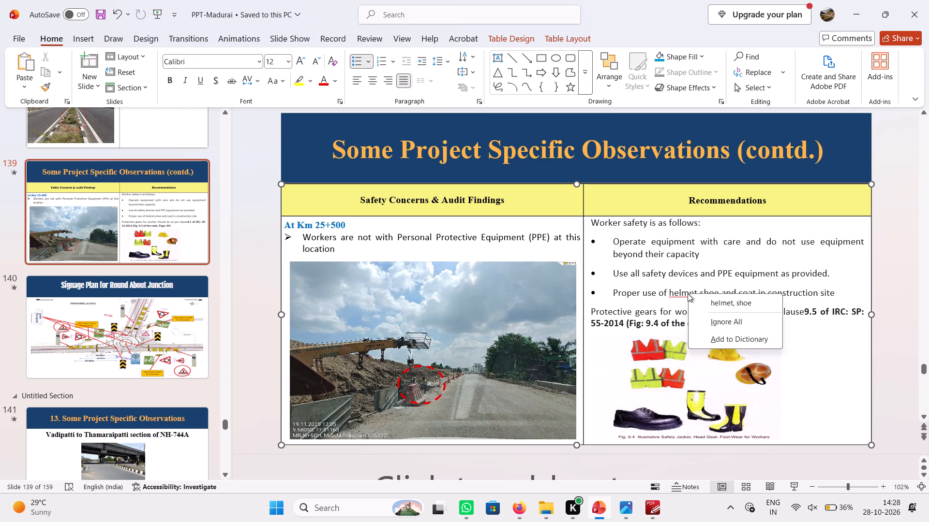
{"action": "left_click", "coordinate": [699, 297]}
Go to the Km 0+000 slide of the Vadipatti to Thamaraipatti section and reduce the "At Km 0+000" heading by two font-size steps.
{"action": "left_click", "coordinate": [127, 336]}
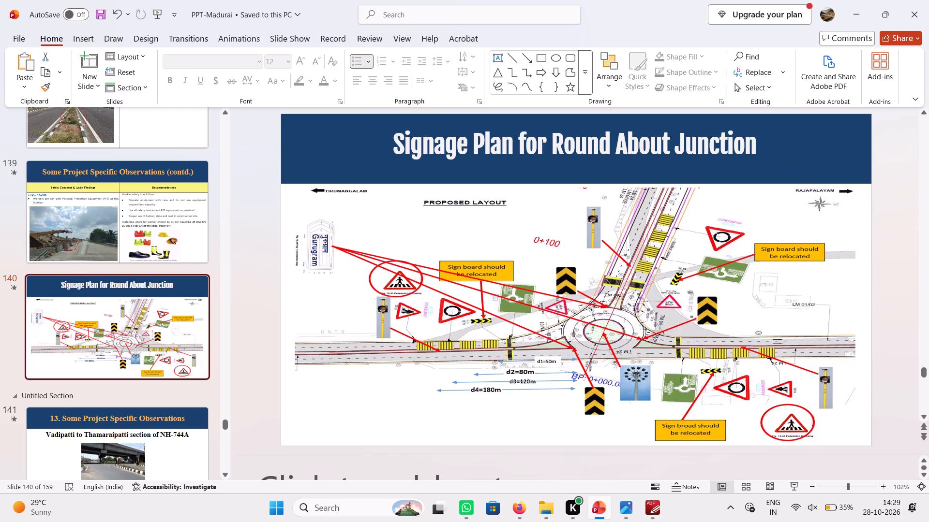
{"action": "scroll", "coordinate": [181, 326], "scroll_direction": "down", "scroll_amount": 1}
{"action": "left_click", "coordinate": [174, 301]}
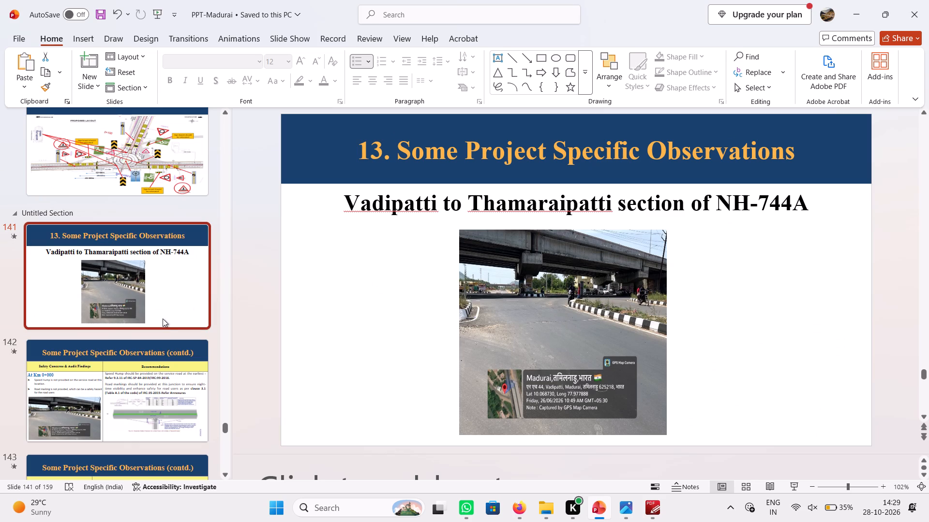
{"action": "left_click", "coordinate": [124, 389]}
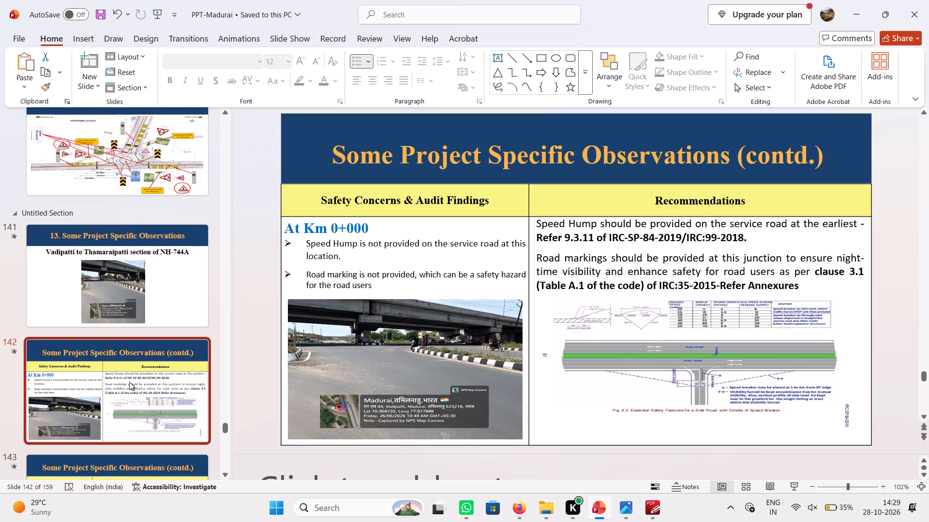
{"action": "left_click", "coordinate": [137, 297]}
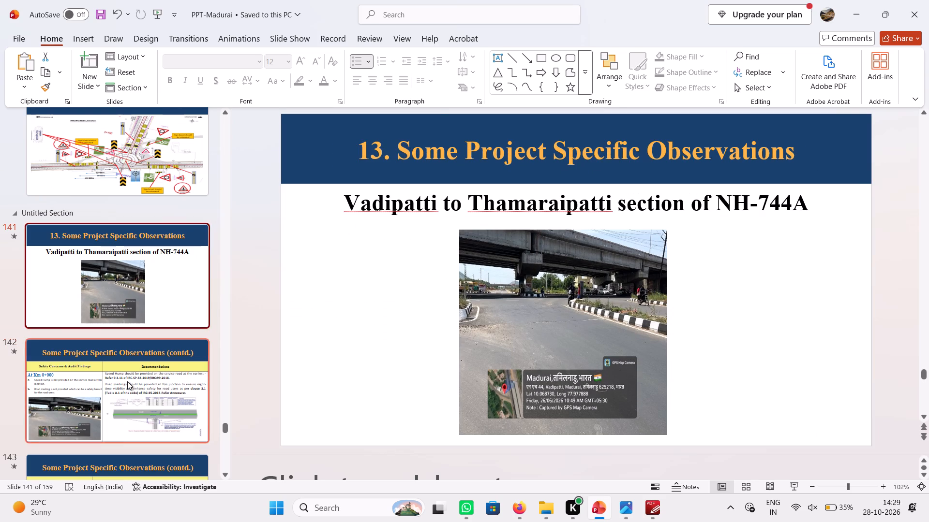
{"action": "left_click", "coordinate": [127, 381]}
{"action": "left_click", "coordinate": [588, 326]}
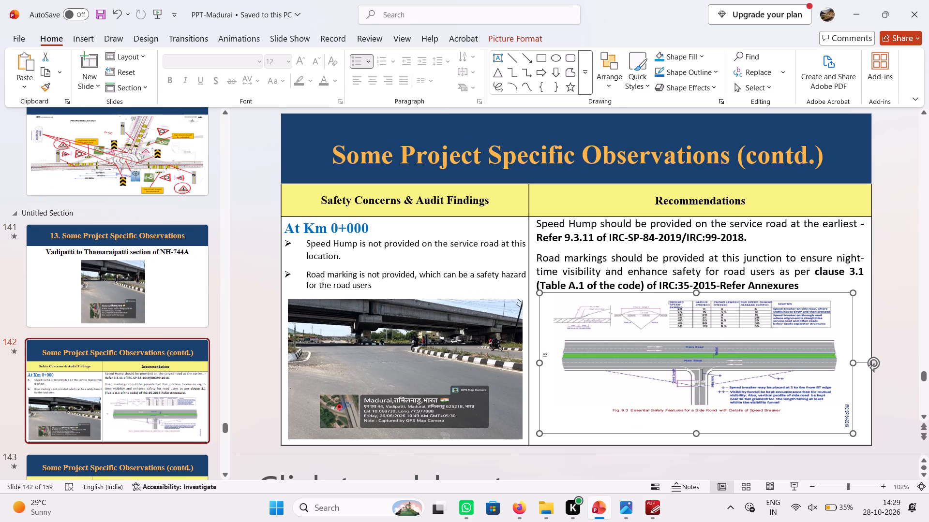
{"action": "left_click_drag", "start_coordinate": [376, 232], "coordinate": [279, 232]}
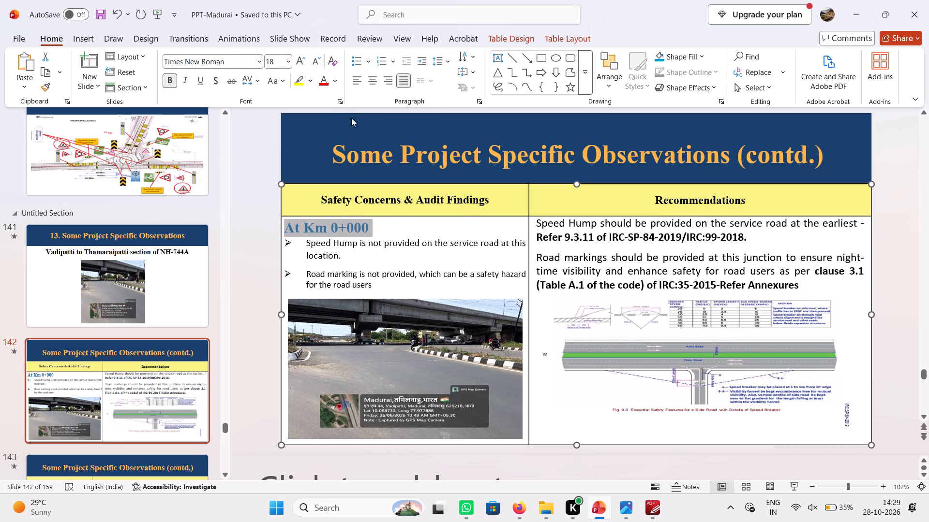
{"action": "double_click", "coordinate": [317, 62]}
{"action": "left_click", "coordinate": [375, 235]}
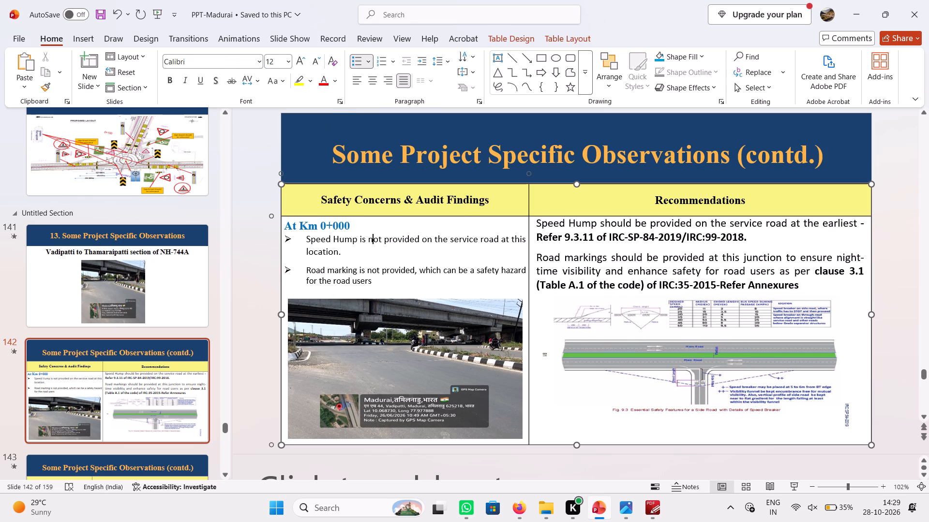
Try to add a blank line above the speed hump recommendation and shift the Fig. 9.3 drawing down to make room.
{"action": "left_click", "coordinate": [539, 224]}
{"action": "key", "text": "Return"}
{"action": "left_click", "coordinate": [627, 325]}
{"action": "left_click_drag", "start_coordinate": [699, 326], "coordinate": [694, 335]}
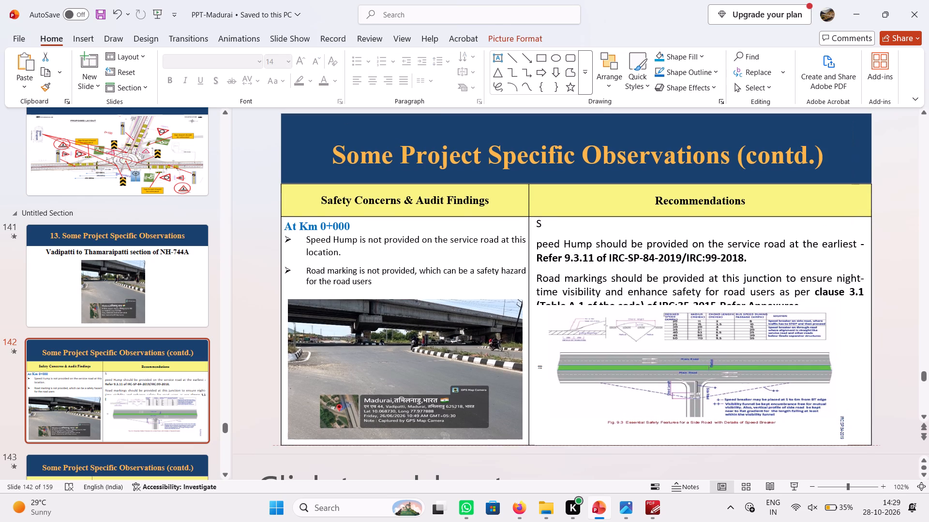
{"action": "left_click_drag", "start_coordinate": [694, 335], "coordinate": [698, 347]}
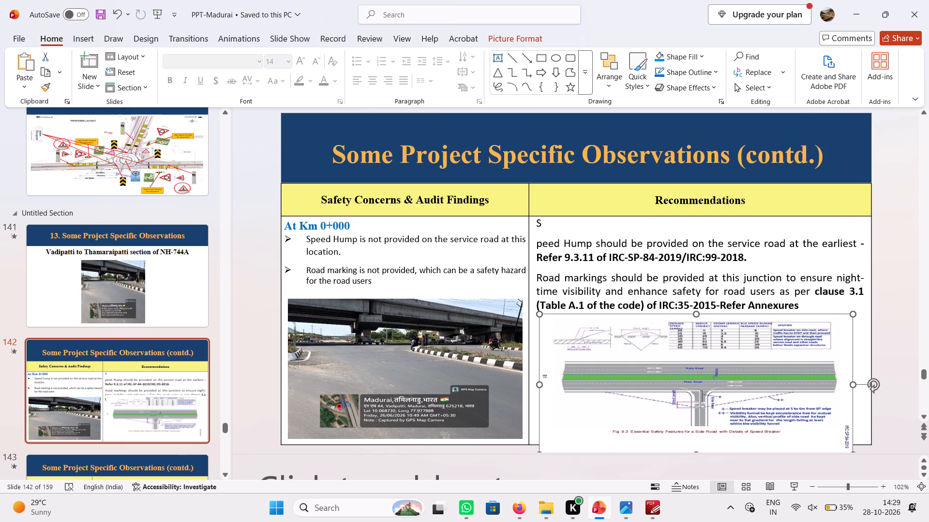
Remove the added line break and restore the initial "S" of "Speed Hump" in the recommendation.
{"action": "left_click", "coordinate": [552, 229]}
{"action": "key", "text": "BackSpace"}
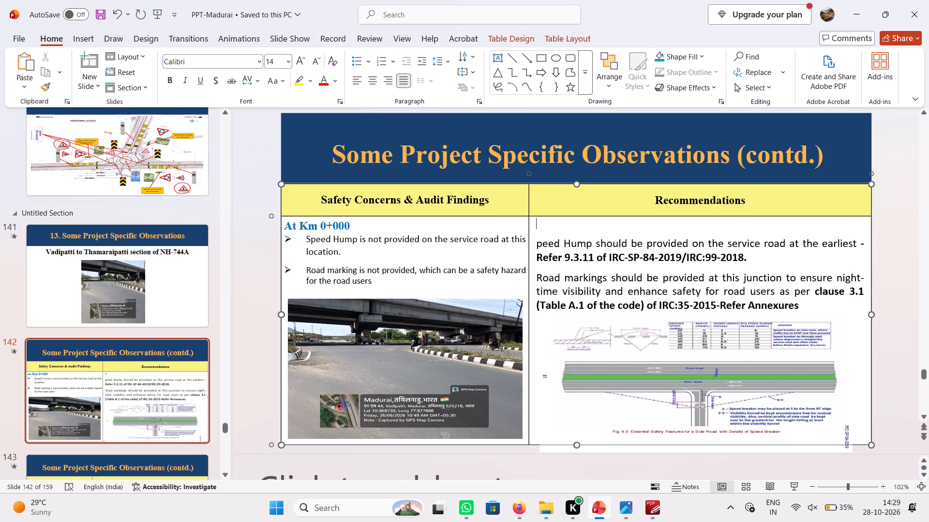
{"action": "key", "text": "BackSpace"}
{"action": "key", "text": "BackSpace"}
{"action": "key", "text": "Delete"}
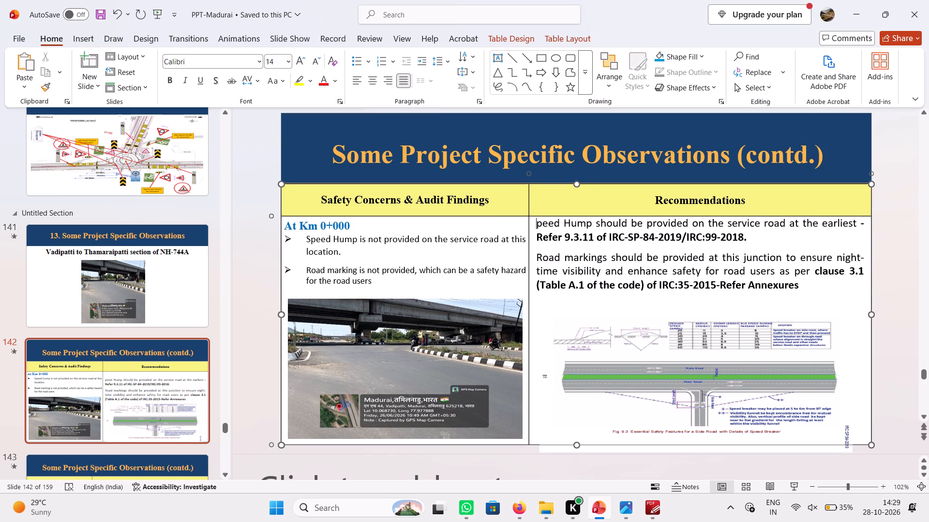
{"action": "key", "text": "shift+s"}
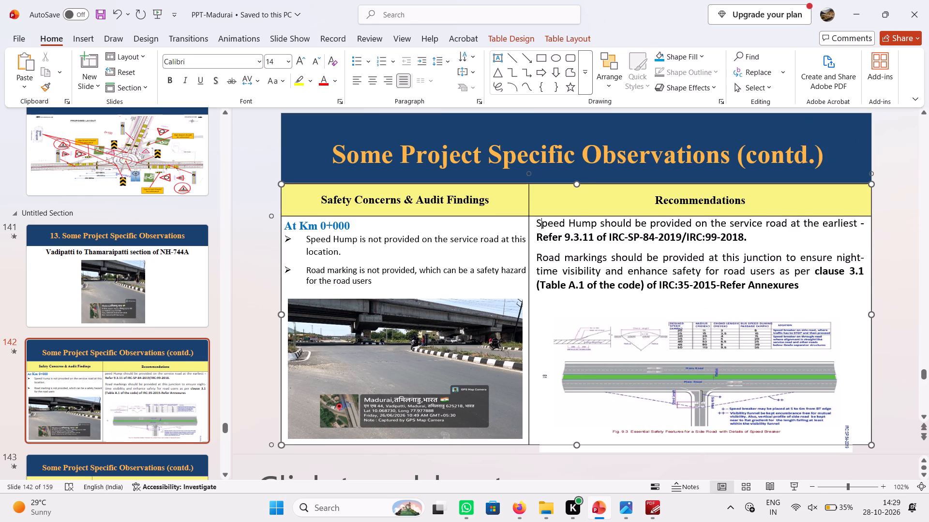
Move the Fig. 9.3 drawing up and left below the road marking recommendation and stretch it to the table's right edge.
{"action": "left_click", "coordinate": [599, 272]}
{"action": "left_click", "coordinate": [671, 337]}
{"action": "left_click_drag", "start_coordinate": [672, 349], "coordinate": [664, 341]}
{"action": "left_click_drag", "start_coordinate": [845, 375], "coordinate": [866, 375]}
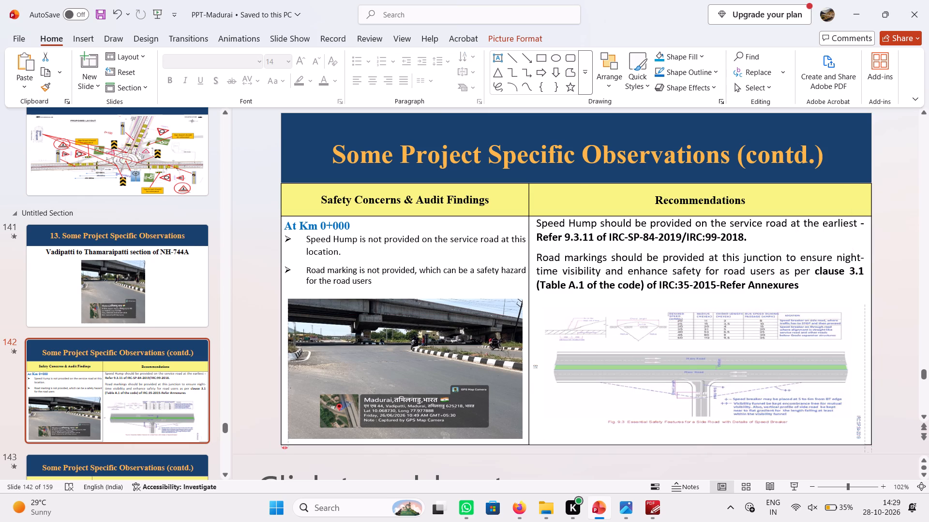
{"action": "left_click_drag", "start_coordinate": [866, 375], "coordinate": [869, 375]}
Widen the findings column slightly and narrow the Fig. 9.3 drawing from its left side to fit within the Recommendations column.
{"action": "left_click_drag", "start_coordinate": [528, 249], "coordinate": [543, 253]}
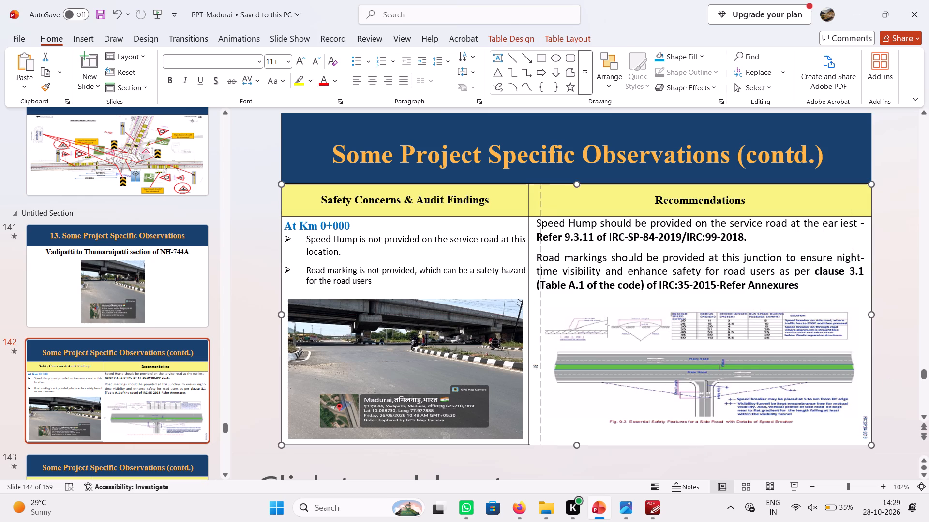
{"action": "left_click_drag", "start_coordinate": [543, 253], "coordinate": [552, 256]}
{"action": "left_click", "coordinate": [601, 366]}
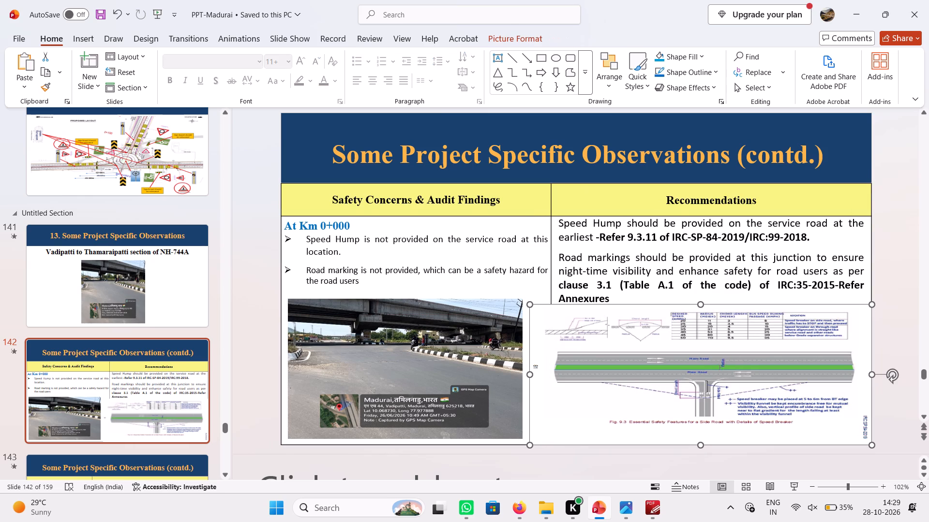
{"action": "left_click_drag", "start_coordinate": [529, 375], "coordinate": [547, 376]}
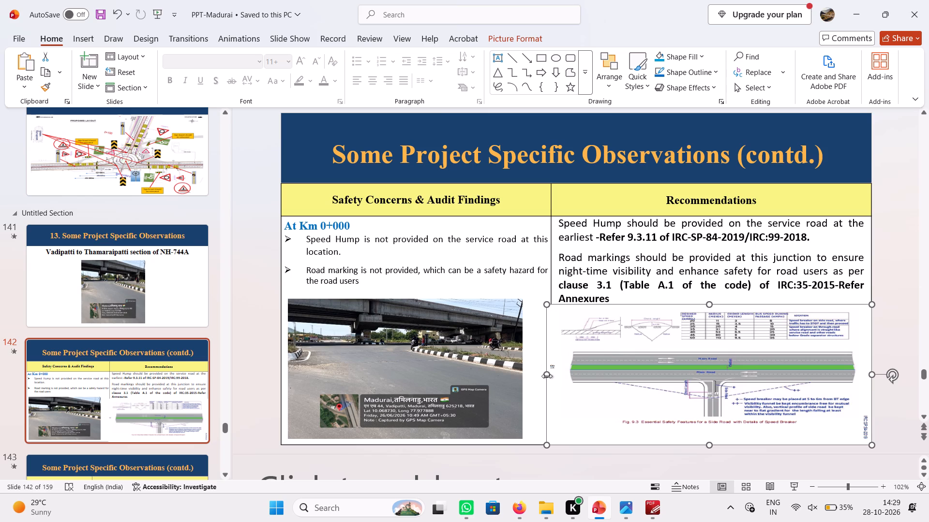
{"action": "left_click_drag", "start_coordinate": [547, 376], "coordinate": [554, 376]}
{"action": "left_click", "coordinate": [607, 266]}
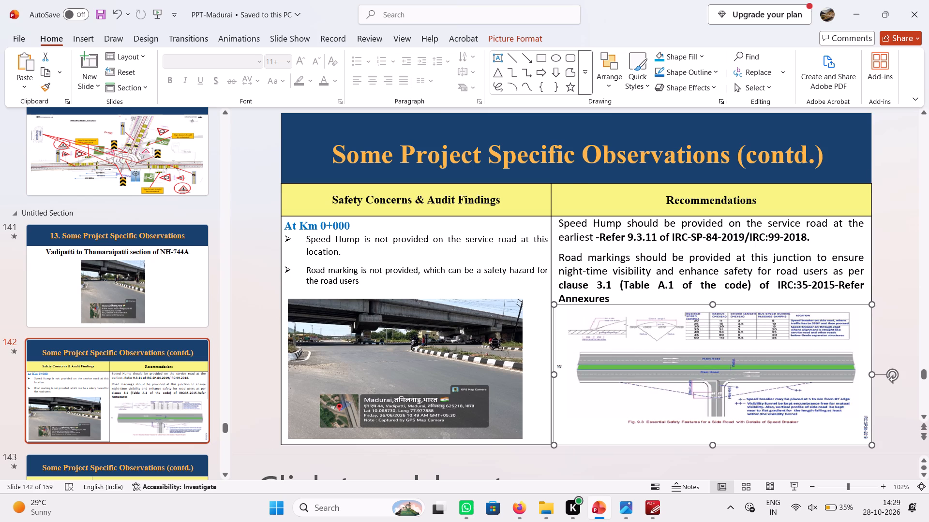
Find the IRC:35-2015 code in the IRC Codes folder and open irc.gov.in.035.2015 in PDF-XChange Editor.
{"action": "left_click", "coordinate": [657, 507]}
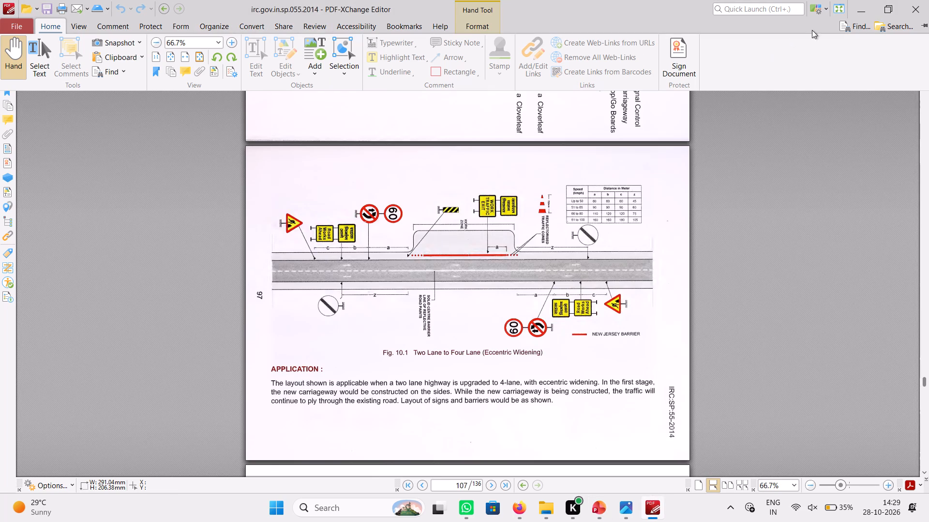
{"action": "left_click", "coordinate": [866, 11]}
{"action": "left_click", "coordinate": [543, 508]}
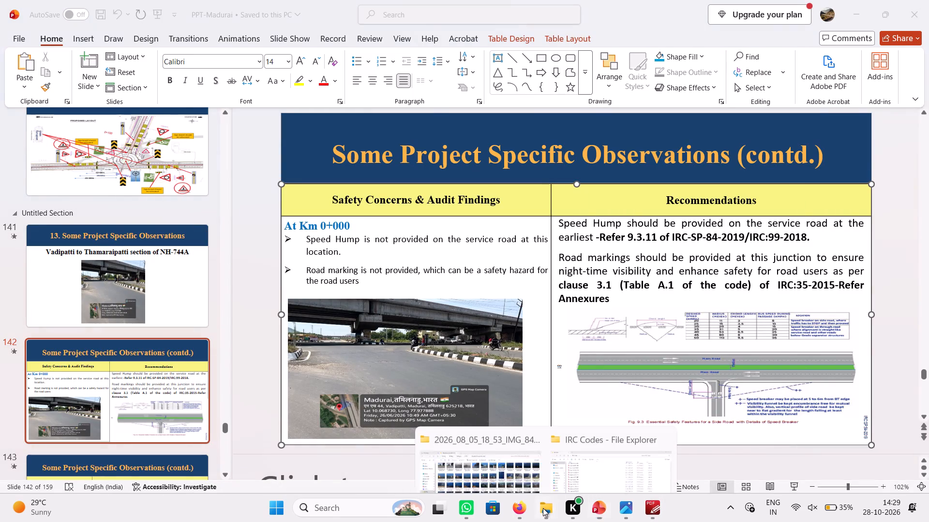
{"action": "left_click", "coordinate": [595, 461]}
{"action": "scroll", "coordinate": [340, 287], "scroll_direction": "up", "scroll_amount": 1}
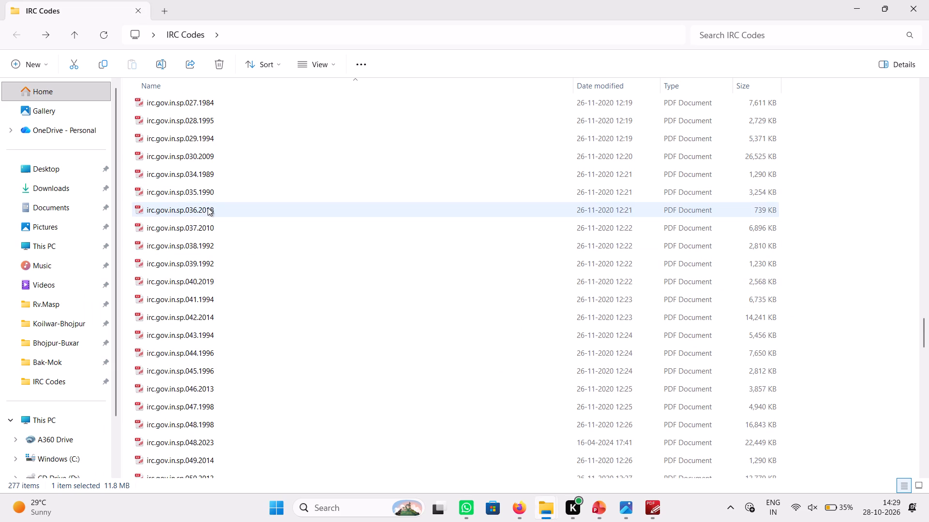
{"action": "scroll", "coordinate": [210, 209], "scroll_direction": "up", "scroll_amount": 16}
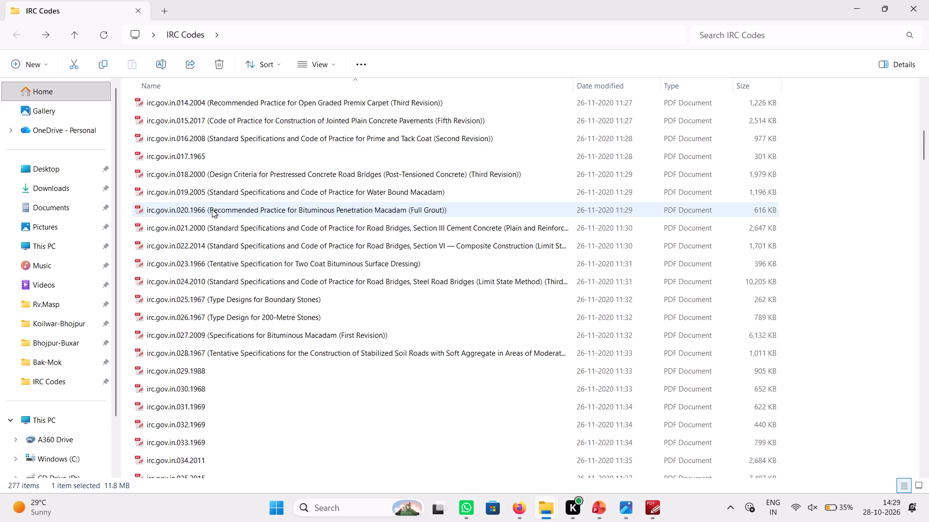
{"action": "scroll", "coordinate": [212, 209], "scroll_direction": "up", "scroll_amount": 2}
{"action": "scroll", "coordinate": [212, 209], "scroll_direction": "down", "scroll_amount": 2}
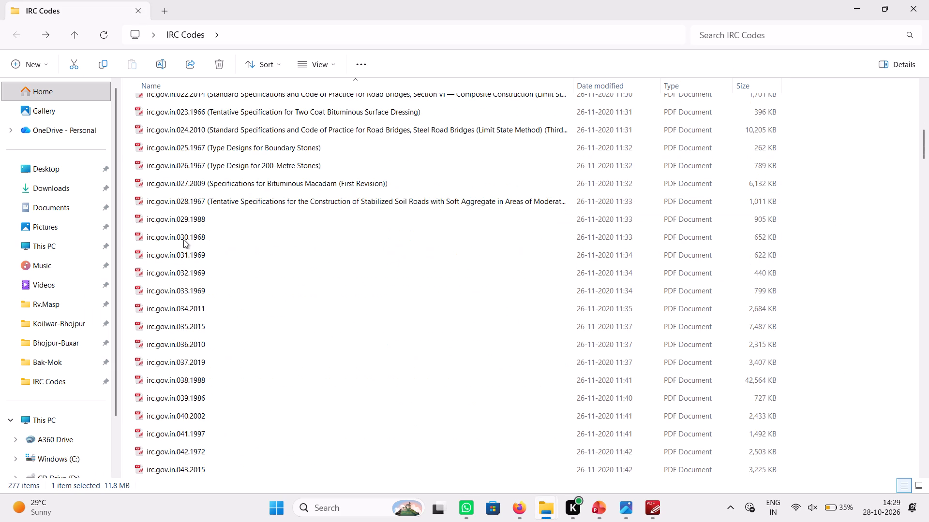
{"action": "scroll", "coordinate": [183, 240], "scroll_direction": "down", "scroll_amount": 1}
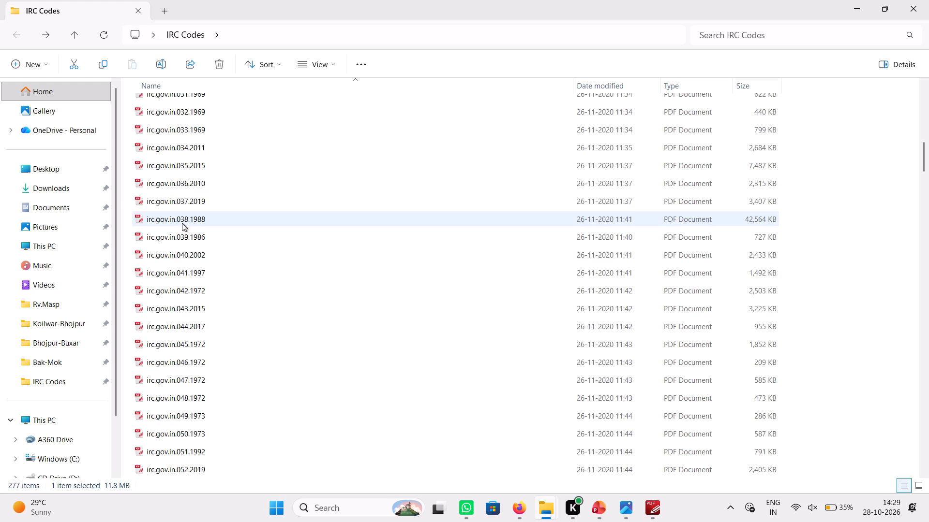
{"action": "left_click_drag", "start_coordinate": [183, 243], "coordinate": [183, 262]}
{"action": "left_click", "coordinate": [184, 275]}
{"action": "double_click", "coordinate": [182, 163]}
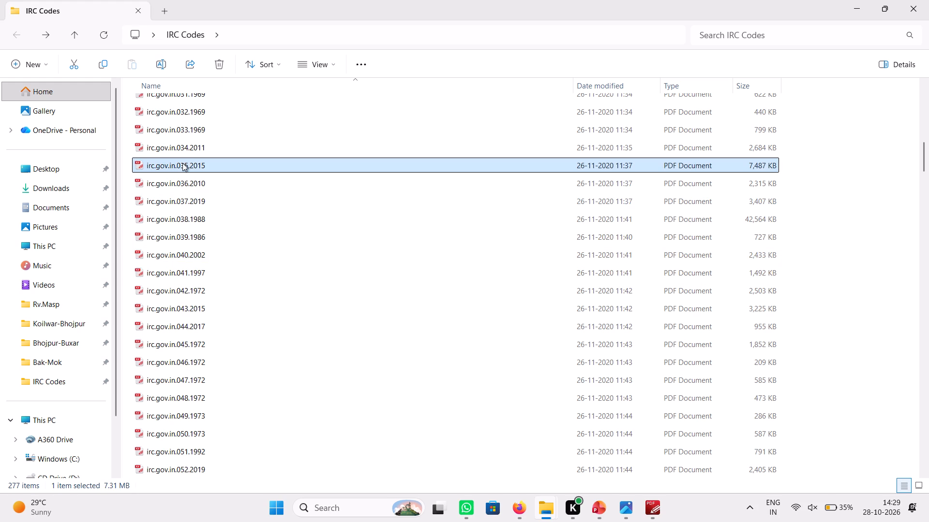
Browse IRC:35-2015 for figures on road hump, roundabout, cycle track, rail crossing, parking and kerb markings.
{"action": "scroll", "coordinate": [498, 251], "scroll_direction": "up", "scroll_amount": 6}
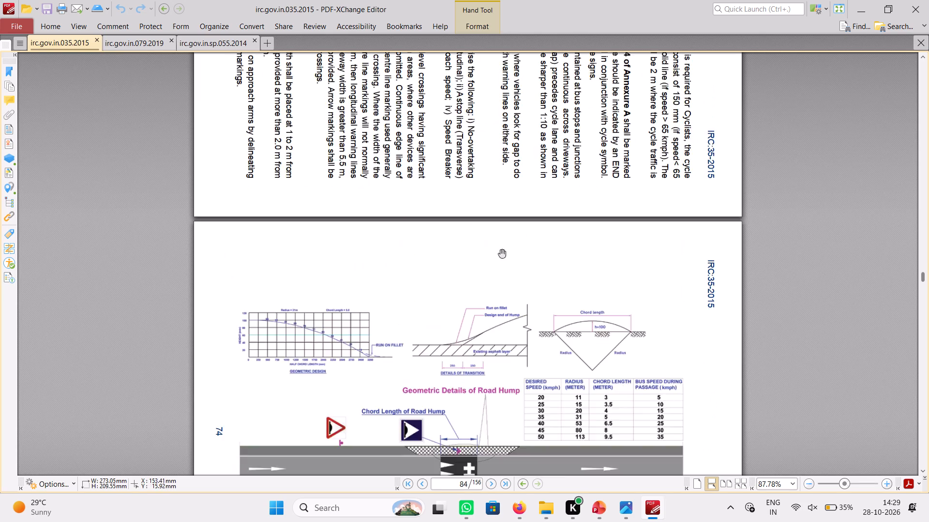
{"action": "scroll", "coordinate": [502, 253], "scroll_direction": "up", "scroll_amount": 6}
{"action": "scroll", "coordinate": [502, 253], "scroll_direction": "down", "scroll_amount": 6}
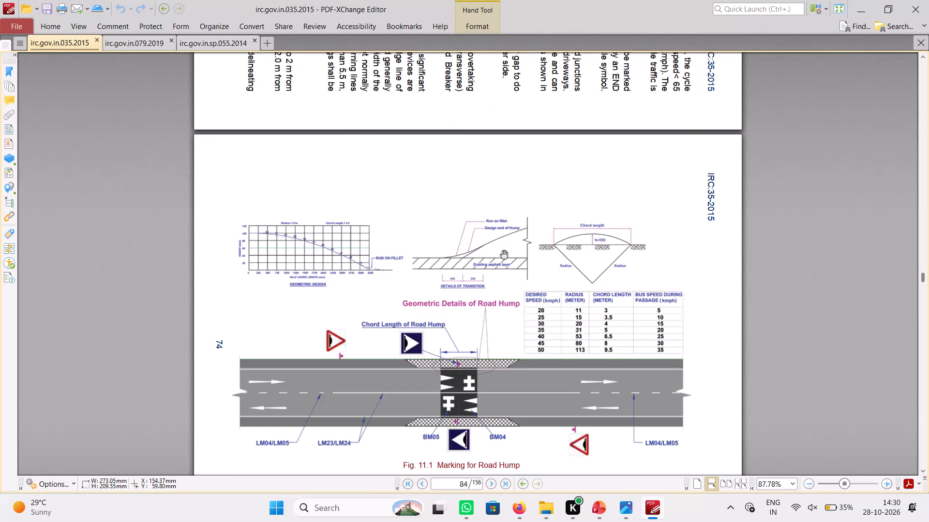
{"action": "scroll", "coordinate": [504, 254], "scroll_direction": "up", "scroll_amount": 20}
{"action": "scroll", "coordinate": [504, 254], "scroll_direction": "up", "scroll_amount": 20}
{"action": "scroll", "coordinate": [504, 254], "scroll_direction": "up", "scroll_amount": 11}
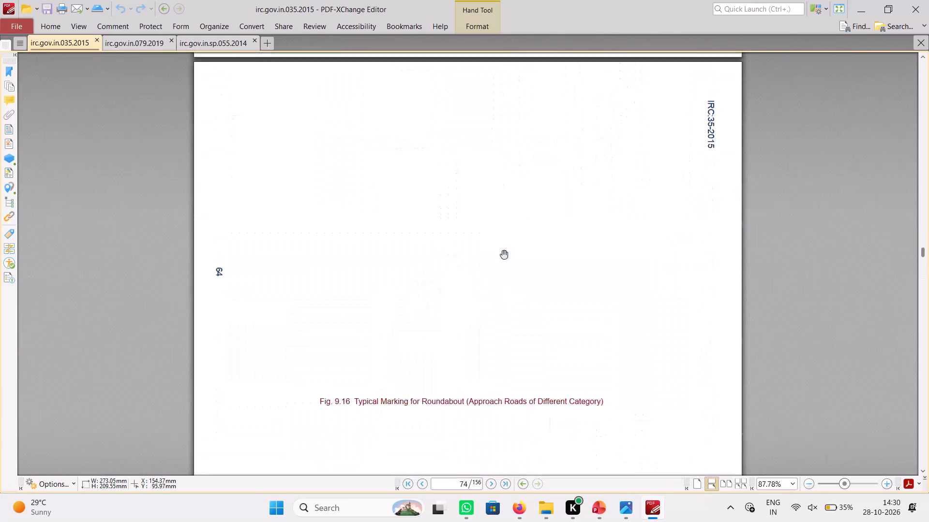
{"action": "scroll", "coordinate": [504, 254], "scroll_direction": "up", "scroll_amount": 13}
{"action": "scroll", "coordinate": [504, 254], "scroll_direction": "down", "scroll_amount": 20}
{"action": "scroll", "coordinate": [504, 254], "scroll_direction": "down", "scroll_amount": 13}
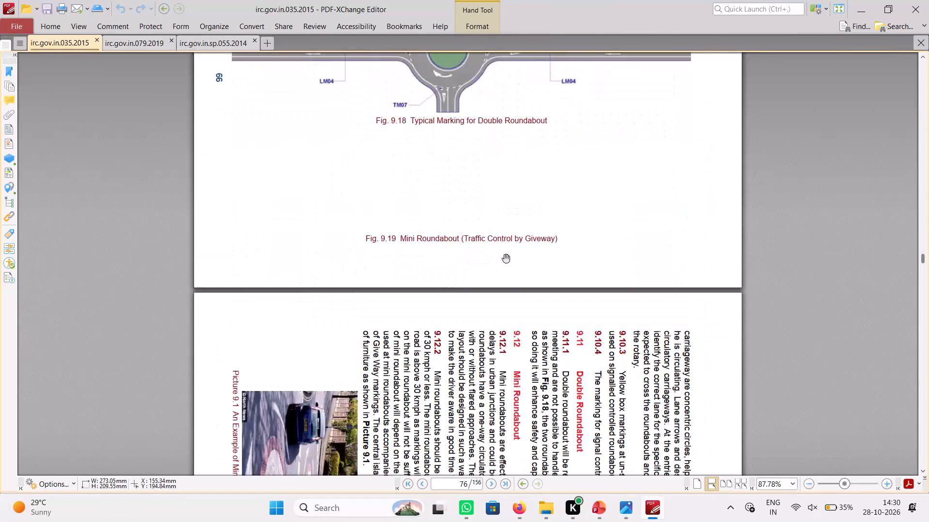
{"action": "scroll", "coordinate": [506, 258], "scroll_direction": "down", "scroll_amount": 20}
{"action": "scroll", "coordinate": [506, 258], "scroll_direction": "down", "scroll_amount": 20}
{"action": "scroll", "coordinate": [506, 258], "scroll_direction": "down", "scroll_amount": 12}
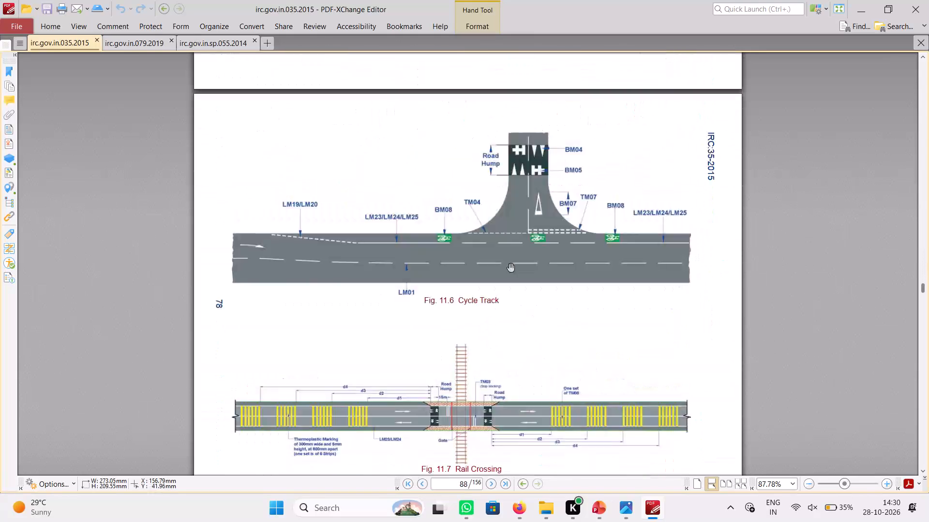
{"action": "scroll", "coordinate": [510, 267], "scroll_direction": "down", "scroll_amount": 5}
{"action": "scroll", "coordinate": [511, 268], "scroll_direction": "up", "scroll_amount": 8}
{"action": "scroll", "coordinate": [511, 268], "scroll_direction": "down", "scroll_amount": 1}
{"action": "scroll", "coordinate": [511, 269], "scroll_direction": "down", "scroll_amount": 20}
{"action": "scroll", "coordinate": [511, 269], "scroll_direction": "down", "scroll_amount": 20}
{"action": "scroll", "coordinate": [511, 269], "scroll_direction": "down", "scroll_amount": 3}
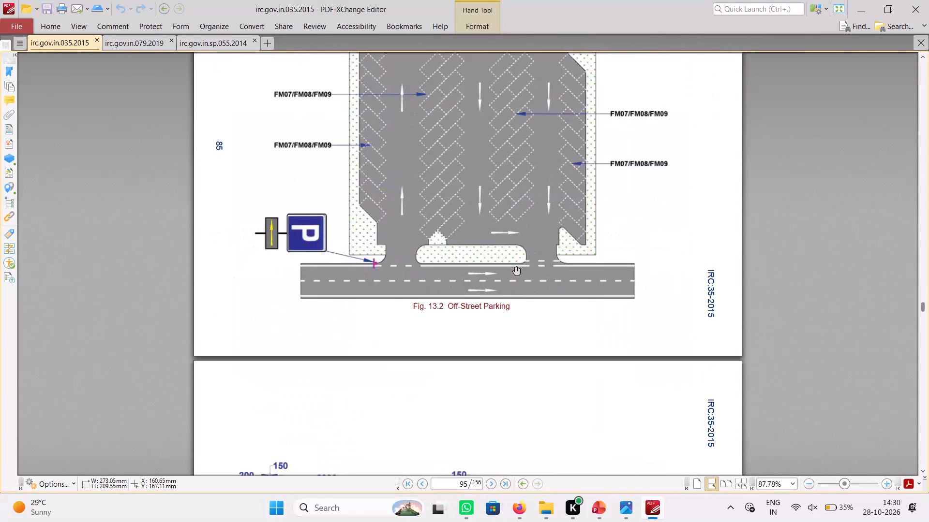
{"action": "scroll", "coordinate": [516, 271], "scroll_direction": "down", "scroll_amount": 19}
{"action": "scroll", "coordinate": [517, 271], "scroll_direction": "down", "scroll_amount": 10}
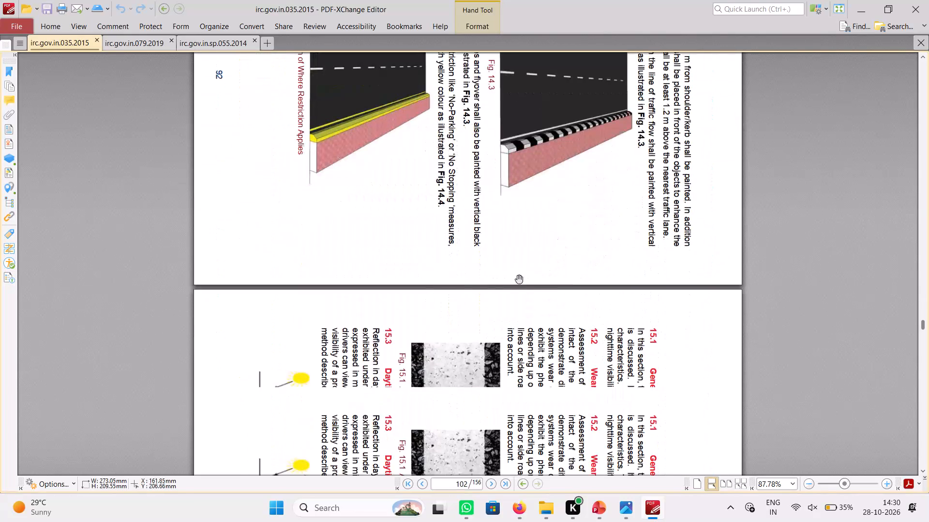
Return to PowerPoint and, on the Km 29+900 slide, narrow the Fig. 11.2 drawing from its left side and widen the findings column.
{"action": "left_click", "coordinate": [627, 510]}
{"action": "left_click", "coordinate": [600, 508]}
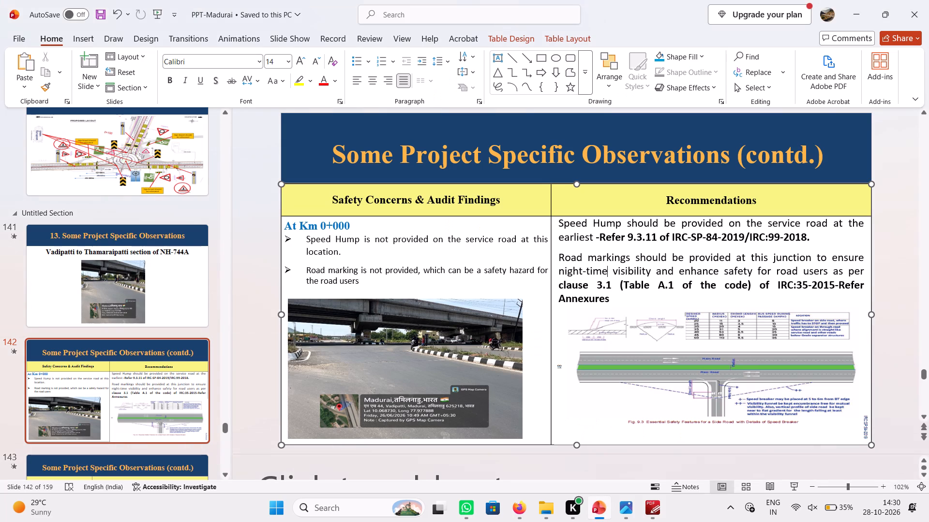
{"action": "left_click", "coordinate": [629, 386]}
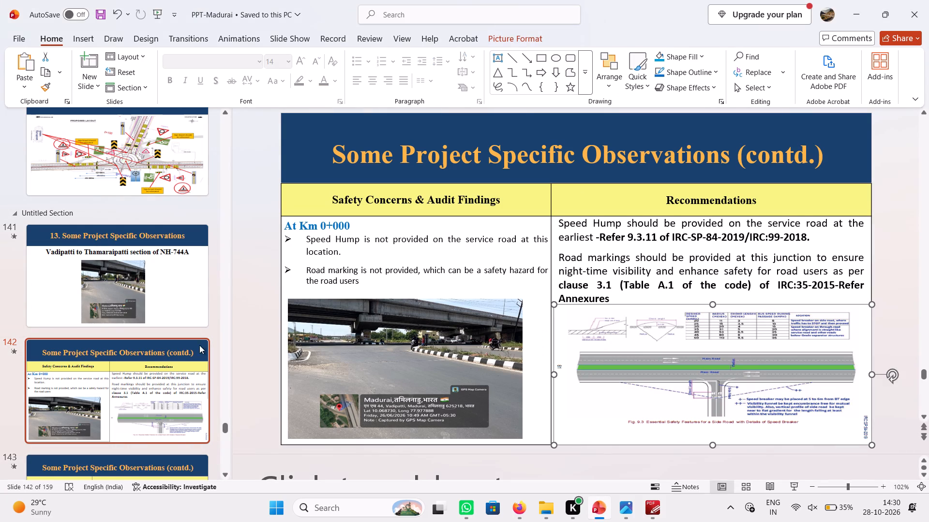
{"action": "scroll", "coordinate": [153, 355], "scroll_direction": "down", "scroll_amount": 1}
{"action": "left_click", "coordinate": [148, 345]}
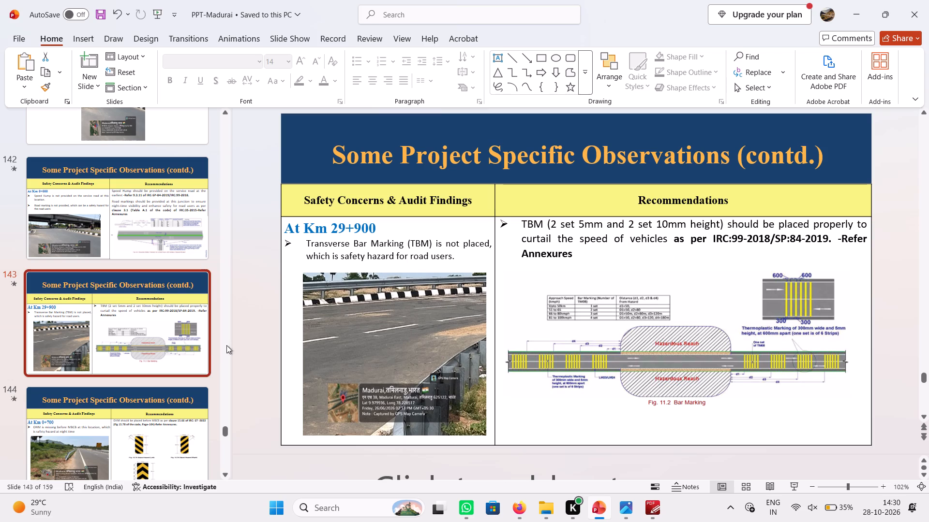
{"action": "left_click", "coordinate": [531, 311]}
{"action": "left_click_drag", "start_coordinate": [498, 352], "coordinate": [507, 352]}
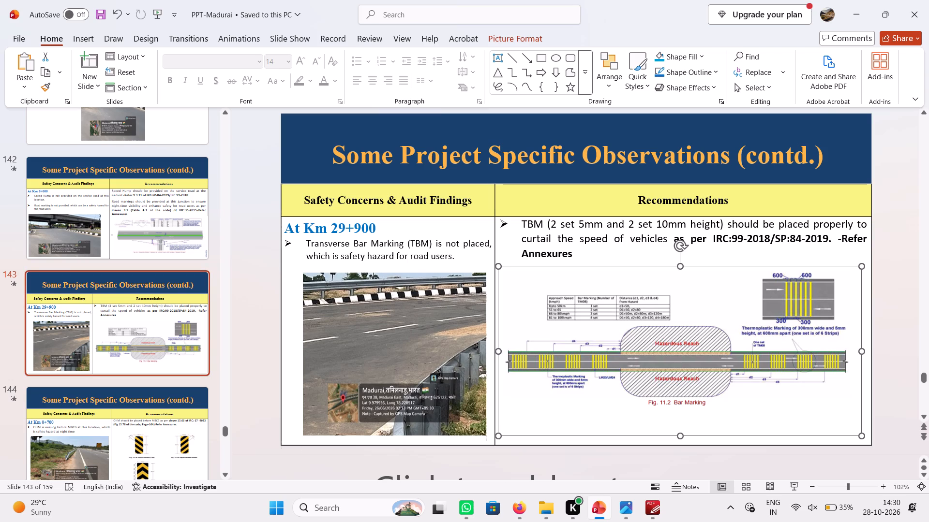
{"action": "left_click_drag", "start_coordinate": [507, 352], "coordinate": [563, 352]}
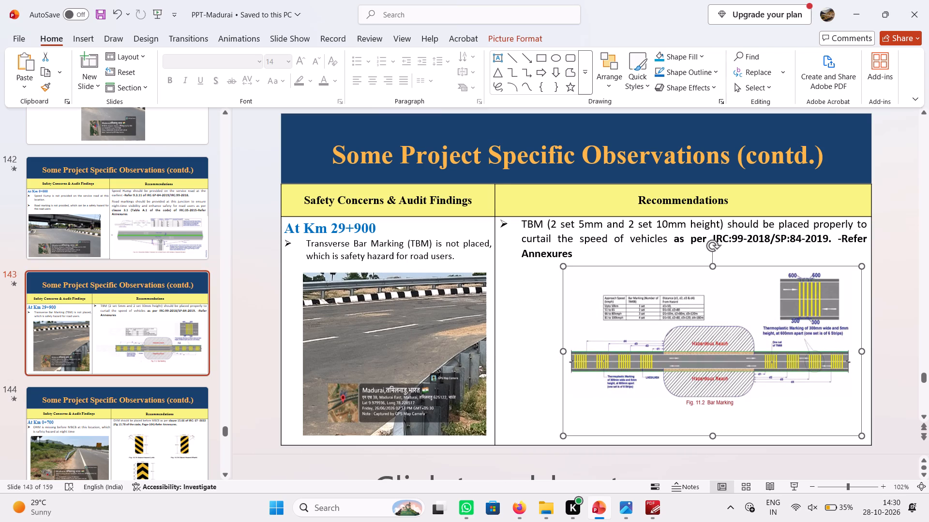
{"action": "left_click_drag", "start_coordinate": [493, 313], "coordinate": [551, 320]}
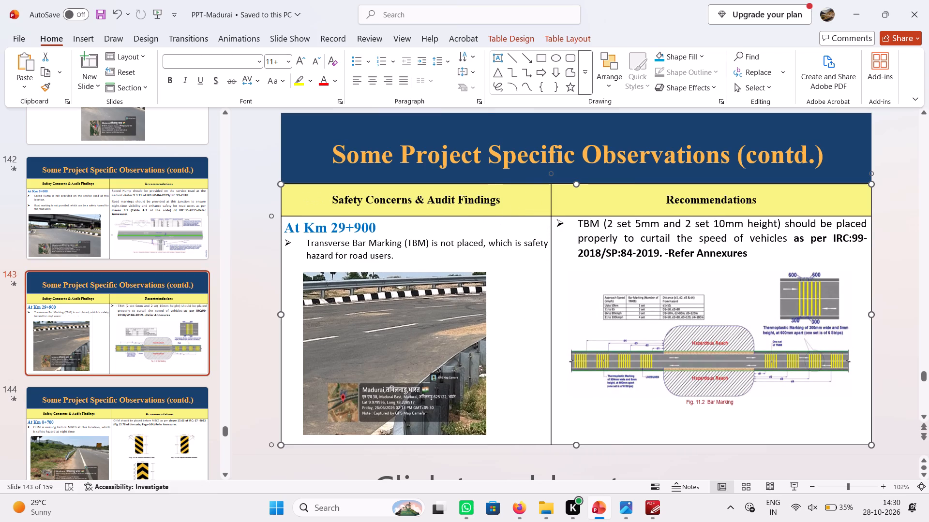
Reduce the "At Km 29+900" heading to font size 14.
{"action": "left_click_drag", "start_coordinate": [390, 229], "coordinate": [315, 229]}
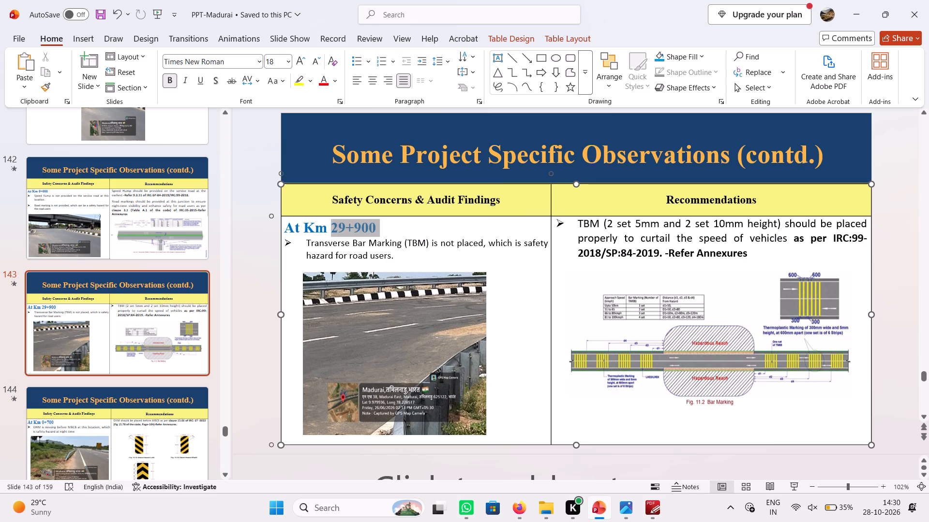
{"action": "left_click_drag", "start_coordinate": [315, 229], "coordinate": [290, 229]}
{"action": "left_click", "coordinate": [321, 62]}
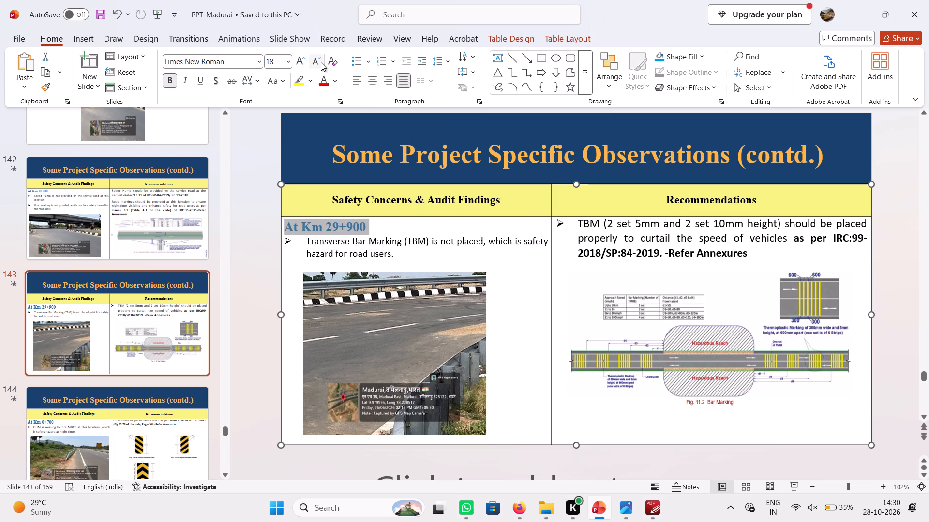
{"action": "left_click", "coordinate": [319, 62]}
Remove the bullet from the TBM recommendation and insert a blank line above it.
{"action": "left_click", "coordinate": [576, 218]}
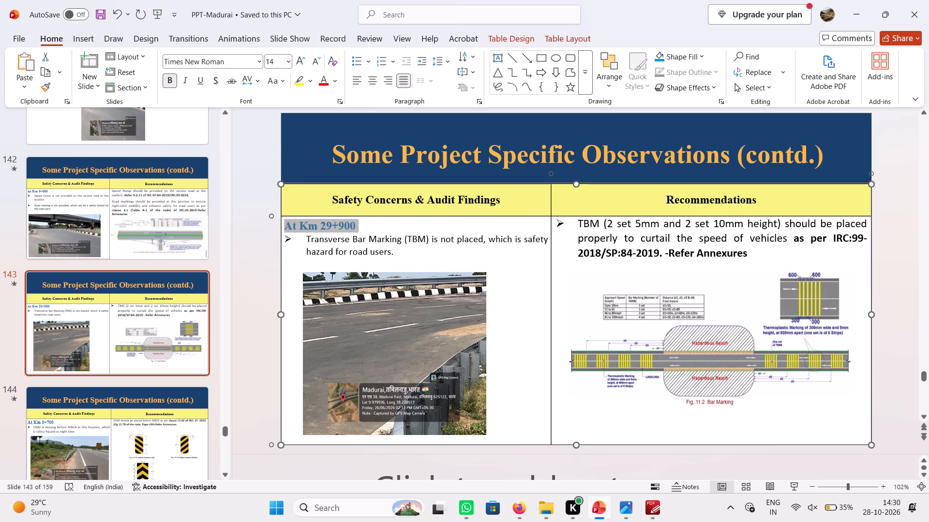
{"action": "left_click", "coordinate": [575, 226]}
{"action": "key", "text": "BackSpace"}
{"action": "key", "text": "Return"}
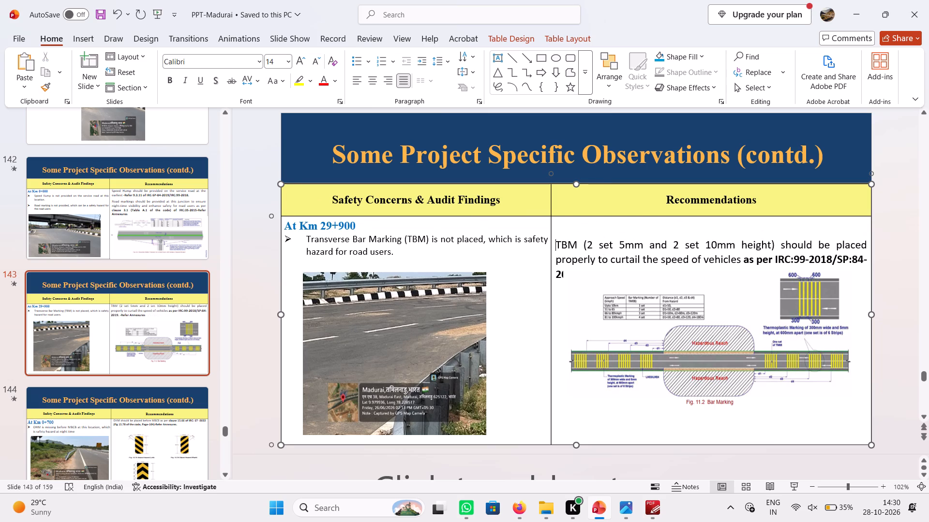
Move the Fig. 11.2 Bar Marking drawing down so it clears the TBM recommendation text.
{"action": "left_click", "coordinate": [654, 308]}
{"action": "left_click_drag", "start_coordinate": [715, 264], "coordinate": [713, 276]}
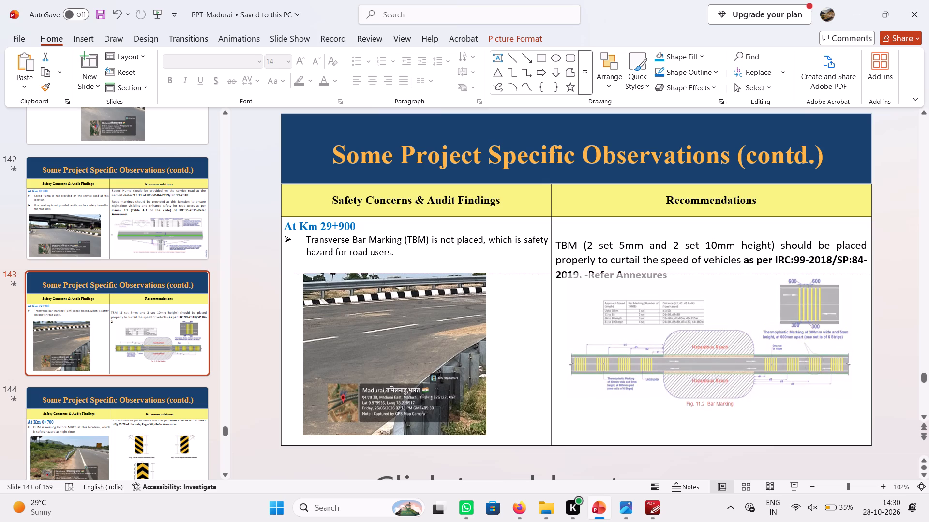
{"action": "left_click_drag", "start_coordinate": [713, 276], "coordinate": [714, 283]}
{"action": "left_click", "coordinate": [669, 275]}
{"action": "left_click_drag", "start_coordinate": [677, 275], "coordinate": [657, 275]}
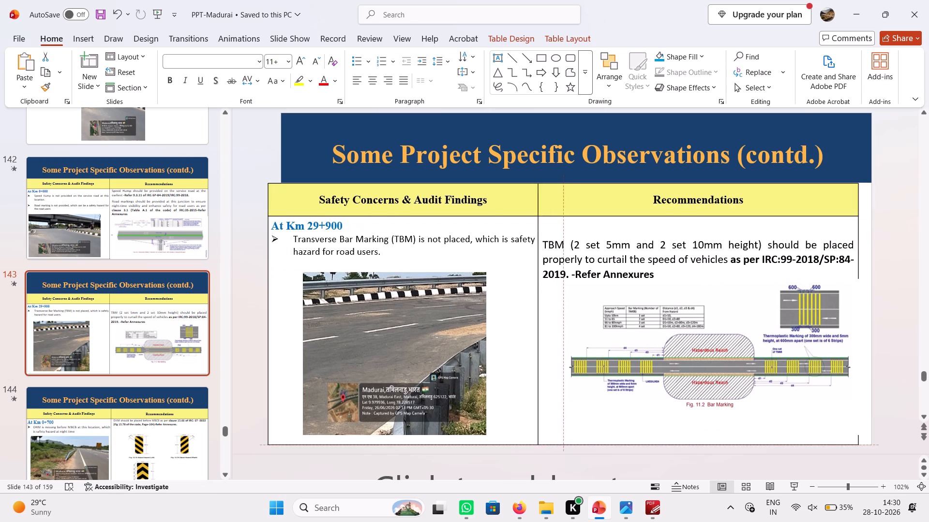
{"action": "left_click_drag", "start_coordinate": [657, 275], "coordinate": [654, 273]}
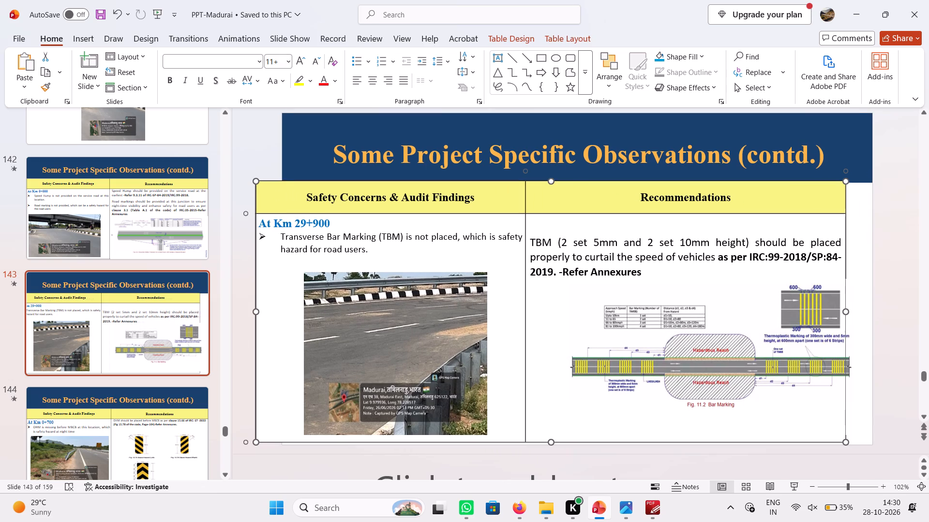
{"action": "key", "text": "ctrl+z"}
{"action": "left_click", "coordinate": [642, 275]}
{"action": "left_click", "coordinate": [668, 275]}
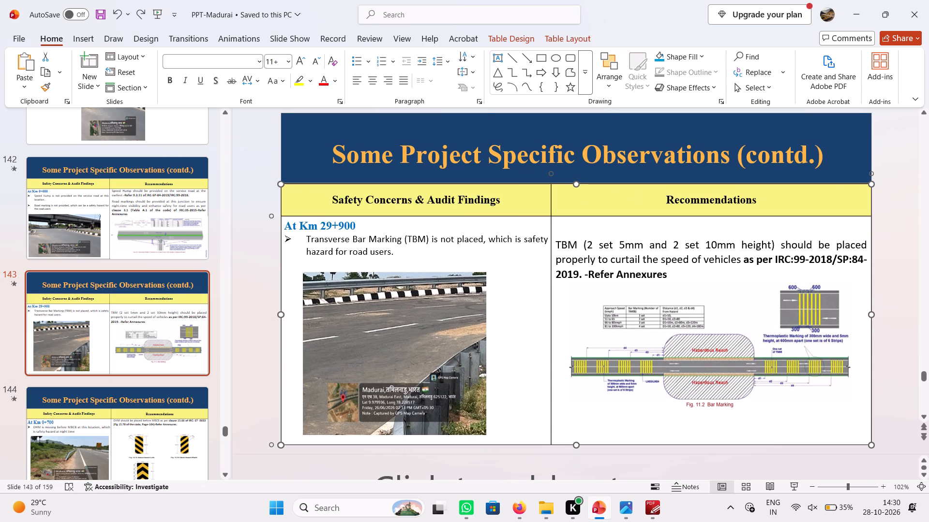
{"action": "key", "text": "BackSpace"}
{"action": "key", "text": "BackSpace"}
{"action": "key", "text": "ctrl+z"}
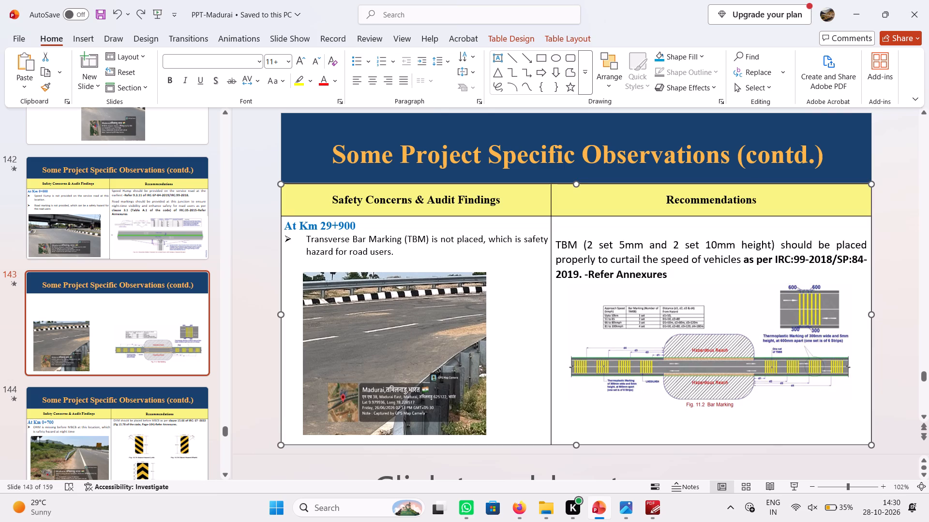
Delete "-Refer Annexures" from the end of the TBM recommendation, leaving it ending with "IRC:99-2018/SP:84-2019.".
{"action": "left_click", "coordinate": [637, 273]}
{"action": "key", "text": "BackSpace"}
{"action": "key", "text": "BackSpace"}
{"action": "key", "text": "BackSpace"}
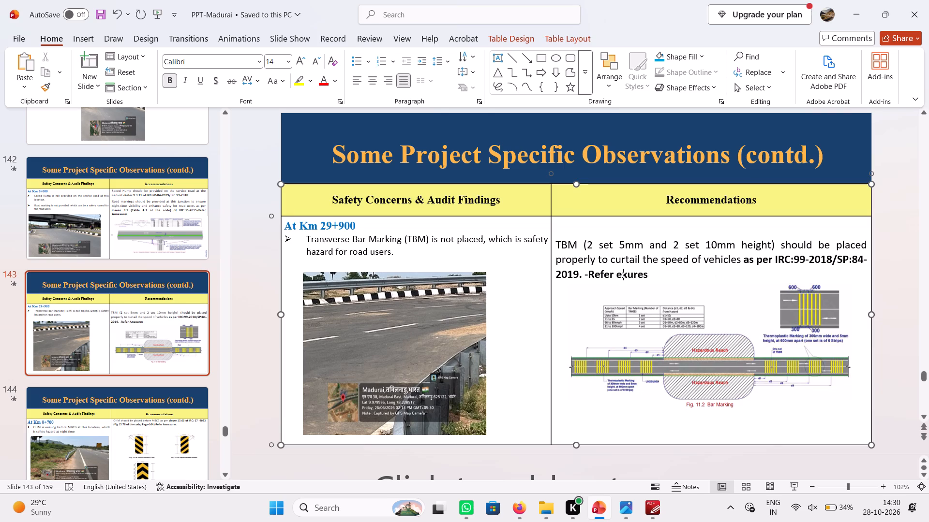
{"action": "key", "text": "BackSpace"}
{"action": "key", "text": "BackSpace"}
{"action": "key", "text": "BackSpace"}
{"action": "key", "text": "BackSpace"}
{"action": "key", "text": "BackSpace"}
{"action": "key", "text": "BackSpace"}
{"action": "key", "text": "BackSpace"}
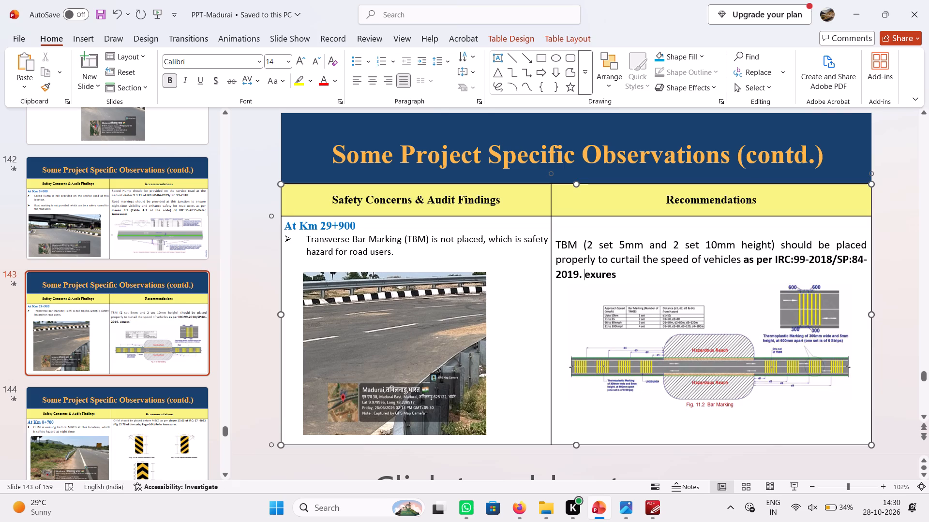
{"action": "key", "text": "Delete"}
{"action": "key", "text": "Delete"}
{"action": "key", "text": "Delete"}
{"action": "key", "text": "Delete"}
{"action": "key", "text": "Delete"}
{"action": "key", "text": "Delete"}
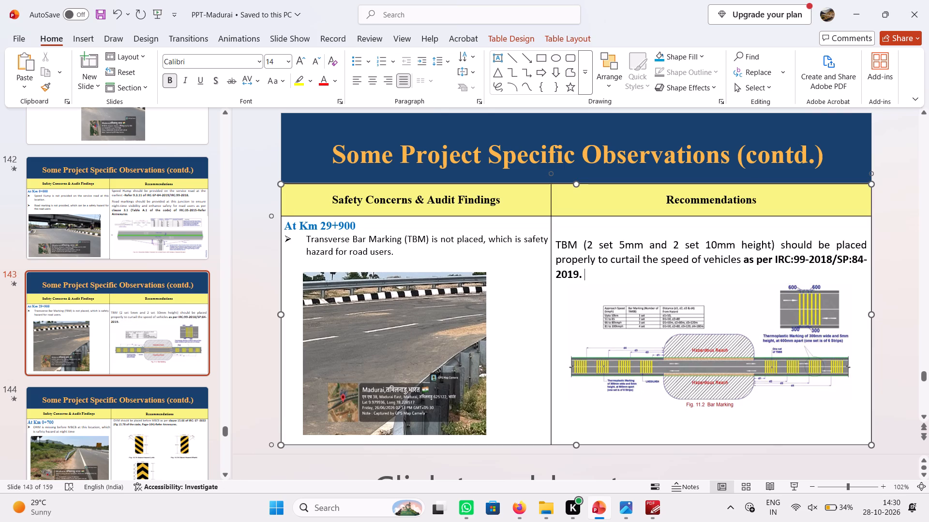
{"action": "left_click", "coordinate": [650, 241]}
Shift the Fig. 11.2 drawing slightly down and left, and stretch its right side to the table's right edge.
{"action": "left_click", "coordinate": [738, 337]}
{"action": "left_click_drag", "start_coordinate": [729, 336], "coordinate": [724, 342]}
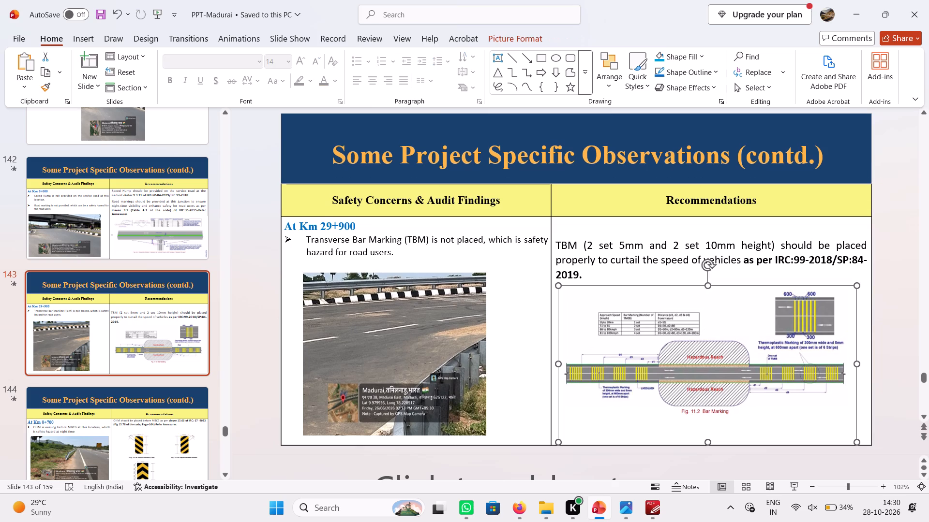
{"action": "left_click_drag", "start_coordinate": [858, 363], "coordinate": [870, 366]}
{"action": "left_click", "coordinate": [671, 248]}
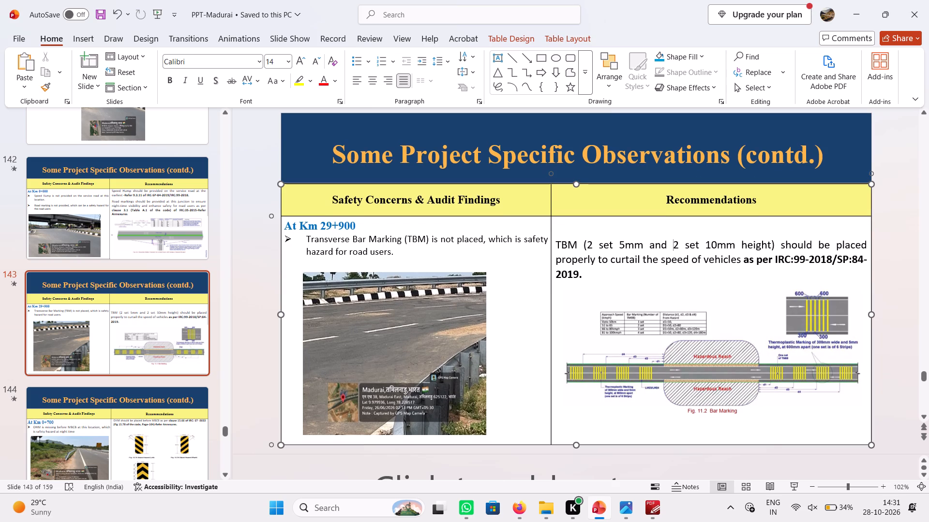
Enlarge the Km 29+900 site photo to span the findings column's full width and reach the table's bottom edge.
{"action": "left_click", "coordinate": [383, 345]}
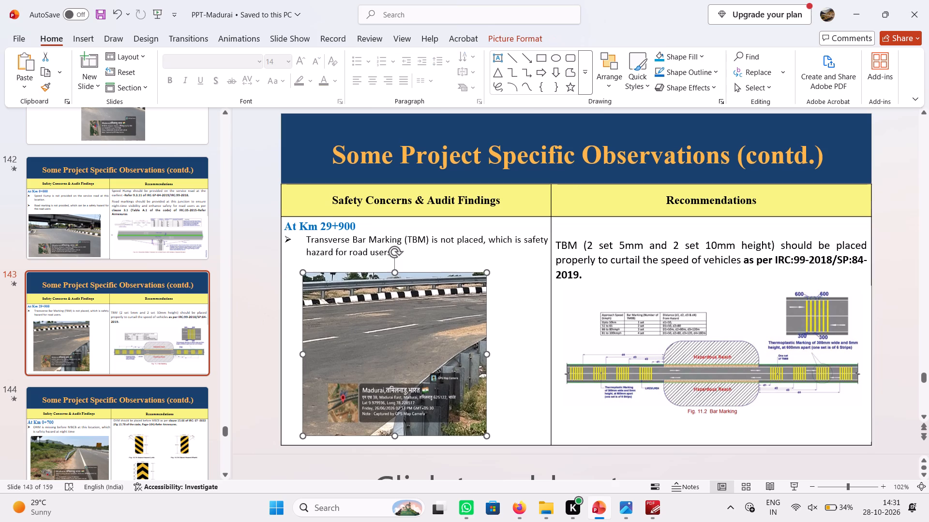
{"action": "left_click_drag", "start_coordinate": [488, 356], "coordinate": [543, 373]}
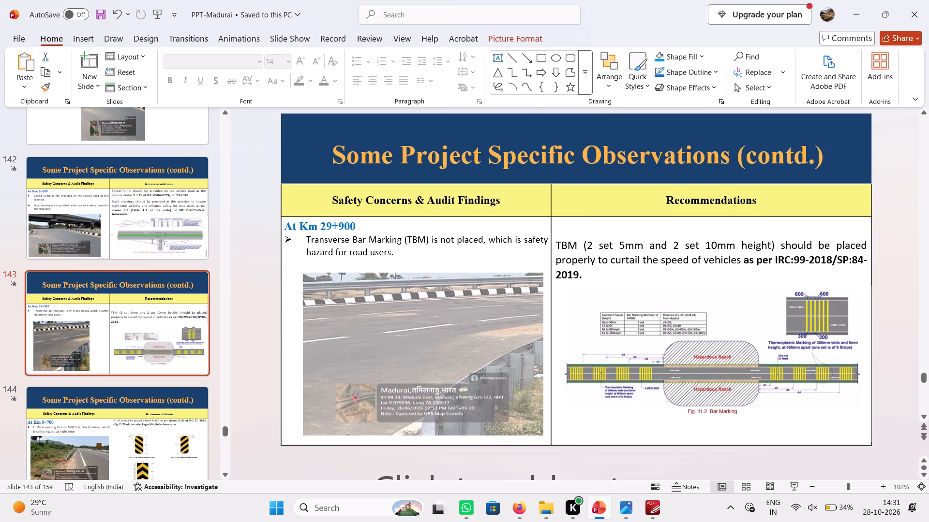
{"action": "left_click_drag", "start_coordinate": [543, 373], "coordinate": [549, 374]}
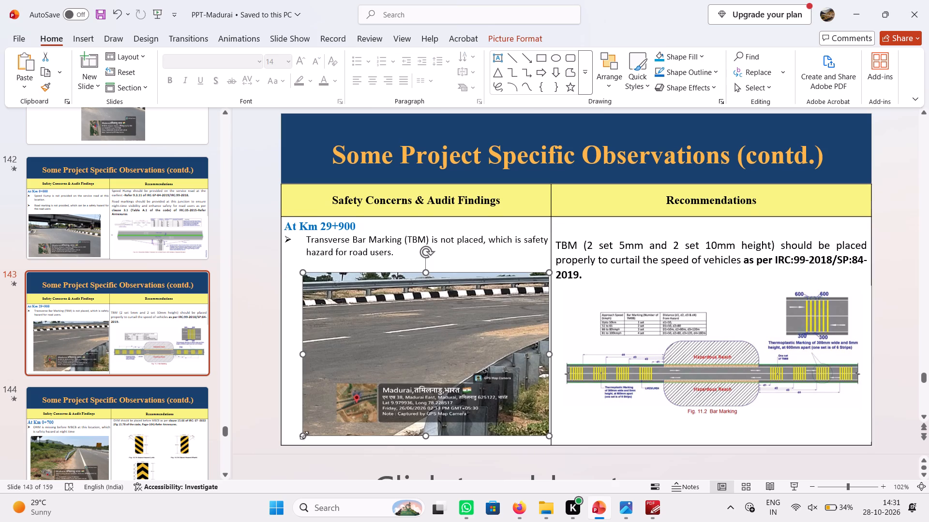
{"action": "left_click_drag", "start_coordinate": [303, 435], "coordinate": [291, 435]}
{"action": "left_click_drag", "start_coordinate": [290, 357], "coordinate": [285, 357]}
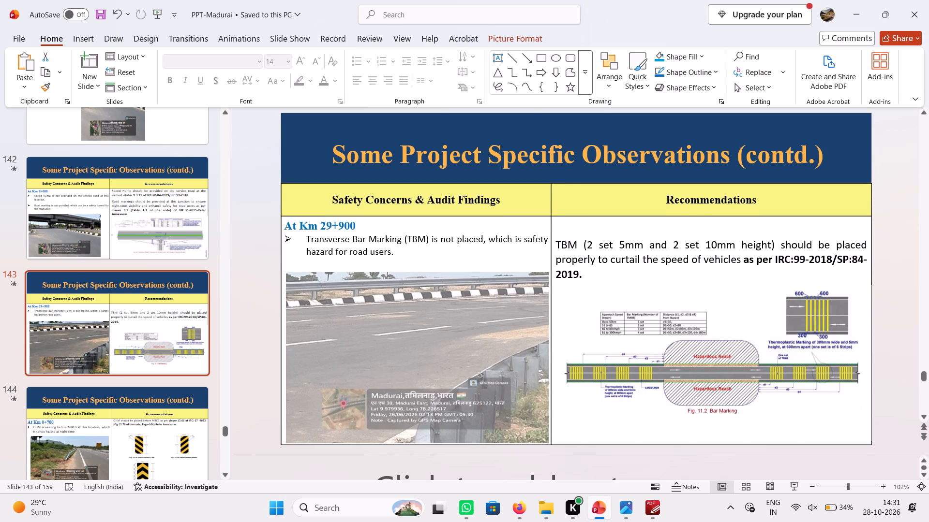
{"action": "left_click_drag", "start_coordinate": [285, 357], "coordinate": [283, 357]}
{"action": "left_click", "coordinate": [584, 276]}
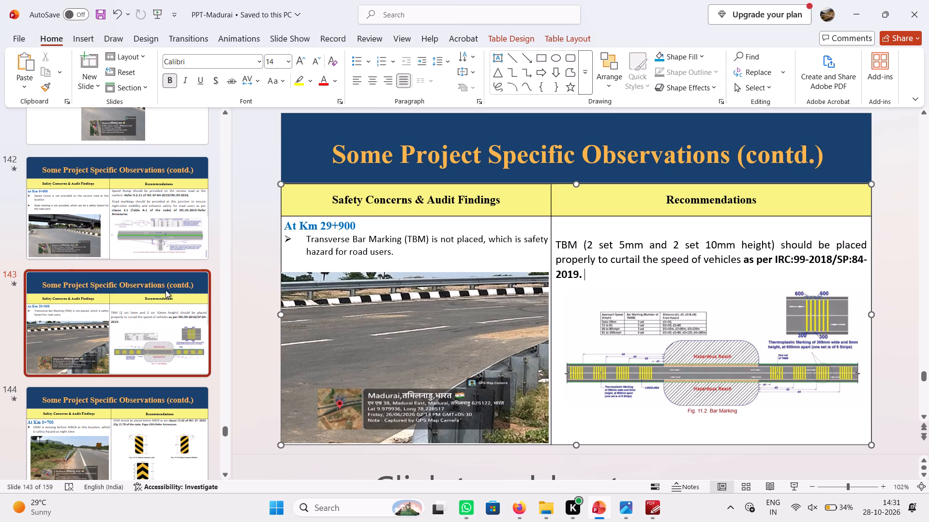
On the Km 0+700 slide, insert a blank line above the OHM recommendation and shift the object hazard figures down and left below the text.
{"action": "scroll", "coordinate": [162, 326], "scroll_direction": "down", "scroll_amount": 1}
{"action": "left_click", "coordinate": [112, 300]}
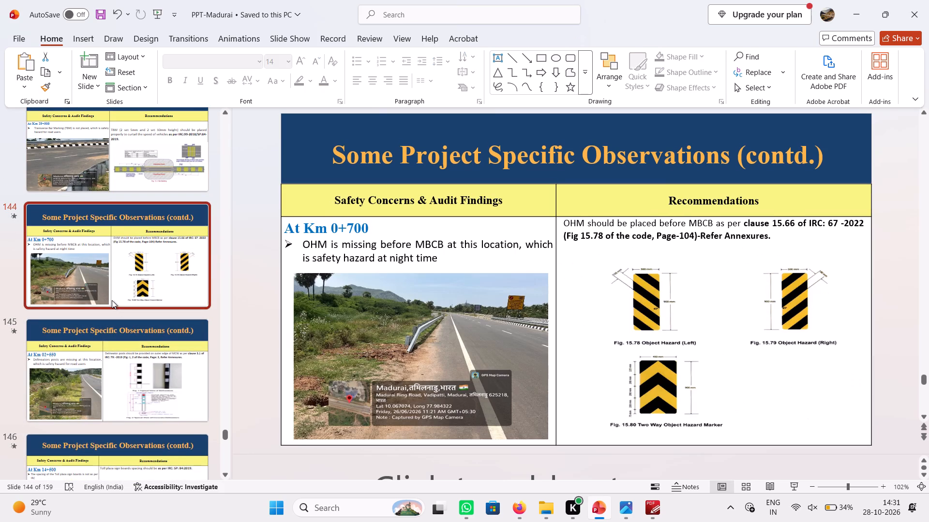
{"action": "left_click", "coordinate": [565, 225]}
{"action": "key", "text": "Return"}
{"action": "left_click", "coordinate": [642, 282]}
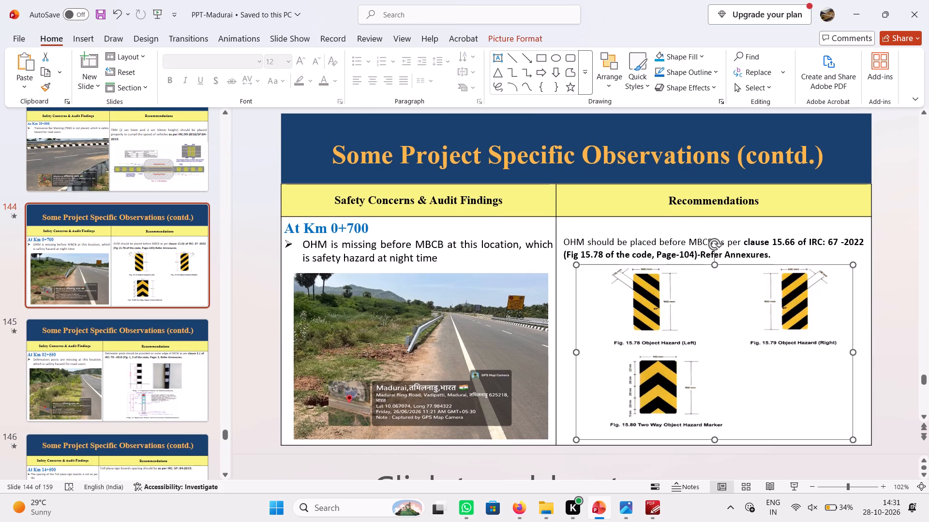
{"action": "left_click_drag", "start_coordinate": [703, 285], "coordinate": [689, 289]}
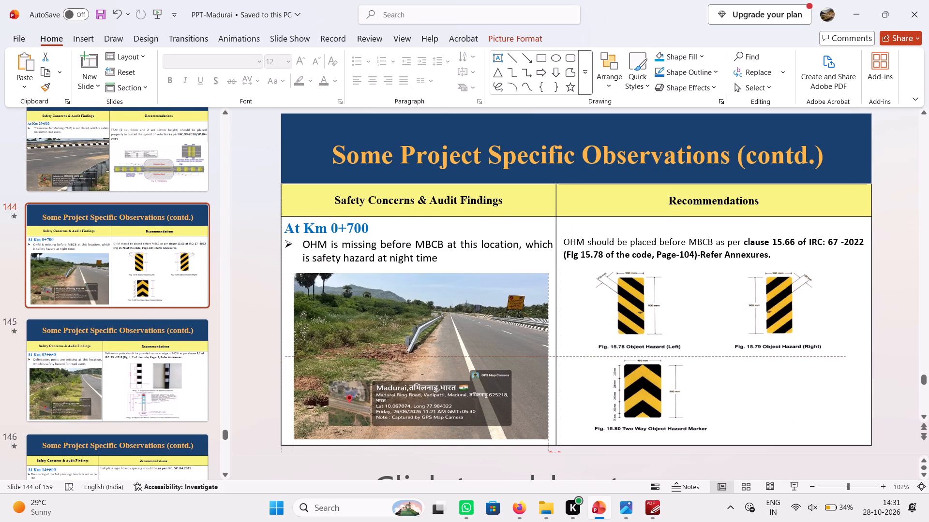
{"action": "left_click_drag", "start_coordinate": [689, 289], "coordinate": [689, 290]}
{"action": "left_click", "coordinate": [698, 270]}
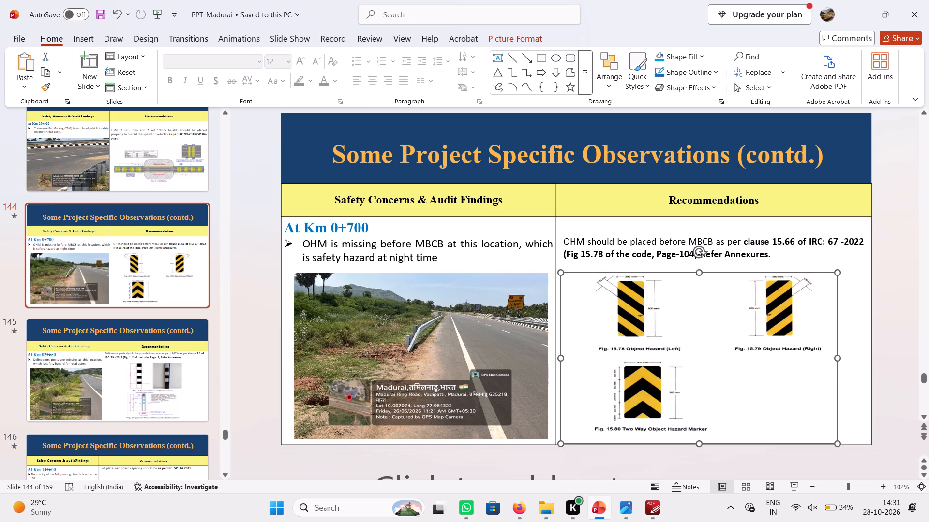
On the Km 02+550 slide, add a blank line above the delineator recommendation, then shorten the delineator figure and move it to the column's left edge.
{"action": "scroll", "coordinate": [148, 323], "scroll_direction": "down", "scroll_amount": 1}
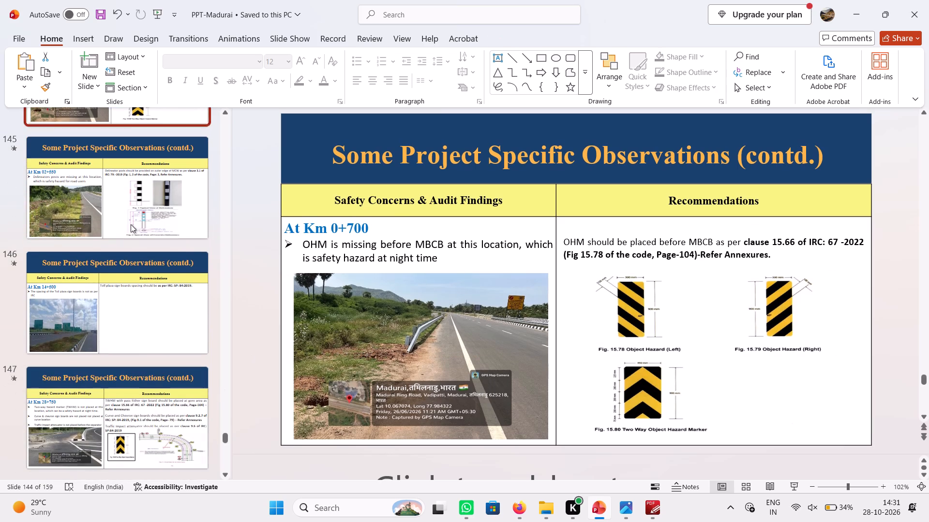
{"action": "left_click", "coordinate": [124, 193]}
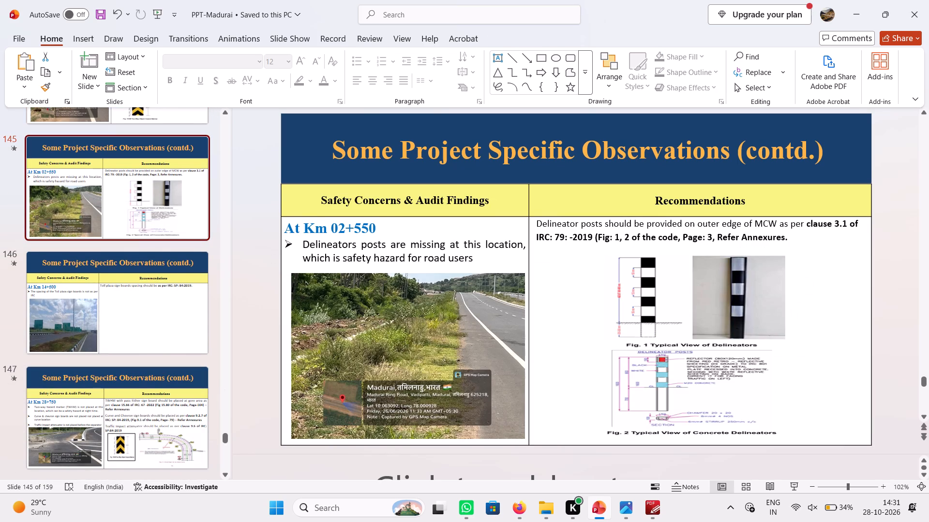
{"action": "left_click", "coordinate": [539, 226]}
{"action": "key", "text": "Return"}
{"action": "left_click", "coordinate": [652, 320]}
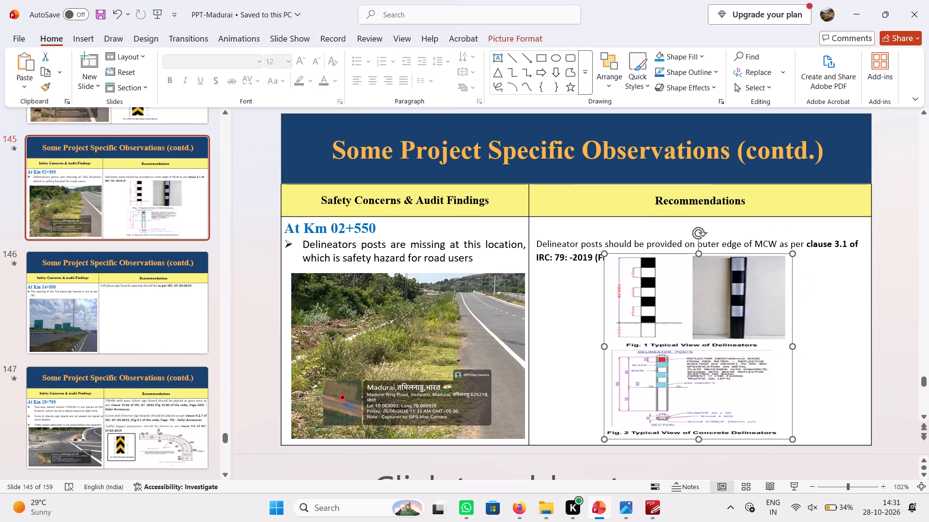
{"action": "left_click_drag", "start_coordinate": [701, 253], "coordinate": [699, 268]}
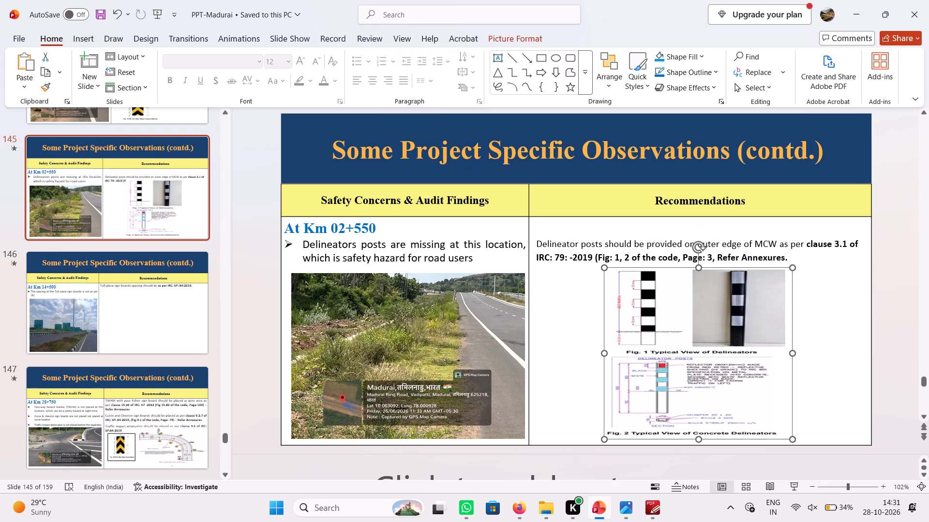
{"action": "left_click_drag", "start_coordinate": [632, 351], "coordinate": [560, 347]}
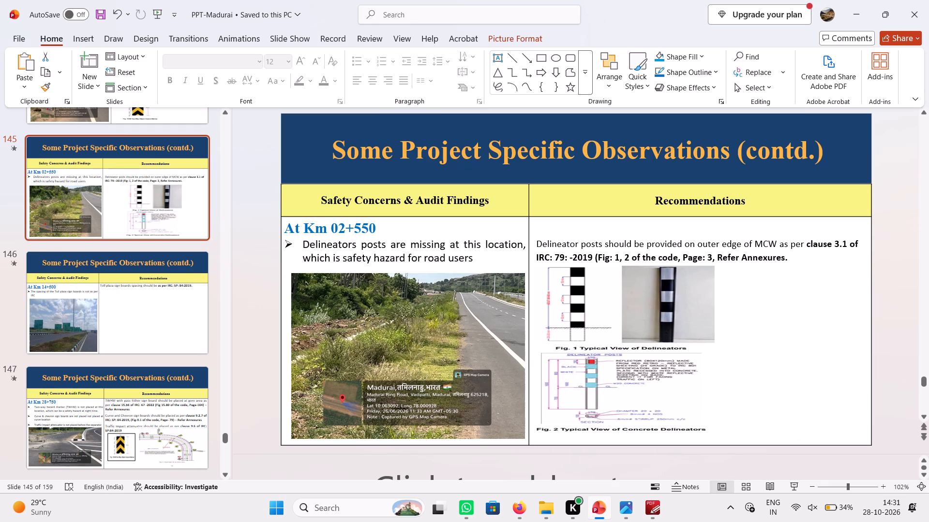
{"action": "left_click_drag", "start_coordinate": [560, 347], "coordinate": [558, 354]}
{"action": "left_click", "coordinate": [756, 323]}
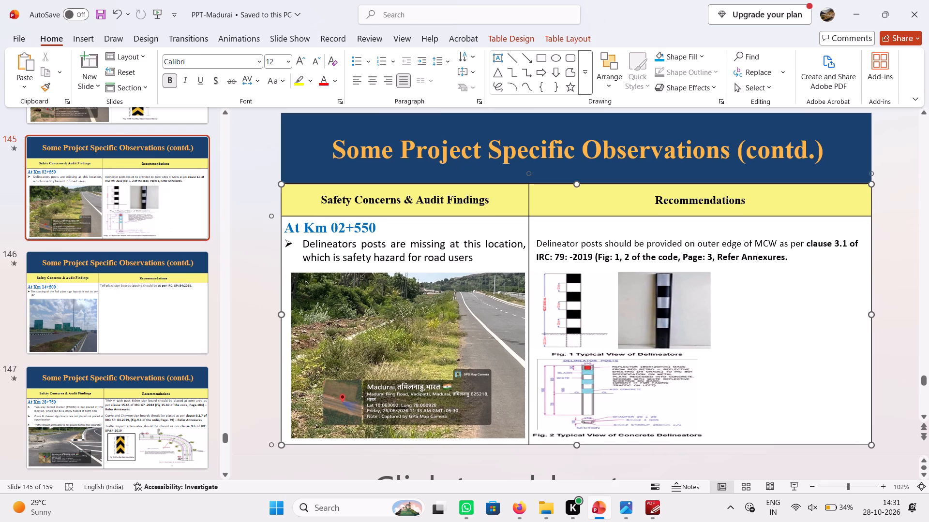
On the Km 28+750 slide, raise the table's top edge to just below the title and reduce the header row's height to fit its text.
{"action": "scroll", "coordinate": [107, 350], "scroll_direction": "down", "scroll_amount": 1}
{"action": "left_click", "coordinate": [104, 255]}
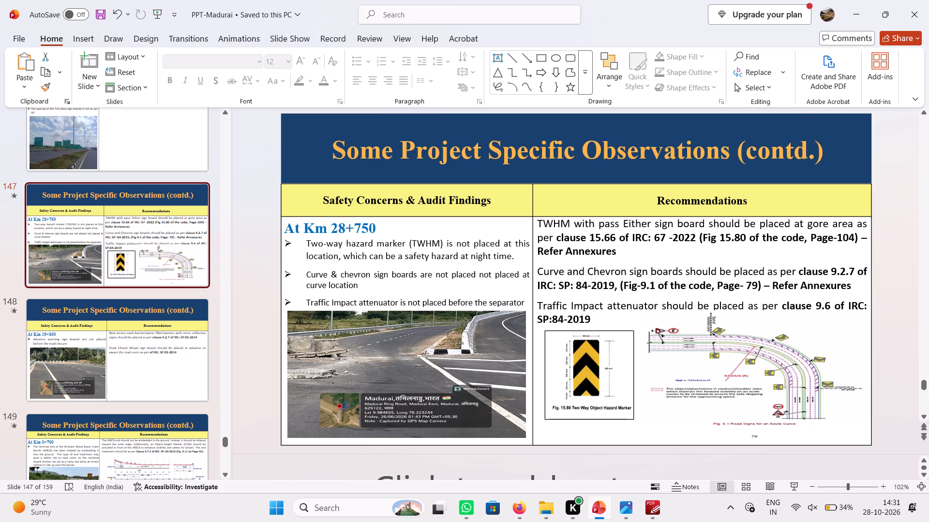
{"action": "left_click_drag", "start_coordinate": [556, 184], "coordinate": [558, 166]}
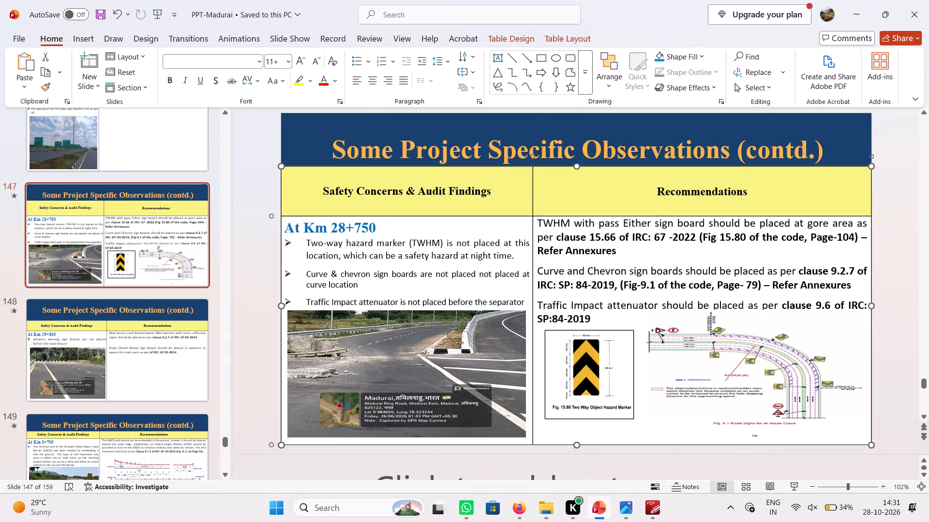
{"action": "left_click_drag", "start_coordinate": [560, 218], "coordinate": [558, 203]}
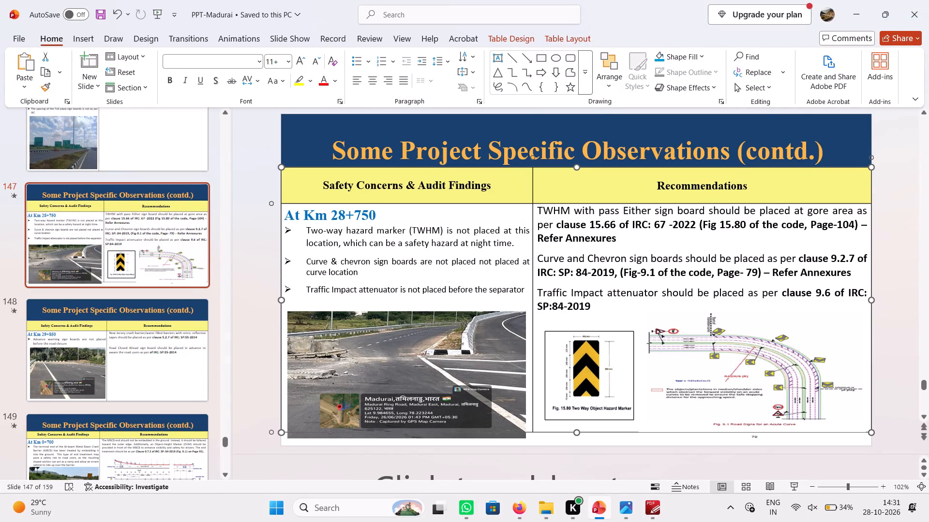
{"action": "left_click_drag", "start_coordinate": [555, 204], "coordinate": [556, 194]}
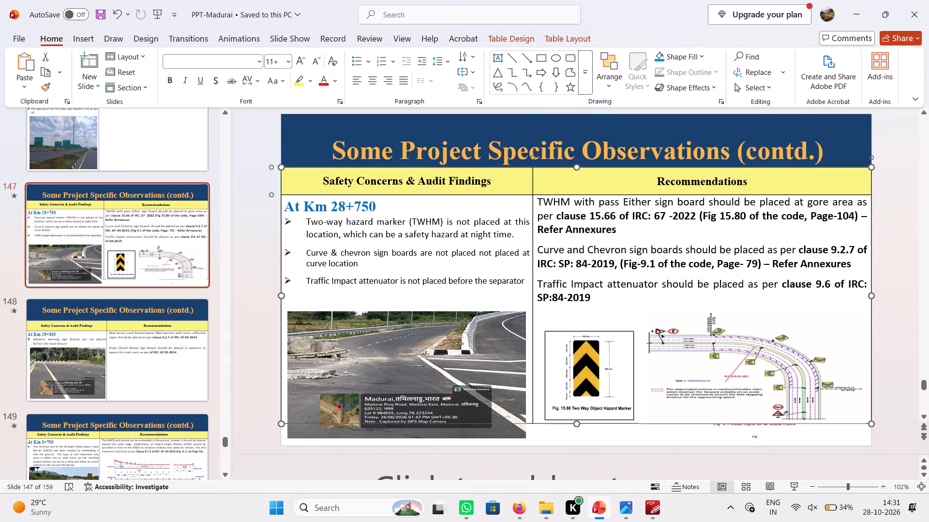
{"action": "left_click_drag", "start_coordinate": [560, 197], "coordinate": [562, 191]}
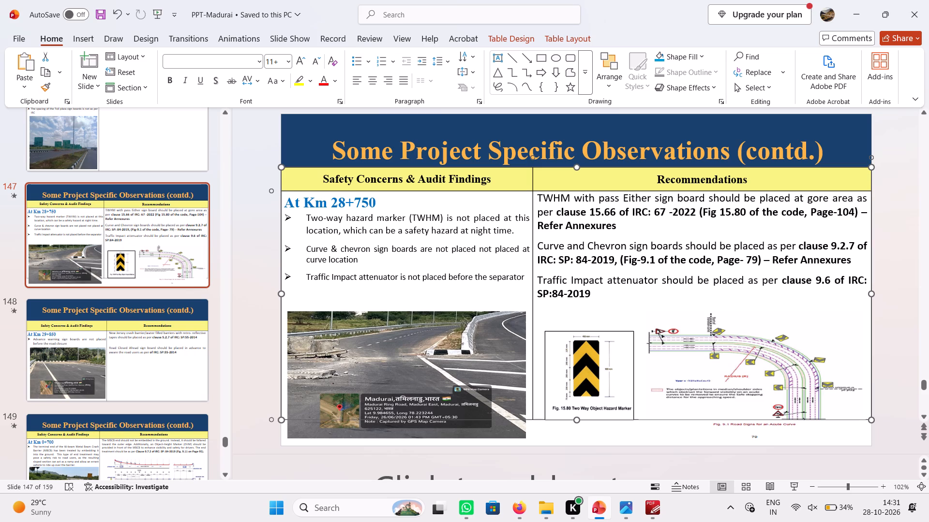
Copy the text formatting of the TWHM recommendation onto the three Km 28+750 findings bullets.
{"action": "left_click", "coordinate": [539, 274]}
{"action": "left_click_drag", "start_coordinate": [557, 201], "coordinate": [608, 203]}
{"action": "left_click", "coordinate": [47, 86]}
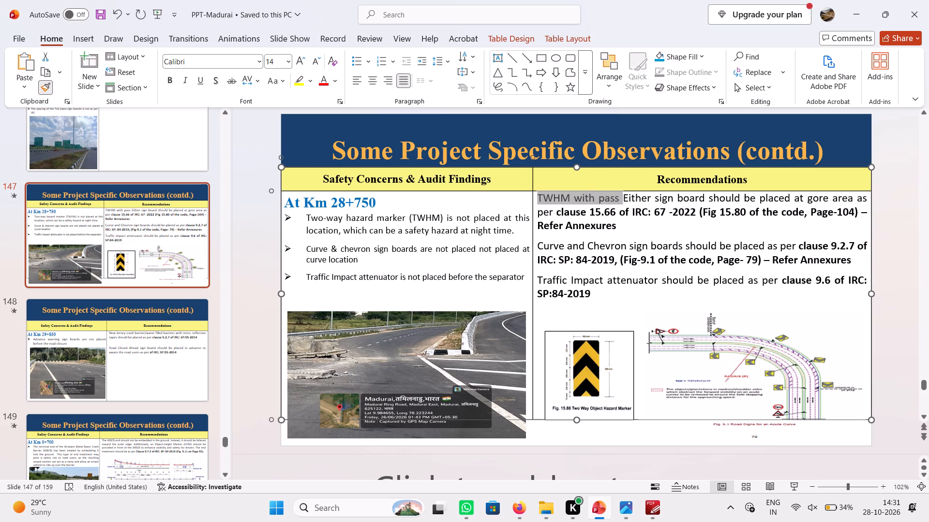
{"action": "left_click_drag", "start_coordinate": [526, 279], "coordinate": [317, 222]}
{"action": "left_click", "coordinate": [399, 285]}
Shorten the Km 28+750 site photo from its lower edge and extend the table down to the bottom of the slide.
{"action": "left_click", "coordinate": [401, 355]}
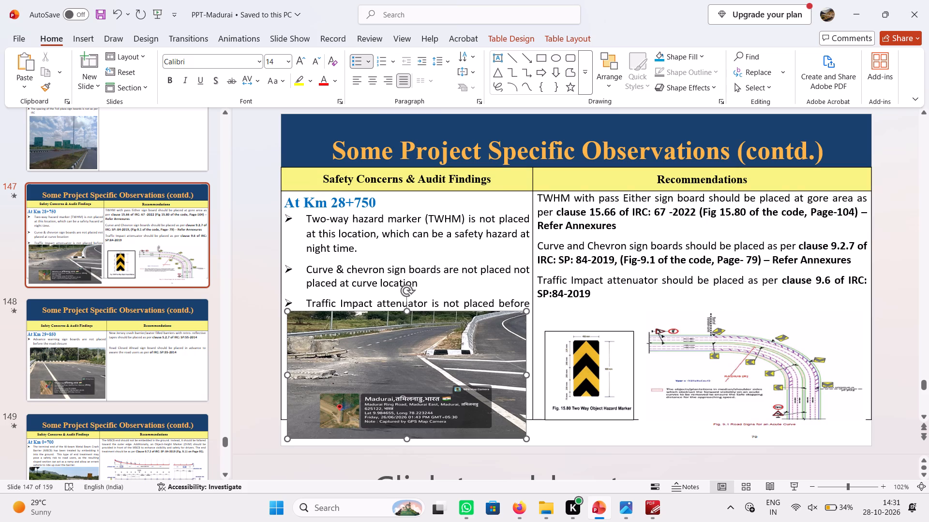
{"action": "left_click_drag", "start_coordinate": [407, 440], "coordinate": [412, 414]}
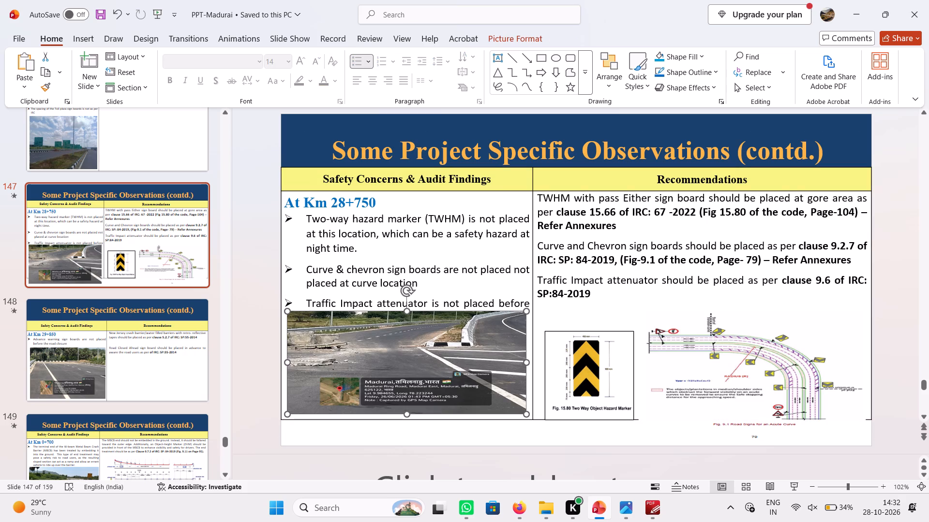
{"action": "left_click_drag", "start_coordinate": [494, 419], "coordinate": [498, 443]}
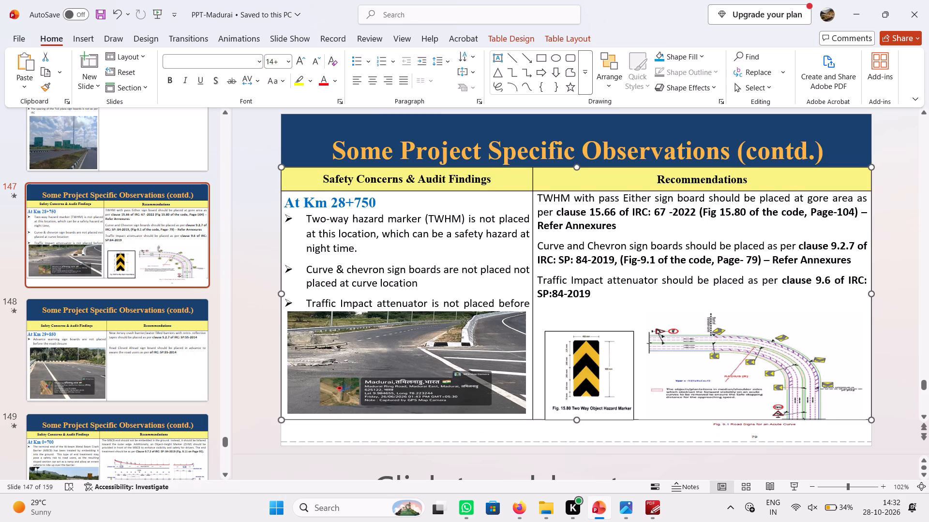
{"action": "left_click_drag", "start_coordinate": [498, 443], "coordinate": [498, 445]}
Move the Km 28+750 site photo below the bullets to the table's bottom-left corner and enlarge it to the findings column's full width.
{"action": "left_click", "coordinate": [440, 372]}
{"action": "left_click_drag", "start_coordinate": [417, 348], "coordinate": [417, 373]}
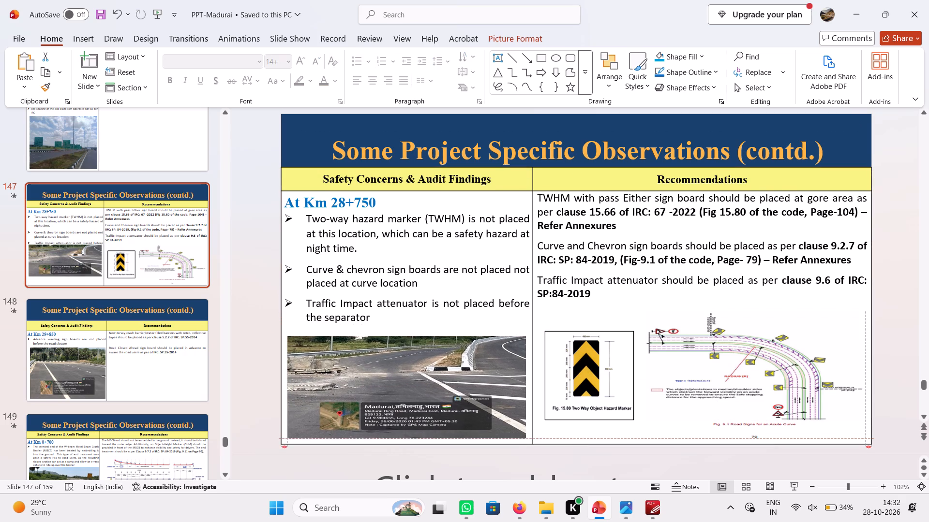
{"action": "left_click_drag", "start_coordinate": [417, 373], "coordinate": [412, 378]}
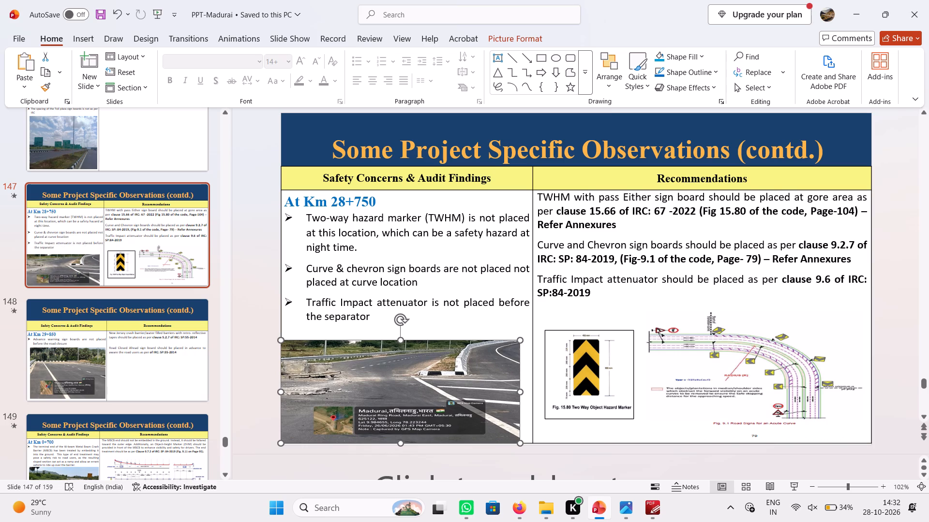
{"action": "left_click_drag", "start_coordinate": [519, 339], "coordinate": [528, 334]}
Enlarge the Fig. 15.80 hazard marker to the column's left edge and table bottom, and slightly lower the top edge of Fig. 9.1.
{"action": "left_click", "coordinate": [579, 353]}
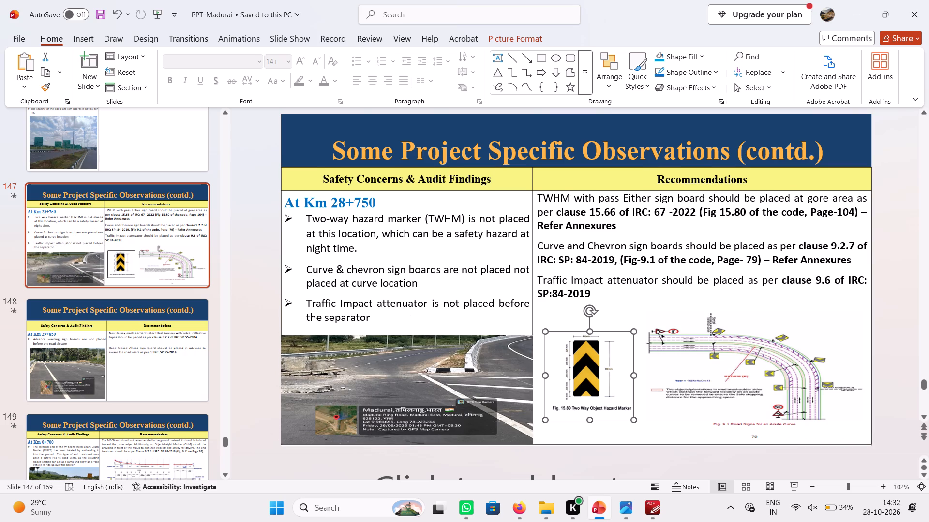
{"action": "left_click_drag", "start_coordinate": [543, 332], "coordinate": [533, 325]}
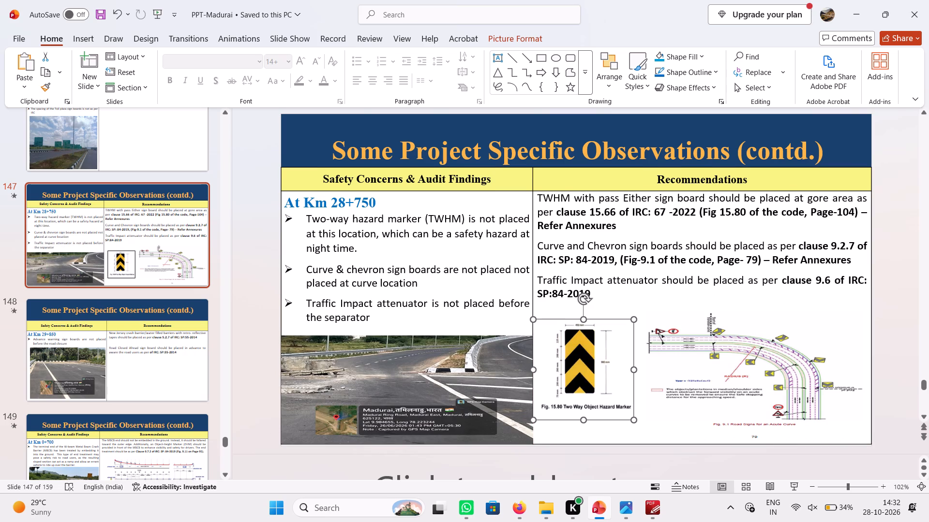
{"action": "left_click_drag", "start_coordinate": [584, 419], "coordinate": [586, 442]}
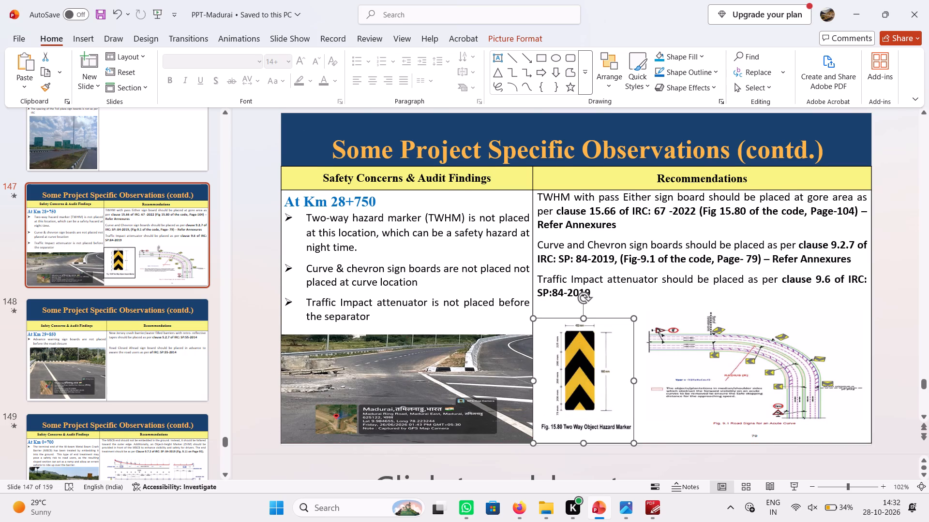
{"action": "left_click", "coordinate": [662, 396]}
{"action": "left_click_drag", "start_coordinate": [752, 311], "coordinate": [754, 317]}
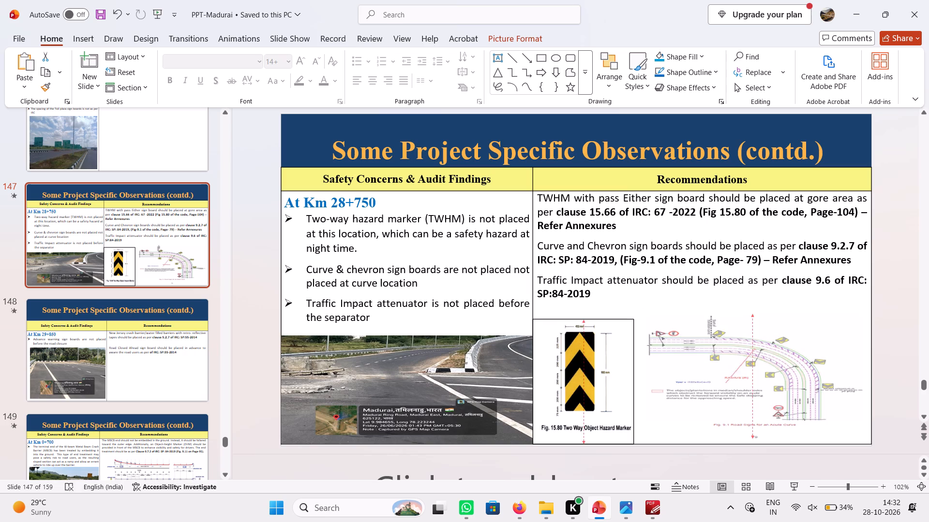
{"action": "left_click_drag", "start_coordinate": [754, 317], "coordinate": [754, 318]}
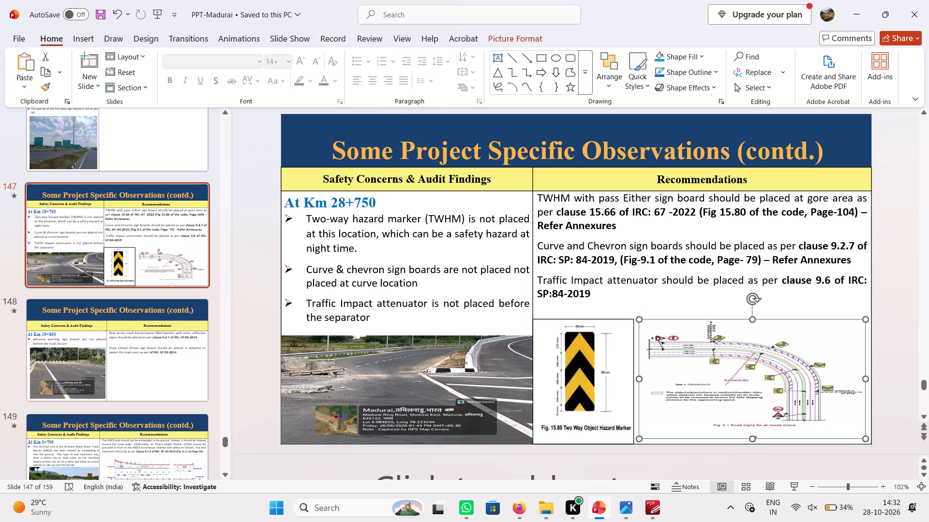
Insert a blank line above the TWHM recommendation on the Km 28+750 slide.
{"action": "left_click", "coordinate": [540, 199]}
{"action": "key", "text": "Left"}
{"action": "key", "text": "Return"}
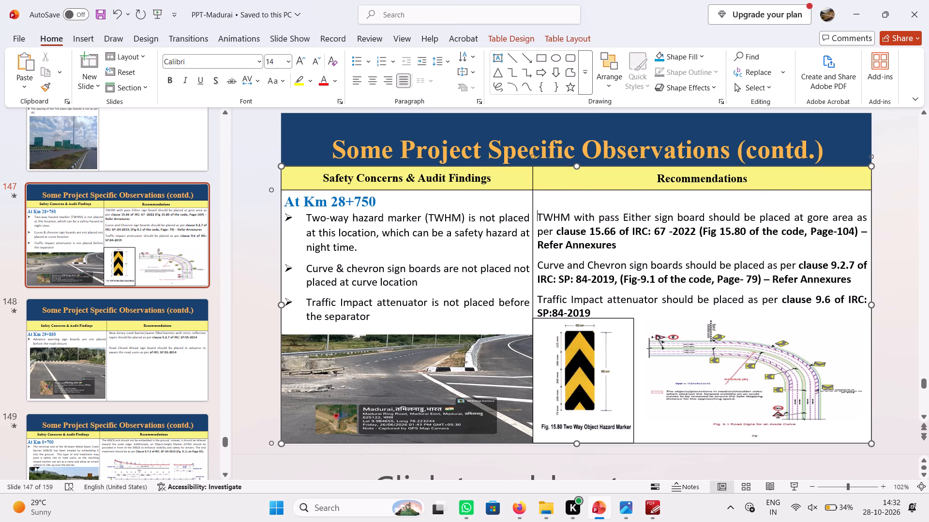
{"action": "left_click", "coordinate": [588, 353]}
{"action": "left_click", "coordinate": [463, 258]}
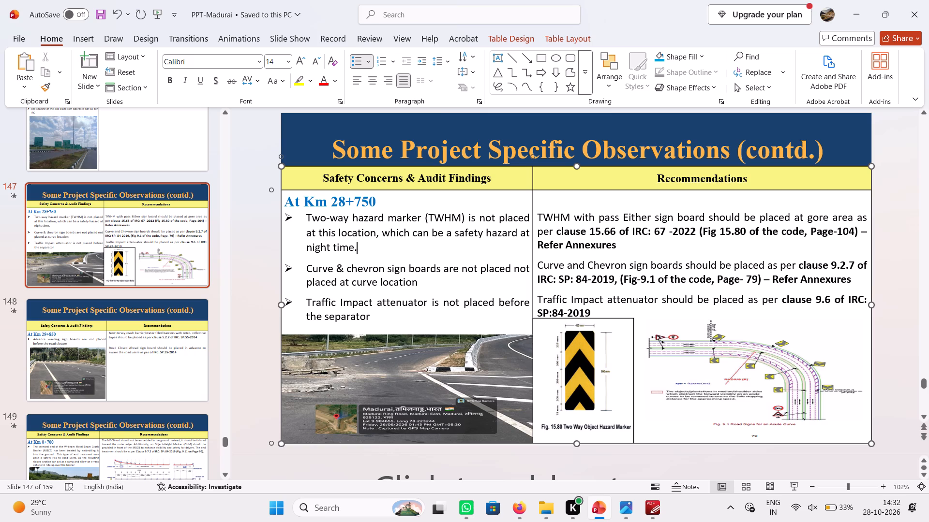
On the Km 29+850 slide, add a blank line above the New Jersey crash barrier recommendation and remove the empty line between the two recommendations.
{"action": "left_click", "coordinate": [126, 353]}
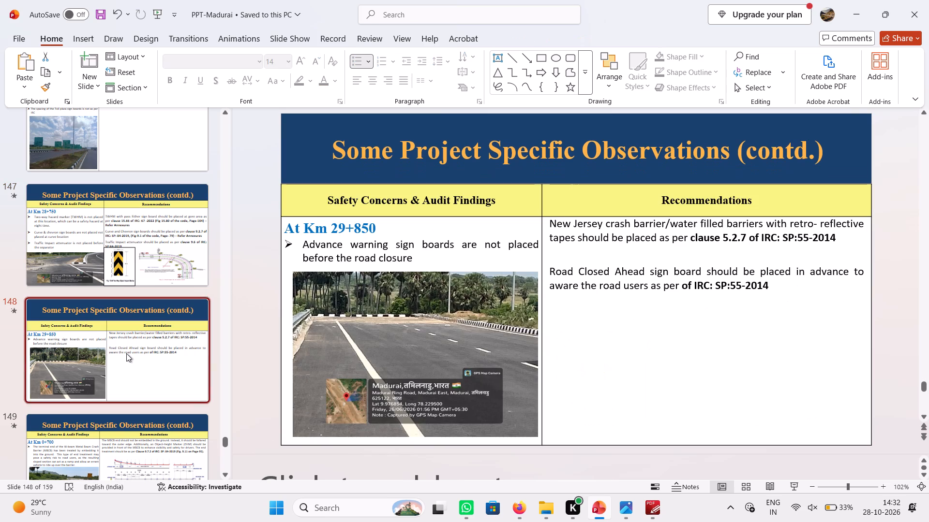
{"action": "left_click", "coordinate": [414, 319]}
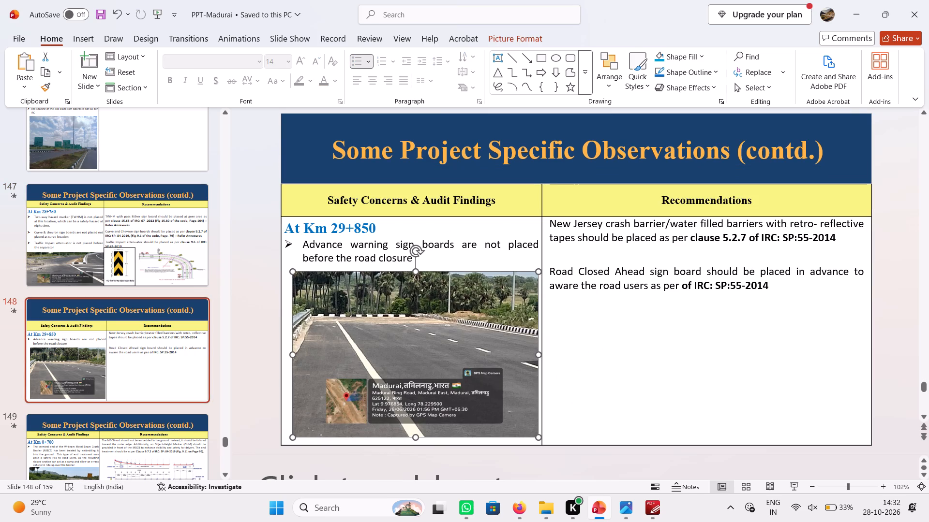
{"action": "left_click", "coordinate": [551, 224]}
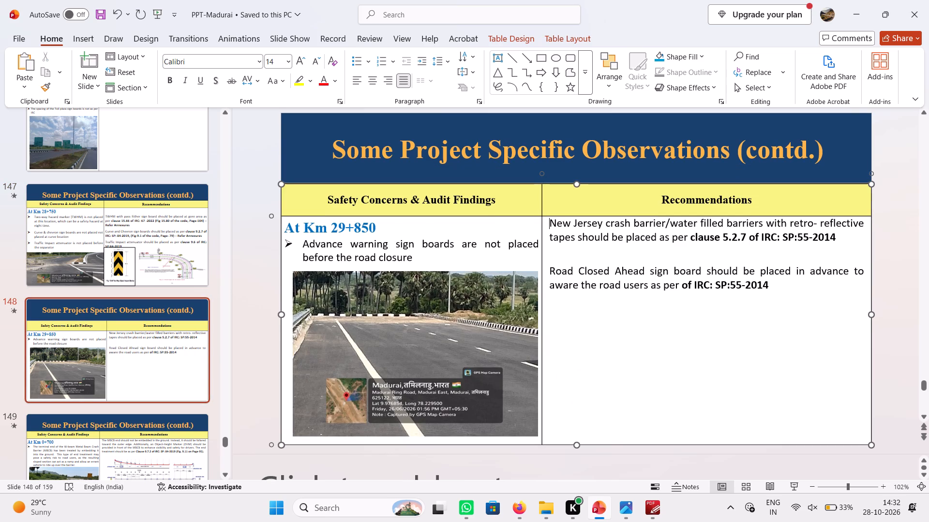
{"action": "key", "text": "Return"}
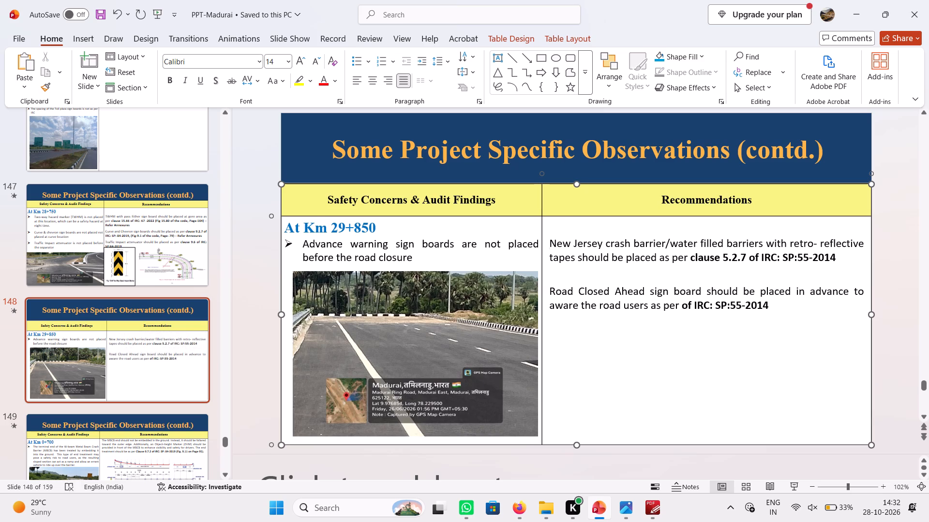
{"action": "left_click", "coordinate": [578, 271]}
{"action": "key", "text": "Delete"}
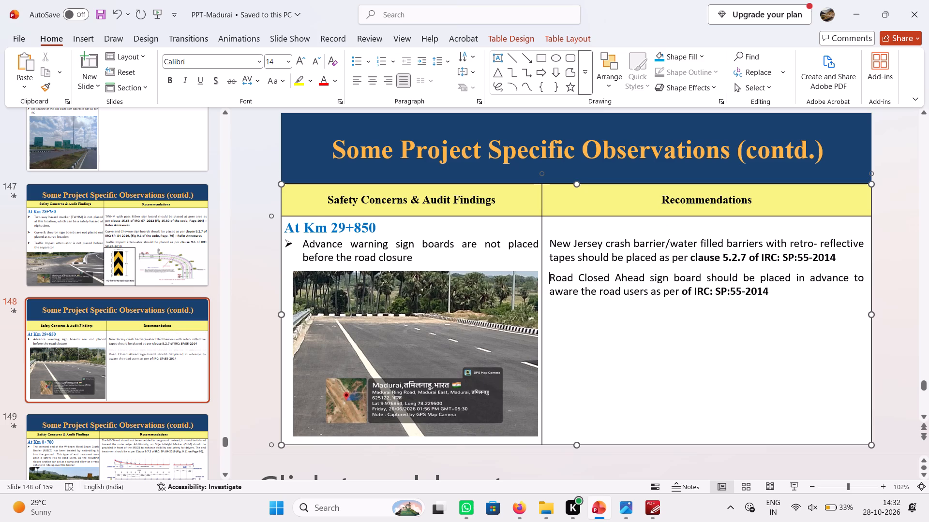
Switch to the PDF editor, open the IRC:SP:55-2014 code and rotate its sideways pages 90° counterclockwise to read upright.
{"action": "left_click", "coordinate": [664, 512]}
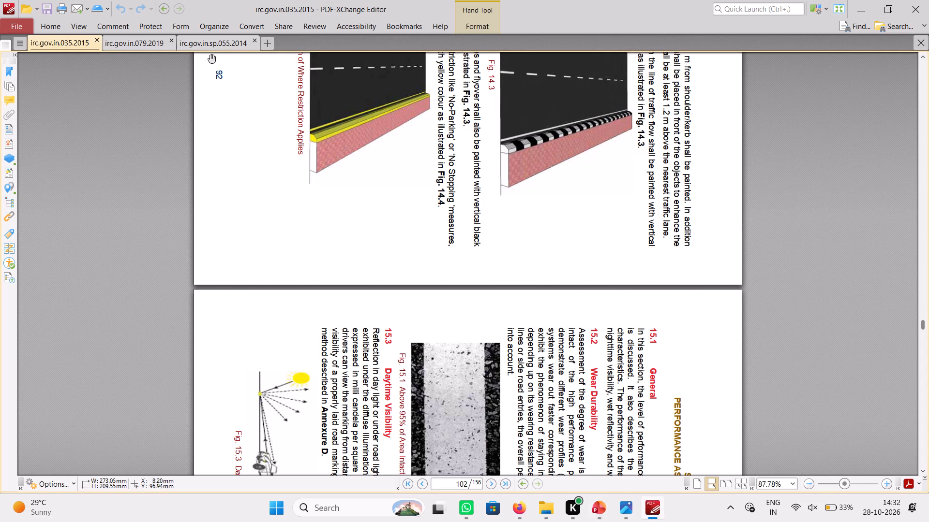
{"action": "left_click", "coordinate": [219, 48]}
{"action": "scroll", "coordinate": [492, 259], "scroll_direction": "down", "scroll_amount": 5}
{"action": "scroll", "coordinate": [506, 268], "scroll_direction": "up", "scroll_amount": 16}
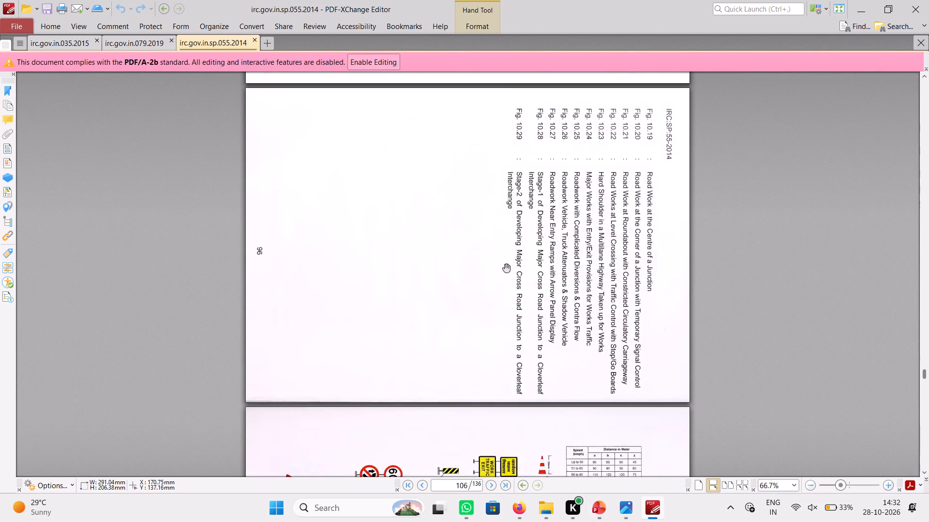
{"action": "scroll", "coordinate": [506, 268], "scroll_direction": "up", "scroll_amount": 12}
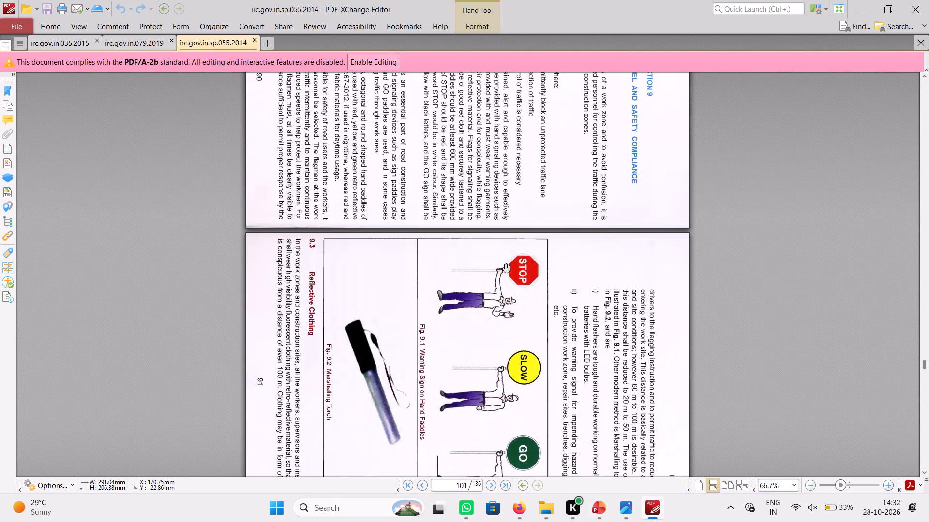
{"action": "scroll", "coordinate": [506, 268], "scroll_direction": "up", "scroll_amount": 2}
{"action": "left_click", "coordinate": [56, 29]}
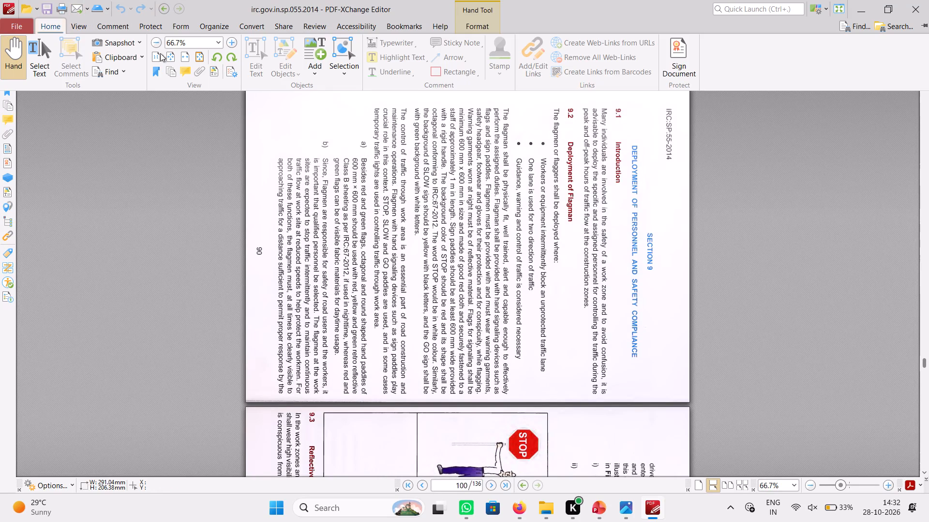
{"action": "left_click", "coordinate": [216, 64]}
Browse IRC:SP:55-2014 backwards from Section 9 to find clause 5.2.7 on the New Jersey barrier and its figure.
{"action": "scroll", "coordinate": [443, 210], "scroll_direction": "up", "scroll_amount": 4}
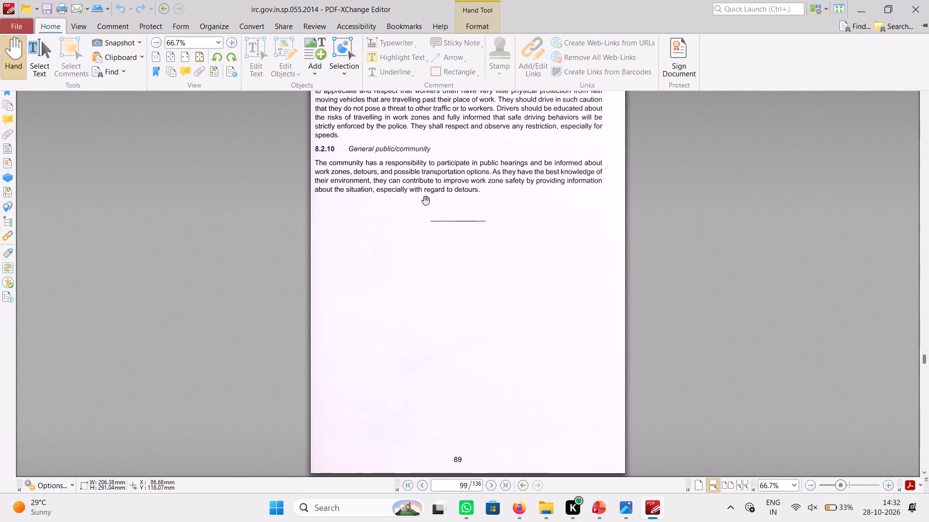
{"action": "scroll", "coordinate": [430, 210], "scroll_direction": "up", "scroll_amount": 16}
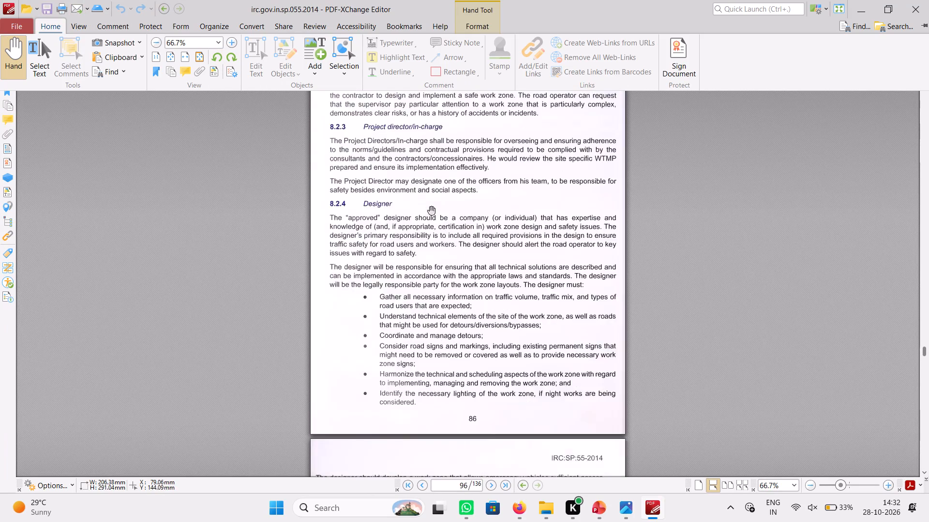
{"action": "scroll", "coordinate": [431, 210], "scroll_direction": "up", "scroll_amount": 20}
{"action": "scroll", "coordinate": [431, 210], "scroll_direction": "up", "scroll_amount": 3}
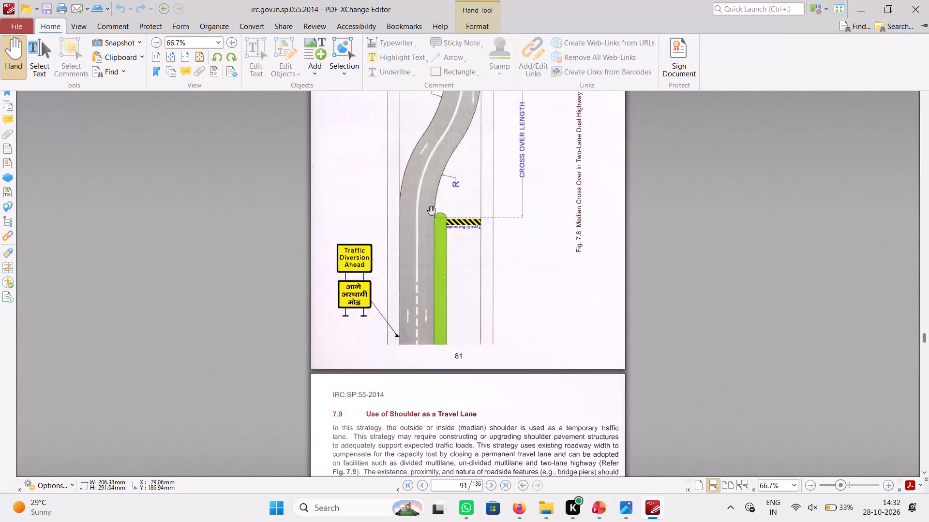
{"action": "scroll", "coordinate": [431, 210], "scroll_direction": "up", "scroll_amount": 14}
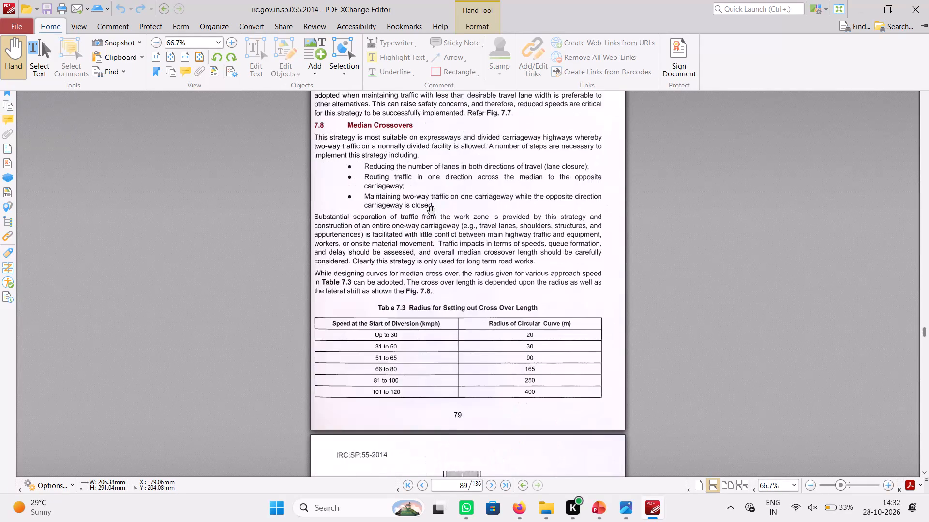
{"action": "scroll", "coordinate": [431, 210], "scroll_direction": "up", "scroll_amount": 14}
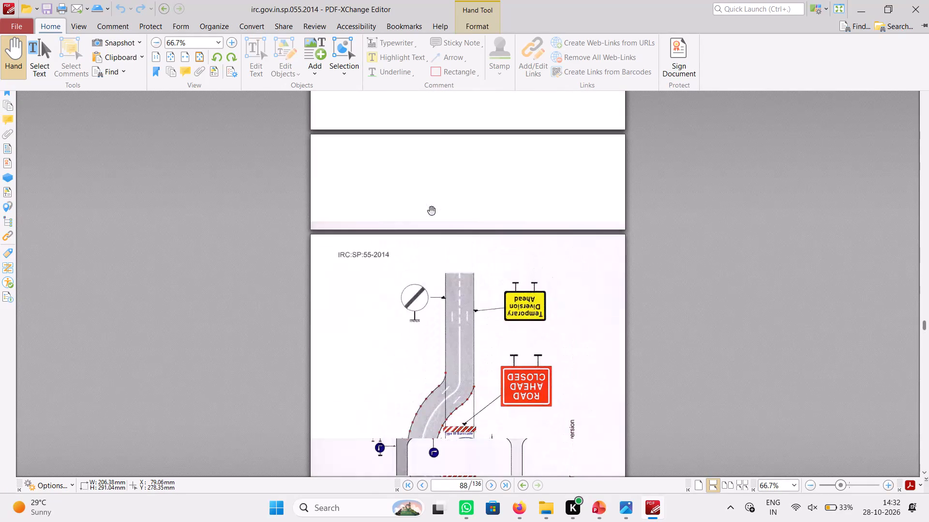
{"action": "scroll", "coordinate": [431, 210], "scroll_direction": "up", "scroll_amount": 19}
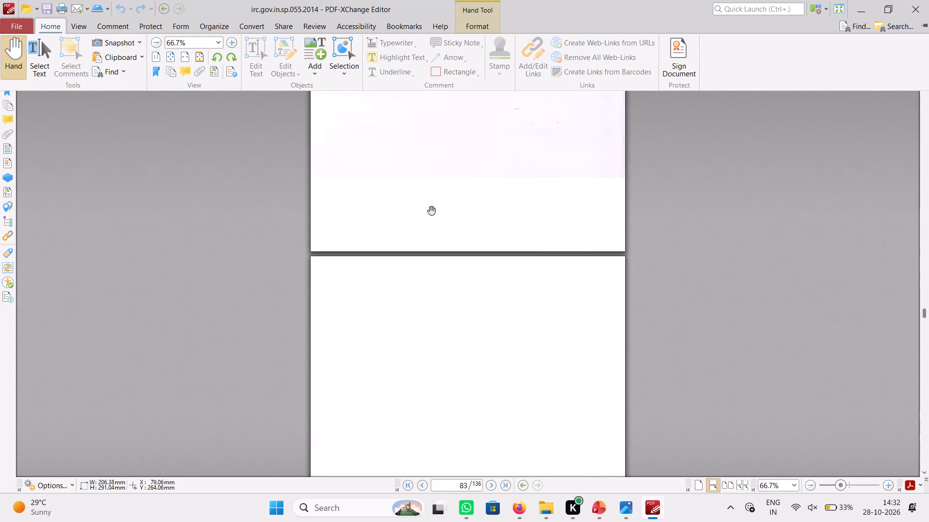
{"action": "scroll", "coordinate": [431, 210], "scroll_direction": "up", "scroll_amount": 3}
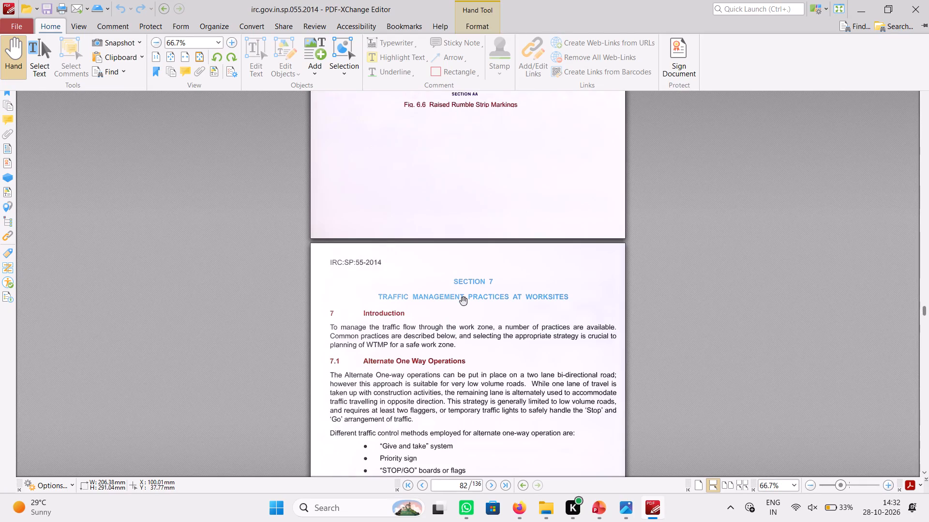
{"action": "scroll", "coordinate": [463, 301], "scroll_direction": "up", "scroll_amount": 4}
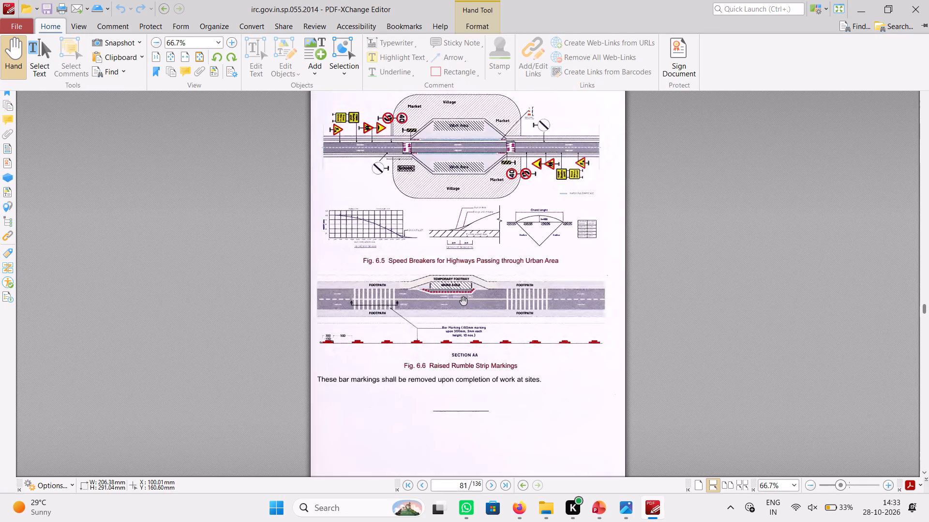
{"action": "scroll", "coordinate": [463, 301], "scroll_direction": "up", "scroll_amount": 2}
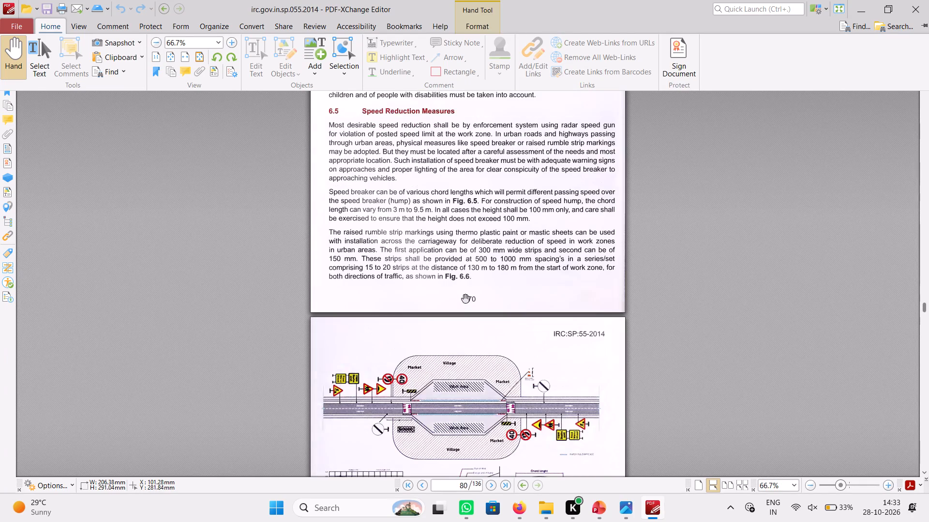
{"action": "scroll", "coordinate": [465, 298], "scroll_direction": "down", "scroll_amount": 2}
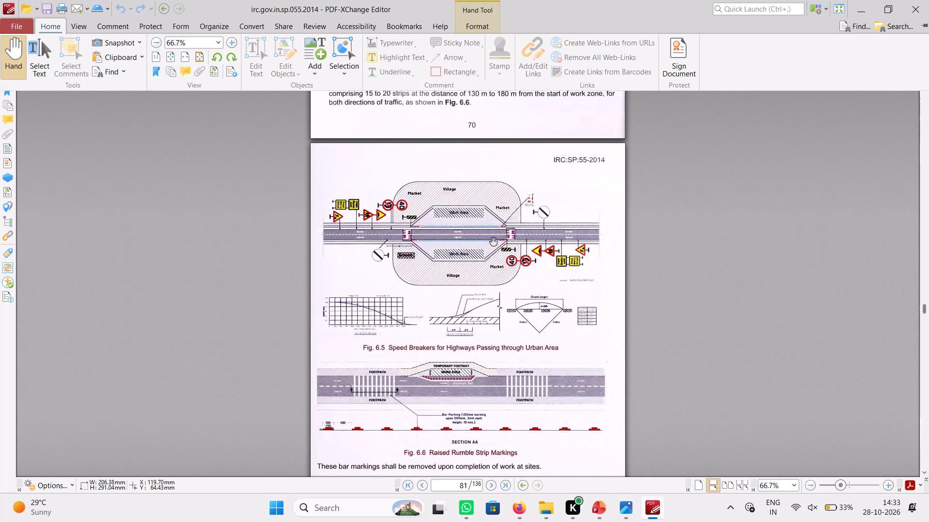
{"action": "scroll", "coordinate": [493, 241], "scroll_direction": "up", "scroll_amount": 7}
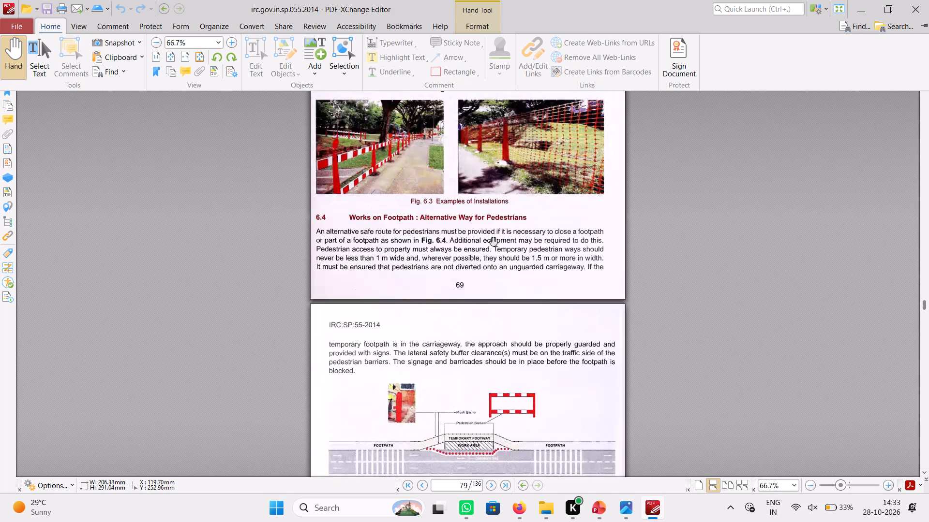
{"action": "scroll", "coordinate": [493, 241], "scroll_direction": "up", "scroll_amount": 4}
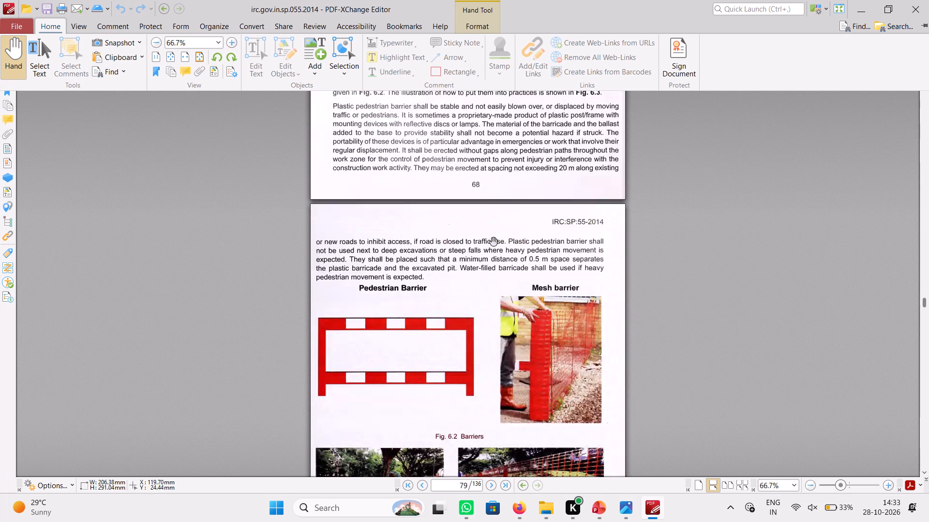
{"action": "scroll", "coordinate": [493, 241], "scroll_direction": "up", "scroll_amount": 7}
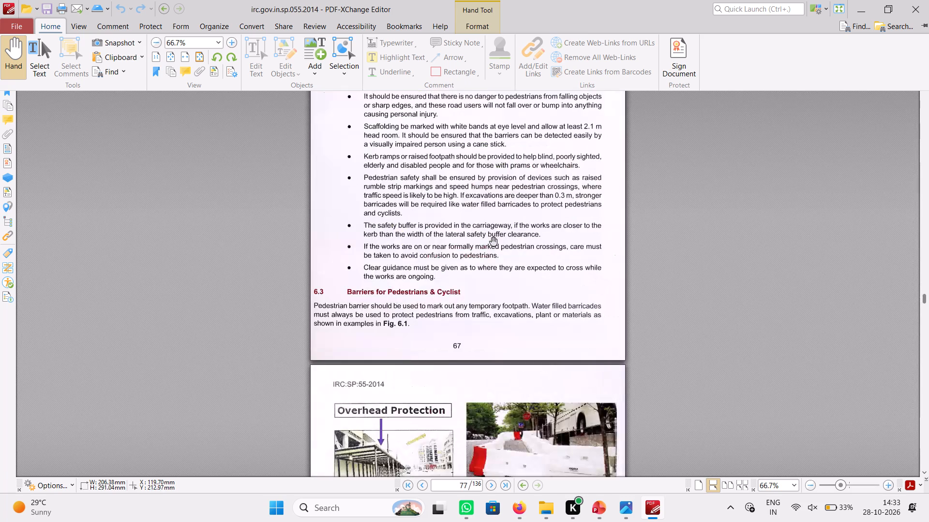
{"action": "scroll", "coordinate": [493, 241], "scroll_direction": "up", "scroll_amount": 6}
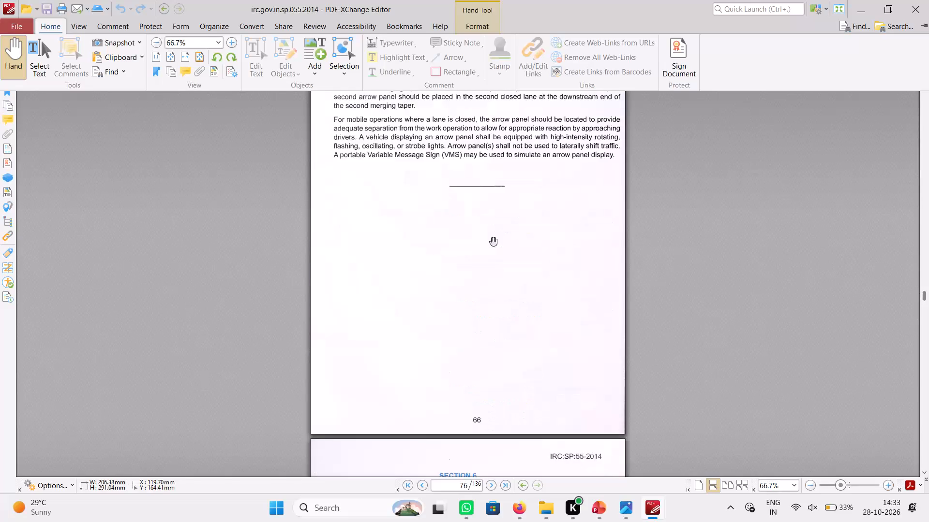
{"action": "scroll", "coordinate": [493, 241], "scroll_direction": "up", "scroll_amount": 11}
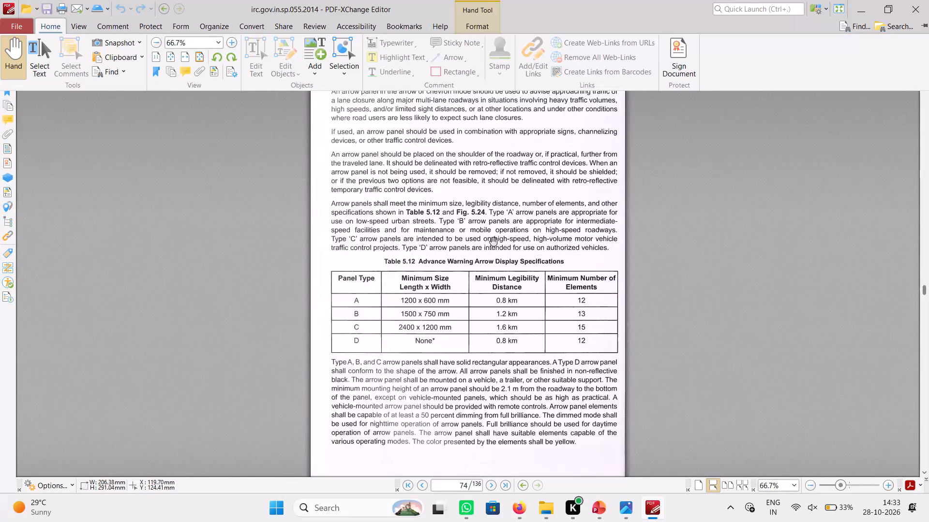
{"action": "scroll", "coordinate": [493, 241], "scroll_direction": "up", "scroll_amount": 14}
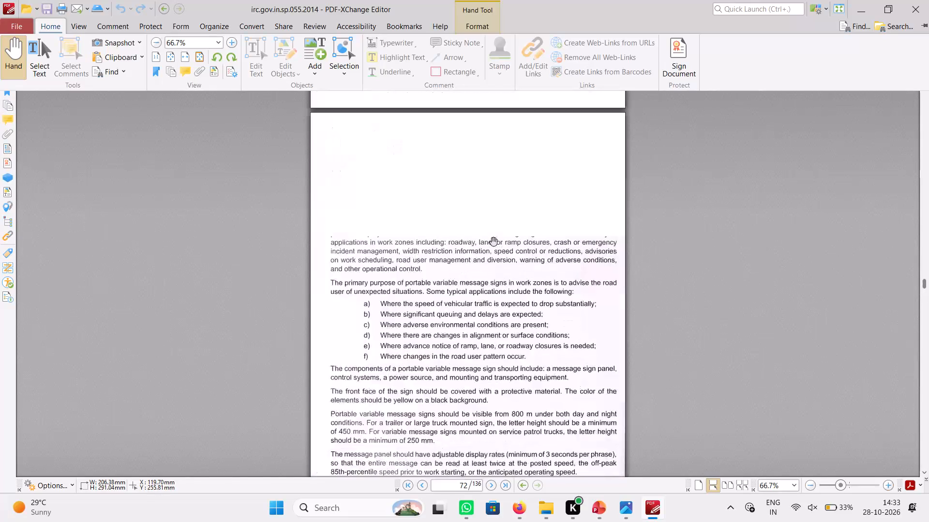
{"action": "scroll", "coordinate": [493, 241], "scroll_direction": "up", "scroll_amount": 9}
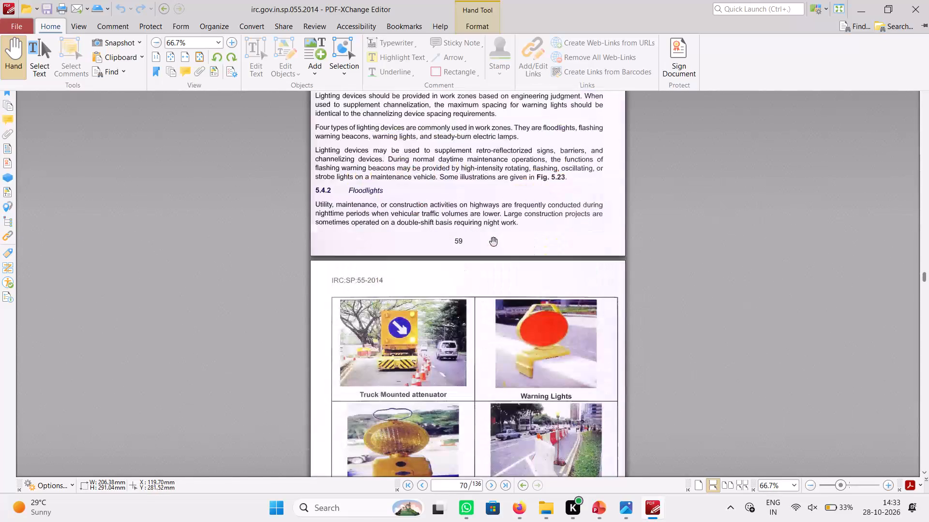
{"action": "scroll", "coordinate": [493, 241], "scroll_direction": "down", "scroll_amount": 1}
{"action": "scroll", "coordinate": [493, 241], "scroll_direction": "up", "scroll_amount": 1}
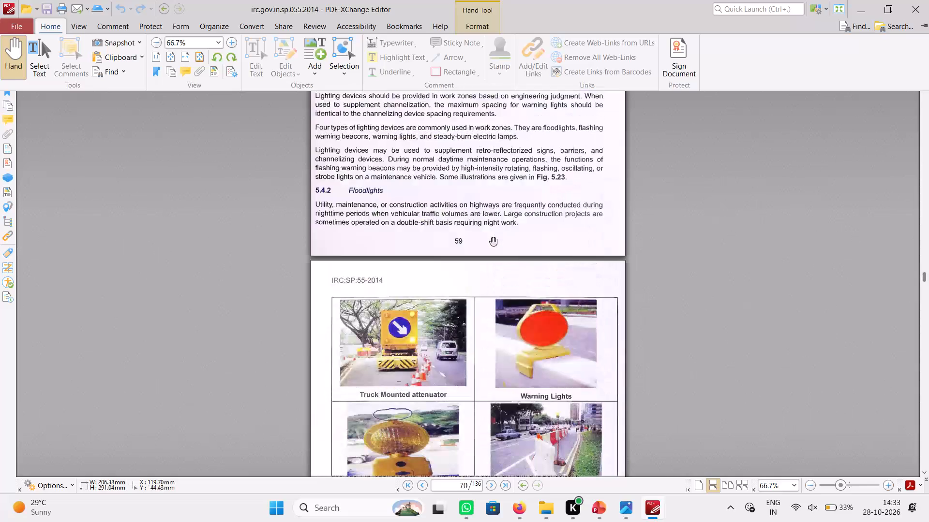
{"action": "scroll", "coordinate": [493, 241], "scroll_direction": "up", "scroll_amount": 8}
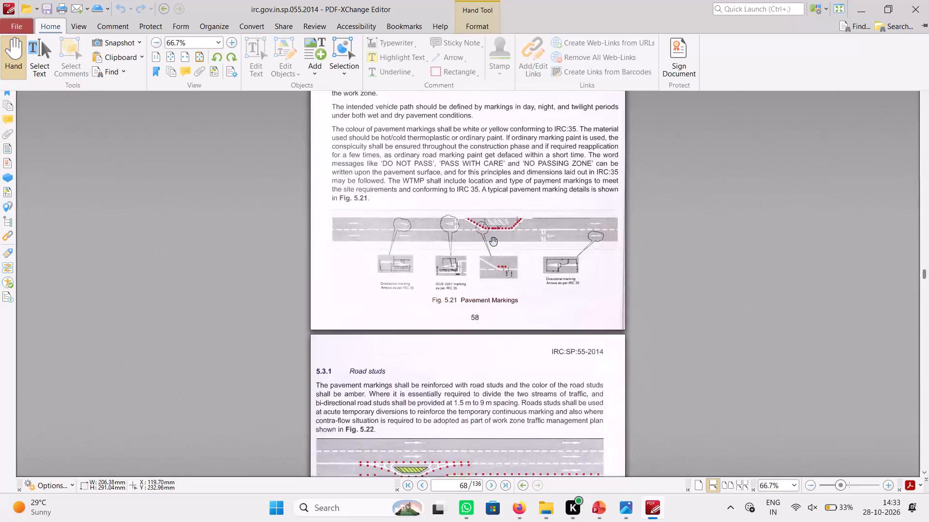
{"action": "scroll", "coordinate": [493, 241], "scroll_direction": "up", "scroll_amount": 10}
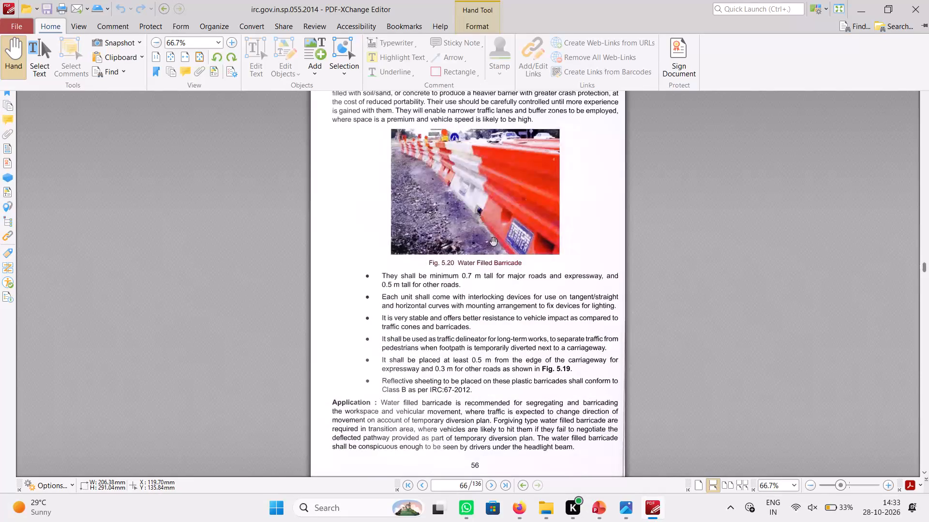
{"action": "scroll", "coordinate": [493, 241], "scroll_direction": "up", "scroll_amount": 2}
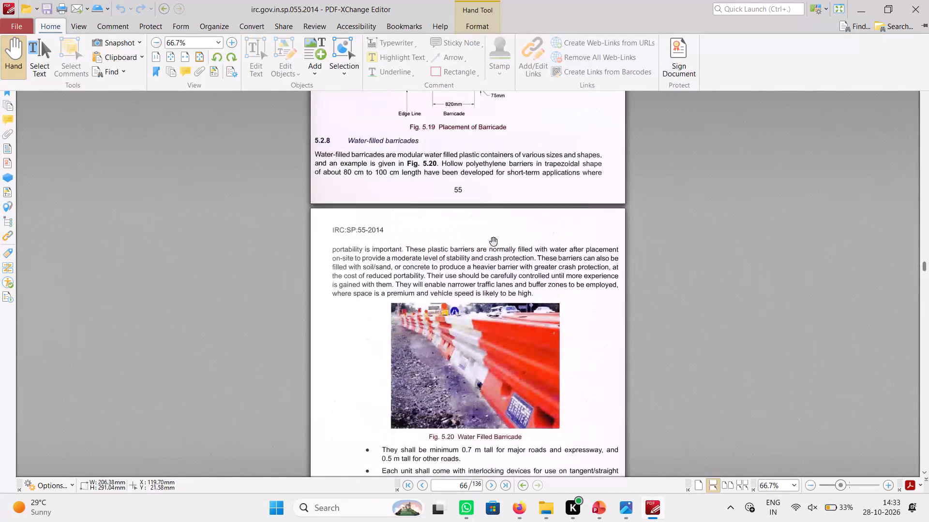
{"action": "scroll", "coordinate": [493, 241], "scroll_direction": "up", "scroll_amount": 6}
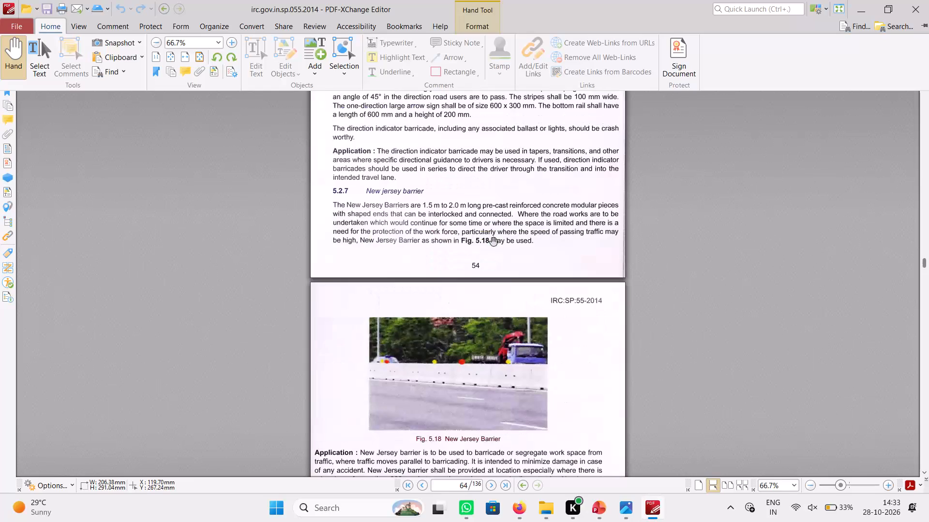
Capture a screenshot of Fig. 5.18 New Jersey Barrier together with its caption.
{"action": "scroll", "coordinate": [493, 241], "scroll_direction": "down", "scroll_amount": 1}
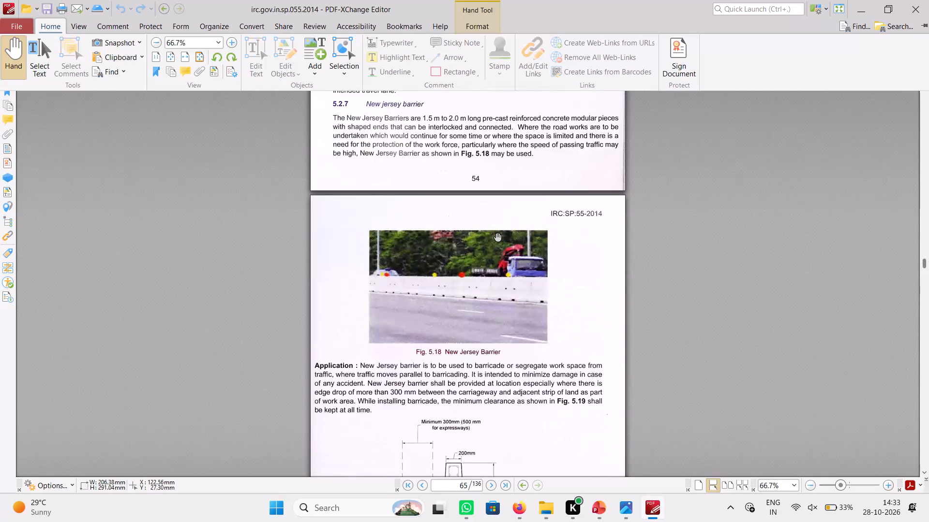
{"action": "key", "text": "Print"}
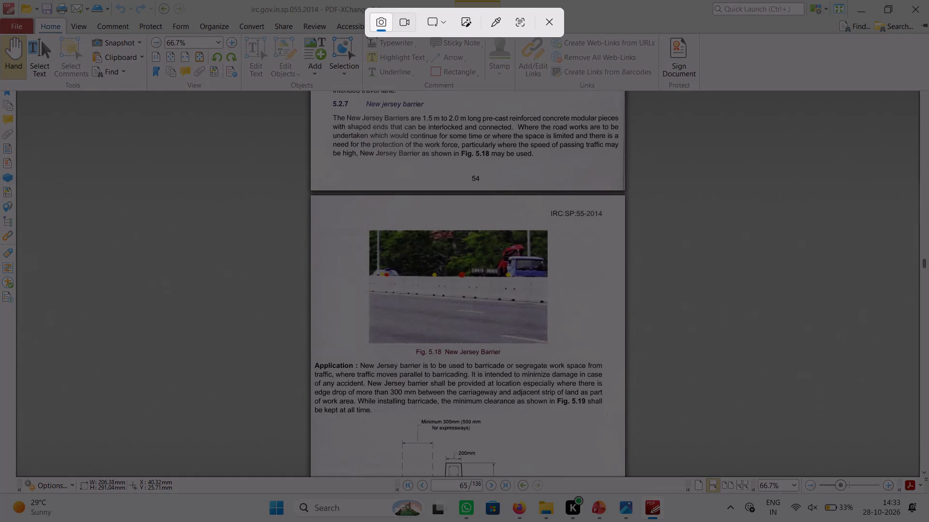
{"action": "left_click_drag", "start_coordinate": [369, 228], "coordinate": [553, 357]}
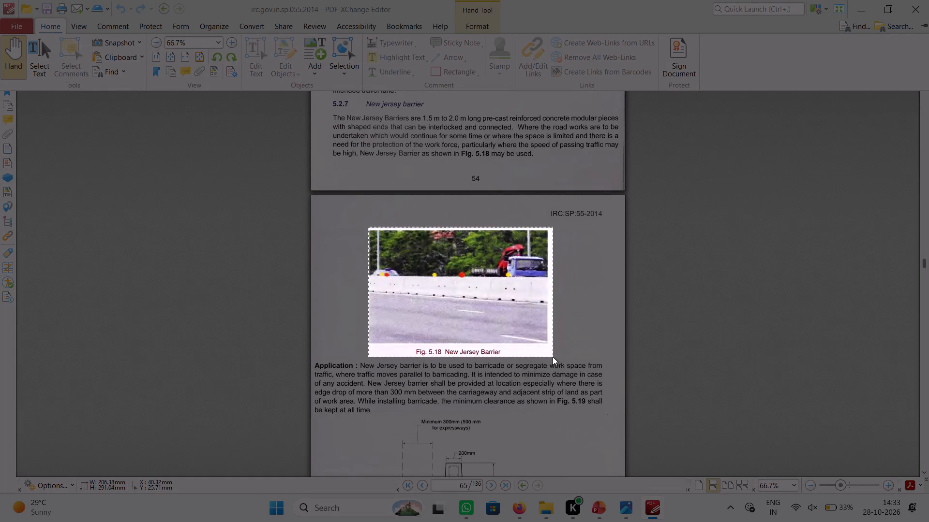
{"action": "left_click_drag", "start_coordinate": [553, 357], "coordinate": [550, 355]}
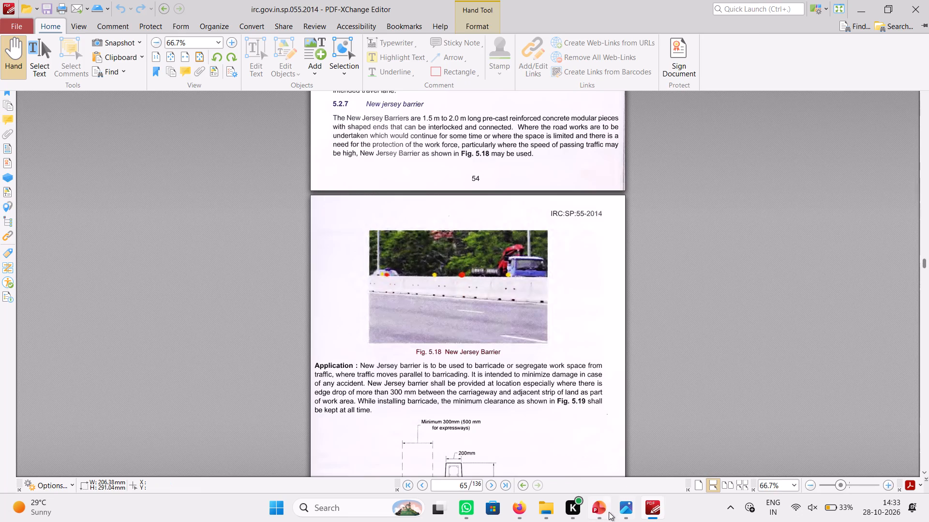
Back in PowerPoint on the Km 29+850 slide, end the Road Closed Ahead recommendation with a full stop and start a new line below.
{"action": "left_click", "coordinate": [598, 514]}
{"action": "left_click", "coordinate": [565, 318]}
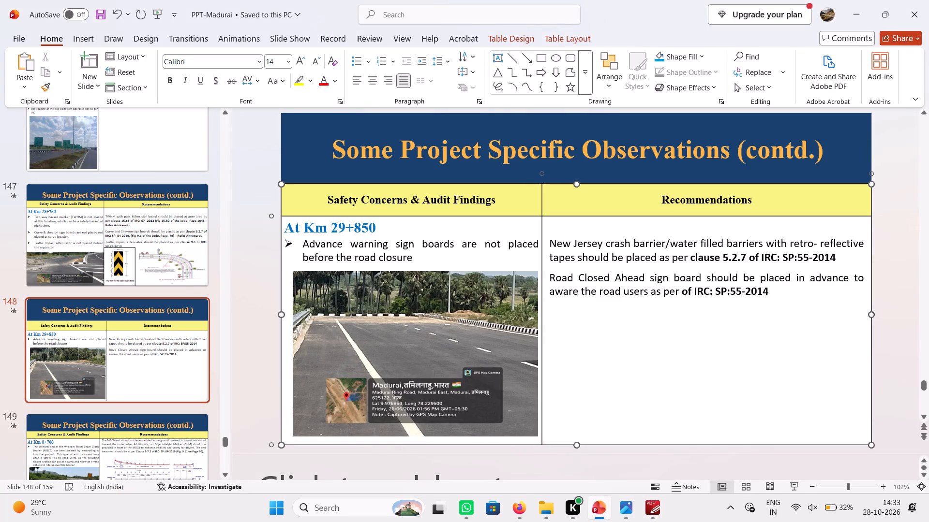
{"action": "left_click", "coordinate": [783, 292]}
{"action": "key", "text": "period"}
{"action": "key", "text": "Return"}
Paste the Fig. 5.18 capture below the recommendations at the column's left edge and stretch its bottom edge to a 5.85 cm height.
{"action": "key", "text": "ctrl+v"}
{"action": "left_click_drag", "start_coordinate": [570, 282], "coordinate": [628, 373]}
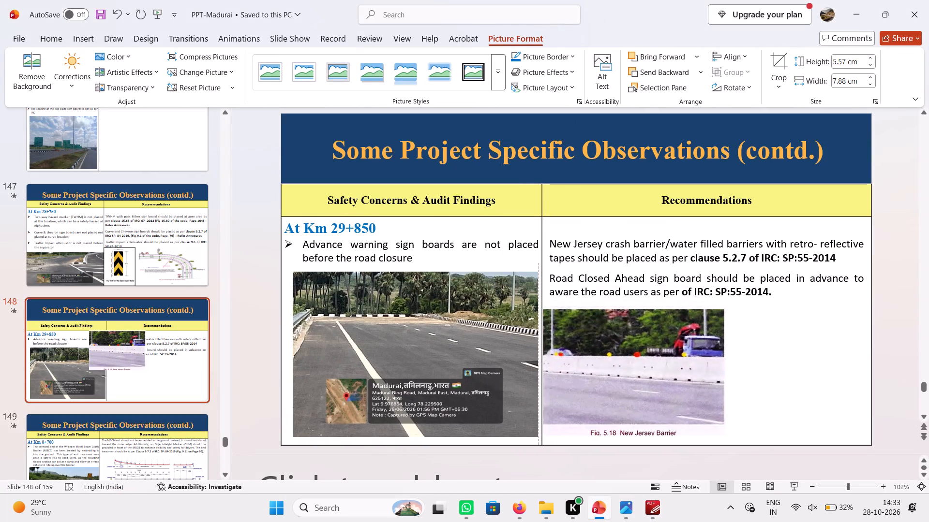
{"action": "left_click_drag", "start_coordinate": [628, 373], "coordinate": [627, 370]}
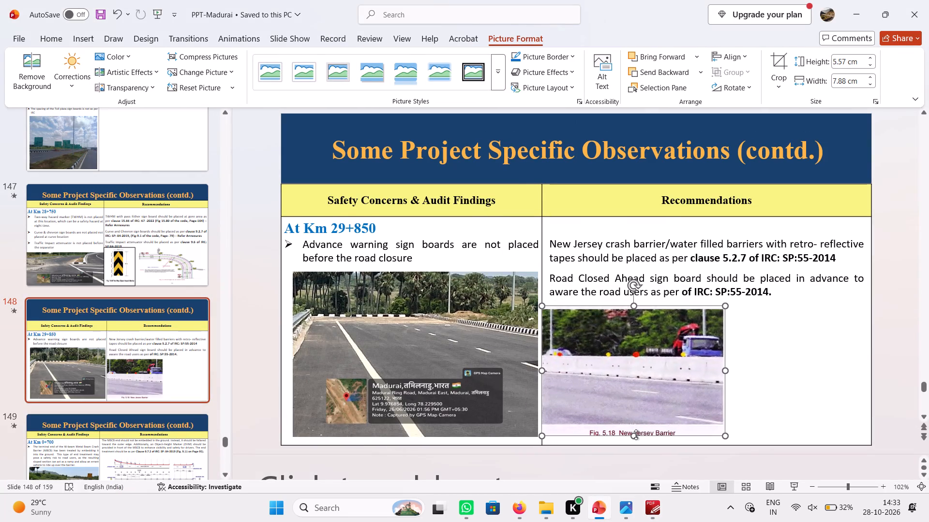
{"action": "left_click_drag", "start_coordinate": [636, 435], "coordinate": [631, 442]}
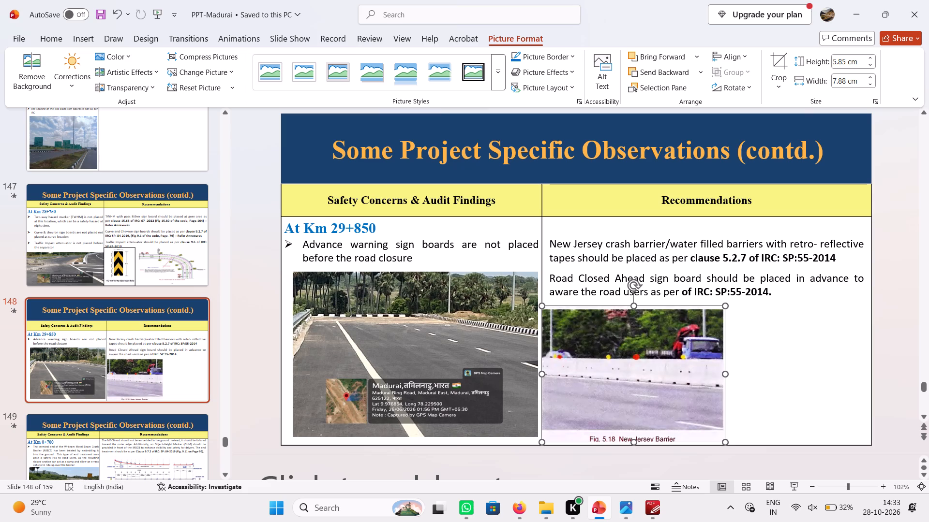
Narrow the Fig. 5.18 New Jersey Barrier picture to a 7.5 cm width from its outer edge.
{"action": "left_click_drag", "start_coordinate": [721, 375], "coordinate": [715, 377]}
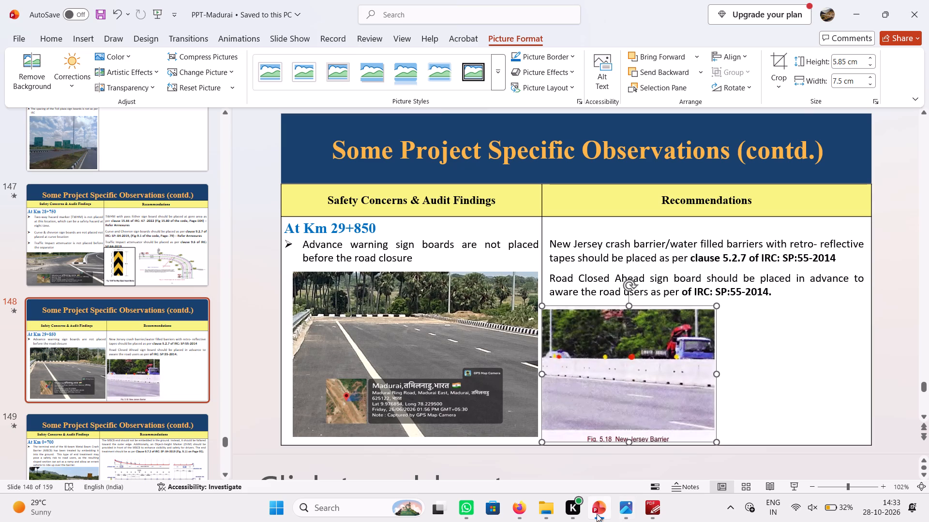
Switch to IRC:SP:55-2014 in PDF-XChange Editor and capture a screenshot of Fig. 5.20 Water Filled Barricade with its caption.
{"action": "left_click", "coordinate": [596, 514]}
{"action": "scroll", "coordinate": [500, 377], "scroll_direction": "down", "scroll_amount": 7}
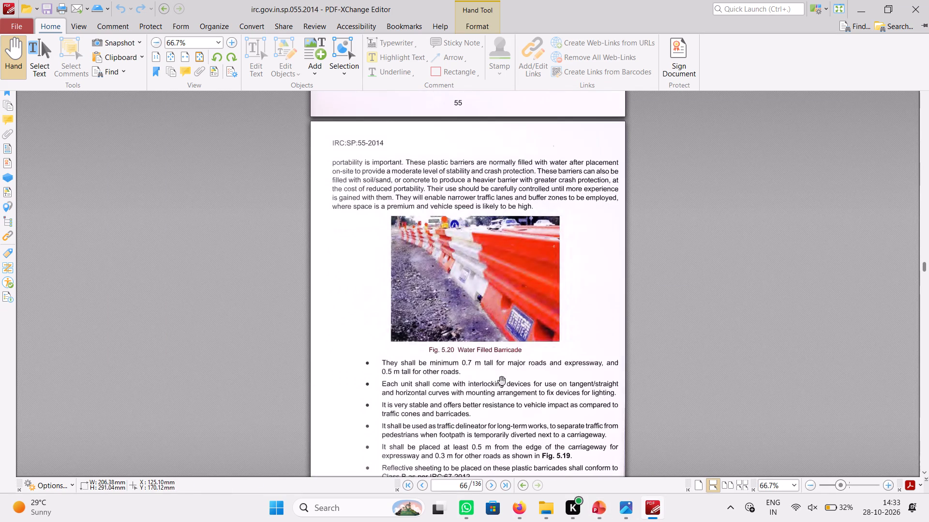
{"action": "scroll", "coordinate": [501, 380], "scroll_direction": "up", "scroll_amount": 1}
{"action": "key", "text": "Print"}
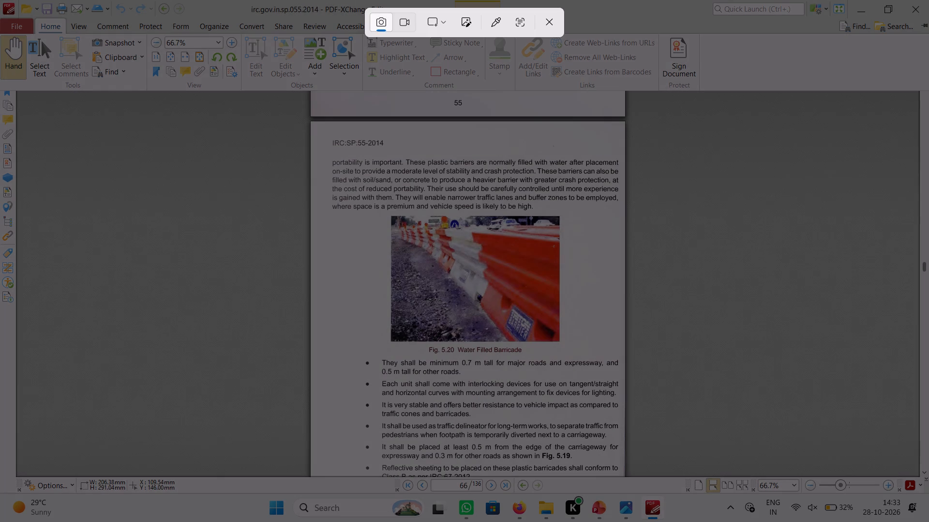
{"action": "left_click_drag", "start_coordinate": [391, 216], "coordinate": [544, 346]}
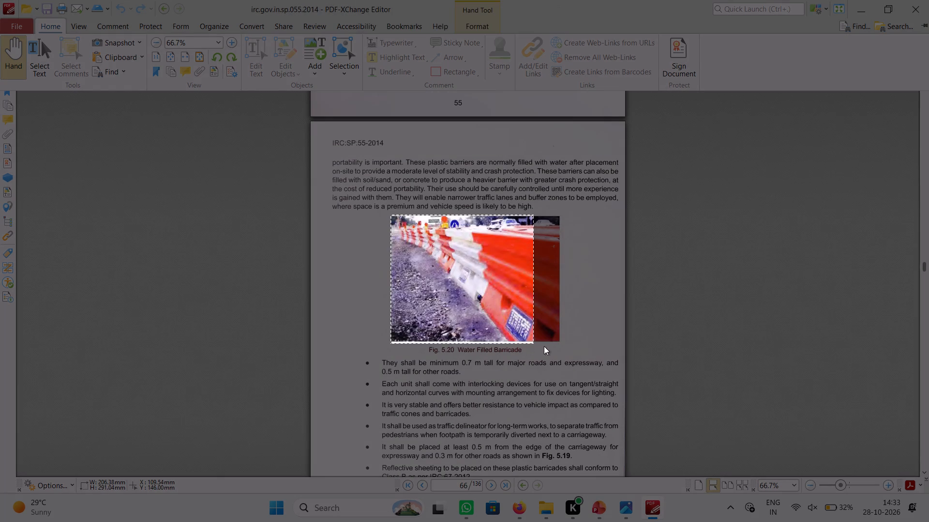
{"action": "left_click_drag", "start_coordinate": [544, 346], "coordinate": [559, 352]}
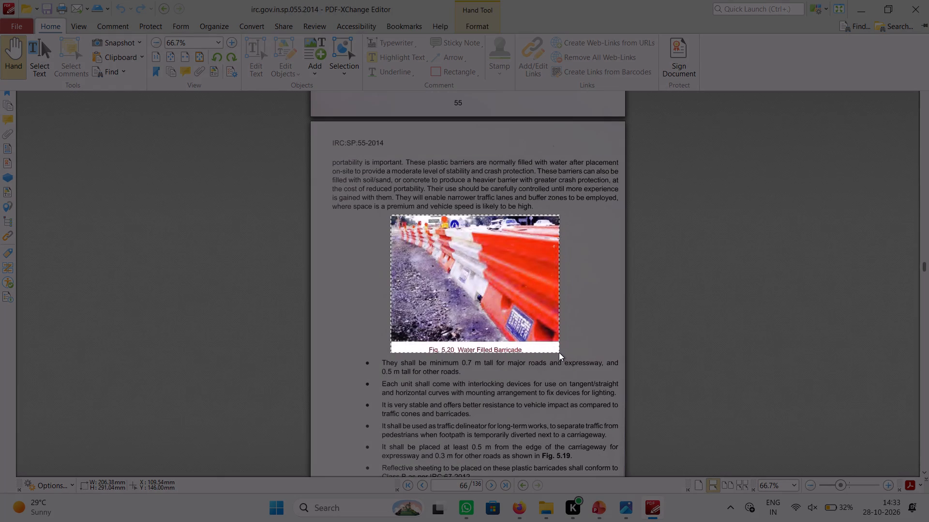
{"action": "left_click_drag", "start_coordinate": [559, 352], "coordinate": [557, 353]}
Back in PowerPoint, paste the Fig. 5.20 capture beside Fig. 5.18, scale it to 5.85 cm high and narrow it to fit inside the table.
{"action": "left_click", "coordinate": [597, 520]}
{"action": "left_click", "coordinate": [731, 313]}
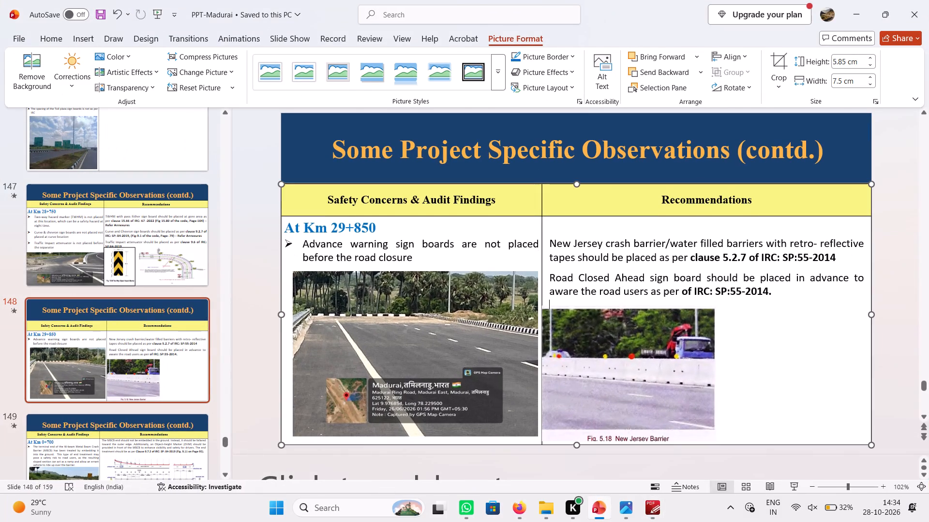
{"action": "key", "text": "ctrl+v"}
{"action": "left_click_drag", "start_coordinate": [527, 304], "coordinate": [743, 400]}
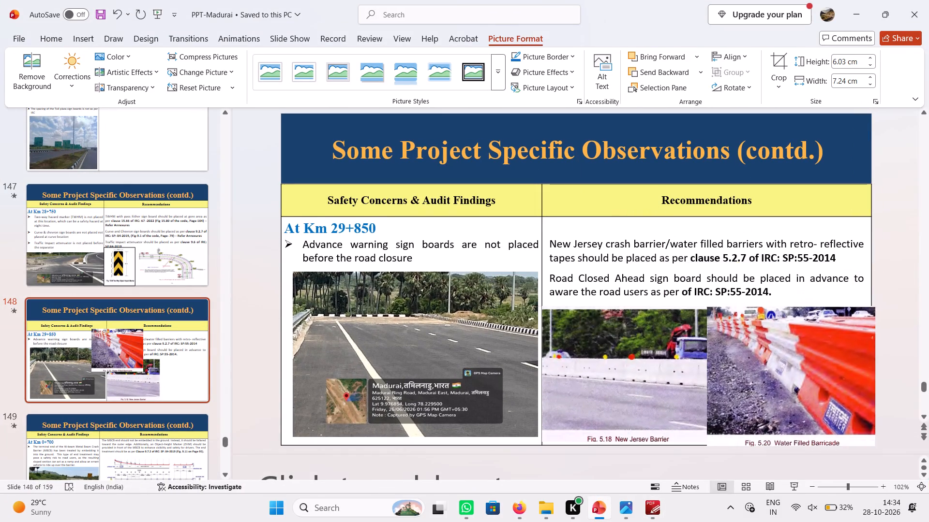
{"action": "left_click_drag", "start_coordinate": [743, 400], "coordinate": [751, 404]}
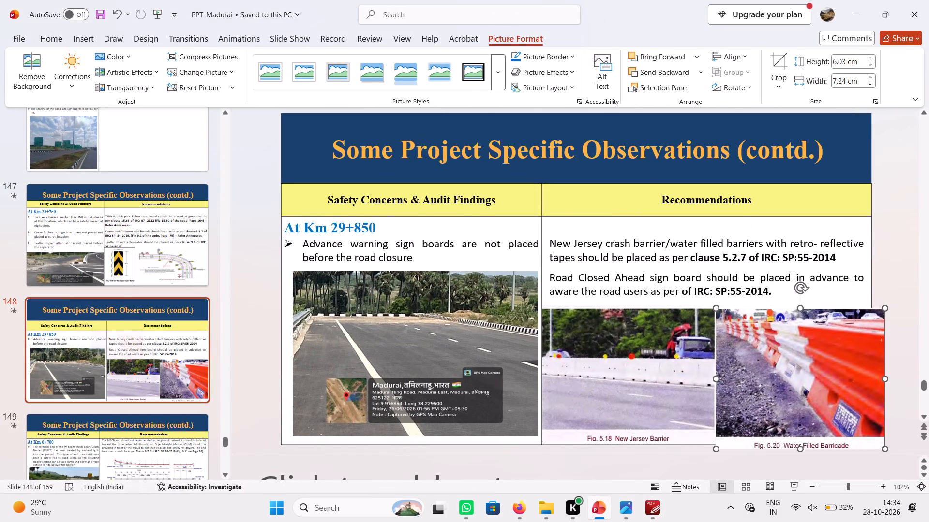
{"action": "left_click_drag", "start_coordinate": [887, 449], "coordinate": [855, 438]}
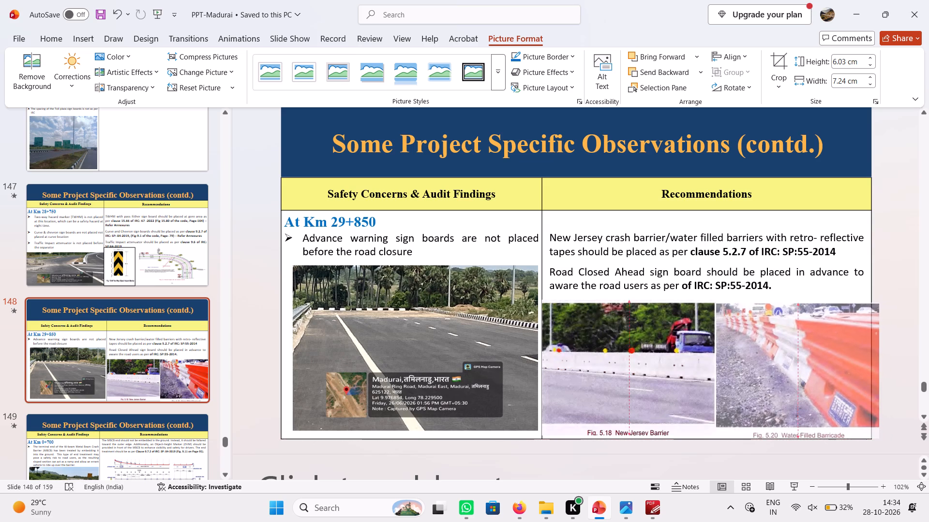
{"action": "left_click_drag", "start_coordinate": [855, 438], "coordinate": [855, 437]}
{"action": "left_click_drag", "start_coordinate": [881, 376], "coordinate": [868, 376]}
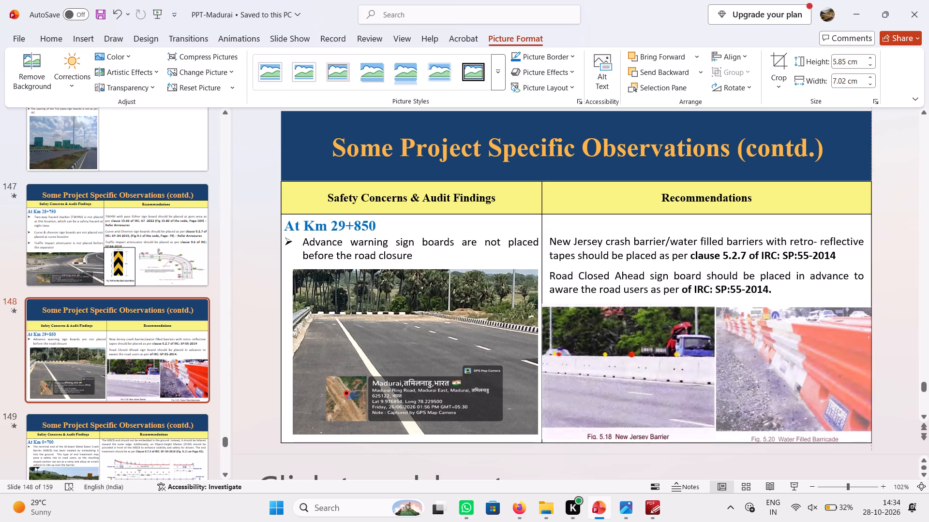
{"action": "left_click_drag", "start_coordinate": [868, 376], "coordinate": [867, 376]}
Reduce the At Km 29+850 heading to 14 pt.
{"action": "left_click", "coordinate": [677, 271]}
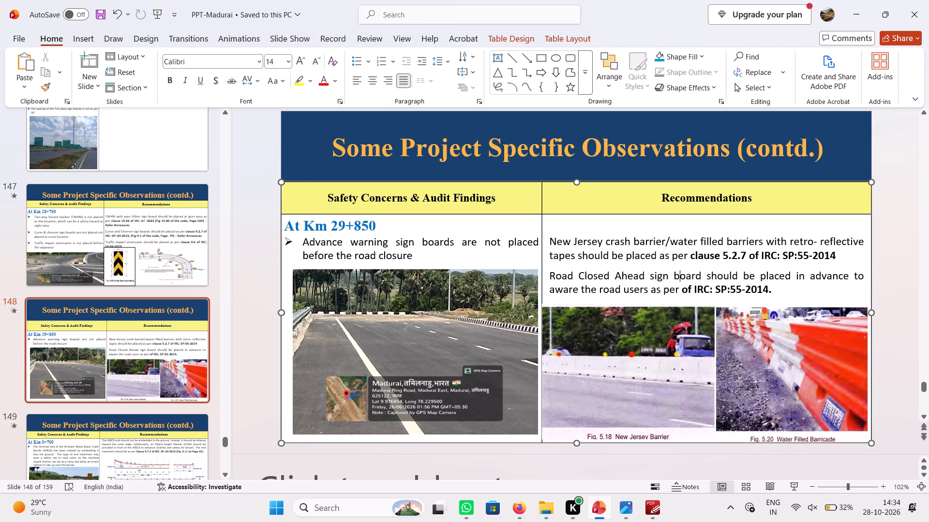
{"action": "left_click_drag", "start_coordinate": [378, 225], "coordinate": [286, 222]}
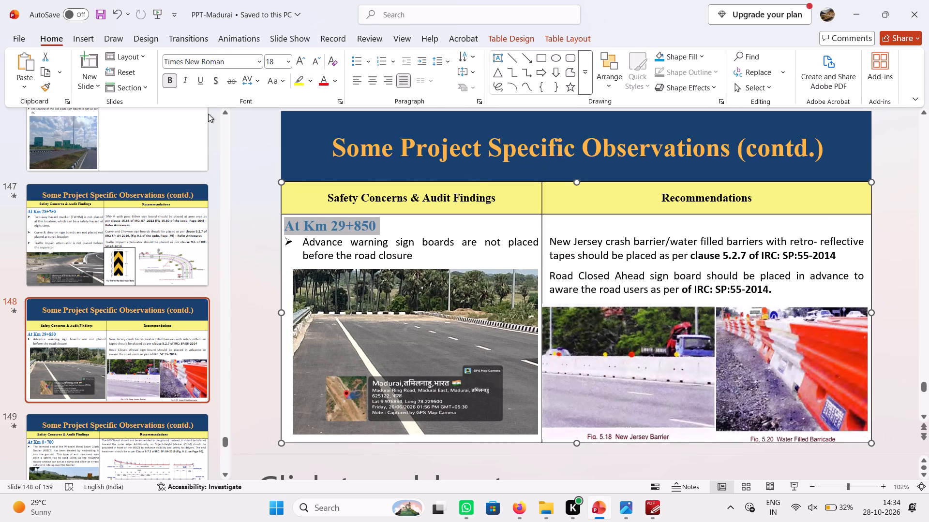
{"action": "left_click", "coordinate": [314, 63]}
{"action": "left_click", "coordinate": [314, 63]}
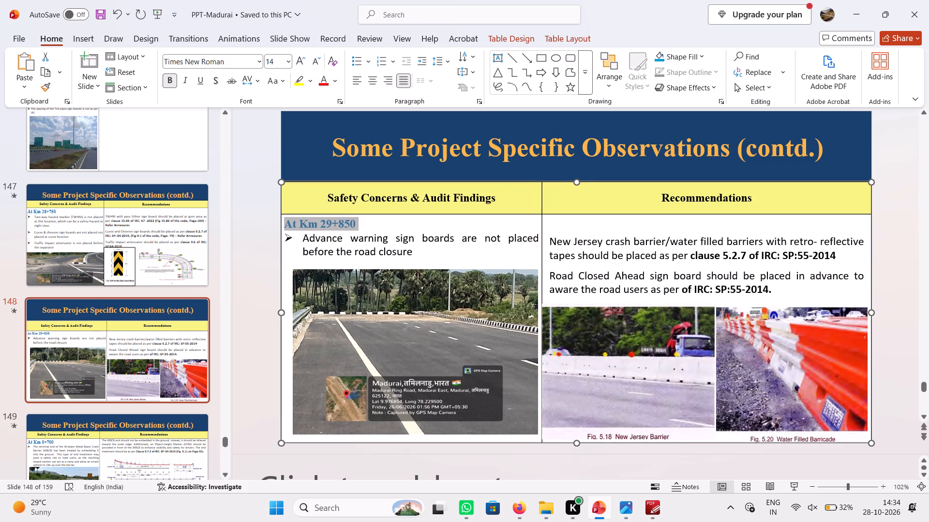
Move the slide title up to the slide's top edge, extend the table up to just below it and shorten the table's header row.
{"action": "left_click_drag", "start_coordinate": [578, 182], "coordinate": [576, 168]}
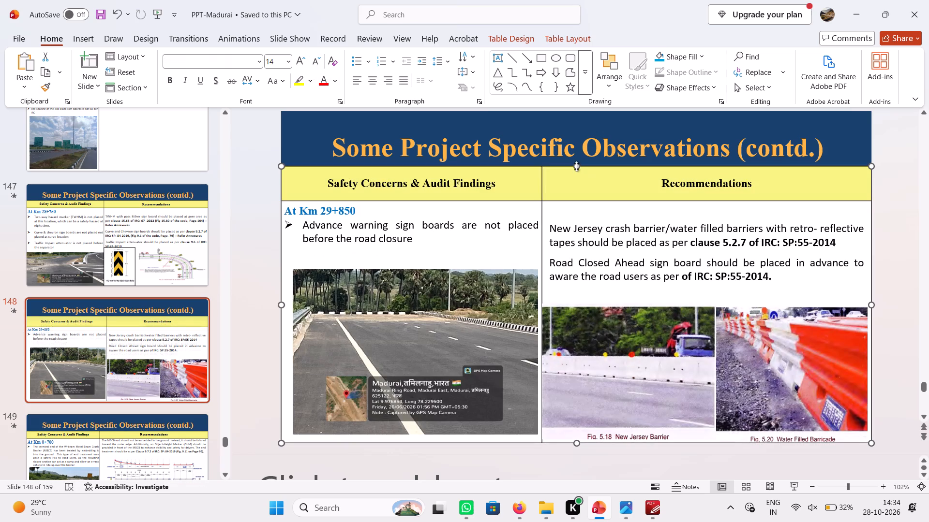
{"action": "left_click_drag", "start_coordinate": [576, 166], "coordinate": [577, 161]}
{"action": "left_click", "coordinate": [566, 140]}
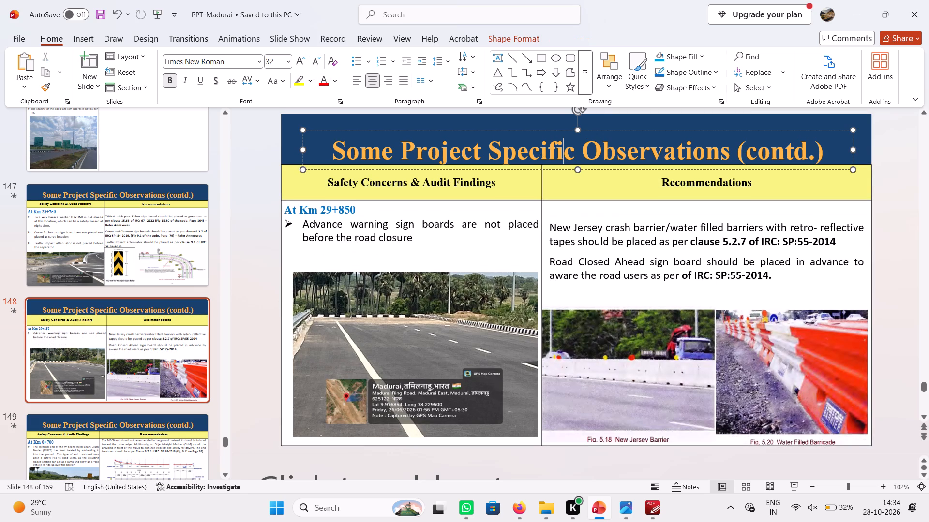
{"action": "left_click_drag", "start_coordinate": [564, 131], "coordinate": [564, 115]}
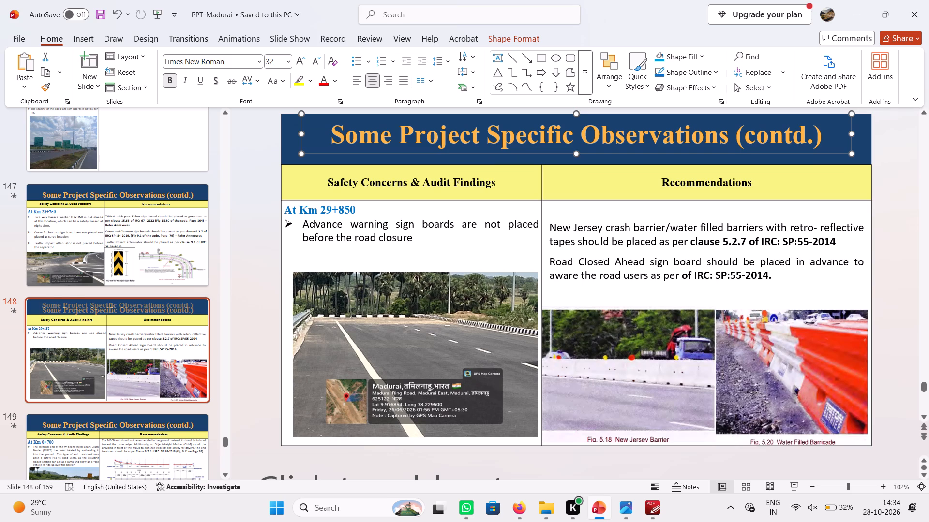
{"action": "left_click", "coordinate": [566, 164]}
{"action": "left_click", "coordinate": [509, 181]}
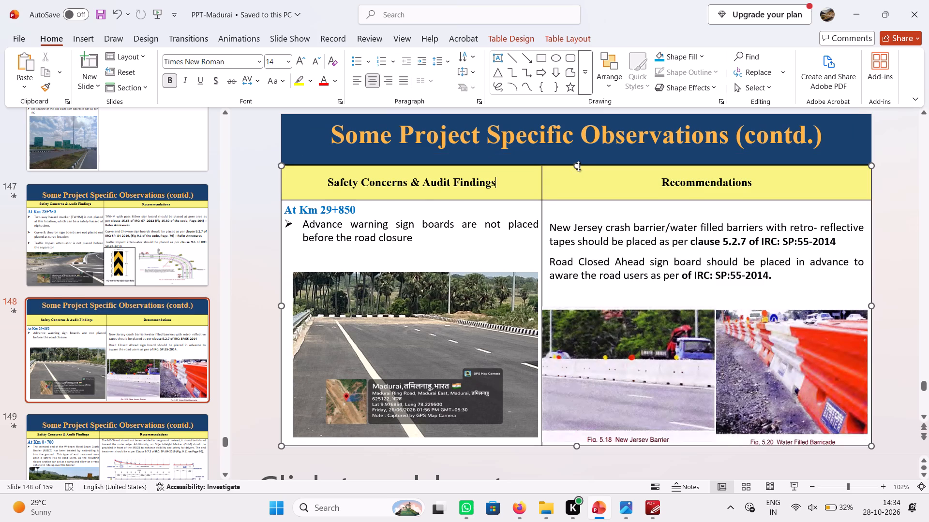
{"action": "left_click_drag", "start_coordinate": [578, 166], "coordinate": [578, 153]}
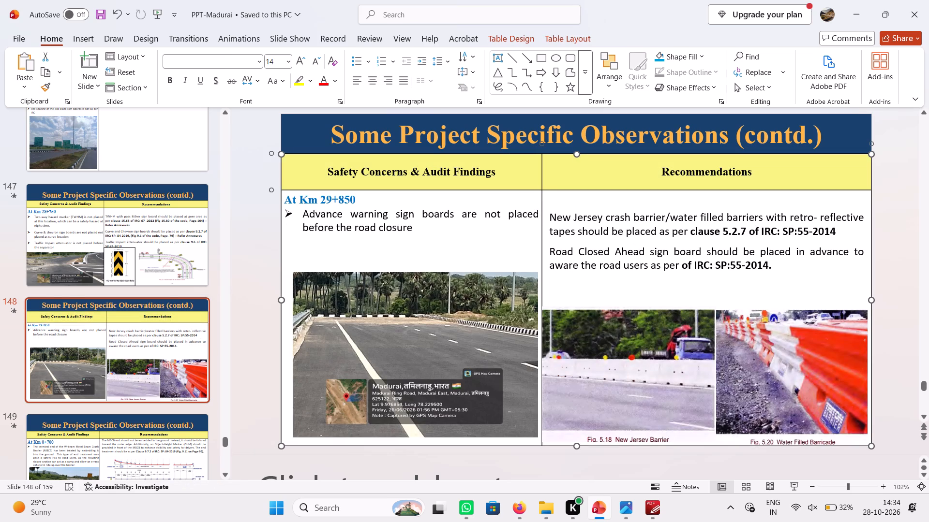
{"action": "left_click_drag", "start_coordinate": [573, 191], "coordinate": [574, 179]}
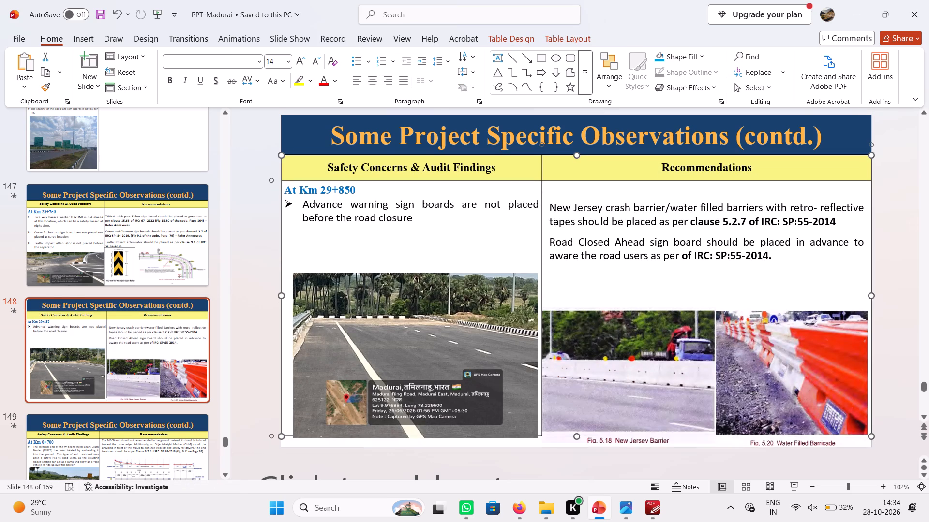
Move the road photo up below the finding against the table's left edge and widen it to the column divider.
{"action": "left_click_drag", "start_coordinate": [432, 291], "coordinate": [421, 261]}
{"action": "left_click_drag", "start_coordinate": [523, 323], "coordinate": [524, 323]}
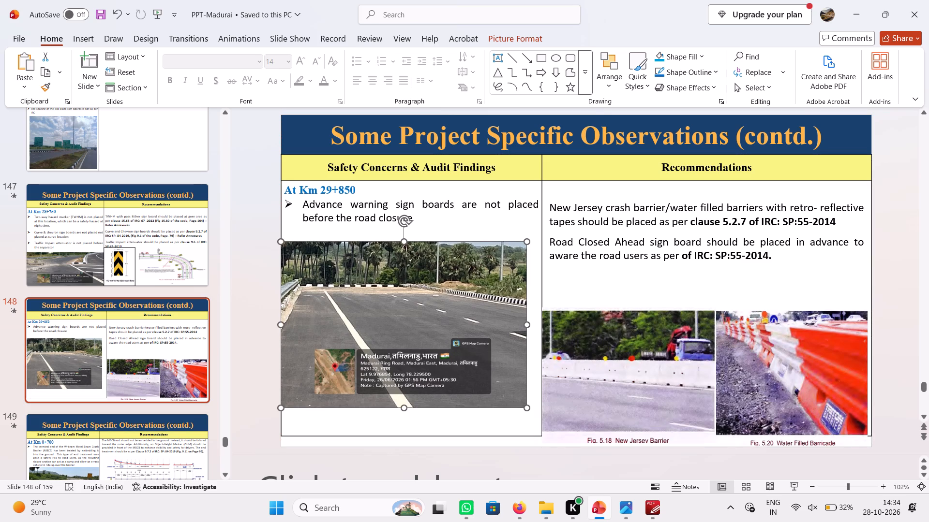
{"action": "left_click_drag", "start_coordinate": [524, 323], "coordinate": [537, 323]}
Stretch the Fig. 5.18 and Fig. 5.20 pictures upward to a matching top edge just below the recommendations.
{"action": "left_click", "coordinate": [609, 347]}
{"action": "left_click_drag", "start_coordinate": [629, 305], "coordinate": [629, 305]}
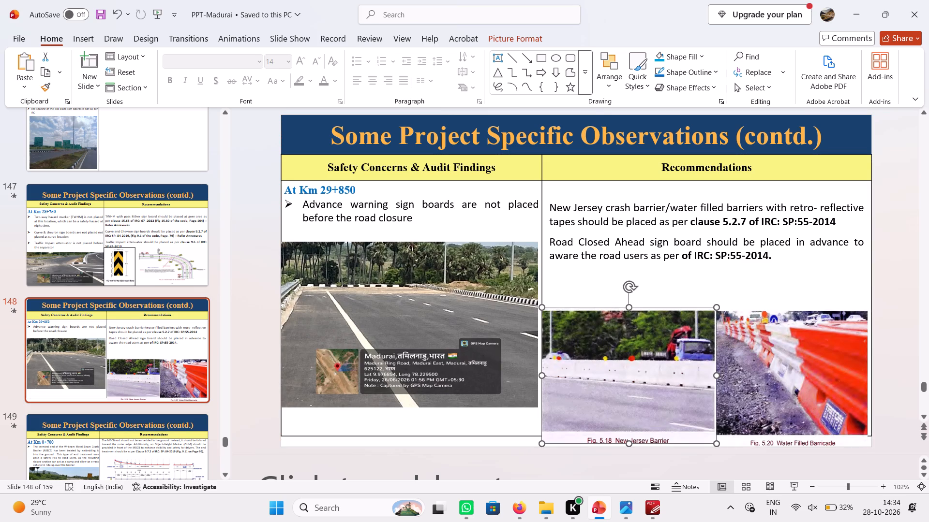
{"action": "left_click_drag", "start_coordinate": [629, 305], "coordinate": [624, 282]}
{"action": "left_click", "coordinate": [771, 354]}
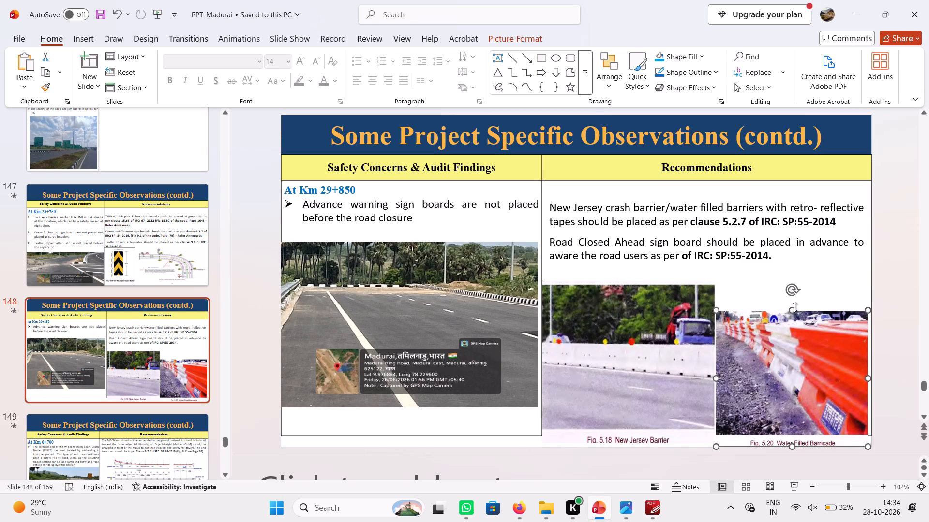
{"action": "left_click_drag", "start_coordinate": [792, 308], "coordinate": [791, 286]}
{"action": "left_click", "coordinate": [681, 257]}
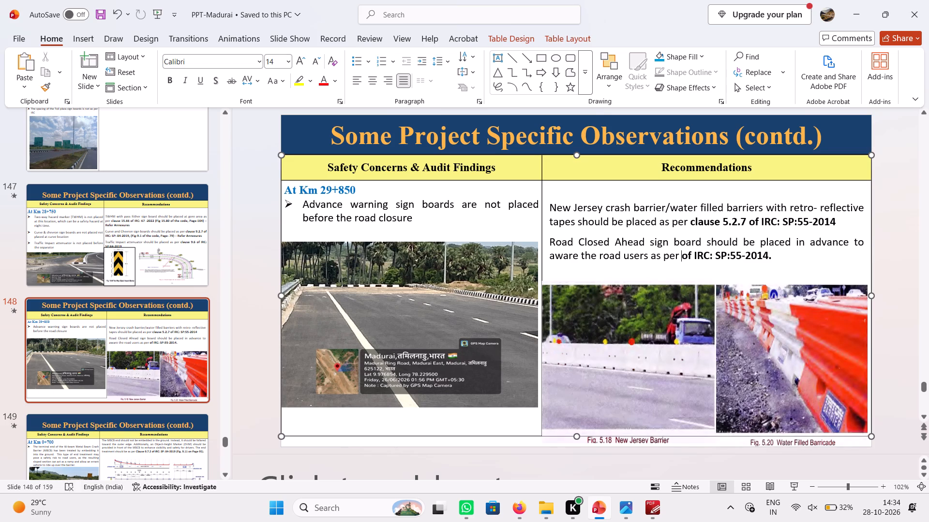
{"action": "left_click", "coordinate": [625, 218]}
On the Km 0+700 slide, lower the top edge of the Fig. 9.11 and 9.12 picture to about the photo's top level.
{"action": "scroll", "coordinate": [139, 272], "scroll_direction": "down", "scroll_amount": 1}
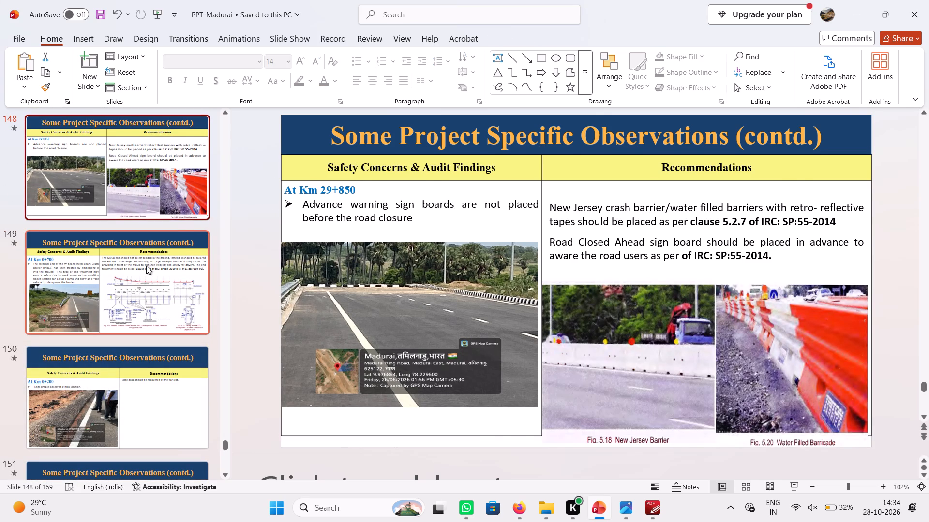
{"action": "left_click", "coordinate": [146, 266]}
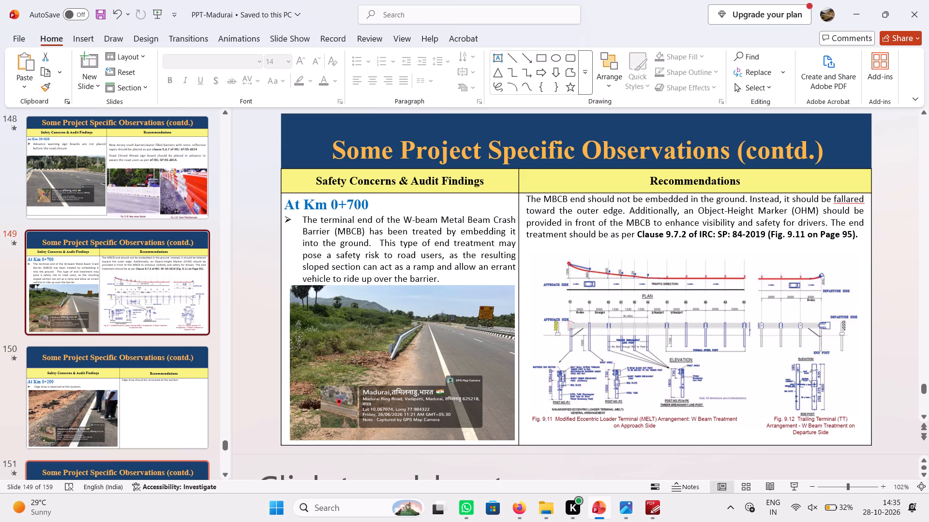
{"action": "left_click", "coordinate": [581, 294]}
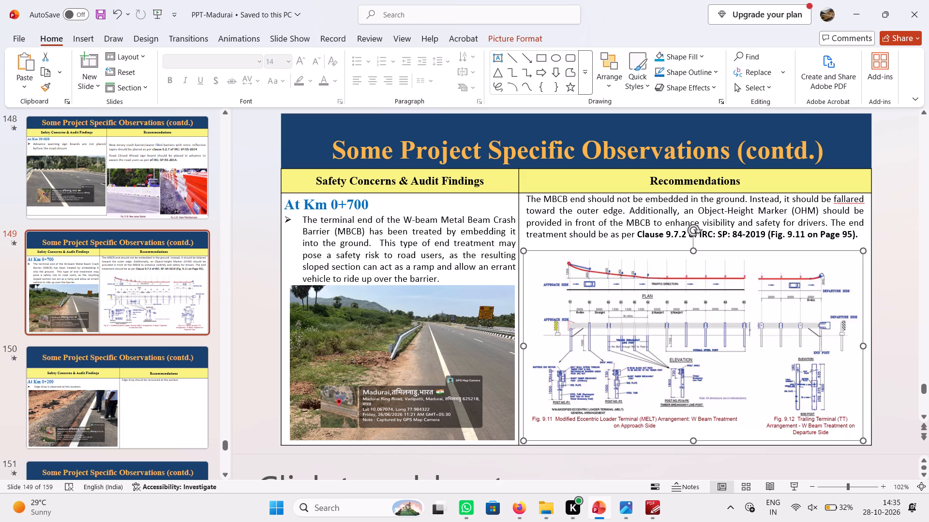
{"action": "left_click_drag", "start_coordinate": [694, 252], "coordinate": [690, 277]}
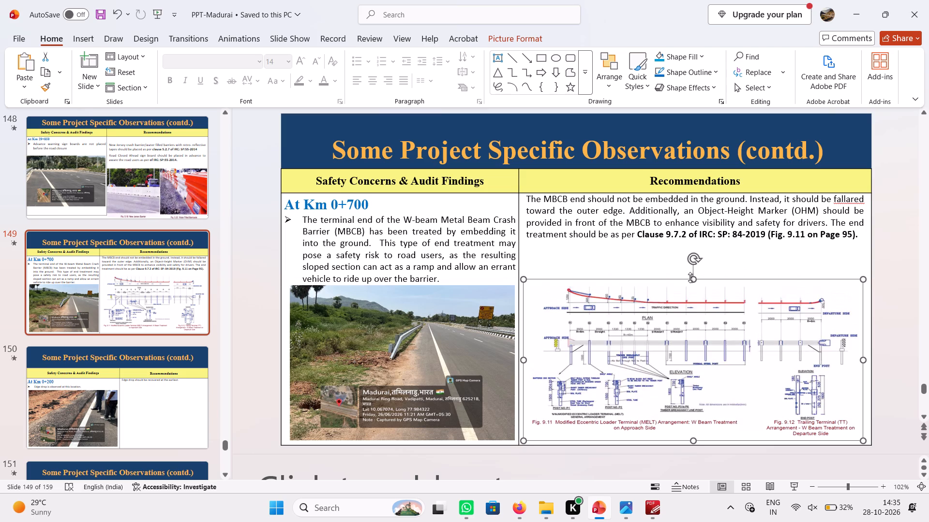
Move the Km 0+700 slide's title to the top edge, extend the table up below it, shorten the header row and widen the findings column.
{"action": "left_click", "coordinate": [565, 155]}
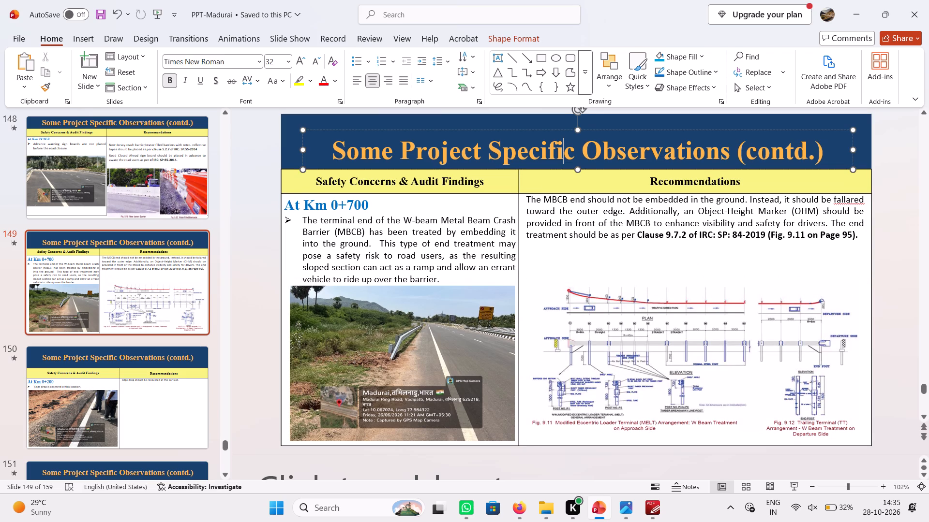
{"action": "left_click_drag", "start_coordinate": [606, 129], "coordinate": [602, 116]}
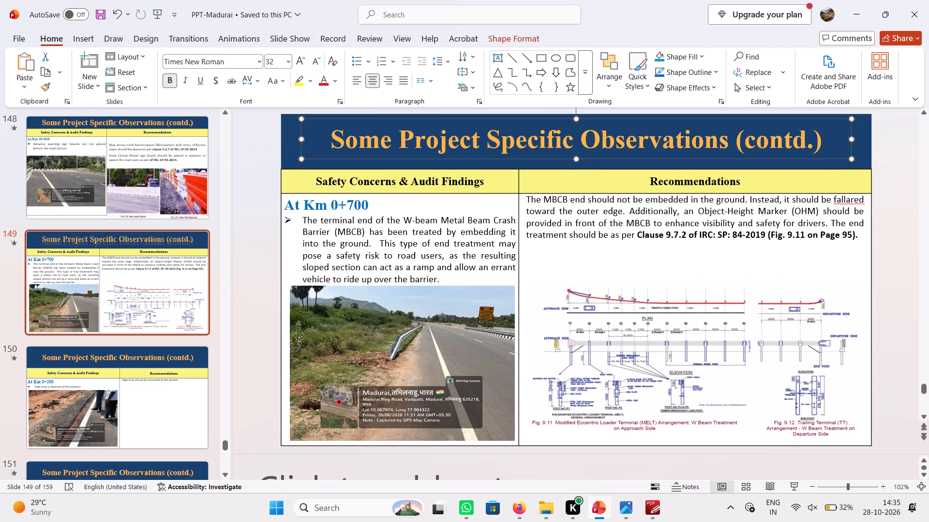
{"action": "left_click_drag", "start_coordinate": [599, 159], "coordinate": [599, 153]}
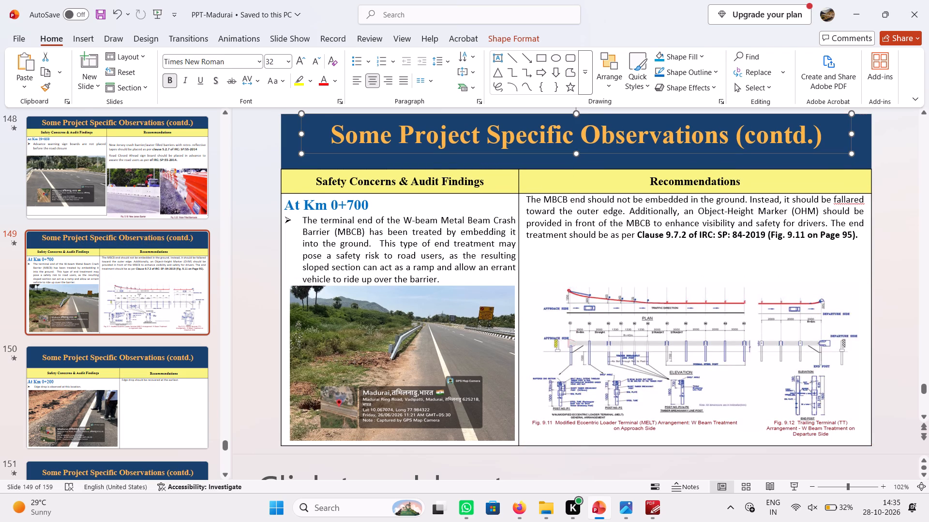
{"action": "left_click_drag", "start_coordinate": [595, 169], "coordinate": [594, 153]}
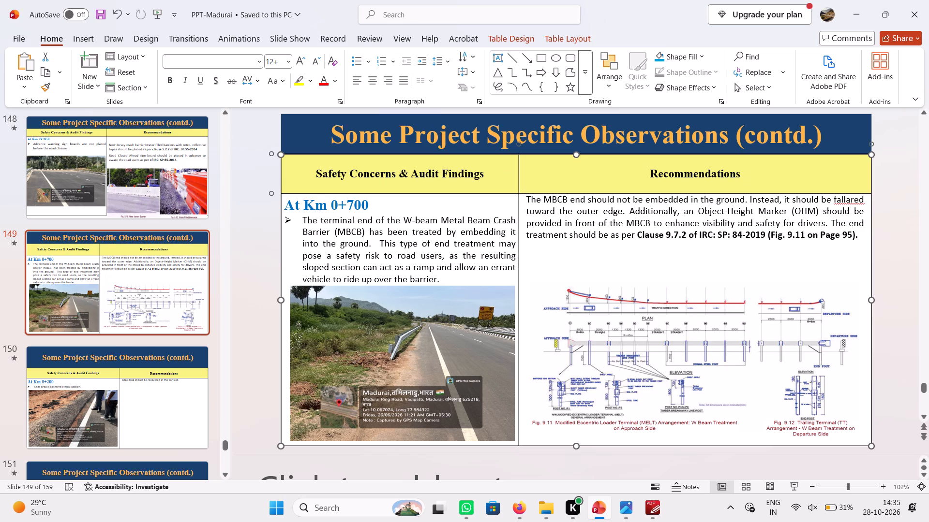
{"action": "left_click_drag", "start_coordinate": [601, 195], "coordinate": [604, 181]}
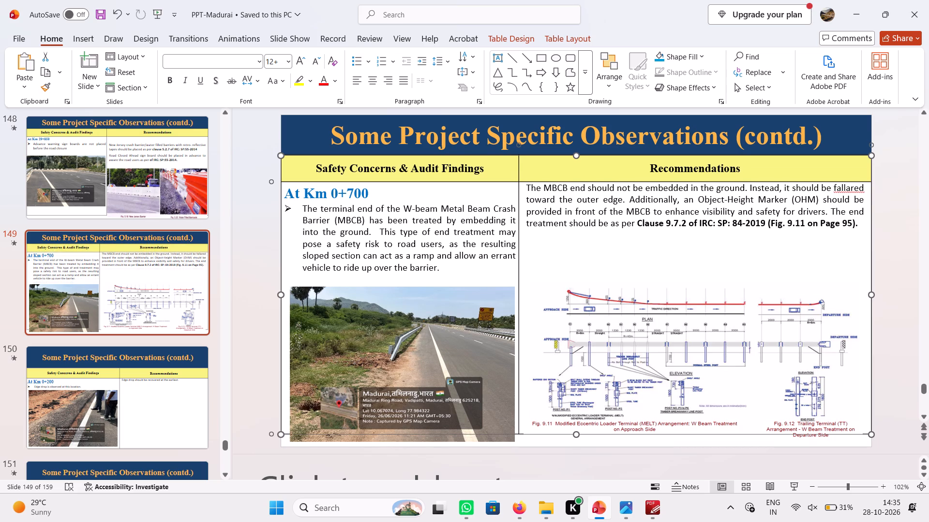
{"action": "left_click_drag", "start_coordinate": [519, 188], "coordinate": [533, 191]}
Reduce the At Km 0+700 heading to 14 pt.
{"action": "left_click_drag", "start_coordinate": [385, 196], "coordinate": [284, 198]}
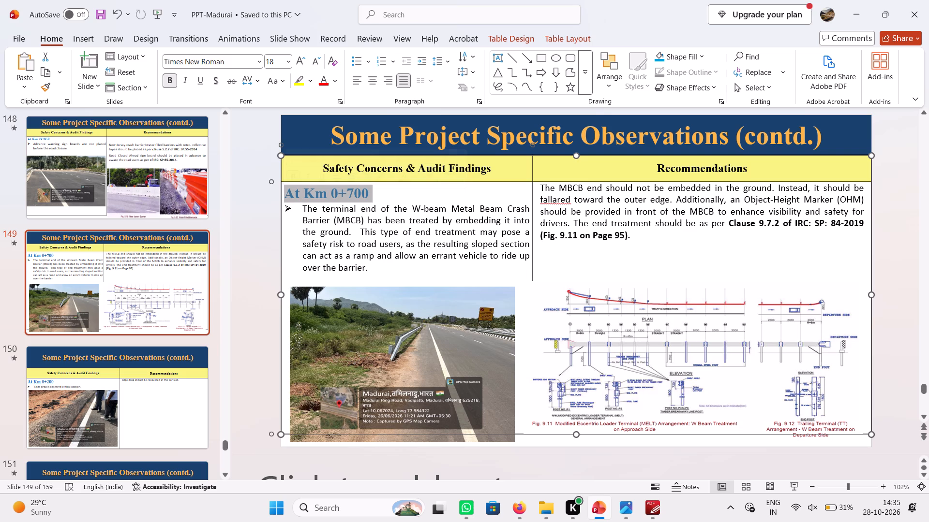
{"action": "double_click", "coordinate": [316, 64]}
{"action": "left_click", "coordinate": [333, 245]}
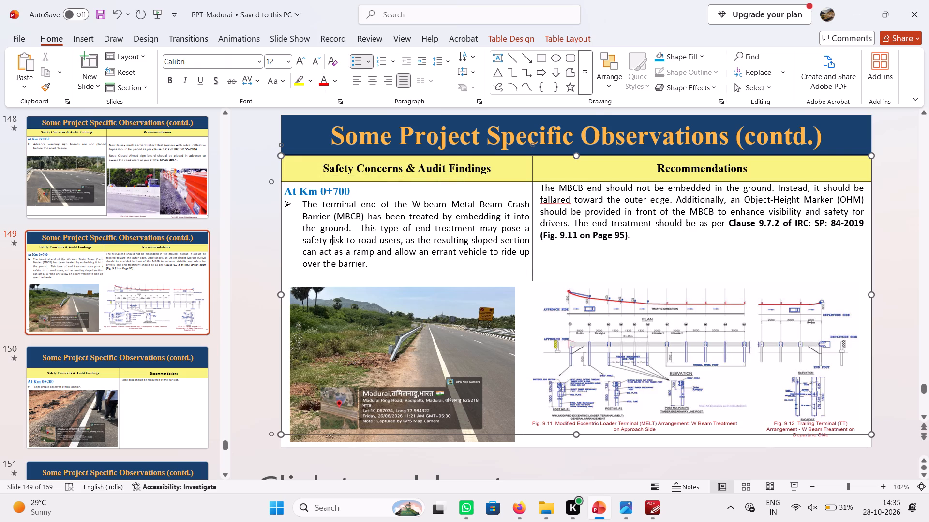
On the Km 0+700 slide, move the photo up against the findings text, narrow the Fig. 9.11 and 9.12 picture, and widen the photo to the column divider.
{"action": "left_click", "coordinate": [339, 282]}
{"action": "left_click_drag", "start_coordinate": [350, 314], "coordinate": [343, 302]}
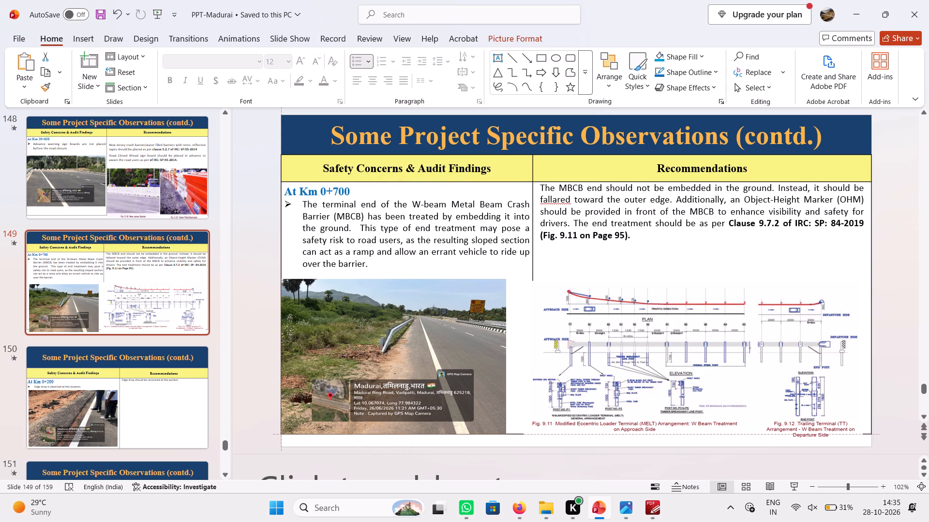
{"action": "left_click_drag", "start_coordinate": [343, 302], "coordinate": [343, 299]}
{"action": "left_click", "coordinate": [595, 346]}
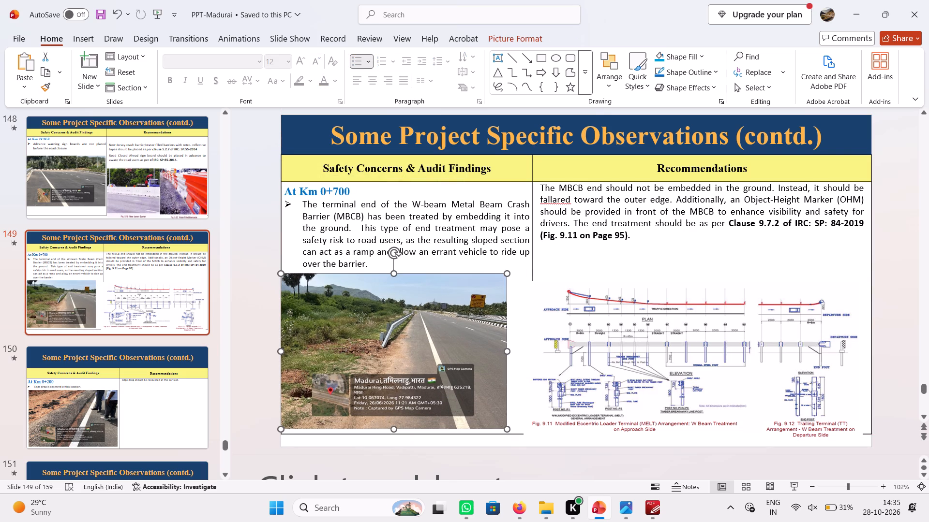
{"action": "left_click_drag", "start_coordinate": [524, 362], "coordinate": [558, 363]}
{"action": "left_click", "coordinate": [483, 341]}
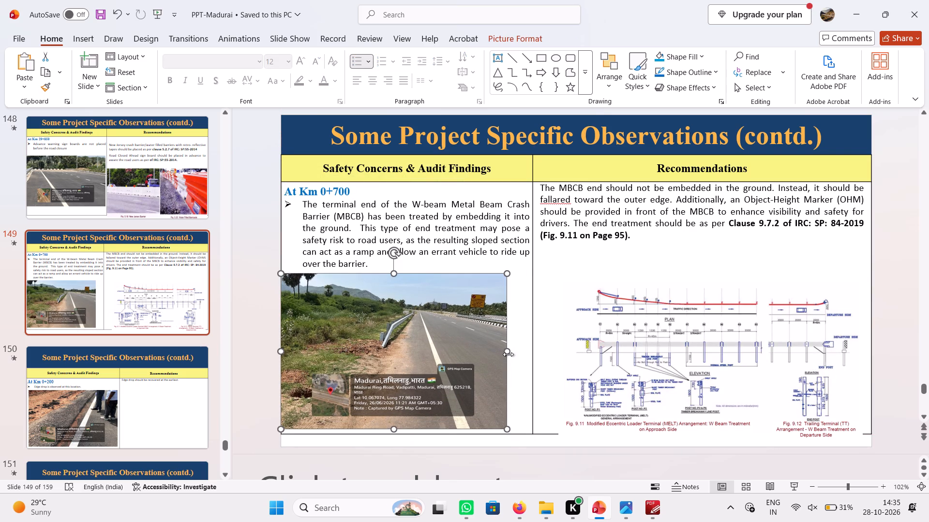
{"action": "left_click_drag", "start_coordinate": [508, 354], "coordinate": [531, 359]}
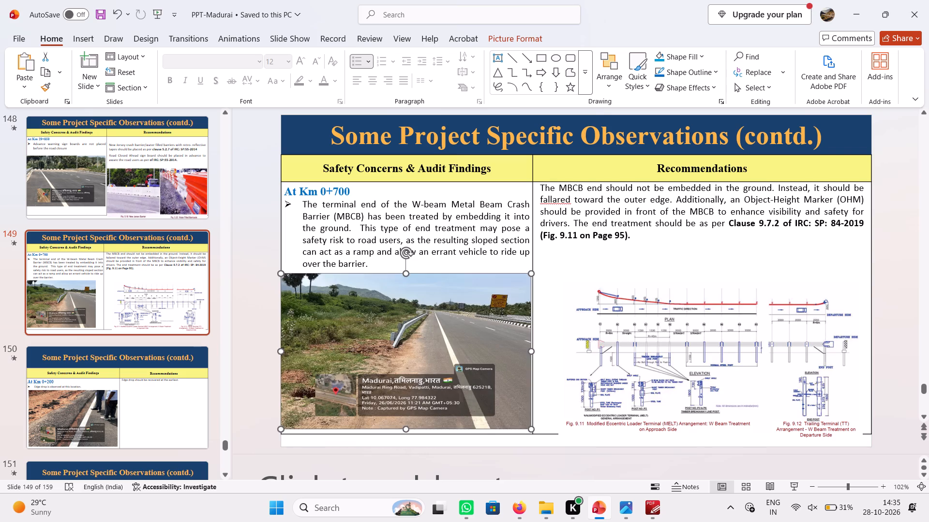
Move the Fig. 9.11 and 9.12 picture up against the column divider and widen it nearly to the table's outer edge.
{"action": "left_click", "coordinate": [653, 362]}
{"action": "left_click_drag", "start_coordinate": [649, 360], "coordinate": [626, 343]}
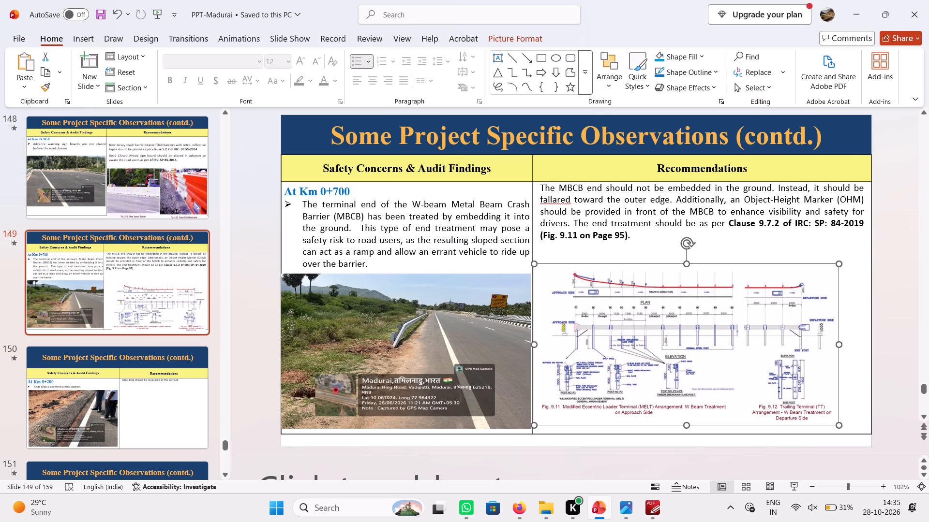
{"action": "left_click_drag", "start_coordinate": [840, 345], "coordinate": [863, 348]}
Insert a blank line above the MBCB recommendation so it starts level with the finding's bullet text.
{"action": "left_click", "coordinate": [541, 187]}
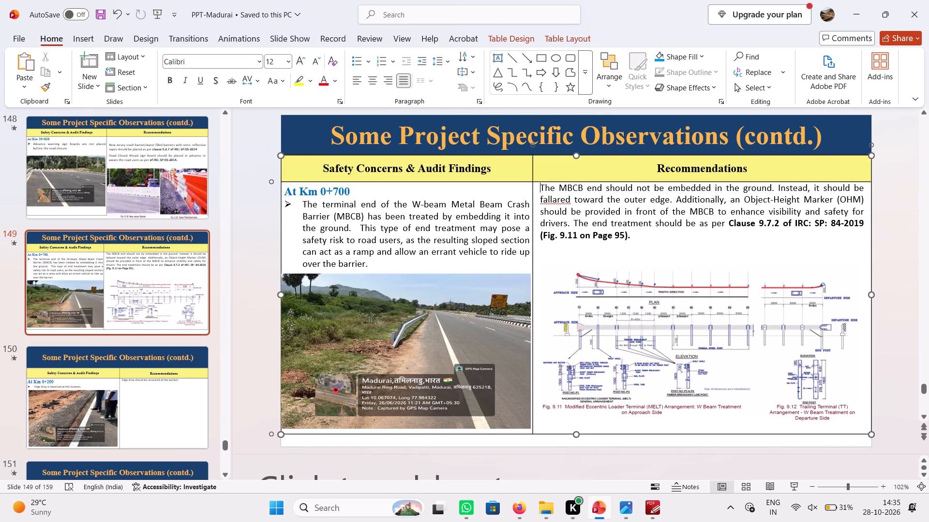
{"action": "key", "text": "Return"}
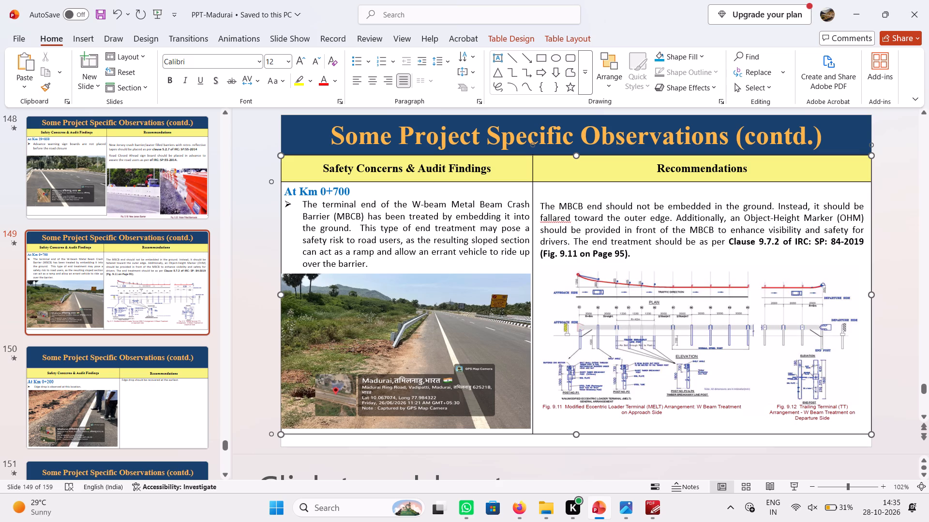
On slide 150, insert a blank line above the edge drop recommendation.
{"action": "left_click", "coordinate": [164, 397]}
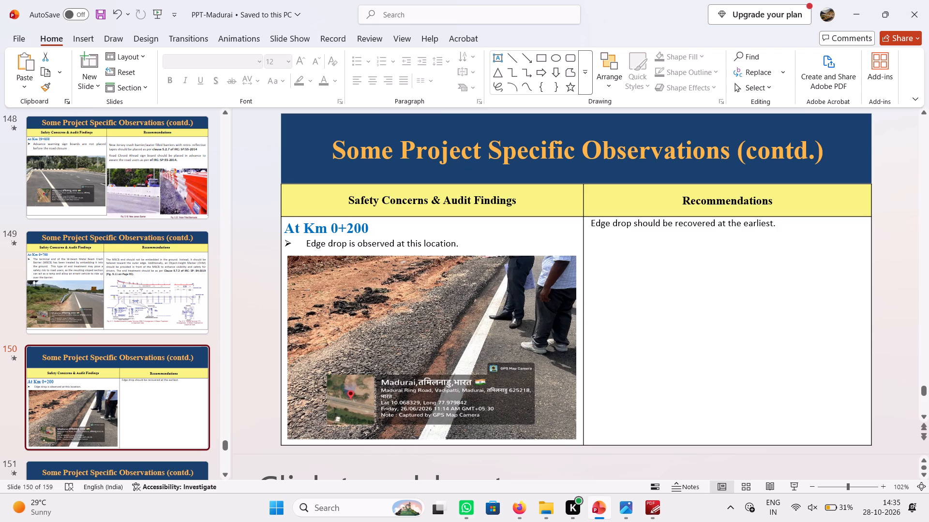
{"action": "left_click", "coordinate": [591, 223]}
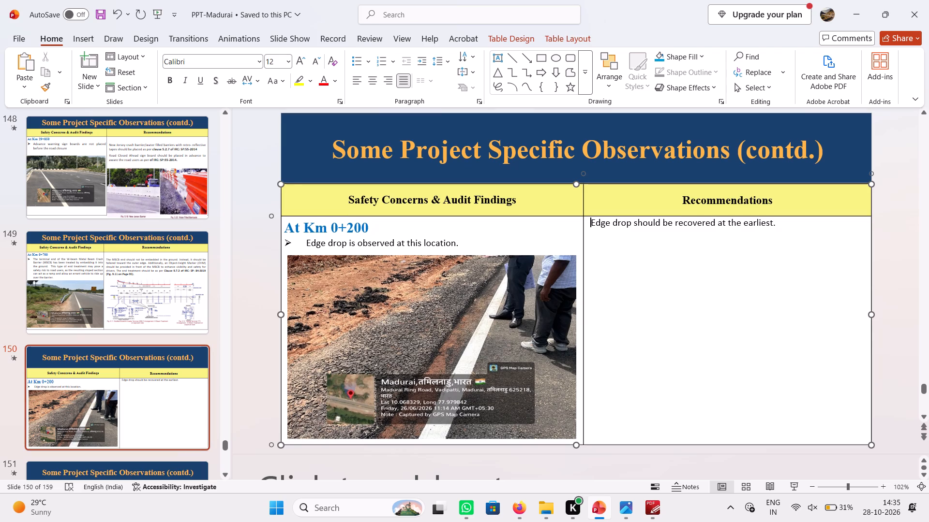
{"action": "key", "text": "Return"}
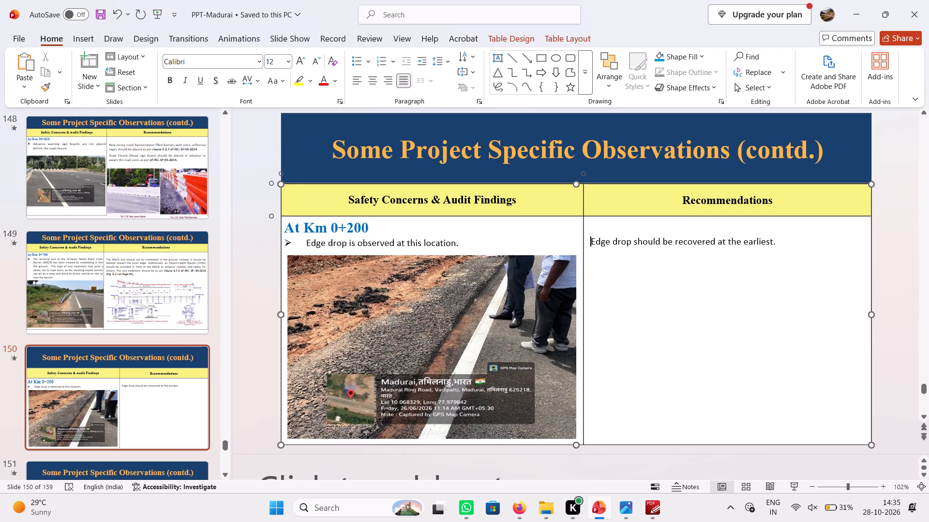
On the raised median slide (151), move the title to the top edge, extend the table up below it and shorten the header row.
{"action": "scroll", "coordinate": [154, 362], "scroll_direction": "down", "scroll_amount": 1}
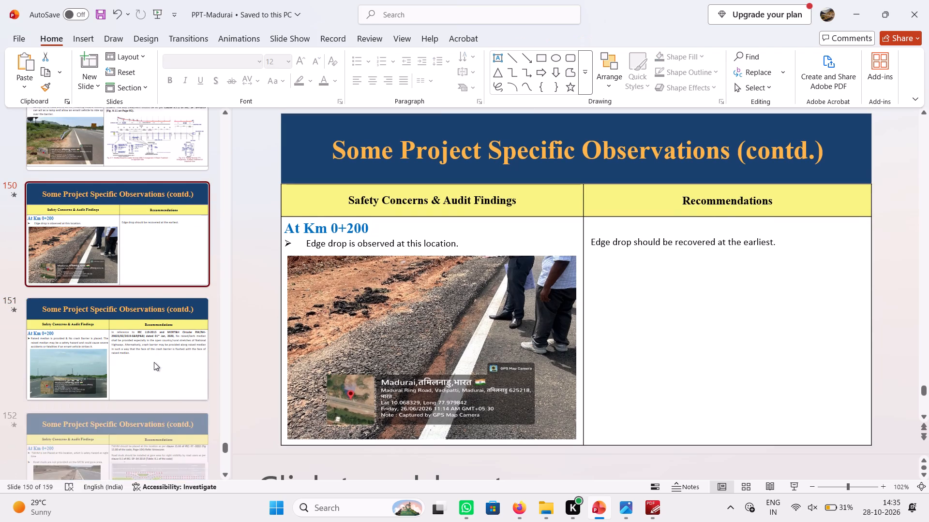
{"action": "left_click", "coordinate": [154, 331]}
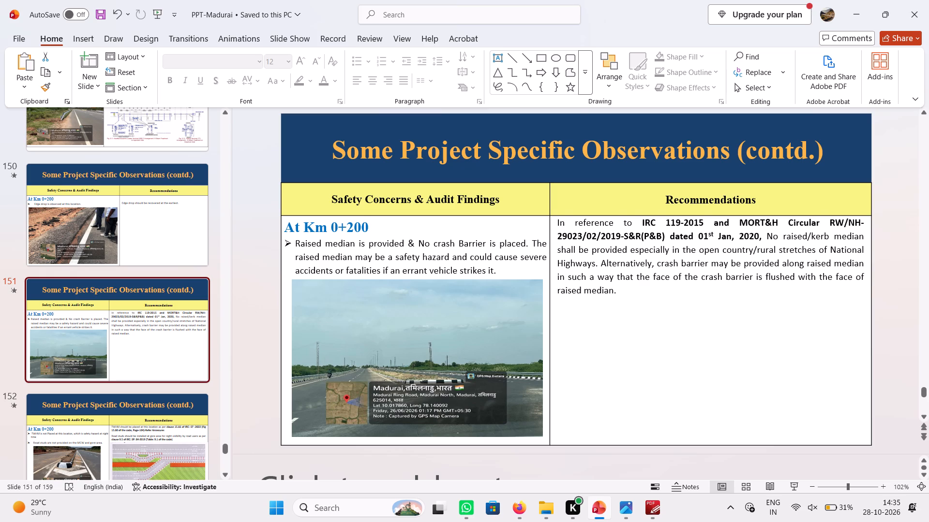
{"action": "left_click", "coordinate": [585, 151]}
{"action": "left_click_drag", "start_coordinate": [589, 170], "coordinate": [591, 153]}
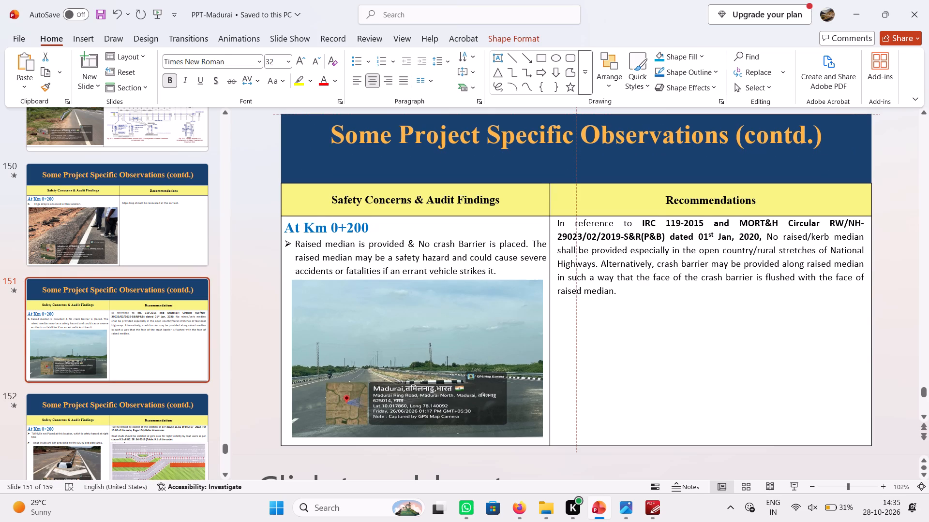
{"action": "left_click_drag", "start_coordinate": [591, 153], "coordinate": [590, 151]}
{"action": "left_click_drag", "start_coordinate": [586, 184], "coordinate": [586, 168]}
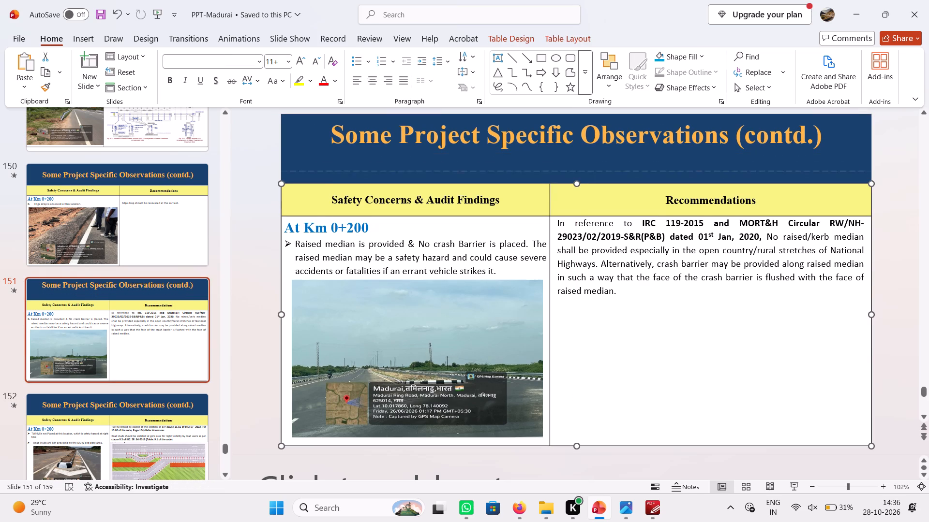
{"action": "left_click_drag", "start_coordinate": [586, 168], "coordinate": [588, 151]}
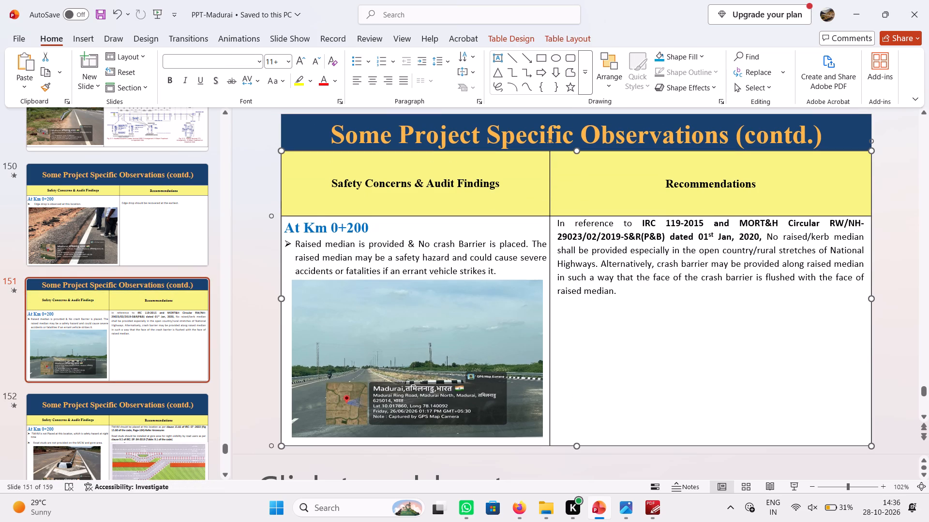
{"action": "left_click_drag", "start_coordinate": [572, 216], "coordinate": [575, 192]}
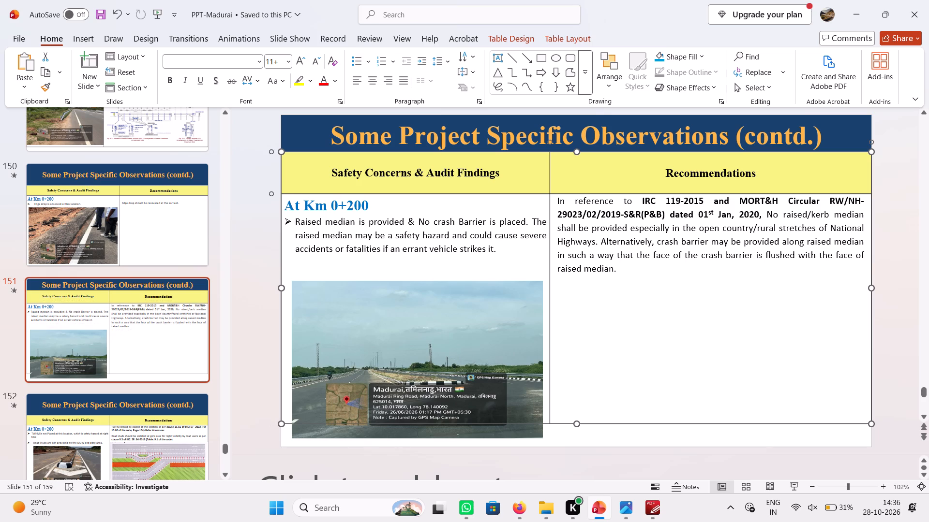
{"action": "left_click_drag", "start_coordinate": [573, 194], "coordinate": [574, 187]}
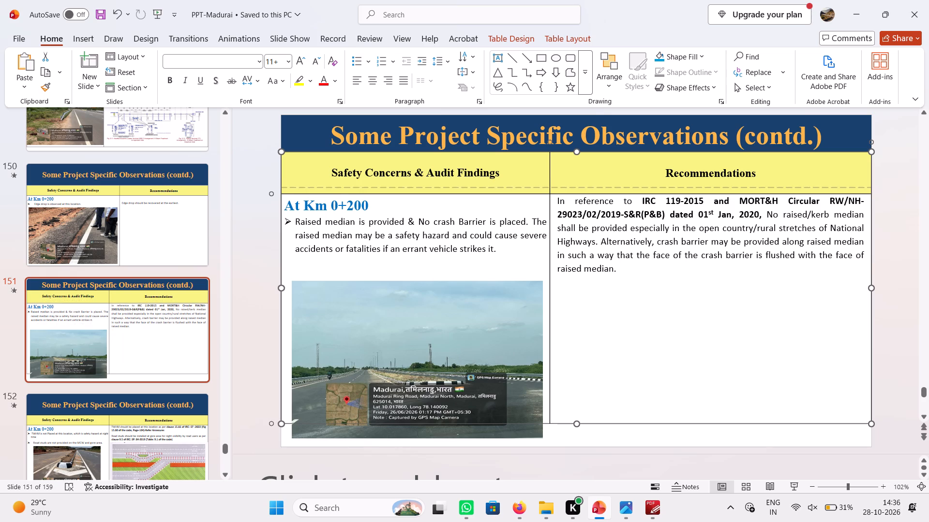
{"action": "left_click_drag", "start_coordinate": [574, 187], "coordinate": [575, 184]}
Move the raised median photo up below the findings text and stretch it to fill the cell's width and reach the table's bottom.
{"action": "left_click_drag", "start_coordinate": [434, 314], "coordinate": [433, 277]}
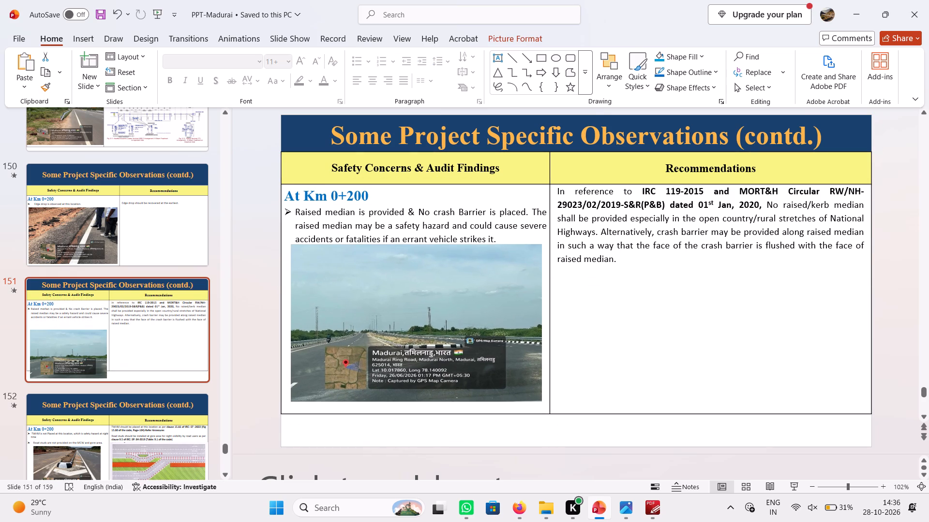
{"action": "left_click_drag", "start_coordinate": [433, 277], "coordinate": [425, 277]}
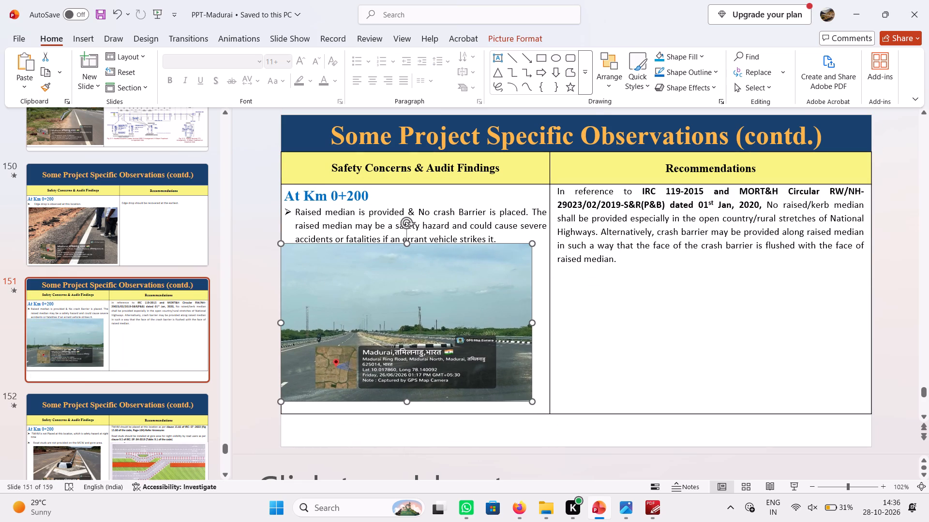
{"action": "left_click_drag", "start_coordinate": [530, 321], "coordinate": [544, 323]}
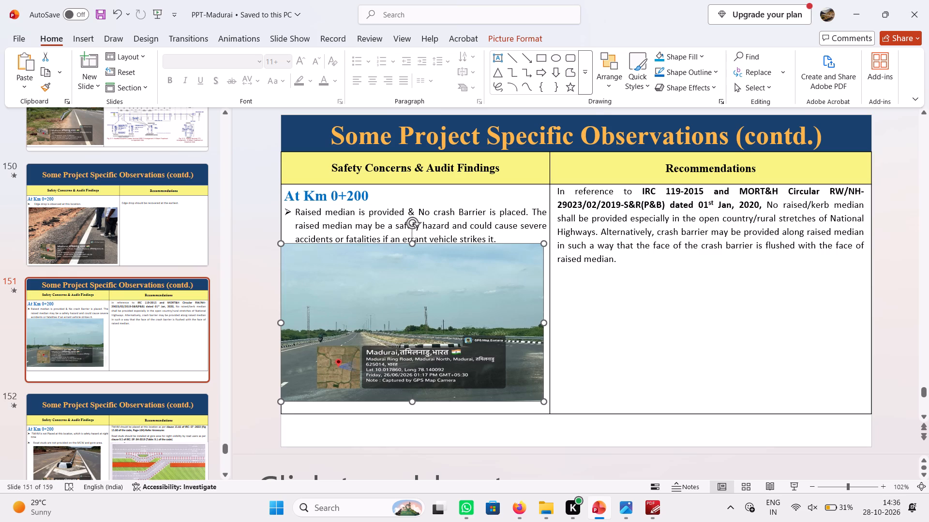
{"action": "left_click_drag", "start_coordinate": [413, 401], "coordinate": [412, 413]}
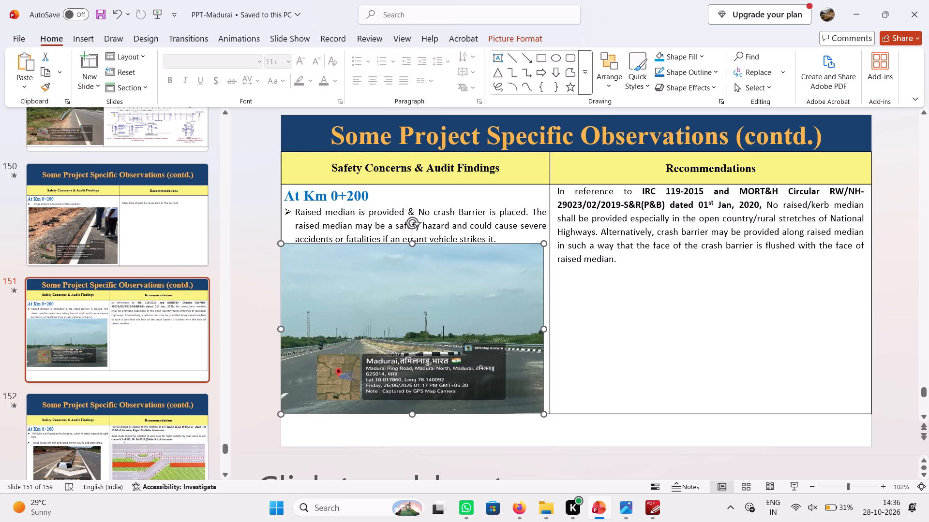
{"action": "left_click", "coordinate": [528, 480]}
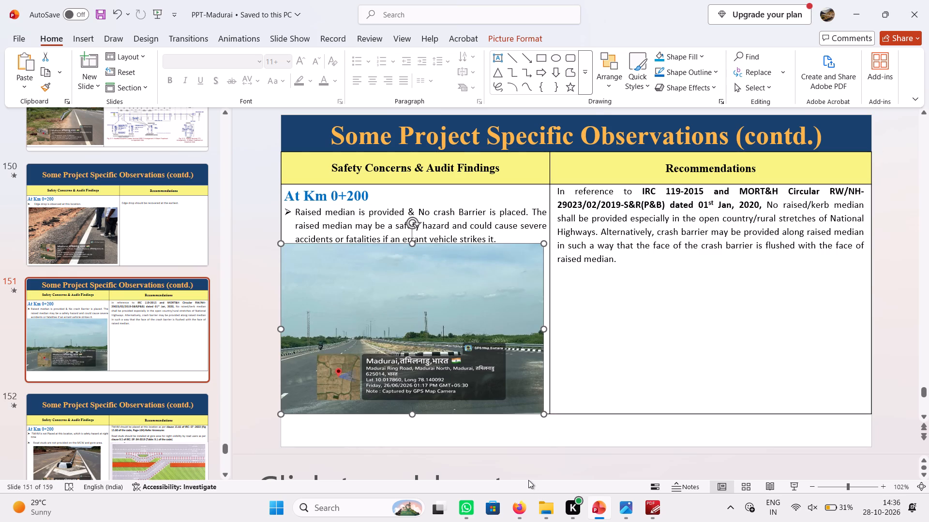
Insert a blank line above the IRC 119-2015 recommendation on the raised median slide.
{"action": "left_click", "coordinate": [571, 340]}
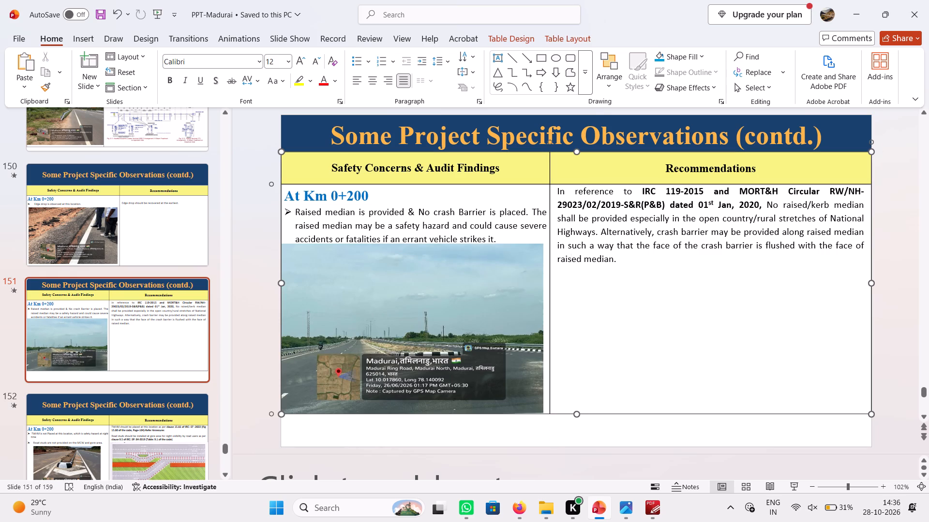
{"action": "left_click", "coordinate": [557, 190]}
{"action": "left_click", "coordinate": [558, 193]}
{"action": "left_click", "coordinate": [560, 194]}
{"action": "key", "text": "Left"}
{"action": "key", "text": "Return"}
On the TWHM and road studs slide (152), move the photo to the table's outer bottom corner and widen it to the column divider.
{"action": "scroll", "coordinate": [99, 338], "scroll_direction": "down", "scroll_amount": 1}
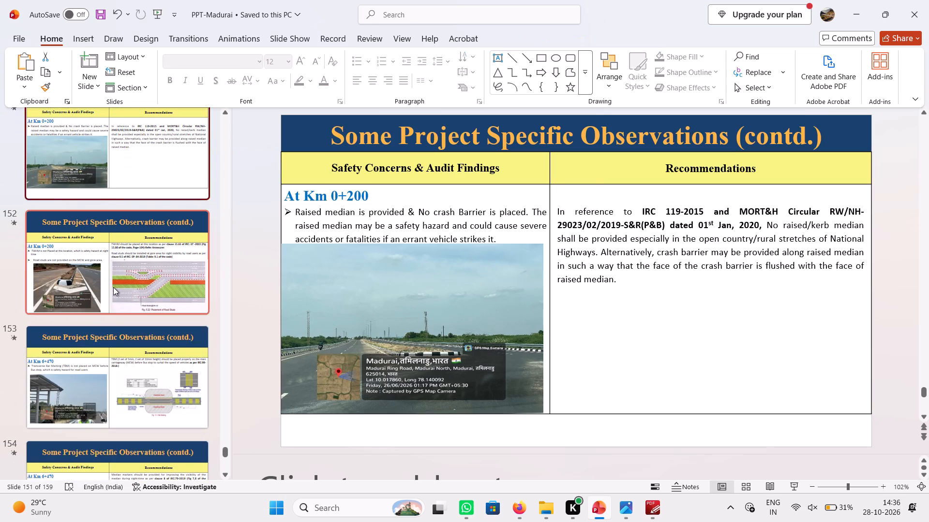
{"action": "left_click", "coordinate": [113, 286]}
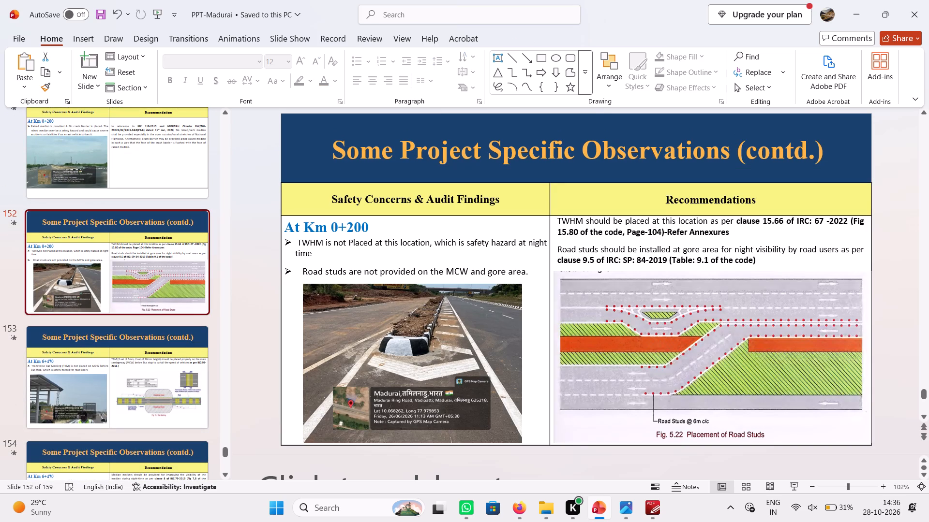
{"action": "left_click", "coordinate": [382, 321]}
{"action": "left_click_drag", "start_coordinate": [399, 319], "coordinate": [380, 324]}
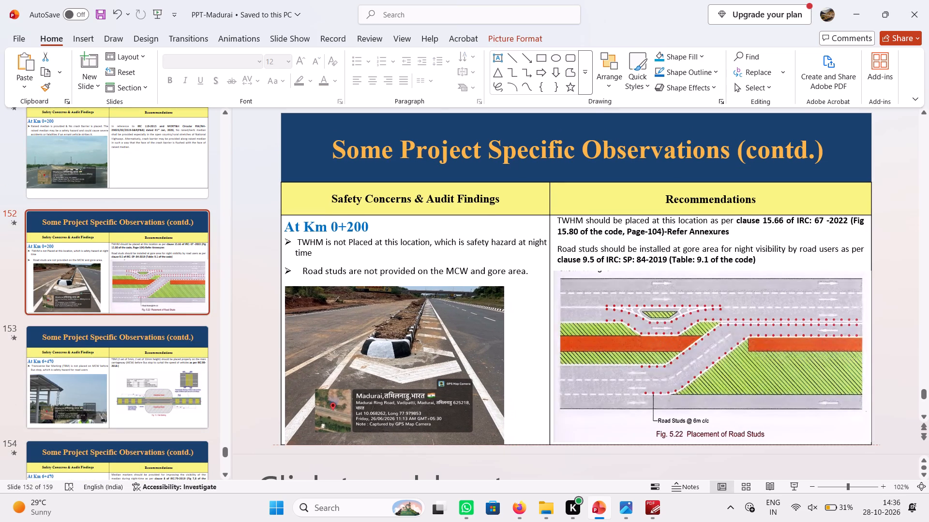
{"action": "left_click_drag", "start_coordinate": [380, 324], "coordinate": [379, 325]}
{"action": "left_click_drag", "start_coordinate": [501, 364], "coordinate": [531, 366]}
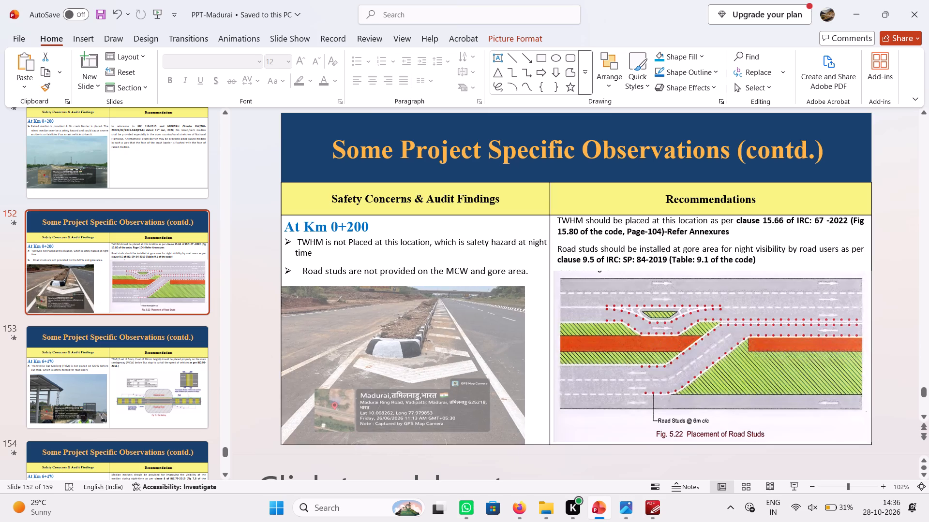
{"action": "left_click_drag", "start_coordinate": [531, 366], "coordinate": [547, 370]}
Move slide 152's title to the top edge, extend the table up below it and shorten the header row.
{"action": "left_click", "coordinate": [527, 138]}
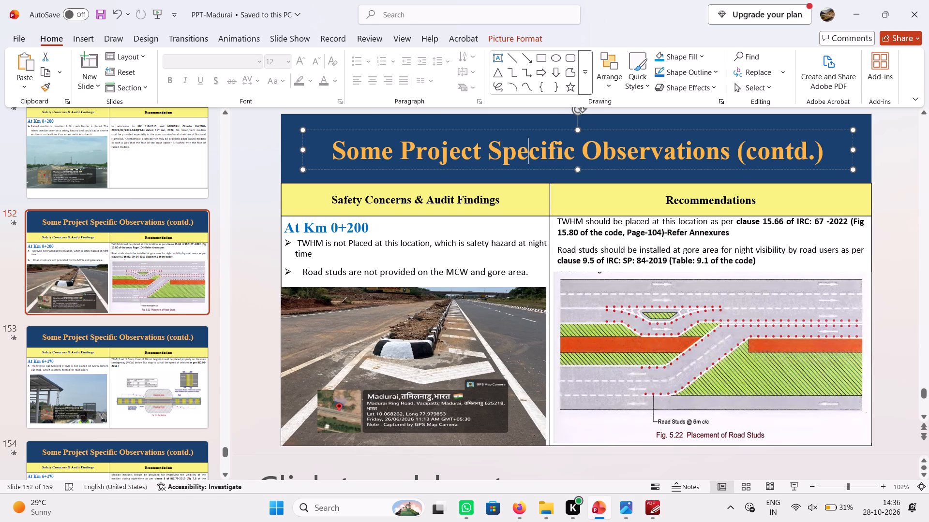
{"action": "left_click", "coordinate": [556, 178]}
{"action": "left_click", "coordinate": [530, 123]}
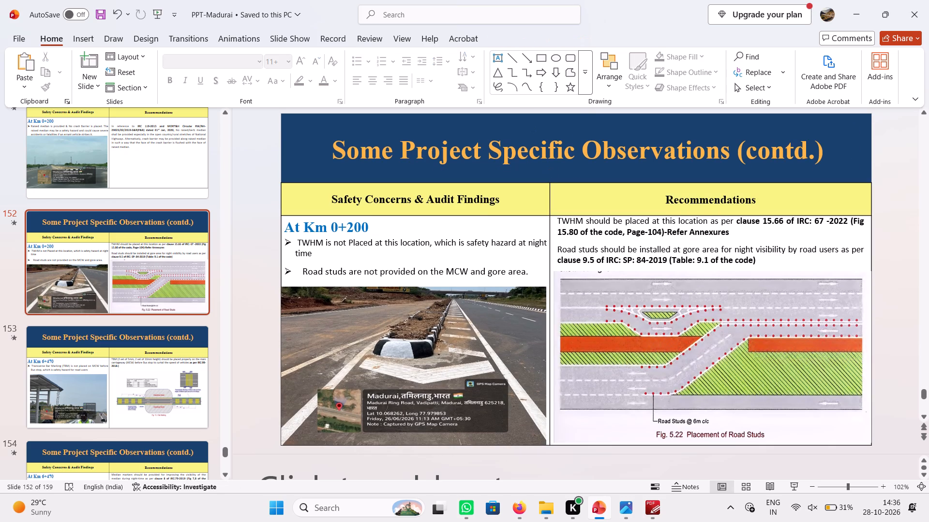
{"action": "left_click", "coordinate": [550, 159]}
{"action": "left_click_drag", "start_coordinate": [589, 170], "coordinate": [586, 165]}
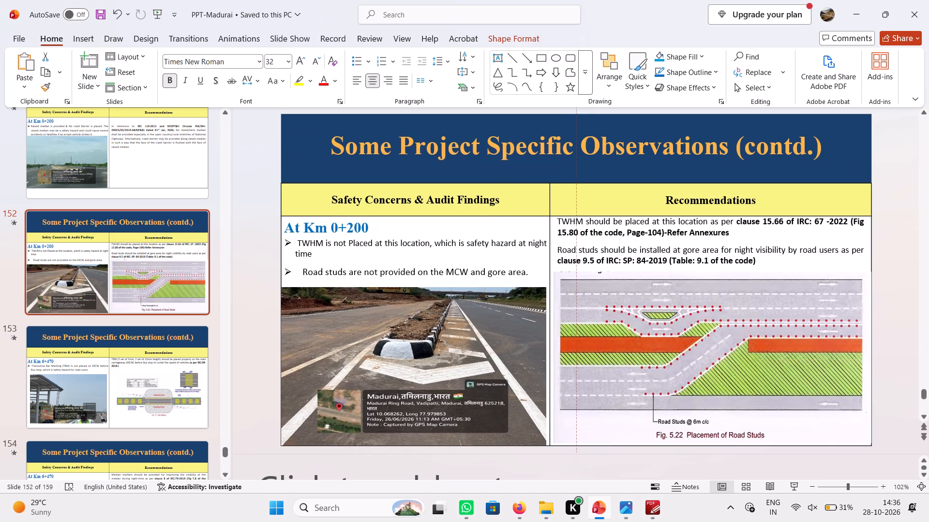
{"action": "left_click_drag", "start_coordinate": [586, 165], "coordinate": [587, 153]}
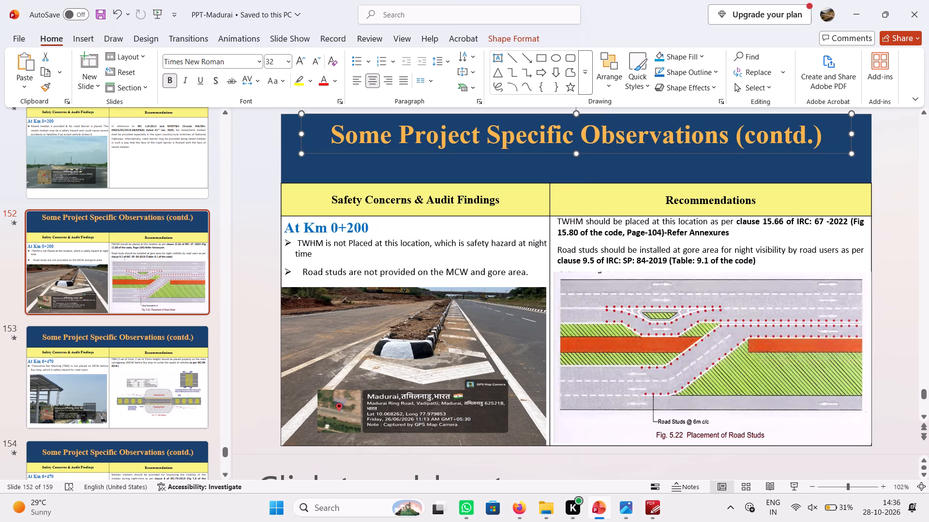
{"action": "left_click_drag", "start_coordinate": [593, 184], "coordinate": [598, 156]}
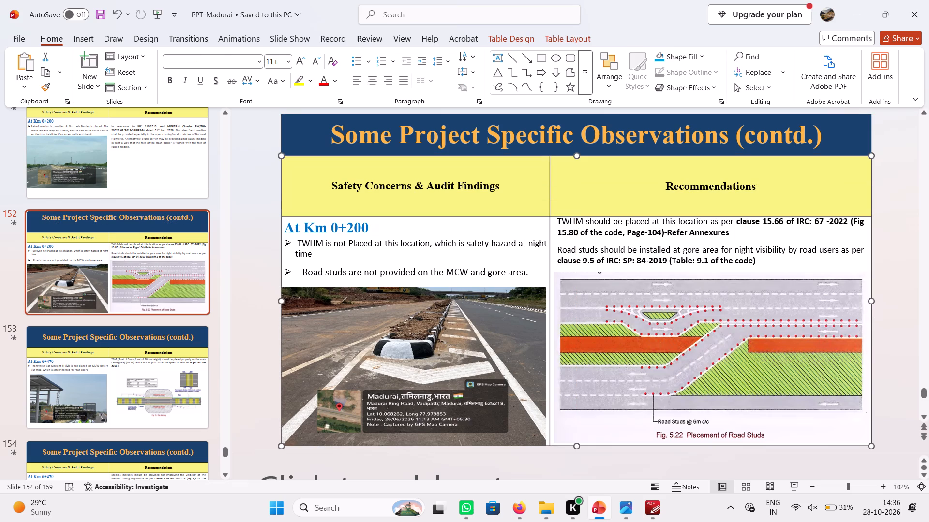
{"action": "left_click_drag", "start_coordinate": [599, 217], "coordinate": [600, 191]}
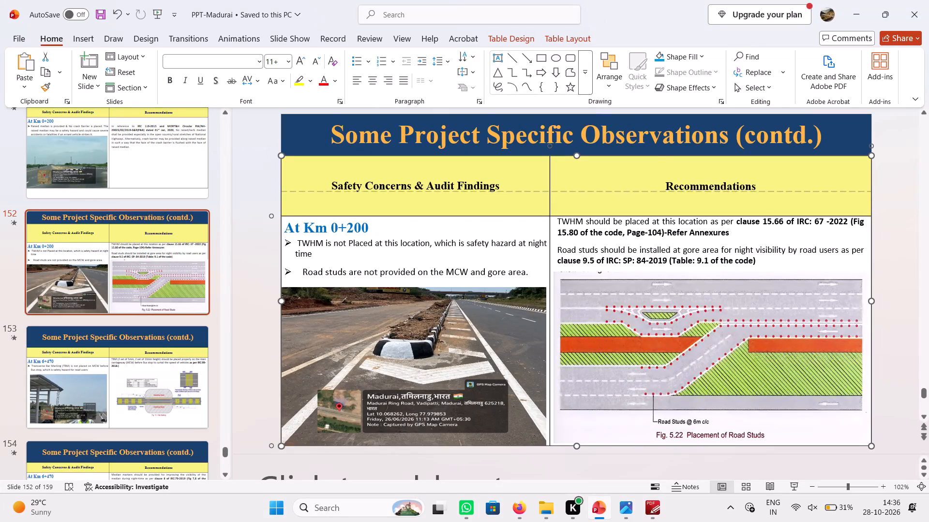
{"action": "left_click_drag", "start_coordinate": [600, 191], "coordinate": [600, 189]}
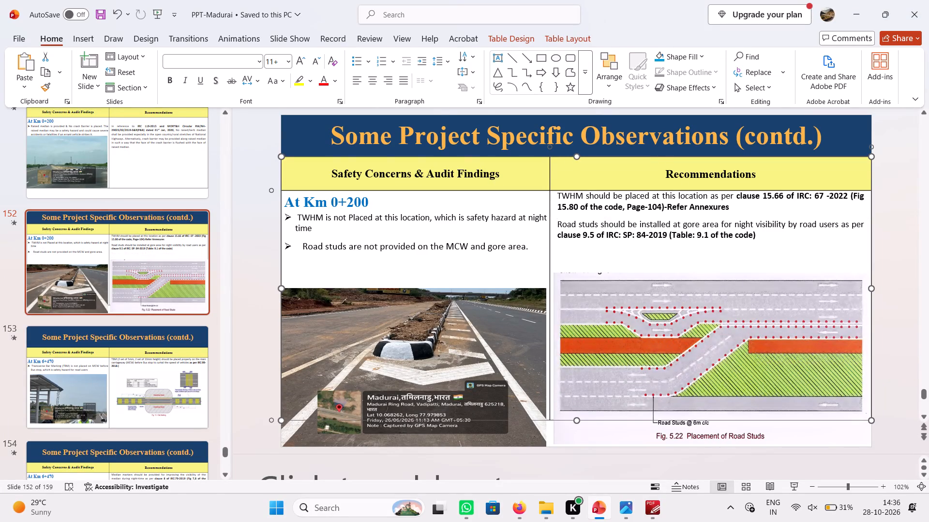
Insert a blank line above the TWHM recommendation in slide 152's Recommendations cell.
{"action": "left_click", "coordinate": [559, 198]}
{"action": "key", "text": "Return"}
Delete the Fig. 5.22 Placement of Road Studs picture from the Recommendations cell.
{"action": "left_click", "coordinate": [601, 316]}
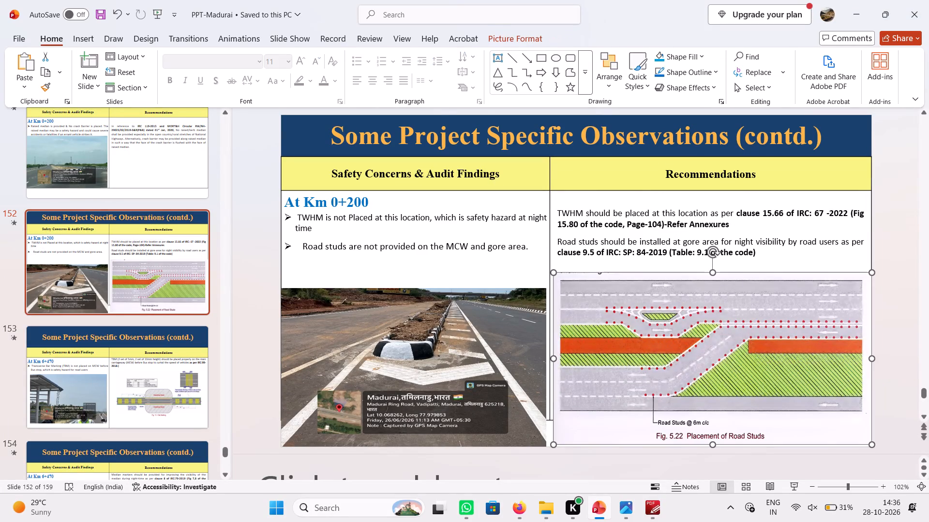
{"action": "key", "text": "Delete"}
Stretch the gore area photo's top edge up to just below the road studs finding.
{"action": "left_click", "coordinate": [384, 275]}
{"action": "left_click", "coordinate": [390, 329]}
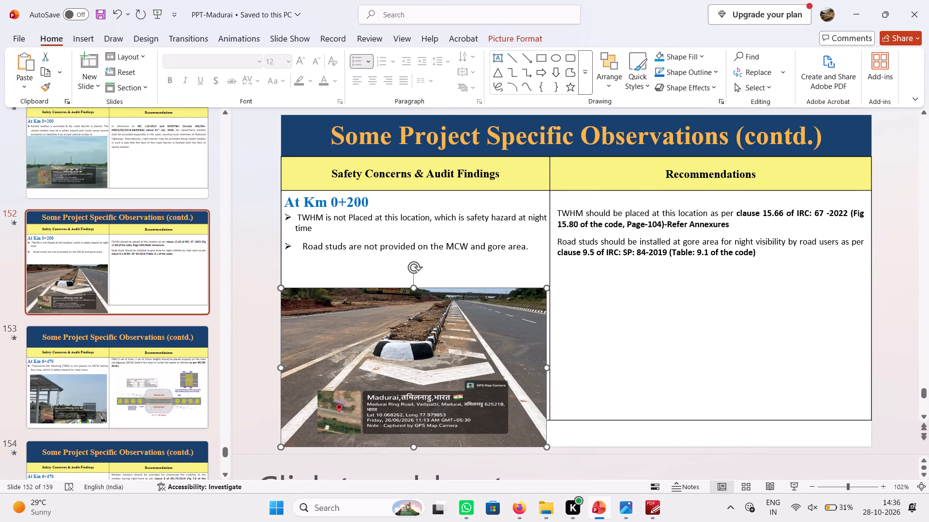
{"action": "left_click_drag", "start_coordinate": [414, 288], "coordinate": [415, 264]}
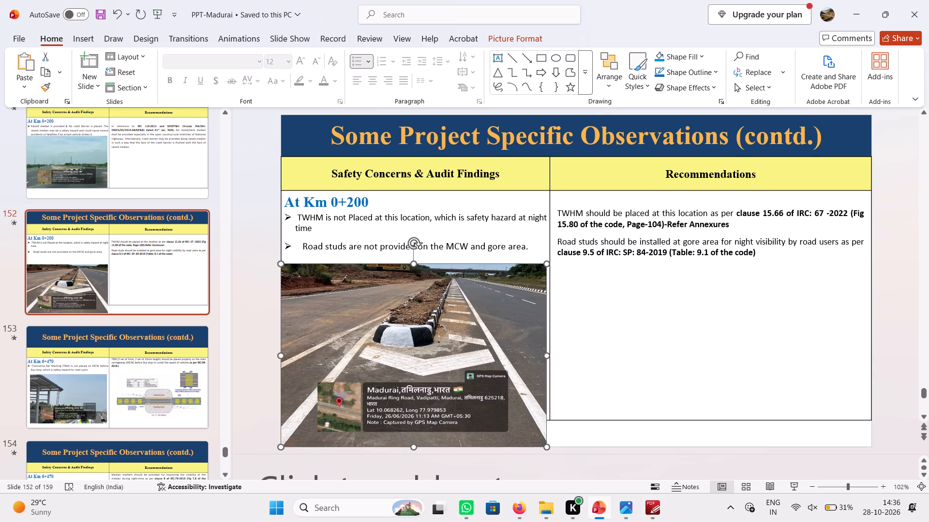
{"action": "left_click", "coordinate": [427, 387]}
Extend slide 152's table down to the bottom edge of the photo.
{"action": "left_click_drag", "start_coordinate": [596, 419], "coordinate": [596, 427]}
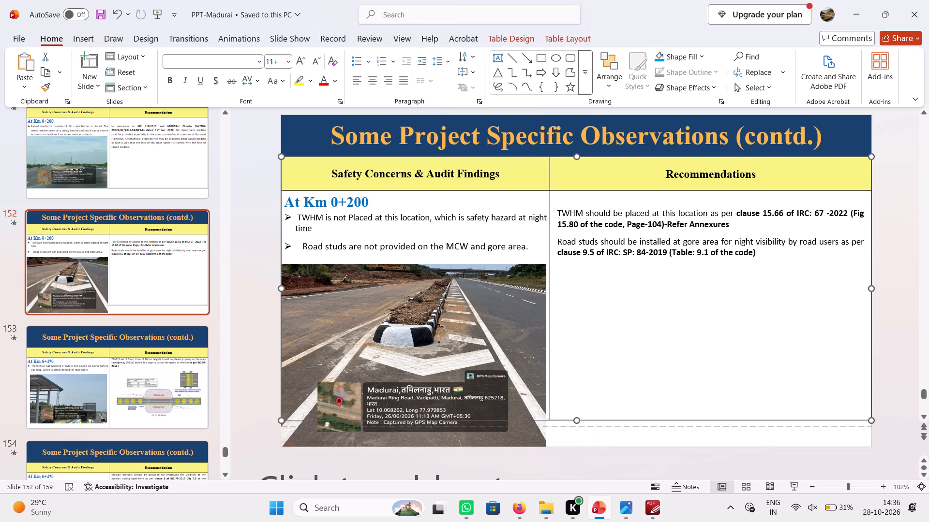
{"action": "left_click_drag", "start_coordinate": [596, 427], "coordinate": [596, 446]}
{"action": "left_click", "coordinate": [593, 377]}
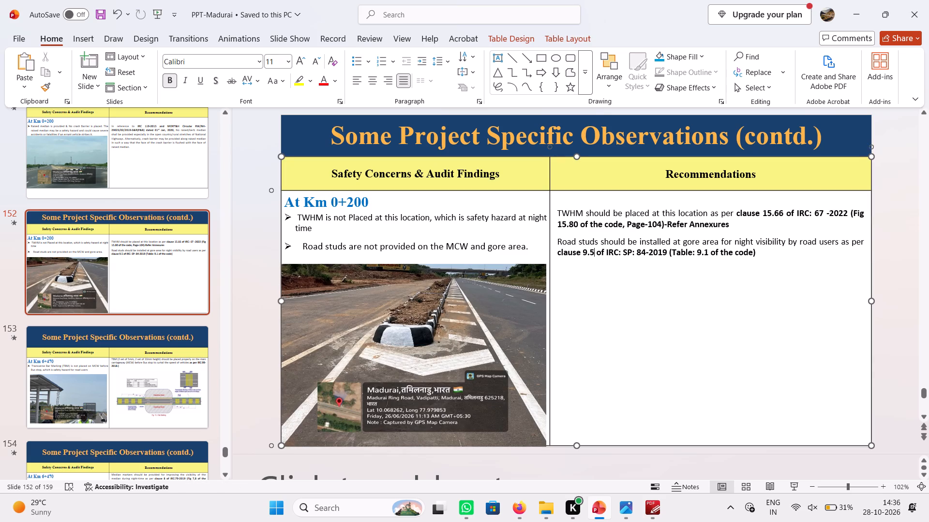
{"action": "left_click", "coordinate": [455, 353]}
{"action": "left_click", "coordinate": [652, 293]}
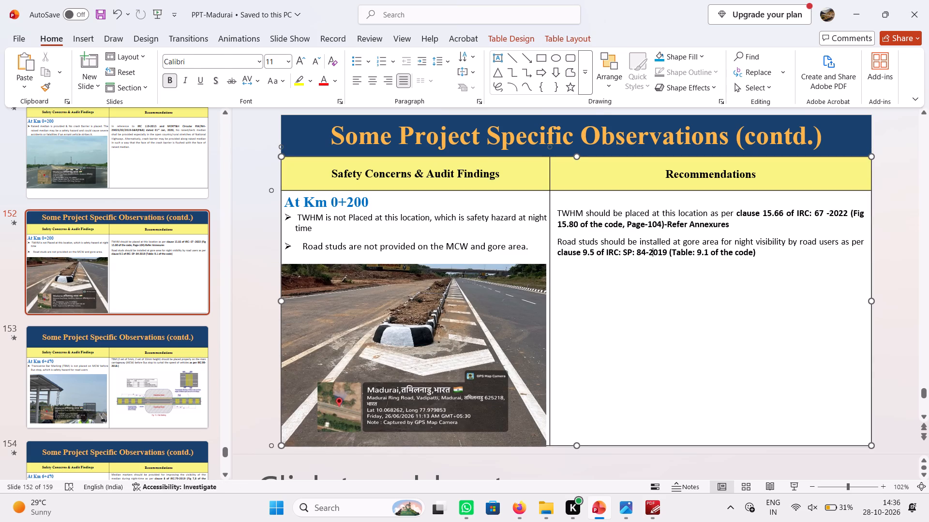
Reduce the At Km 0+200 heading on slide 152 by two font-size increments.
{"action": "left_click_drag", "start_coordinate": [382, 200], "coordinate": [296, 200]}
{"action": "double_click", "coordinate": [318, 60]}
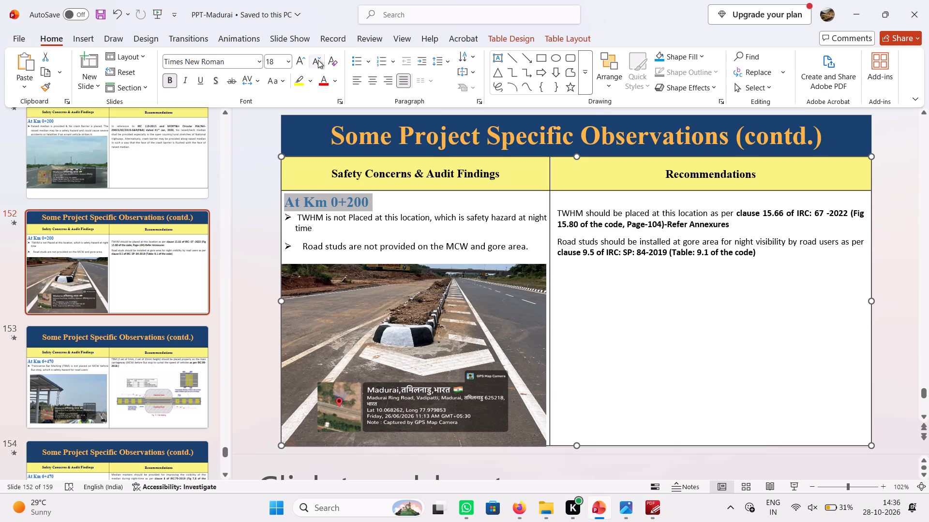
{"action": "left_click", "coordinate": [361, 242]}
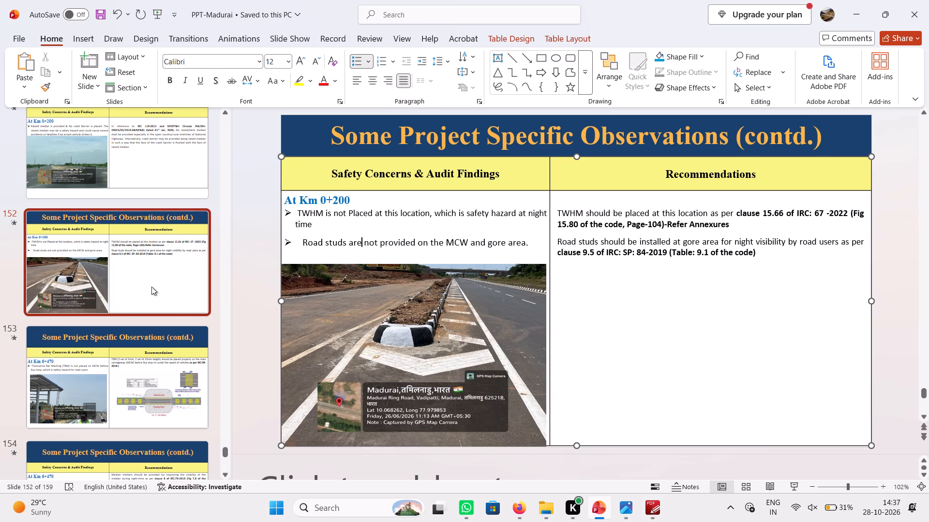
On the bus stop TBM slide (153), insert a blank line above the IRC:99-2018 recommendation.
{"action": "scroll", "coordinate": [151, 287], "scroll_direction": "down", "scroll_amount": 1}
{"action": "left_click", "coordinate": [150, 215]}
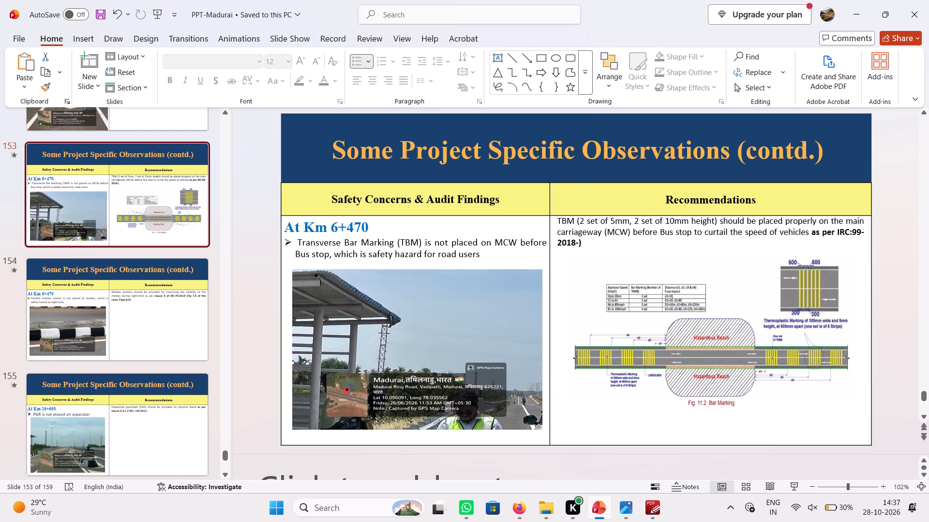
{"action": "left_click", "coordinate": [373, 249]}
{"action": "left_click", "coordinate": [482, 341]}
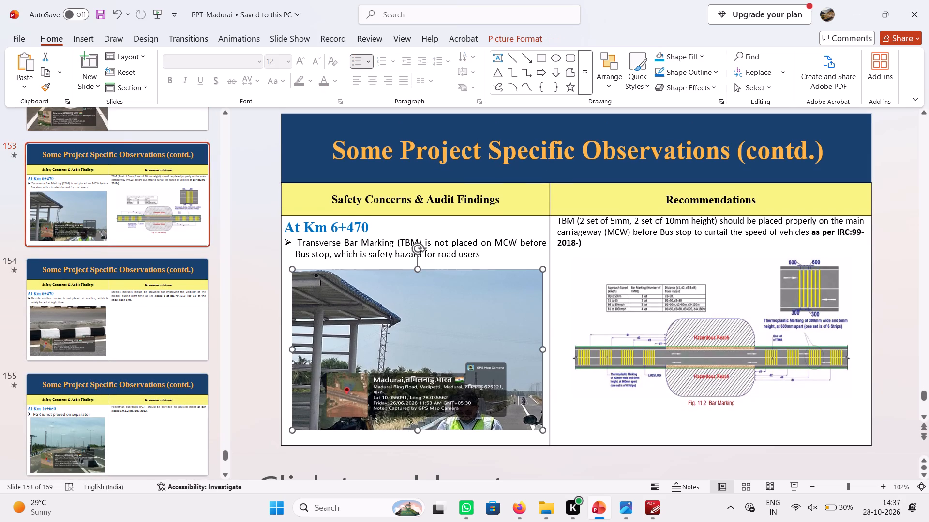
{"action": "left_click", "coordinate": [643, 298]}
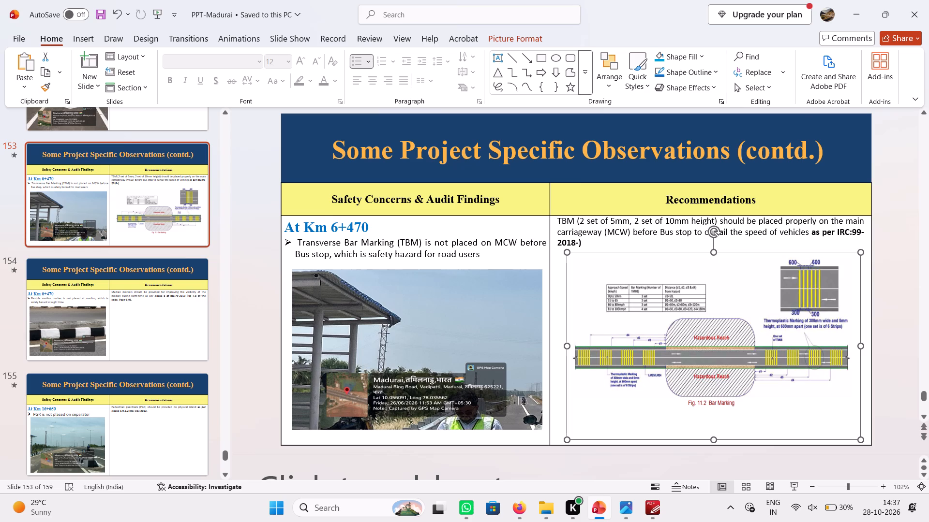
{"action": "left_click", "coordinate": [559, 221]}
{"action": "key", "text": "Return"}
Shift the Fig. 11.2 Bar Marking picture towards the column divider and lower its top edge until it clears the recommendation text.
{"action": "left_click", "coordinate": [655, 334]}
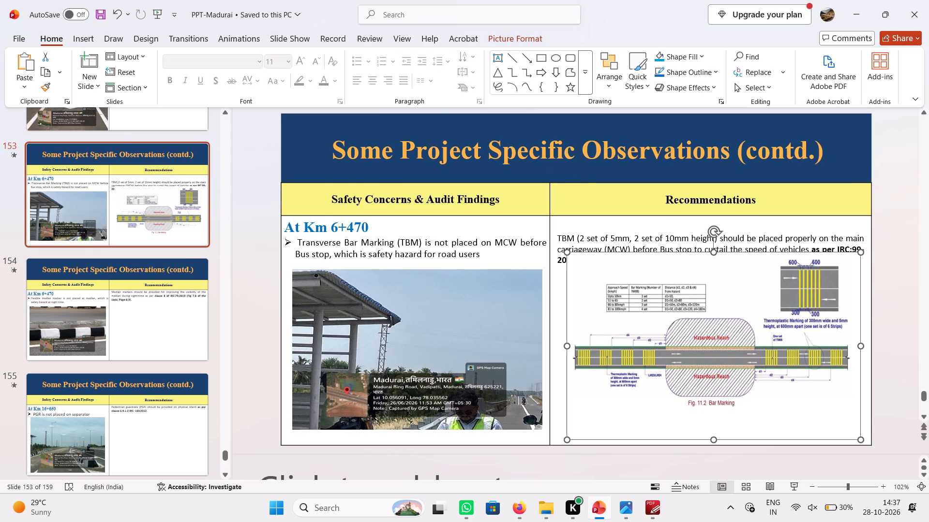
{"action": "left_click_drag", "start_coordinate": [657, 323], "coordinate": [649, 325]}
{"action": "left_click_drag", "start_coordinate": [704, 254], "coordinate": [703, 261]}
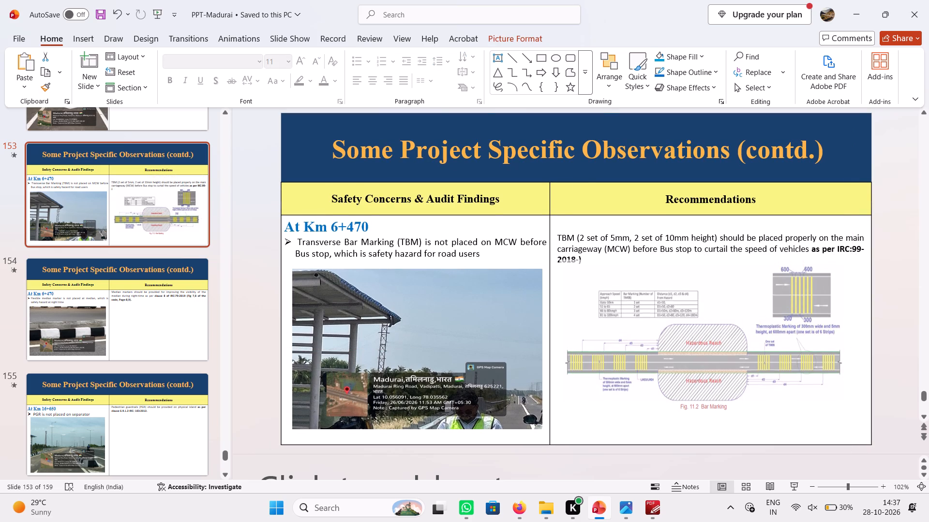
{"action": "left_click_drag", "start_coordinate": [703, 261], "coordinate": [701, 269]}
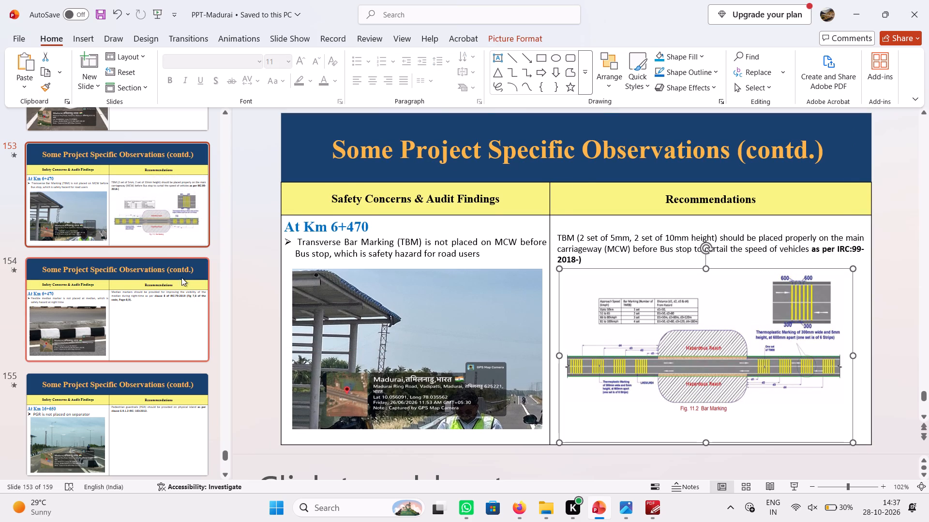
Go to slide 155 with the Km 16+650 PGR observation and place the cursor in its finding.
{"action": "scroll", "coordinate": [167, 290], "scroll_direction": "down", "scroll_amount": 1}
{"action": "left_click", "coordinate": [143, 240]}
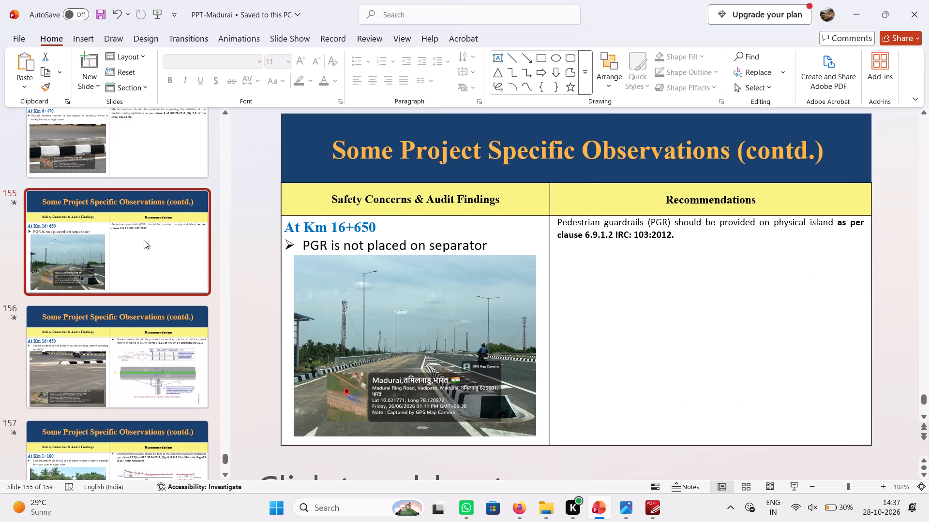
{"action": "left_click", "coordinate": [407, 243]}
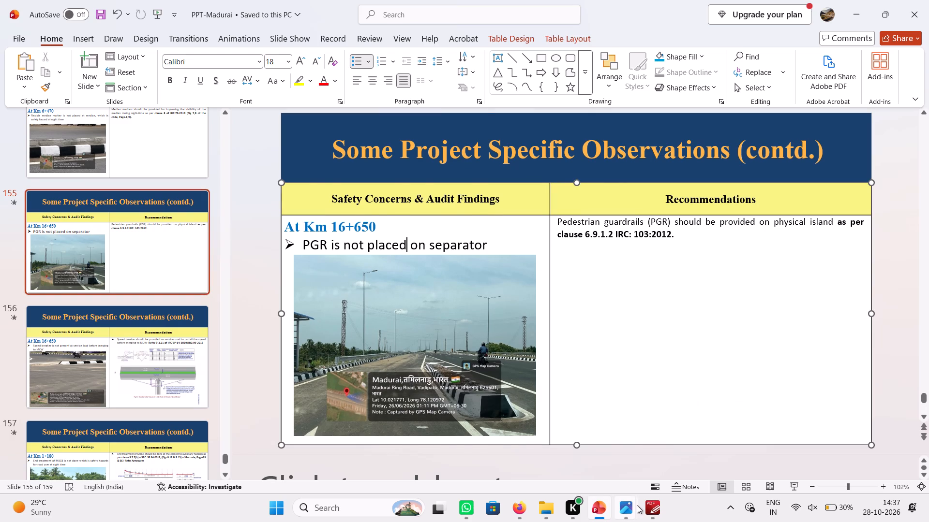
Open irc.gov.in.099.2018 from the IRC Codes folder in File Explorer.
{"action": "left_click", "coordinate": [655, 512]}
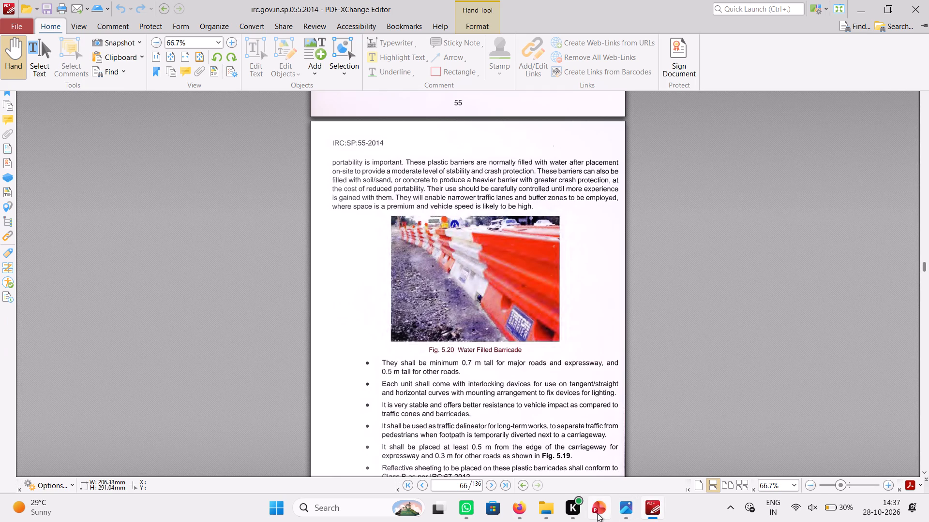
{"action": "left_click", "coordinate": [548, 509]}
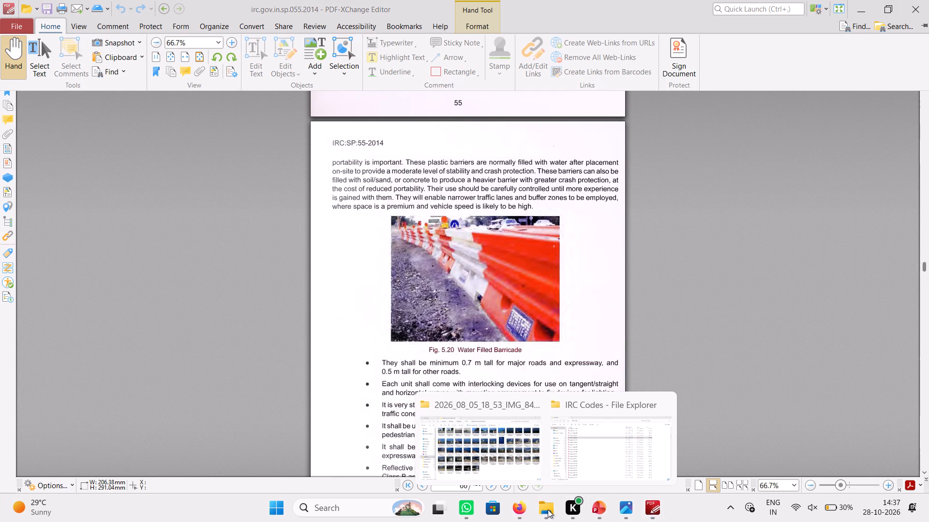
{"action": "left_click", "coordinate": [577, 459]}
{"action": "scroll", "coordinate": [338, 339], "scroll_direction": "down", "scroll_amount": 1}
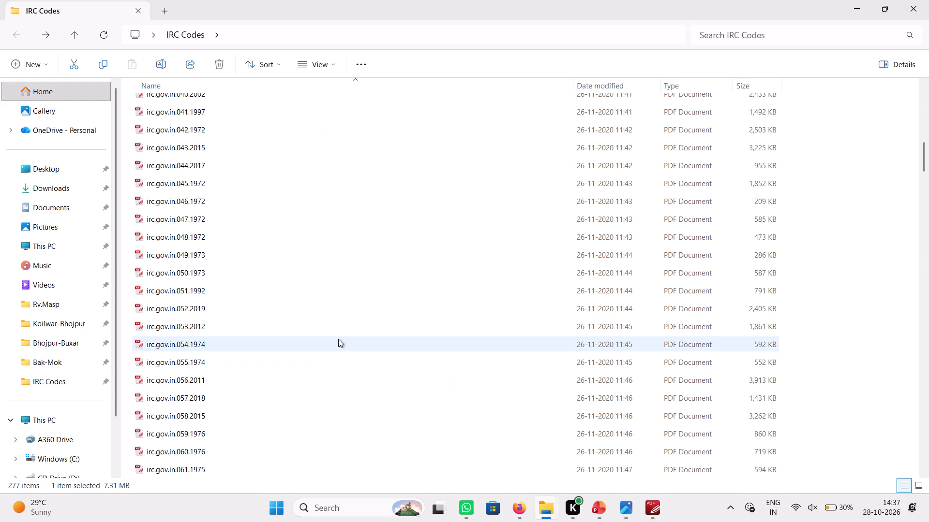
{"action": "scroll", "coordinate": [338, 339], "scroll_direction": "down", "scroll_amount": 5}
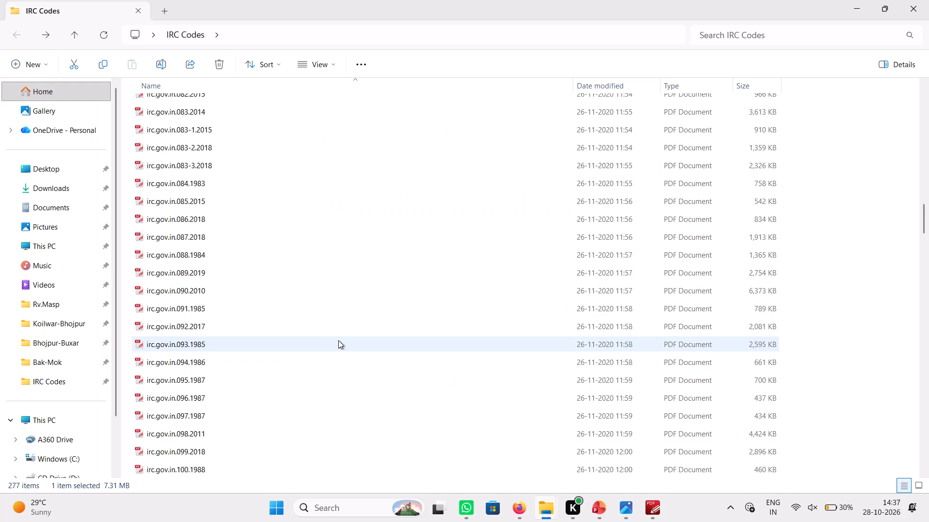
{"action": "scroll", "coordinate": [338, 340], "scroll_direction": "down", "scroll_amount": 1}
{"action": "double_click", "coordinate": [198, 293]}
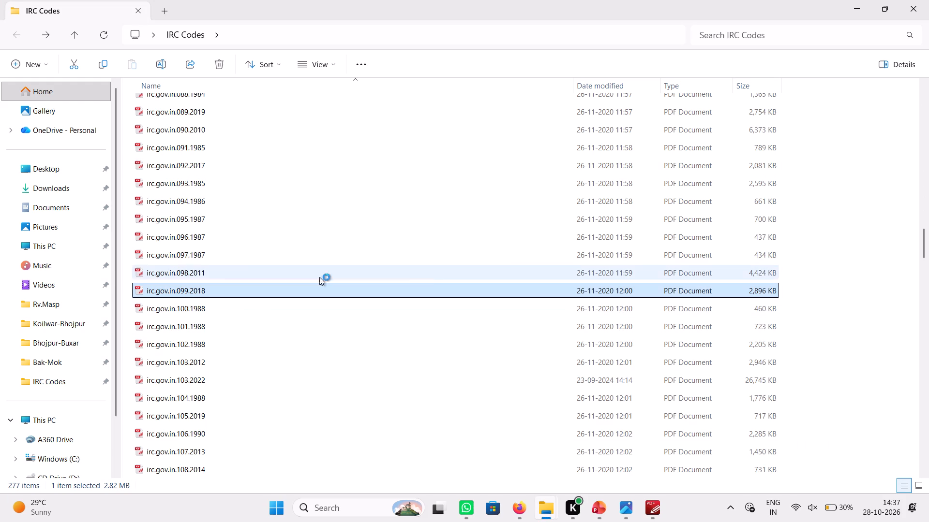
Browse the IRC:99-2018 document, examining its traffic calming clauses, tables and figures.
{"action": "scroll", "coordinate": [503, 287], "scroll_direction": "down", "scroll_amount": 10}
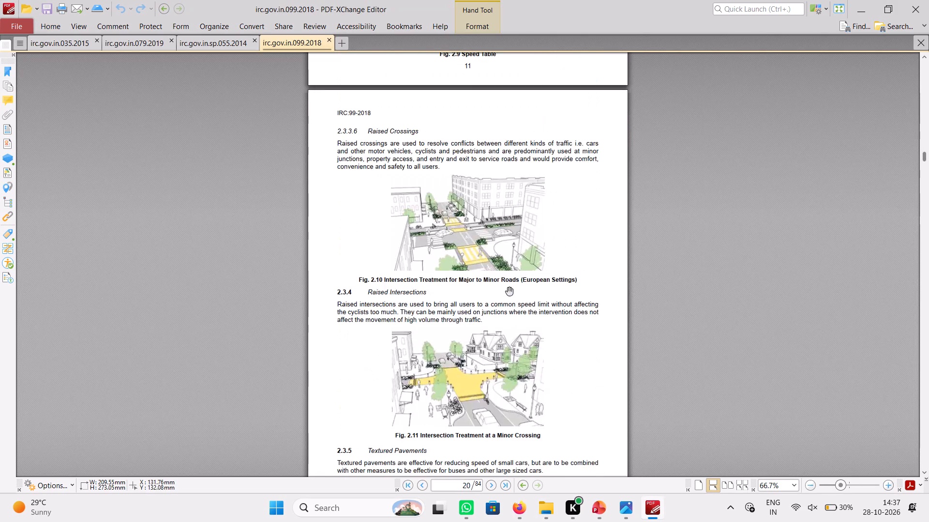
{"action": "scroll", "coordinate": [509, 291], "scroll_direction": "up", "scroll_amount": 20}
{"action": "scroll", "coordinate": [509, 291], "scroll_direction": "up", "scroll_amount": 20}
{"action": "scroll", "coordinate": [509, 291], "scroll_direction": "up", "scroll_amount": 10}
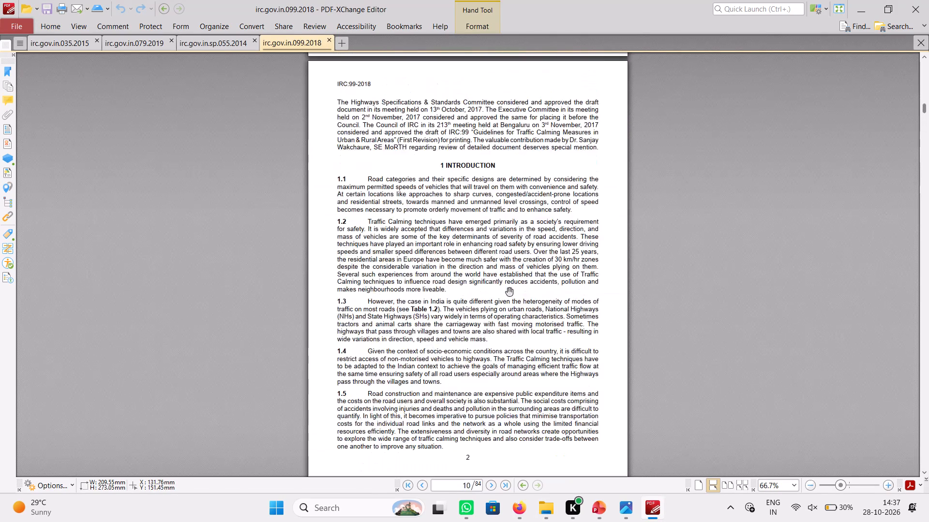
{"action": "scroll", "coordinate": [509, 291], "scroll_direction": "up", "scroll_amount": 16}
{"action": "scroll", "coordinate": [513, 298], "scroll_direction": "down", "scroll_amount": 18}
{"action": "left_click_drag", "start_coordinate": [928, 109], "coordinate": [928, 111]}
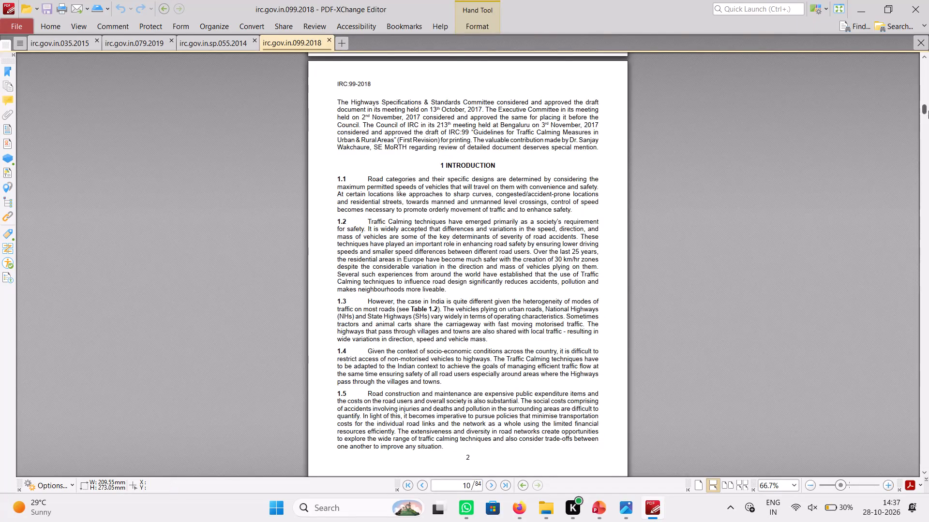
{"action": "left_click_drag", "start_coordinate": [928, 111], "coordinate": [928, 181]}
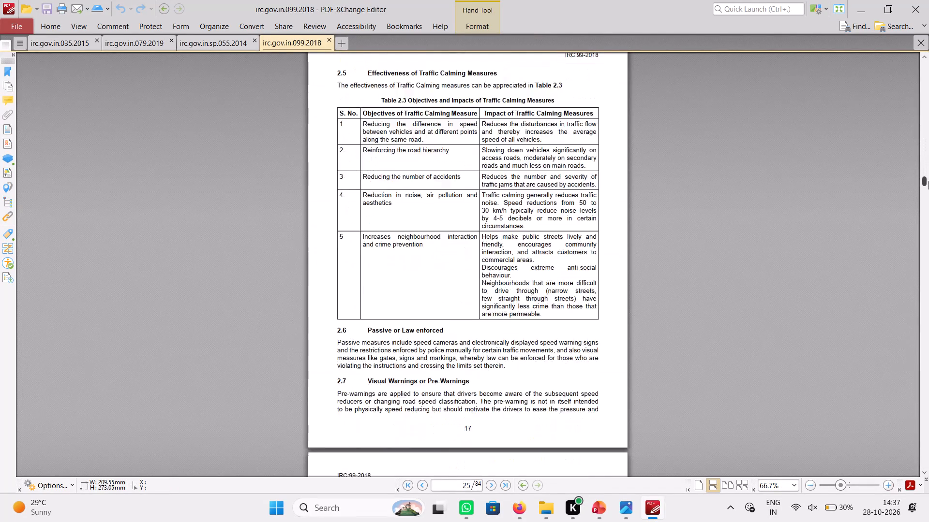
{"action": "left_click_drag", "start_coordinate": [928, 181], "coordinate": [928, 232]}
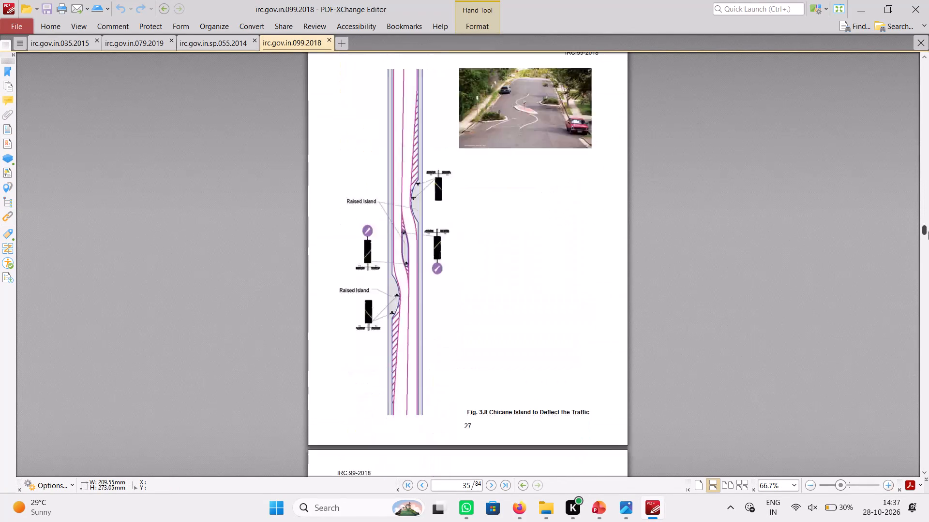
{"action": "left_click_drag", "start_coordinate": [928, 232], "coordinate": [928, 294]}
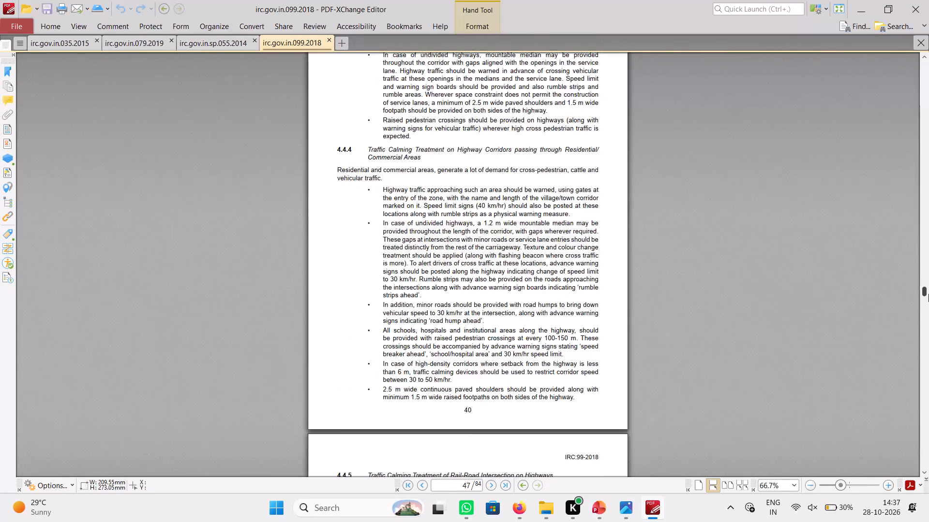
{"action": "left_click_drag", "start_coordinate": [928, 294], "coordinate": [917, 202]}
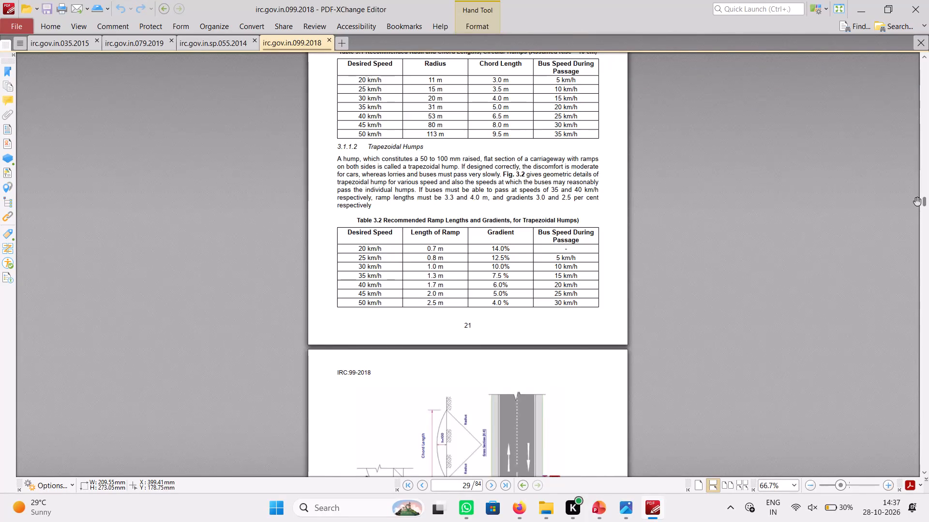
Search the IRC:99-2018 document for "pgr" and go through the matches.
{"action": "key", "text": "ctrl+g"}
{"action": "key", "text": "ctrl+f"}
{"action": "left_click", "coordinate": [558, 119]}
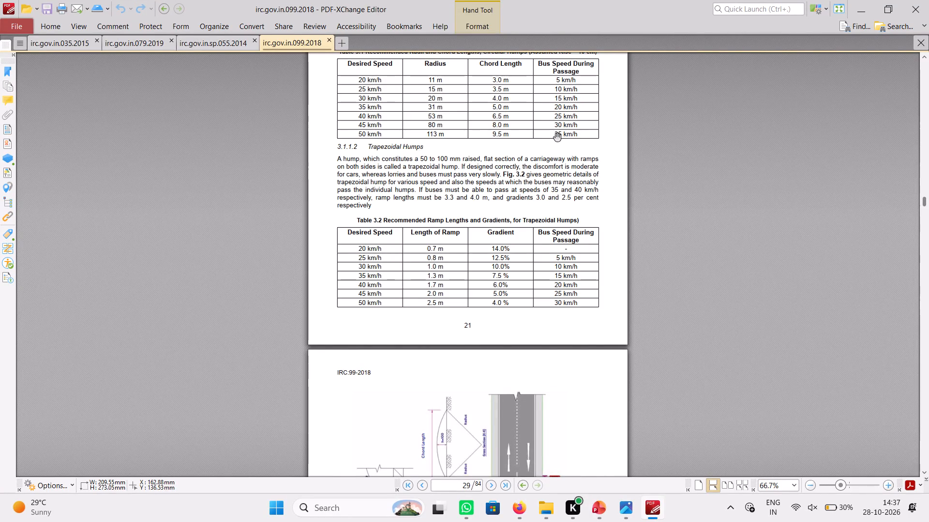
{"action": "key", "text": "ctrl+f"}
{"action": "key", "text": "p"}
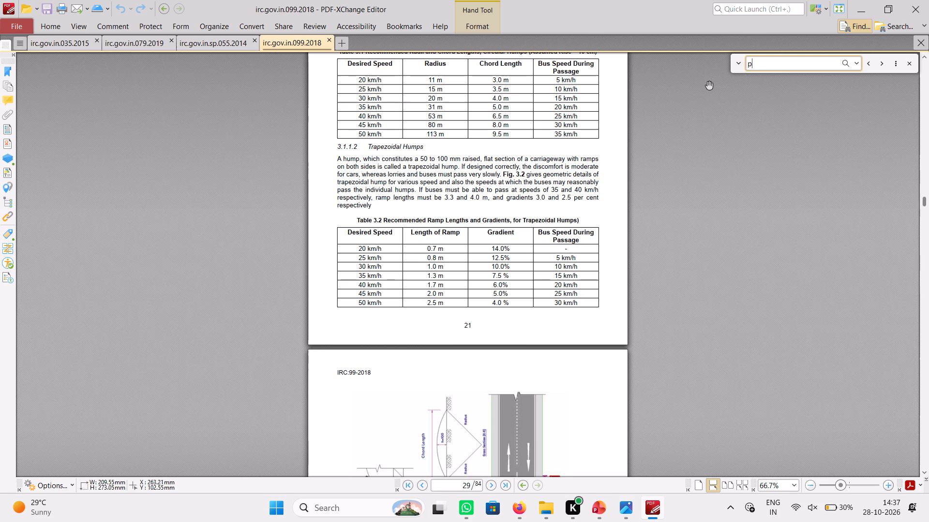
{"action": "type", "text": "gr"}
{"action": "left_click", "coordinate": [868, 65]}
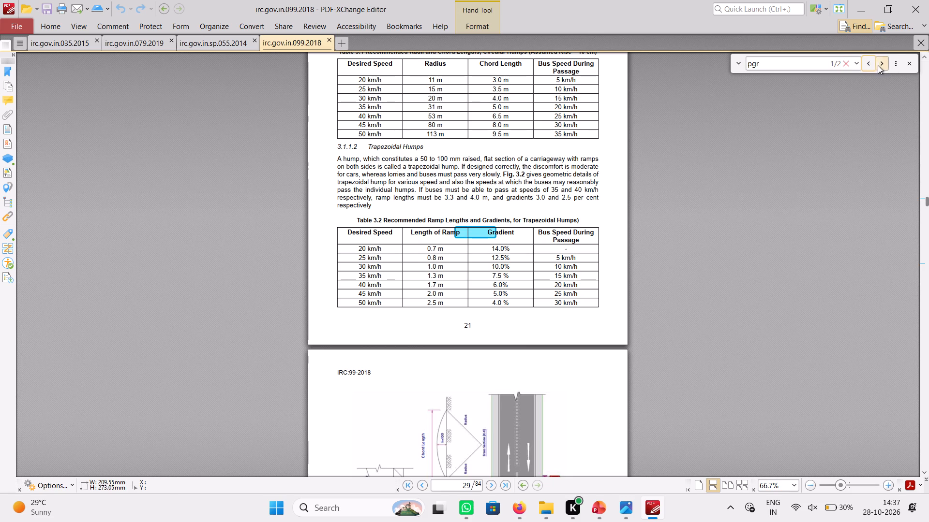
{"action": "left_click", "coordinate": [882, 67]}
{"action": "left_click", "coordinate": [882, 67]}
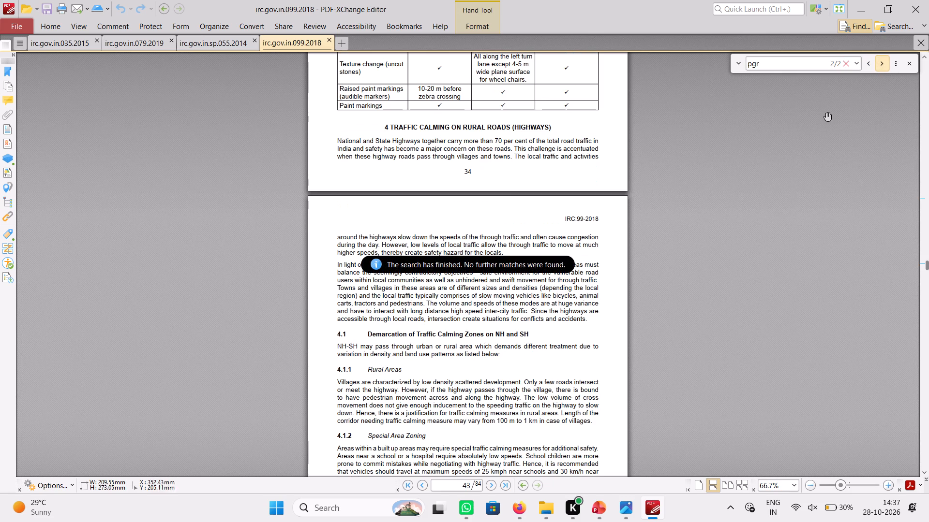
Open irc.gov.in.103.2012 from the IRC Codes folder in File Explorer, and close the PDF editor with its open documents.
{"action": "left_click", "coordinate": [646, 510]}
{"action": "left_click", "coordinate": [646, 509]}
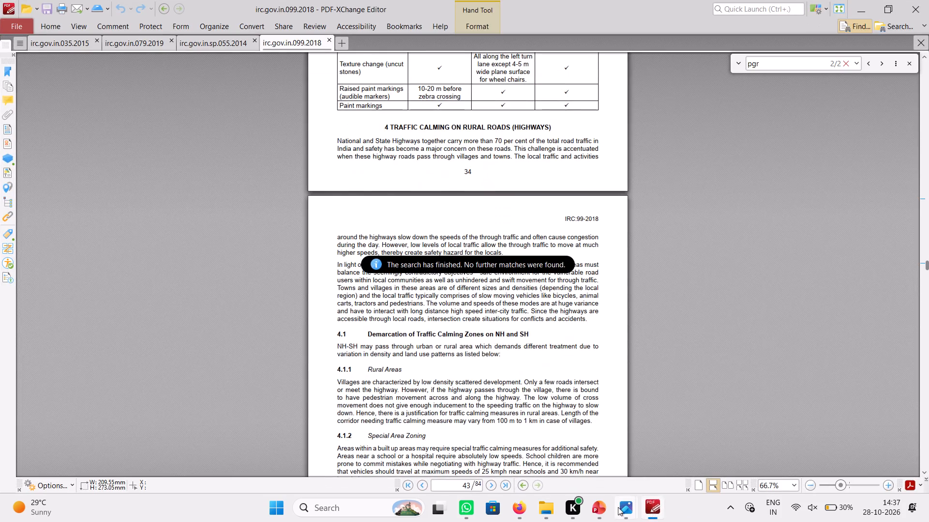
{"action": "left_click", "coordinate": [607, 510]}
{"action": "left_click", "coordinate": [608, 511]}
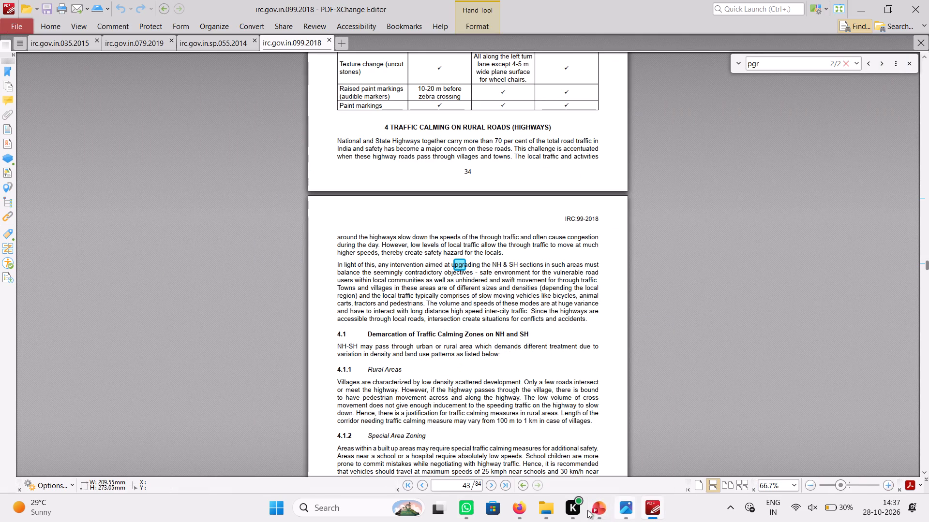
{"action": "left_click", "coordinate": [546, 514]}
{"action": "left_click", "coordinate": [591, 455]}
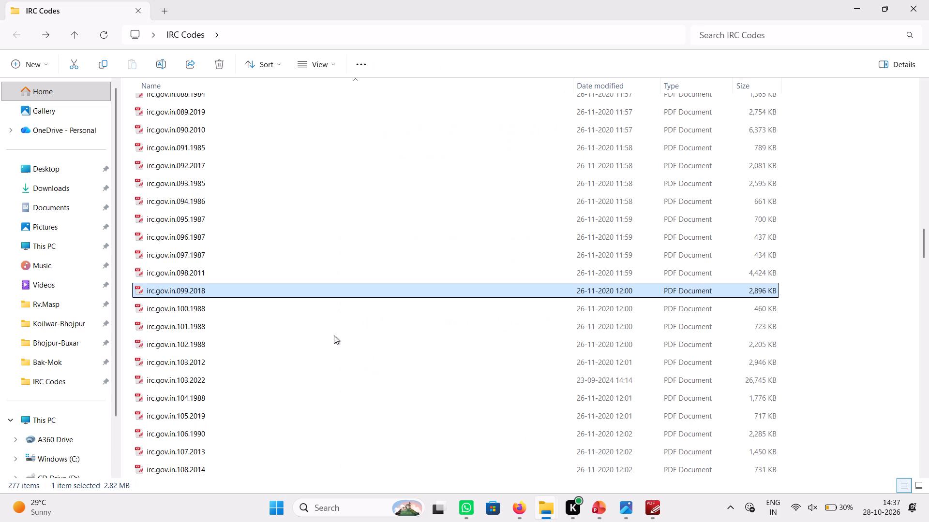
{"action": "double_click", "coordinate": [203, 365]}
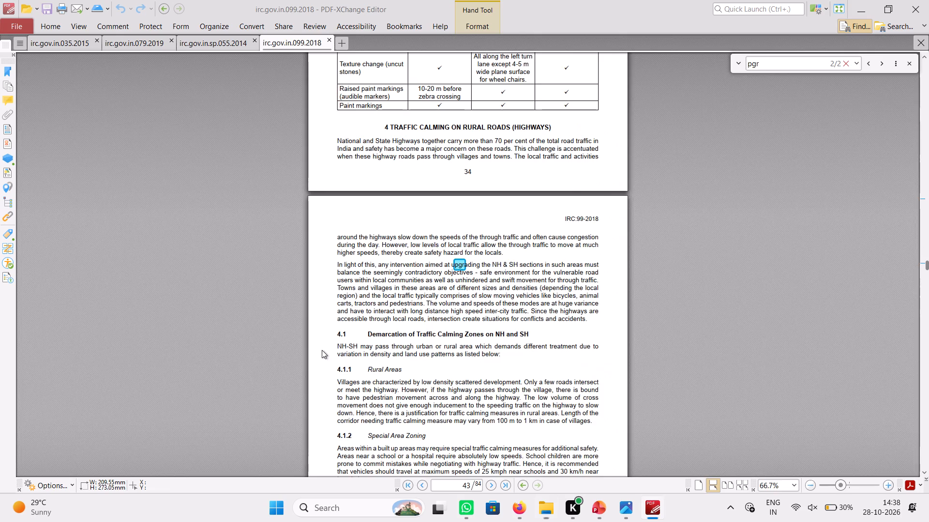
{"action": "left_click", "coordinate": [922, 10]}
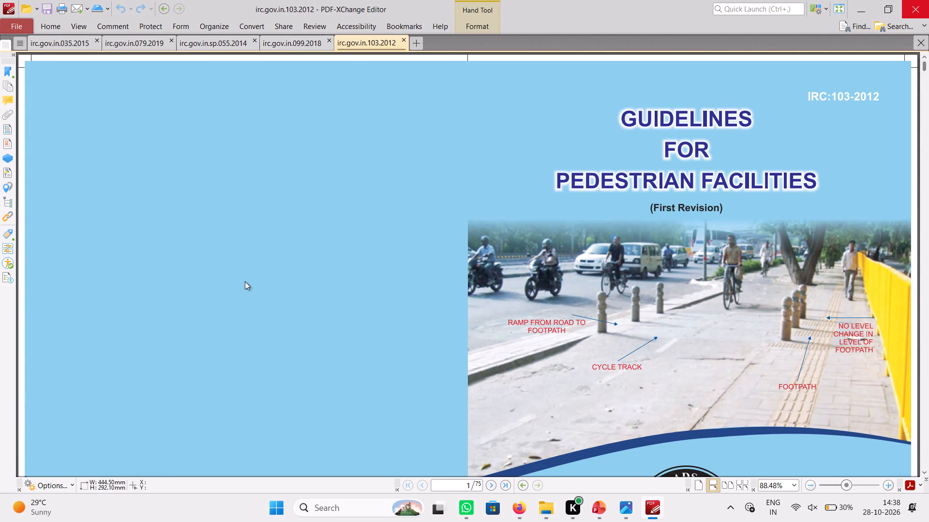
Open irc.gov.in.103.2022 from the IRC Codes folder in File Explorer.
{"action": "double_click", "coordinate": [179, 381]}
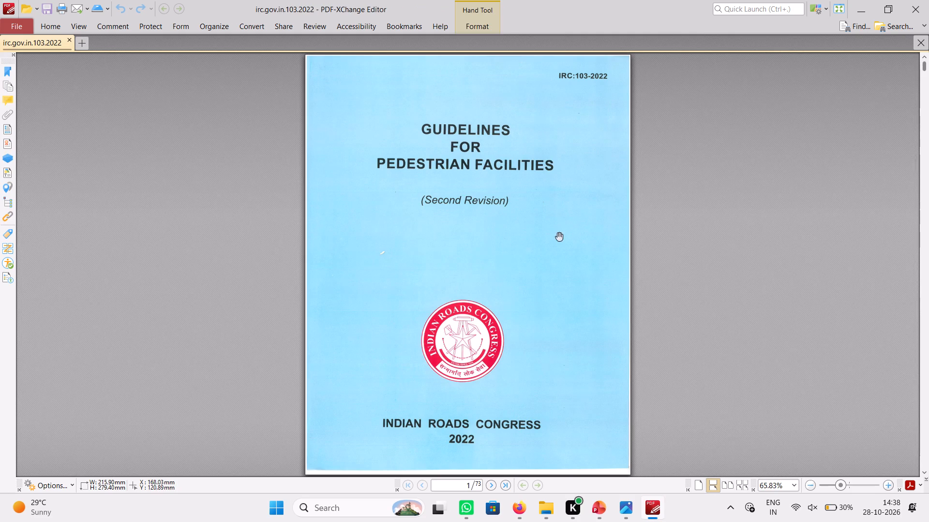
Browse the IRC:103-2022 pedestrian facilities guidelines, examining the footpath, crossing, school zone, audit and annexure pages.
{"action": "scroll", "coordinate": [561, 236], "scroll_direction": "down", "scroll_amount": 20}
{"action": "scroll", "coordinate": [561, 236], "scroll_direction": "down", "scroll_amount": 20}
{"action": "scroll", "coordinate": [561, 236], "scroll_direction": "down", "scroll_amount": 20}
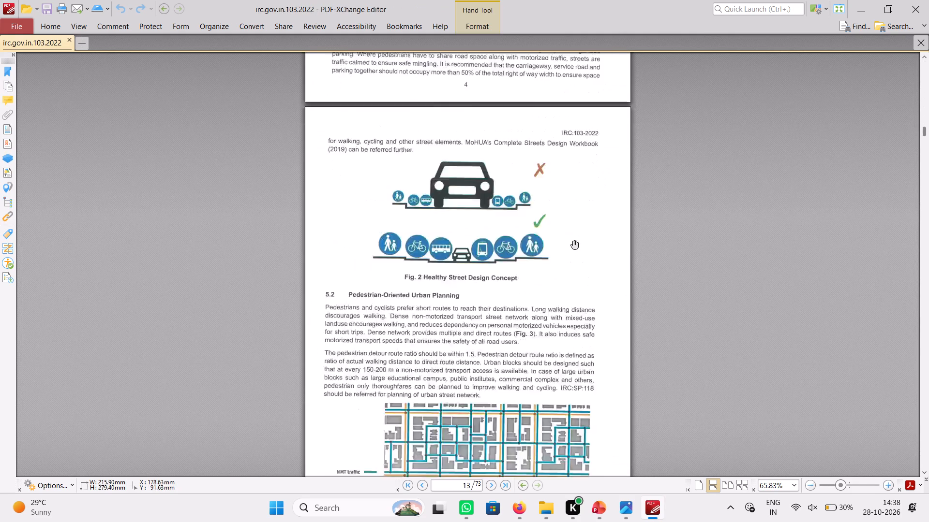
{"action": "scroll", "coordinate": [574, 245], "scroll_direction": "down", "scroll_amount": 3}
{"action": "scroll", "coordinate": [575, 249], "scroll_direction": "down", "scroll_amount": 20}
{"action": "scroll", "coordinate": [575, 249], "scroll_direction": "down", "scroll_amount": 20}
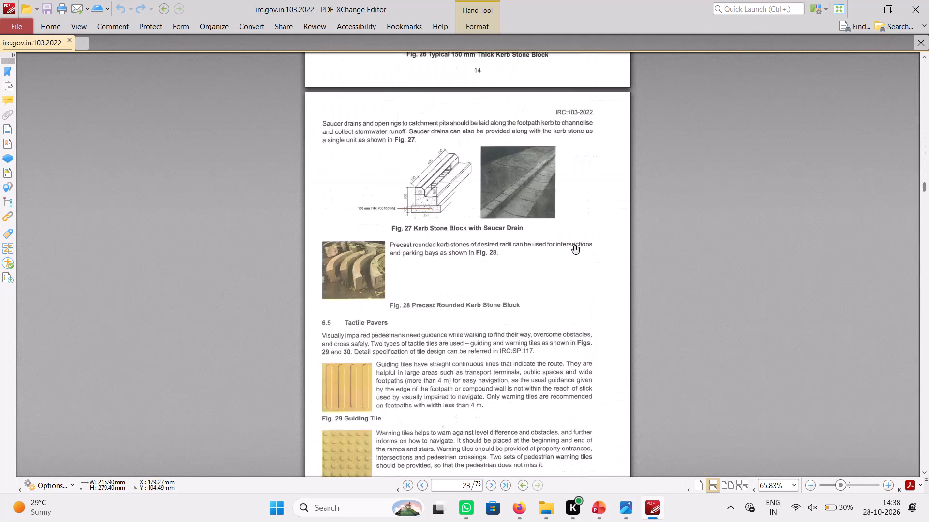
{"action": "scroll", "coordinate": [575, 249], "scroll_direction": "down", "scroll_amount": 8}
{"action": "scroll", "coordinate": [575, 249], "scroll_direction": "down", "scroll_amount": 16}
{"action": "scroll", "coordinate": [575, 249], "scroll_direction": "down", "scroll_amount": 9}
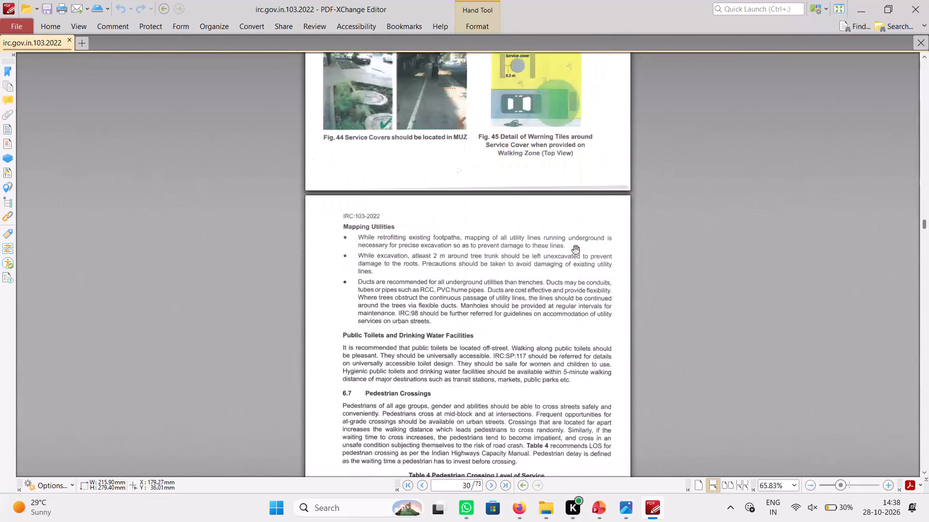
{"action": "scroll", "coordinate": [576, 254], "scroll_direction": "down", "scroll_amount": 16}
{"action": "scroll", "coordinate": [577, 257], "scroll_direction": "down", "scroll_amount": 17}
{"action": "scroll", "coordinate": [577, 257], "scroll_direction": "down", "scroll_amount": 15}
{"action": "scroll", "coordinate": [577, 257], "scroll_direction": "down", "scroll_amount": 6}
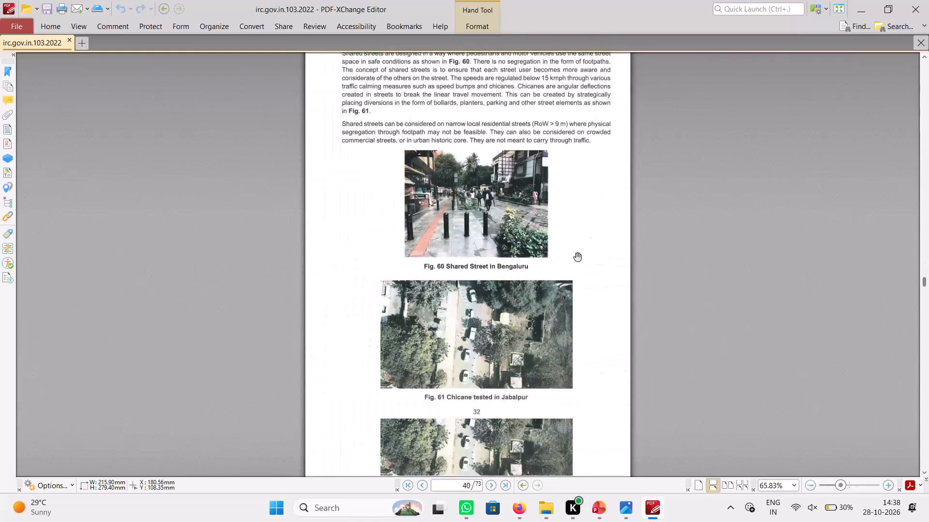
{"action": "scroll", "coordinate": [577, 257], "scroll_direction": "down", "scroll_amount": 15}
{"action": "scroll", "coordinate": [577, 257], "scroll_direction": "down", "scroll_amount": 7}
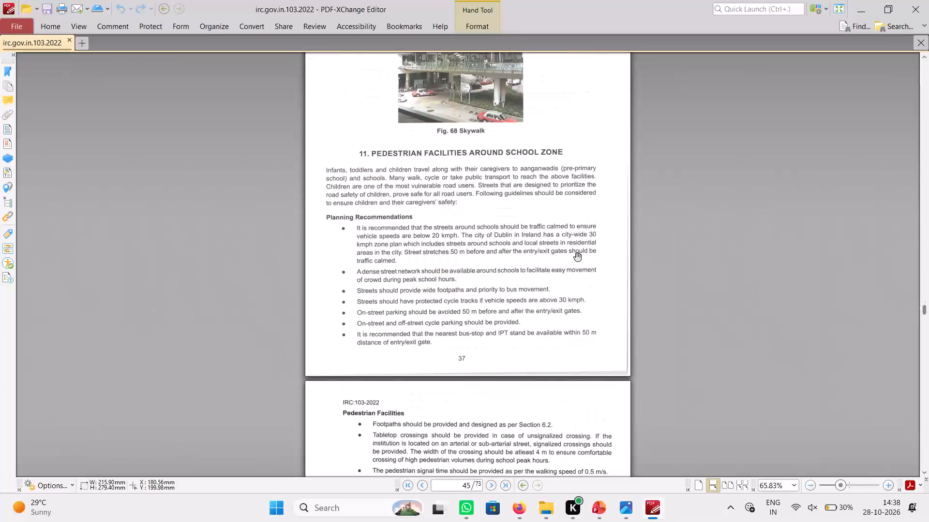
{"action": "scroll", "coordinate": [577, 257], "scroll_direction": "down", "scroll_amount": 20}
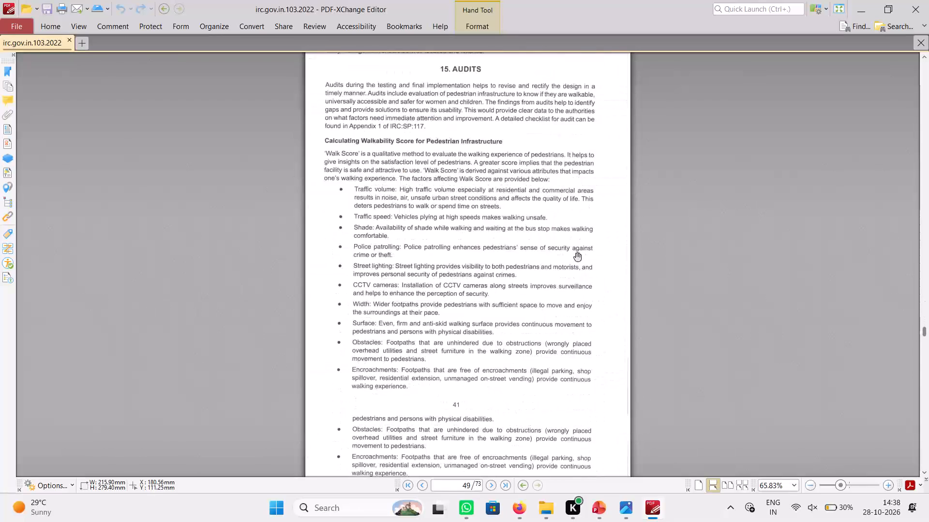
{"action": "scroll", "coordinate": [577, 257], "scroll_direction": "down", "scroll_amount": 16}
{"action": "scroll", "coordinate": [577, 257], "scroll_direction": "down", "scroll_amount": 13}
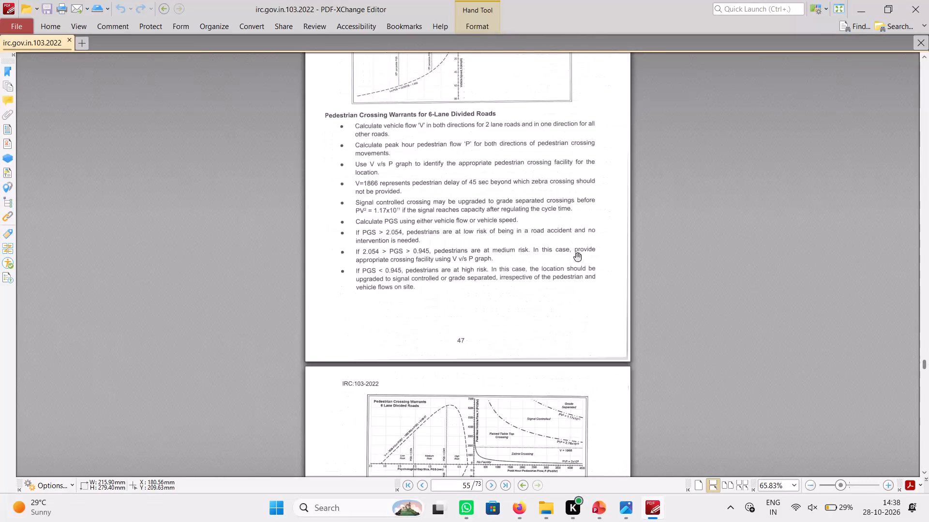
{"action": "scroll", "coordinate": [577, 257], "scroll_direction": "down", "scroll_amount": 15}
{"action": "scroll", "coordinate": [577, 257], "scroll_direction": "down", "scroll_amount": 8}
{"action": "scroll", "coordinate": [577, 257], "scroll_direction": "up", "scroll_amount": 7}
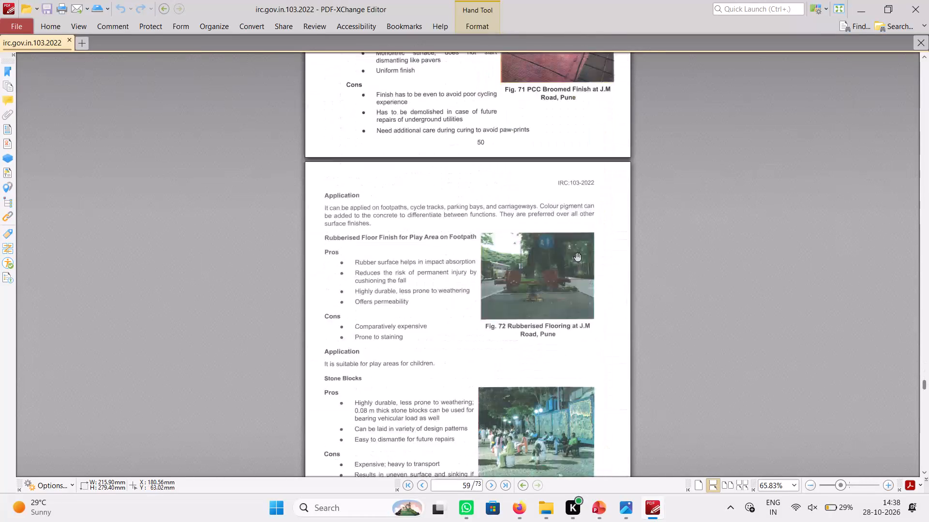
{"action": "scroll", "coordinate": [577, 257], "scroll_direction": "up", "scroll_amount": 8}
{"action": "scroll", "coordinate": [577, 257], "scroll_direction": "up", "scroll_amount": 20}
{"action": "scroll", "coordinate": [577, 257], "scroll_direction": "up", "scroll_amount": 15}
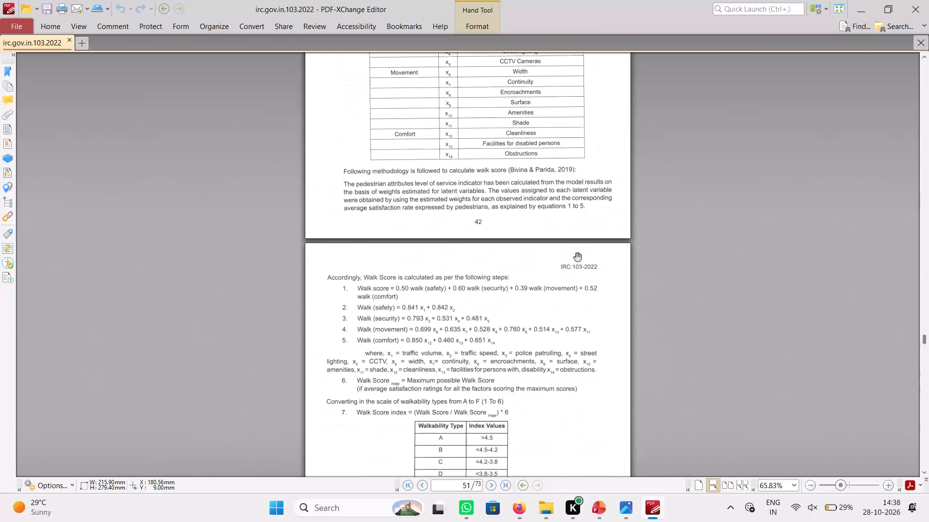
{"action": "scroll", "coordinate": [577, 257], "scroll_direction": "up", "scroll_amount": 4}
Search the IRC:103-2022 document for "pgr" in both directions.
{"action": "key", "text": "ctrl+f"}
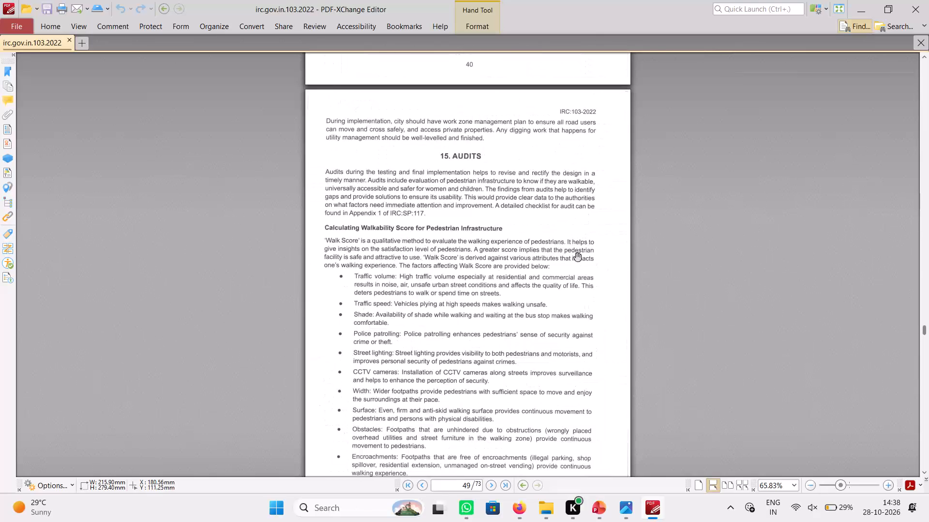
{"action": "key", "text": "p"}
{"action": "type", "text": "gr"}
{"action": "left_click", "coordinate": [883, 64]}
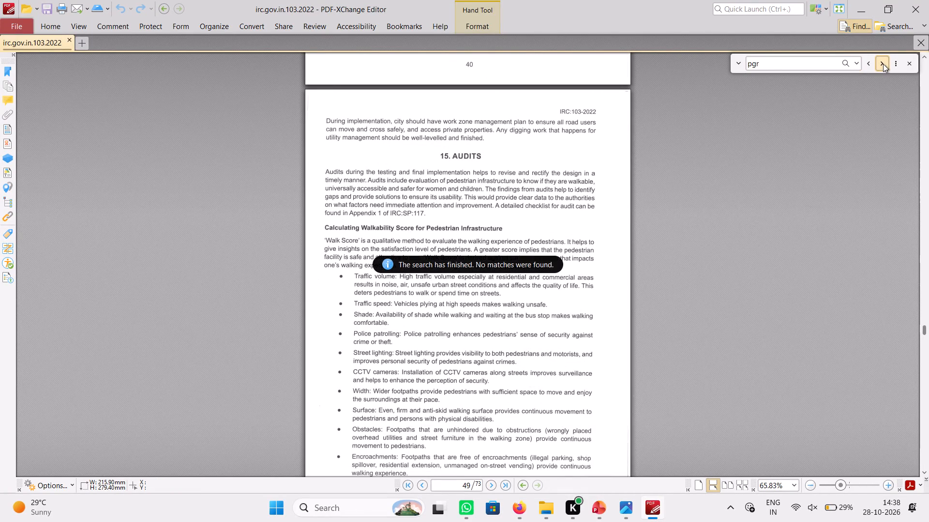
{"action": "left_click", "coordinate": [861, 69]}
{"action": "double_click", "coordinate": [866, 66]}
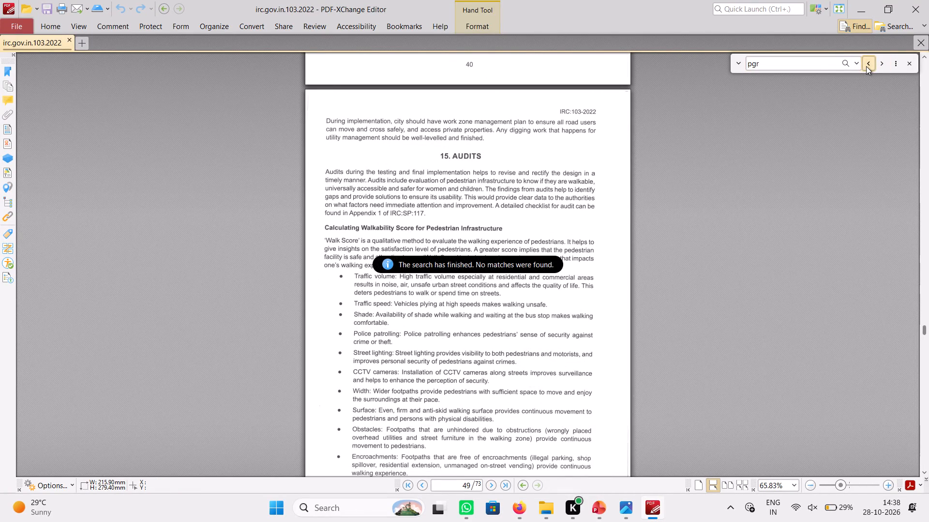
Look back through the IRC:103-2022 pages from the audits section to the list of figures for pedestrian guardrail provisions.
{"action": "scroll", "coordinate": [499, 245], "scroll_direction": "up", "scroll_amount": 20}
{"action": "scroll", "coordinate": [499, 245], "scroll_direction": "up", "scroll_amount": 17}
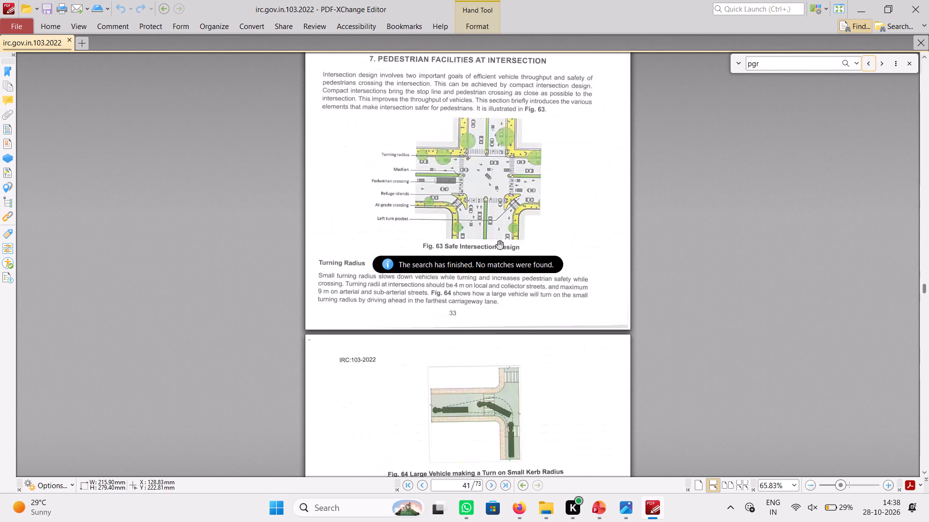
{"action": "scroll", "coordinate": [499, 245], "scroll_direction": "up", "scroll_amount": 15}
{"action": "scroll", "coordinate": [499, 245], "scroll_direction": "up", "scroll_amount": 14}
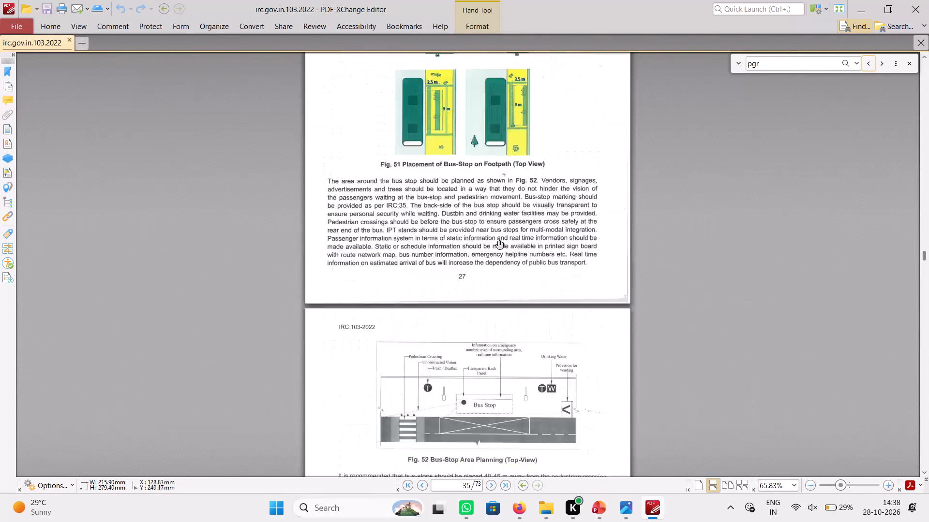
{"action": "scroll", "coordinate": [499, 245], "scroll_direction": "up", "scroll_amount": 14}
{"action": "scroll", "coordinate": [499, 245], "scroll_direction": "up", "scroll_amount": 18}
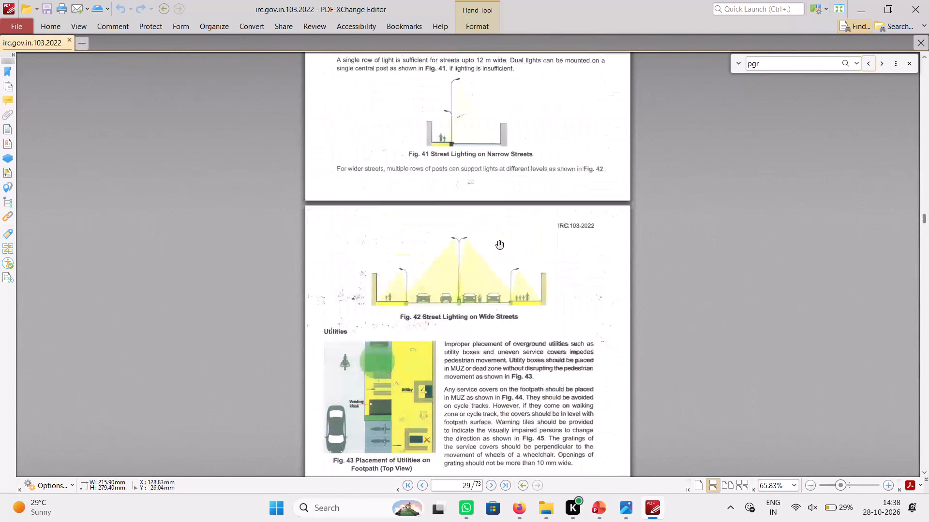
{"action": "scroll", "coordinate": [499, 245], "scroll_direction": "up", "scroll_amount": 20}
{"action": "scroll", "coordinate": [499, 245], "scroll_direction": "up", "scroll_amount": 12}
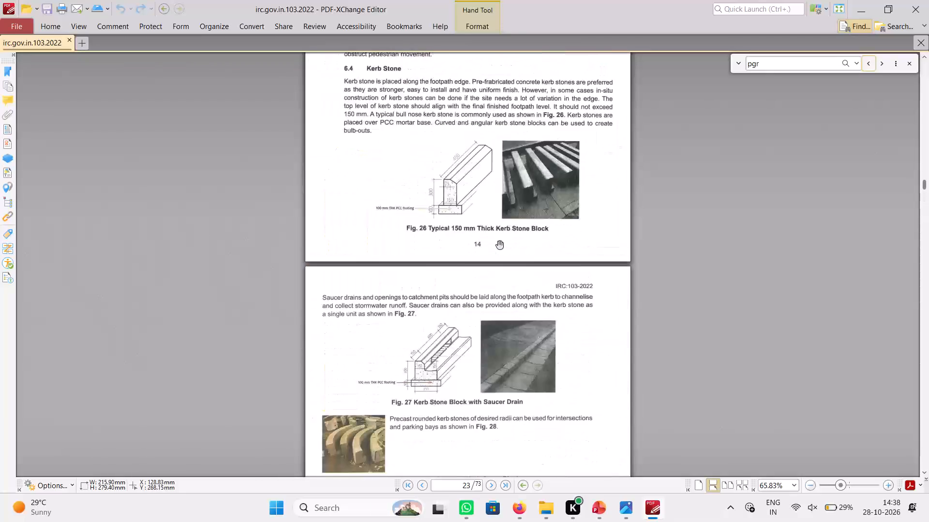
{"action": "scroll", "coordinate": [499, 245], "scroll_direction": "up", "scroll_amount": 20}
{"action": "scroll", "coordinate": [499, 245], "scroll_direction": "up", "scroll_amount": 7}
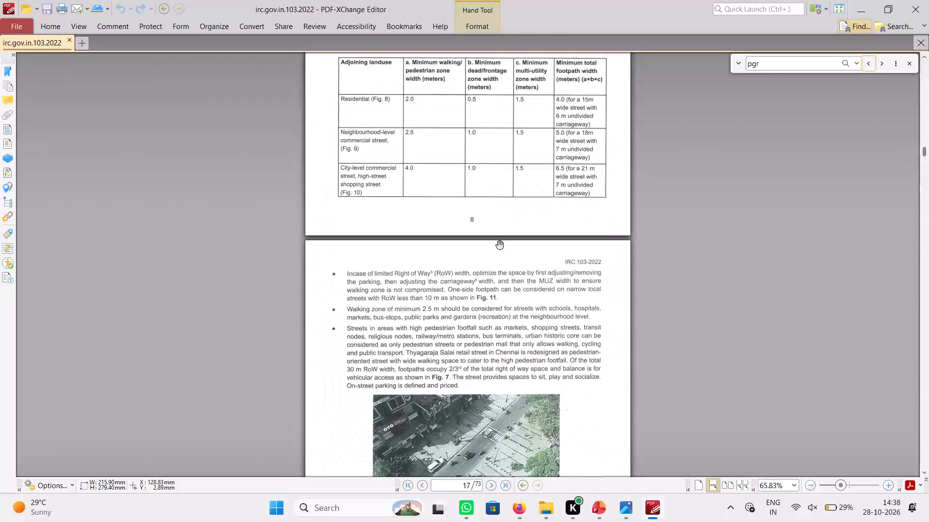
{"action": "scroll", "coordinate": [499, 245], "scroll_direction": "up", "scroll_amount": 20}
{"action": "scroll", "coordinate": [499, 245], "scroll_direction": "up", "scroll_amount": 8}
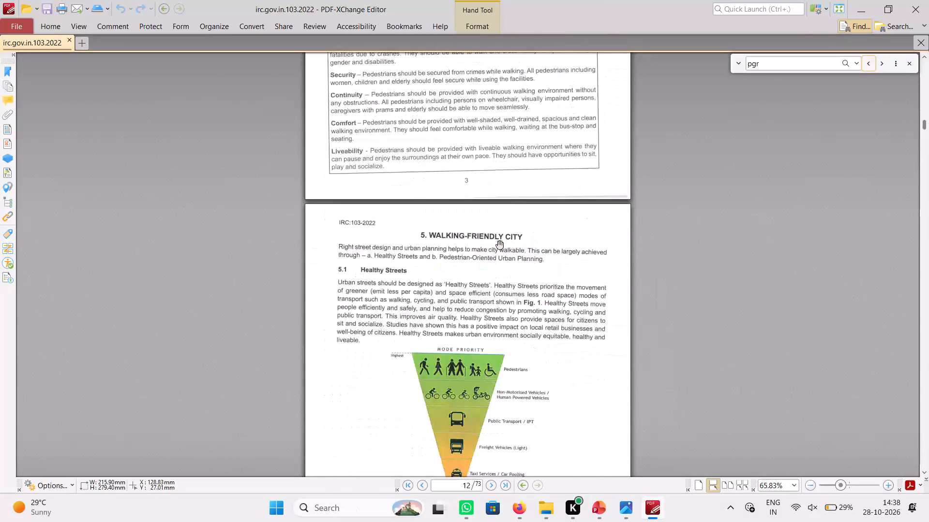
{"action": "scroll", "coordinate": [499, 245], "scroll_direction": "up", "scroll_amount": 20}
{"action": "scroll", "coordinate": [499, 245], "scroll_direction": "up", "scroll_amount": 3}
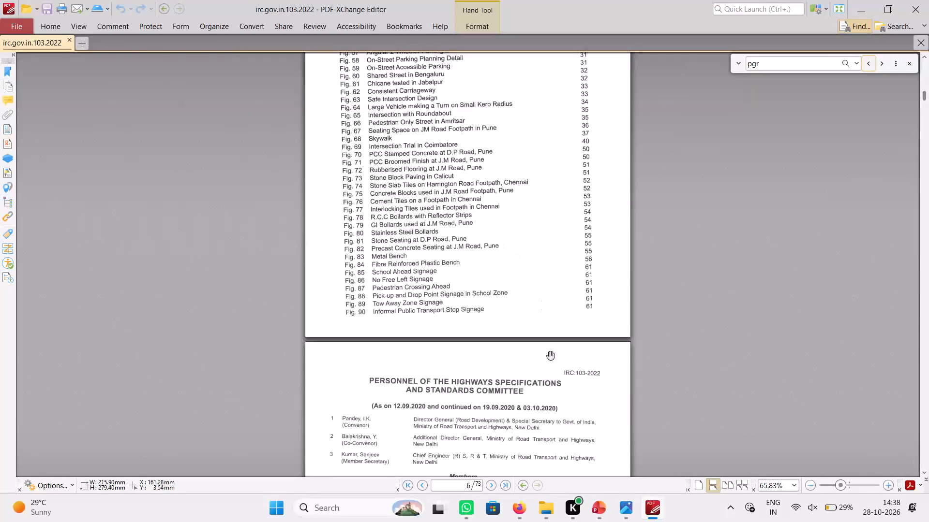
Switch to PowerPoint and check the code clause cited in the Km 16+650 recommendation on slide 155.
{"action": "left_click", "coordinate": [595, 514]}
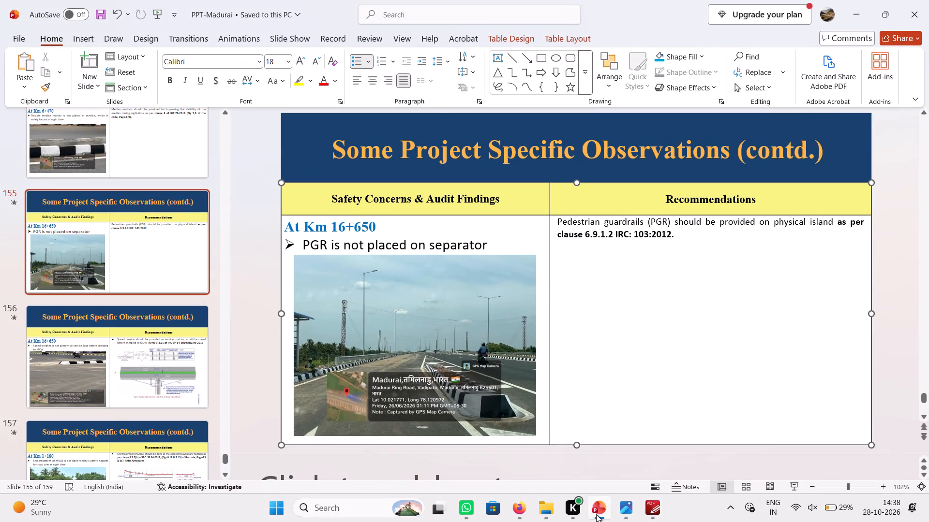
{"action": "left_click", "coordinate": [596, 514]}
In the IRC:103-2022 PDF, find the Pedestrian Guardrails text and examine the section 6.6 Street Furniture clauses around it.
{"action": "scroll", "coordinate": [503, 353], "scroll_direction": "down", "scroll_amount": 20}
{"action": "scroll", "coordinate": [503, 353], "scroll_direction": "down", "scroll_amount": 13}
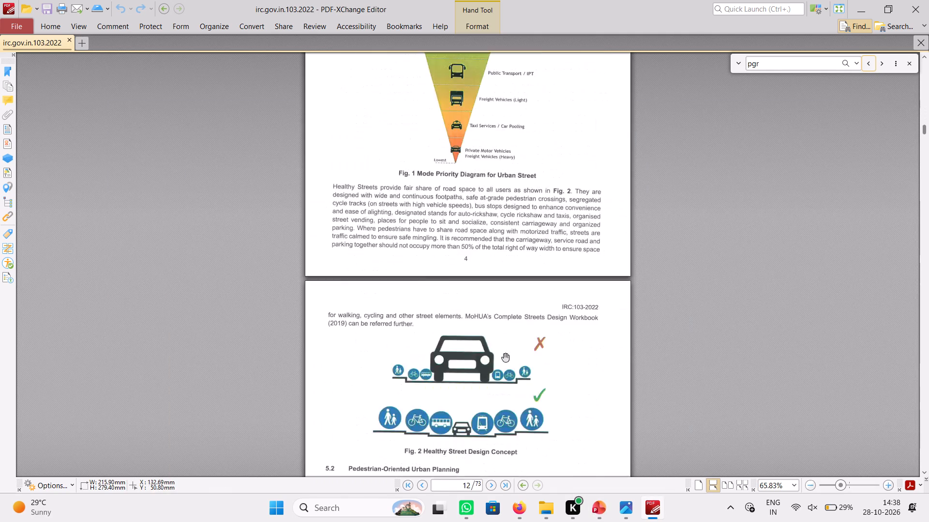
{"action": "scroll", "coordinate": [505, 357], "scroll_direction": "down", "scroll_amount": 18}
{"action": "scroll", "coordinate": [505, 357], "scroll_direction": "down", "scroll_amount": 16}
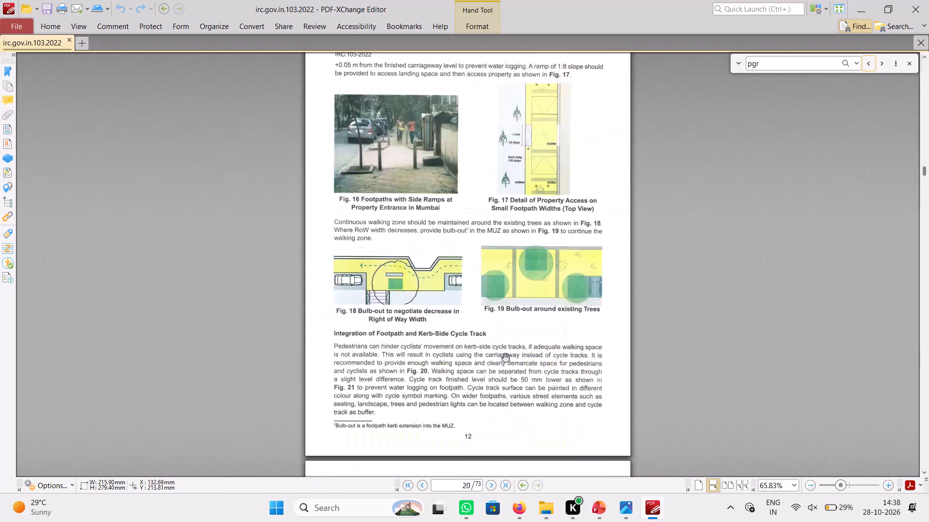
{"action": "scroll", "coordinate": [505, 357], "scroll_direction": "down", "scroll_amount": 15}
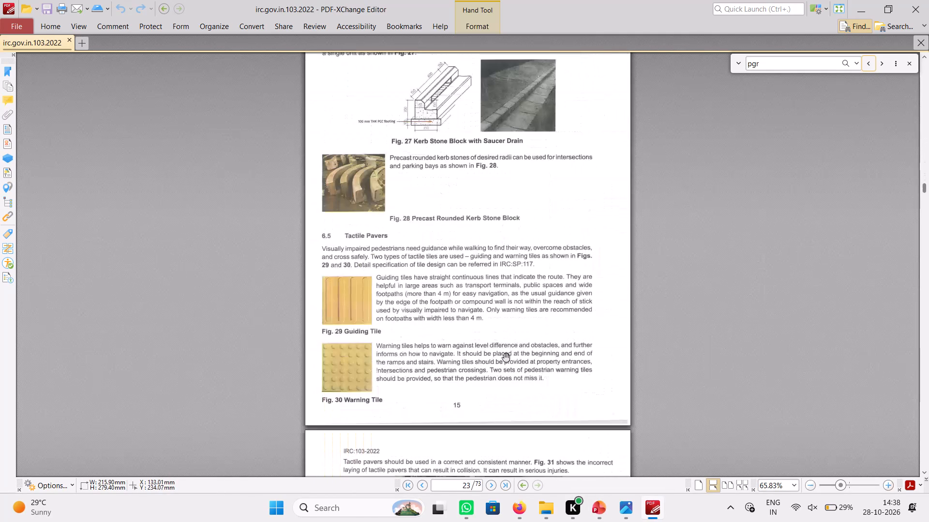
{"action": "scroll", "coordinate": [506, 357], "scroll_direction": "down", "scroll_amount": 5}
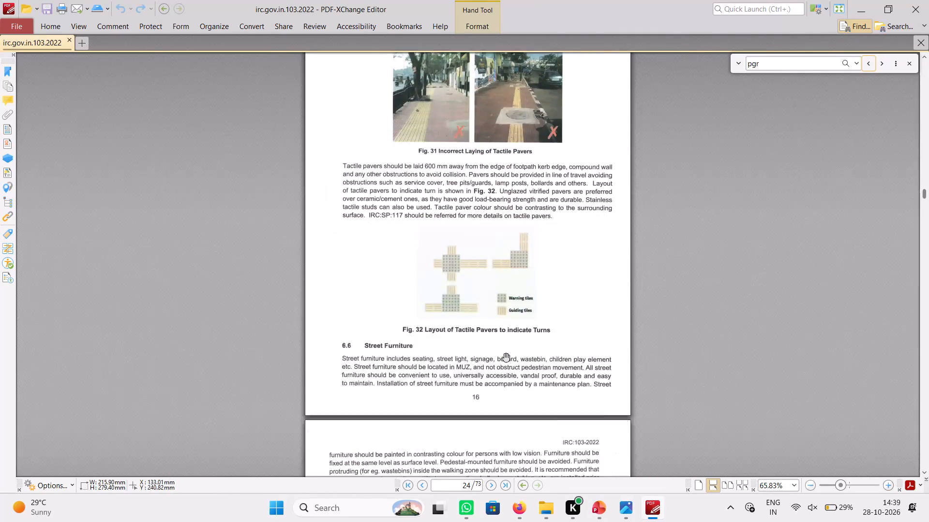
{"action": "scroll", "coordinate": [506, 357], "scroll_direction": "down", "scroll_amount": 9}
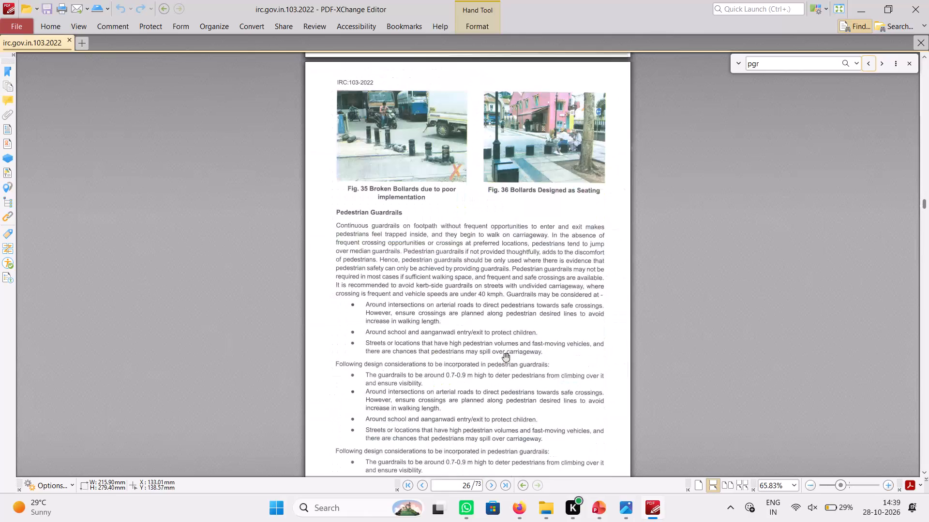
{"action": "scroll", "coordinate": [506, 357], "scroll_direction": "up", "scroll_amount": 9}
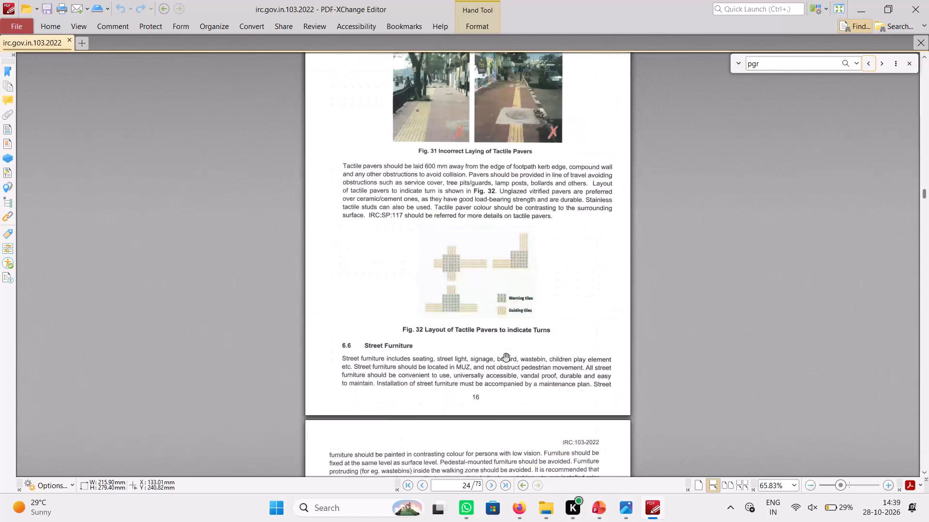
{"action": "scroll", "coordinate": [506, 357], "scroll_direction": "up", "scroll_amount": 3}
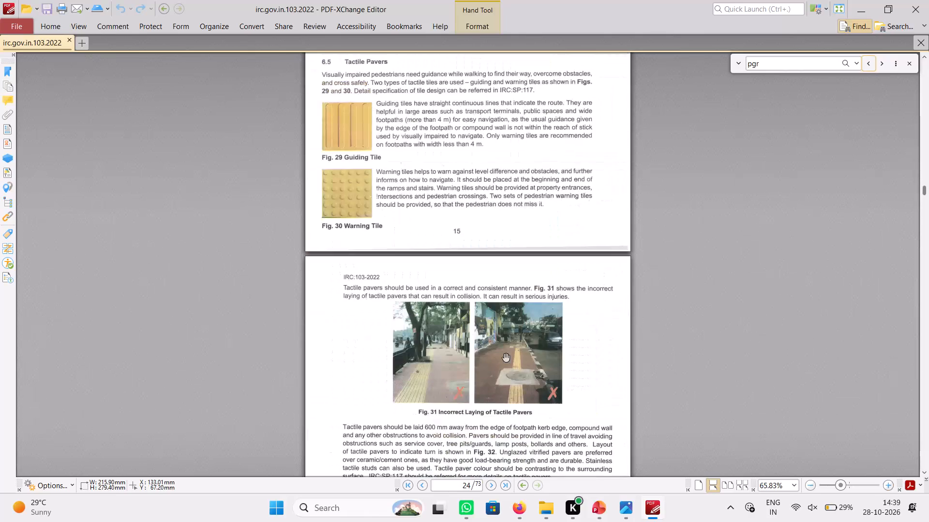
{"action": "scroll", "coordinate": [509, 356], "scroll_direction": "down", "scroll_amount": 4}
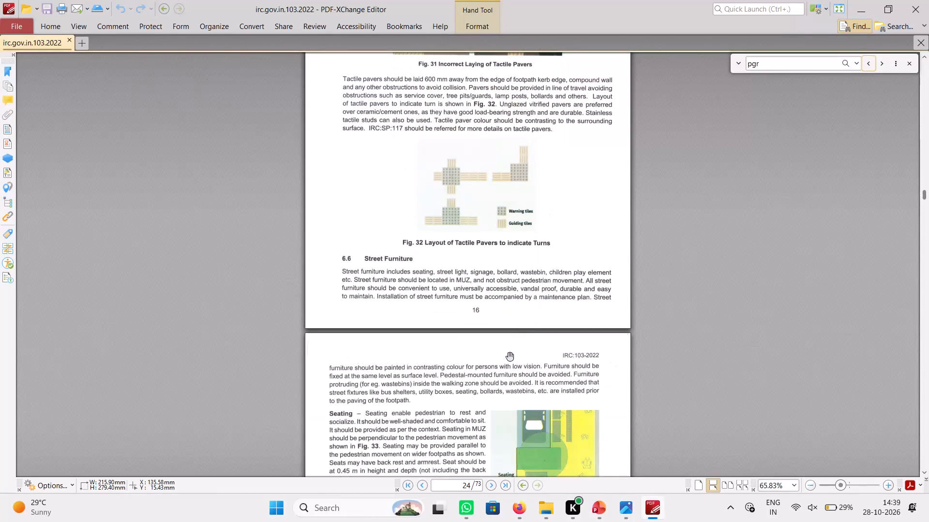
{"action": "scroll", "coordinate": [509, 356], "scroll_direction": "down", "scroll_amount": 7}
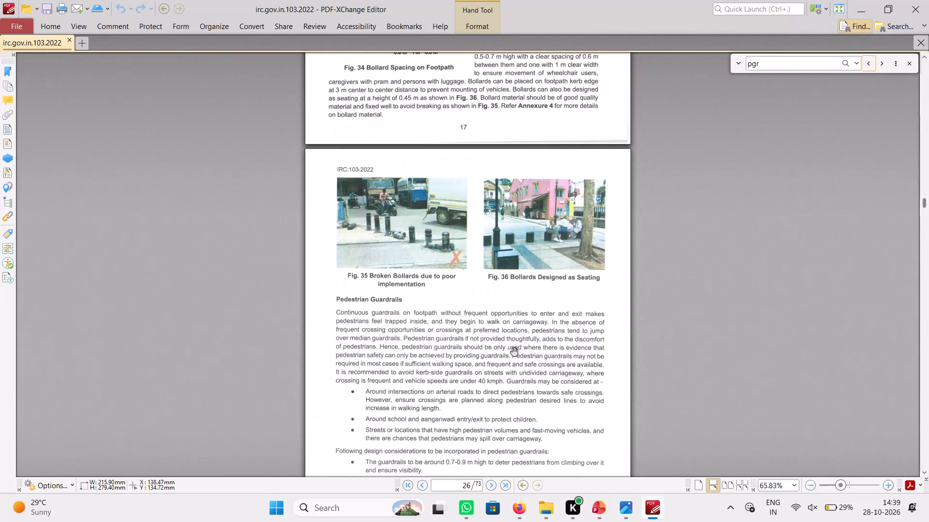
Examine the Pedestrian Guardrails placement and design considerations in IRC:103-2022, including their continuation before the Signage section.
{"action": "scroll", "coordinate": [514, 351], "scroll_direction": "down", "scroll_amount": 4}
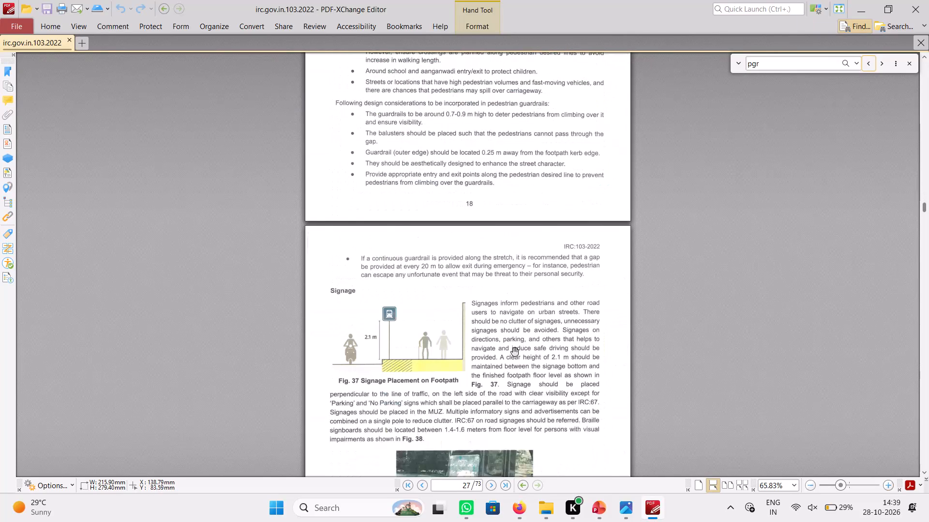
{"action": "scroll", "coordinate": [514, 351], "scroll_direction": "up", "scroll_amount": 1}
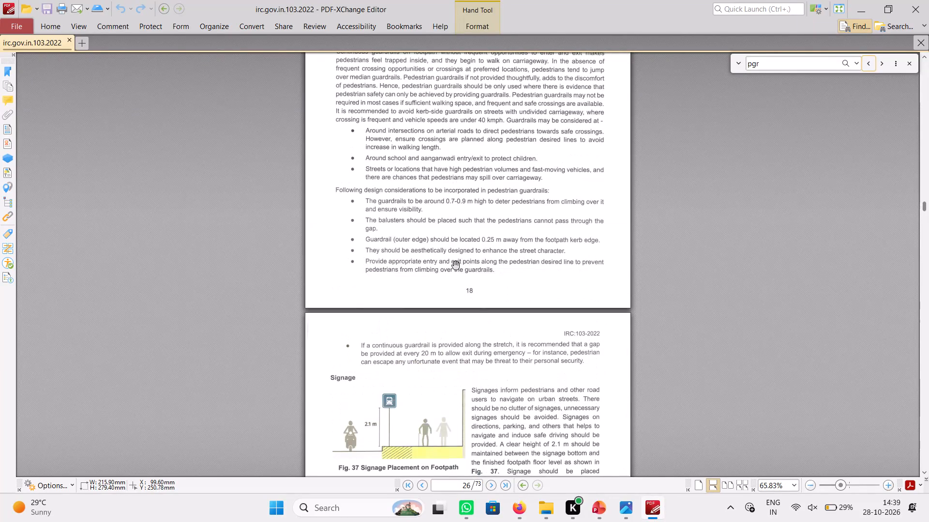
{"action": "scroll", "coordinate": [456, 265], "scroll_direction": "down", "scroll_amount": 3}
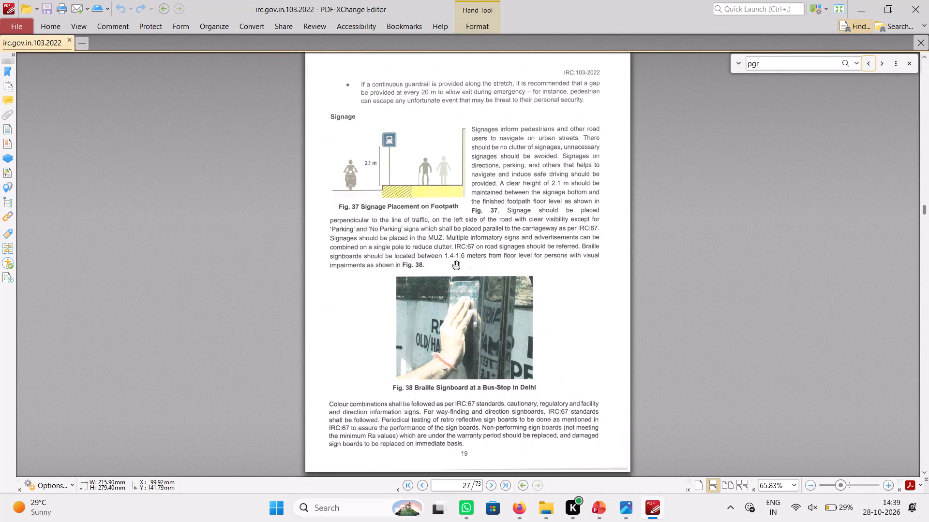
{"action": "scroll", "coordinate": [456, 265], "scroll_direction": "up", "scroll_amount": 4}
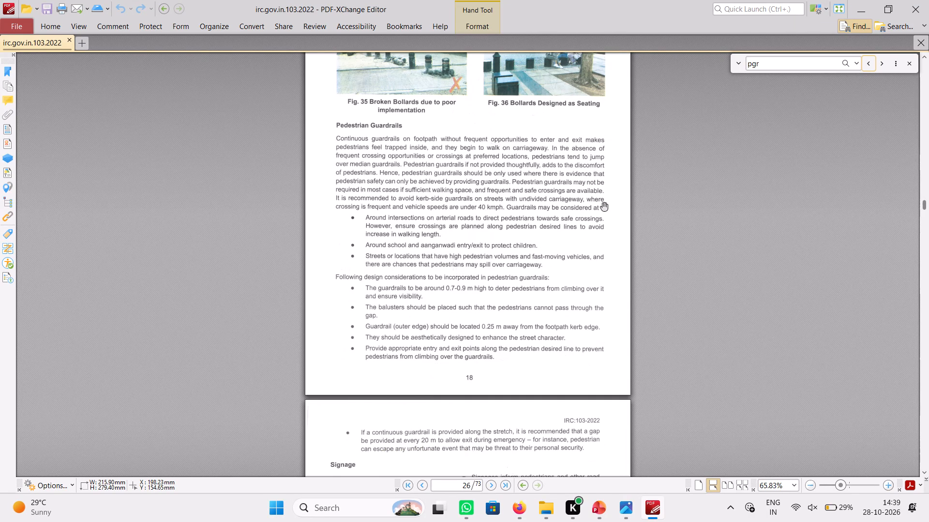
{"action": "left_click_drag", "start_coordinate": [729, 157], "coordinate": [872, 132]}
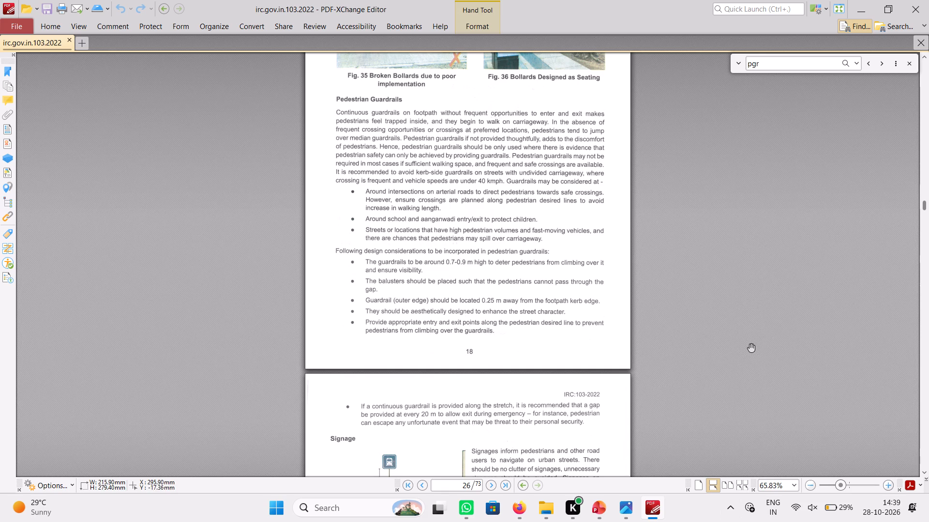
Open irc.gov.in.103.2012 from the IRC Codes folder and find the Typical Design of Guard-Rail figure.
{"action": "left_click", "coordinate": [545, 510]}
{"action": "left_click", "coordinate": [602, 461]}
{"action": "double_click", "coordinate": [228, 365]}
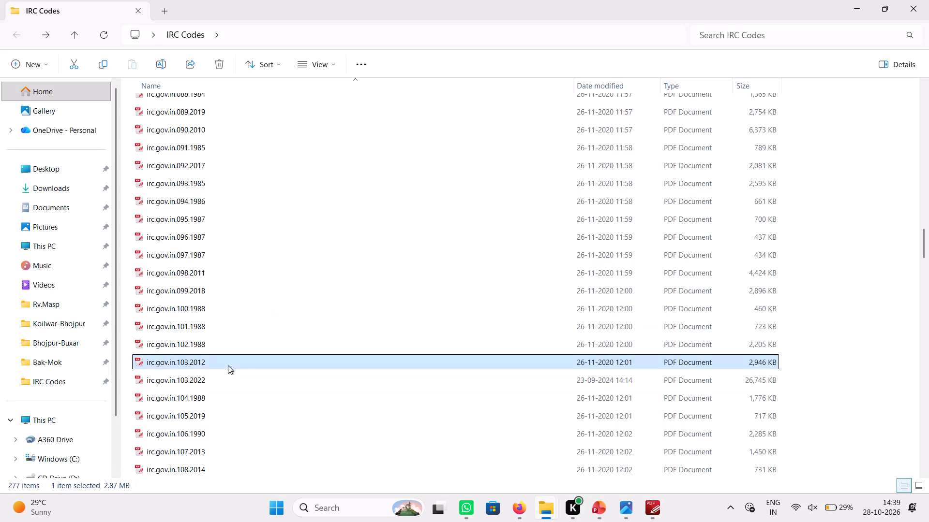
{"action": "scroll", "coordinate": [504, 328], "scroll_direction": "down", "scroll_amount": 10}
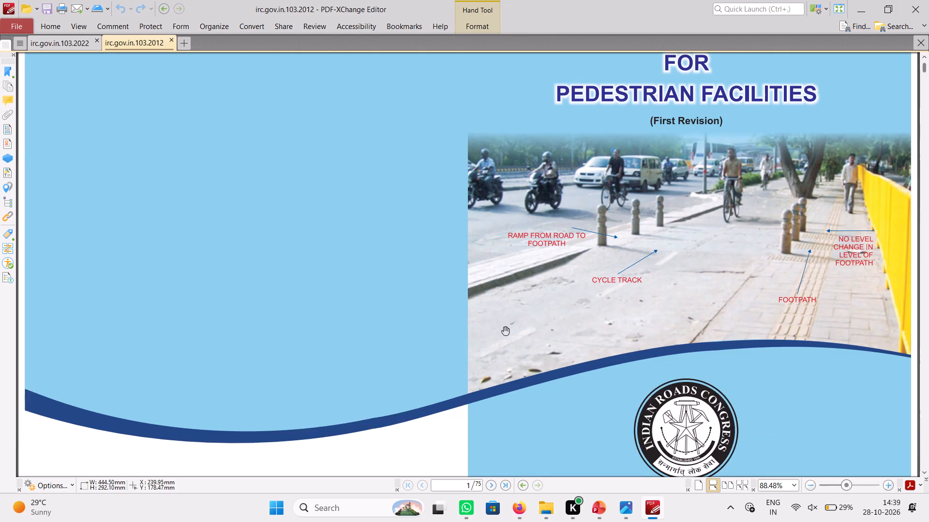
{"action": "scroll", "coordinate": [505, 331], "scroll_direction": "down", "scroll_amount": 17}
{"action": "left_click", "coordinate": [627, 286]}
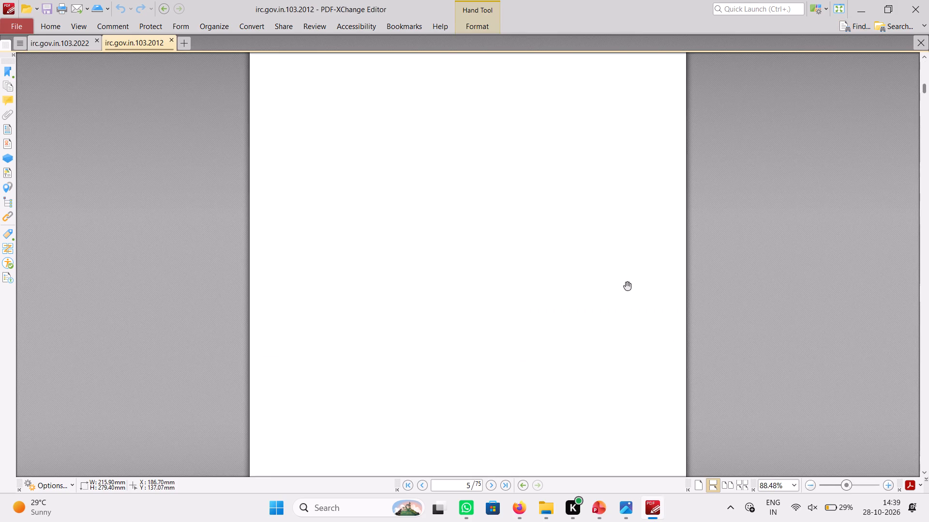
{"action": "scroll", "coordinate": [627, 286], "scroll_direction": "down", "scroll_amount": 6}
{"action": "scroll", "coordinate": [627, 286], "scroll_direction": "down", "scroll_amount": 17}
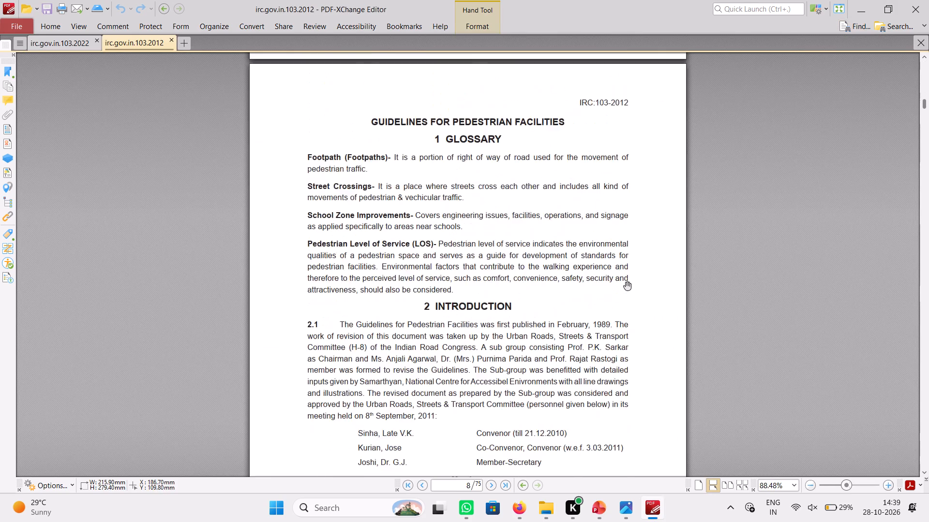
{"action": "scroll", "coordinate": [627, 286], "scroll_direction": "down", "scroll_amount": 20}
{"action": "scroll", "coordinate": [627, 286], "scroll_direction": "down", "scroll_amount": 20}
{"action": "scroll", "coordinate": [627, 286], "scroll_direction": "down", "scroll_amount": 4}
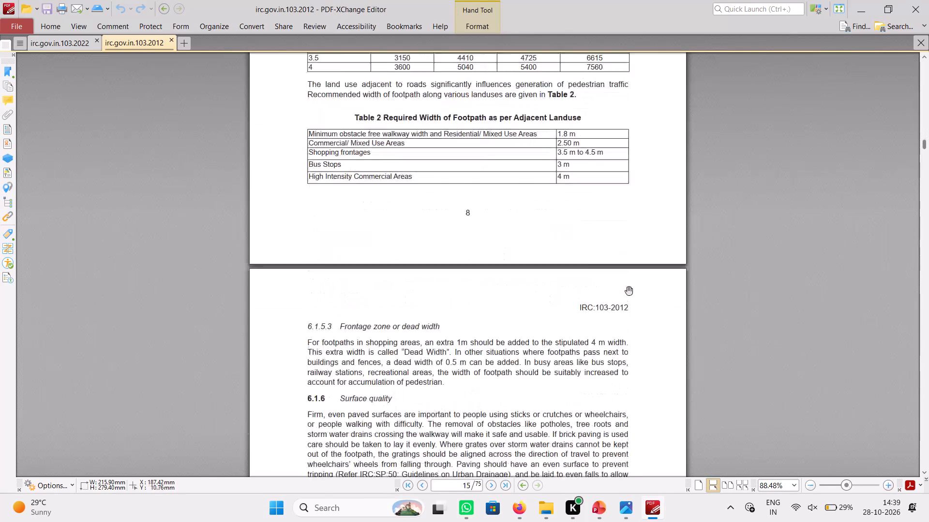
{"action": "scroll", "coordinate": [629, 290], "scroll_direction": "down", "scroll_amount": 20}
{"action": "scroll", "coordinate": [629, 290], "scroll_direction": "down", "scroll_amount": 3}
{"action": "scroll", "coordinate": [629, 290], "scroll_direction": "up", "scroll_amount": 6}
{"action": "scroll", "coordinate": [629, 290], "scroll_direction": "down", "scroll_amount": 3}
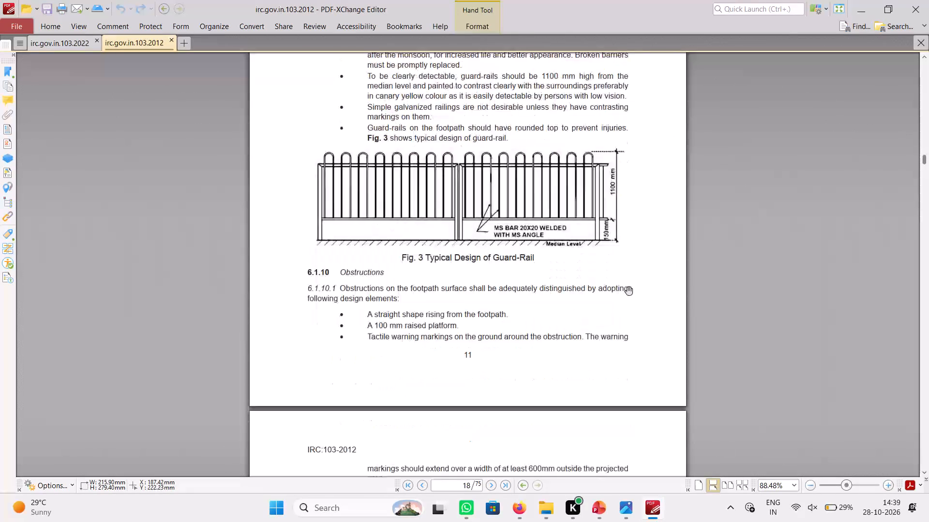
Capture Fig. 3 Typical Design of Guard-Rail with its caption and paste it into slide 155 of the PowerPoint deck.
{"action": "key", "text": "Print"}
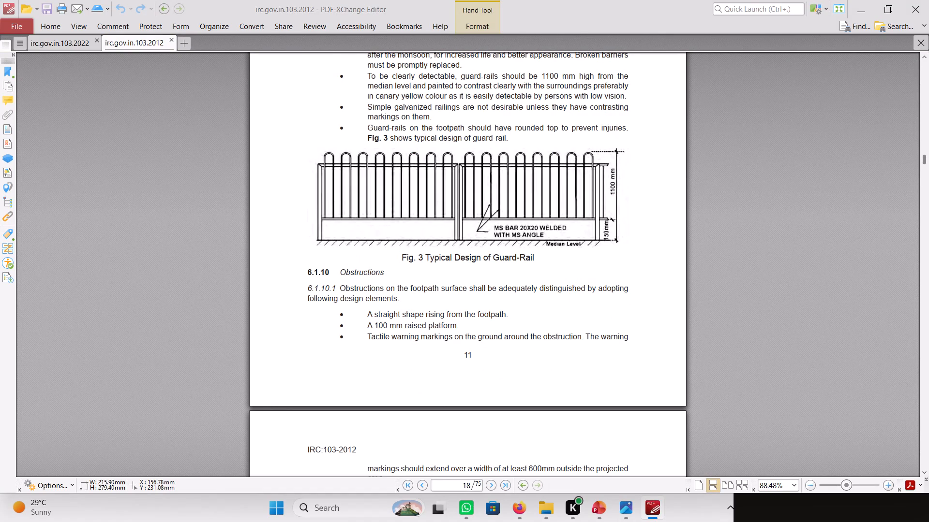
{"action": "left_click_drag", "start_coordinate": [632, 264], "coordinate": [319, 159]}
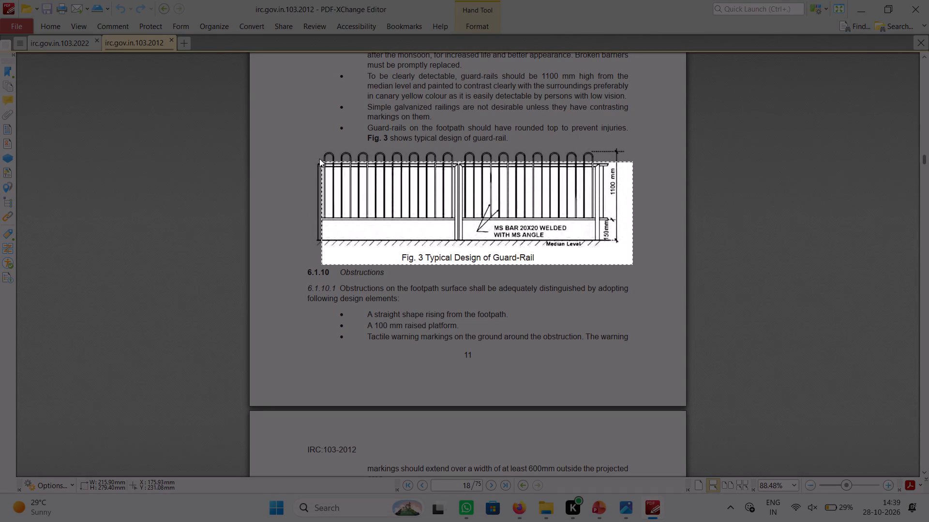
{"action": "left_click_drag", "start_coordinate": [319, 159], "coordinate": [312, 146]}
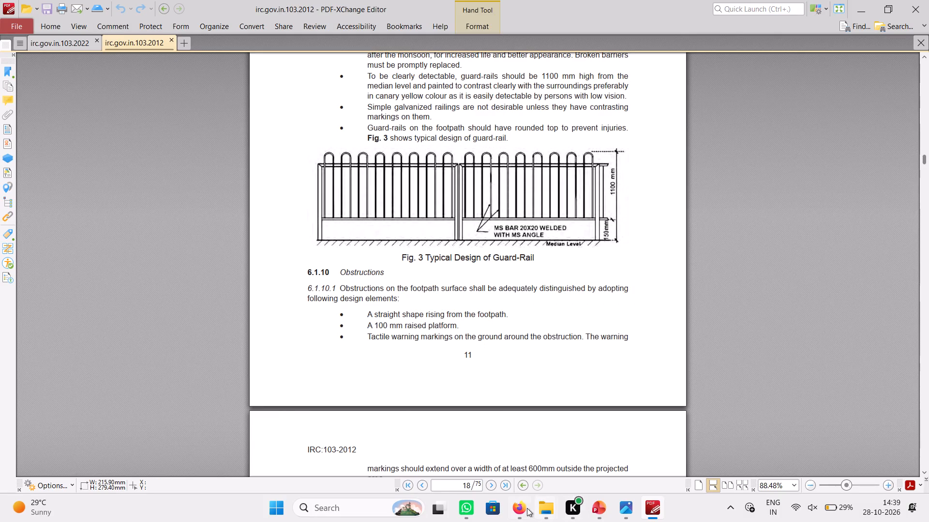
{"action": "left_click", "coordinate": [525, 508]}
{"action": "left_click", "coordinate": [602, 513]}
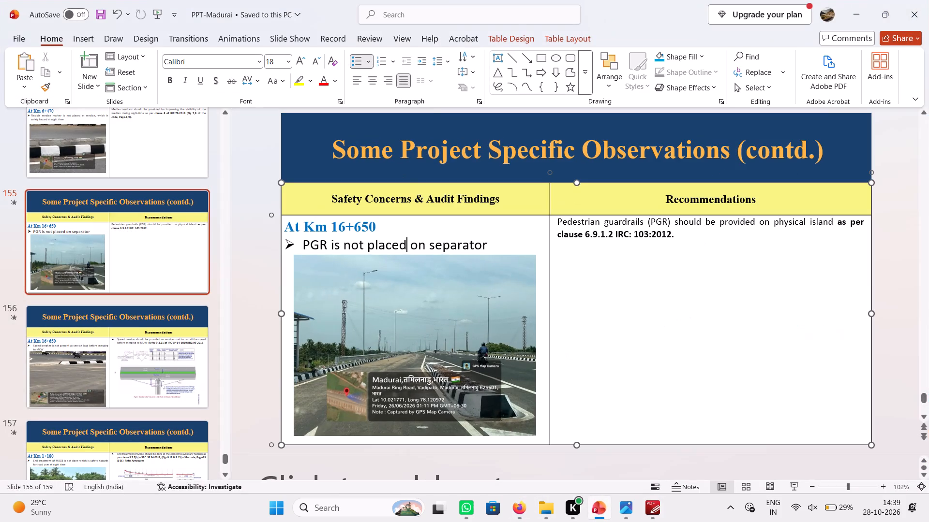
{"action": "left_click", "coordinate": [599, 280]}
{"action": "left_click", "coordinate": [689, 242]}
{"action": "key", "text": "Return"}
{"action": "key", "text": "ctrl+v"}
Place the guard-rail figure below the recommendation text and narrow it to 13.77 cm to fit the Recommendations column.
{"action": "left_click_drag", "start_coordinate": [582, 278], "coordinate": [722, 313]}
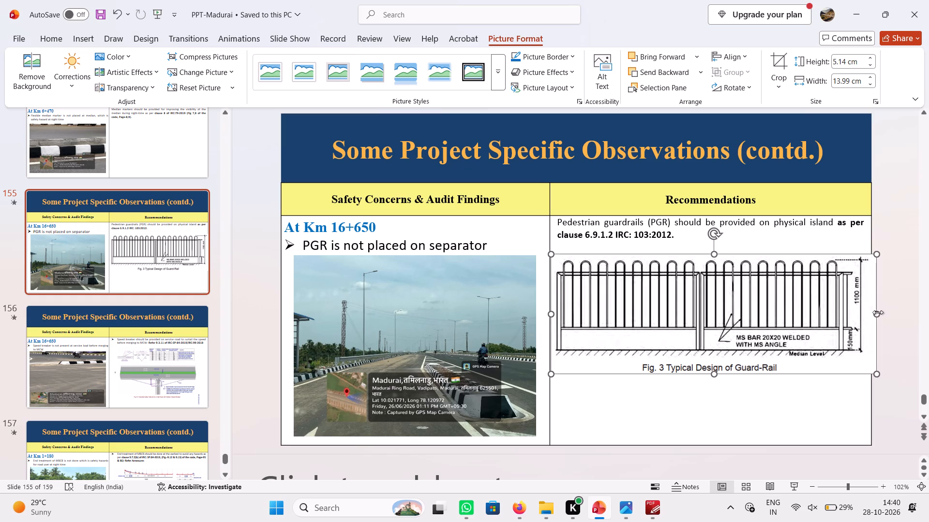
{"action": "left_click_drag", "start_coordinate": [878, 312], "coordinate": [868, 315]}
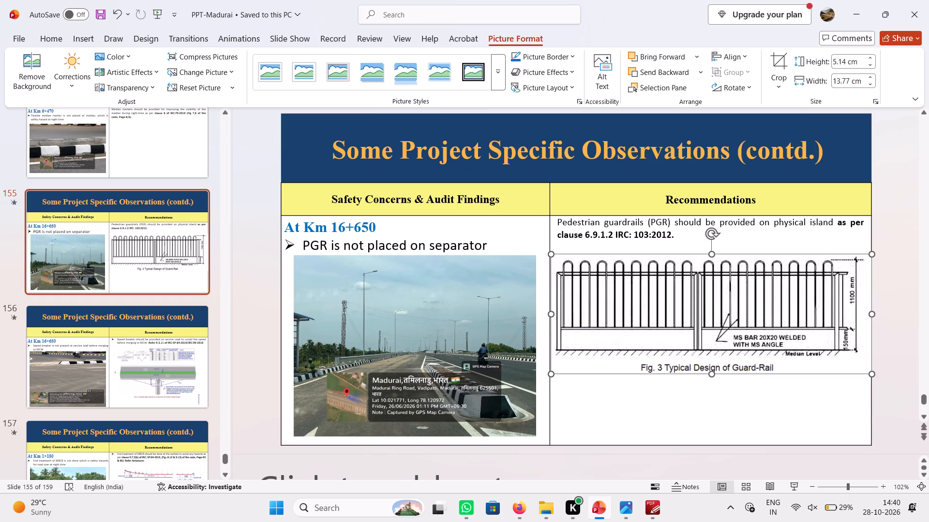
{"action": "left_click_drag", "start_coordinate": [705, 321], "coordinate": [705, 343]}
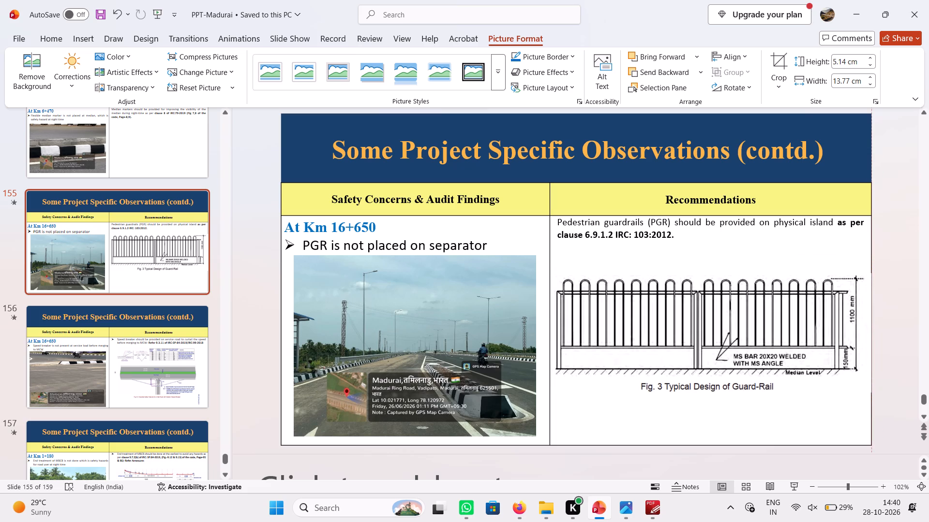
{"action": "left_click_drag", "start_coordinate": [705, 343], "coordinate": [705, 343]}
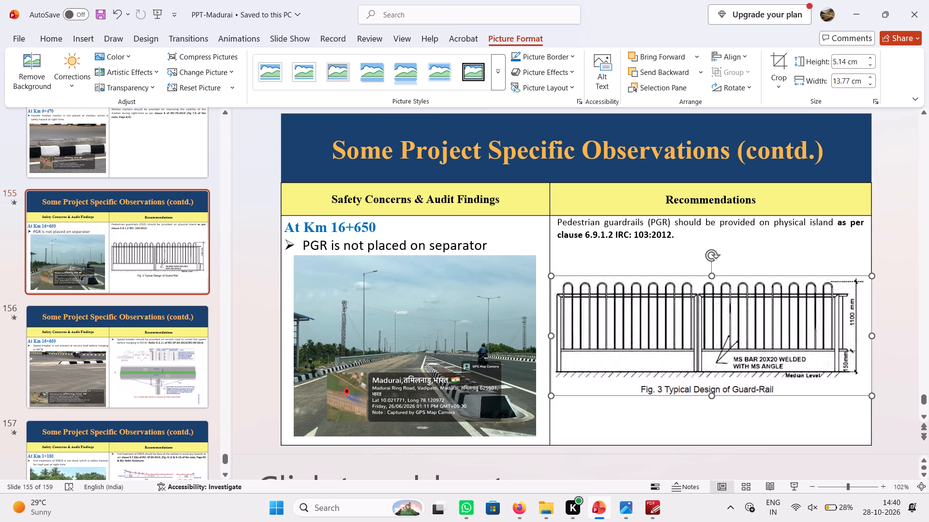
Reduce the "At Km 16+650" heading to font size 14.
{"action": "left_click_drag", "start_coordinate": [385, 225], "coordinate": [382, 225]}
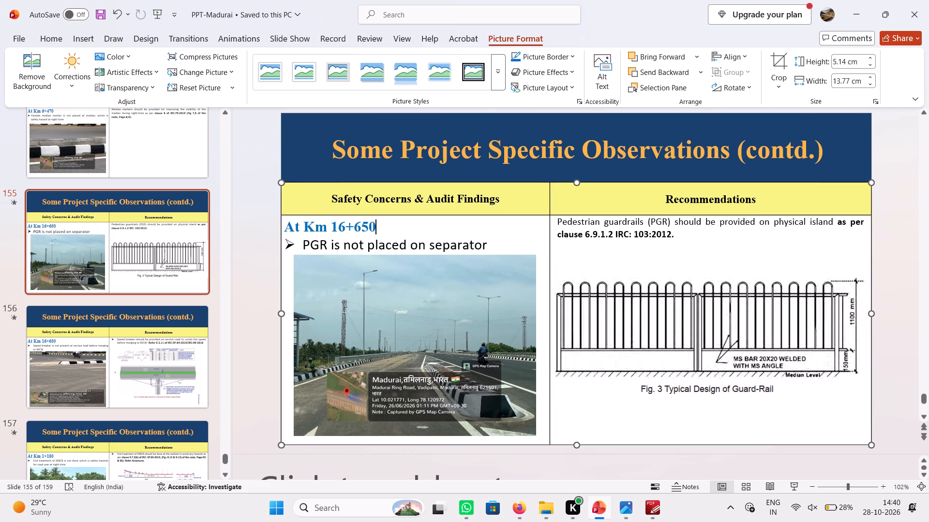
{"action": "left_click_drag", "start_coordinate": [382, 225], "coordinate": [293, 223]}
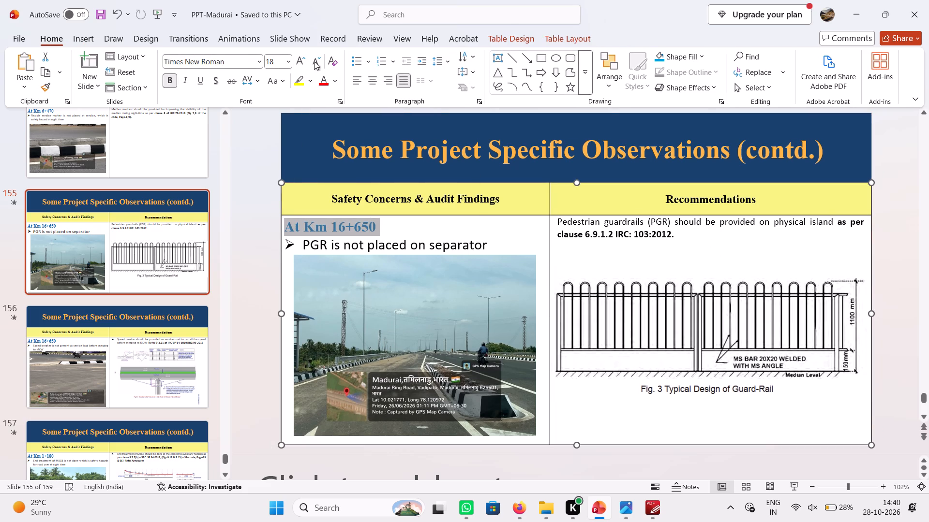
{"action": "left_click", "coordinate": [314, 61]}
{"action": "left_click", "coordinate": [314, 61]}
{"action": "left_click", "coordinate": [378, 251]}
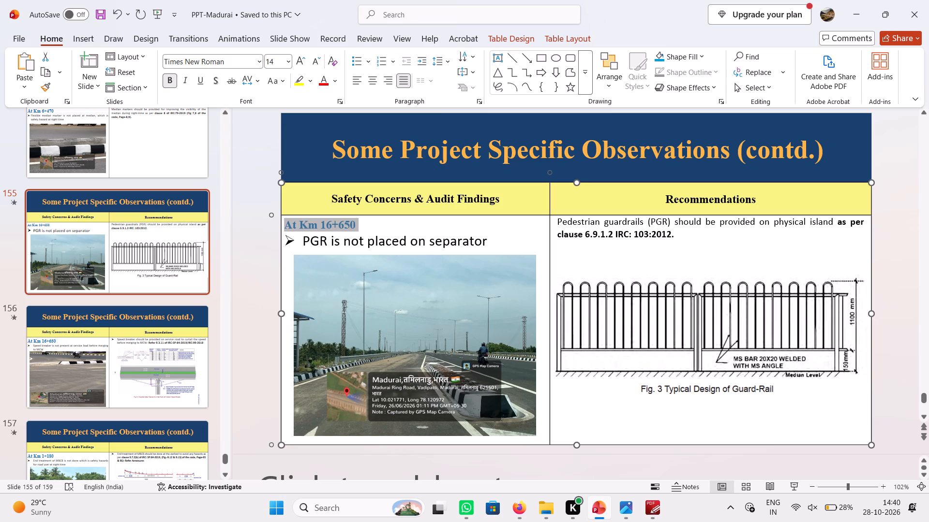
{"action": "left_click", "coordinate": [380, 246]}
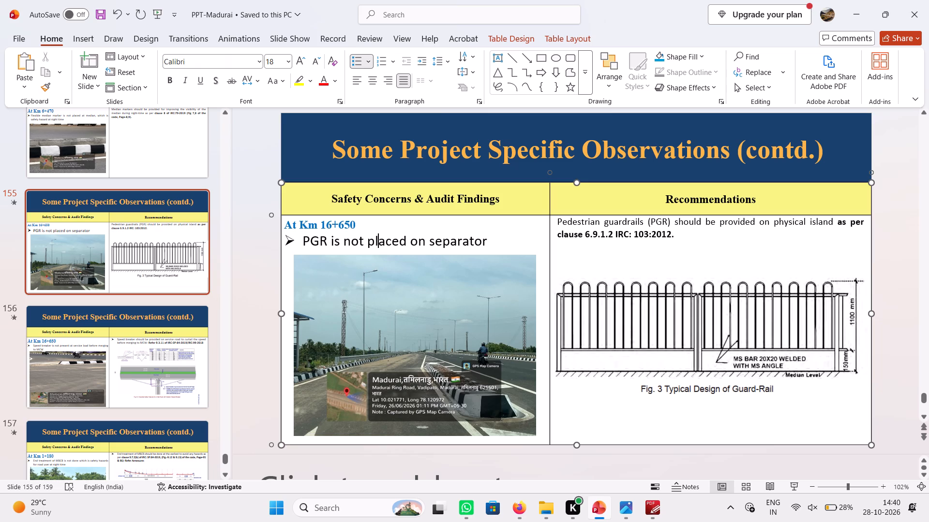
Nudge the divider between the two table columns slightly toward the Recommendations side.
{"action": "left_click", "coordinate": [558, 220]}
{"action": "left_click_drag", "start_coordinate": [557, 222], "coordinate": [564, 226]}
{"action": "left_click_drag", "start_coordinate": [564, 226], "coordinate": [551, 235]}
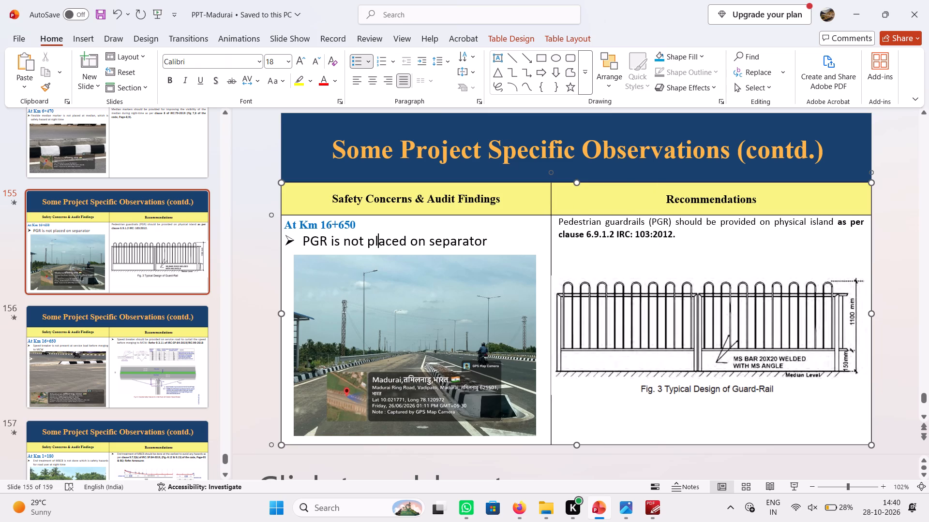
{"action": "left_click", "coordinate": [598, 239]}
Widen the Km 16+650 site photo on both sides to fill the Safety Concerns & Audit Findings column.
{"action": "left_click", "coordinate": [510, 259]}
{"action": "left_click_drag", "start_coordinate": [536, 346], "coordinate": [544, 348]}
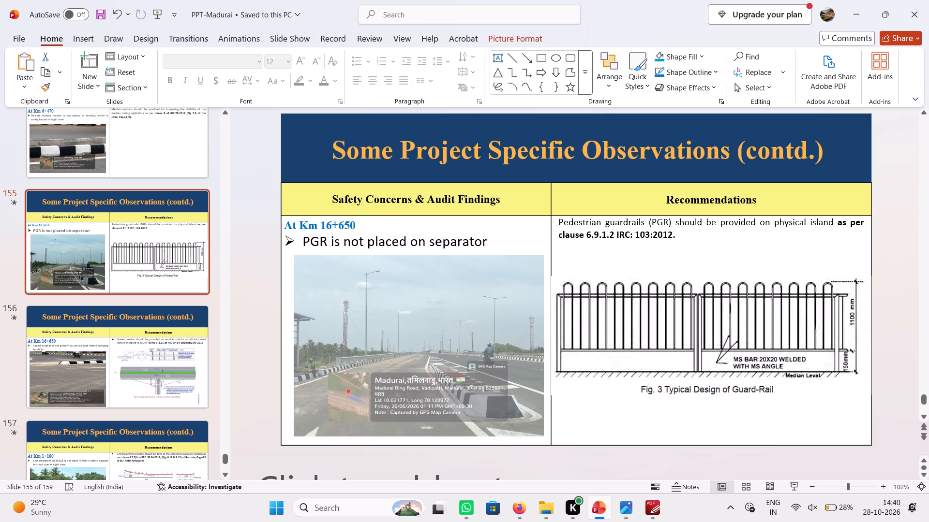
{"action": "left_click_drag", "start_coordinate": [544, 348], "coordinate": [546, 348]}
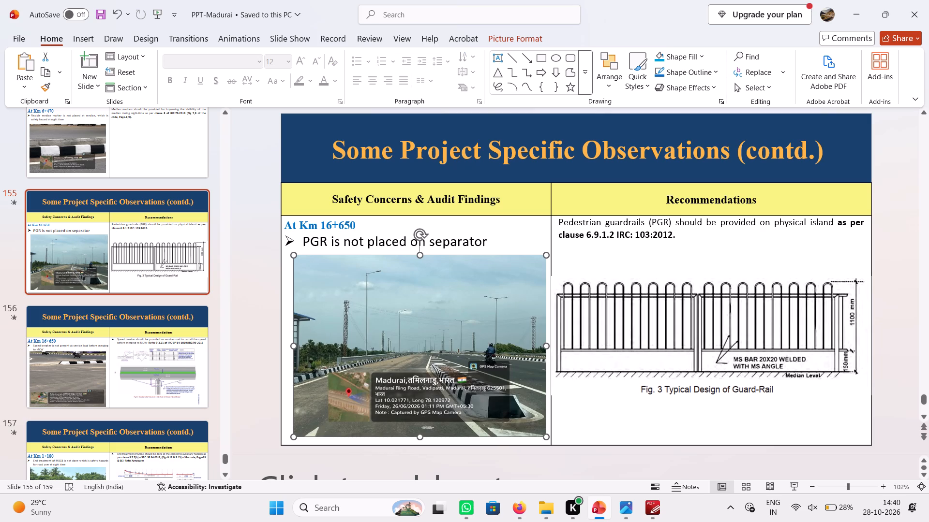
{"action": "left_click_drag", "start_coordinate": [293, 346], "coordinate": [284, 347]}
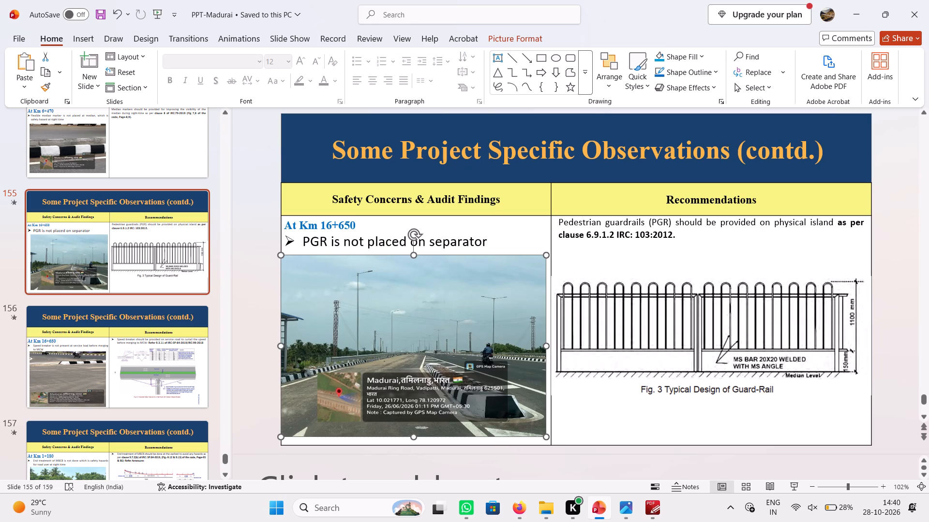
Set the "PGR is not placed on separator" bullet text to font size 16.
{"action": "left_click_drag", "start_coordinate": [304, 243], "coordinate": [465, 245]}
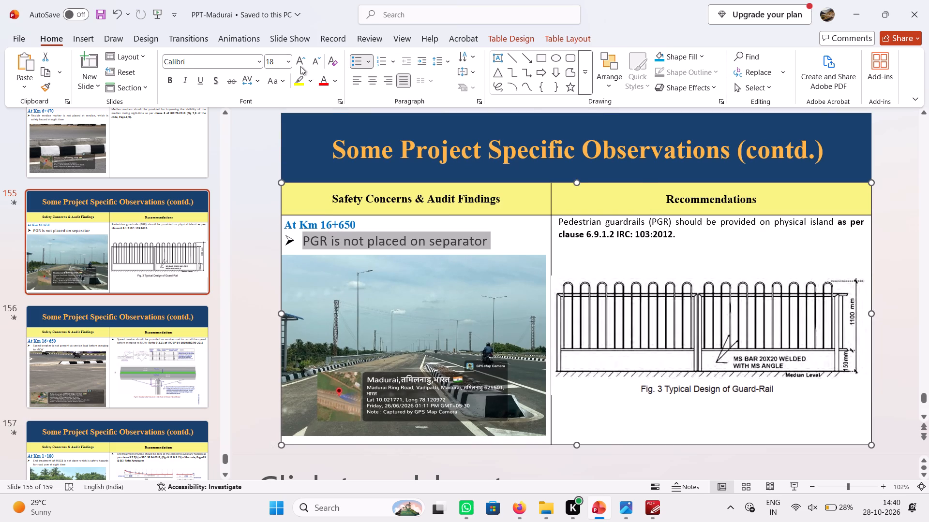
{"action": "left_click", "coordinate": [311, 59]}
{"action": "left_click", "coordinate": [312, 60]}
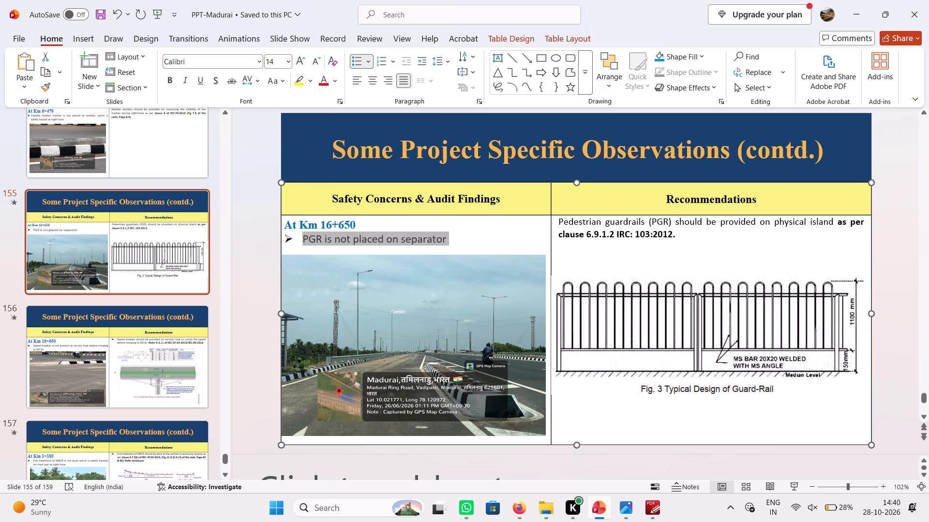
{"action": "left_click", "coordinate": [300, 60]}
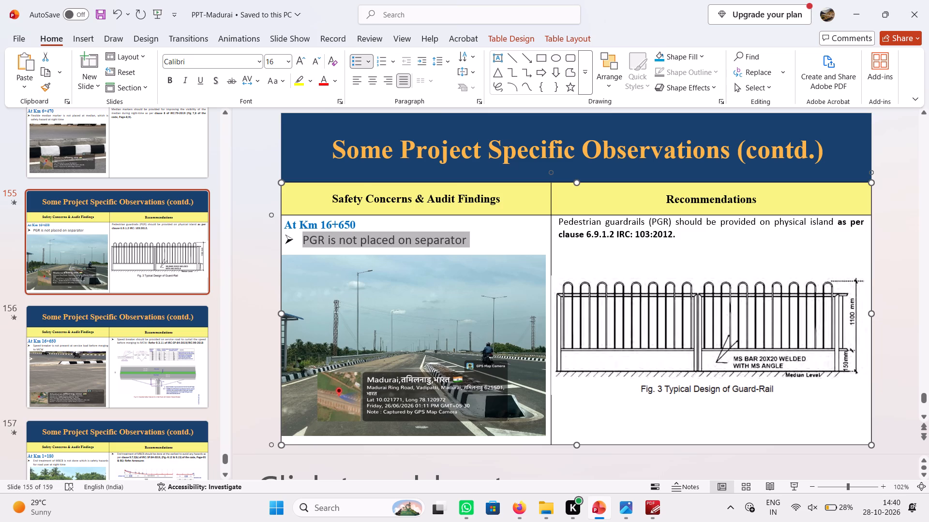
Insert a blank line above the pedestrian guardrails recommendation text.
{"action": "left_click", "coordinate": [560, 219]}
{"action": "left_click", "coordinate": [561, 223]}
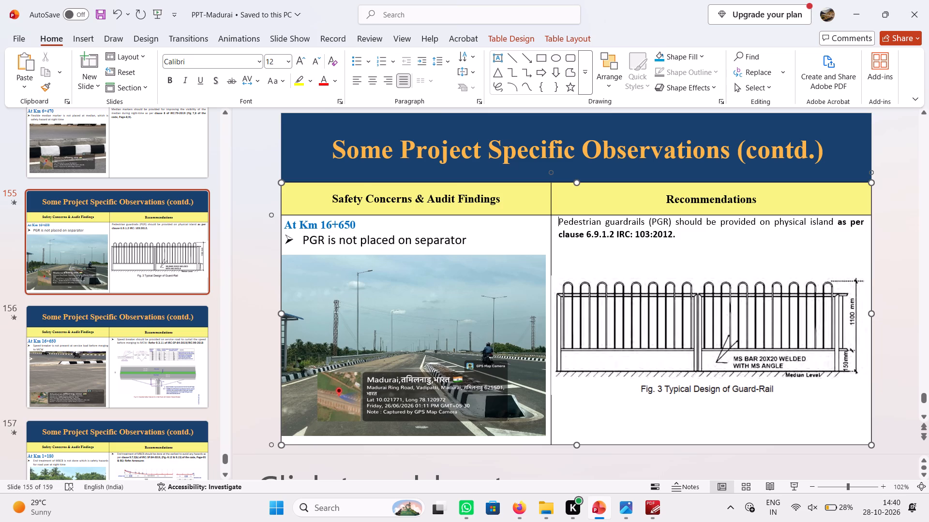
{"action": "key", "text": "Return"}
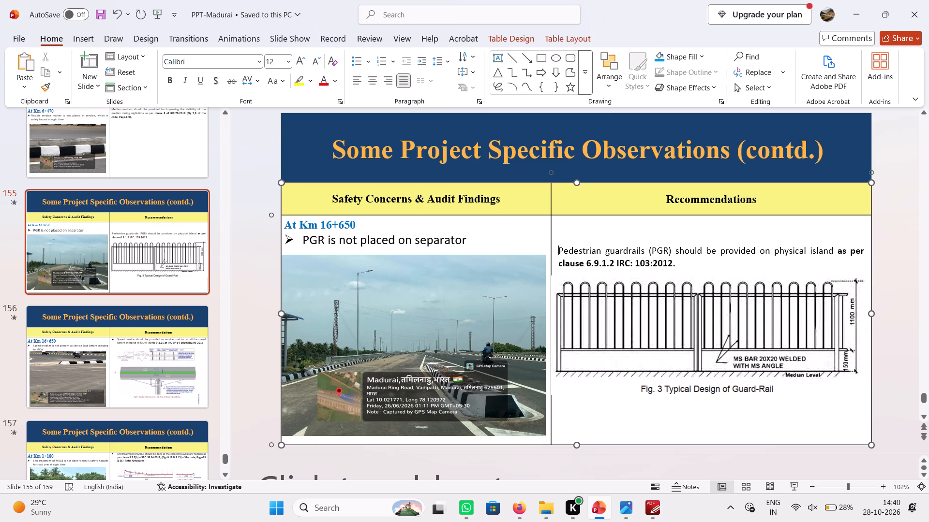
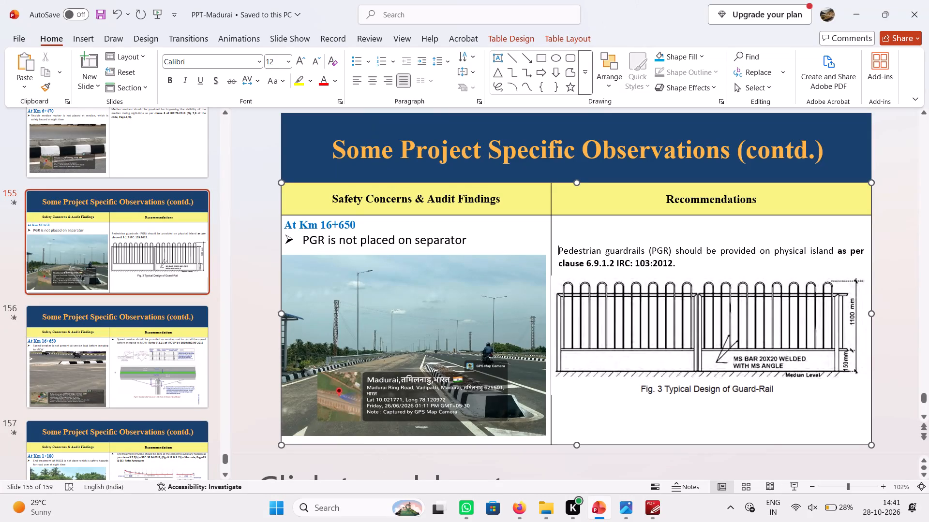
End the "PGR is not placed on separator" finding on slide 155 with a full stop and set its font size to 14.
{"action": "left_click", "coordinate": [466, 238]}
{"action": "key", "text": "period"}
{"action": "left_click_drag", "start_coordinate": [479, 236], "coordinate": [305, 240]}
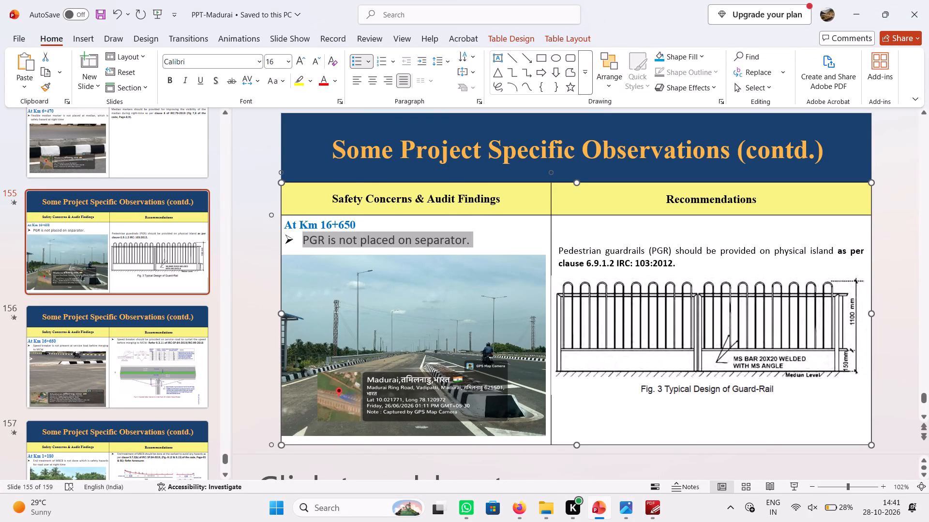
{"action": "left_click_drag", "start_coordinate": [305, 240], "coordinate": [288, 242]}
{"action": "double_click", "coordinate": [316, 67]}
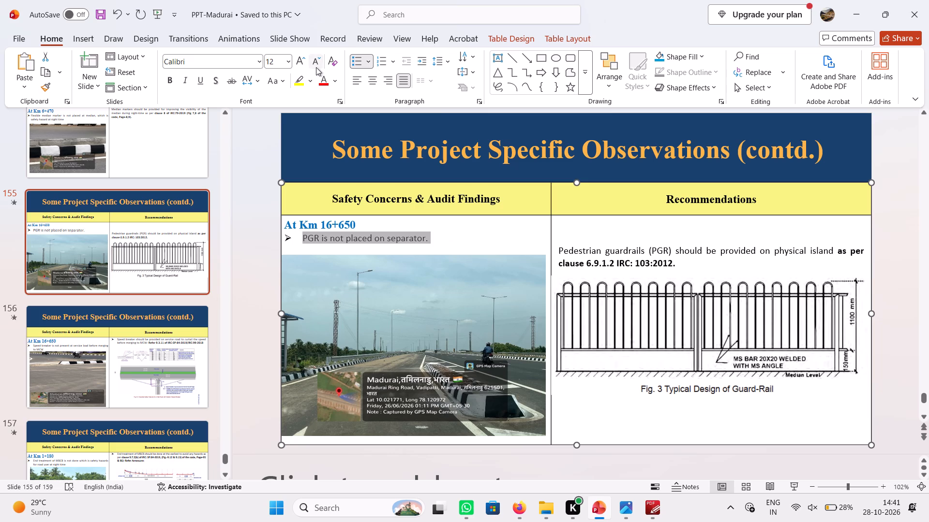
{"action": "left_click", "coordinate": [303, 56]}
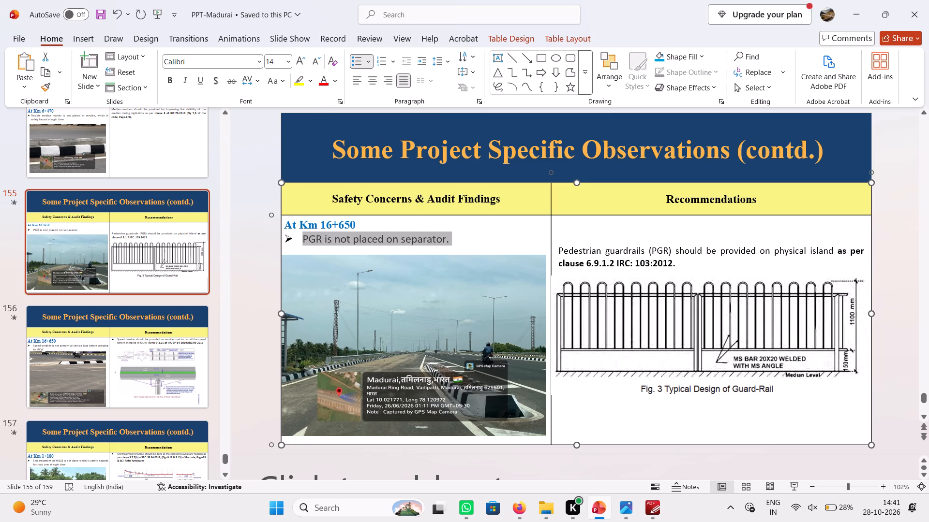
{"action": "left_click", "coordinate": [573, 236]}
On slide 156, reduce the height of the speed breaker figure by lowering its top edge, leaving space below the recommendation text.
{"action": "left_click", "coordinate": [145, 359]}
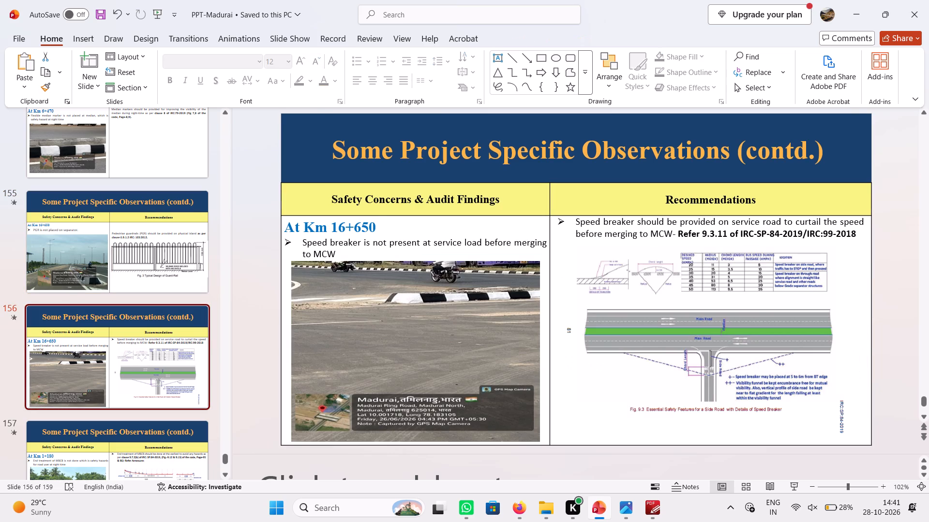
{"action": "left_click", "coordinate": [609, 341]}
{"action": "left_click", "coordinate": [670, 310]}
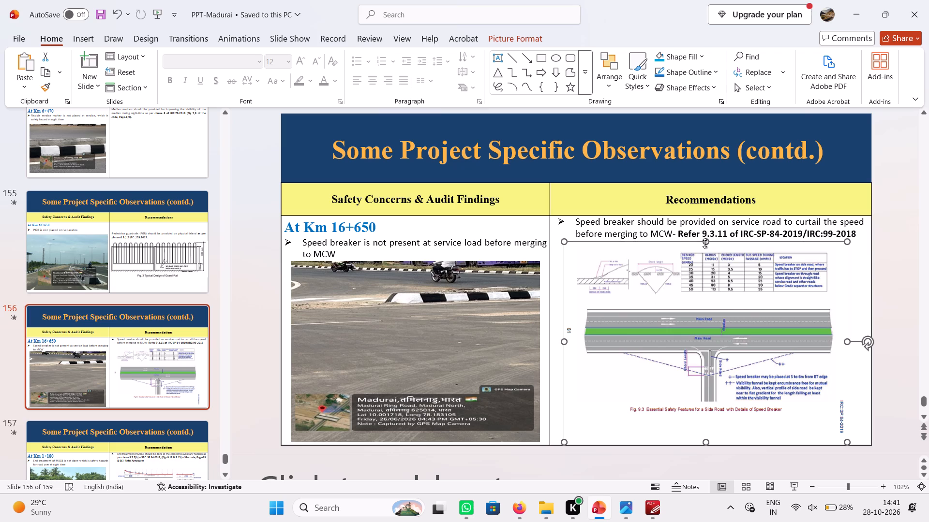
{"action": "left_click_drag", "start_coordinate": [704, 243], "coordinate": [702, 261]}
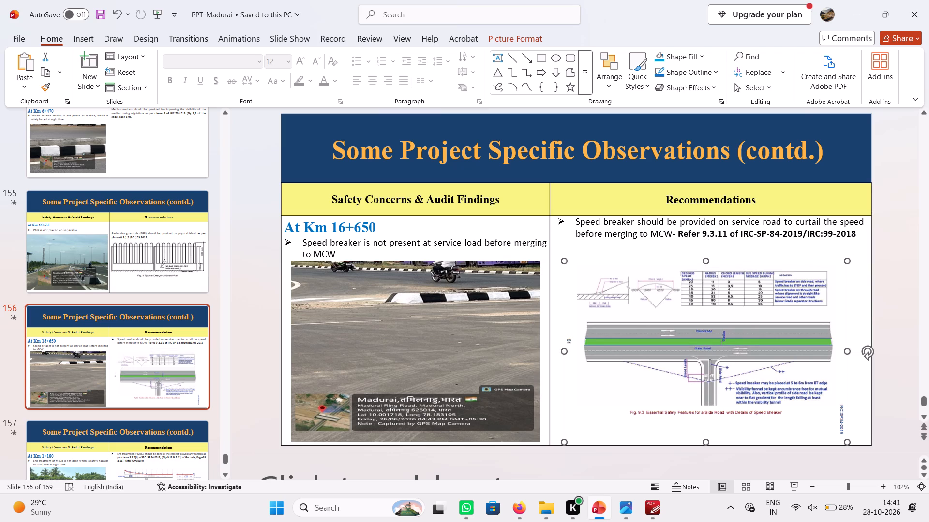
Remove the bullet from the speed breaker recommendation on slide 156 and insert a blank line above it.
{"action": "left_click", "coordinate": [576, 224]}
{"action": "key", "text": "BackSpace"}
{"action": "key", "text": "Return"}
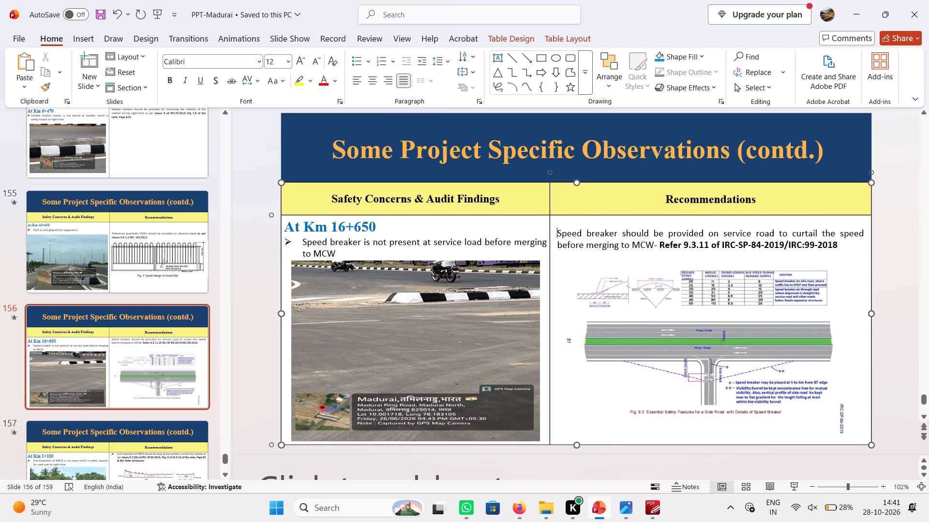
Set the "At Km 16+650" heading on slide 156 to font size 14.
{"action": "left_click_drag", "start_coordinate": [383, 225], "coordinate": [284, 227]}
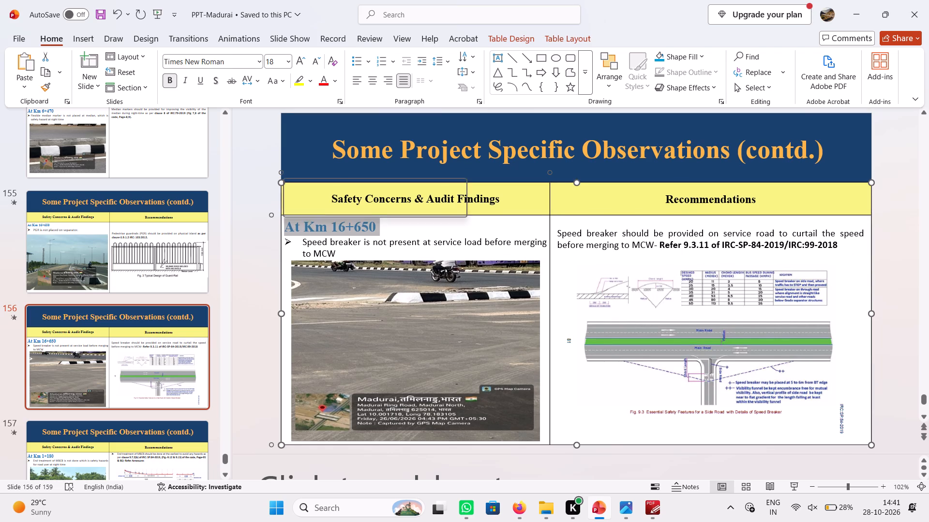
{"action": "left_click", "coordinate": [318, 65]}
{"action": "left_click", "coordinate": [318, 65]}
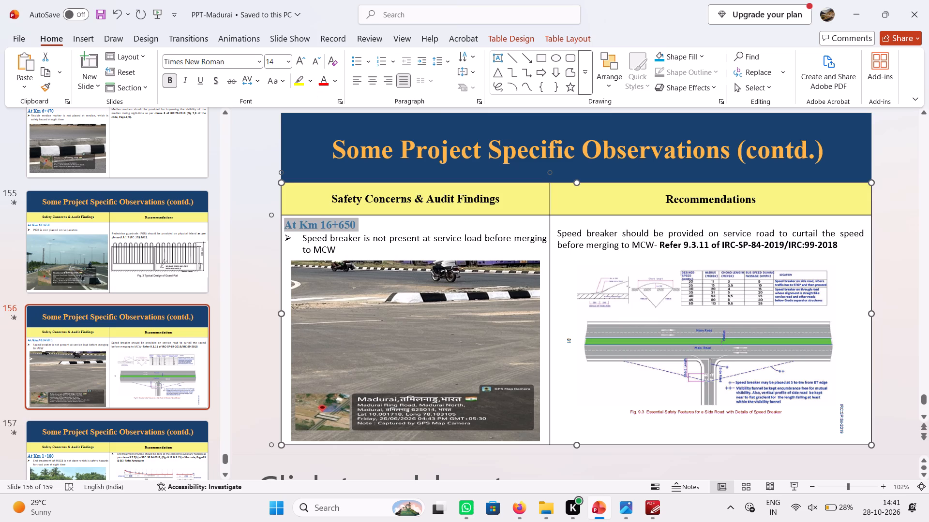
{"action": "left_click", "coordinate": [350, 243]}
Review the remaining slides from 157 through the signage plan to the closing Thank You slide, and return to slide 156.
{"action": "left_click", "coordinate": [189, 327]}
{"action": "scroll", "coordinate": [189, 327], "scroll_direction": "down", "scroll_amount": 1}
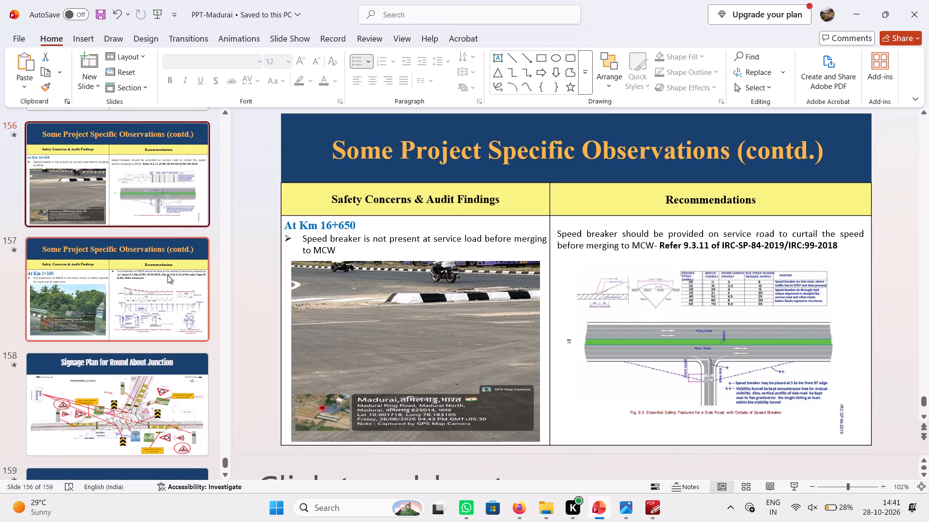
{"action": "left_click", "coordinate": [167, 275]}
{"action": "left_click", "coordinate": [376, 305]}
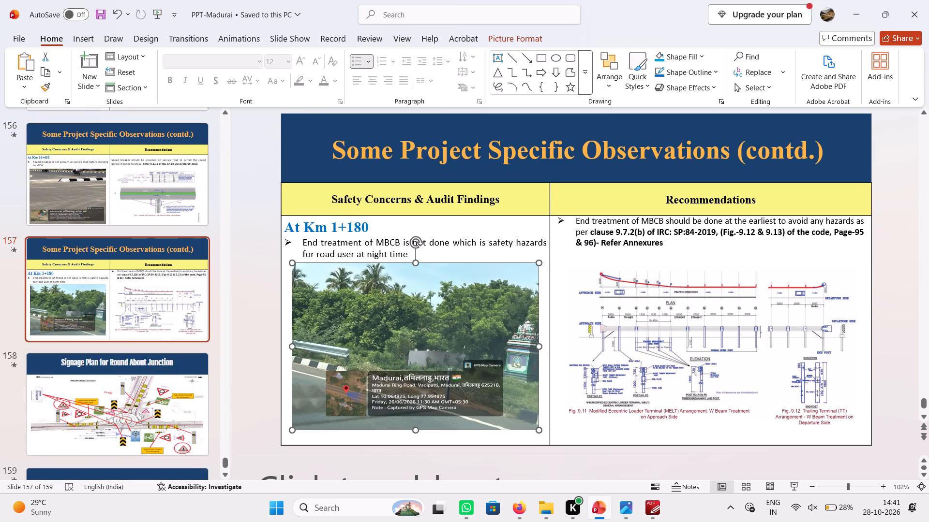
{"action": "left_click", "coordinate": [647, 329]}
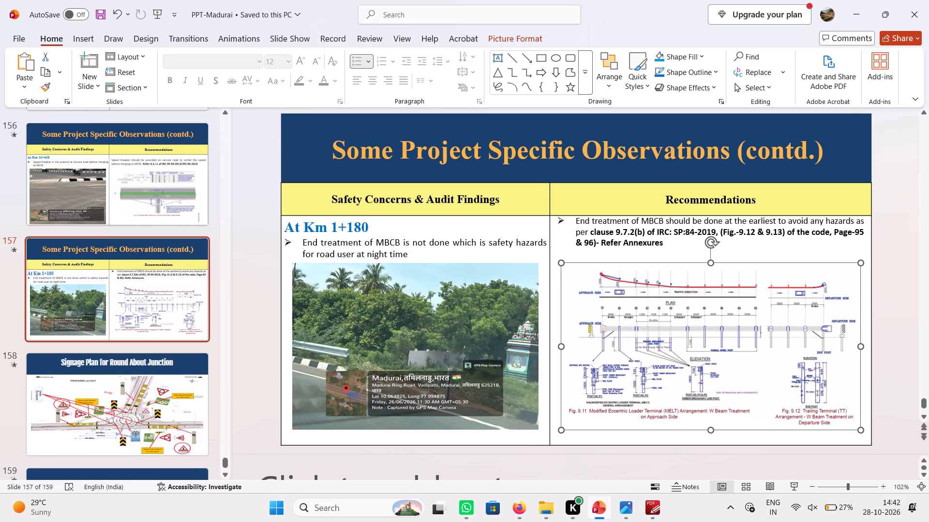
{"action": "left_click", "coordinate": [180, 396]}
{"action": "scroll", "coordinate": [178, 373], "scroll_direction": "down", "scroll_amount": 1}
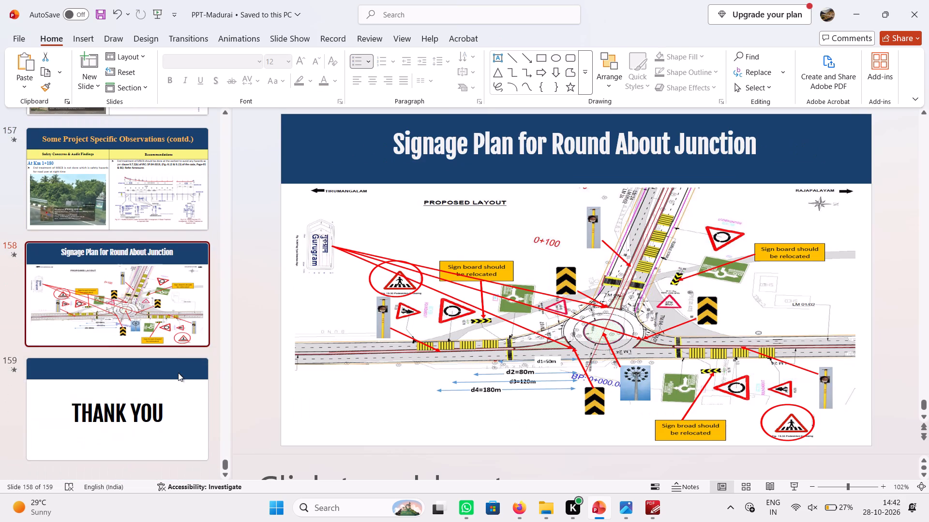
{"action": "left_click", "coordinate": [162, 403]}
{"action": "left_click", "coordinate": [146, 310]}
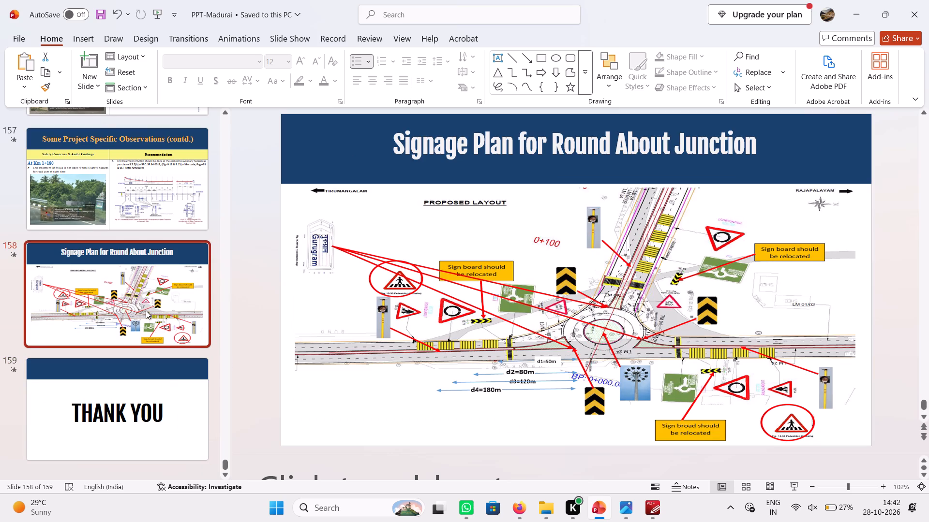
{"action": "scroll", "coordinate": [146, 310], "scroll_direction": "up", "scroll_amount": 1}
{"action": "left_click", "coordinate": [134, 345]}
{"action": "scroll", "coordinate": [134, 345], "scroll_direction": "up", "scroll_amount": 1}
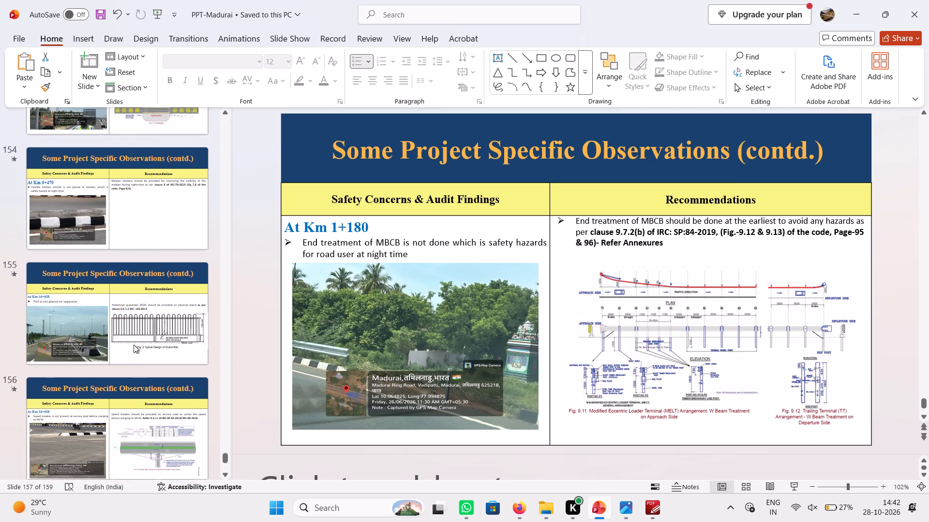
{"action": "left_click", "coordinate": [141, 417]}
{"action": "left_click", "coordinate": [138, 289]}
Go back to the start of the project-specific observations and examine the two Relevant Codes of Practice slides, 98 and 97.
{"action": "scroll", "coordinate": [142, 298], "scroll_direction": "up", "scroll_amount": 4}
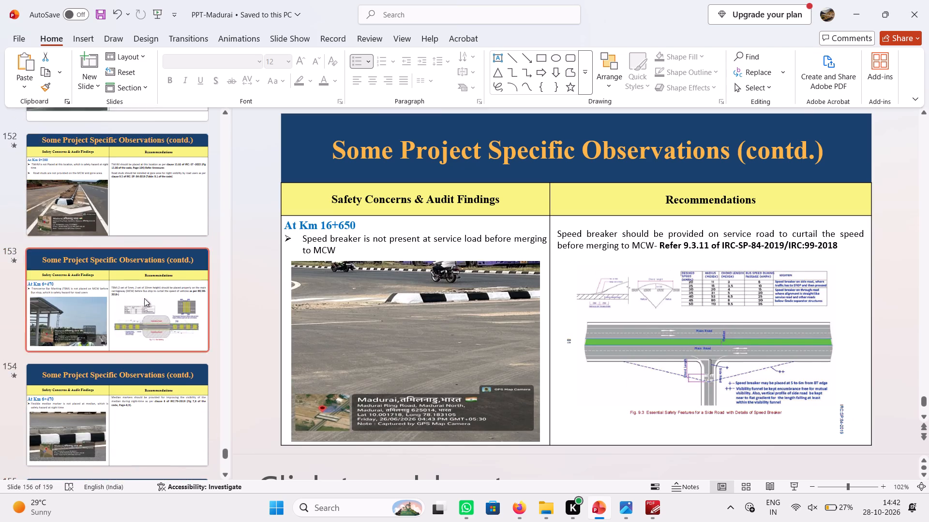
{"action": "scroll", "coordinate": [144, 298], "scroll_direction": "up", "scroll_amount": 17}
{"action": "scroll", "coordinate": [155, 306], "scroll_direction": "up", "scroll_amount": 10}
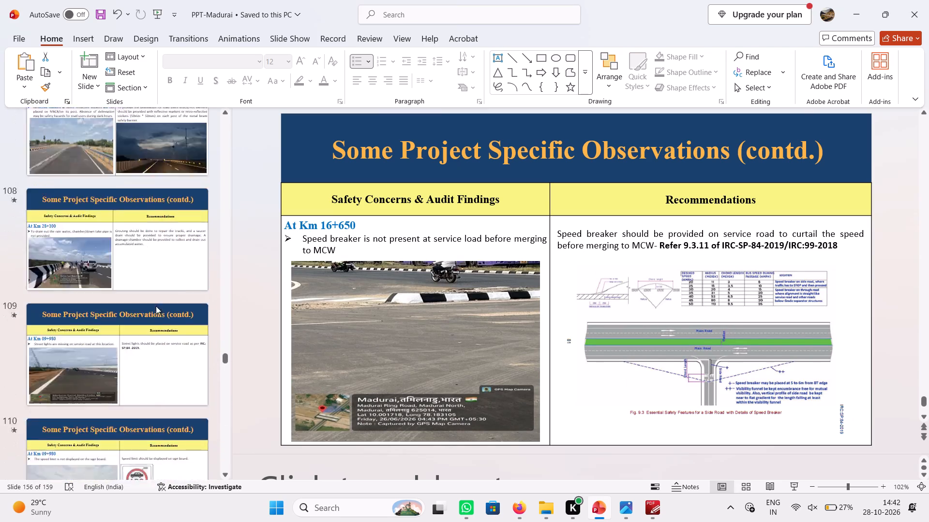
{"action": "scroll", "coordinate": [156, 306], "scroll_direction": "up", "scroll_amount": 8}
{"action": "scroll", "coordinate": [156, 306], "scroll_direction": "down", "scroll_amount": 3}
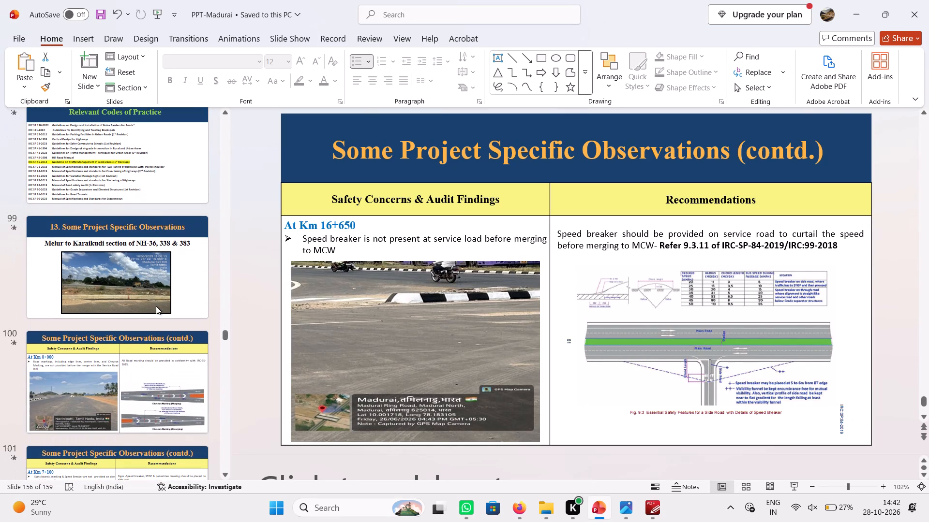
{"action": "left_click", "coordinate": [131, 286]}
{"action": "scroll", "coordinate": [131, 286], "scroll_direction": "up", "scroll_amount": 1}
{"action": "left_click", "coordinate": [132, 323]}
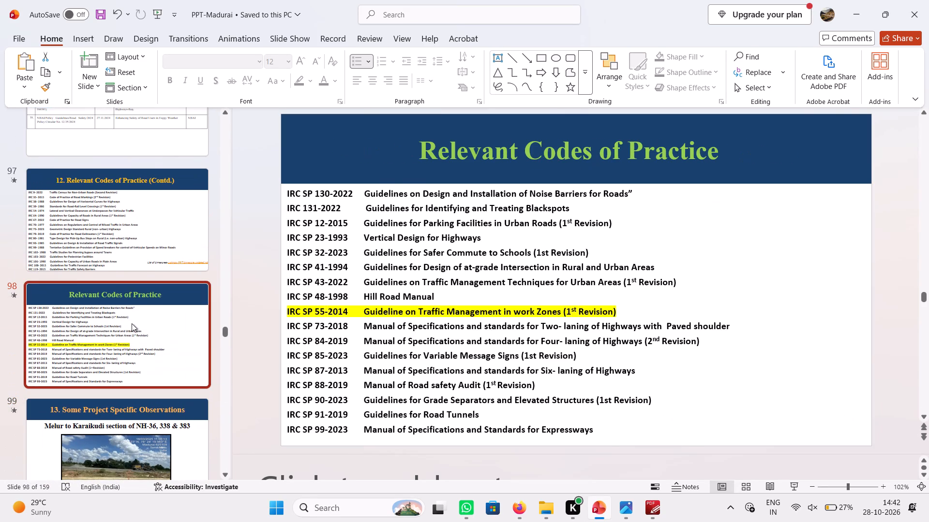
{"action": "left_click", "coordinate": [122, 198]}
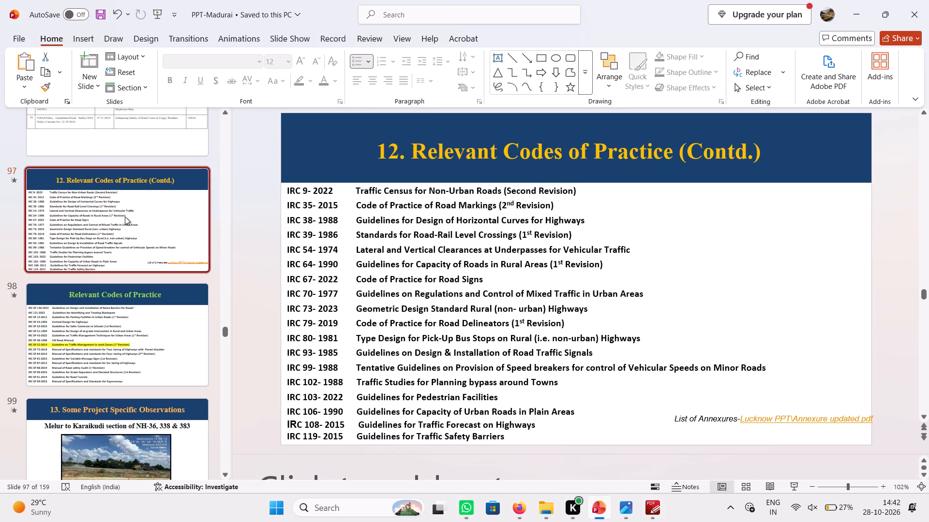
Examine the List of Road Safety Circulars slides from 96 back to 93, and the seventh circular on slide 94.
{"action": "scroll", "coordinate": [149, 257], "scroll_direction": "up", "scroll_amount": 1}
{"action": "left_click", "coordinate": [111, 258]}
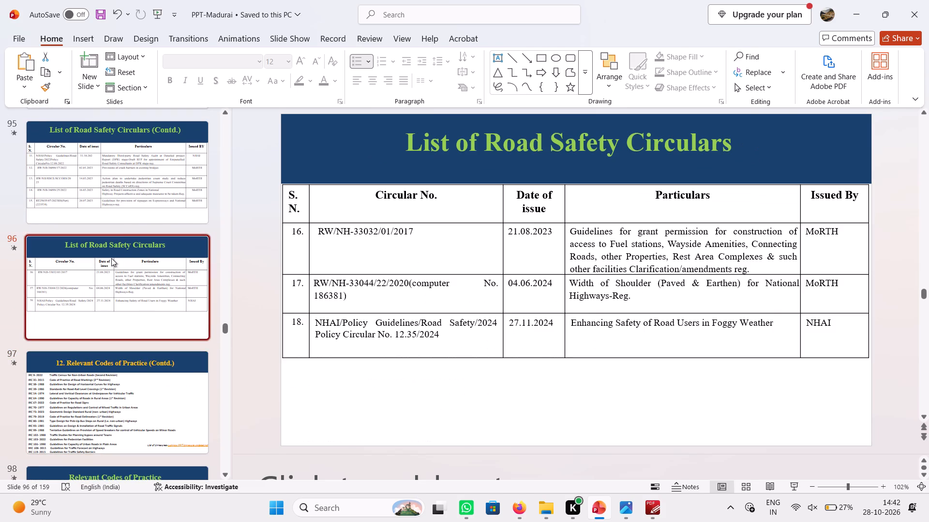
{"action": "left_click", "coordinate": [121, 203]}
{"action": "scroll", "coordinate": [121, 203], "scroll_direction": "up", "scroll_amount": 1}
{"action": "left_click", "coordinate": [101, 233]}
{"action": "left_click", "coordinate": [108, 165]}
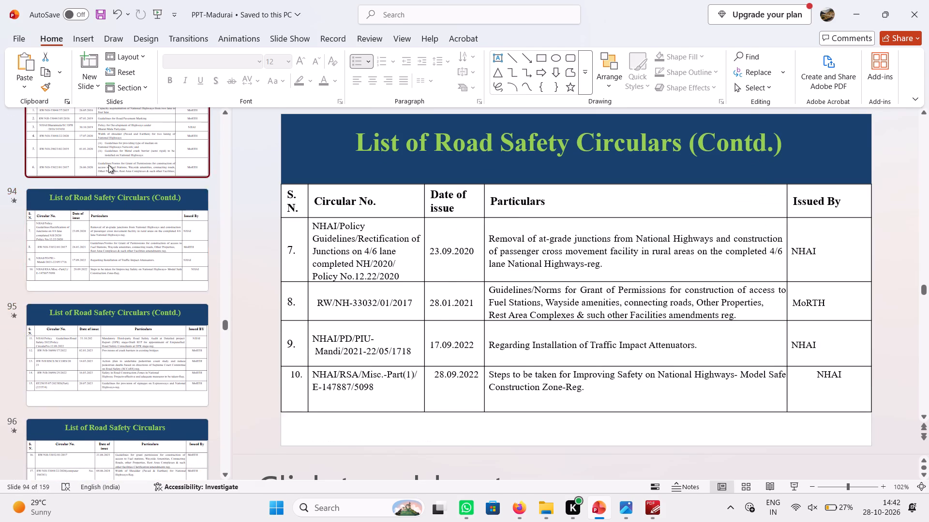
{"action": "scroll", "coordinate": [125, 198], "scroll_direction": "up", "scroll_amount": 1}
{"action": "left_click", "coordinate": [103, 348]}
{"action": "scroll", "coordinate": [103, 348], "scroll_direction": "down", "scroll_amount": 1}
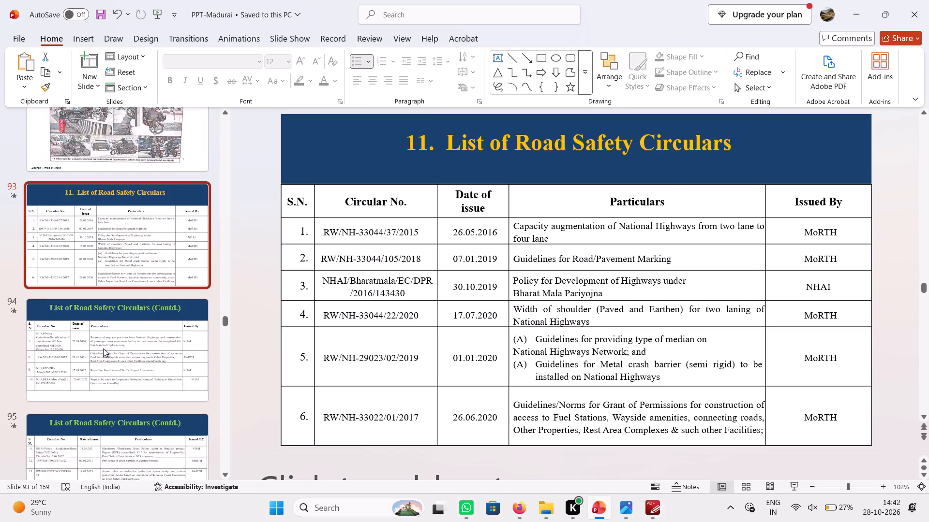
{"action": "left_click", "coordinate": [120, 295]}
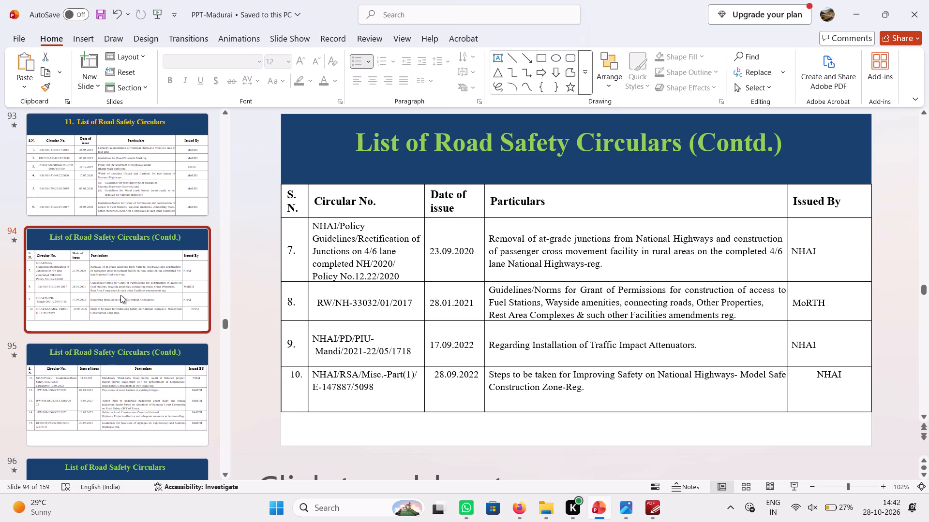
{"action": "left_click", "coordinate": [314, 268]}
{"action": "left_click", "coordinate": [332, 263]}
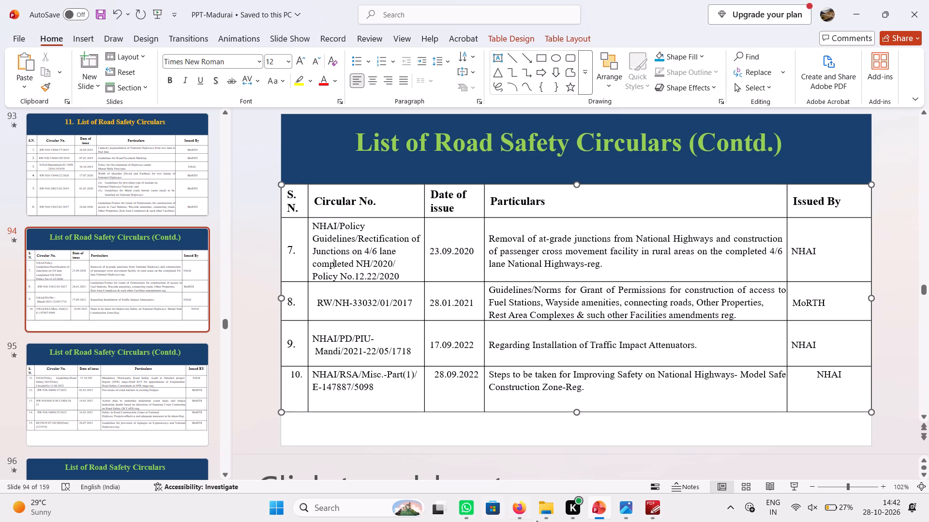
Switch to PDF-XChange Editor to view the open IRC 103-2012 document, and return to the PowerPoint presentation.
{"action": "left_click", "coordinate": [655, 512]}
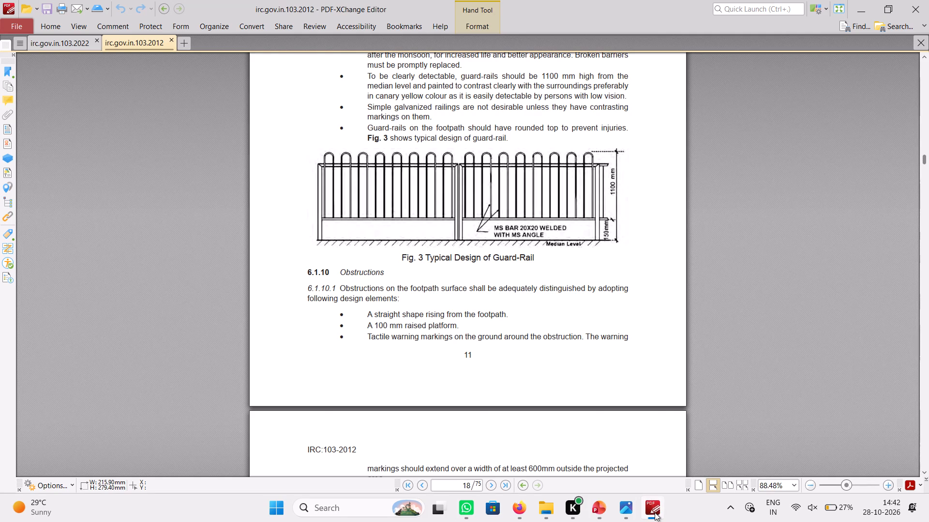
{"action": "left_click", "coordinate": [865, 12]}
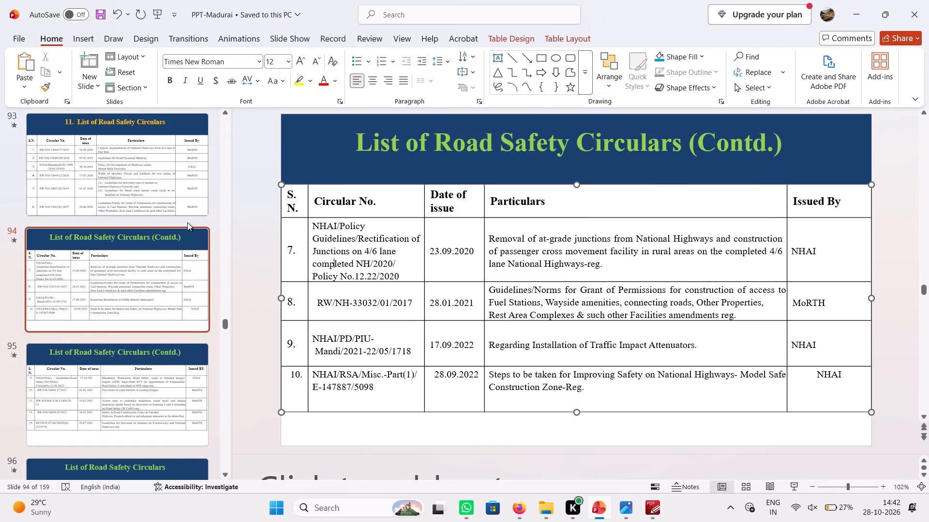
Read through the Particulars column of the road safety circulars table on slide 93.
{"action": "left_click", "coordinate": [126, 176]}
{"action": "scroll", "coordinate": [132, 180], "scroll_direction": "up", "scroll_amount": 1}
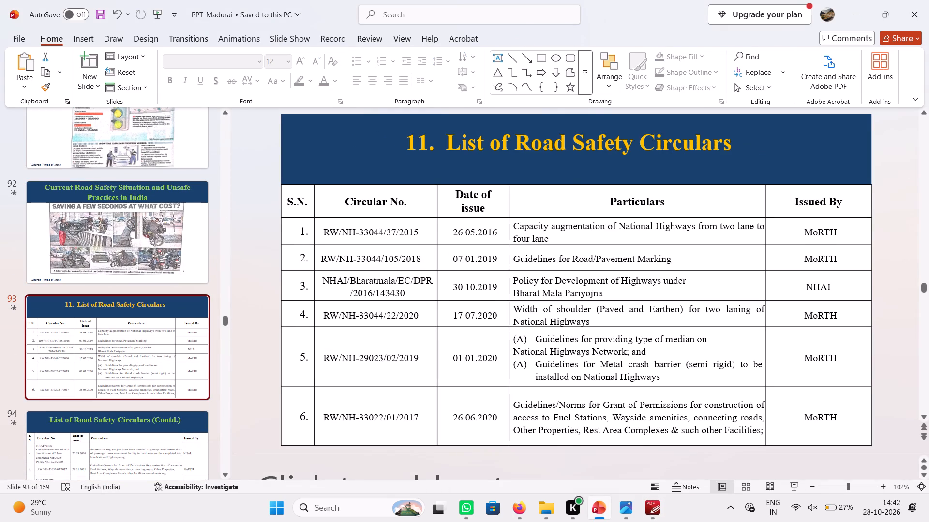
{"action": "left_click_drag", "start_coordinate": [536, 230], "coordinate": [629, 228]}
{"action": "left_click", "coordinate": [521, 237]}
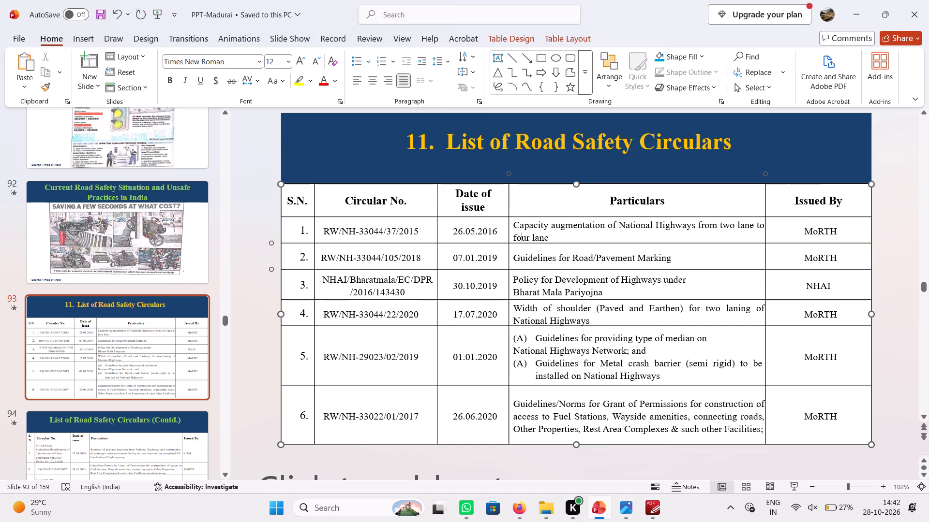
{"action": "left_click_drag", "start_coordinate": [526, 259], "coordinate": [602, 258]}
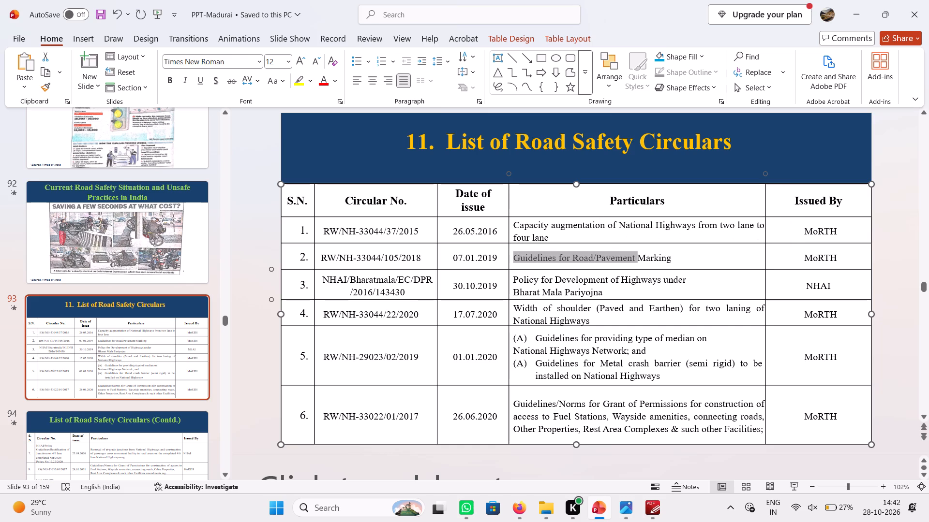
{"action": "left_click_drag", "start_coordinate": [526, 281], "coordinate": [535, 288]}
{"action": "scroll", "coordinate": [456, 286], "scroll_direction": "down", "scroll_amount": 1}
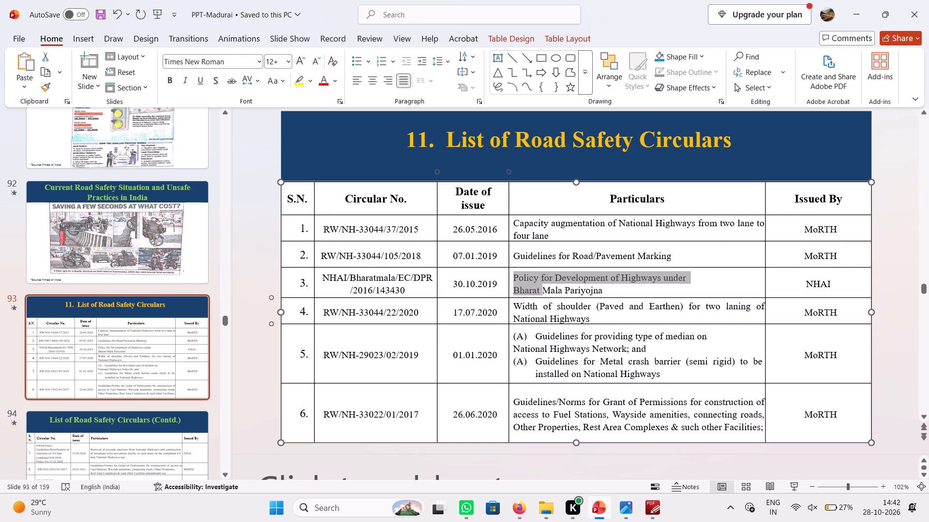
{"action": "left_click", "coordinate": [543, 312]}
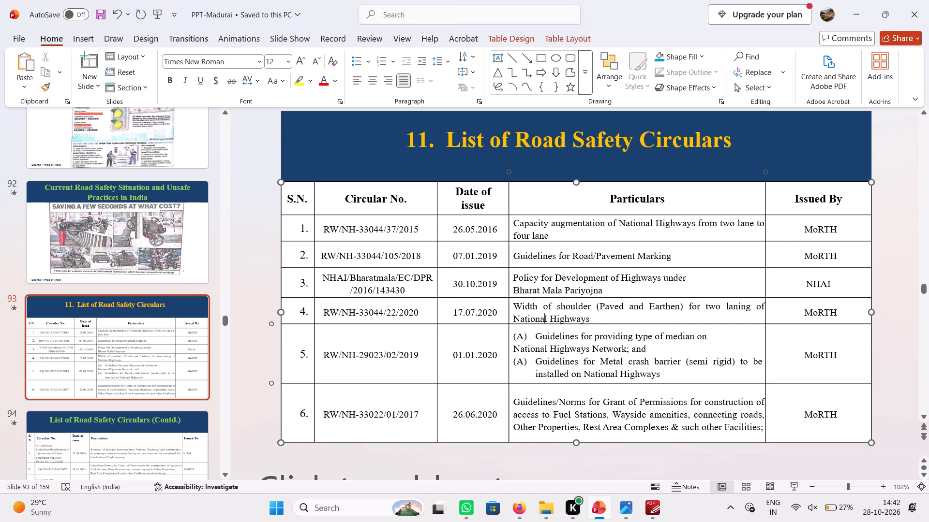
{"action": "left_click_drag", "start_coordinate": [547, 333], "coordinate": [575, 378]}
{"action": "left_click", "coordinate": [570, 226]}
Delete the rows for circulars 1 to 4 and 6 from the road safety circulars table on slide 93.
{"action": "left_click_drag", "start_coordinate": [571, 221], "coordinate": [569, 303]}
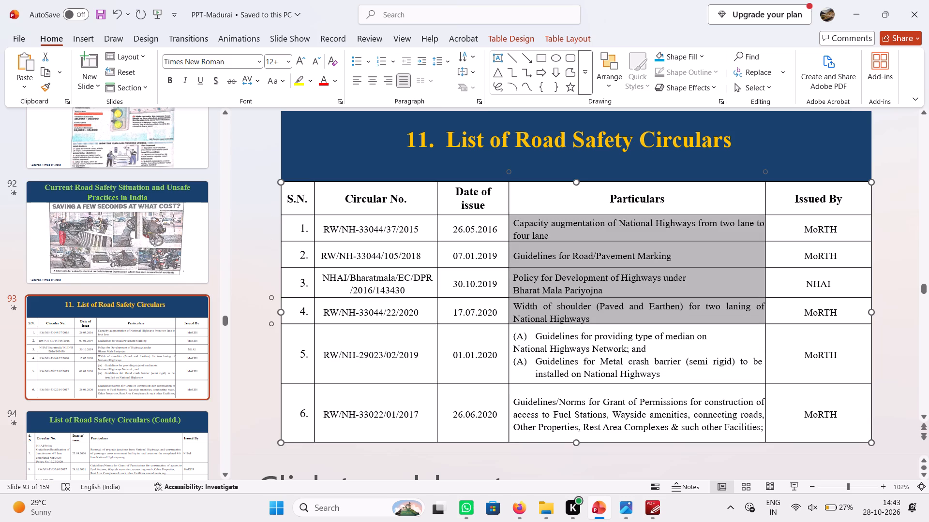
{"action": "right_click", "coordinate": [649, 275]}
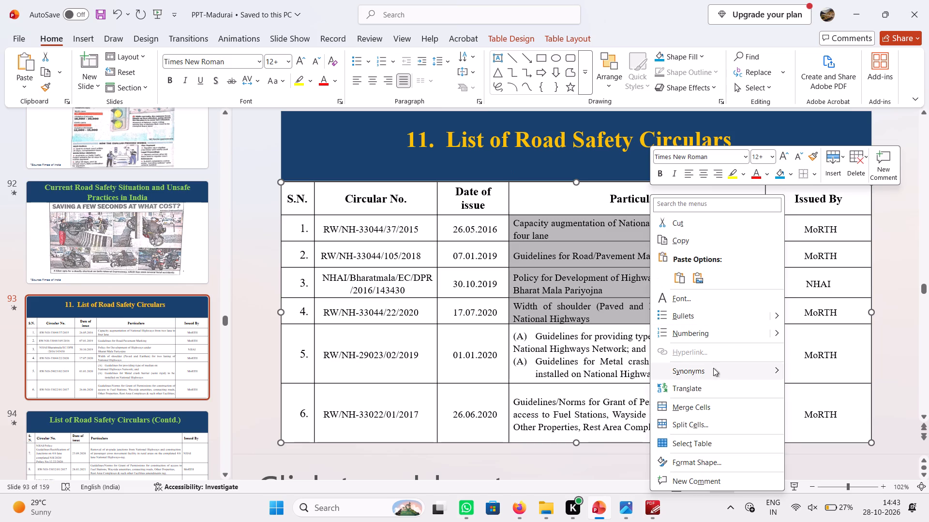
{"action": "left_click", "coordinate": [559, 42]}
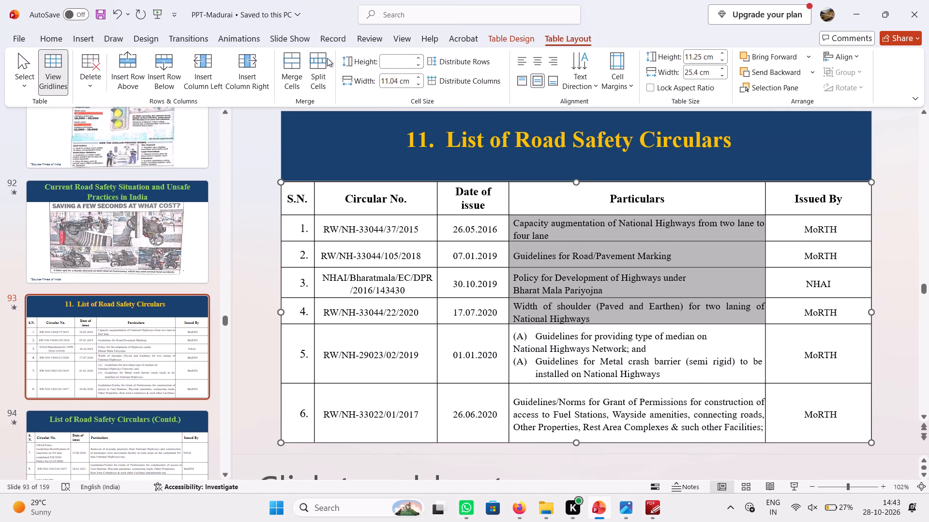
{"action": "left_click", "coordinate": [87, 79]}
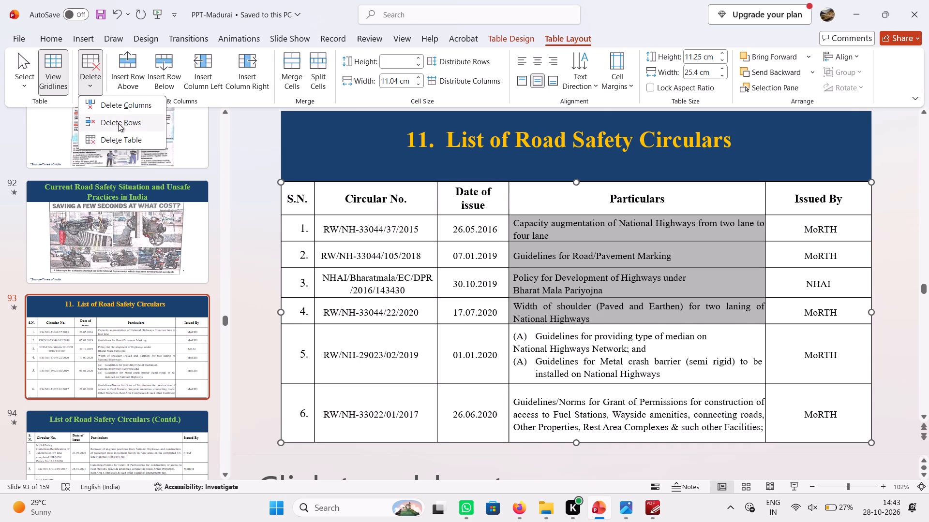
{"action": "left_click", "coordinate": [118, 123]}
{"action": "left_click", "coordinate": [569, 290]}
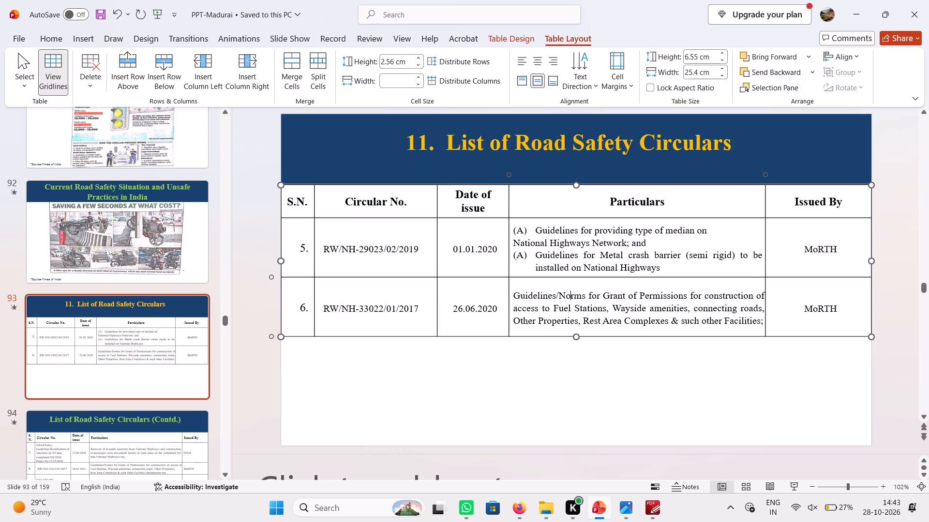
{"action": "right_click", "coordinate": [575, 307]}
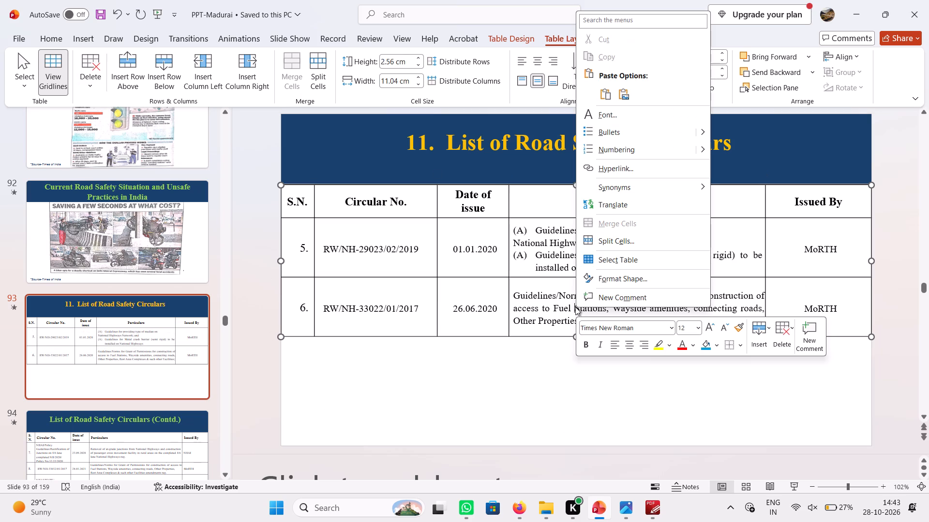
{"action": "left_click", "coordinate": [92, 70]}
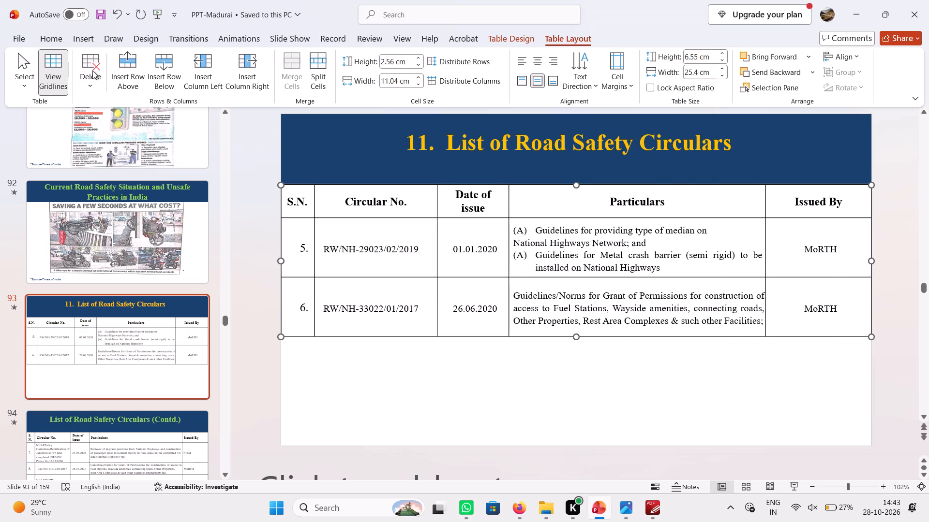
{"action": "left_click", "coordinate": [131, 124]}
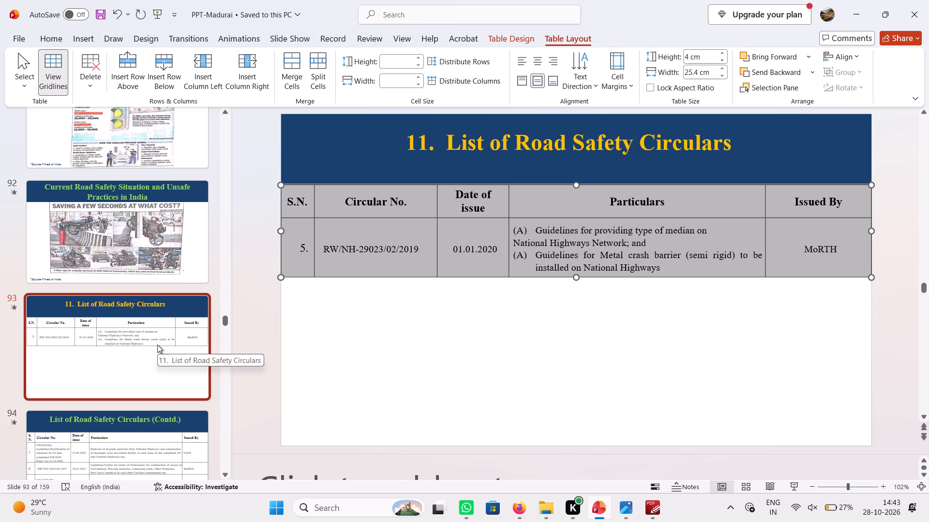
Read through the Particulars of circulars 7 to 10 in the table on slide 94.
{"action": "scroll", "coordinate": [153, 334], "scroll_direction": "down", "scroll_amount": 1}
{"action": "left_click", "coordinate": [150, 285]}
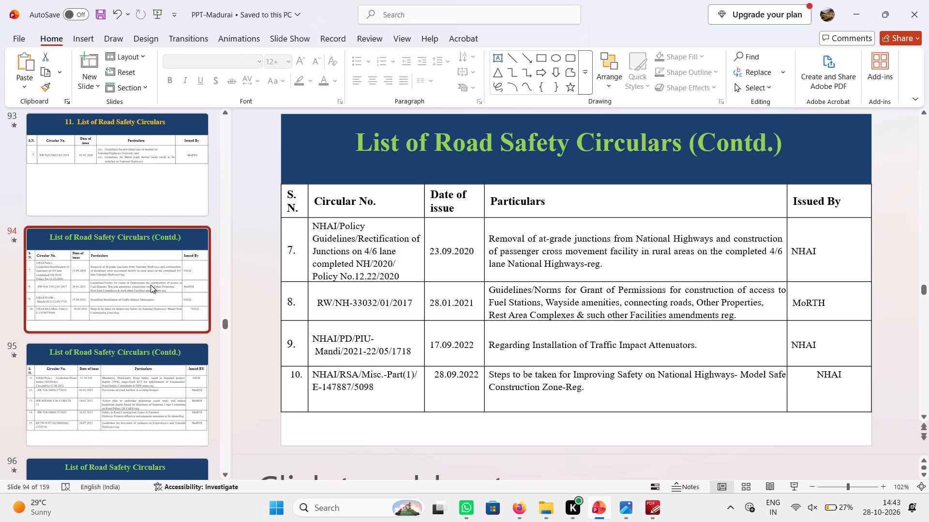
{"action": "left_click", "coordinate": [616, 245]}
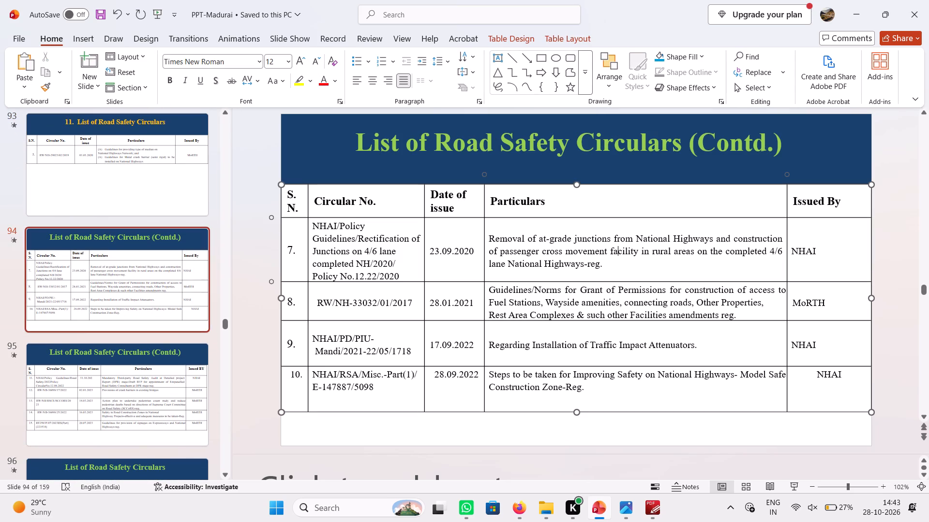
{"action": "left_click", "coordinate": [590, 295]}
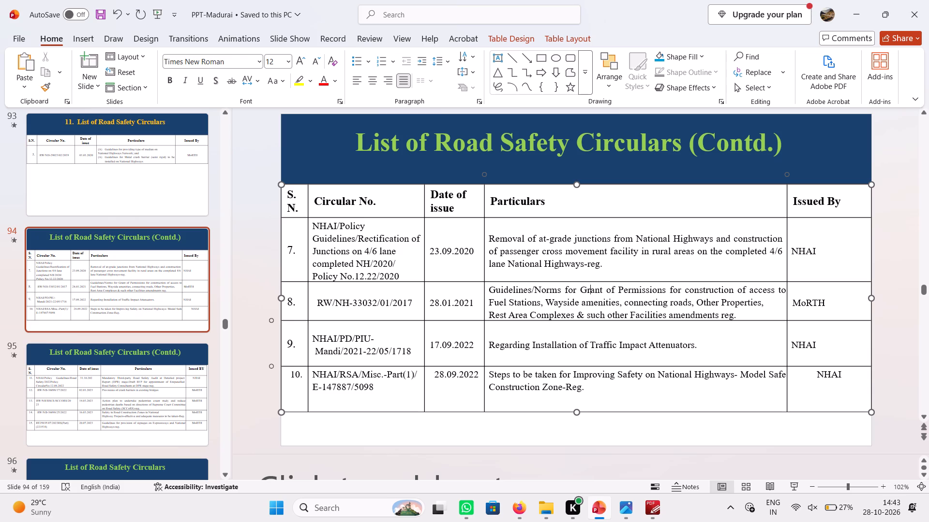
{"action": "left_click", "coordinate": [631, 344]}
{"action": "left_click", "coordinate": [631, 380]}
{"action": "left_click_drag", "start_coordinate": [608, 289], "coordinate": [632, 302]}
{"action": "left_click", "coordinate": [579, 306]}
{"action": "left_click_drag", "start_coordinate": [559, 348], "coordinate": [593, 345]}
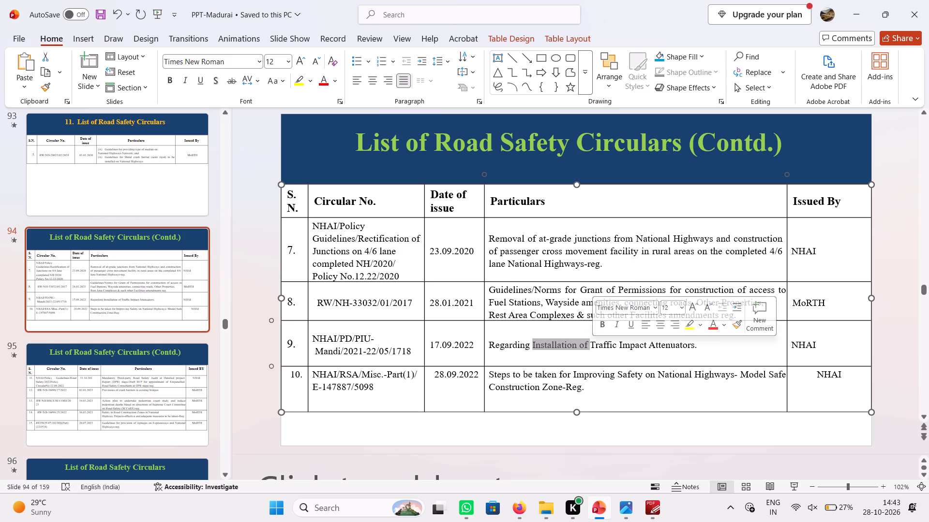
{"action": "left_click_drag", "start_coordinate": [544, 372], "coordinate": [548, 388]}
{"action": "left_click", "coordinate": [531, 387]}
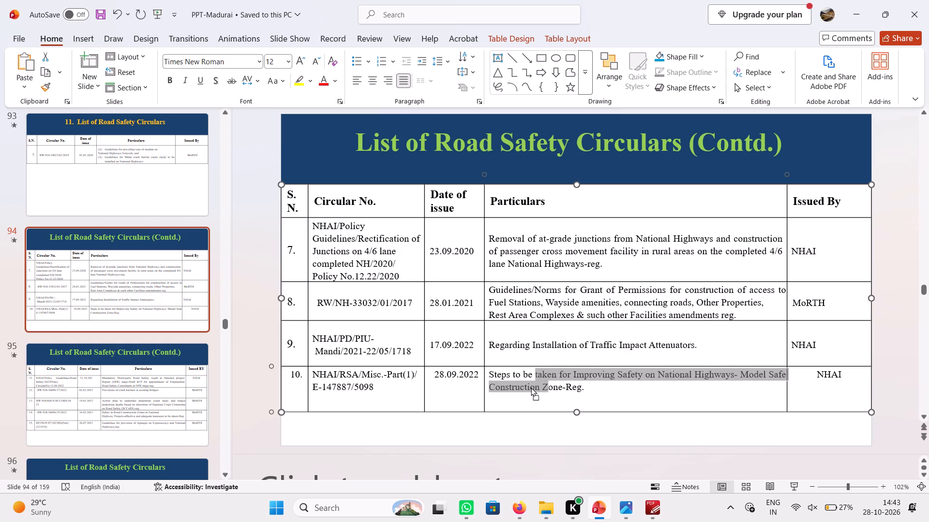
Delete the row for circular 8, RW/NH-33032/01/2017, from the table on slide 94.
{"action": "right_click", "coordinate": [554, 298]}
{"action": "left_click", "coordinate": [519, 294]}
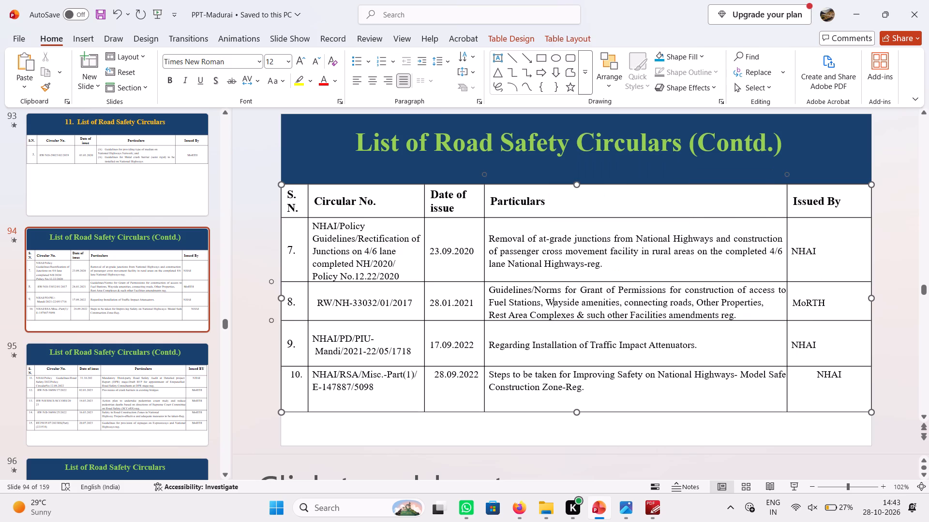
{"action": "left_click", "coordinate": [546, 42]}
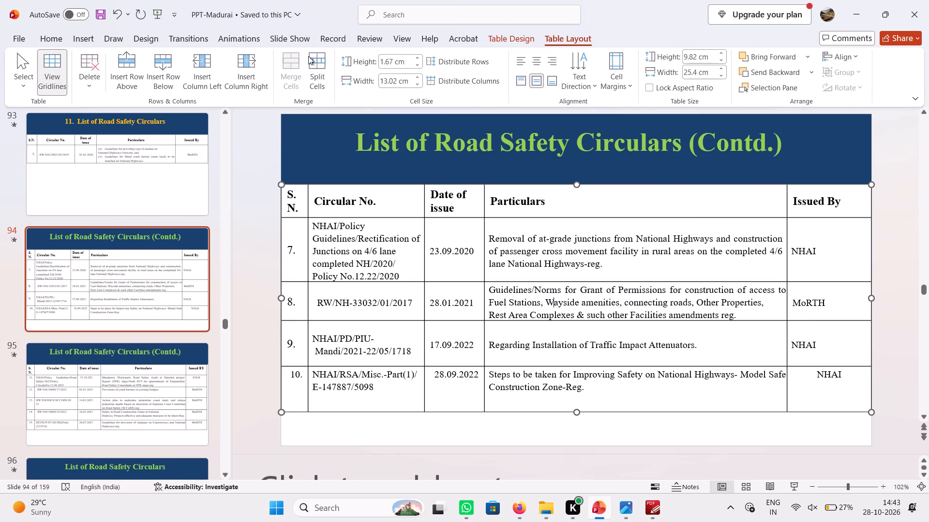
{"action": "left_click", "coordinate": [88, 73]}
{"action": "left_click", "coordinate": [135, 128]}
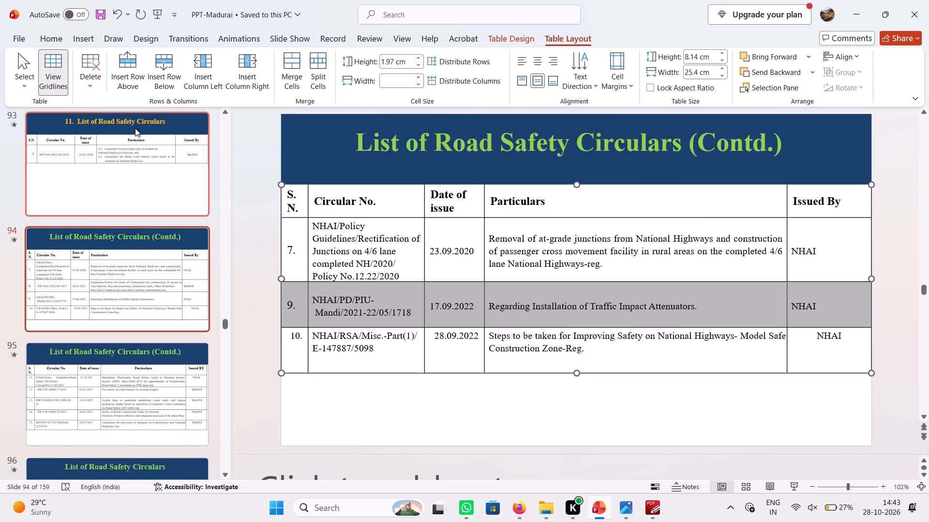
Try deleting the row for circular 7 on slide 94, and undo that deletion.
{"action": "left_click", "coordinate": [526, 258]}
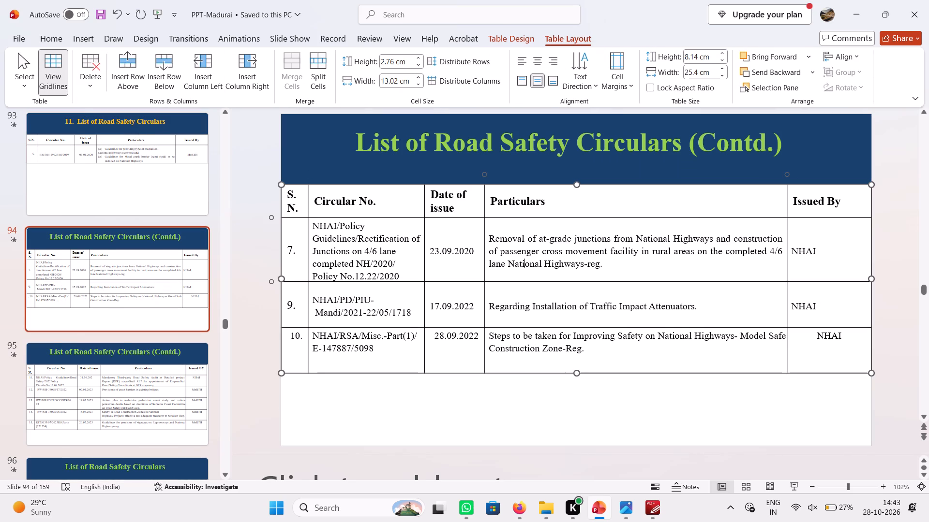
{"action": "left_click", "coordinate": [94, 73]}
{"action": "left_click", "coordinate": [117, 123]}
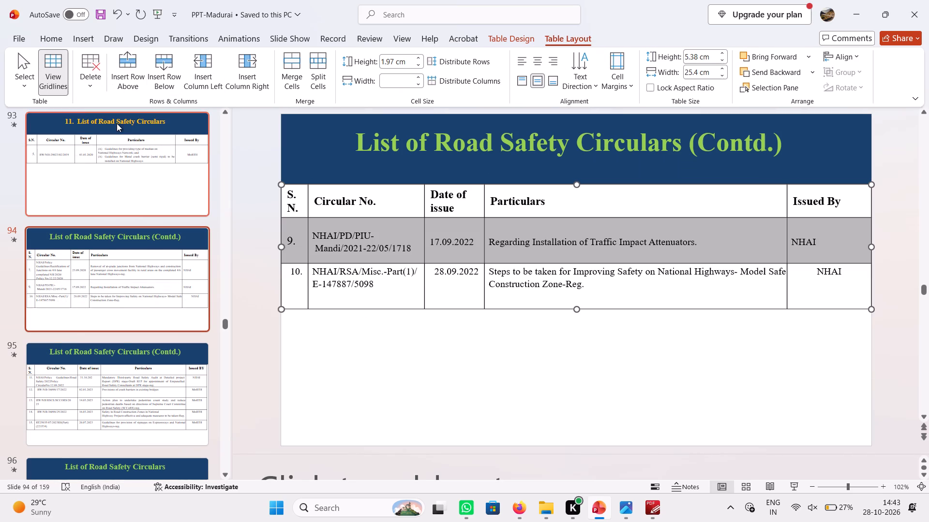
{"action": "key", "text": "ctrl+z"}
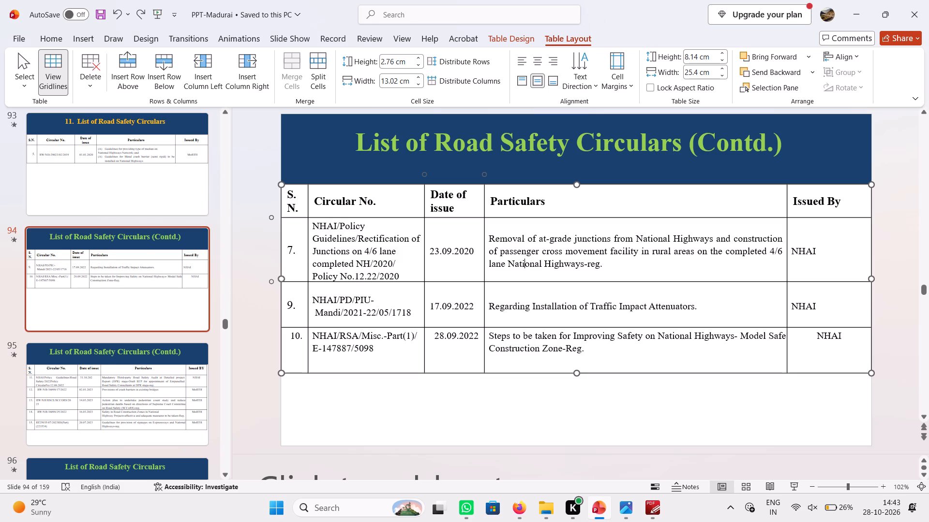
Delete the row for circular 10, on improving safety in model safe construction zones, from the table on slide 94.
{"action": "left_click_drag", "start_coordinate": [534, 345], "coordinate": [533, 334]}
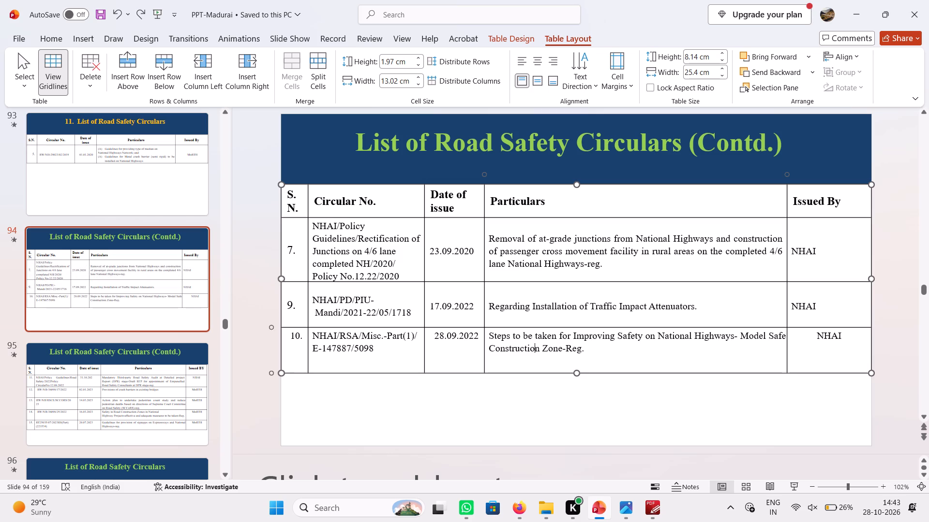
{"action": "left_click_drag", "start_coordinate": [533, 334], "coordinate": [531, 318]}
{"action": "left_click", "coordinate": [536, 340]}
{"action": "left_click", "coordinate": [93, 58]}
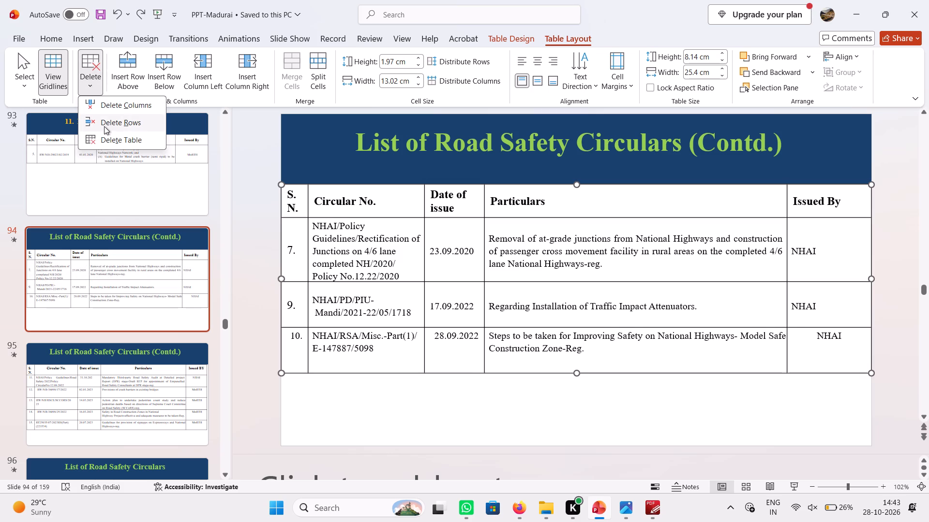
{"action": "left_click", "coordinate": [102, 123]}
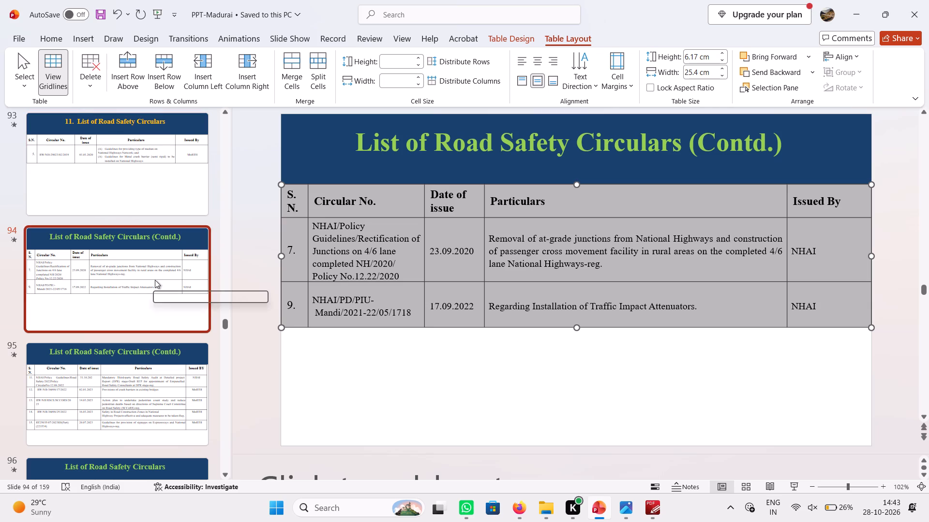
Delete the rows for circulars 11 to 14 from the table on slide 95.
{"action": "left_click", "coordinate": [155, 280]}
{"action": "scroll", "coordinate": [162, 275], "scroll_direction": "down", "scroll_amount": 1}
{"action": "left_click", "coordinate": [162, 205]}
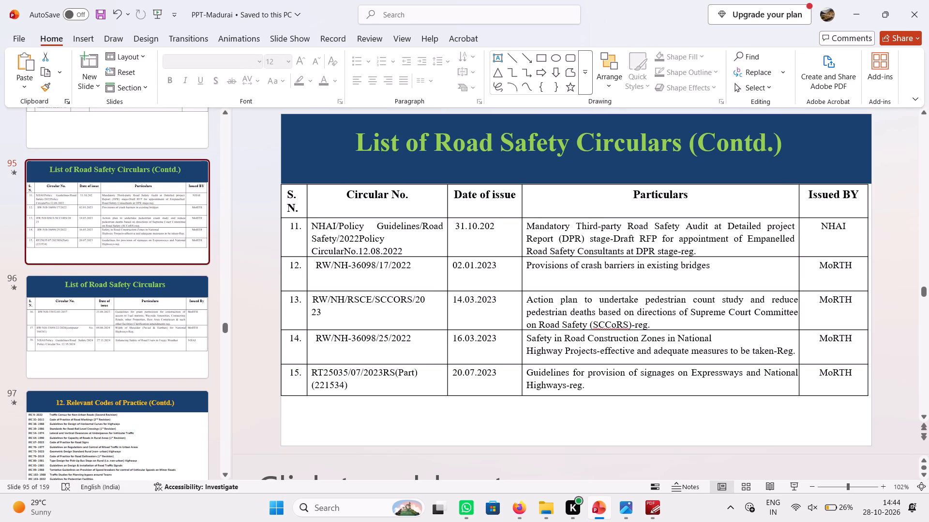
{"action": "left_click_drag", "start_coordinate": [567, 242], "coordinate": [568, 279]}
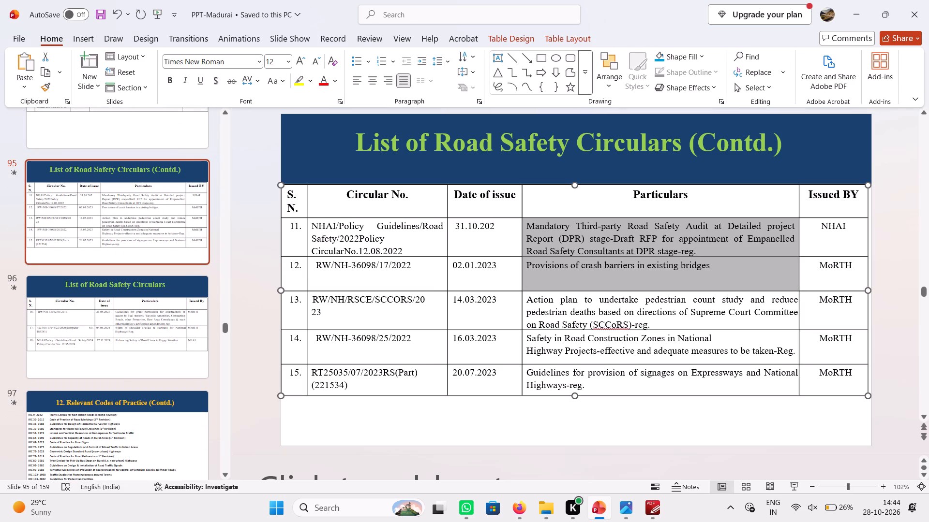
{"action": "left_click_drag", "start_coordinate": [568, 279], "coordinate": [575, 335]}
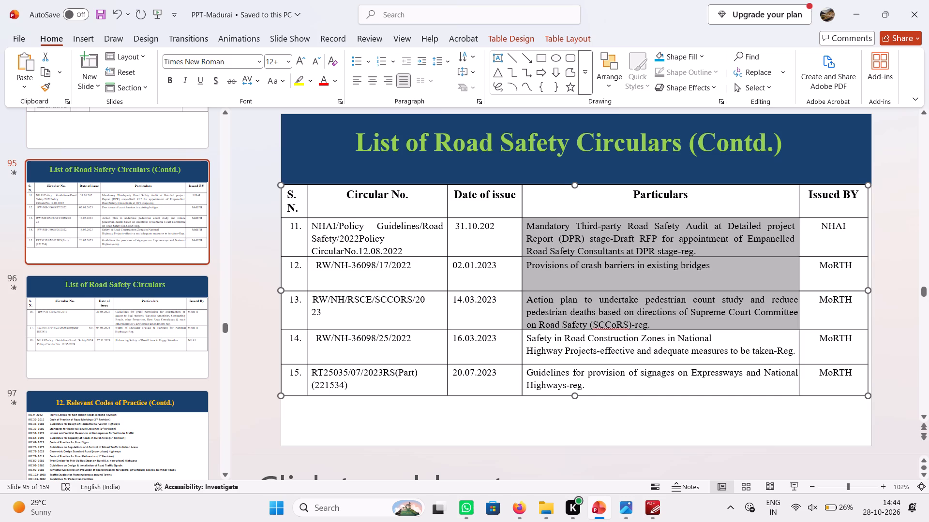
{"action": "left_click_drag", "start_coordinate": [575, 335], "coordinate": [579, 372]}
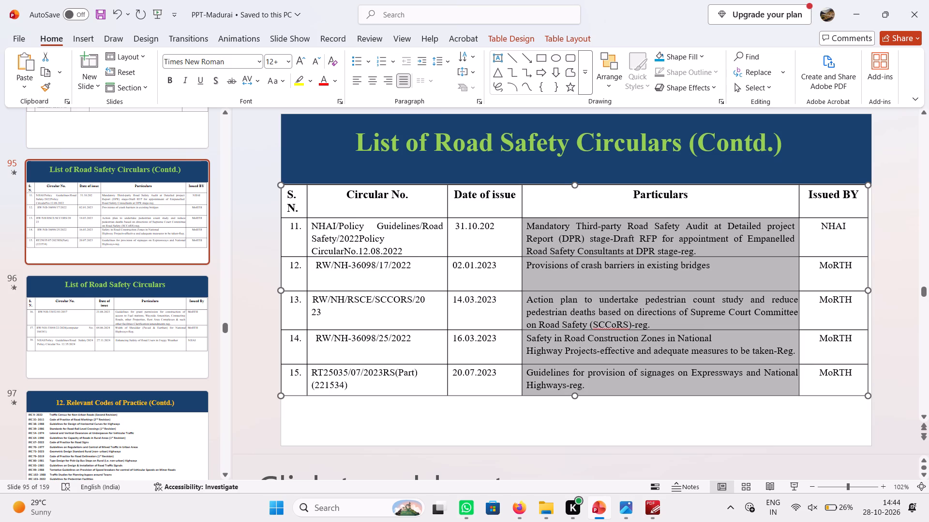
{"action": "left_click_drag", "start_coordinate": [579, 372], "coordinate": [575, 352]}
{"action": "right_click", "coordinate": [577, 346]}
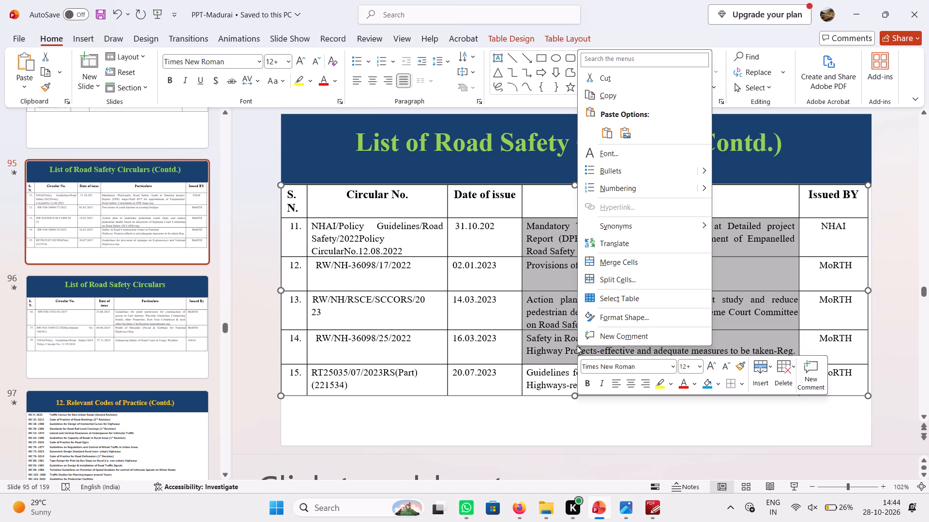
{"action": "left_click", "coordinate": [780, 369]}
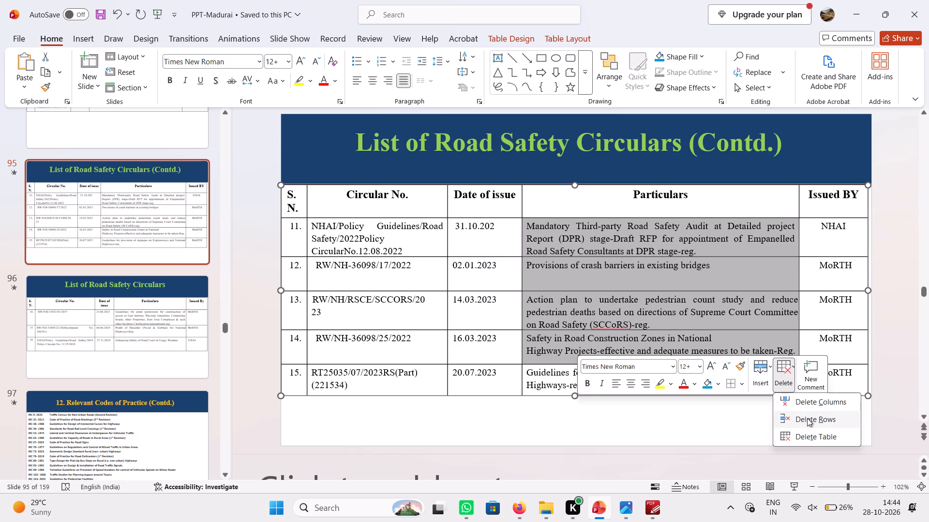
{"action": "left_click", "coordinate": [807, 418]}
Check slides 96 and 95, and renumber the remaining circular on slide 93 as 1.
{"action": "left_click", "coordinate": [150, 304]}
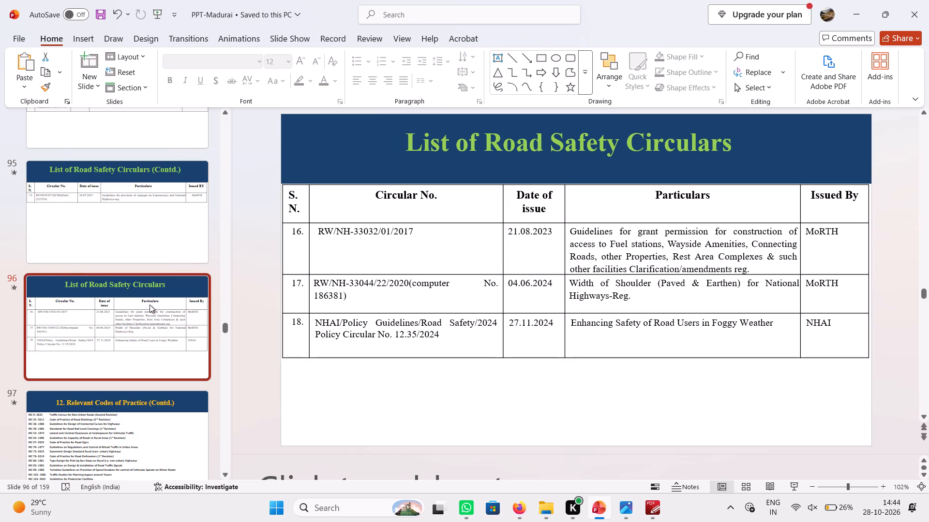
{"action": "left_click", "coordinate": [140, 211]}
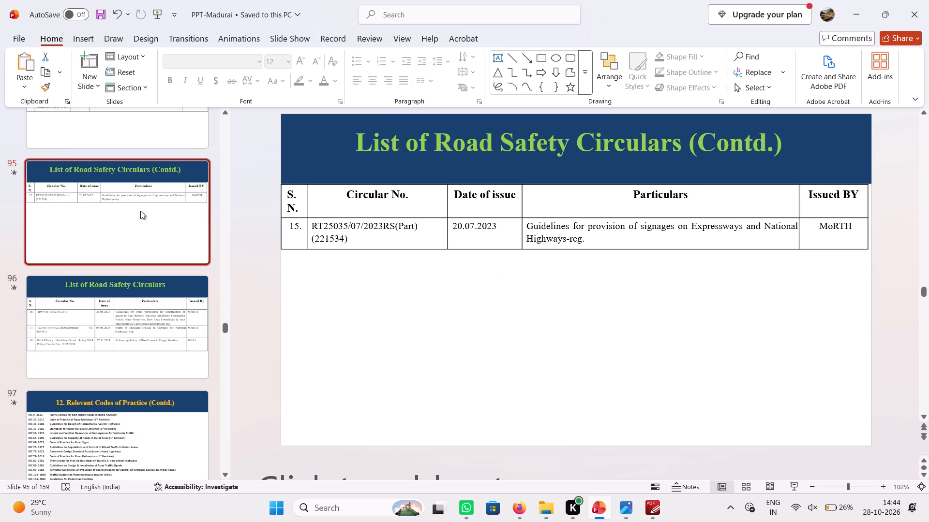
{"action": "scroll", "coordinate": [140, 211], "scroll_direction": "up", "scroll_amount": 1}
{"action": "left_click", "coordinate": [140, 169]}
{"action": "scroll", "coordinate": [142, 182], "scroll_direction": "up", "scroll_amount": 1}
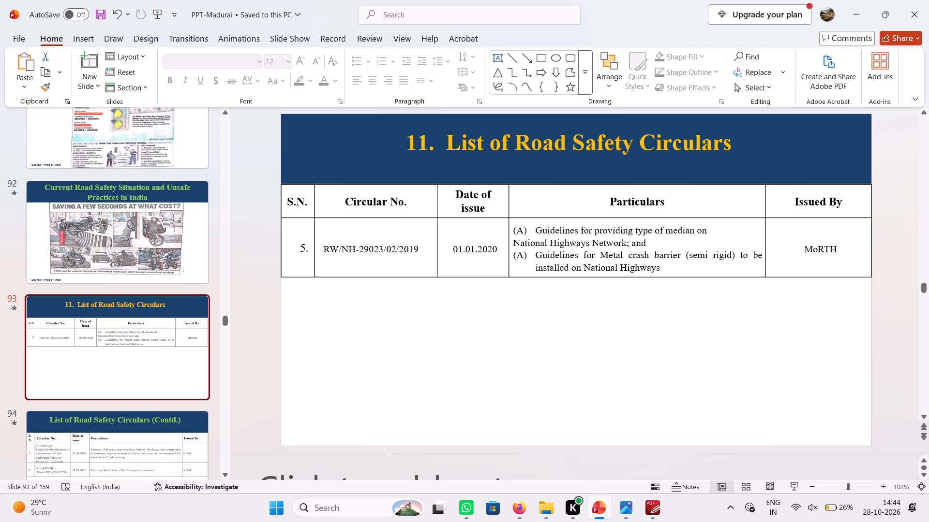
{"action": "left_click", "coordinate": [309, 250]}
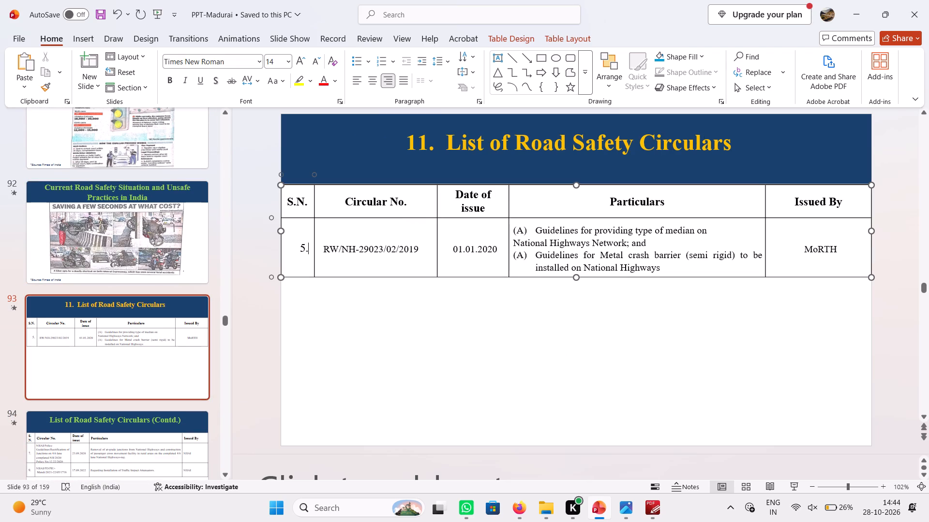
{"action": "key", "text": "BackSpace"}
{"action": "key", "text": "BackSpace"}
{"action": "key", "text": "1"}
{"action": "type", "text": "."}
Narrow the circulars table on slide 93 slightly on both sides so it sits inside the slide edges.
{"action": "key", "text": "space"}
{"action": "left_click", "coordinate": [384, 254]}
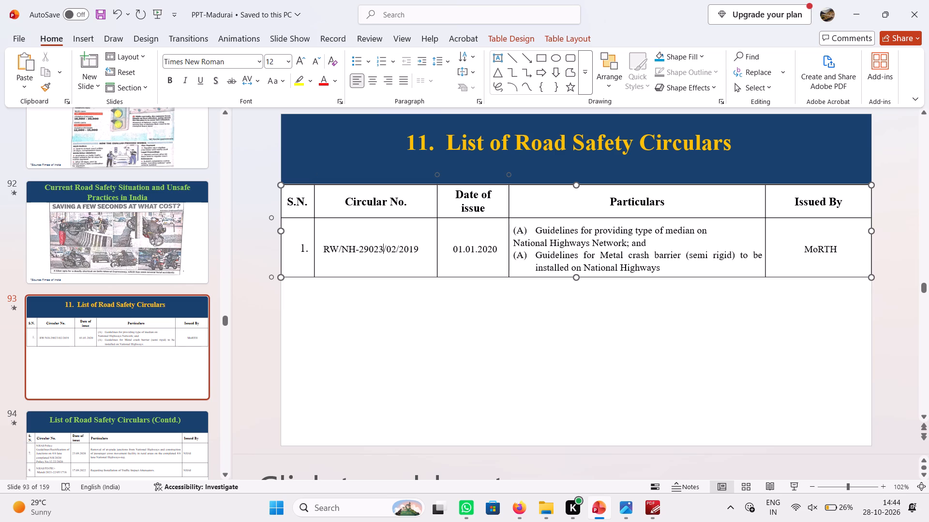
{"action": "left_click", "coordinate": [597, 245]}
{"action": "left_click", "coordinate": [868, 231]}
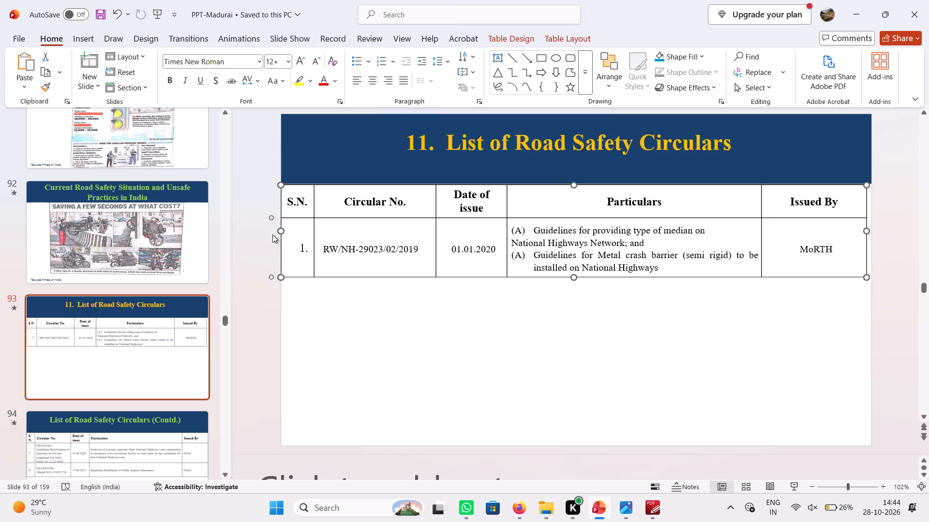
{"action": "left_click", "coordinate": [283, 229]}
{"action": "left_click", "coordinate": [458, 242]}
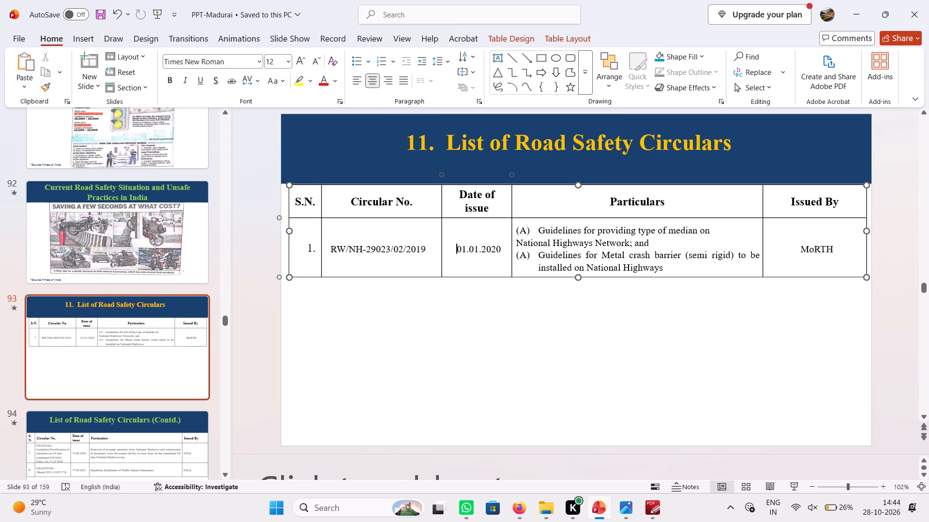
{"action": "left_click", "coordinate": [562, 246]}
Switch to File Explorer, search the IRC Codes Circular folder for 2019, and open the Technical Circular Guidelines for Metal Crash barrier PDF.
{"action": "left_click", "coordinate": [541, 509]}
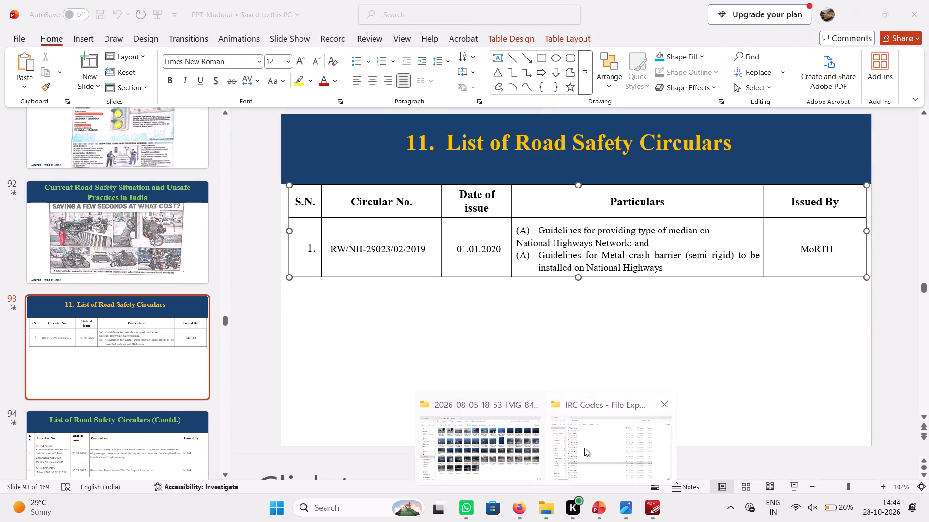
{"action": "left_click", "coordinate": [585, 448]}
{"action": "scroll", "coordinate": [279, 132], "scroll_direction": "up", "scroll_amount": 20}
{"action": "scroll", "coordinate": [279, 132], "scroll_direction": "up", "scroll_amount": 10}
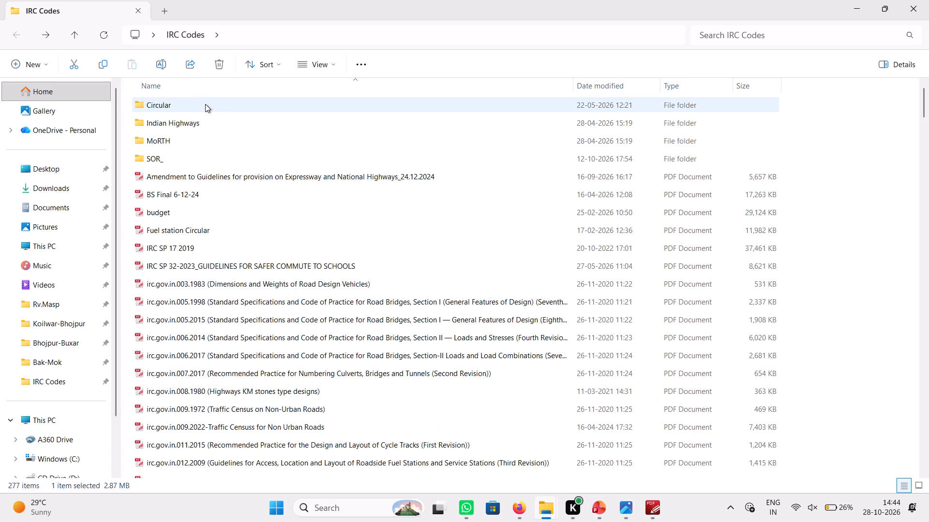
{"action": "double_click", "coordinate": [200, 105]}
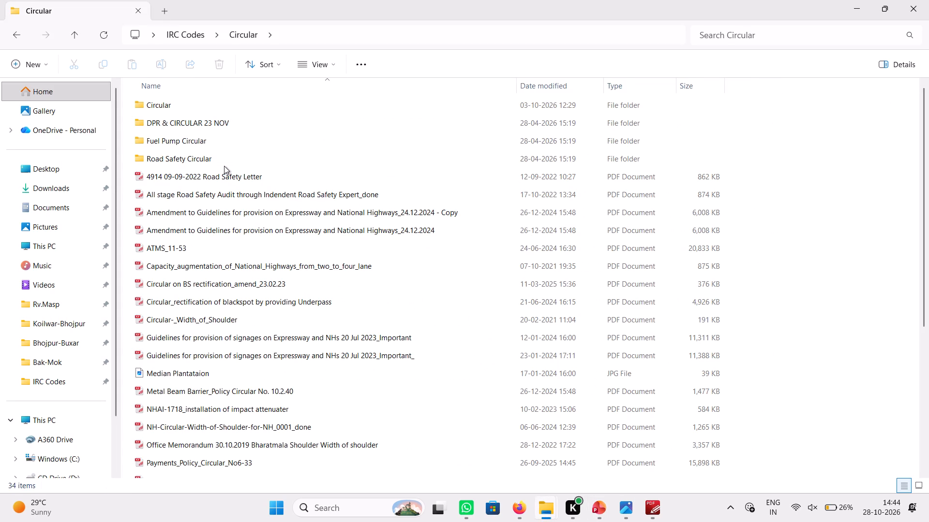
{"action": "type", "text": "2019"}
{"action": "left_click", "coordinate": [782, 37]}
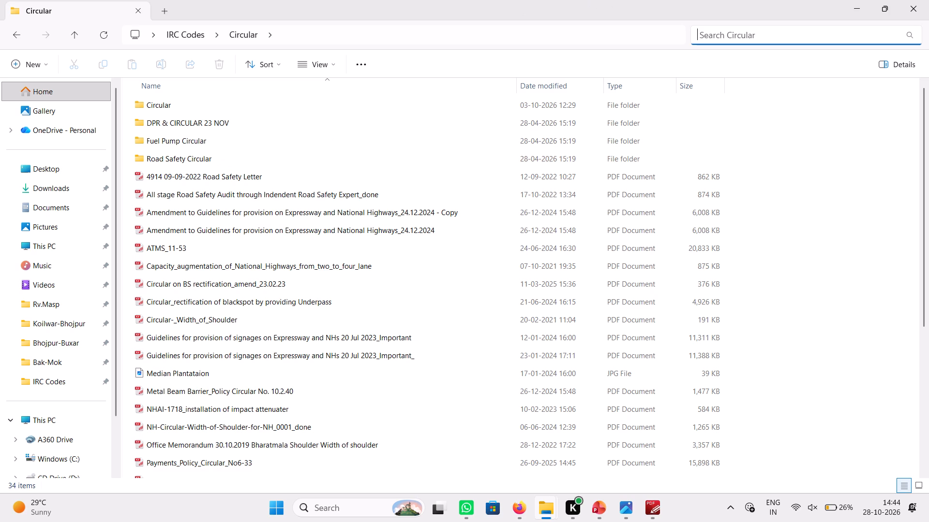
{"action": "type", "text": "2019"}
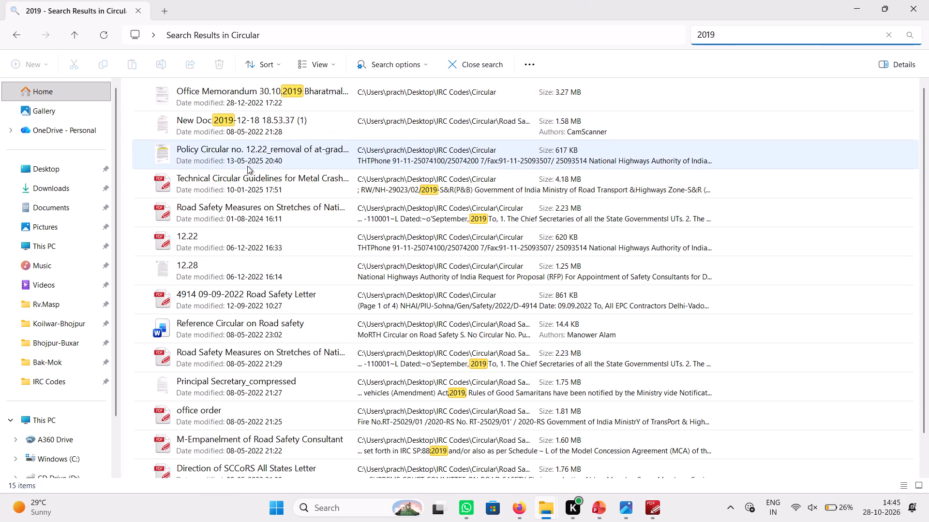
{"action": "left_click", "coordinate": [304, 185]}
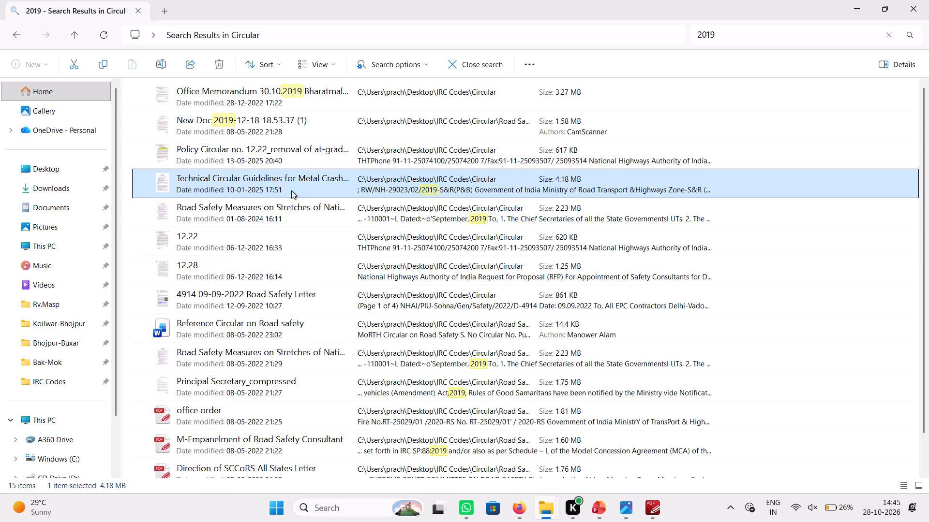
{"action": "double_click", "coordinate": [277, 186]}
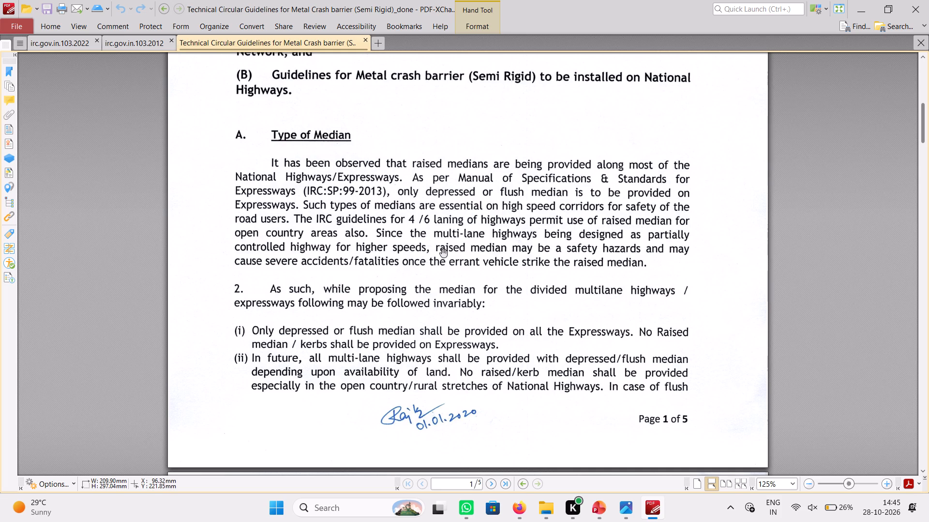
Skim the metal crash barrier circular from the median guidelines to the containment level table and back to page 1.
{"action": "scroll", "coordinate": [443, 253], "scroll_direction": "down", "scroll_amount": 1}
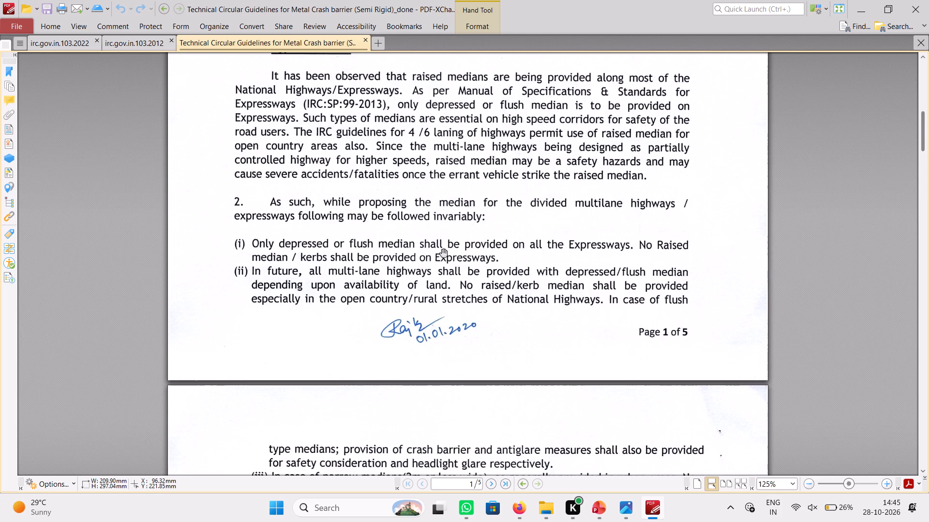
{"action": "scroll", "coordinate": [443, 253], "scroll_direction": "down", "scroll_amount": 5}
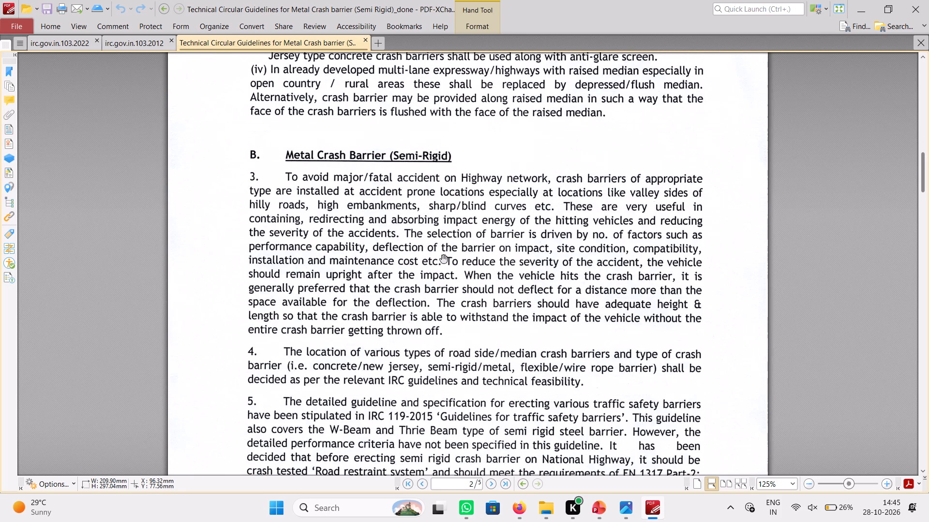
{"action": "scroll", "coordinate": [443, 259], "scroll_direction": "down", "scroll_amount": 9}
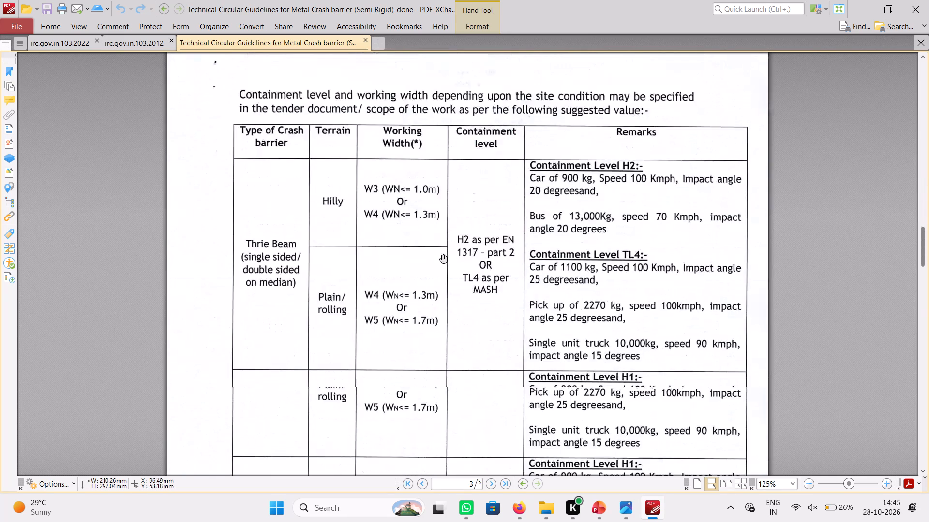
{"action": "scroll", "coordinate": [443, 259], "scroll_direction": "down", "scroll_amount": 11}
{"action": "scroll", "coordinate": [456, 268], "scroll_direction": "up", "scroll_amount": 15}
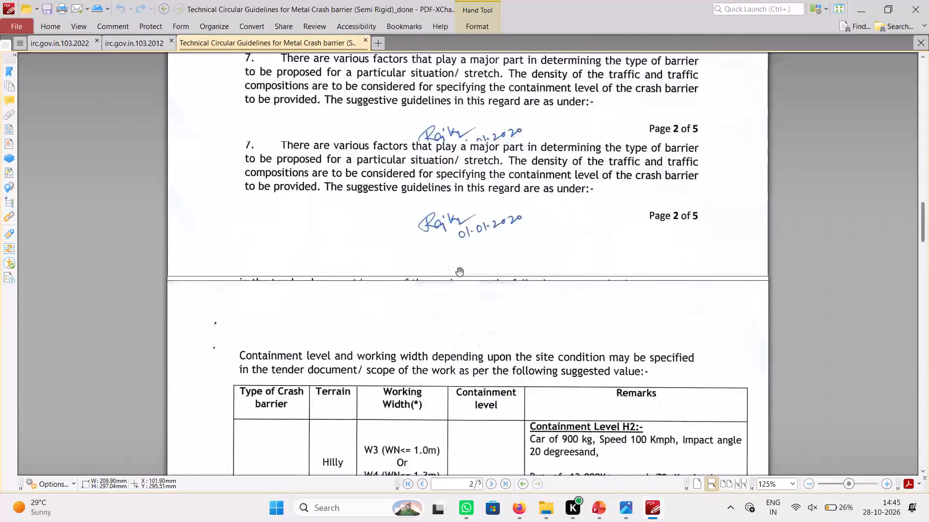
{"action": "scroll", "coordinate": [459, 272], "scroll_direction": "up", "scroll_amount": 20}
Read the circular's median type clauses, semi-rigid crash barrier requirements, and occupant risk criteria through page 4.
{"action": "scroll", "coordinate": [460, 272], "scroll_direction": "down", "scroll_amount": 4}
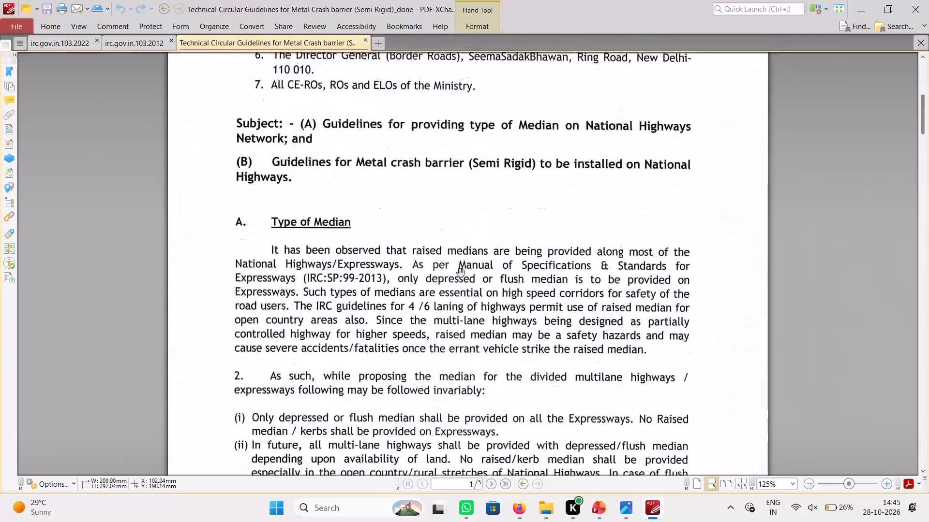
{"action": "scroll", "coordinate": [460, 272], "scroll_direction": "down", "scroll_amount": 1}
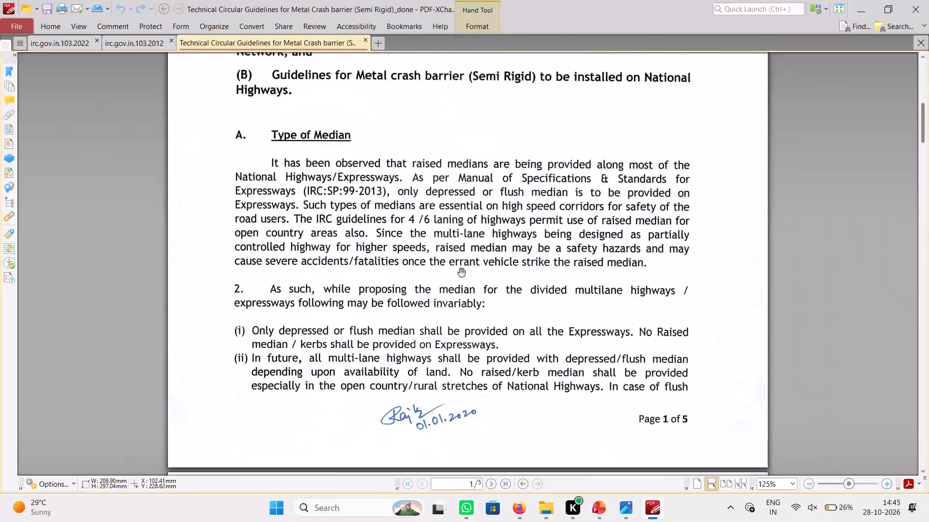
{"action": "scroll", "coordinate": [461, 272], "scroll_direction": "down", "scroll_amount": 4}
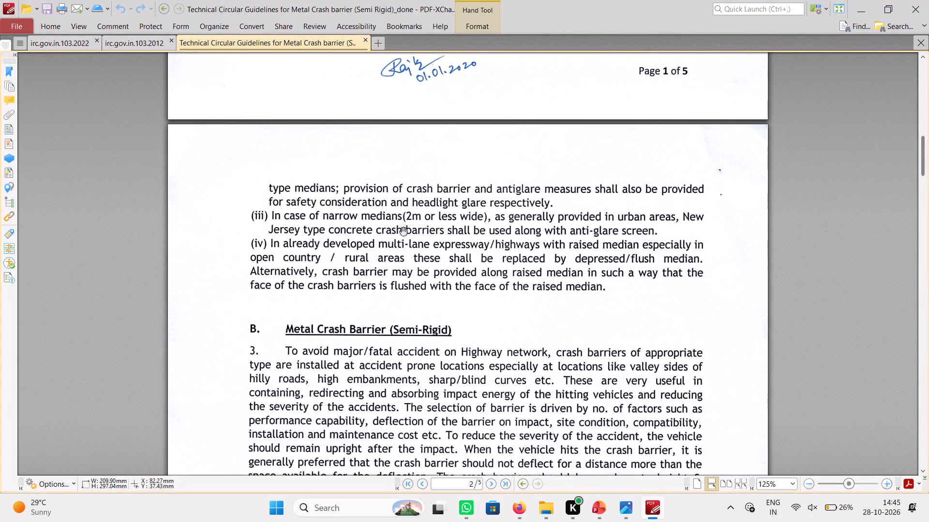
{"action": "scroll", "coordinate": [403, 231], "scroll_direction": "down", "scroll_amount": 1}
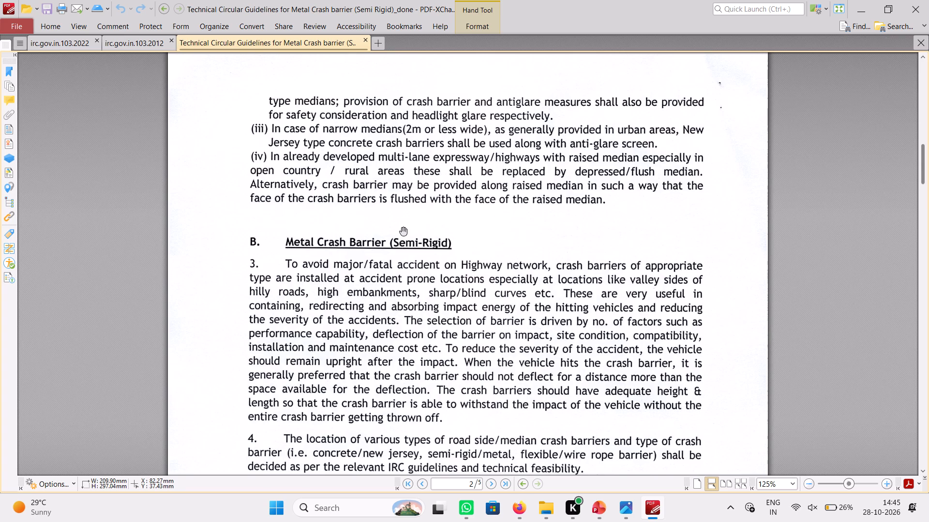
{"action": "scroll", "coordinate": [403, 231], "scroll_direction": "down", "scroll_amount": 4}
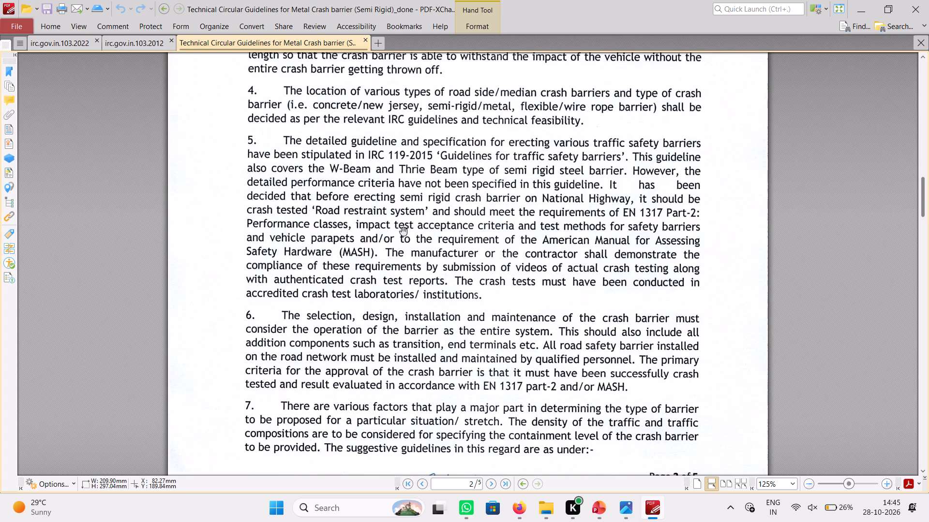
{"action": "scroll", "coordinate": [403, 231], "scroll_direction": "down", "scroll_amount": 4}
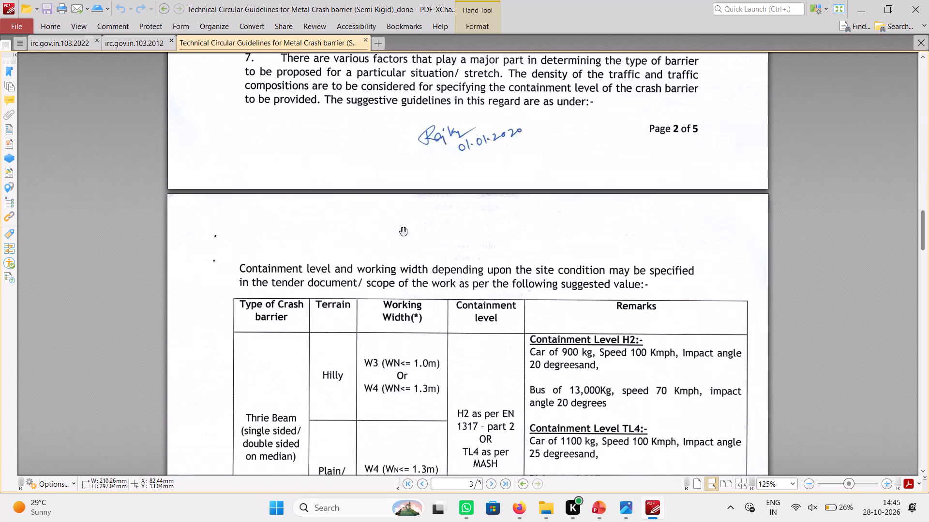
{"action": "scroll", "coordinate": [403, 231], "scroll_direction": "down", "scroll_amount": 10}
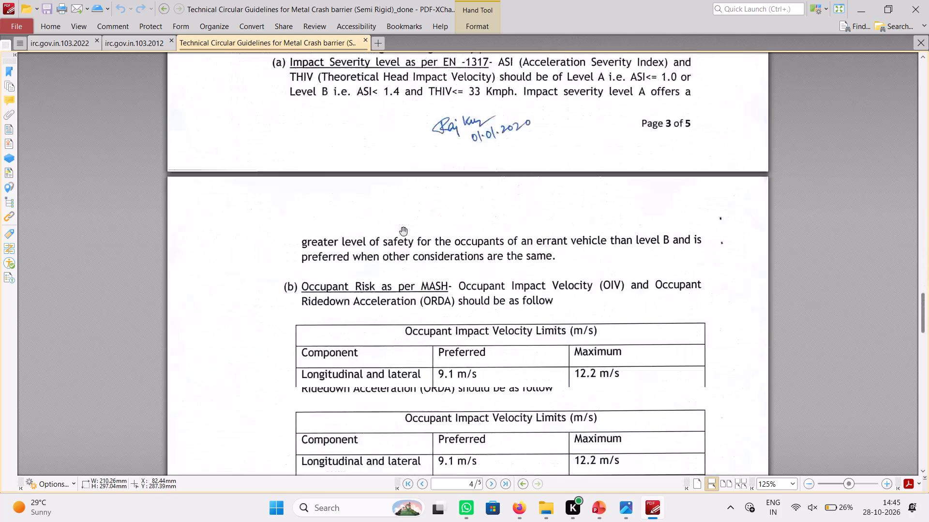
Return to page 1 of the circular and capture a screen snip of clause 2 with median items (i) and (ii).
{"action": "scroll", "coordinate": [436, 252], "scroll_direction": "up", "scroll_amount": 14}
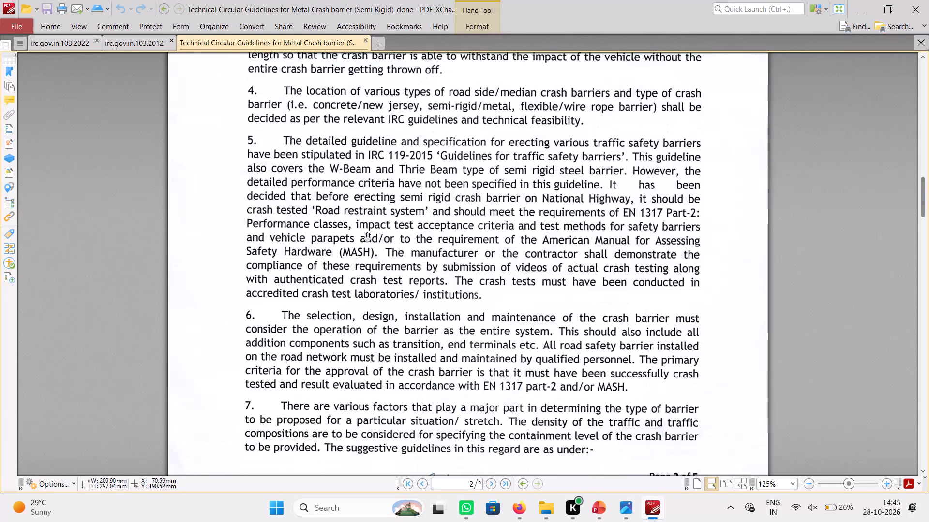
{"action": "scroll", "coordinate": [384, 233], "scroll_direction": "up", "scroll_amount": 5}
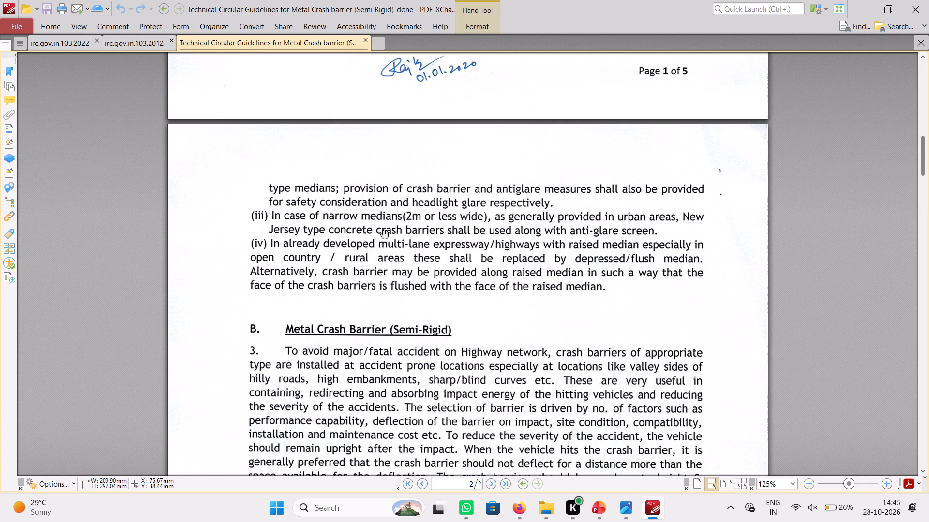
{"action": "scroll", "coordinate": [386, 233], "scroll_direction": "up", "scroll_amount": 3}
{"action": "scroll", "coordinate": [386, 233], "scroll_direction": "down", "scroll_amount": 1}
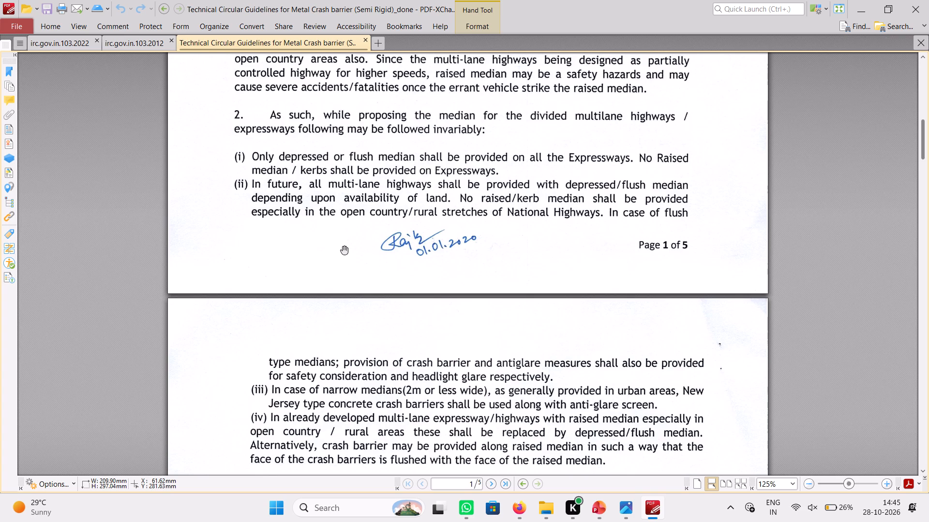
{"action": "scroll", "coordinate": [344, 250], "scroll_direction": "up", "scroll_amount": 1}
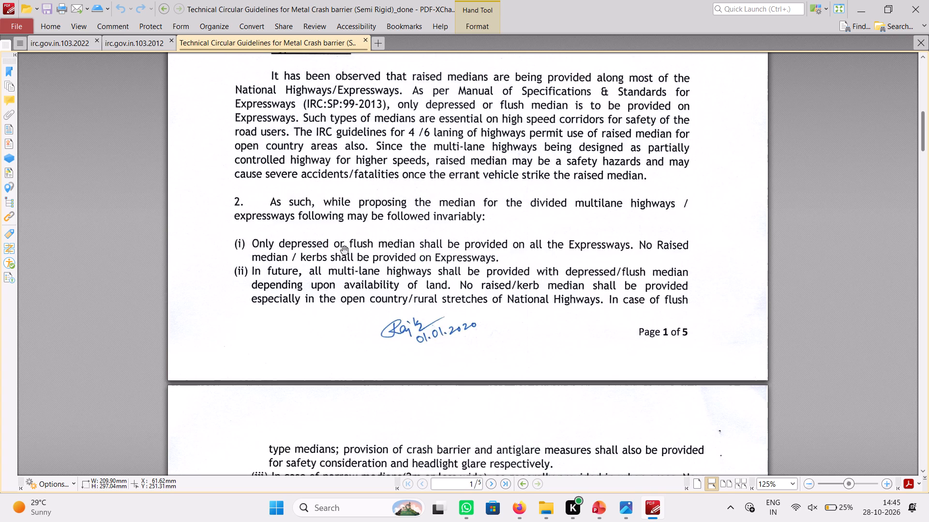
{"action": "scroll", "coordinate": [344, 250], "scroll_direction": "up", "scroll_amount": 1}
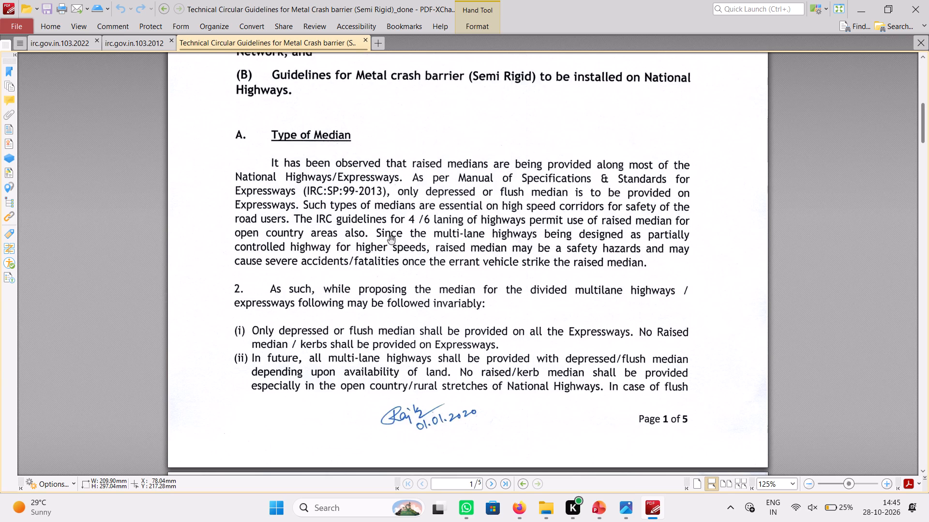
{"action": "scroll", "coordinate": [391, 240], "scroll_direction": "down", "scroll_amount": 1}
{"action": "key", "text": "Print"}
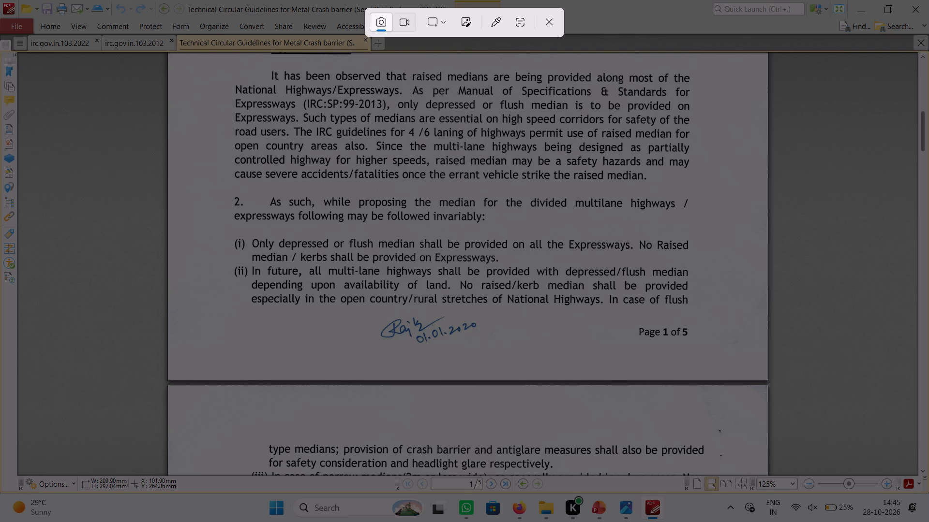
{"action": "left_click_drag", "start_coordinate": [692, 305], "coordinate": [228, 195]}
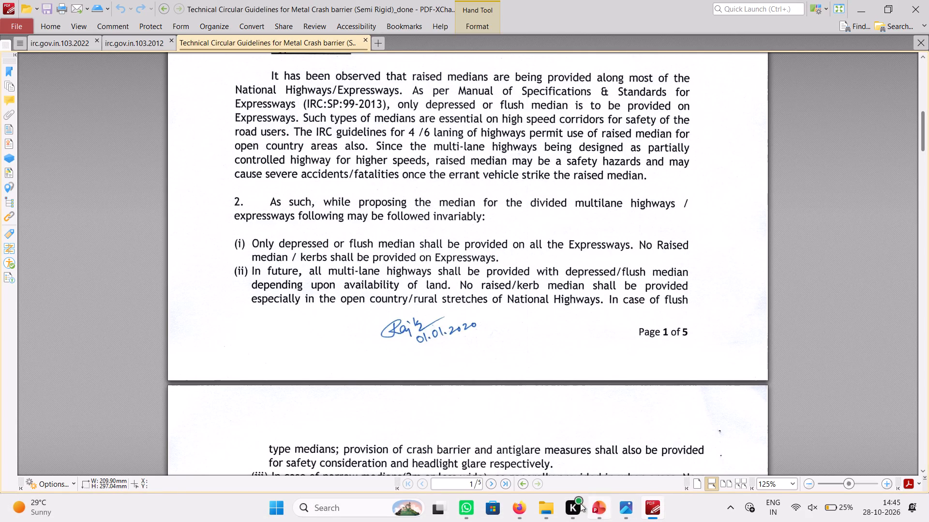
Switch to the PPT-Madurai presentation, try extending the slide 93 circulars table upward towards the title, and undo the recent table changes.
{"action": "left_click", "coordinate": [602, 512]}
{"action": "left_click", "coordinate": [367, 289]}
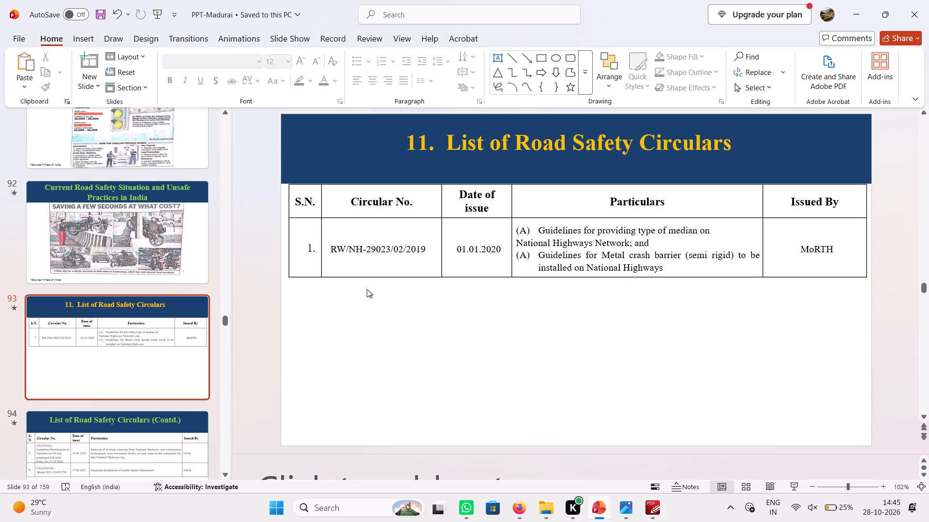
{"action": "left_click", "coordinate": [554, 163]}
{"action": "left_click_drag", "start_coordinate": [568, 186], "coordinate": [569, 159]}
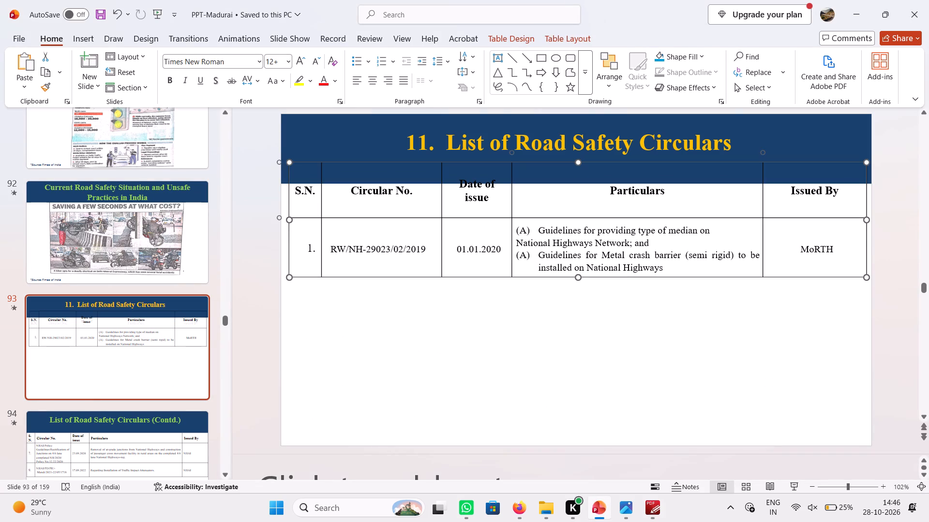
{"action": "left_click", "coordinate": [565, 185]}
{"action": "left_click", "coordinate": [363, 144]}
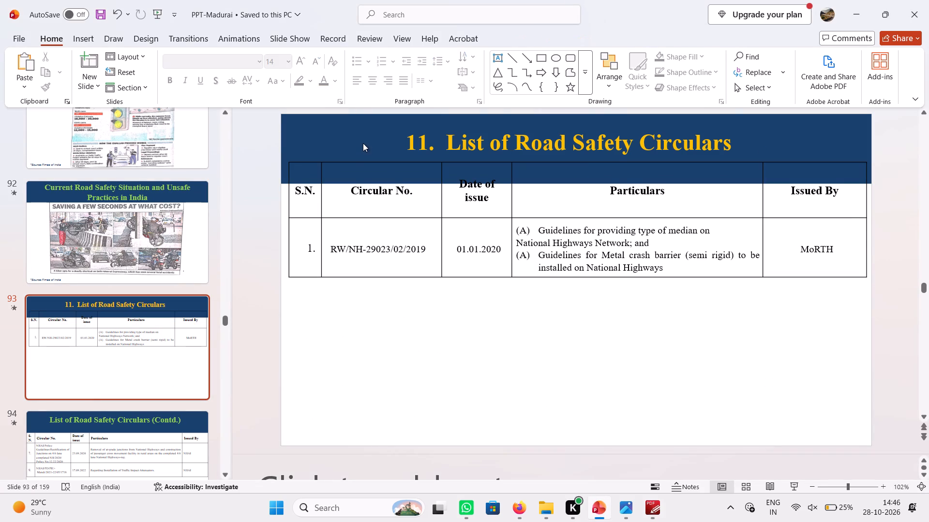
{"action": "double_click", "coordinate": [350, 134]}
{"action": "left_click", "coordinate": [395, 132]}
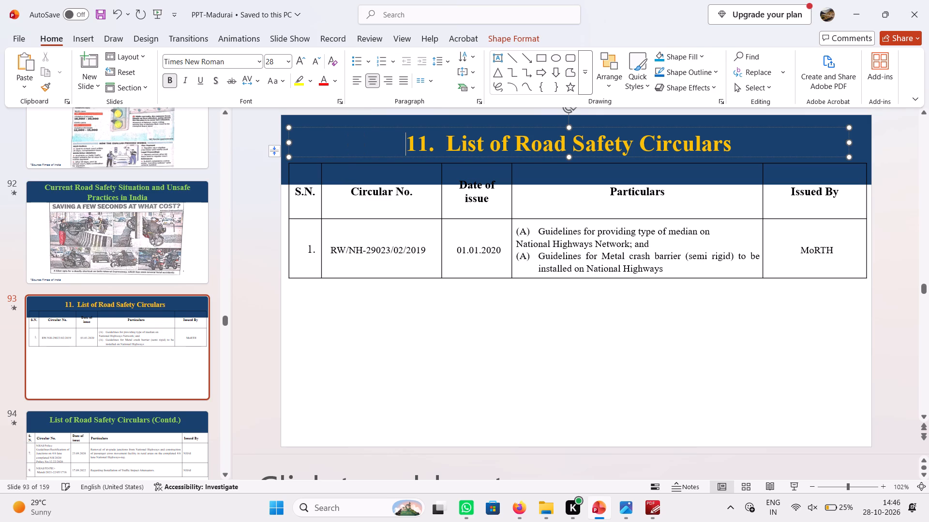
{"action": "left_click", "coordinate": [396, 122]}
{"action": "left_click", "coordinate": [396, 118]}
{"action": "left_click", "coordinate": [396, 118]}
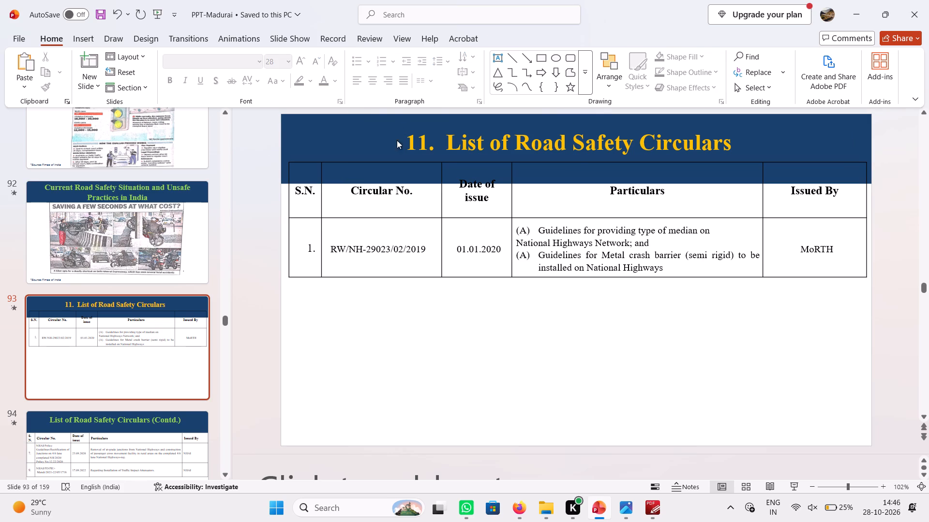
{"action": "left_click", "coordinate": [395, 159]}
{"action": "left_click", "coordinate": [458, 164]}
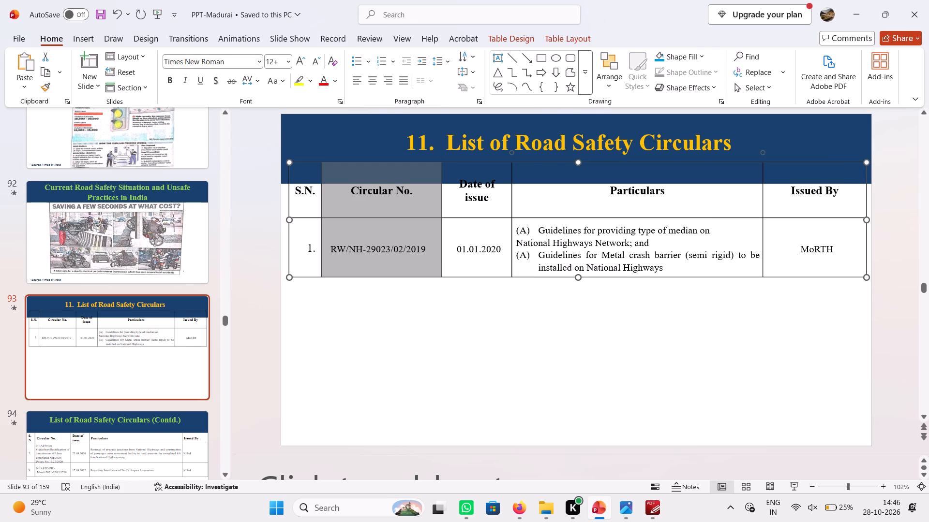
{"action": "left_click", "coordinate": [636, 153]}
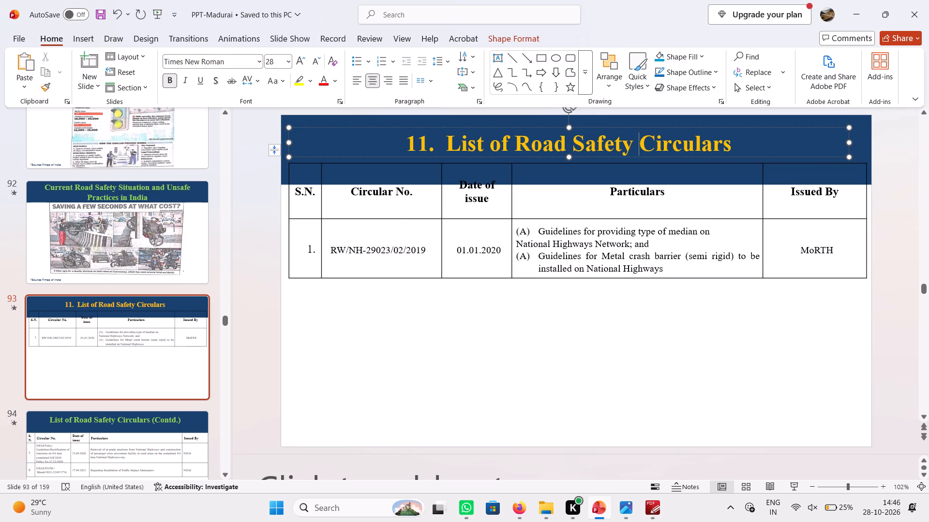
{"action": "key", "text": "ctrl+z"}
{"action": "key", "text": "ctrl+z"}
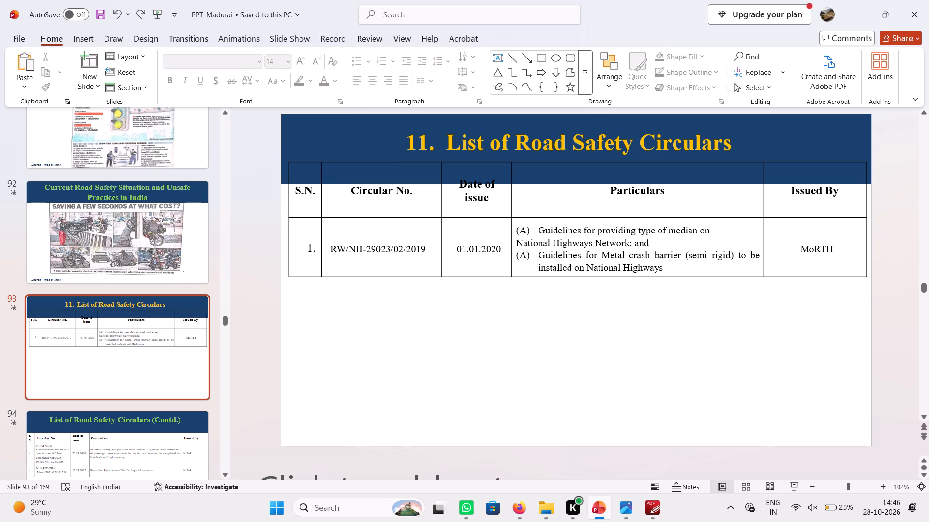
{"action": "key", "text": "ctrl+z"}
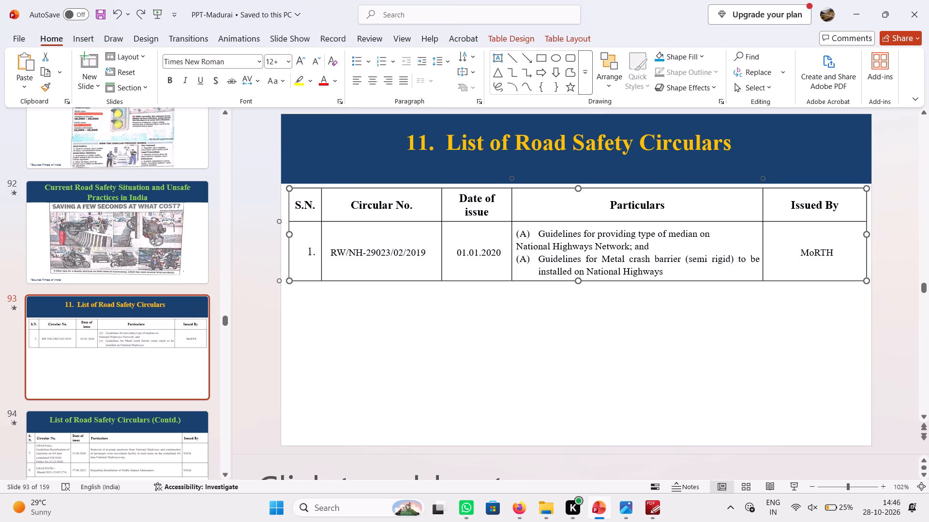
Narrow the Circular No. column of the slide 93 table so the Date of issue heading fits on one line.
{"action": "left_click_drag", "start_coordinate": [440, 211], "coordinate": [431, 213]}
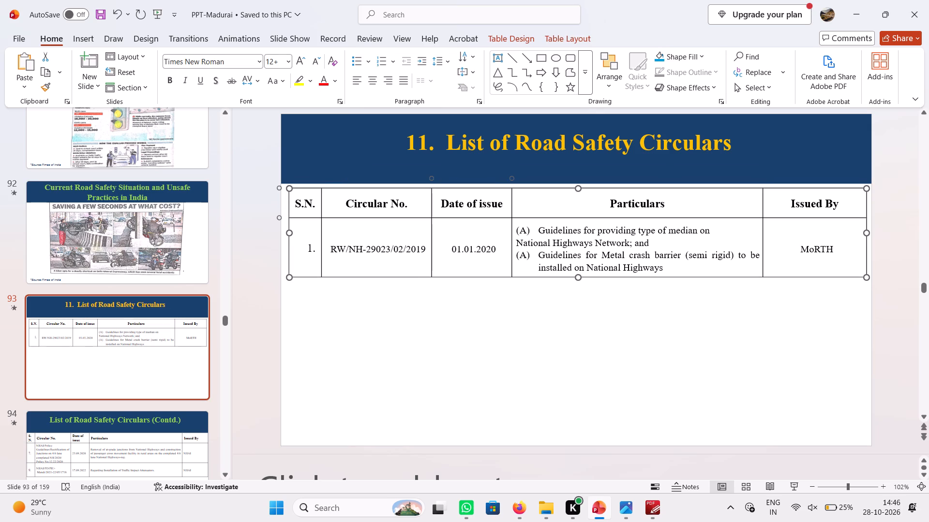
{"action": "left_click", "coordinate": [405, 310]}
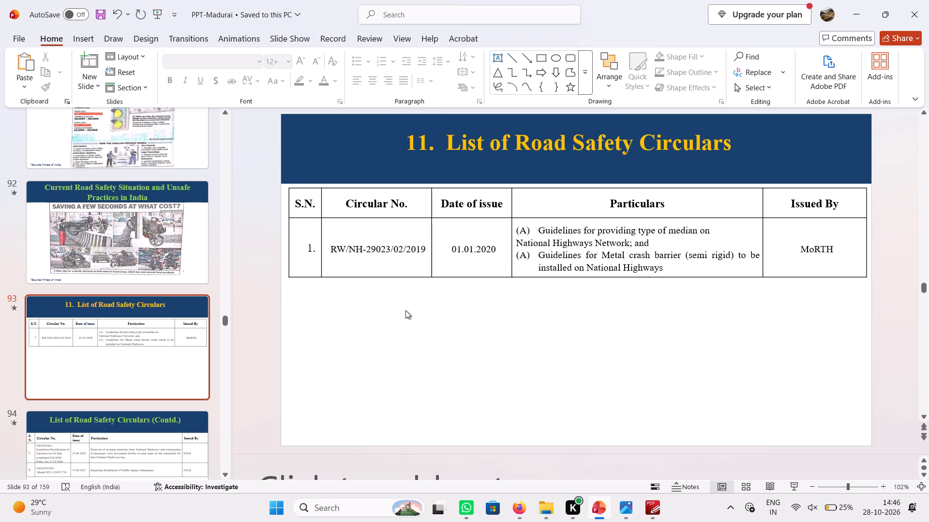
Switch to the metal crash barrier circular and capture a full-width snip of clause 2 with items (i) and (ii).
{"action": "left_click", "coordinate": [655, 509]}
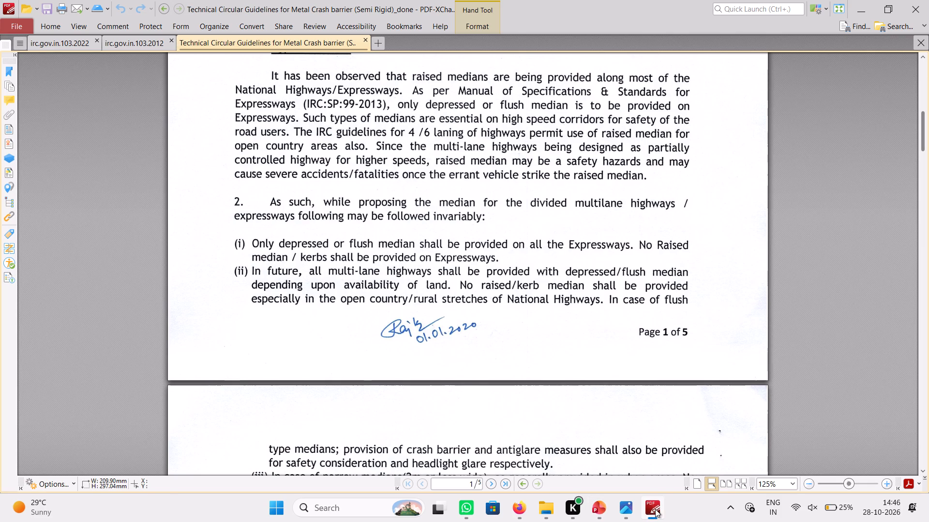
{"action": "key", "text": "Print"}
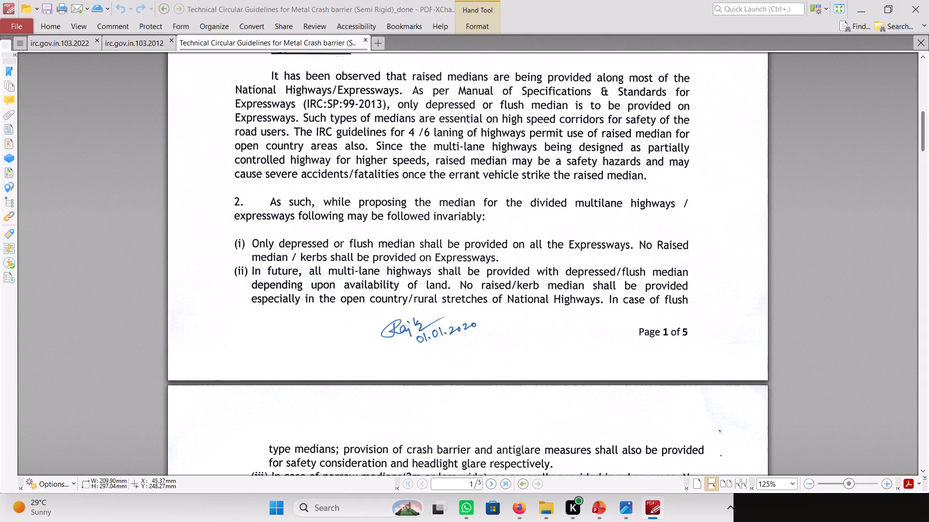
{"action": "left_click_drag", "start_coordinate": [231, 196], "coordinate": [679, 309]}
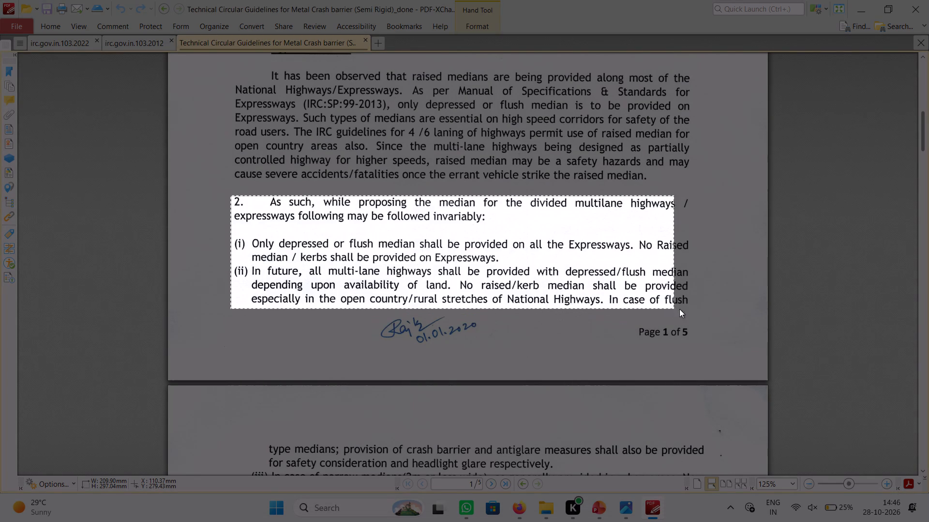
{"action": "left_click_drag", "start_coordinate": [679, 309], "coordinate": [698, 312]}
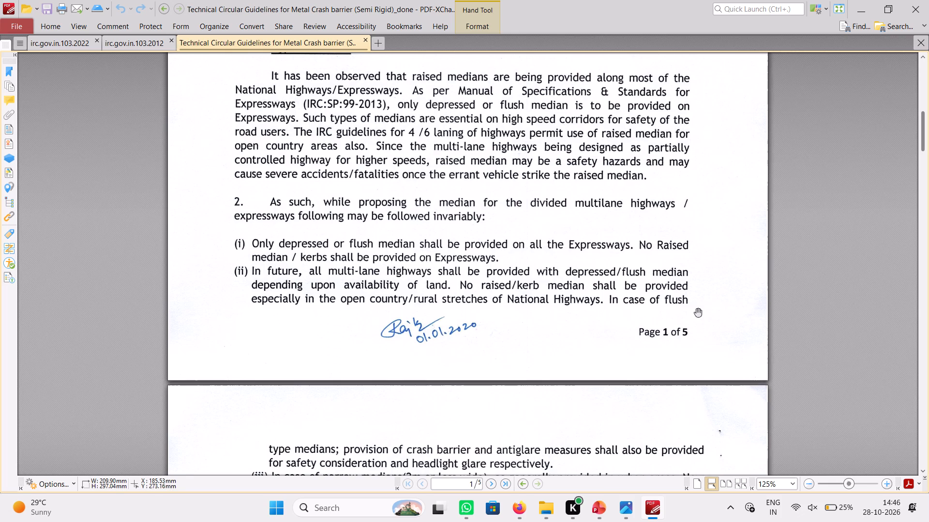
Paste the clause 2 snip onto slide 93, place it directly below the circulars table, and stretch it to the table's width.
{"action": "left_click", "coordinate": [595, 508]}
{"action": "left_click", "coordinate": [379, 303]}
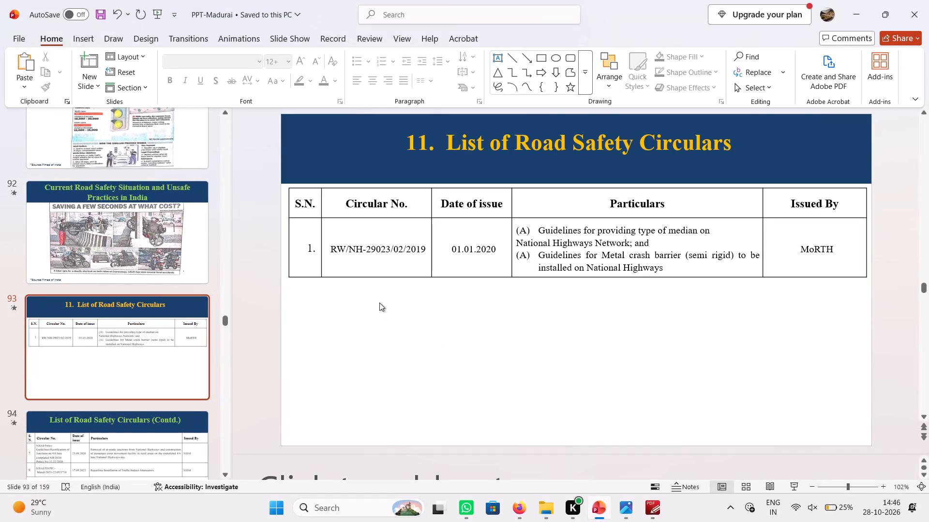
{"action": "key", "text": "ctrl+v"}
{"action": "left_click_drag", "start_coordinate": [416, 269], "coordinate": [396, 331]}
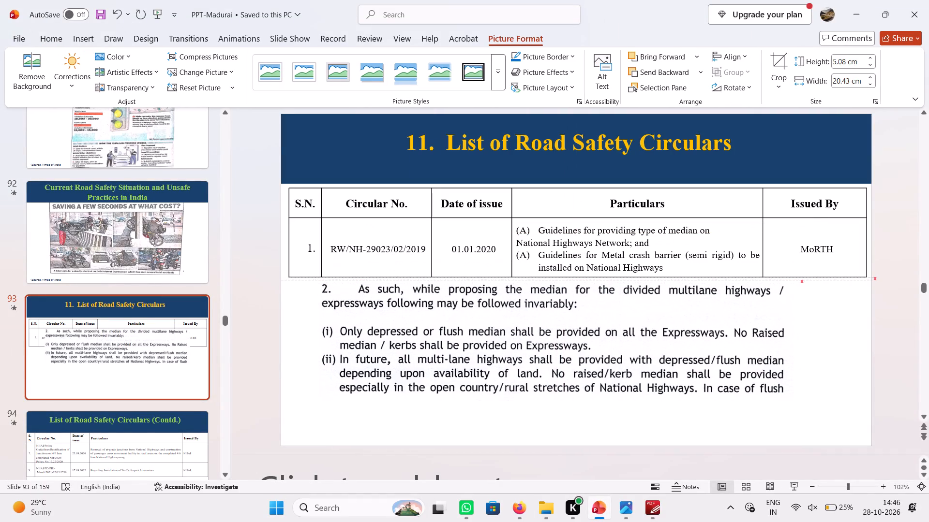
{"action": "left_click_drag", "start_coordinate": [396, 331], "coordinate": [375, 331]}
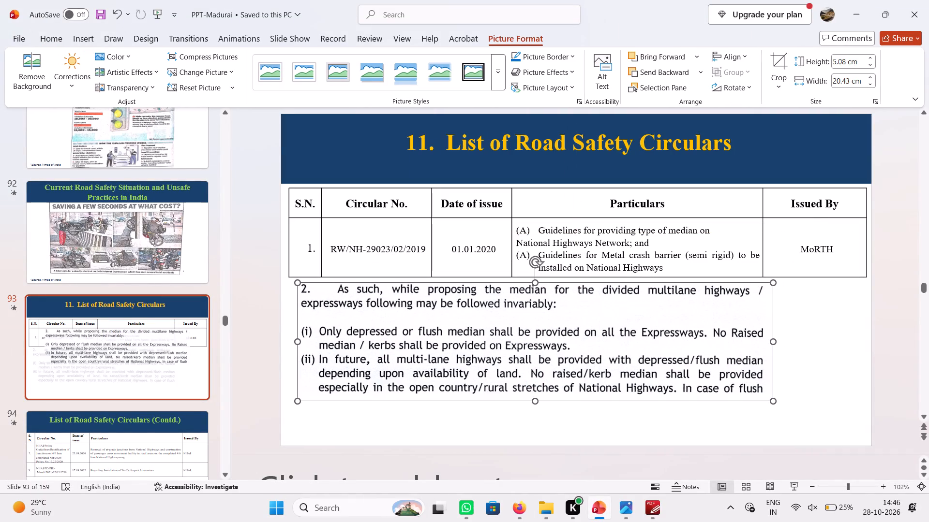
{"action": "left_click_drag", "start_coordinate": [774, 341], "coordinate": [864, 339]}
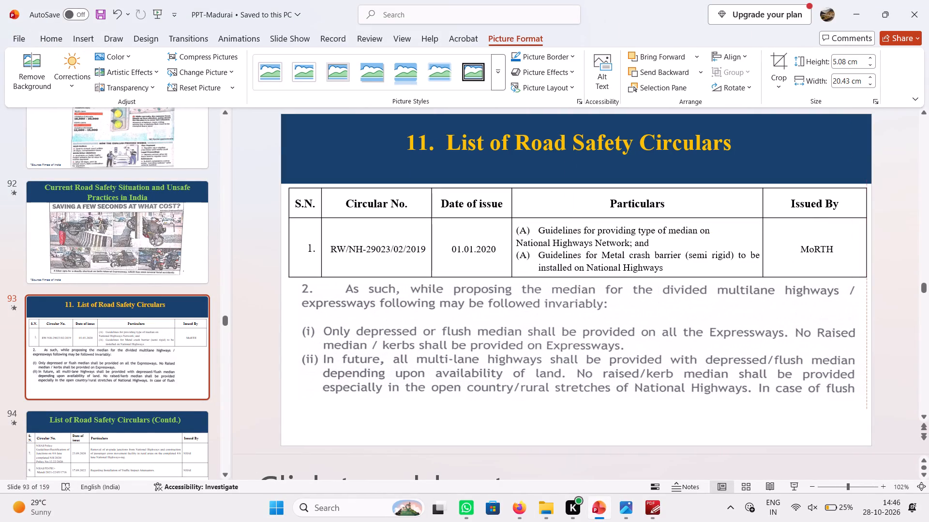
{"action": "left_click_drag", "start_coordinate": [864, 339], "coordinate": [867, 339]}
{"action": "left_click", "coordinate": [674, 353]}
{"action": "left_click", "coordinate": [519, 241]}
Insert a new blank slide directly after slide 93, ahead of the first List of Road Safety Circulars (Contd.) slide.
{"action": "scroll", "coordinate": [564, 280], "scroll_direction": "down", "scroll_amount": 1}
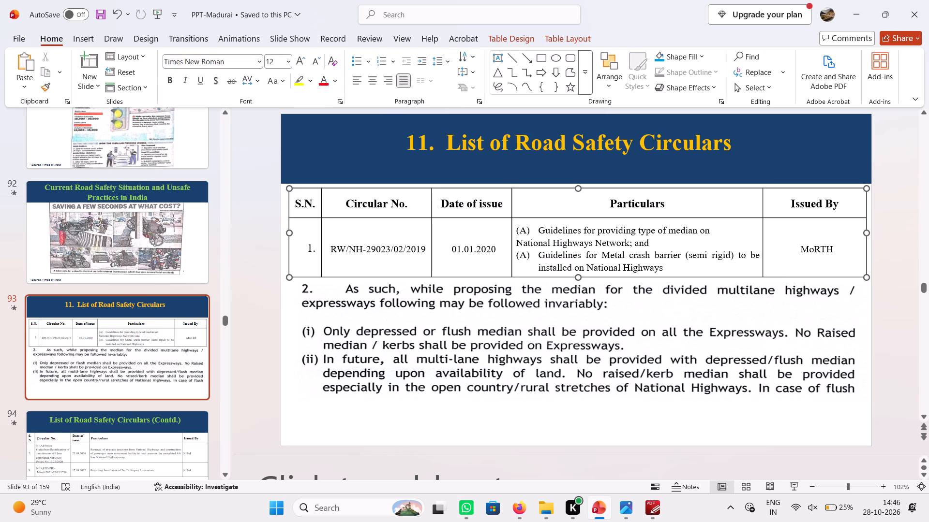
{"action": "scroll", "coordinate": [564, 280], "scroll_direction": "up", "scroll_amount": 1}
{"action": "left_click", "coordinate": [140, 192]}
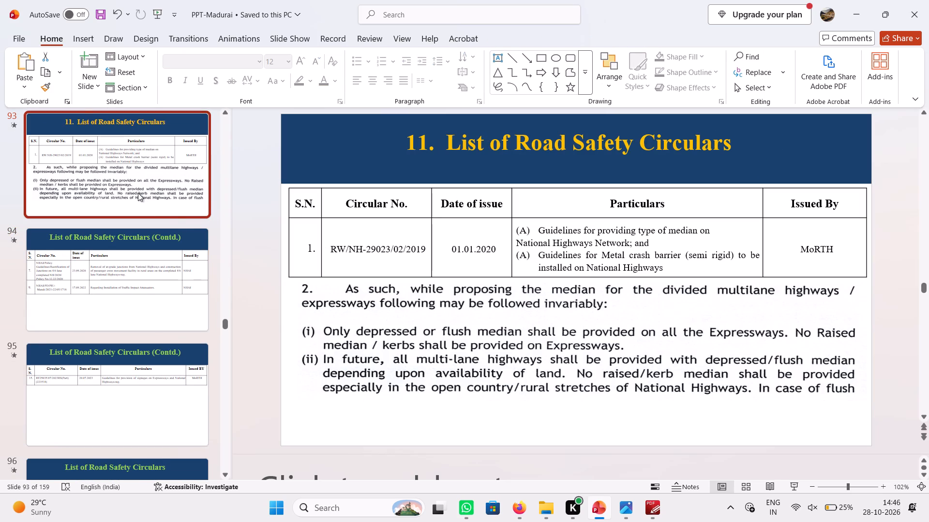
{"action": "left_click", "coordinate": [161, 261]}
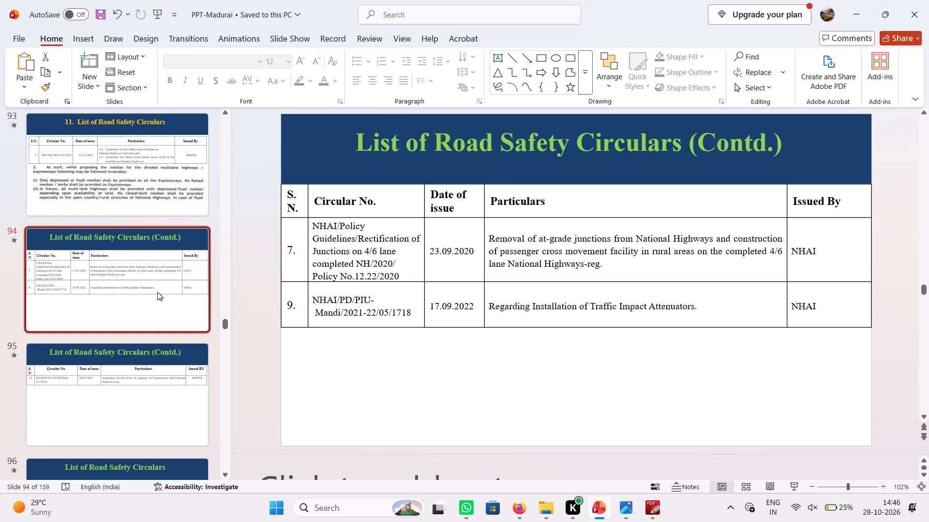
{"action": "left_click", "coordinate": [122, 178]}
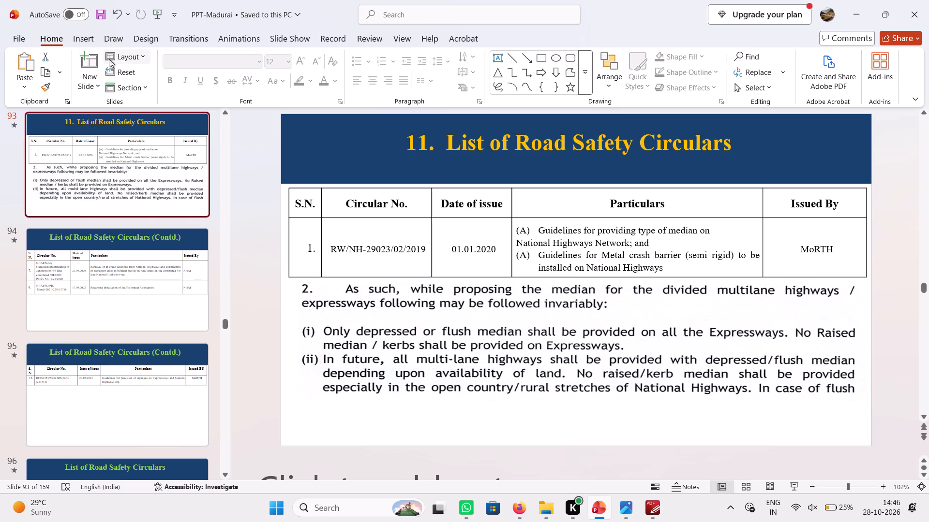
{"action": "left_click", "coordinate": [85, 66]}
{"action": "left_click", "coordinate": [381, 214]}
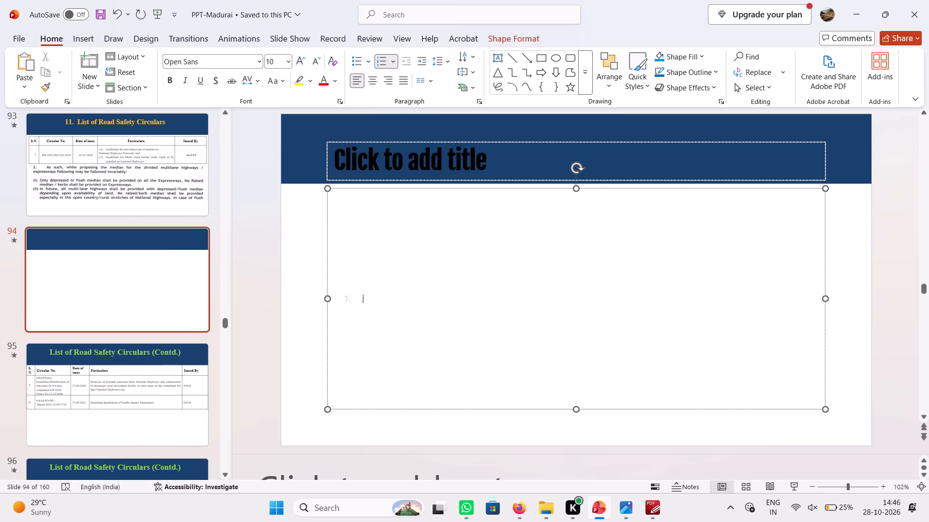
{"action": "left_click", "coordinate": [151, 178]}
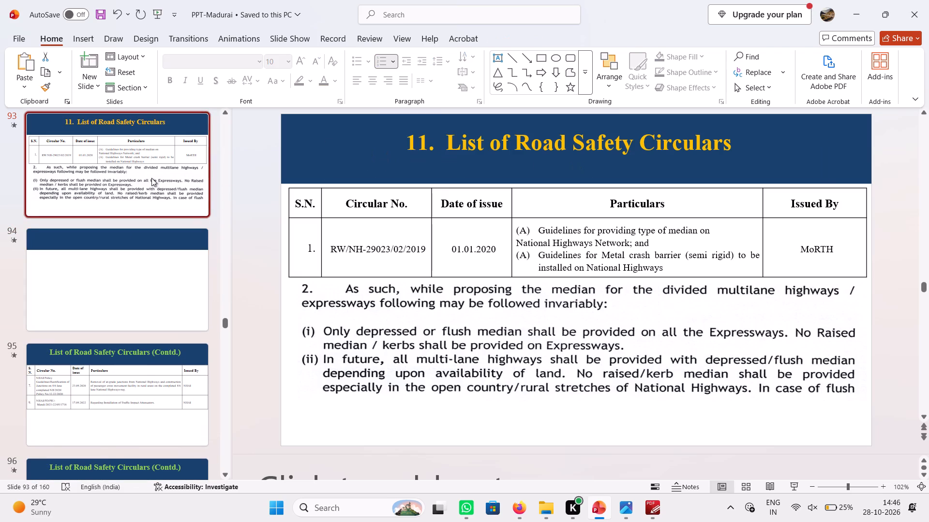
{"action": "left_click", "coordinate": [143, 246]}
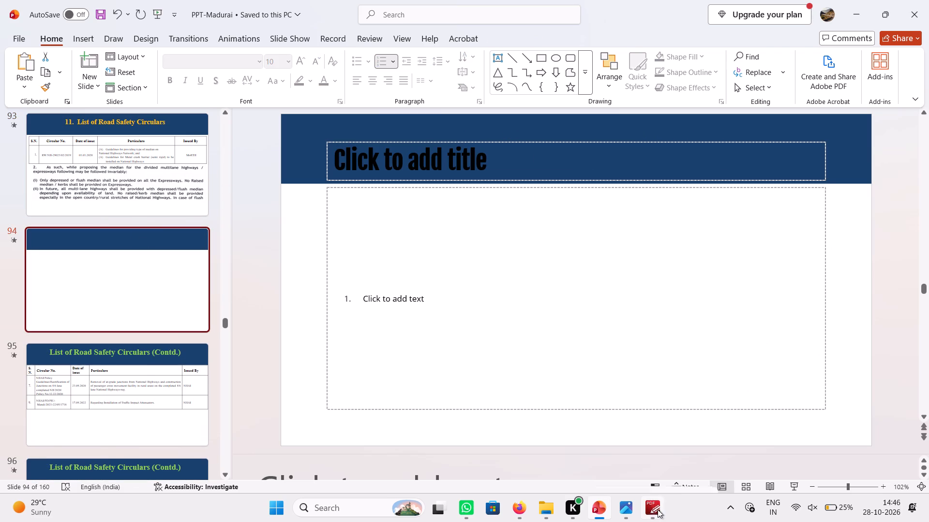
Return to the circular and snip the top of page 2, from the rest of item (ii) through items (iii) and (iv).
{"action": "left_click", "coordinate": [658, 509]}
{"action": "scroll", "coordinate": [433, 336], "scroll_direction": "down", "scroll_amount": 3}
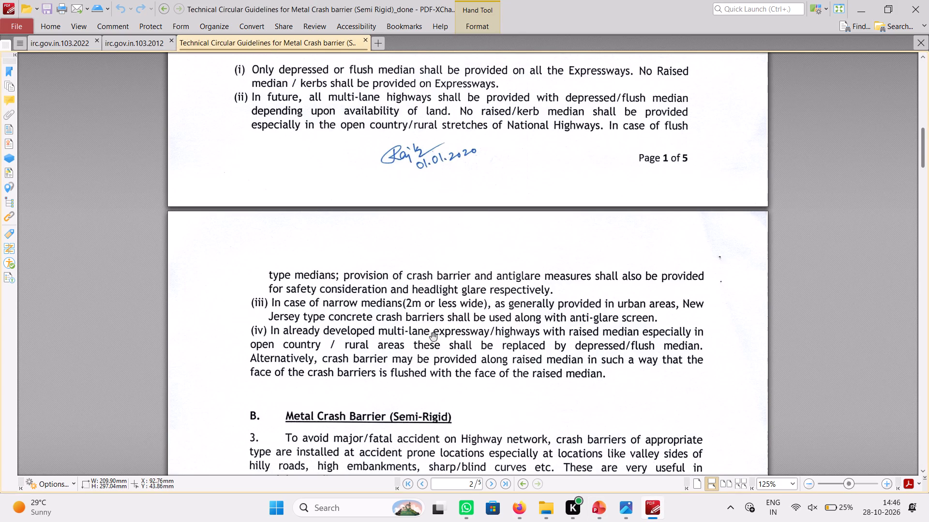
{"action": "scroll", "coordinate": [433, 336], "scroll_direction": "up", "scroll_amount": 1}
{"action": "key", "text": "Print"}
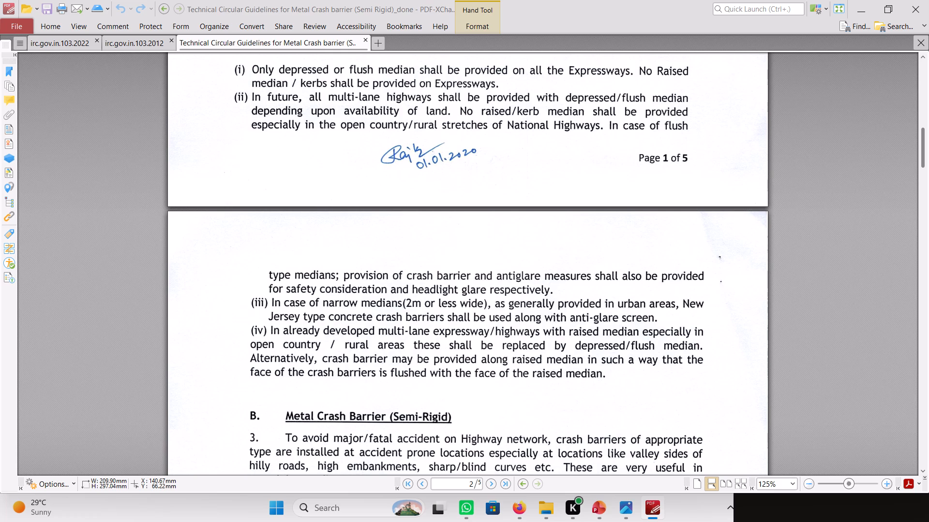
{"action": "left_click_drag", "start_coordinate": [705, 384], "coordinate": [242, 265]}
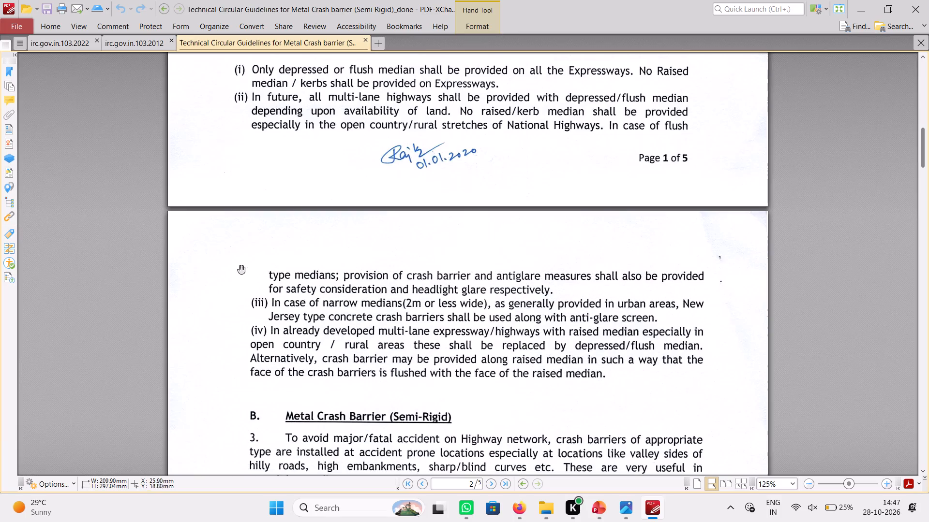
Switch to the presentation and paste the page 2 snip with items (iii) and (iv) onto the blank slide 94.
{"action": "left_click", "coordinate": [607, 507]}
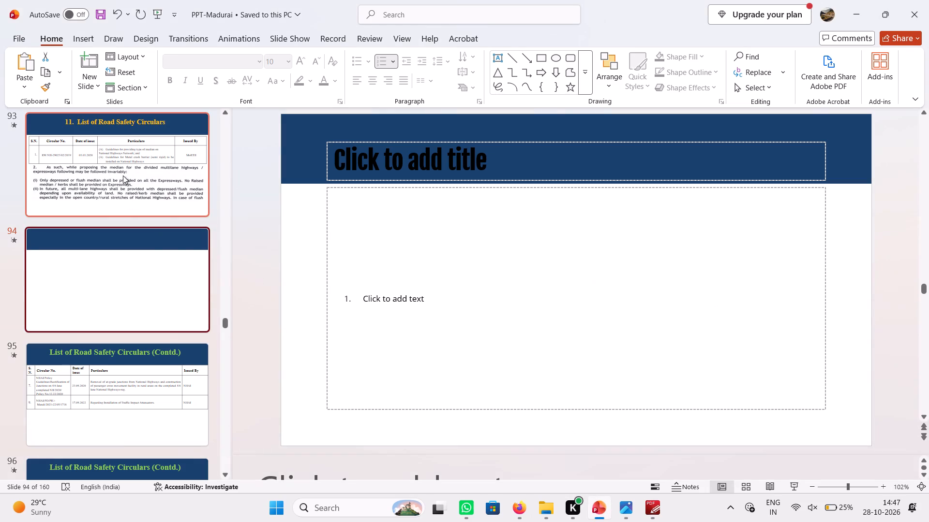
{"action": "left_click", "coordinate": [123, 175]}
{"action": "left_click", "coordinate": [467, 406]}
{"action": "left_click", "coordinate": [459, 368]}
{"action": "left_click", "coordinate": [450, 403]}
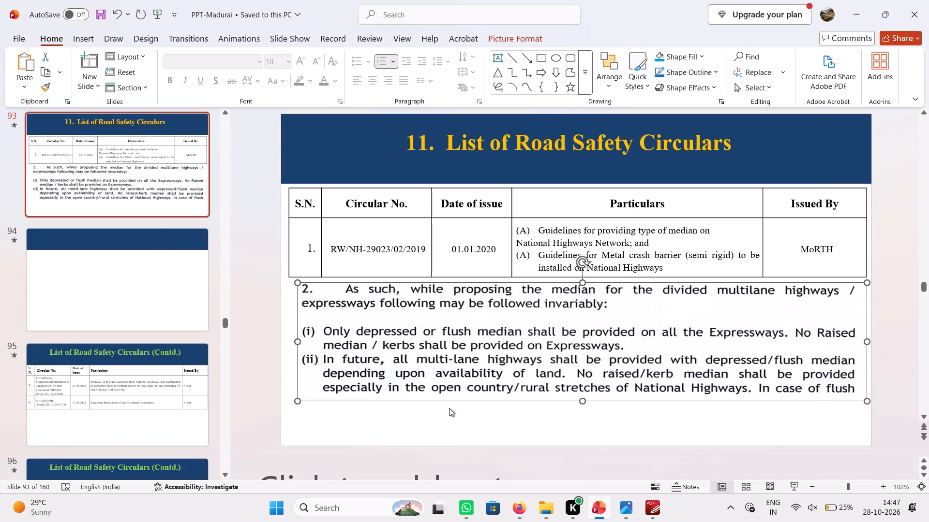
{"action": "left_click", "coordinate": [449, 411]}
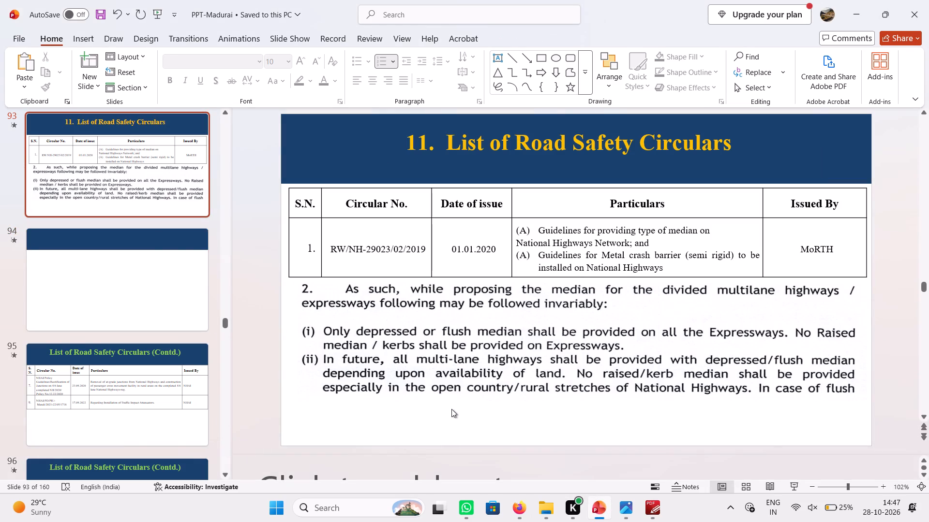
{"action": "key", "text": "ctrl+v"}
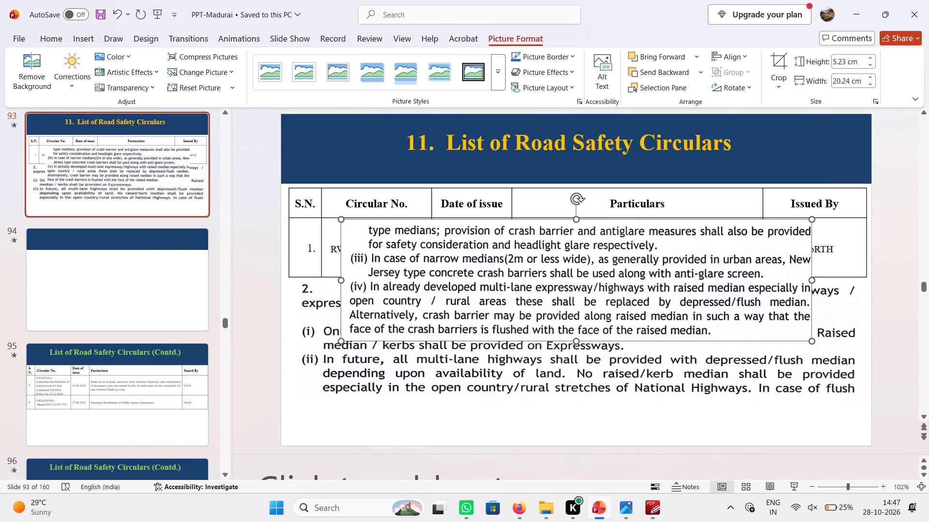
{"action": "left_click", "coordinate": [426, 279]}
{"action": "key", "text": "ctrl+x"}
{"action": "left_click", "coordinate": [95, 289]}
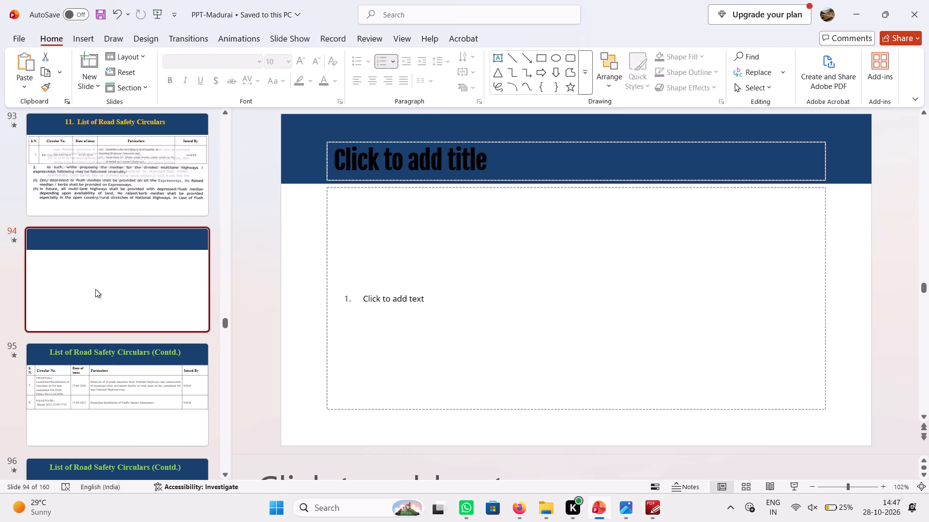
{"action": "left_click", "coordinate": [464, 308]}
{"action": "key", "text": "ctrl+v"}
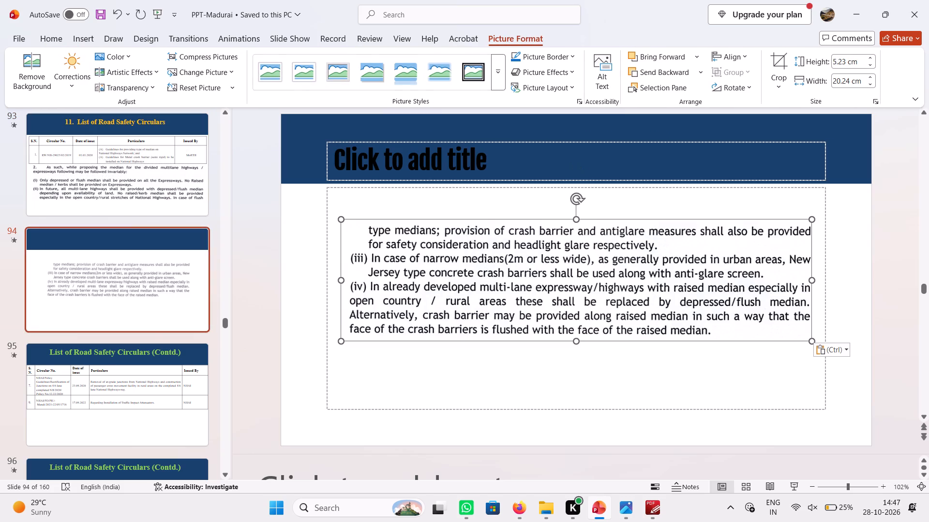
Move the clause 2 snip from slide 93 to slide 94, placing it above the lowered items (iii) and (iv) snip.
{"action": "left_click", "coordinate": [130, 171]}
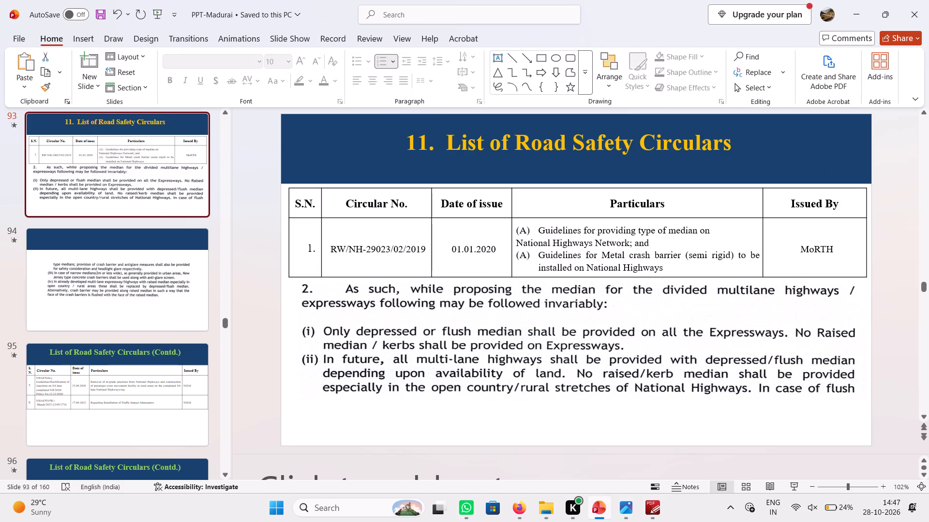
{"action": "left_click", "coordinate": [471, 351]}
{"action": "key", "text": "ctrl+x"}
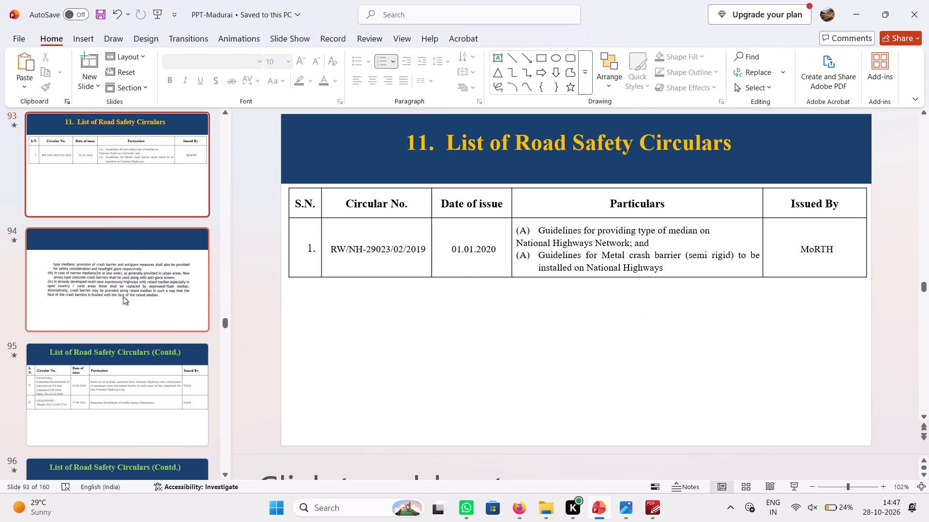
{"action": "left_click", "coordinate": [119, 315]}
{"action": "left_click", "coordinate": [430, 382]}
{"action": "left_click", "coordinate": [473, 290]}
{"action": "left_click_drag", "start_coordinate": [506, 250], "coordinate": [497, 293]}
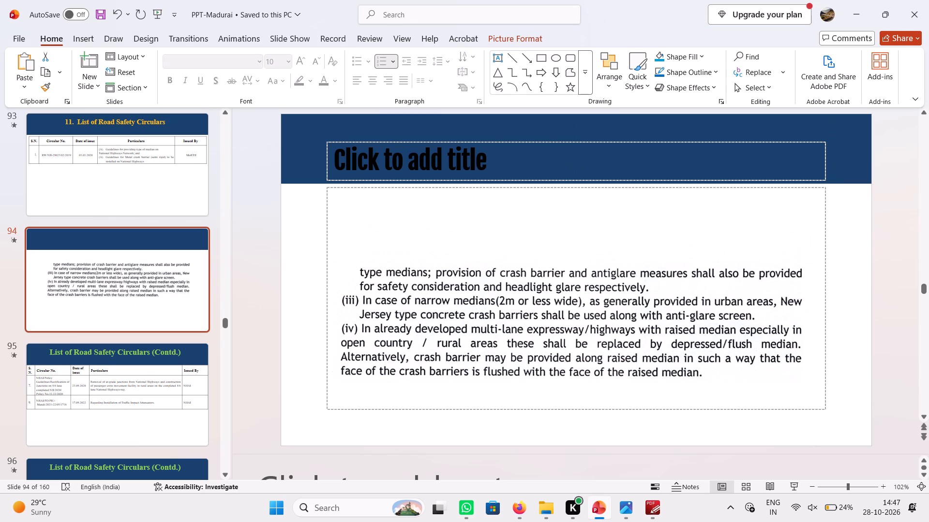
{"action": "left_click_drag", "start_coordinate": [497, 293], "coordinate": [492, 325]}
{"action": "left_click_drag", "start_coordinate": [492, 325], "coordinate": [492, 319]}
{"action": "left_click", "coordinate": [389, 200]}
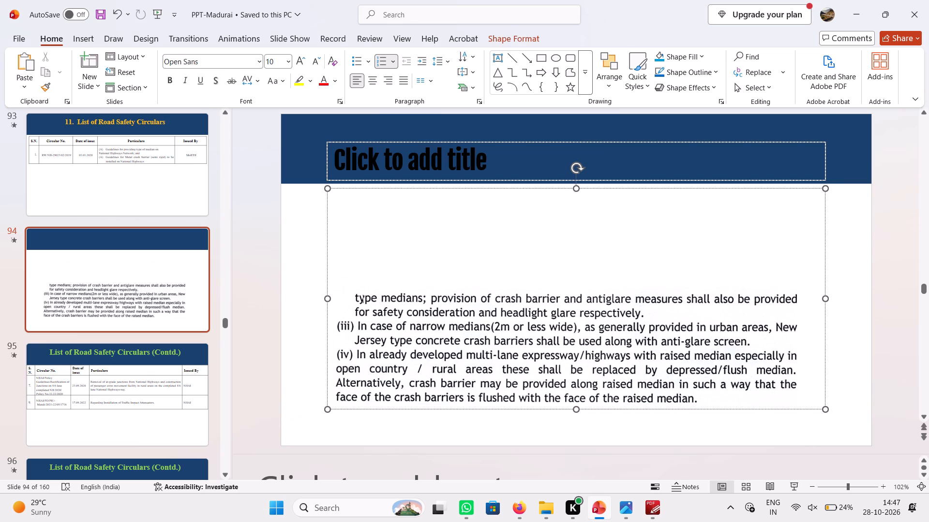
{"action": "key", "text": "ctrl+v"}
{"action": "left_click_drag", "start_coordinate": [405, 354], "coordinate": [422, 248]}
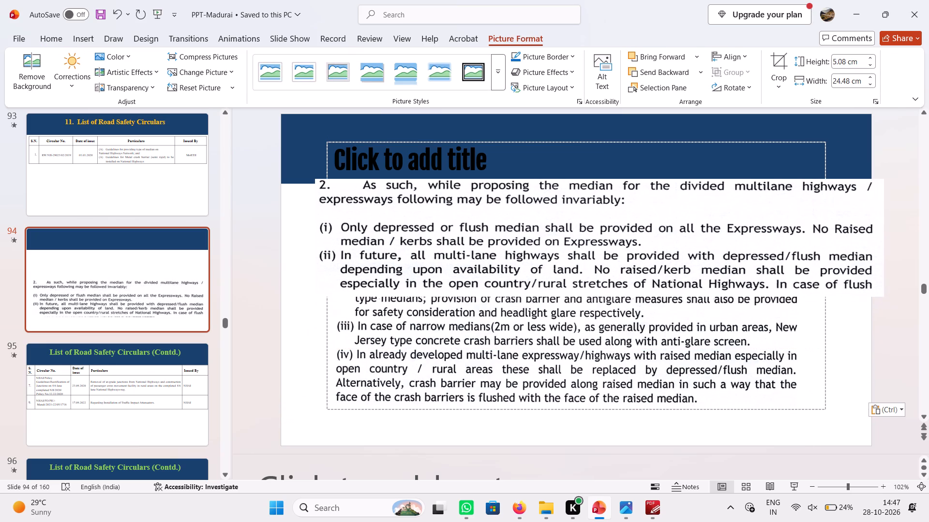
{"action": "left_click_drag", "start_coordinate": [422, 248], "coordinate": [421, 248]}
Shrink the clause 2 snip to about 4.03 cm high, narrow it, and fit it just below slide 94's title band.
{"action": "left_click_drag", "start_coordinate": [314, 237], "coordinate": [354, 241]}
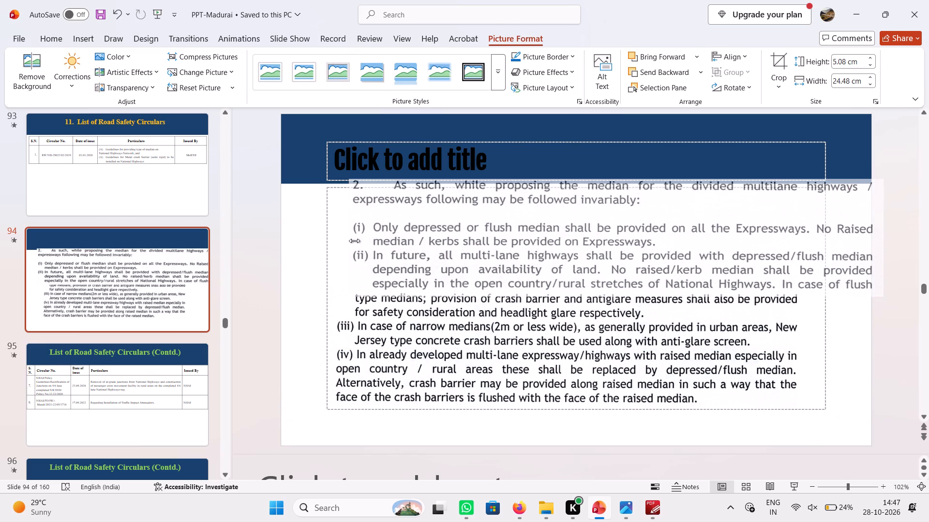
{"action": "left_click_drag", "start_coordinate": [620, 293], "coordinate": [617, 277]}
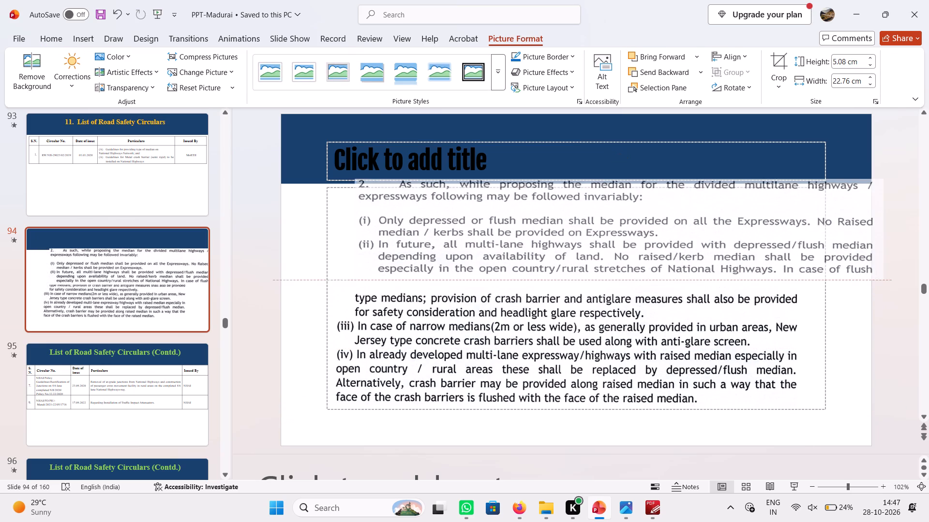
{"action": "left_click_drag", "start_coordinate": [617, 277], "coordinate": [615, 275]}
{"action": "left_click_drag", "start_coordinate": [610, 242], "coordinate": [592, 253]}
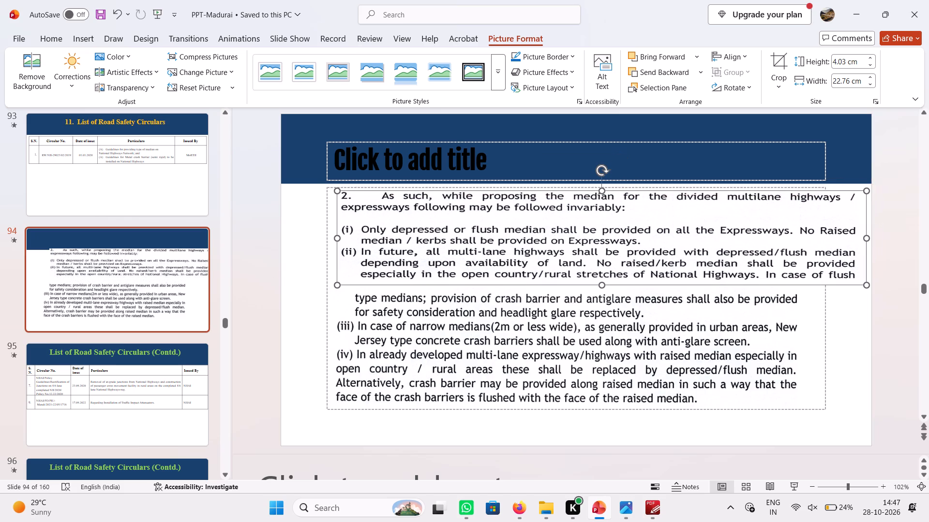
{"action": "left_click_drag", "start_coordinate": [866, 236], "coordinate": [832, 242]}
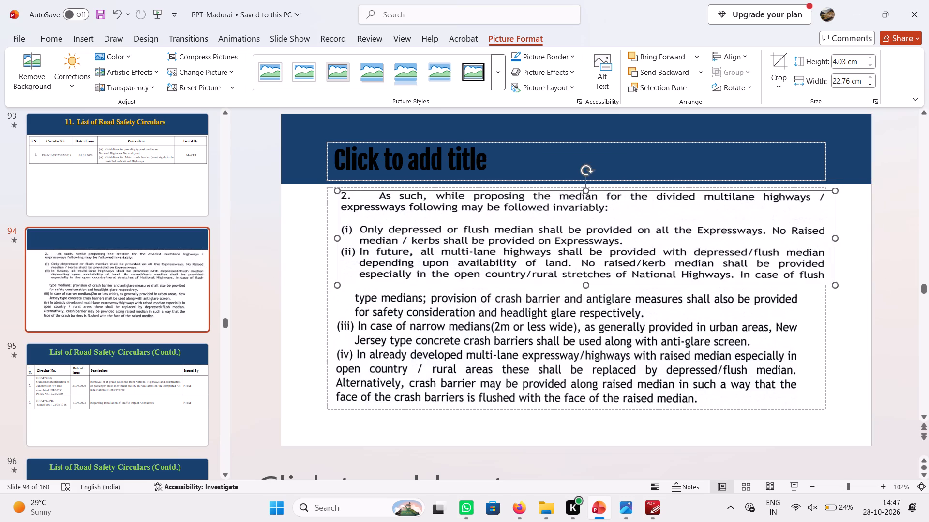
Widen the items (iii) and (iv) snip to about 21.4 cm and move it up directly beneath the clause 2 snip.
{"action": "left_click", "coordinate": [753, 326]}
{"action": "left_click_drag", "start_coordinate": [799, 347], "coordinate": [822, 347]}
{"action": "left_click_drag", "start_coordinate": [634, 349], "coordinate": [634, 342]}
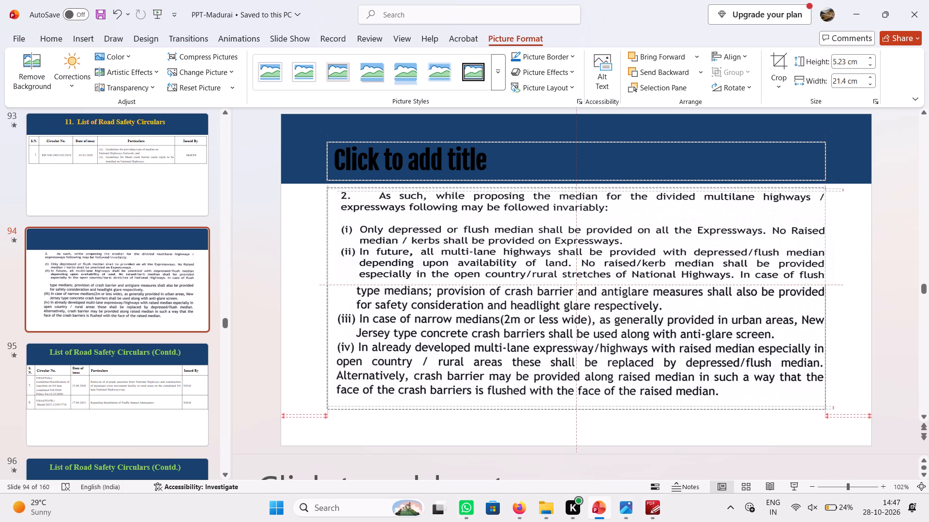
{"action": "left_click_drag", "start_coordinate": [634, 342], "coordinate": [634, 337]}
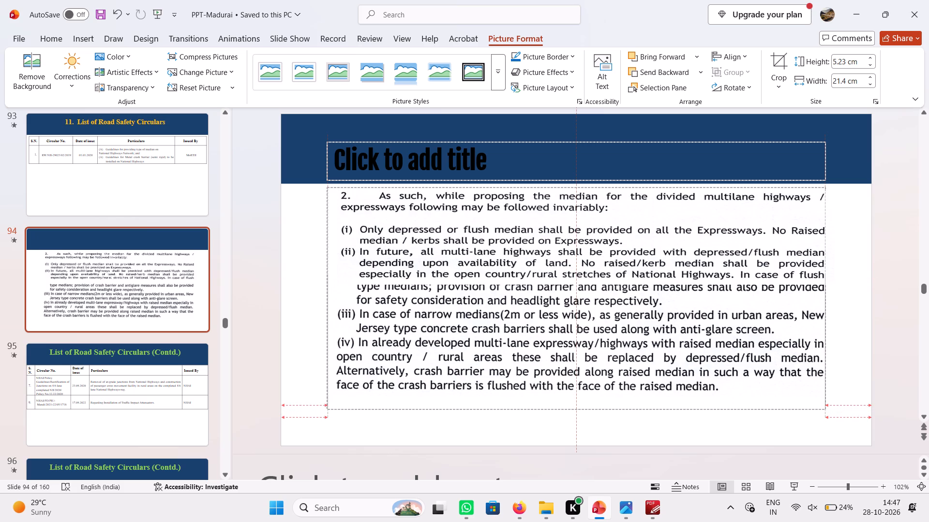
{"action": "left_click_drag", "start_coordinate": [634, 337], "coordinate": [635, 339]}
{"action": "left_click", "coordinate": [595, 262]}
{"action": "left_click", "coordinate": [583, 441]}
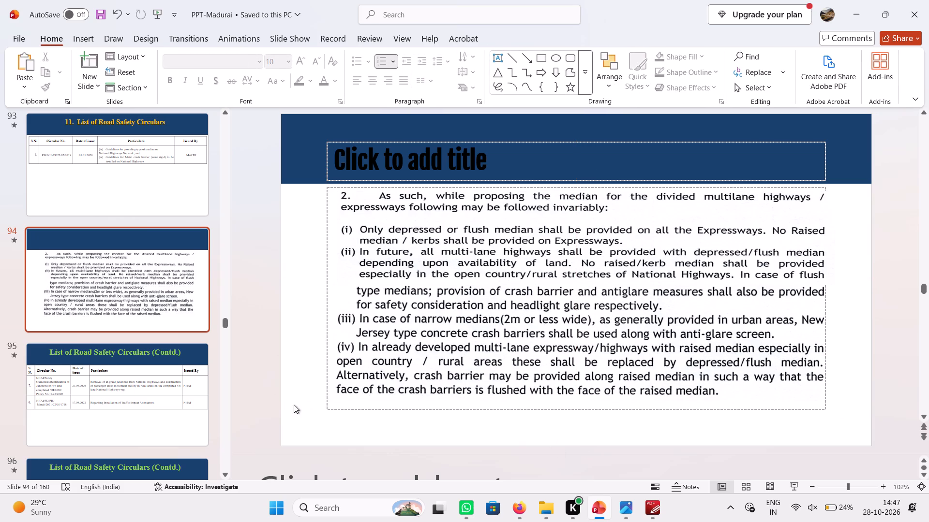
{"action": "key", "text": "Escape"}
{"action": "left_click", "coordinate": [297, 425]}
{"action": "key", "text": "Escape"}
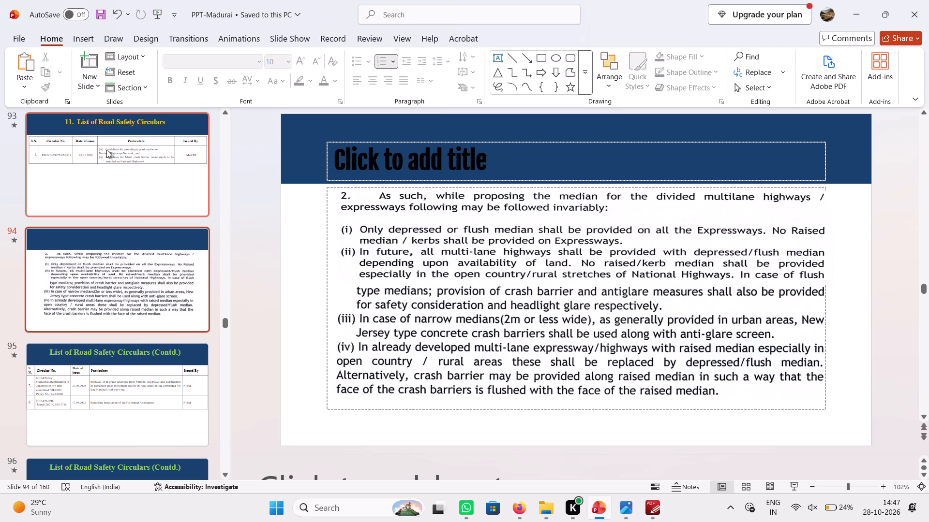
Copy the circular number RW/NH-29023/02/2019 from slide 93's table into the title of slide 94.
{"action": "left_click", "coordinate": [106, 150]}
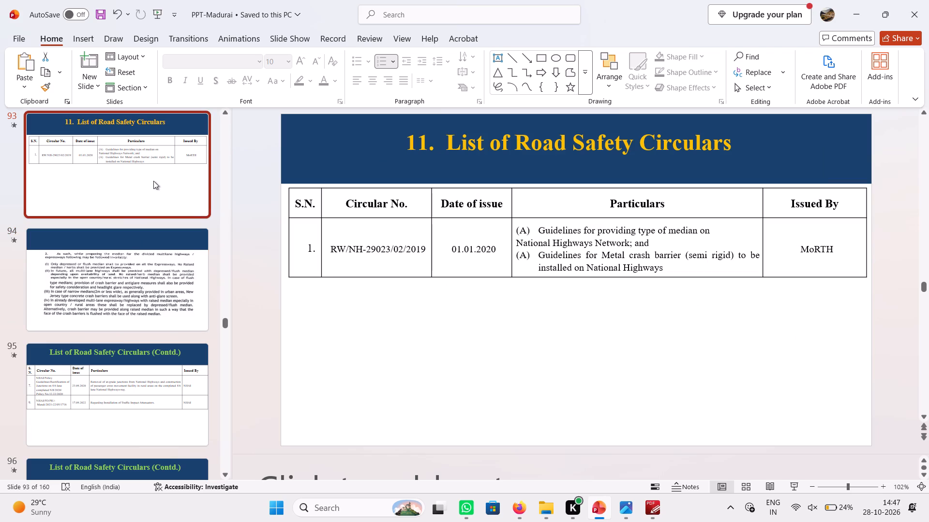
{"action": "left_click", "coordinate": [114, 298]}
{"action": "left_click", "coordinate": [121, 160]}
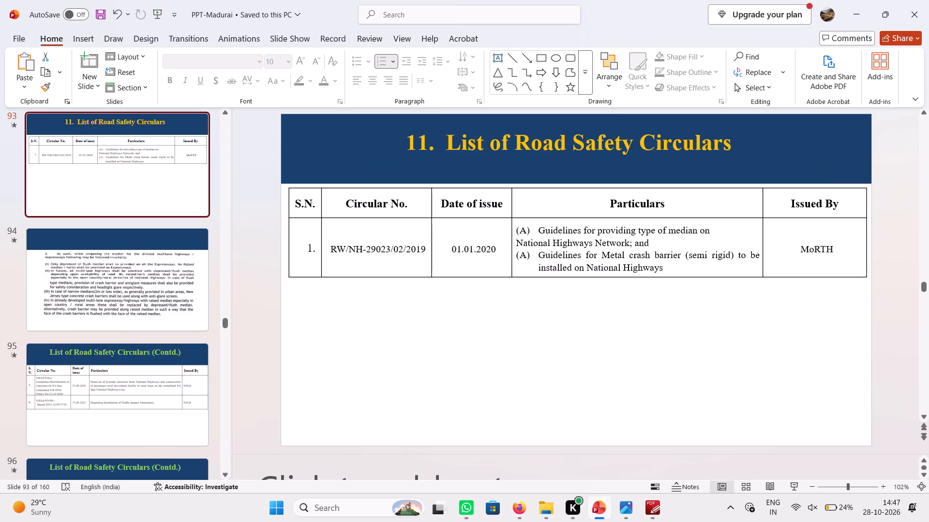
{"action": "left_click_drag", "start_coordinate": [330, 249], "coordinate": [421, 253]}
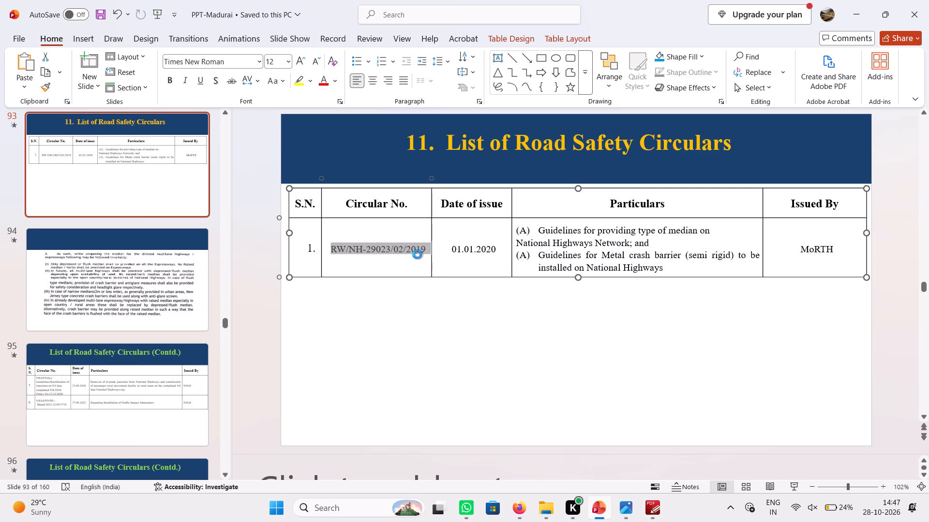
{"action": "key", "text": "ctrl+c"}
{"action": "left_click", "coordinate": [150, 261]}
{"action": "left_click", "coordinate": [402, 154]}
{"action": "key", "text": "ctrl+v"}
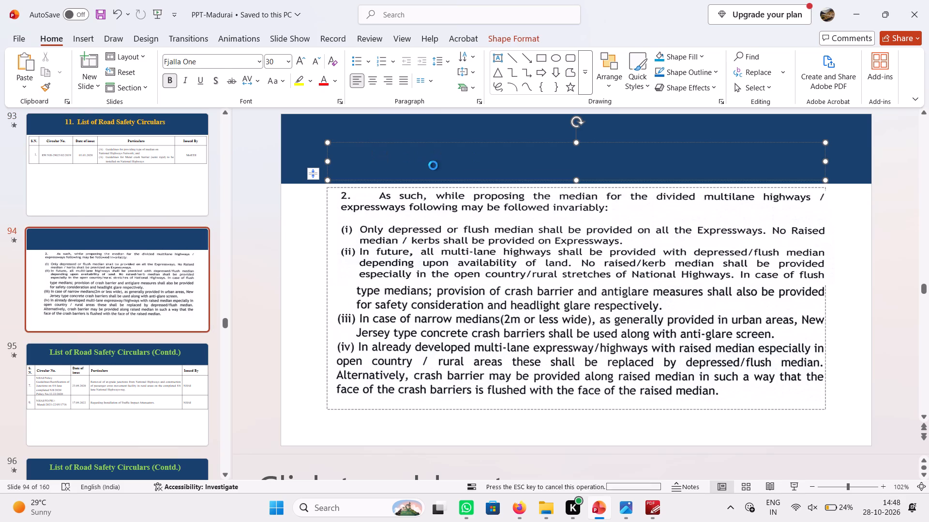
Copy the text formatting of slide 93's title onto the circular number in slide 94's title with Format Painter.
{"action": "left_click", "coordinate": [113, 124]}
{"action": "left_click_drag", "start_coordinate": [451, 139], "coordinate": [454, 139]}
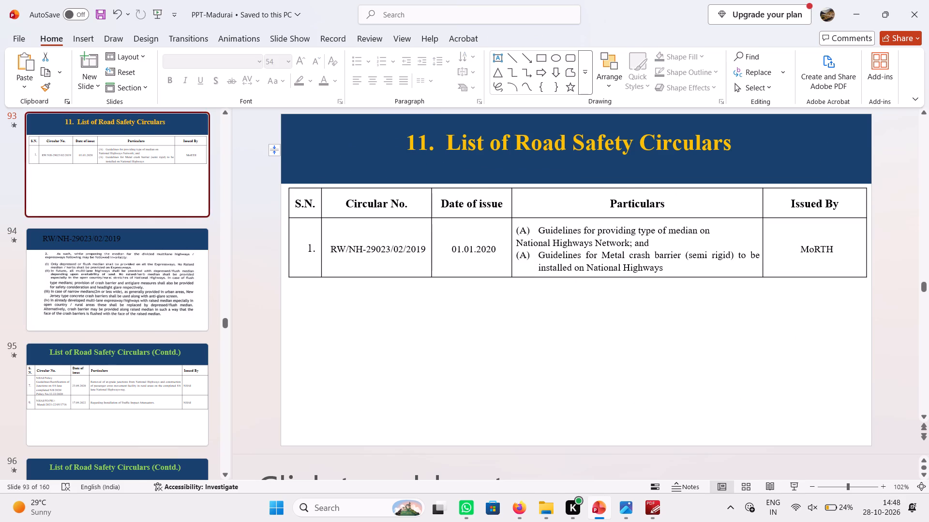
{"action": "left_click_drag", "start_coordinate": [454, 139], "coordinate": [512, 143]}
{"action": "left_click", "coordinate": [42, 90]}
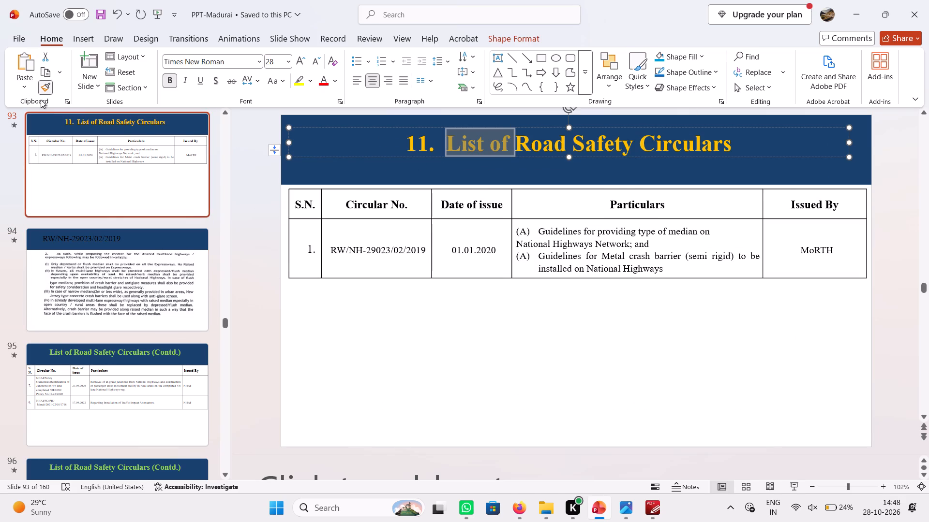
{"action": "left_click", "coordinate": [109, 262]}
{"action": "left_click_drag", "start_coordinate": [338, 145], "coordinate": [476, 146]}
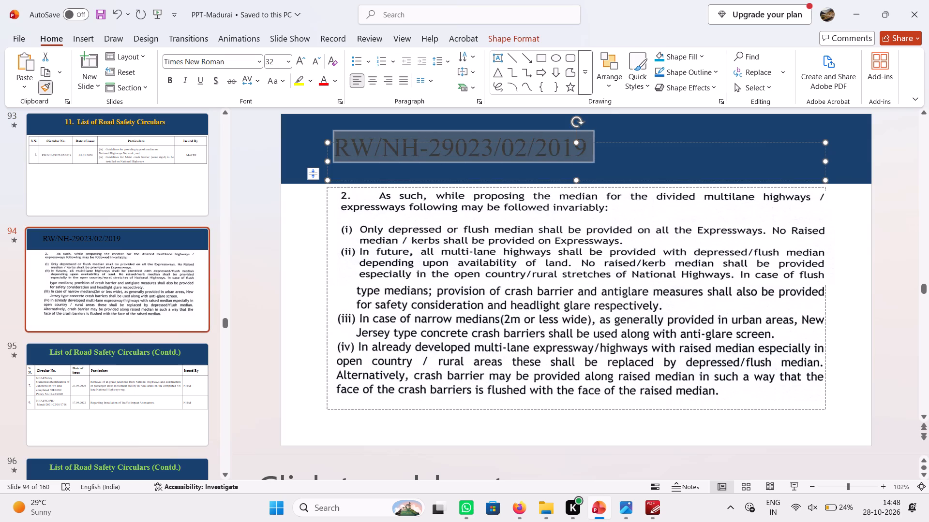
{"action": "left_click_drag", "start_coordinate": [476, 146], "coordinate": [532, 146]}
{"action": "left_click", "coordinate": [476, 157]}
{"action": "left_click", "coordinate": [477, 255]}
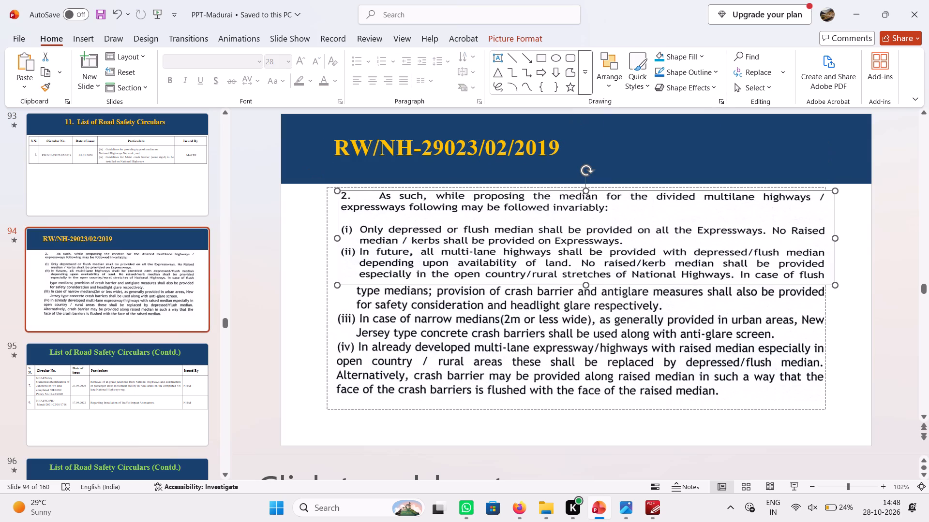
{"action": "left_click", "coordinate": [476, 301]}
Switch to the metal crash barrier circular and read through clauses 2 to 5 on pages 1 and 2.
{"action": "left_click", "coordinate": [660, 510]}
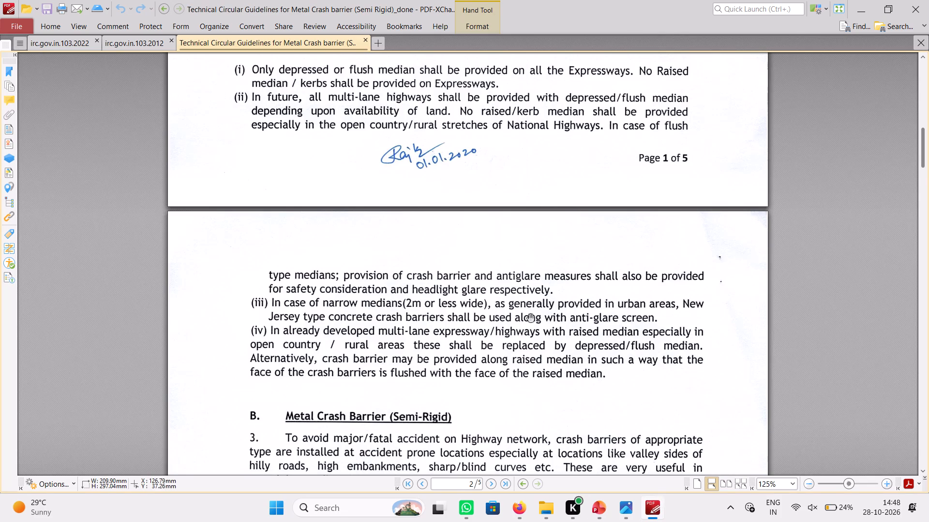
{"action": "scroll", "coordinate": [530, 318], "scroll_direction": "down", "scroll_amount": 2}
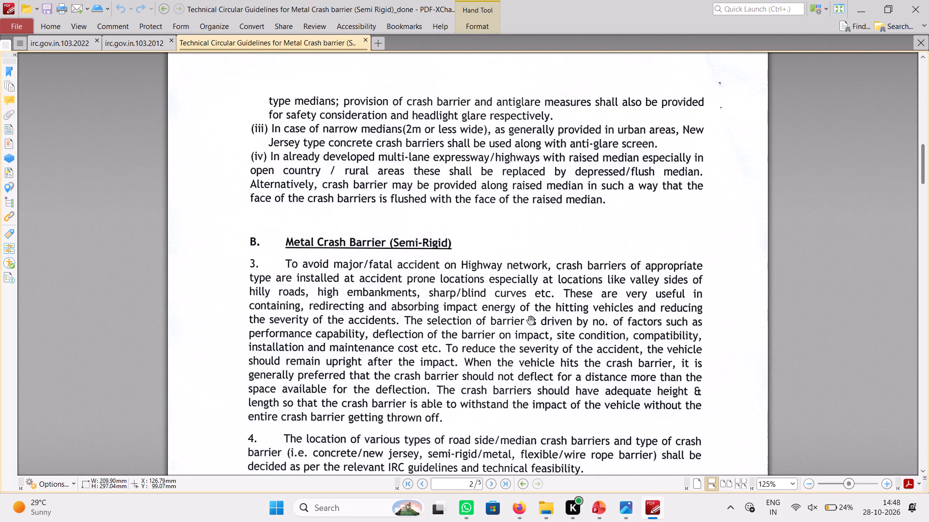
{"action": "scroll", "coordinate": [530, 320], "scroll_direction": "down", "scroll_amount": 1}
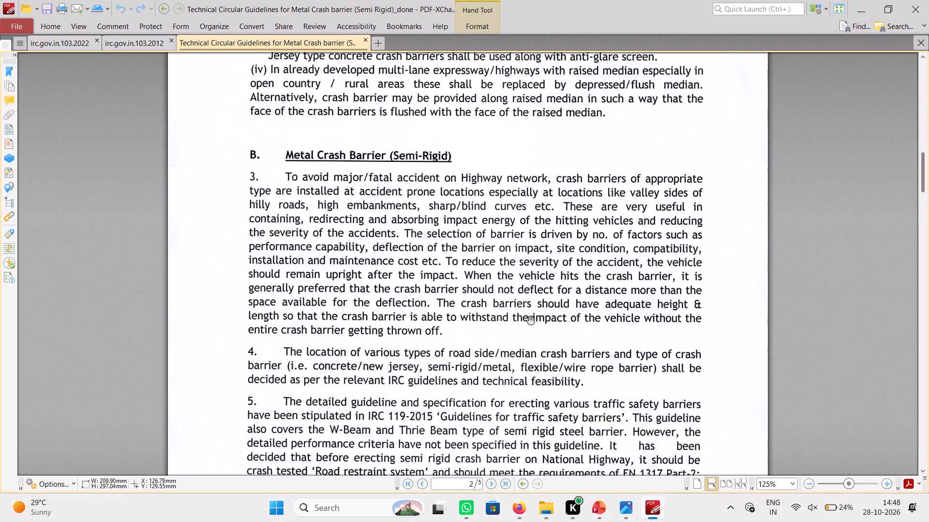
{"action": "scroll", "coordinate": [530, 320], "scroll_direction": "down", "scroll_amount": 1}
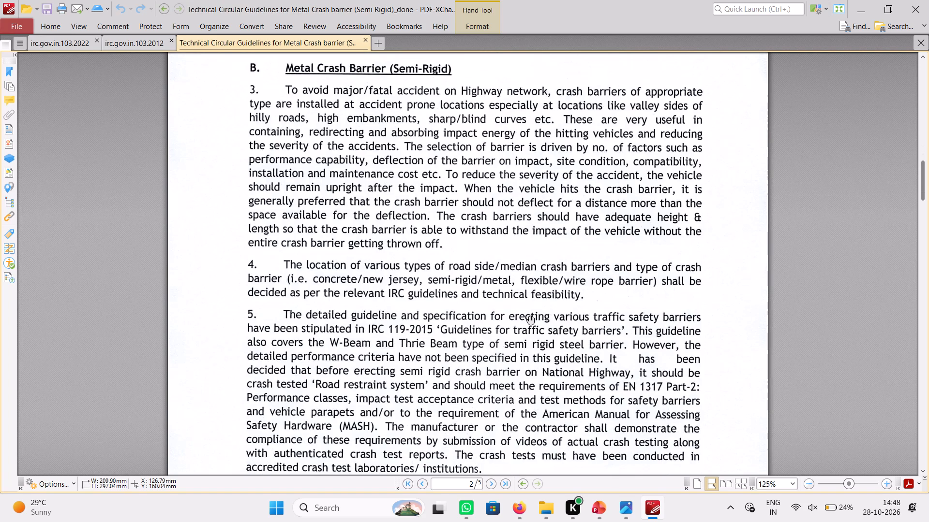
{"action": "scroll", "coordinate": [530, 320], "scroll_direction": "up", "scroll_amount": 3}
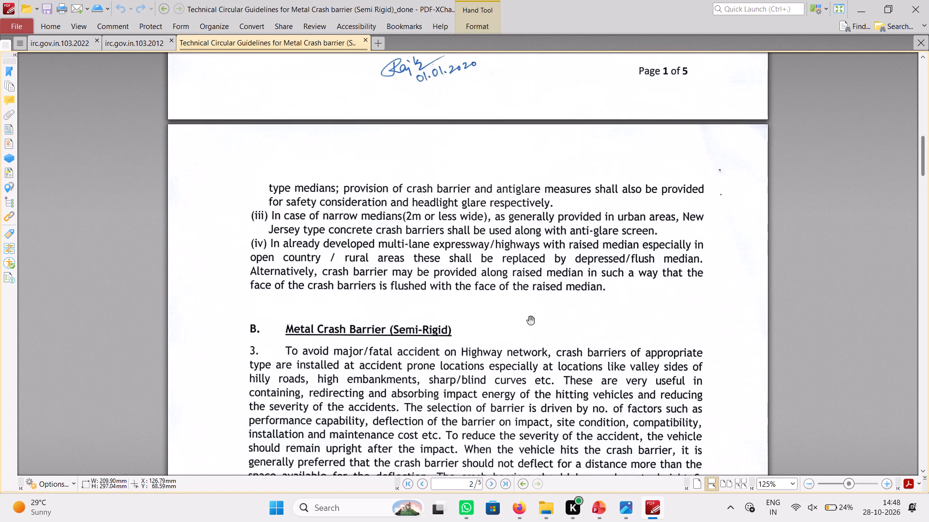
{"action": "scroll", "coordinate": [530, 320], "scroll_direction": "up", "scroll_amount": 1}
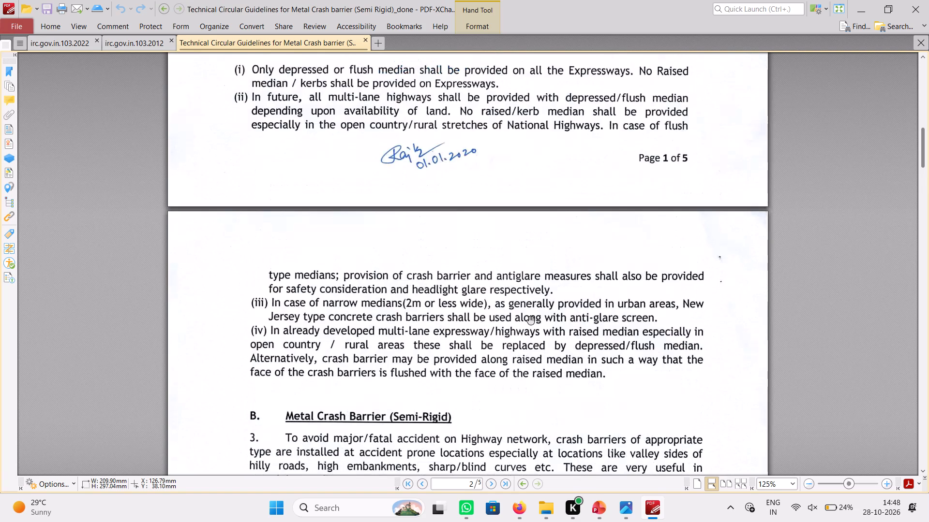
{"action": "scroll", "coordinate": [530, 320], "scroll_direction": "up", "scroll_amount": 2}
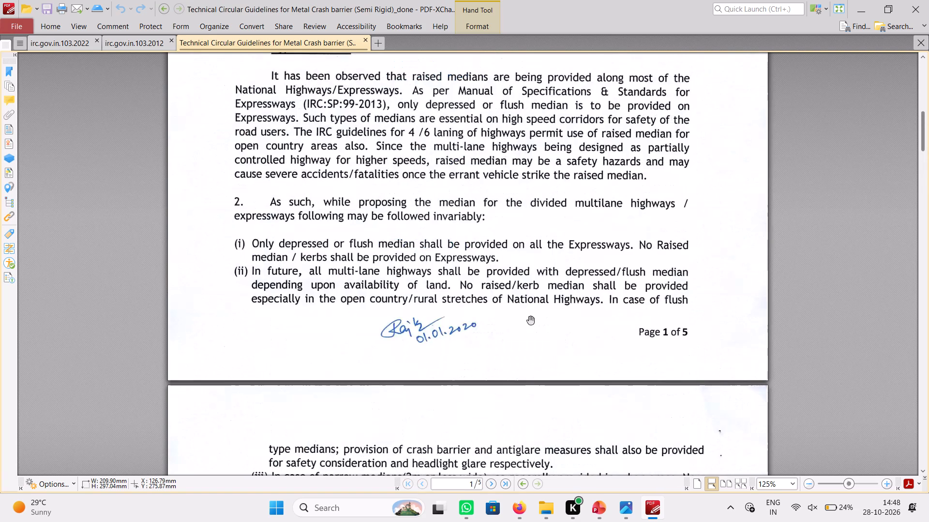
{"action": "scroll", "coordinate": [530, 320], "scroll_direction": "down", "scroll_amount": 1}
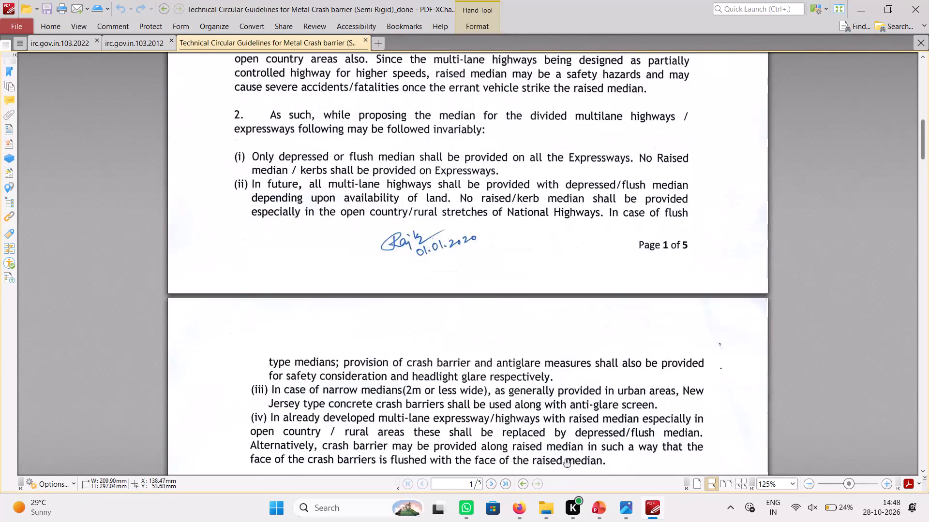
Switch back to the presentation in PowerPoint and review the circulars tables and clause snips on slides 93 to 96.
{"action": "left_click", "coordinate": [598, 512]}
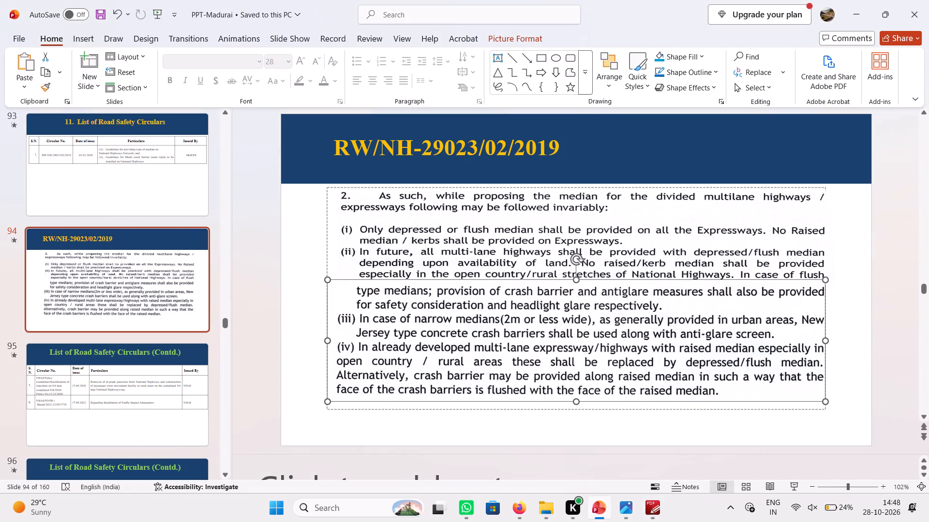
{"action": "left_click", "coordinate": [429, 434]}
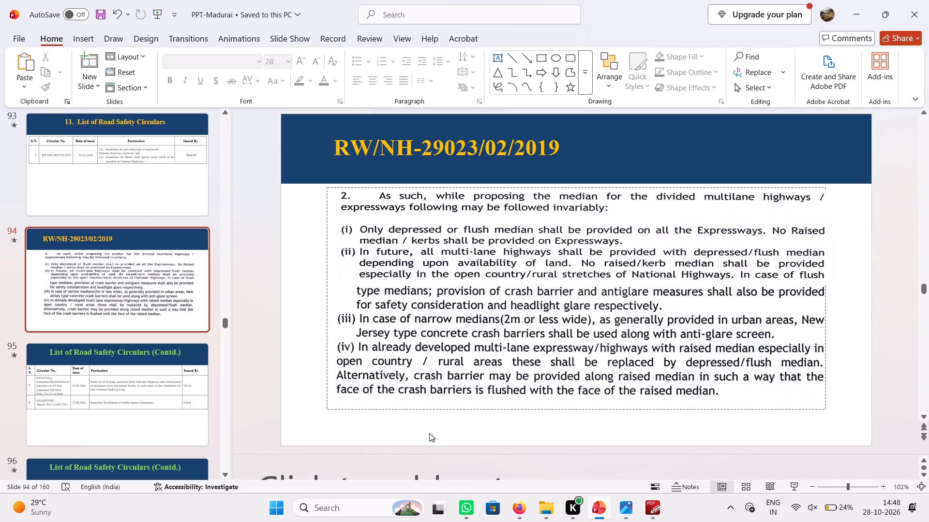
{"action": "left_click", "coordinate": [105, 375]}
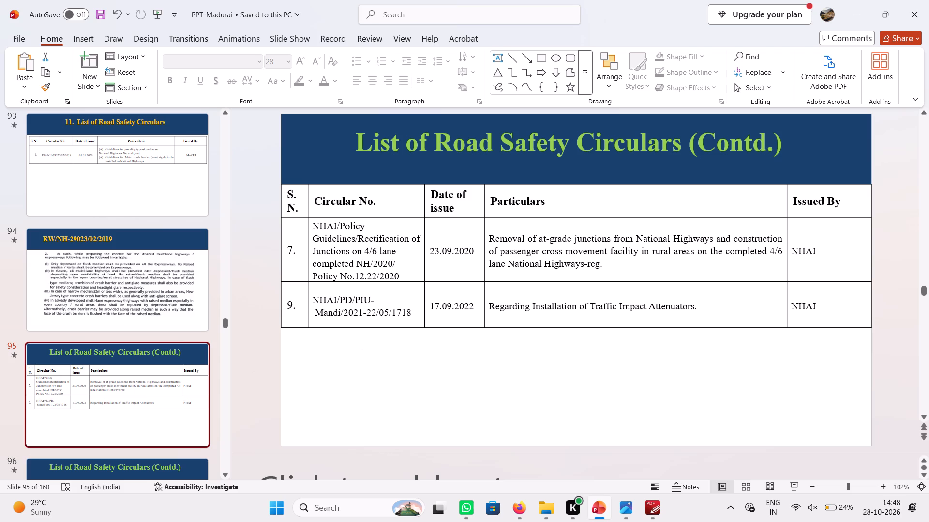
{"action": "left_click_drag", "start_coordinate": [550, 307], "coordinate": [656, 306]}
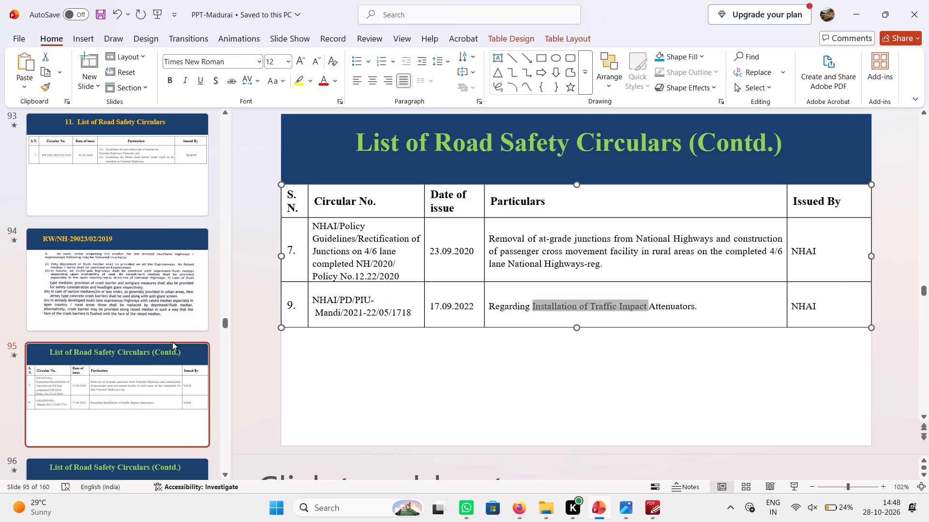
{"action": "scroll", "coordinate": [157, 365], "scroll_direction": "down", "scroll_amount": 1}
{"action": "left_click", "coordinate": [142, 335]}
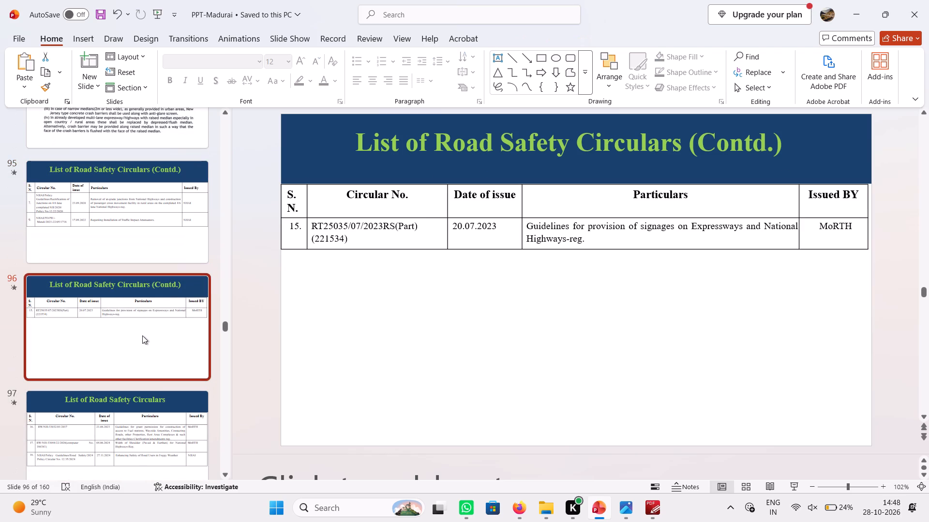
{"action": "left_click", "coordinate": [134, 222]}
{"action": "scroll", "coordinate": [140, 249], "scroll_direction": "up", "scroll_amount": 1}
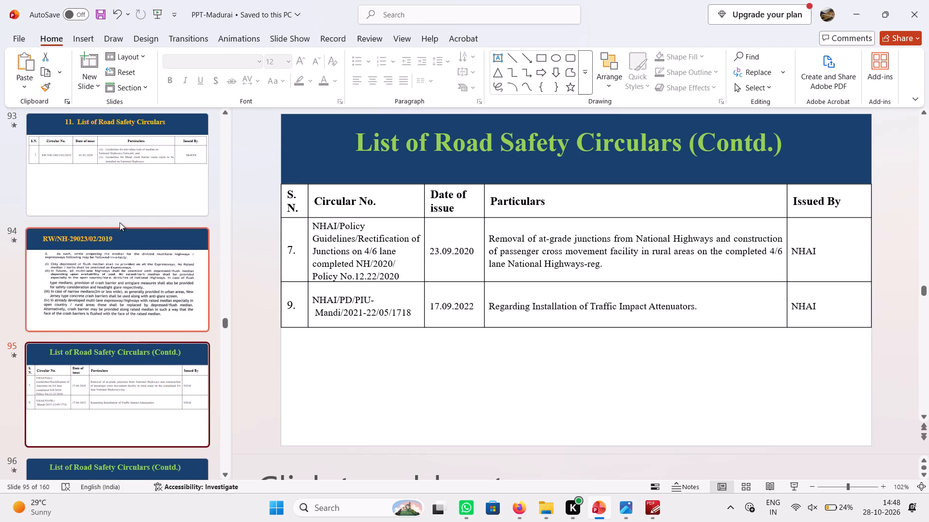
{"action": "left_click", "coordinate": [106, 169]}
{"action": "left_click", "coordinate": [107, 255]}
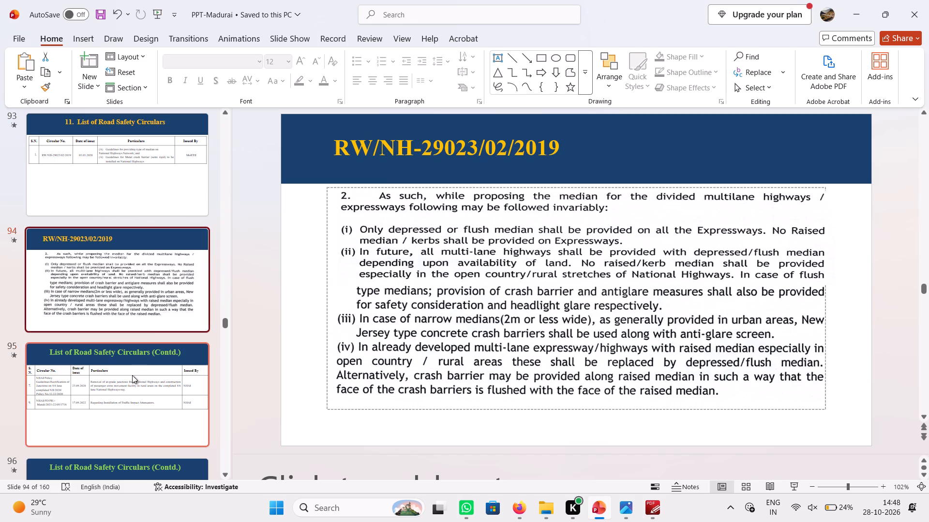
Renumber the two rows of slide 95's circulars table as 2 and 3 in the S.N. column.
{"action": "left_click", "coordinate": [132, 375]}
{"action": "left_click_drag", "start_coordinate": [299, 246], "coordinate": [286, 247]}
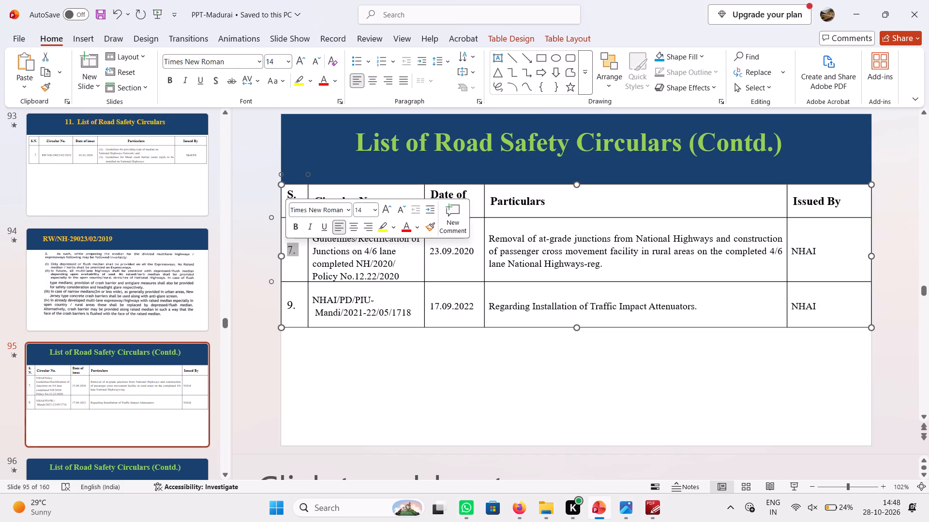
{"action": "key", "text": "2"}
{"action": "left_click_drag", "start_coordinate": [300, 307], "coordinate": [286, 308]}
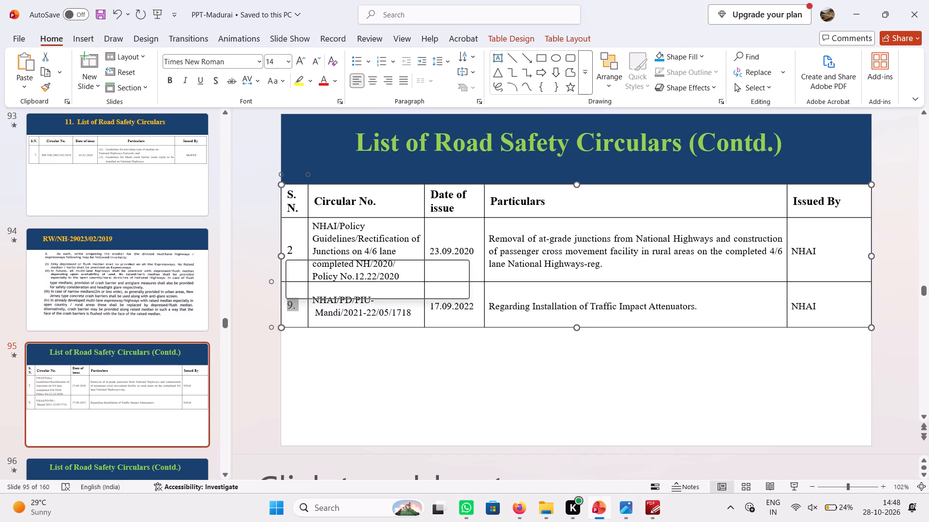
{"action": "key", "text": "3"}
Look through the circulars tables on slides 95 to 97 to compare their remaining entries.
{"action": "left_click", "coordinate": [154, 371]}
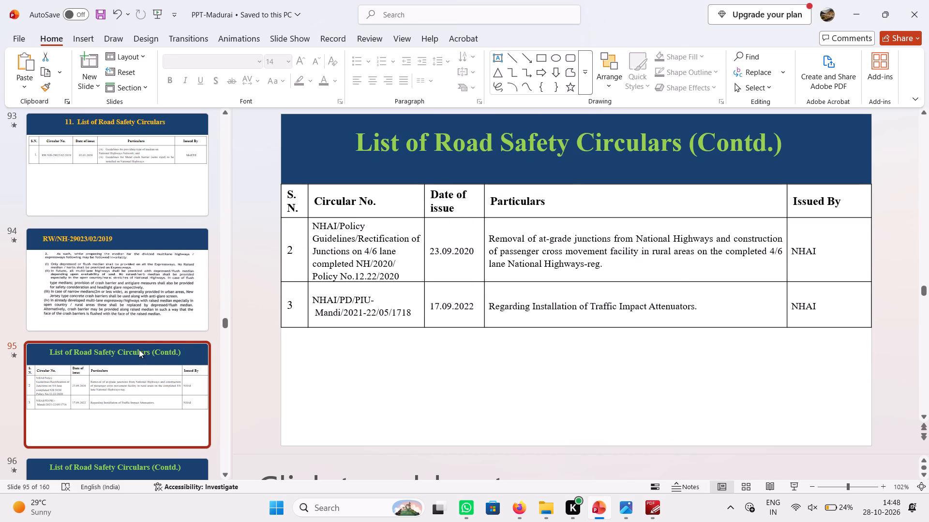
{"action": "left_click", "coordinate": [119, 306]}
{"action": "left_click", "coordinate": [120, 363]}
{"action": "scroll", "coordinate": [121, 365], "scroll_direction": "down", "scroll_amount": 1}
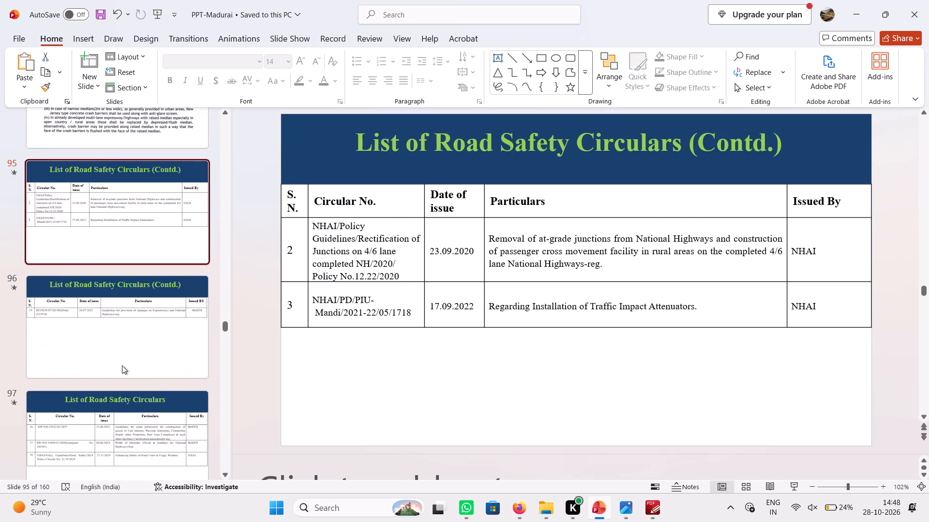
{"action": "left_click", "coordinate": [115, 326]}
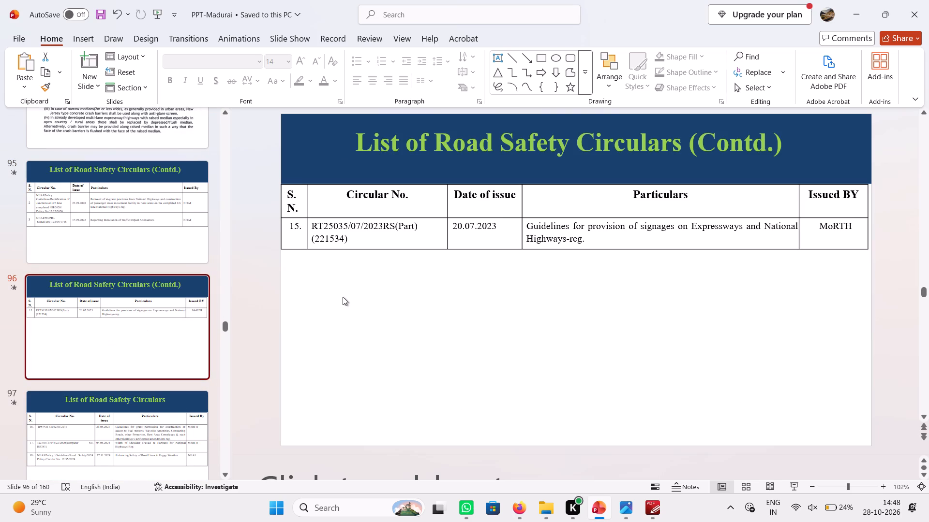
{"action": "left_click", "coordinate": [147, 423]}
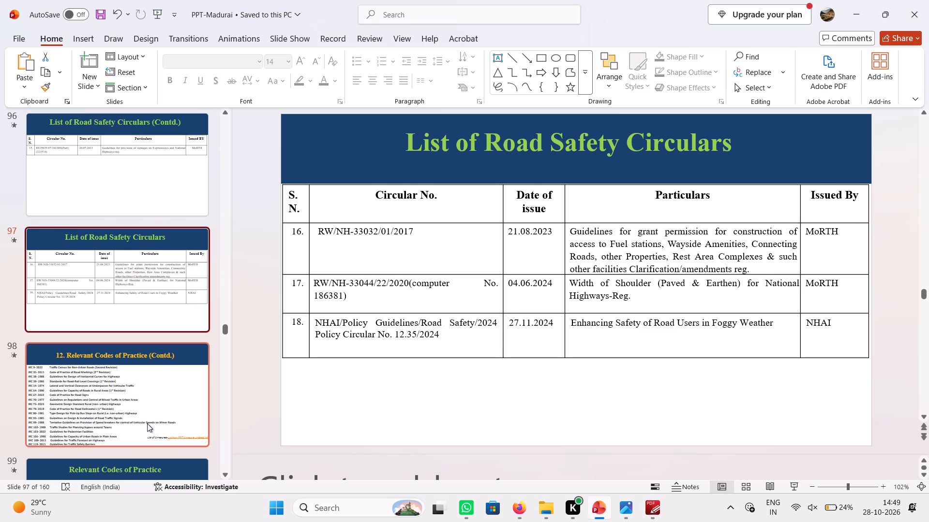
{"action": "left_click", "coordinate": [151, 294]}
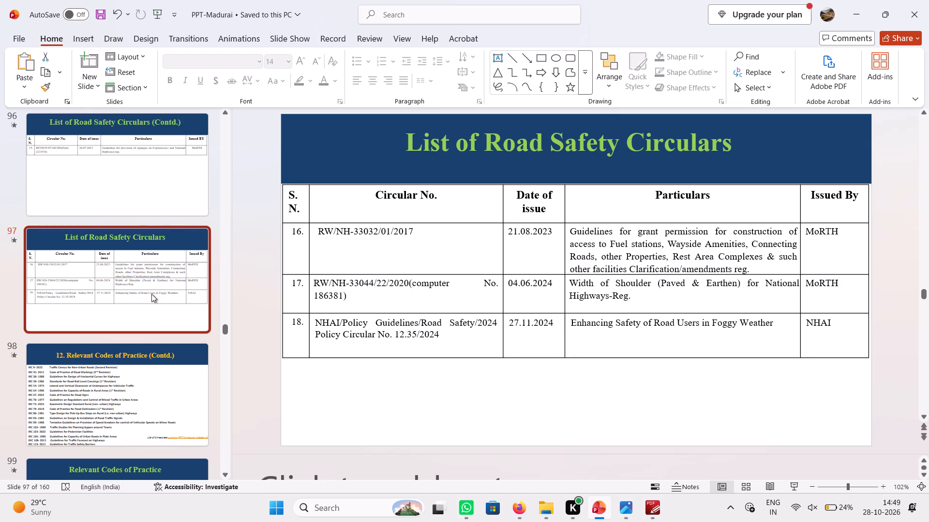
{"action": "scroll", "coordinate": [142, 325], "scroll_direction": "up", "scroll_amount": 1}
{"action": "left_click", "coordinate": [123, 334]}
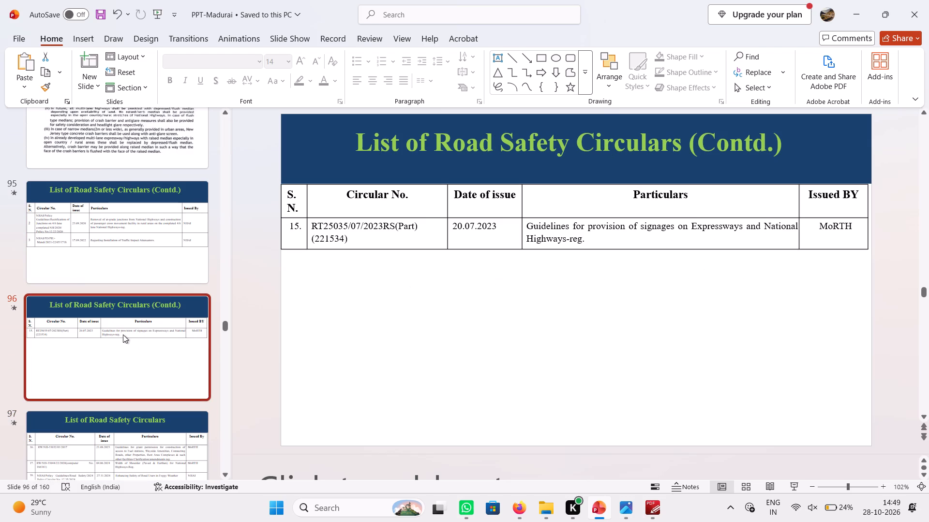
Insert two blank rows below the Traffic Impact Attenuators row in slide 95's circulars table.
{"action": "left_click", "coordinate": [118, 232]}
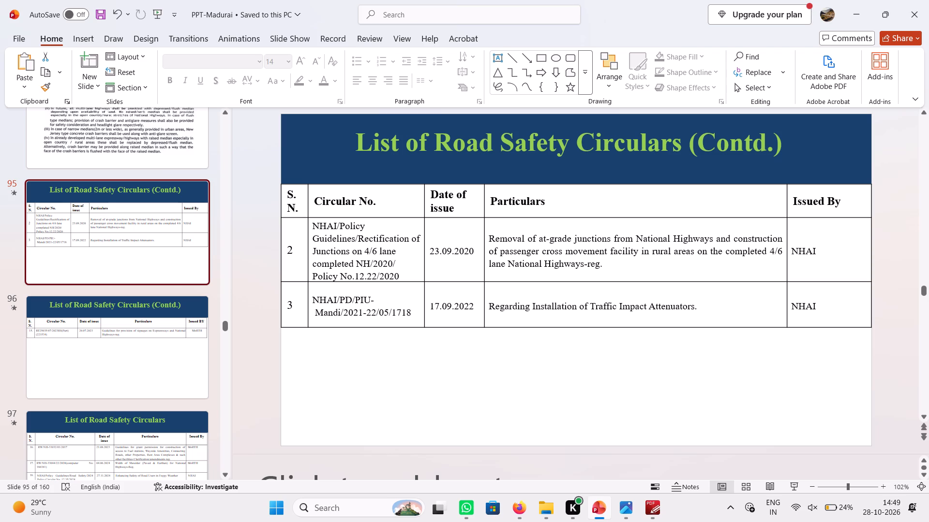
{"action": "left_click", "coordinate": [691, 318]}
{"action": "right_click", "coordinate": [633, 314]}
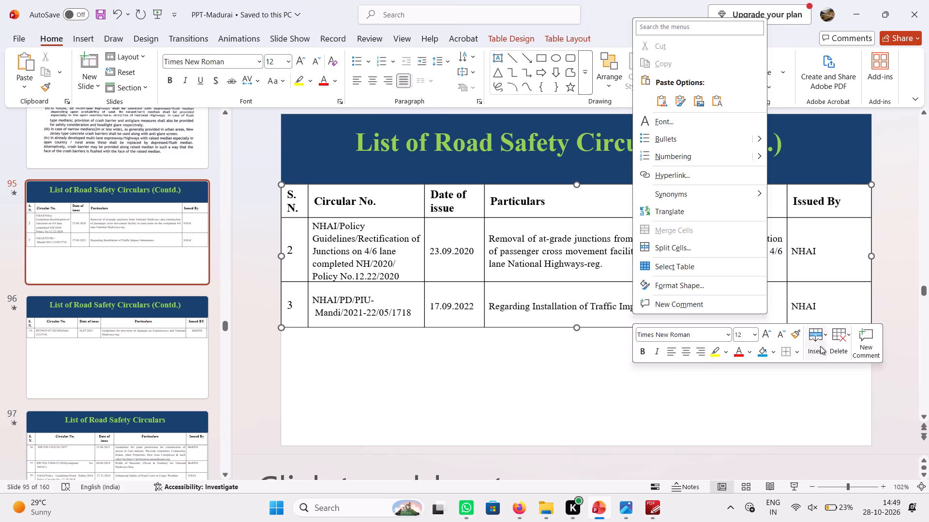
{"action": "left_click", "coordinate": [817, 334]}
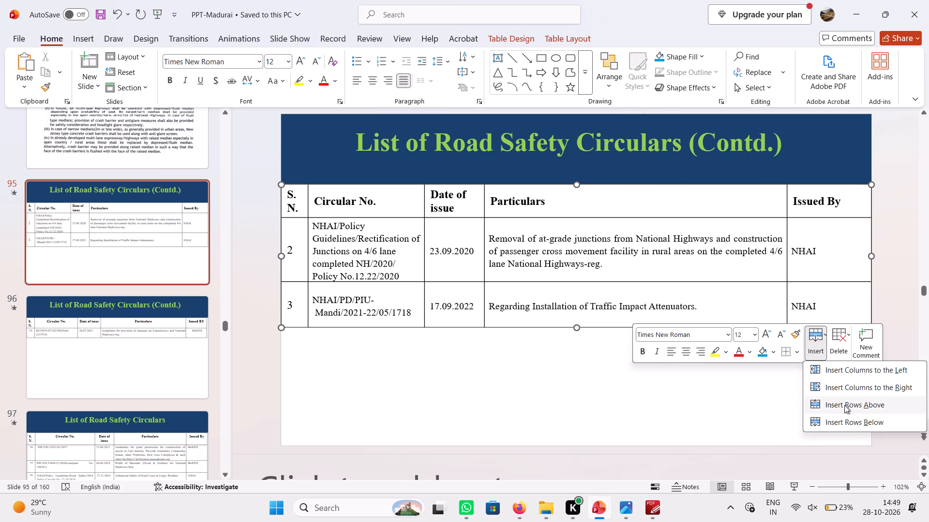
{"action": "left_click", "coordinate": [855, 419]}
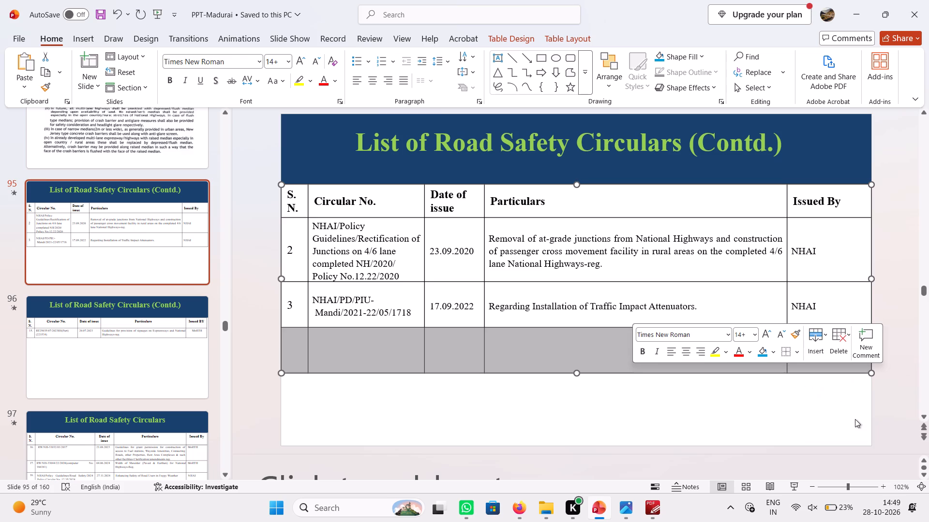
{"action": "left_click", "coordinate": [822, 341]}
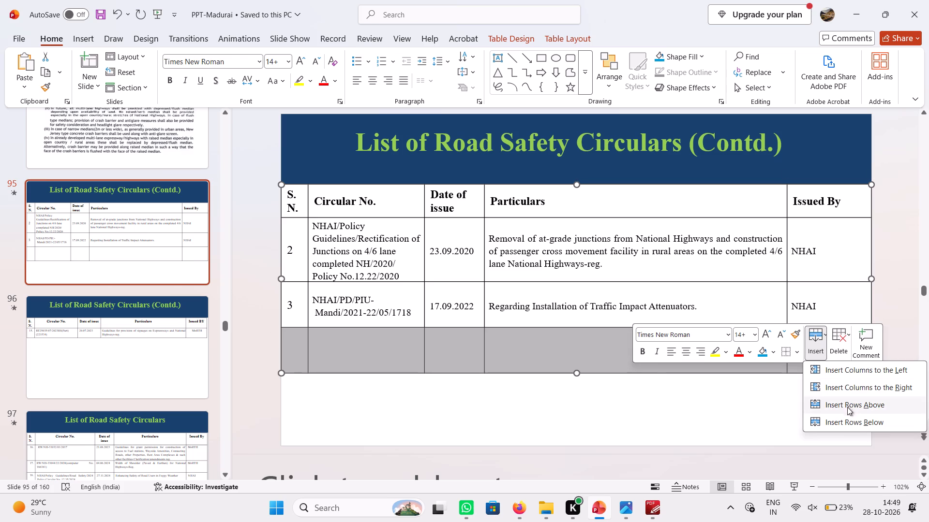
{"action": "left_click", "coordinate": [849, 417]}
Move the RT25035/07/2023RS(Part) signages row from slide 96's table into the first blank row of slide 95's table.
{"action": "left_click", "coordinate": [55, 356]}
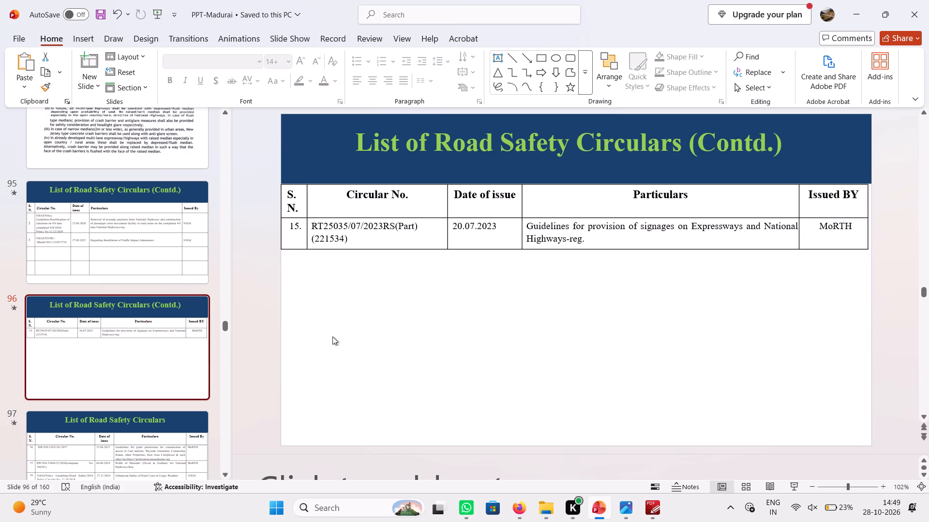
{"action": "left_click_drag", "start_coordinate": [813, 229], "coordinate": [302, 240]}
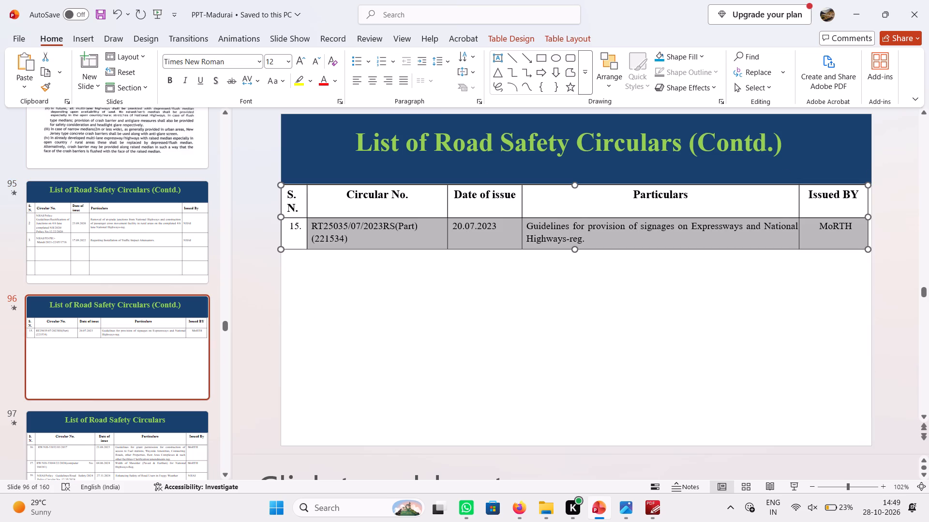
{"action": "left_click_drag", "start_coordinate": [302, 240], "coordinate": [299, 238]}
{"action": "key", "text": "ctrl+x"}
{"action": "left_click", "coordinate": [126, 258]}
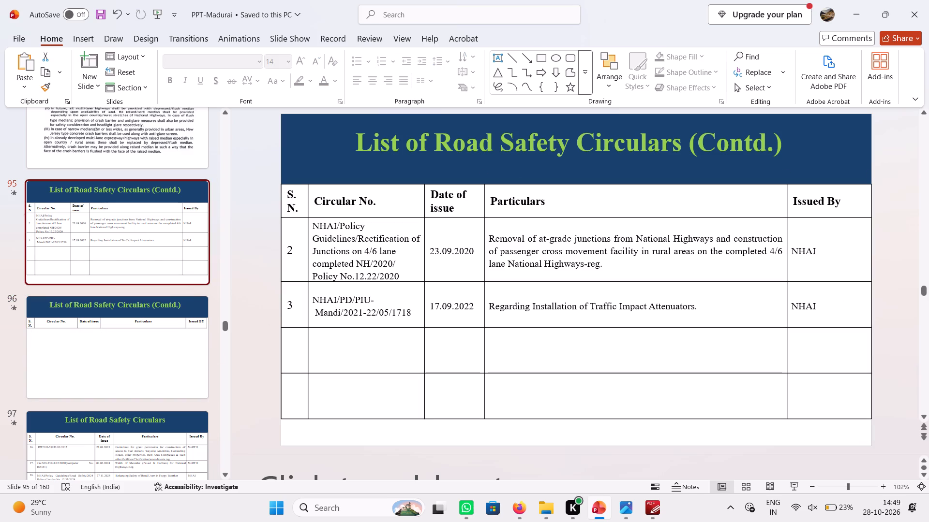
{"action": "left_click_drag", "start_coordinate": [369, 350], "coordinate": [459, 349]}
{"action": "left_click_drag", "start_coordinate": [296, 348], "coordinate": [579, 348]}
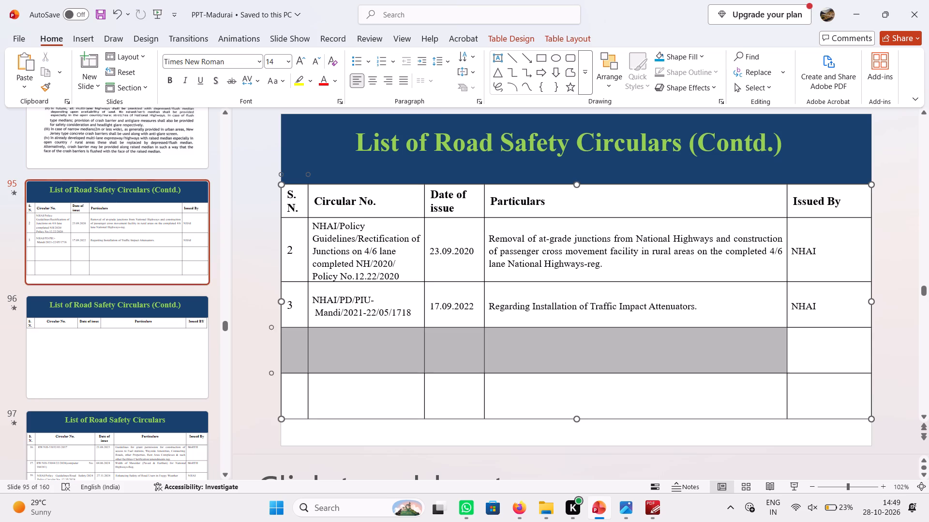
{"action": "left_click_drag", "start_coordinate": [579, 348], "coordinate": [803, 354]}
{"action": "key", "text": "ctrl+v"}
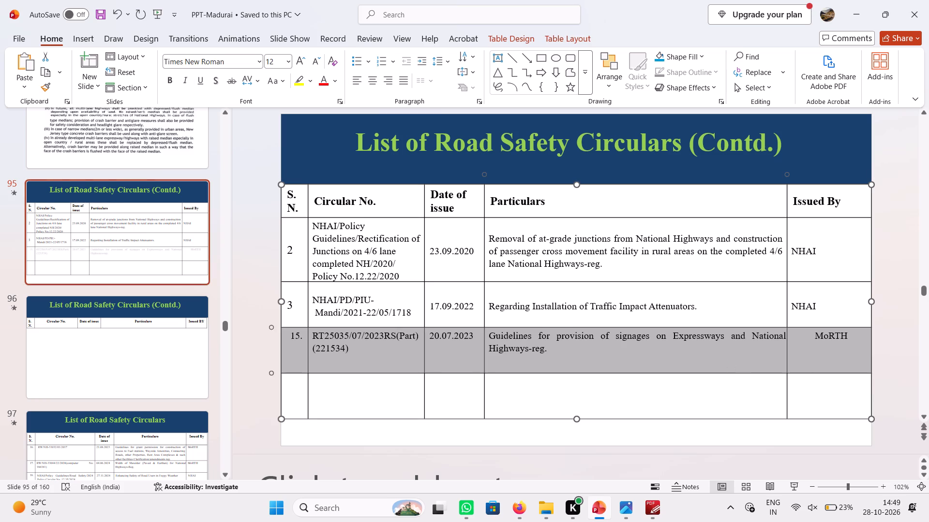
Delete slide 96, whose circulars table holds only the header row.
{"action": "left_click", "coordinate": [122, 352]}
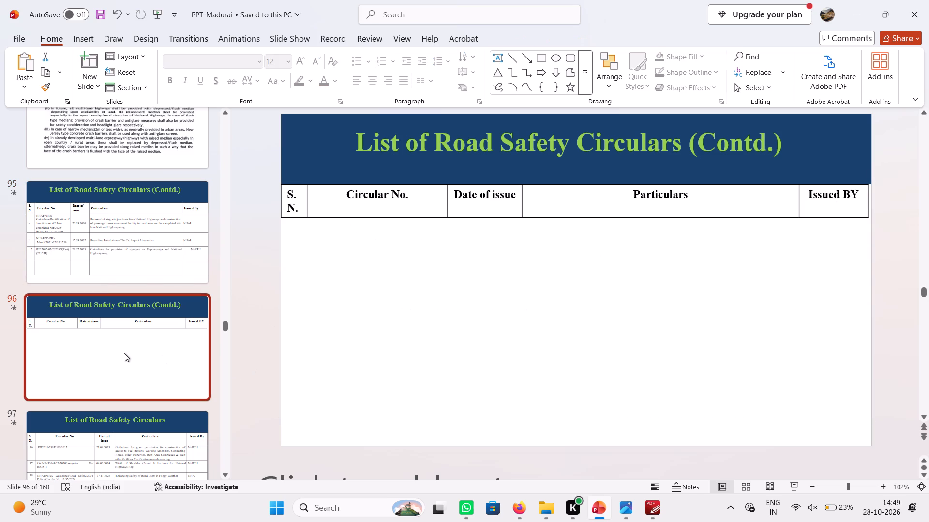
{"action": "key", "text": "Delete"}
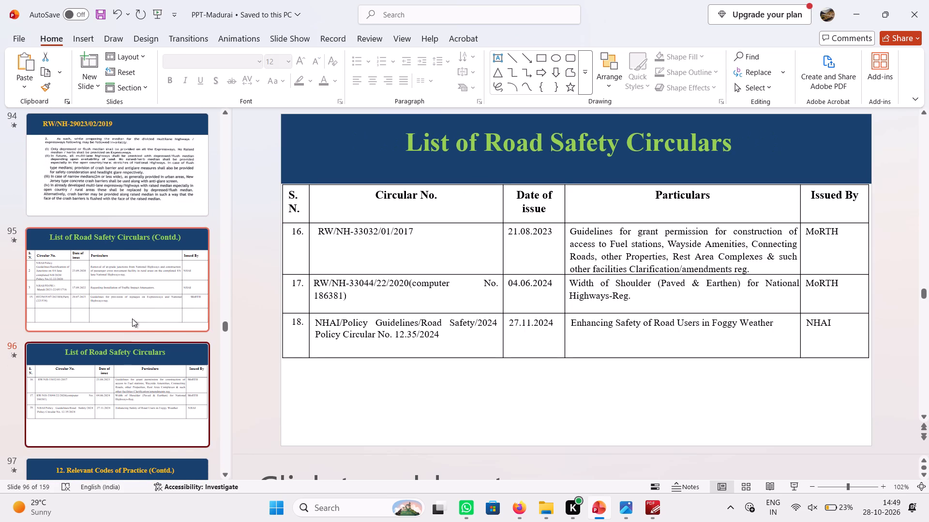
Move the RW/NH-33044/22/2020 shoulder width row from slide 96's table into the last blank row of slide 95's table.
{"action": "left_click", "coordinate": [130, 281]}
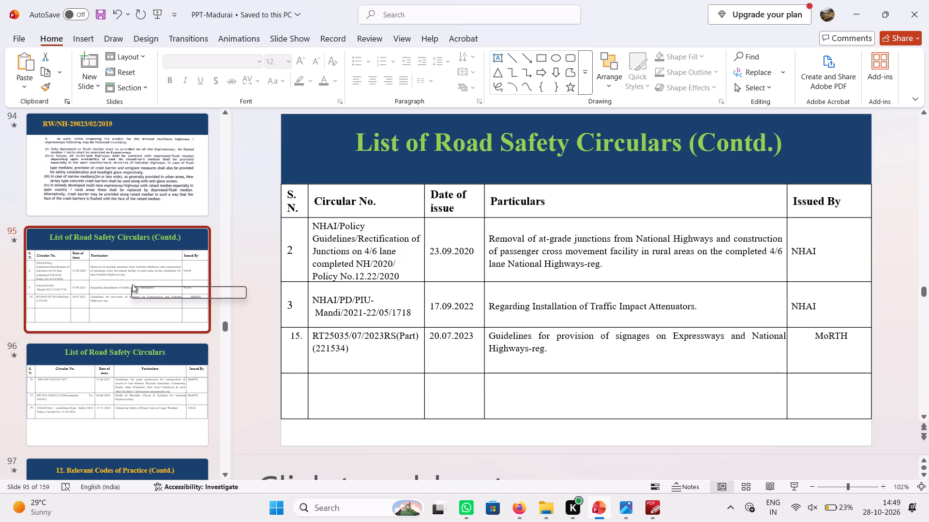
{"action": "left_click", "coordinate": [136, 375]}
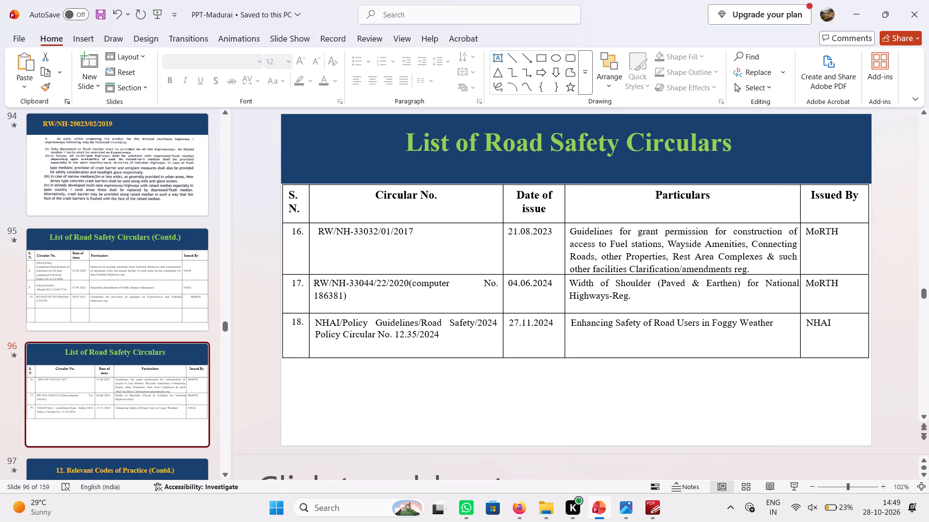
{"action": "left_click_drag", "start_coordinate": [299, 246], "coordinate": [817, 248]}
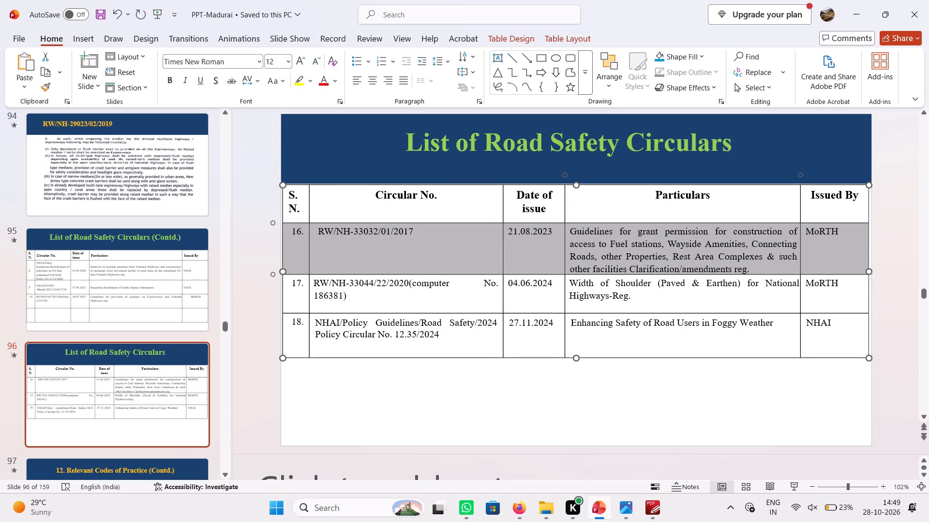
{"action": "left_click", "coordinate": [390, 290]}
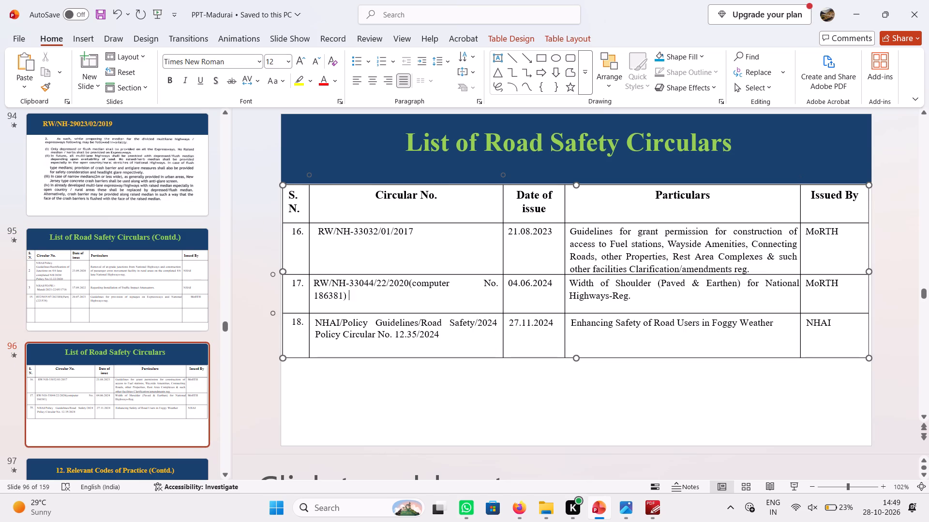
{"action": "left_click_drag", "start_coordinate": [301, 292], "coordinate": [843, 293]}
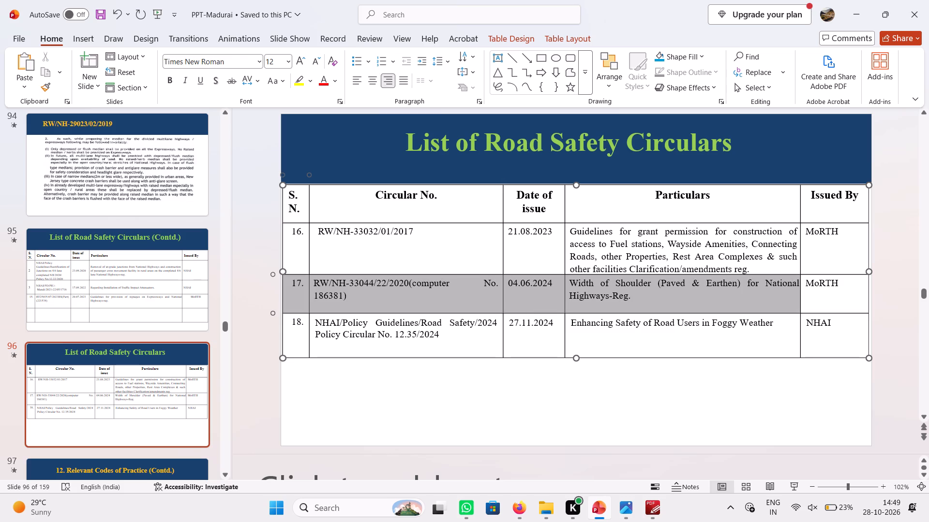
{"action": "left_click_drag", "start_coordinate": [843, 293], "coordinate": [869, 294]}
{"action": "key", "text": "ctrl+x"}
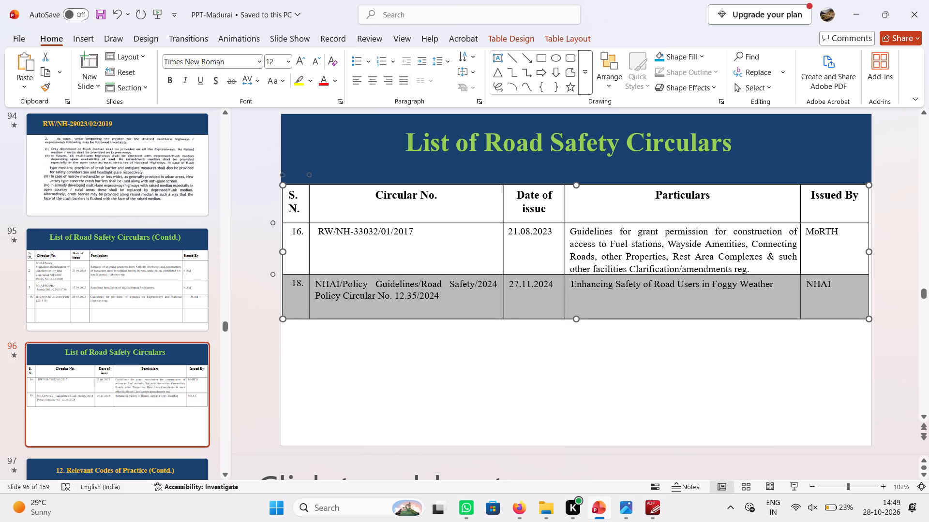
{"action": "left_click", "coordinate": [134, 282]}
{"action": "left_click_drag", "start_coordinate": [300, 383], "coordinate": [809, 396]}
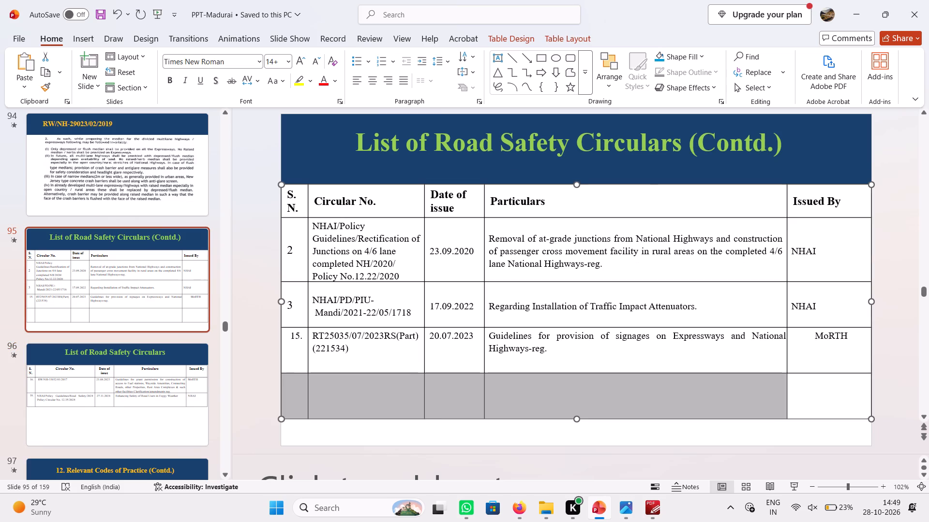
{"action": "left_click_drag", "start_coordinate": [809, 396], "coordinate": [818, 396]}
{"action": "key", "text": "ctrl+v"}
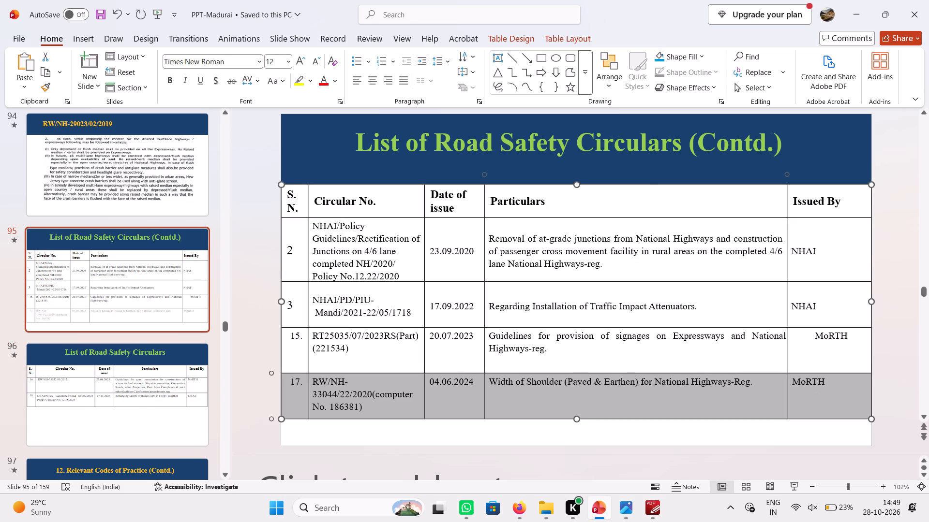
Cut the foggy weather circular's entries from slide 96's table and insert a blank row below the shoulder width row on slide 95.
{"action": "left_click", "coordinate": [159, 390]}
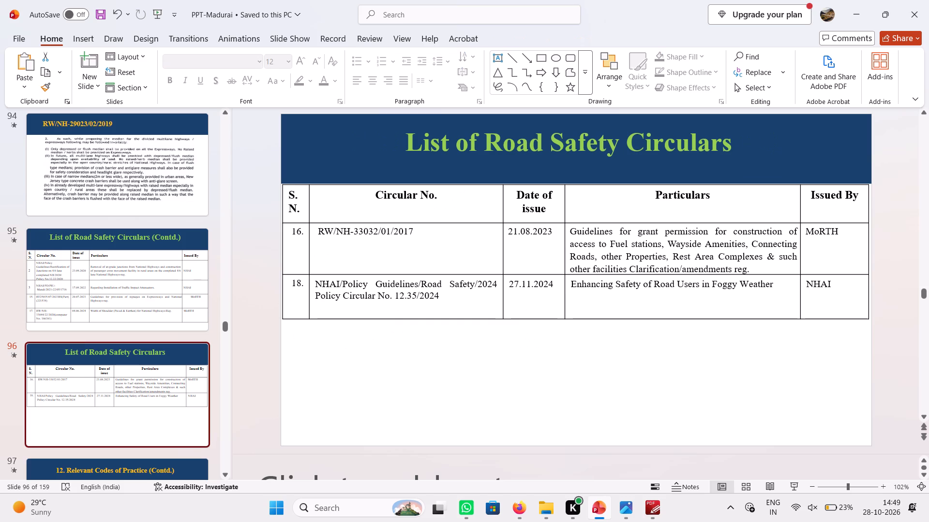
{"action": "left_click_drag", "start_coordinate": [392, 292], "coordinate": [810, 300]}
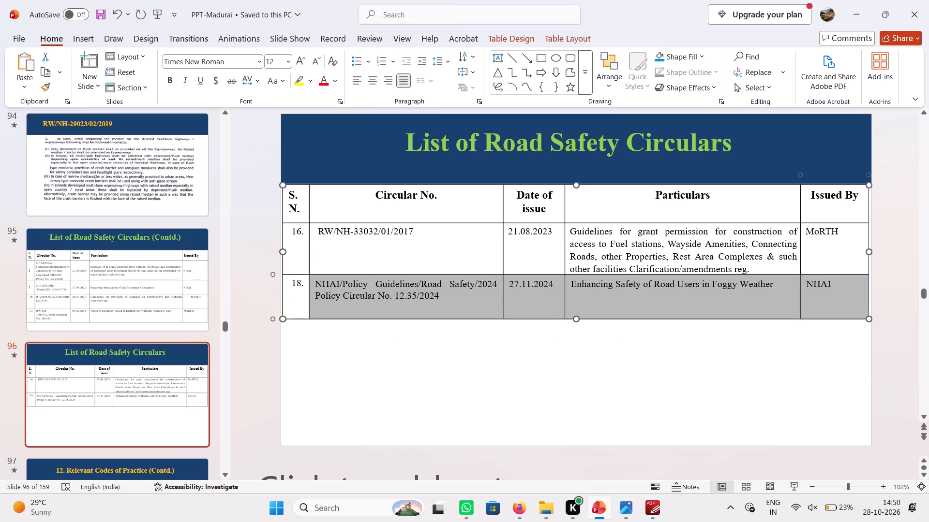
{"action": "key", "text": "ctrl+x"}
{"action": "left_click", "coordinate": [151, 282]}
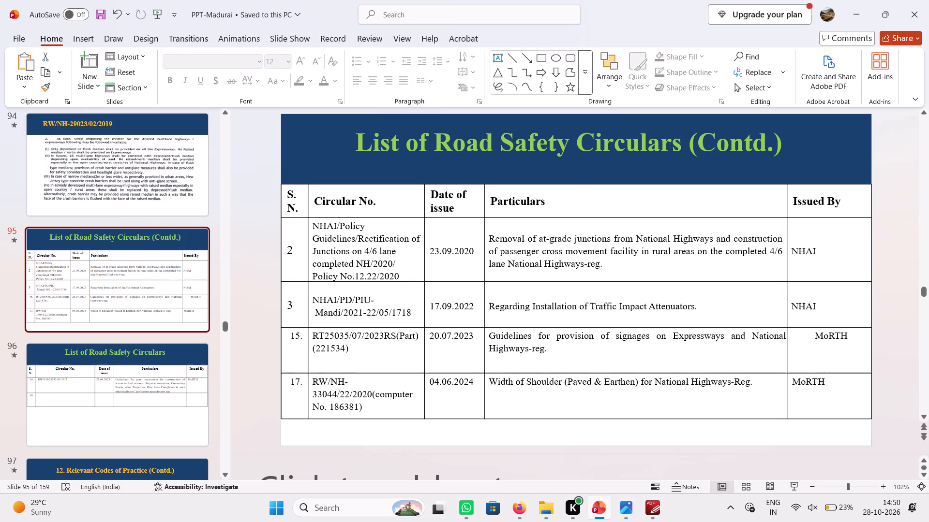
{"action": "right_click", "coordinate": [742, 396]}
{"action": "left_click", "coordinate": [810, 420]}
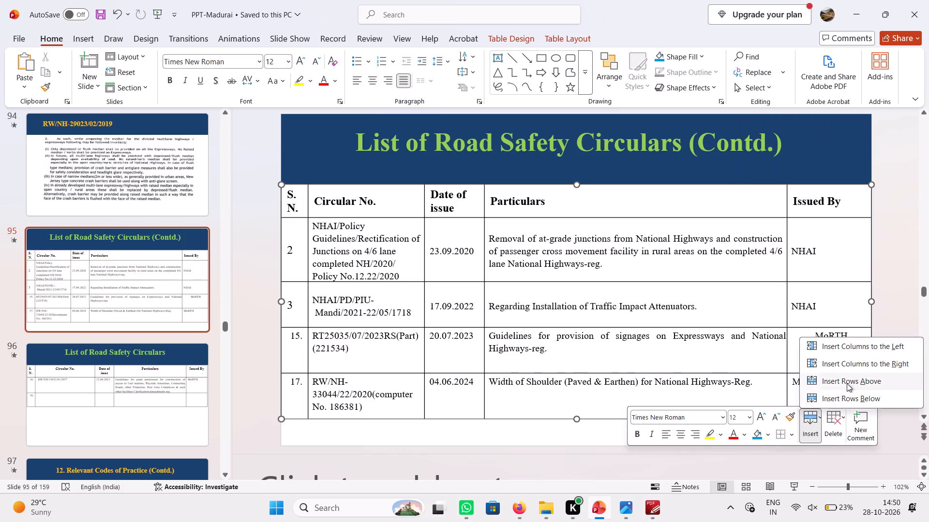
{"action": "left_click", "coordinate": [846, 396]}
{"action": "left_click", "coordinate": [504, 348]}
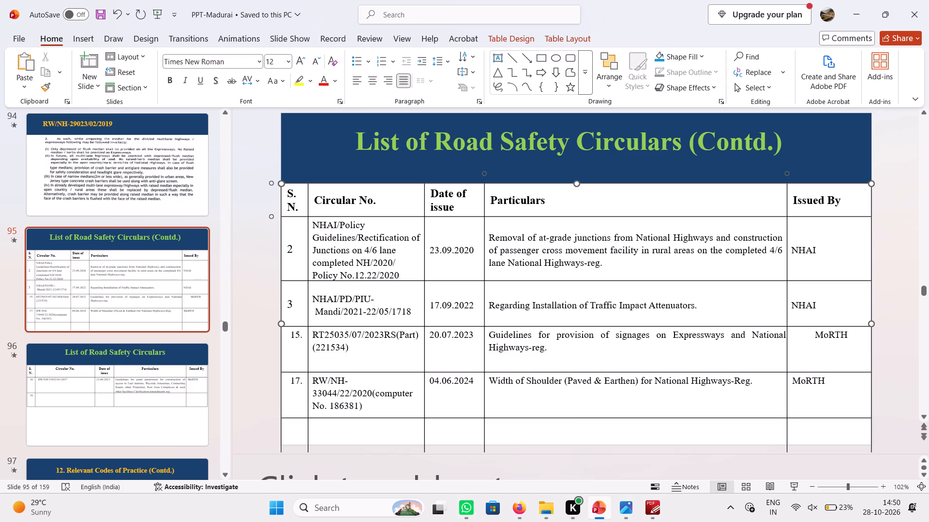
Widen the Circular No. column and shift the Date of issue column's right border outward, narrowing Particulars in slide 95's table.
{"action": "left_click_drag", "start_coordinate": [484, 200], "coordinate": [497, 201]}
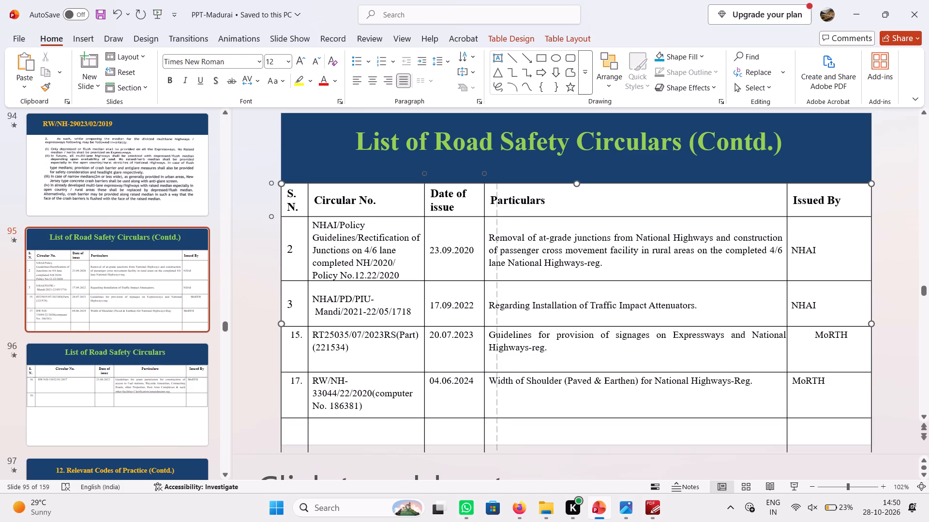
{"action": "left_click_drag", "start_coordinate": [497, 201], "coordinate": [497, 202]}
{"action": "left_click_drag", "start_coordinate": [497, 202], "coordinate": [510, 204]}
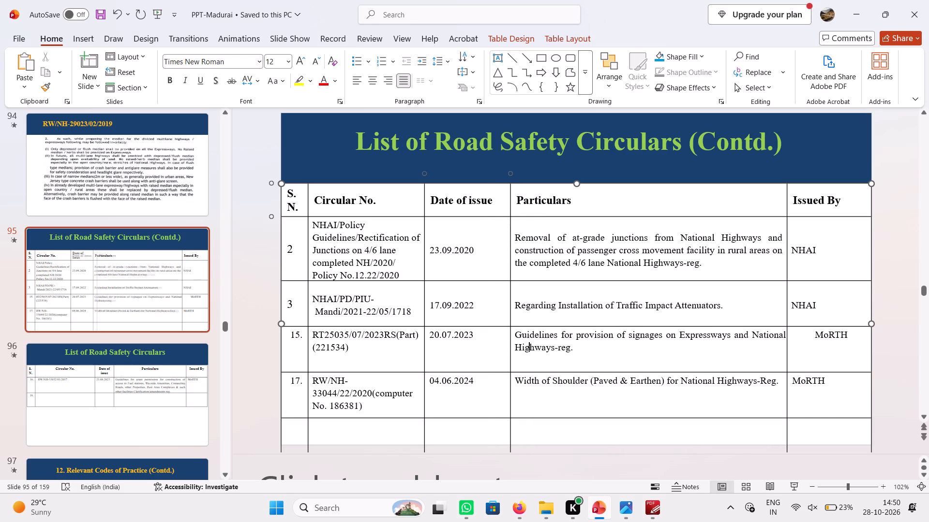
{"action": "left_click_drag", "start_coordinate": [539, 217], "coordinate": [539, 215]}
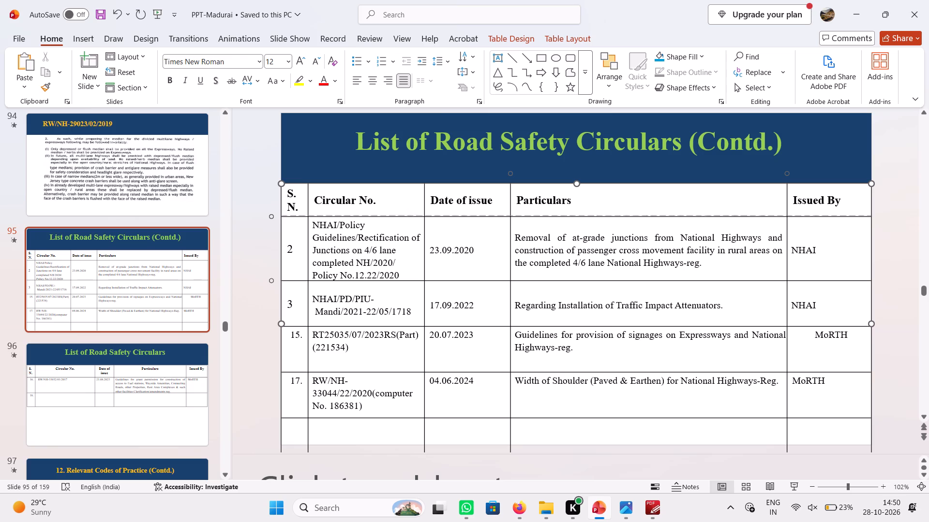
{"action": "left_click_drag", "start_coordinate": [539, 215], "coordinate": [539, 212]}
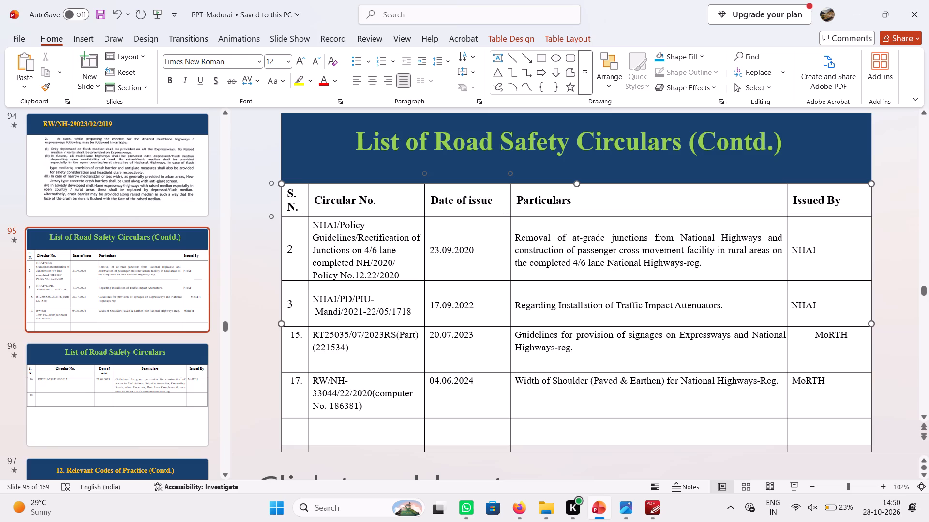
{"action": "left_click_drag", "start_coordinate": [424, 202], "coordinate": [435, 205]}
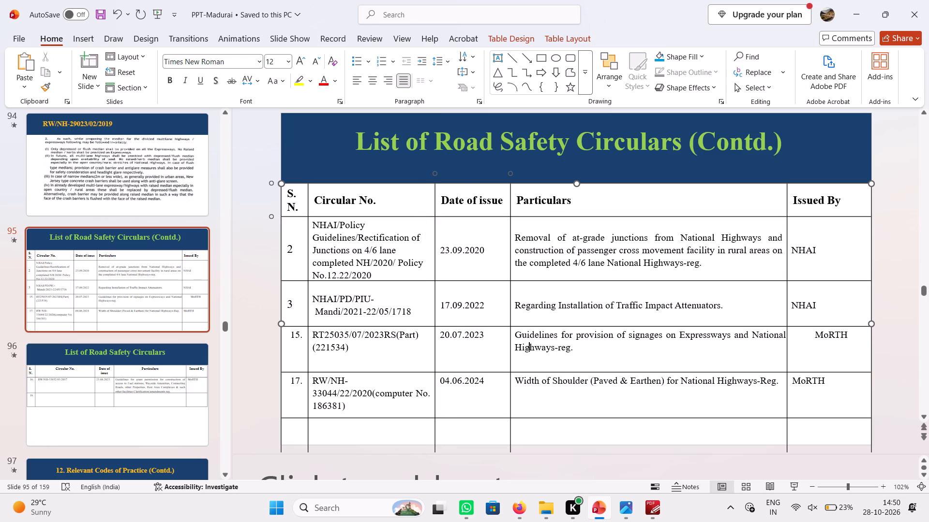
{"action": "left_click_drag", "start_coordinate": [434, 204], "coordinate": [450, 208]}
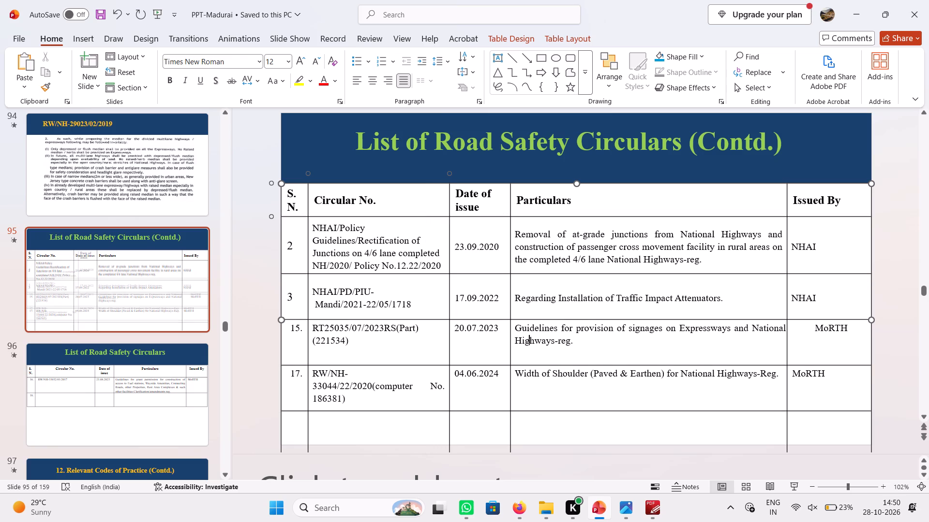
Paste the cut foggy weather circular entries into slide 95's blank last row, starting in the Circular No. column.
{"action": "left_click", "coordinate": [299, 428]}
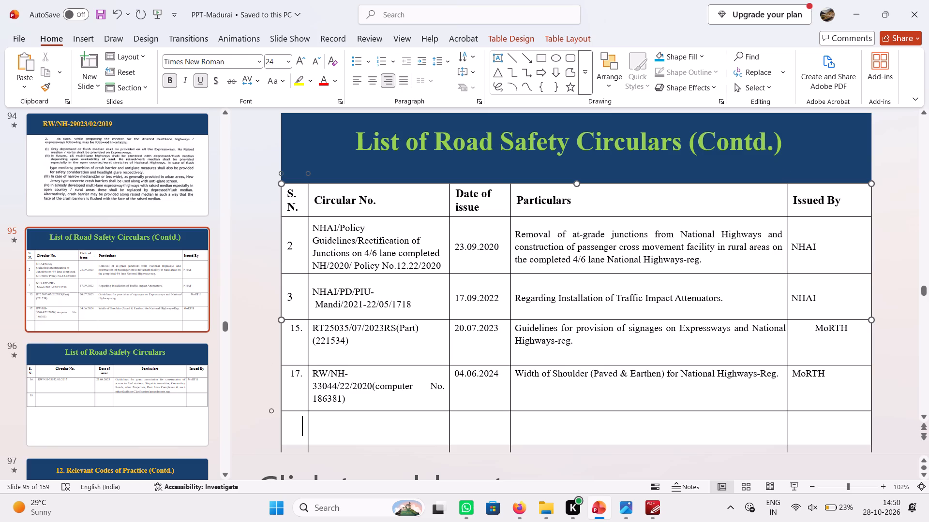
{"action": "key", "text": "ctrl+v"}
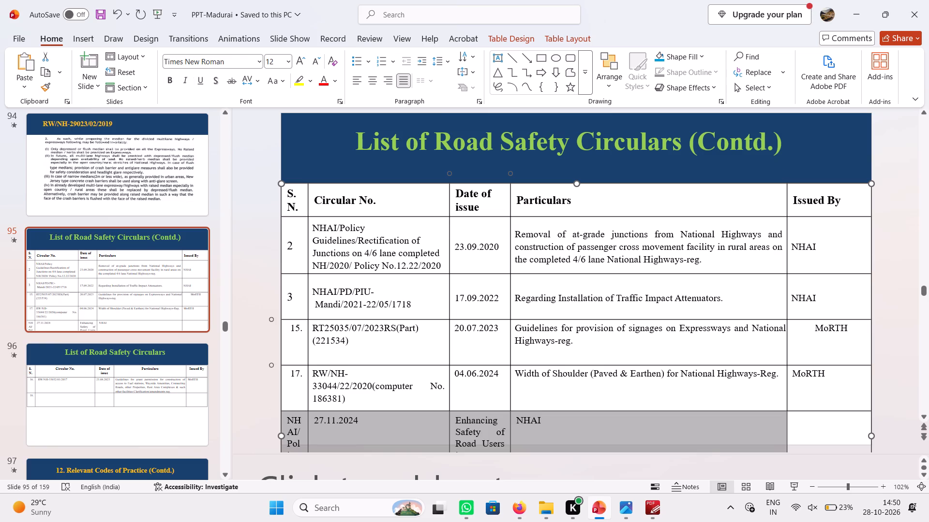
{"action": "key", "text": "ctrl+z"}
{"action": "left_click", "coordinate": [381, 428]}
{"action": "key", "text": "ctrl+v"}
{"action": "left_click", "coordinate": [547, 349]}
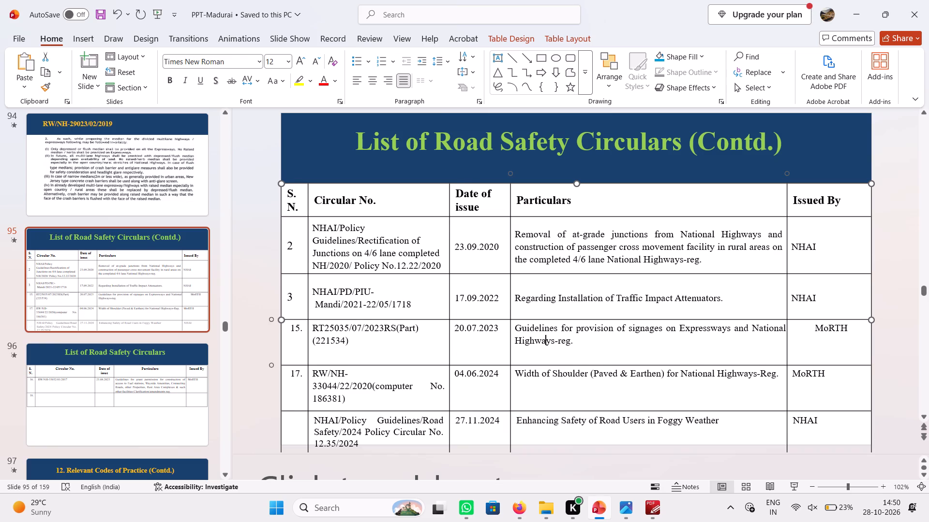
Reduce the height of slide 95's circulars table slightly so that its last row fits on the slide.
{"action": "scroll", "coordinate": [554, 343], "scroll_direction": "down", "scroll_amount": 1}
{"action": "left_click_drag", "start_coordinate": [576, 443], "coordinate": [574, 432]}
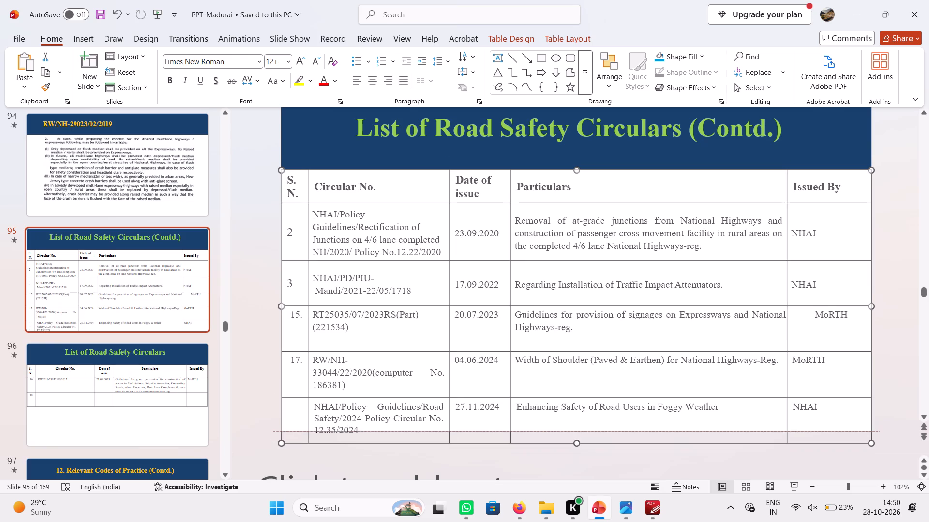
{"action": "left_click_drag", "start_coordinate": [574, 432], "coordinate": [574, 431]}
{"action": "left_click", "coordinate": [541, 307]}
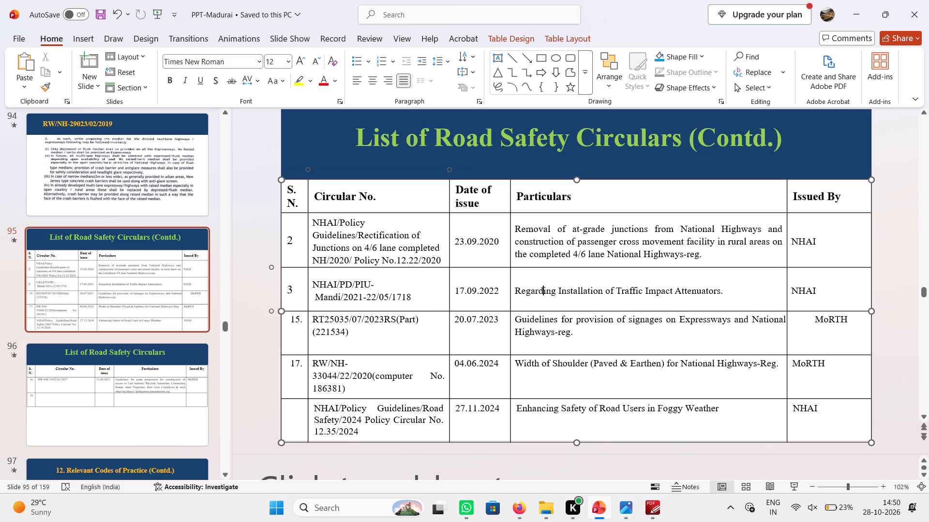
Centre the Issued By entries in all five circular rows of slide 95's table.
{"action": "left_click_drag", "start_coordinate": [817, 239], "coordinate": [829, 409]}
{"action": "left_click", "coordinate": [377, 81]}
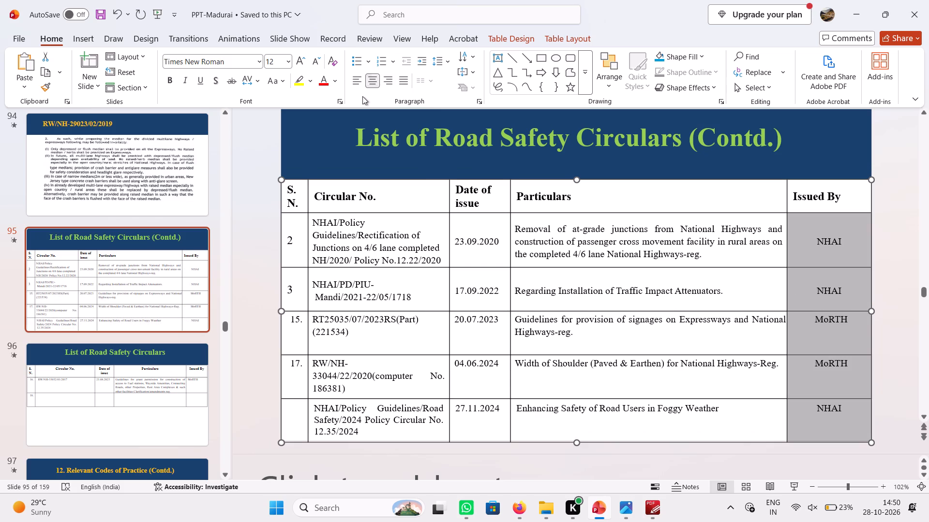
Number the signages, shoulder width and foggy weather rows of slide 95's table as 4, 5 and 6.
{"action": "left_click_drag", "start_coordinate": [302, 324], "coordinate": [292, 414]}
{"action": "key", "text": "4"}
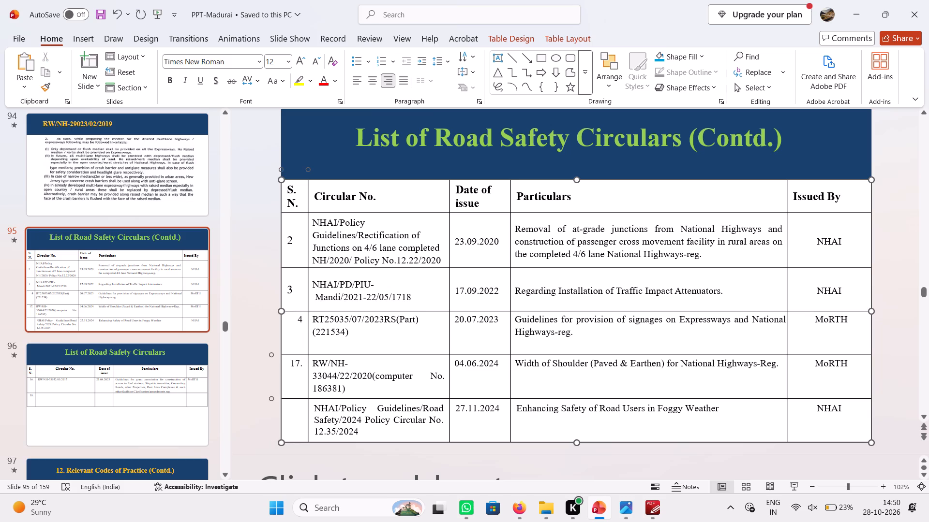
{"action": "left_click_drag", "start_coordinate": [303, 364], "coordinate": [289, 361]}
{"action": "key", "text": "5"}
{"action": "left_click", "coordinate": [298, 408]}
{"action": "key", "text": "6"}
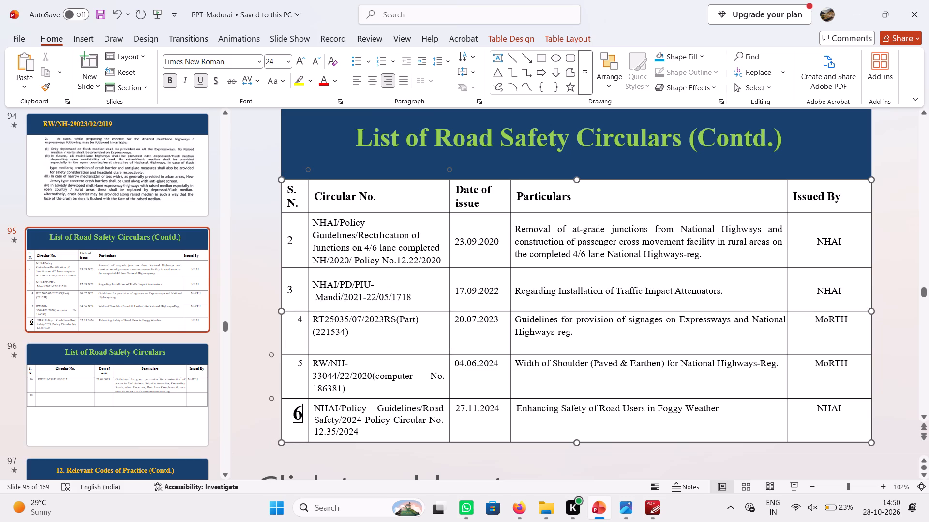
{"action": "key", "text": "BackSpace"}
{"action": "key", "text": "6"}
Copy the formatting of serial number 5 onto serial number 6 in slide 95's table.
{"action": "left_click_drag", "start_coordinate": [300, 365], "coordinate": [308, 365]}
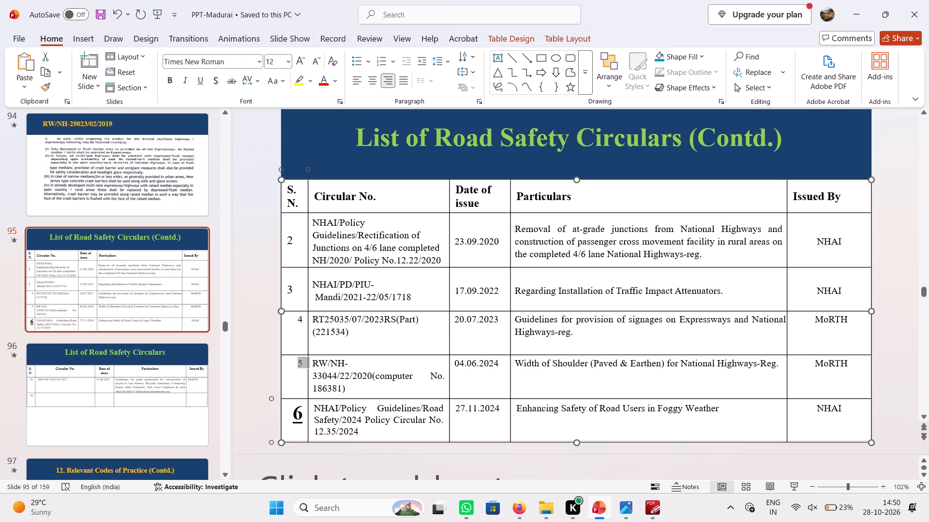
{"action": "left_click", "coordinate": [47, 87]}
{"action": "left_click_drag", "start_coordinate": [293, 414], "coordinate": [302, 414]}
{"action": "left_click", "coordinate": [341, 416]}
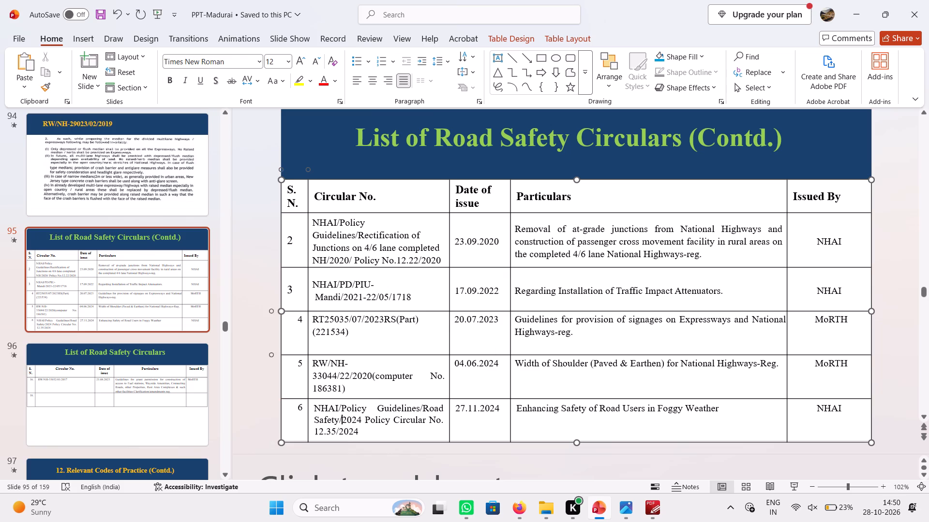
Centre the serial numbers 2 to 6 in the S.N. column of slide 95's table.
{"action": "left_click_drag", "start_coordinate": [293, 238], "coordinate": [295, 417]}
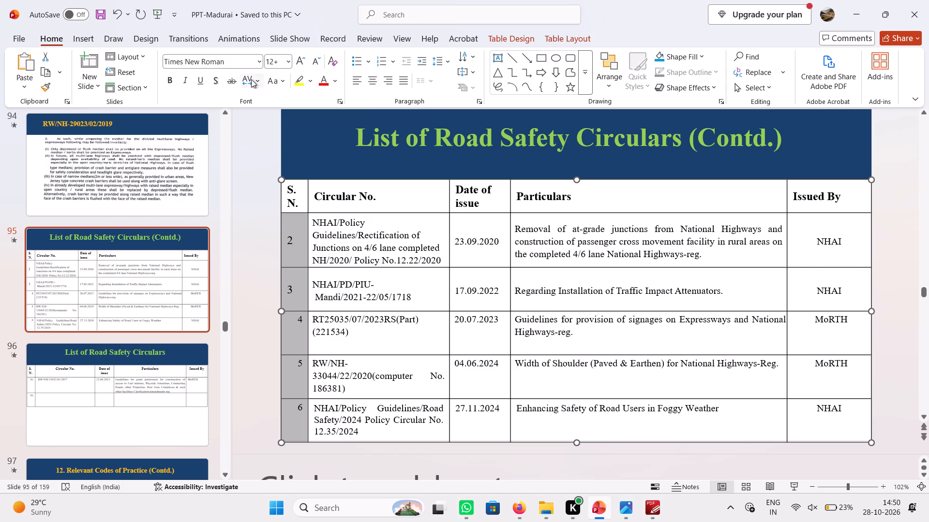
{"action": "left_click", "coordinate": [372, 81]}
{"action": "left_click", "coordinate": [365, 281]}
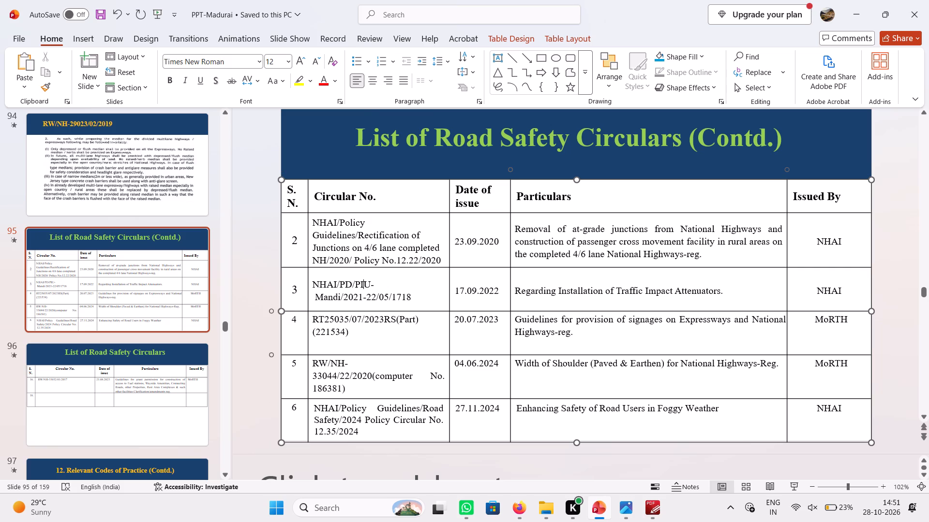
{"action": "left_click", "coordinate": [645, 333]}
Check the PDF open in PDF-XChange Editor, then browse the Circular and Road Safety Circular folders in File Explorer for source circulars.
{"action": "left_click", "coordinate": [645, 514]}
{"action": "scroll", "coordinate": [465, 321], "scroll_direction": "up", "scroll_amount": 15}
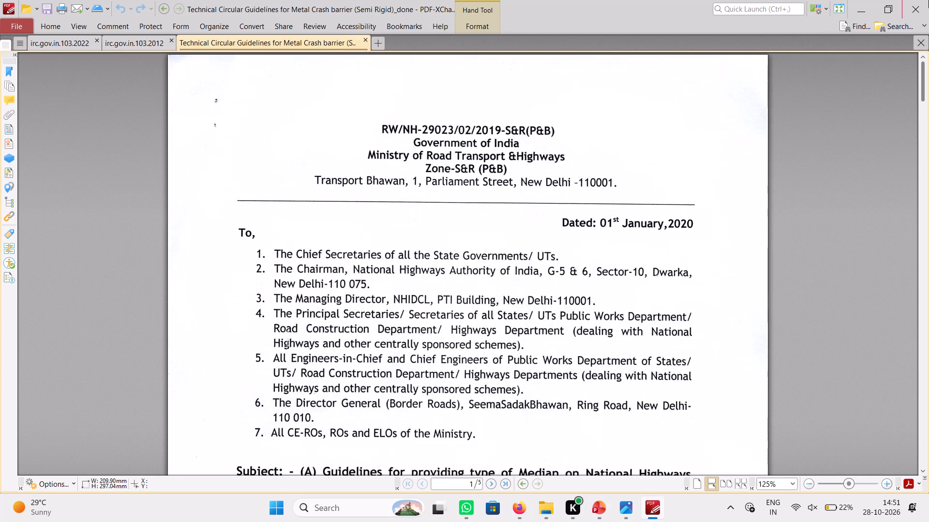
{"action": "left_click", "coordinate": [866, 14]}
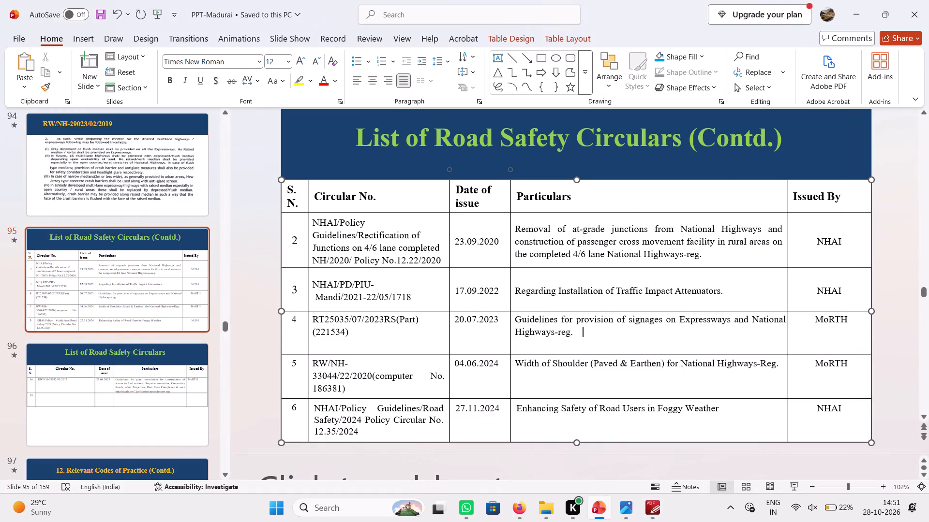
{"action": "left_click", "coordinate": [550, 519]}
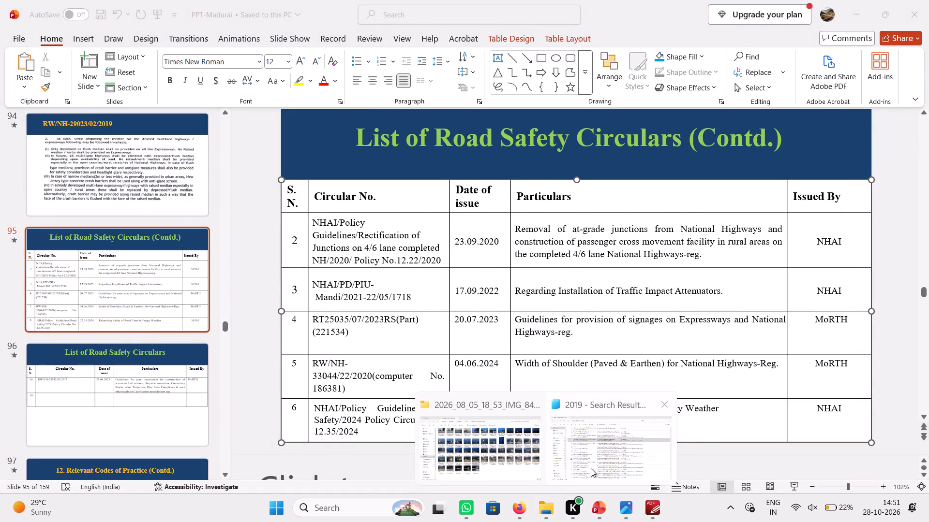
{"action": "left_click", "coordinate": [591, 468]}
{"action": "left_click", "coordinate": [15, 34]}
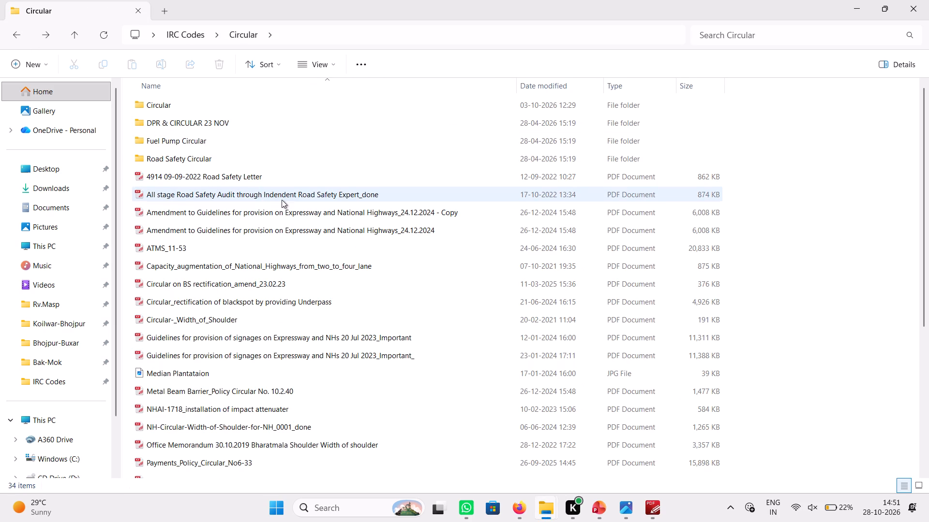
{"action": "double_click", "coordinate": [154, 155]}
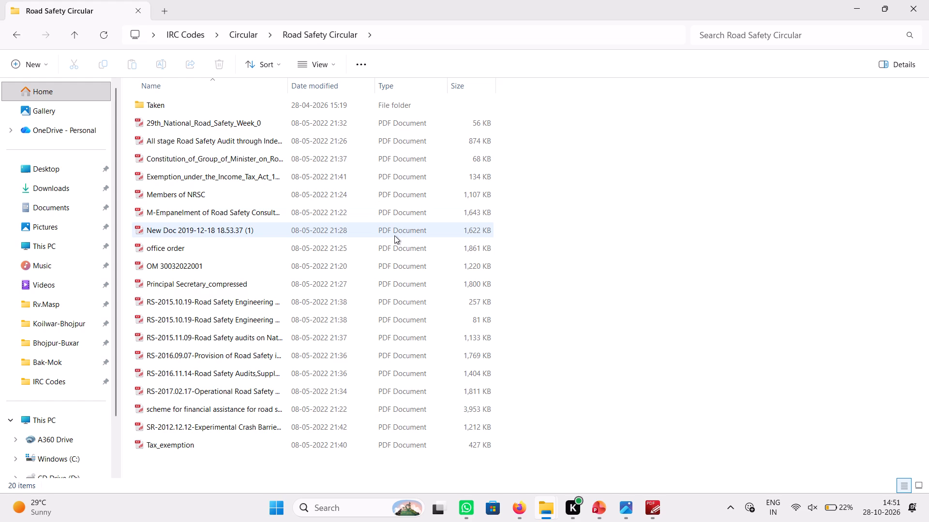
{"action": "left_click", "coordinate": [16, 32]}
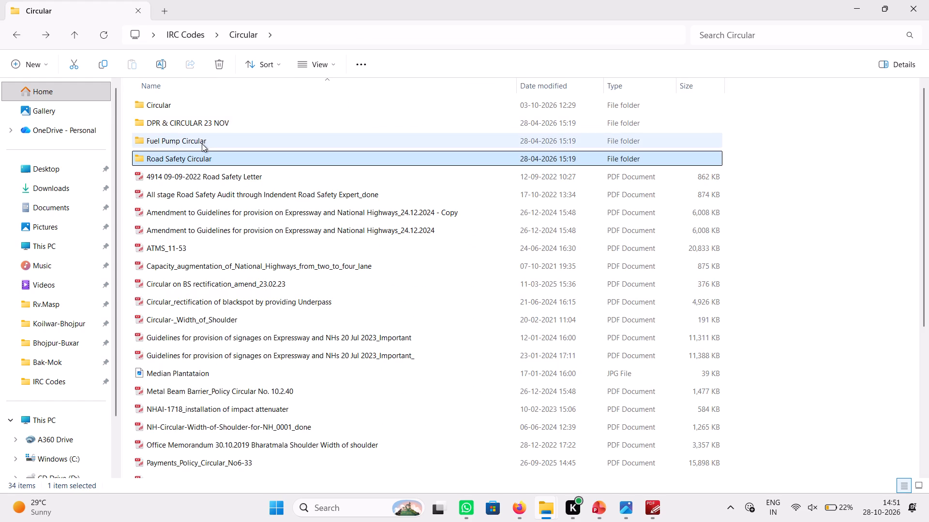
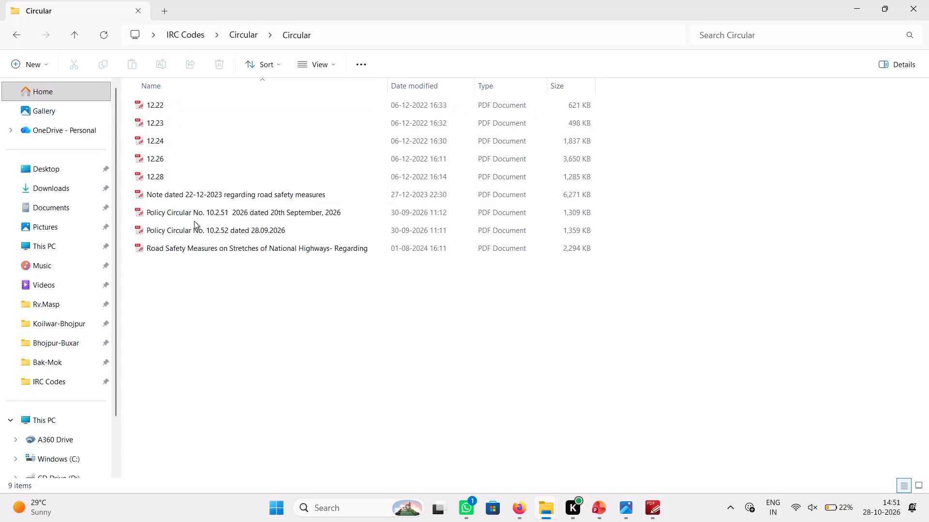
Open the "Road Safety Measures on Stretches of National Highways- Regarding" PDF from the Circular folder and read through its references and clauses.
{"action": "left_click", "coordinate": [188, 214]}
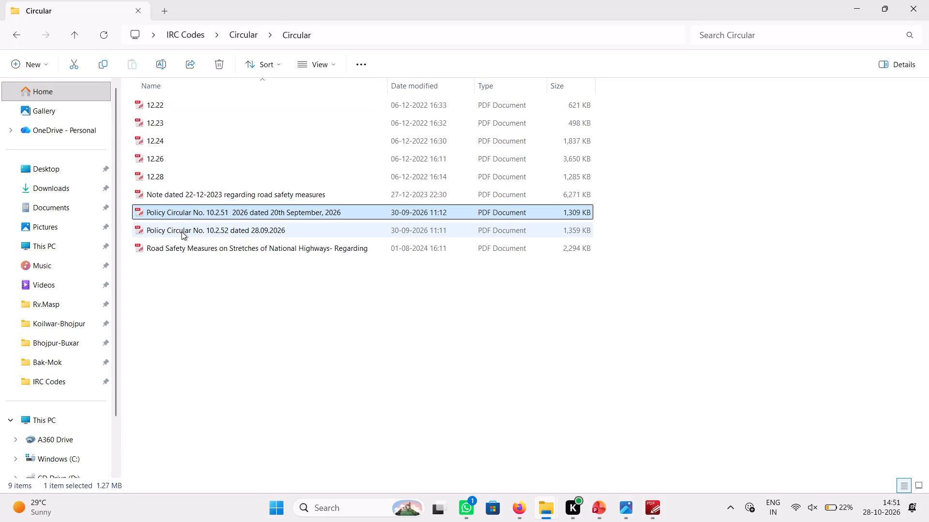
{"action": "left_click", "coordinate": [181, 232]}
{"action": "left_click", "coordinate": [193, 252]}
{"action": "double_click", "coordinate": [263, 251]}
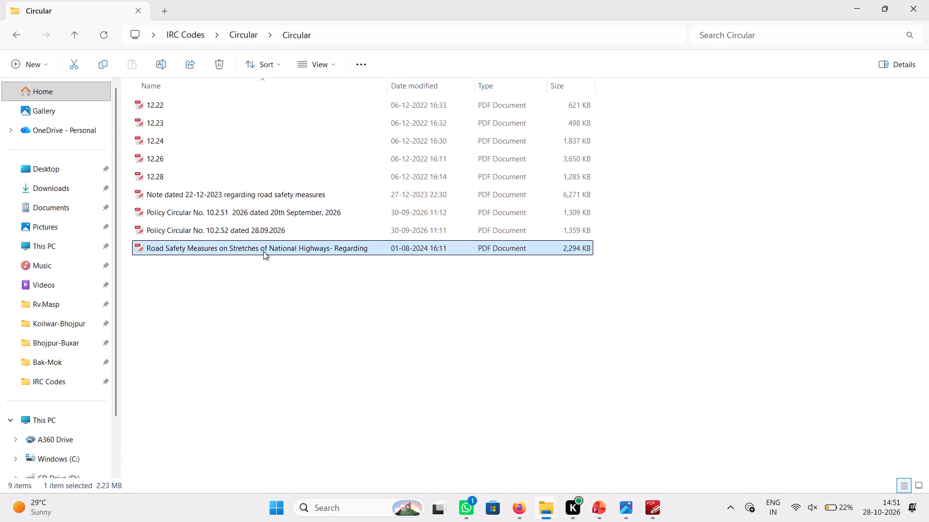
{"action": "scroll", "coordinate": [513, 247], "scroll_direction": "up", "scroll_amount": 3}
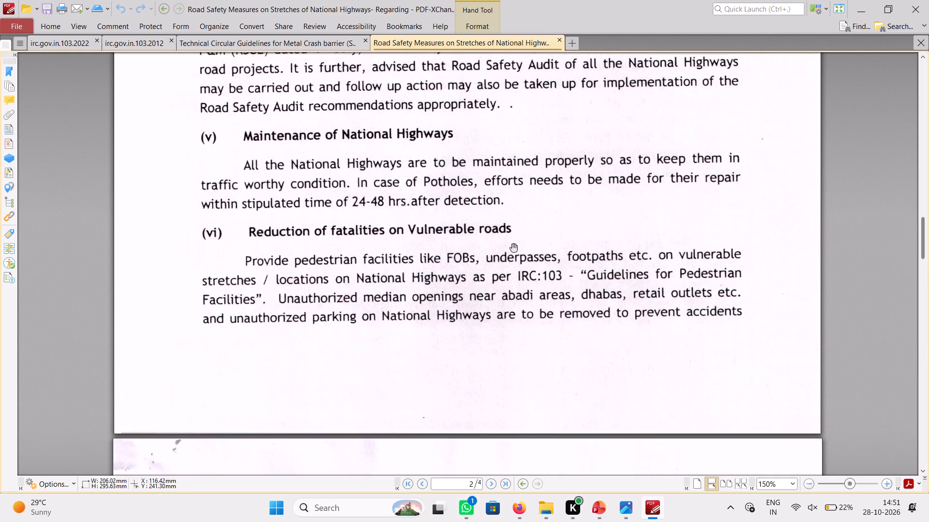
{"action": "scroll", "coordinate": [513, 247], "scroll_direction": "up", "scroll_amount": 4}
{"action": "scroll", "coordinate": [513, 247], "scroll_direction": "down", "scroll_amount": 2, "text": "ctrl"}
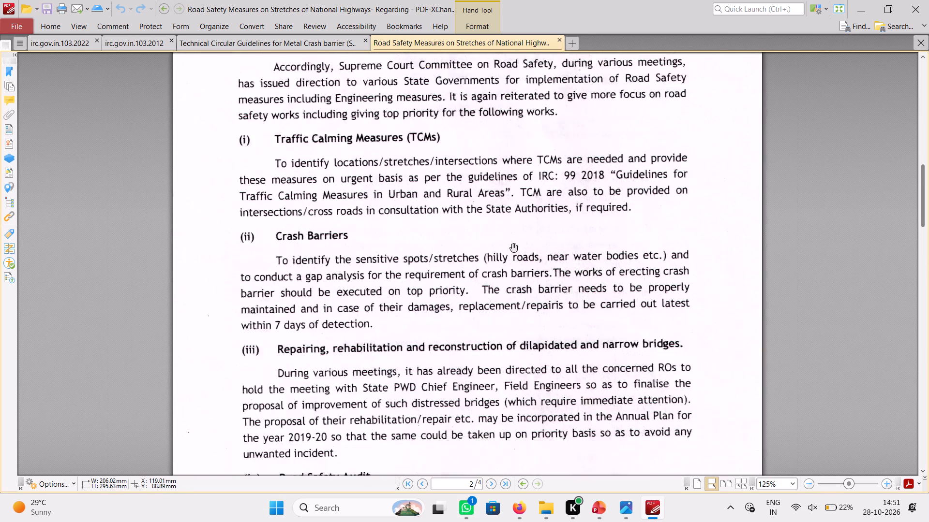
{"action": "scroll", "coordinate": [513, 247], "scroll_direction": "down", "scroll_amount": 1, "text": "ctrl"}
{"action": "scroll", "coordinate": [515, 246], "scroll_direction": "up", "scroll_amount": 20}
{"action": "scroll", "coordinate": [515, 246], "scroll_direction": "up", "scroll_amount": 1}
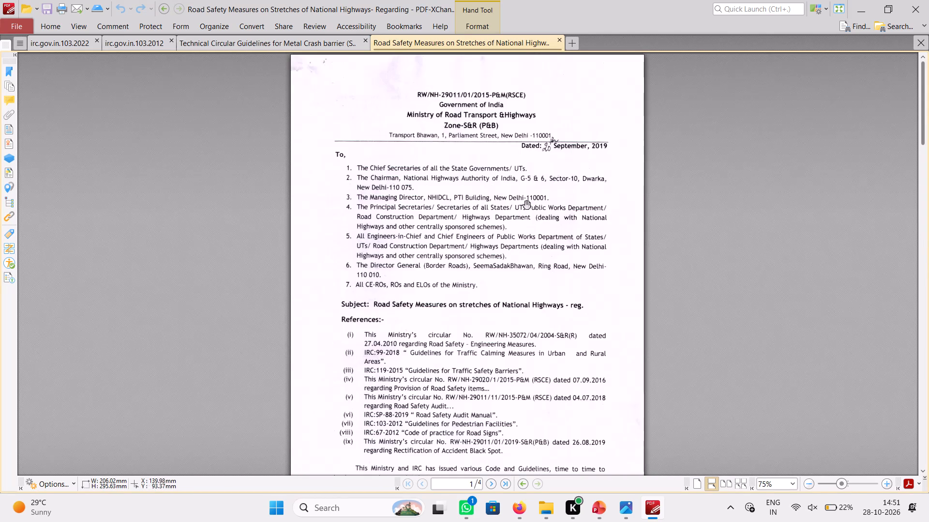
{"action": "scroll", "coordinate": [559, 206], "scroll_direction": "down", "scroll_amount": 1}
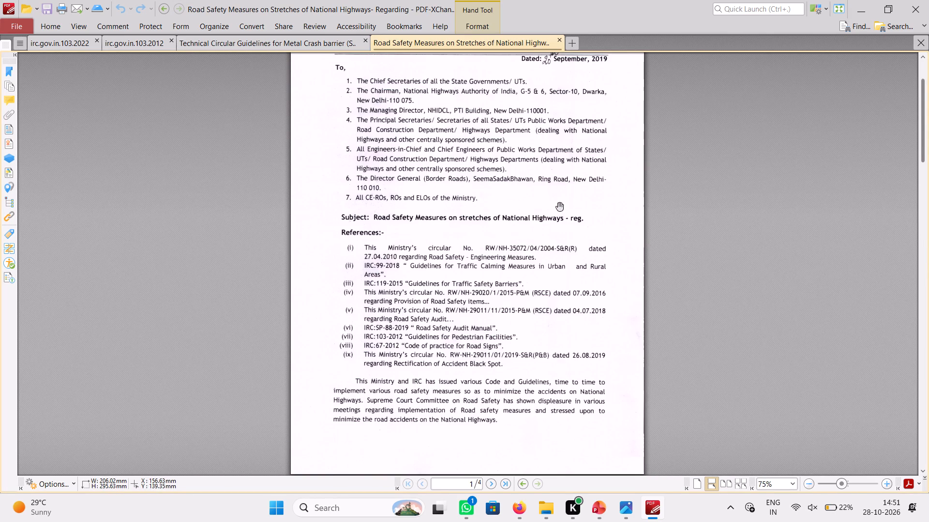
{"action": "scroll", "coordinate": [559, 206], "scroll_direction": "down", "scroll_amount": 18}
{"action": "scroll", "coordinate": [559, 206], "scroll_direction": "up", "scroll_amount": 9}
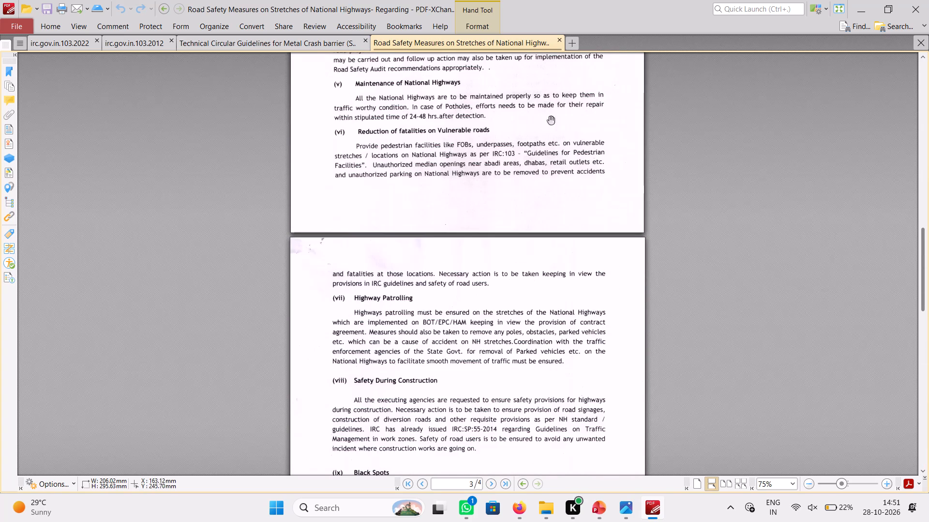
{"action": "left_click", "coordinate": [858, 12]}
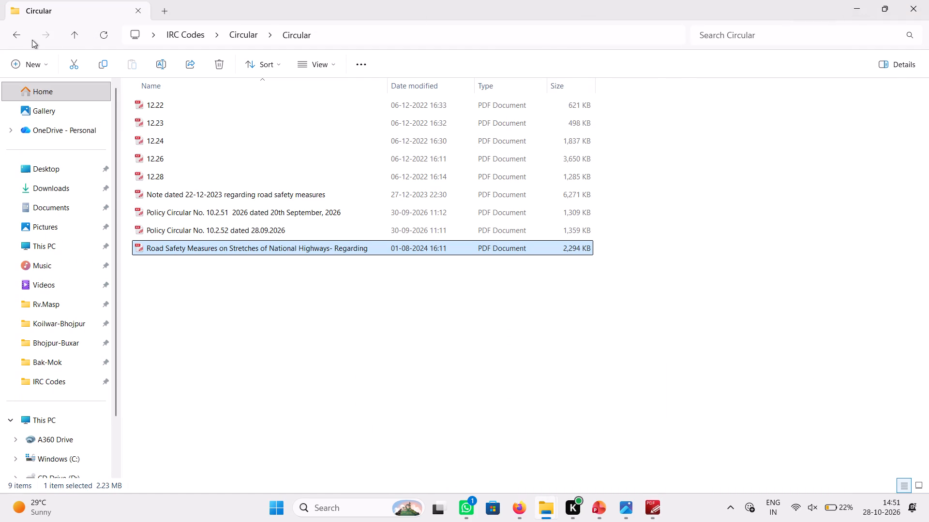
Open the "Amendment to Guidelines for provision on Expressway and National Highways_24.12.2024" PDF from IRC Codes and check it against slide 95 in PowerPoint.
{"action": "left_click", "coordinate": [21, 36]}
{"action": "left_click", "coordinate": [20, 36]}
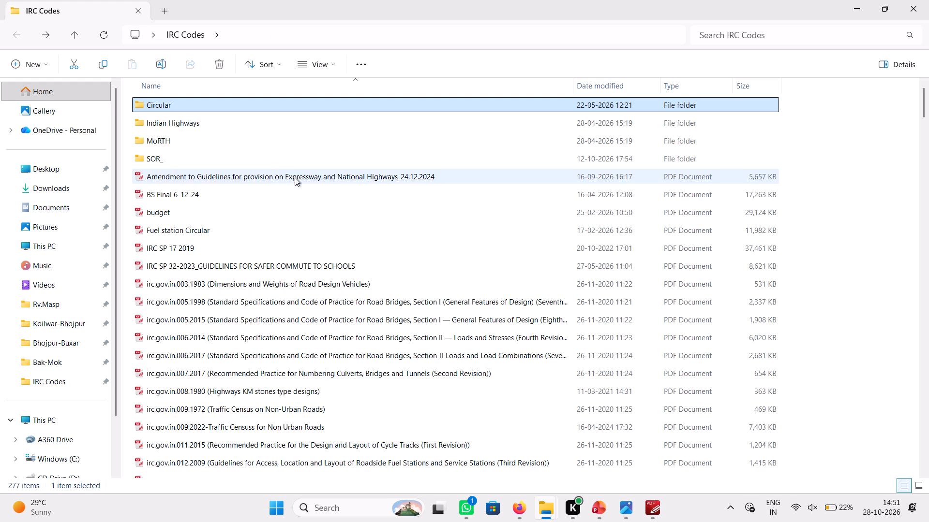
{"action": "double_click", "coordinate": [295, 177]}
{"action": "left_click", "coordinate": [588, 515]}
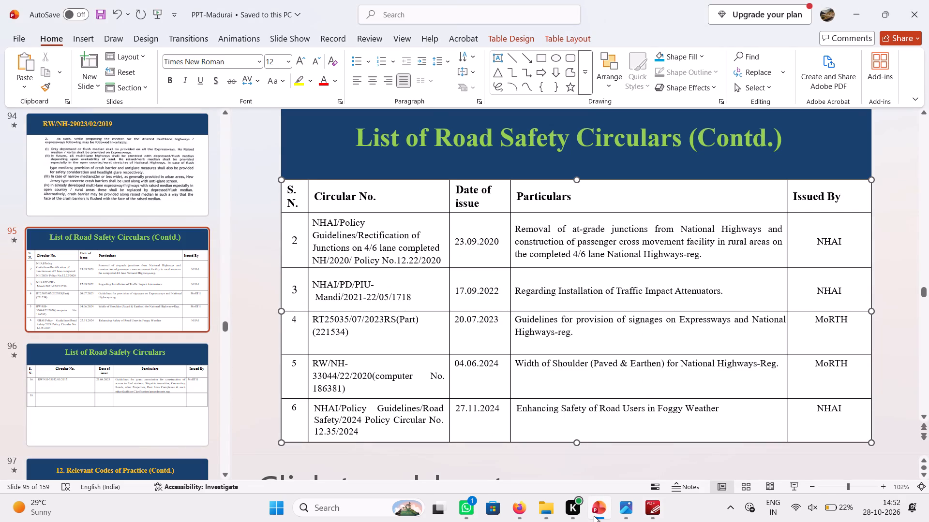
{"action": "left_click", "coordinate": [594, 516]}
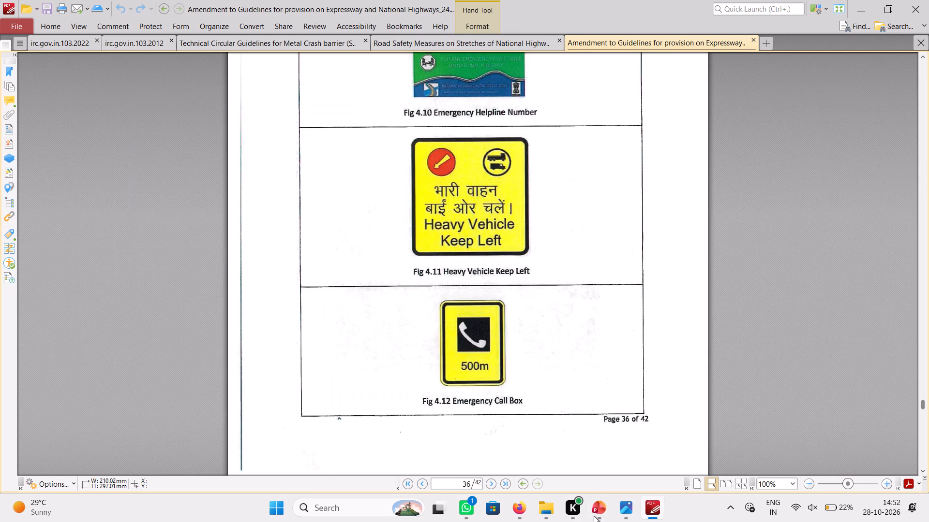
{"action": "left_click", "coordinate": [594, 516]}
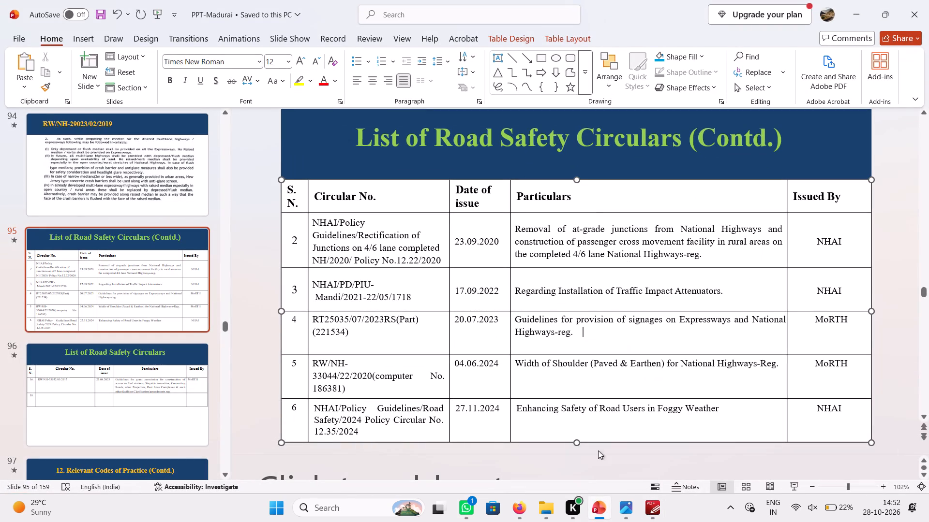
Delete the row on guidelines for provision of signages, serial number 4, from slide 95's circulars table.
{"action": "left_click_drag", "start_coordinate": [815, 335], "coordinate": [343, 340]}
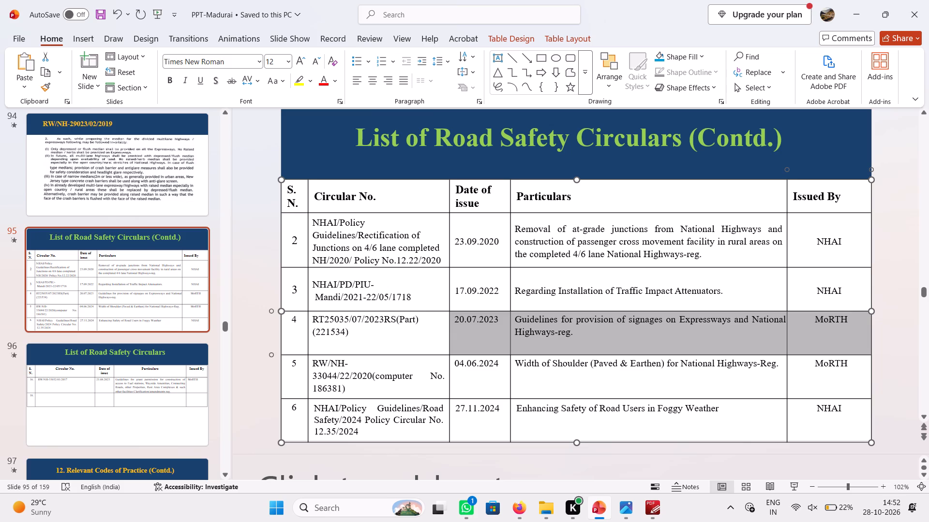
{"action": "left_click_drag", "start_coordinate": [343, 340], "coordinate": [296, 339]}
{"action": "right_click", "coordinate": [546, 343]}
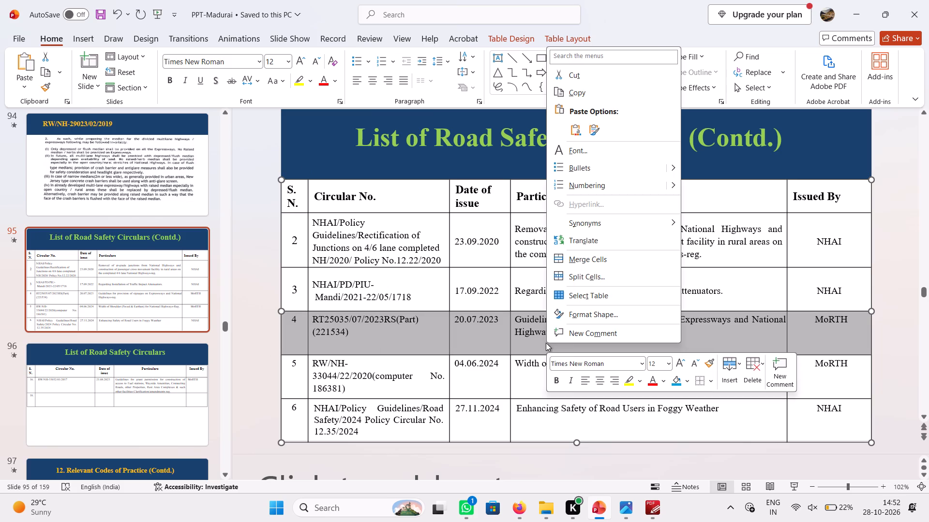
{"action": "left_click", "coordinate": [750, 372]}
{"action": "left_click", "coordinate": [768, 419]}
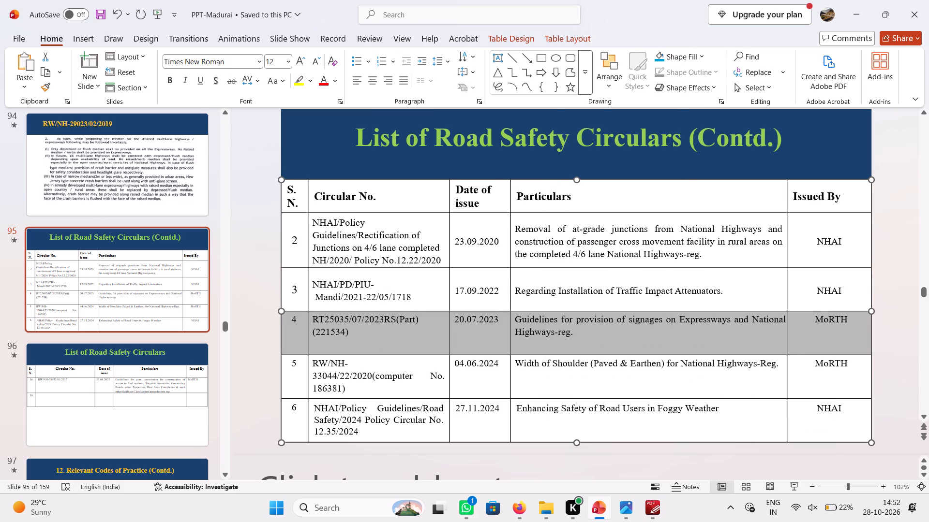
Renumber the Width of Shoulder row in slide 95's table as 4.
{"action": "left_click", "coordinate": [298, 323]}
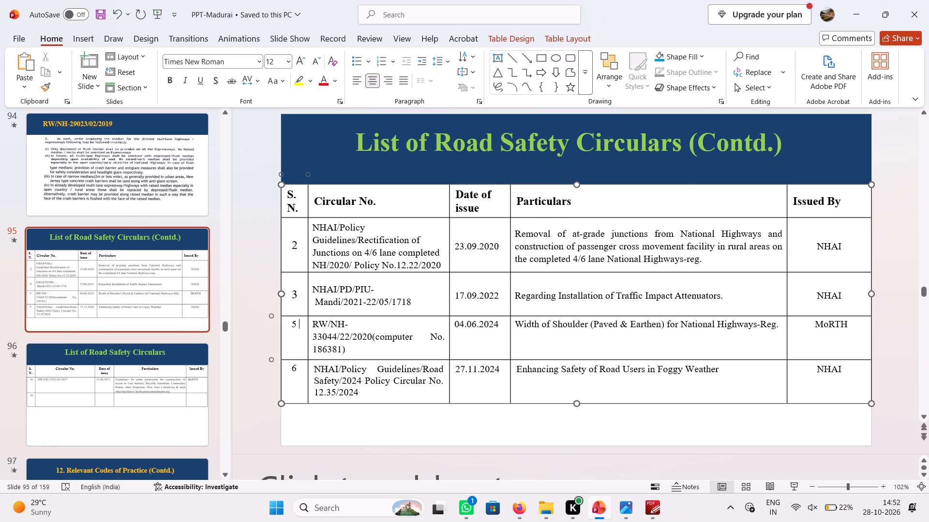
{"action": "key", "text": "BackSpace"}
{"action": "key", "text": "BackSpace"}
{"action": "key", "text": "4"}
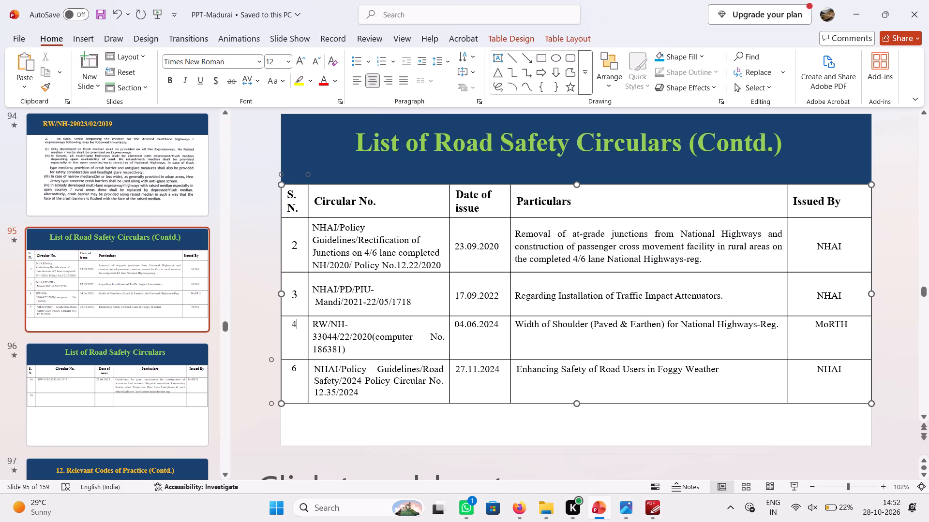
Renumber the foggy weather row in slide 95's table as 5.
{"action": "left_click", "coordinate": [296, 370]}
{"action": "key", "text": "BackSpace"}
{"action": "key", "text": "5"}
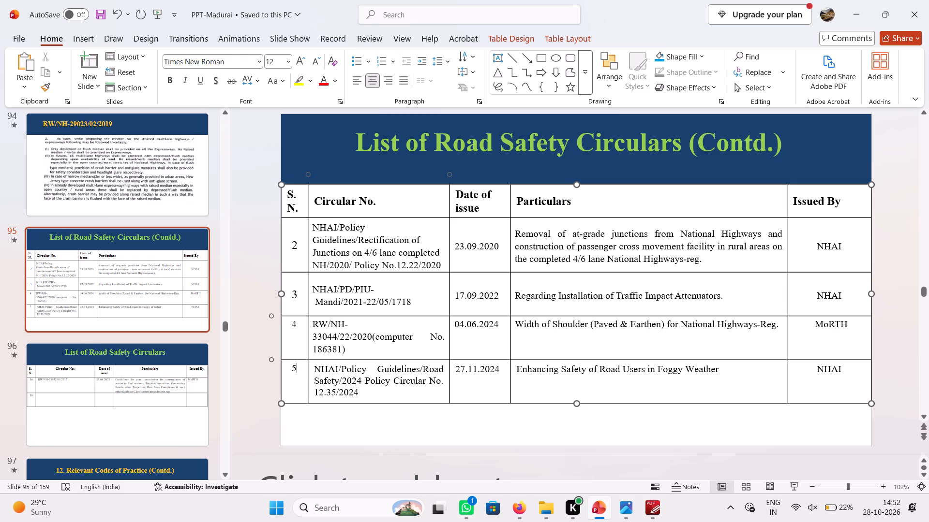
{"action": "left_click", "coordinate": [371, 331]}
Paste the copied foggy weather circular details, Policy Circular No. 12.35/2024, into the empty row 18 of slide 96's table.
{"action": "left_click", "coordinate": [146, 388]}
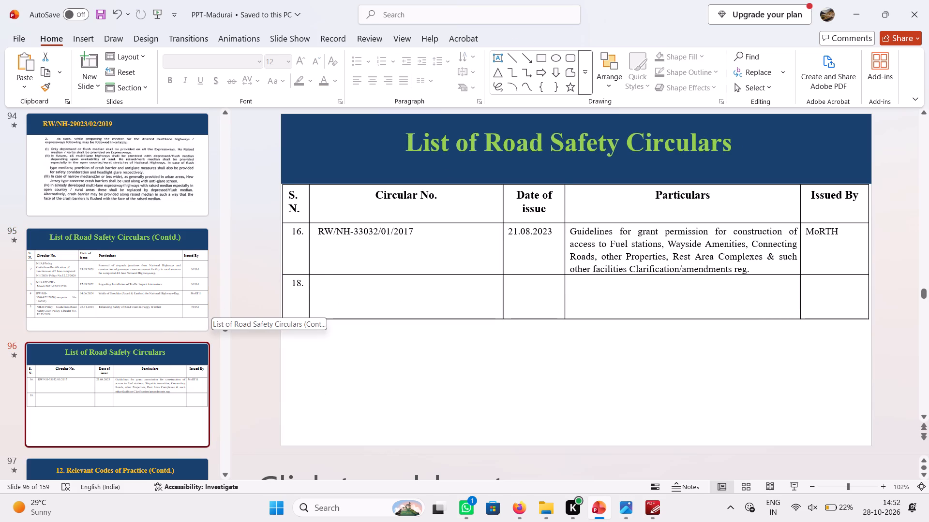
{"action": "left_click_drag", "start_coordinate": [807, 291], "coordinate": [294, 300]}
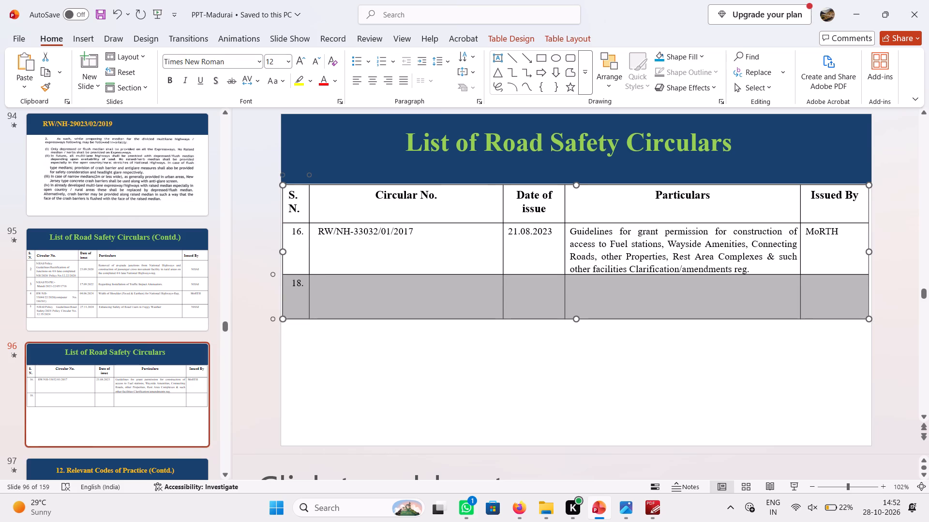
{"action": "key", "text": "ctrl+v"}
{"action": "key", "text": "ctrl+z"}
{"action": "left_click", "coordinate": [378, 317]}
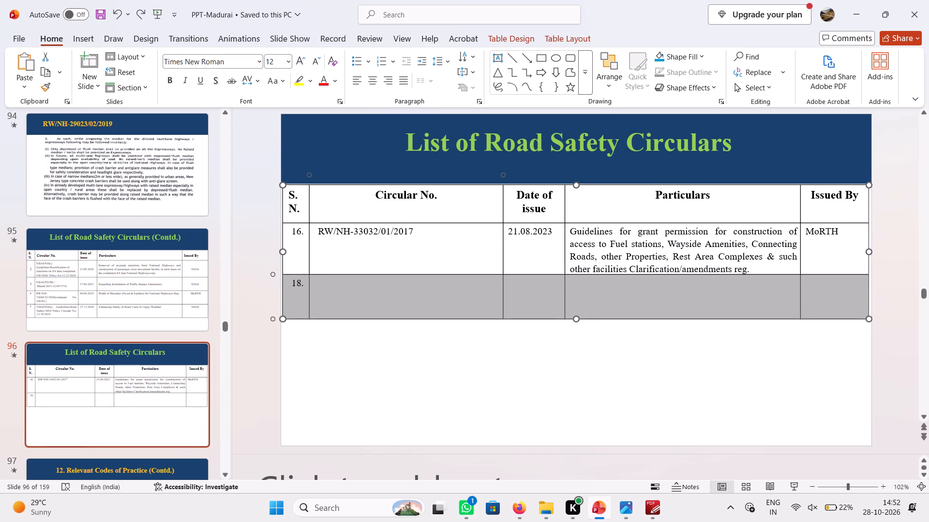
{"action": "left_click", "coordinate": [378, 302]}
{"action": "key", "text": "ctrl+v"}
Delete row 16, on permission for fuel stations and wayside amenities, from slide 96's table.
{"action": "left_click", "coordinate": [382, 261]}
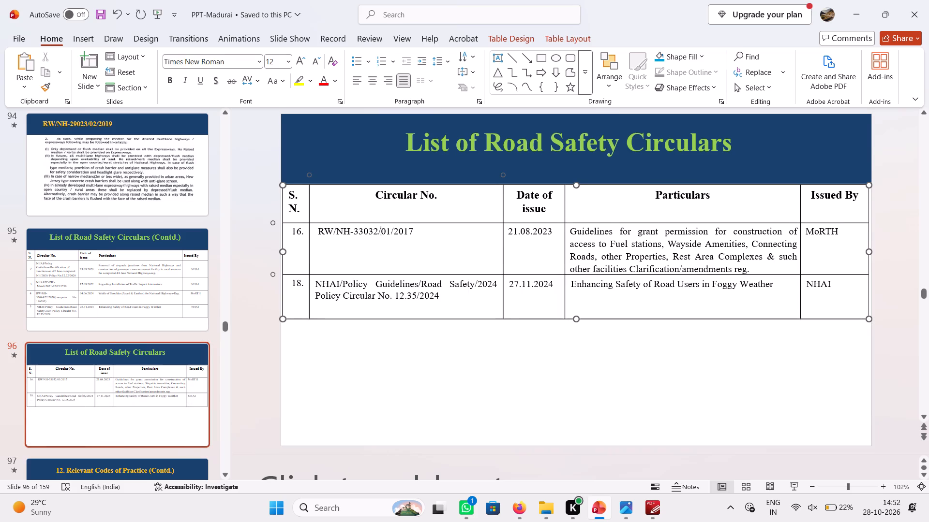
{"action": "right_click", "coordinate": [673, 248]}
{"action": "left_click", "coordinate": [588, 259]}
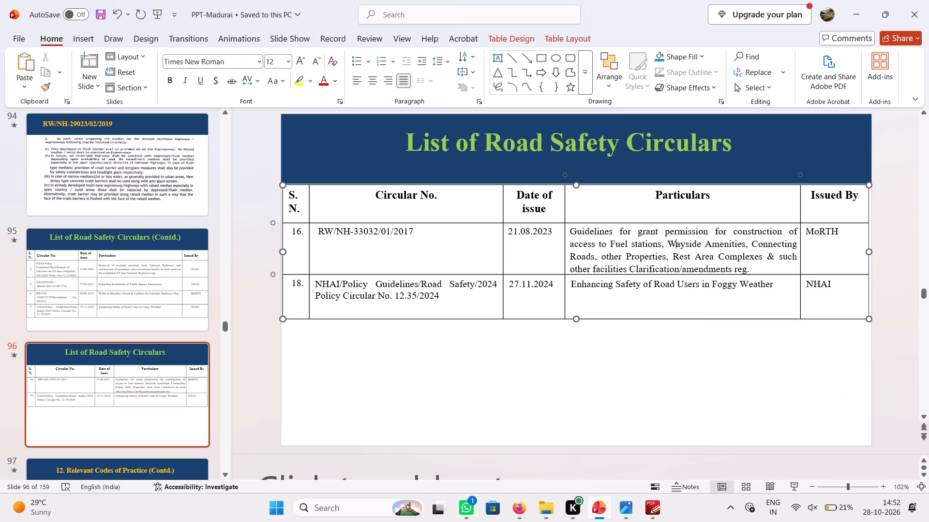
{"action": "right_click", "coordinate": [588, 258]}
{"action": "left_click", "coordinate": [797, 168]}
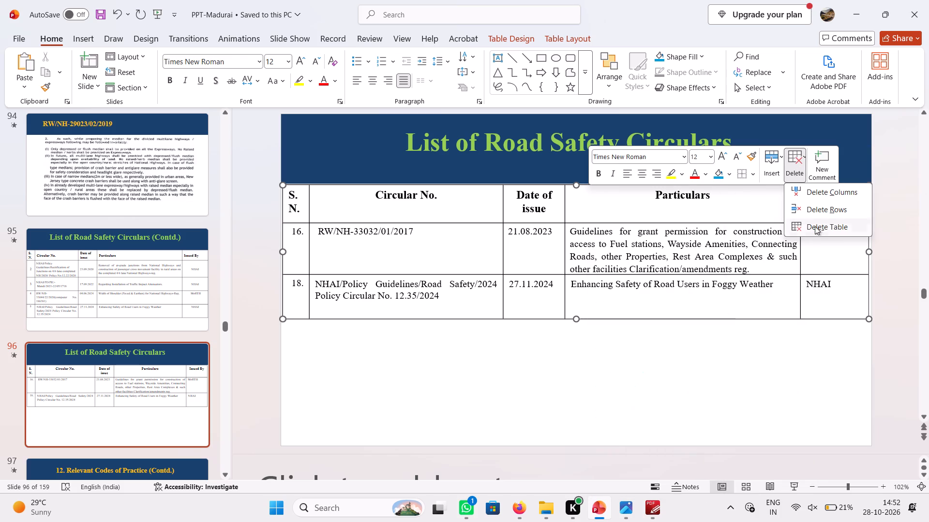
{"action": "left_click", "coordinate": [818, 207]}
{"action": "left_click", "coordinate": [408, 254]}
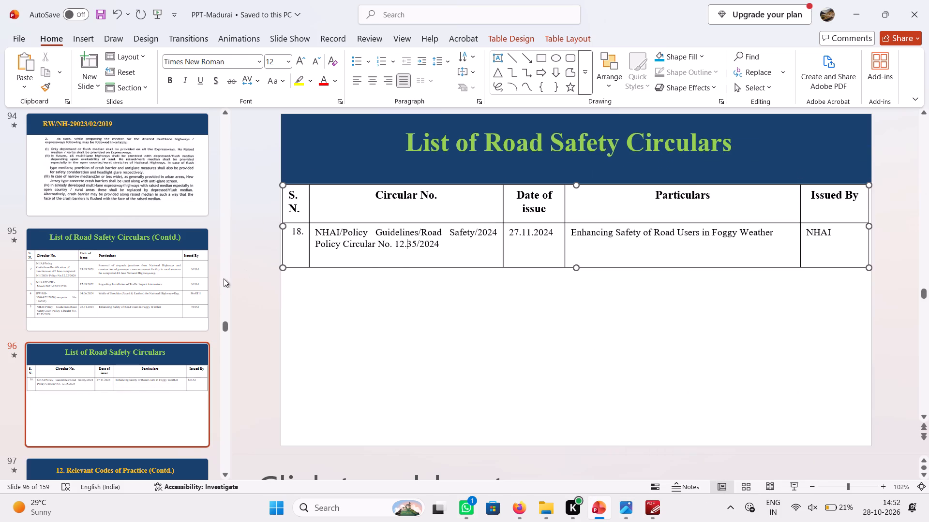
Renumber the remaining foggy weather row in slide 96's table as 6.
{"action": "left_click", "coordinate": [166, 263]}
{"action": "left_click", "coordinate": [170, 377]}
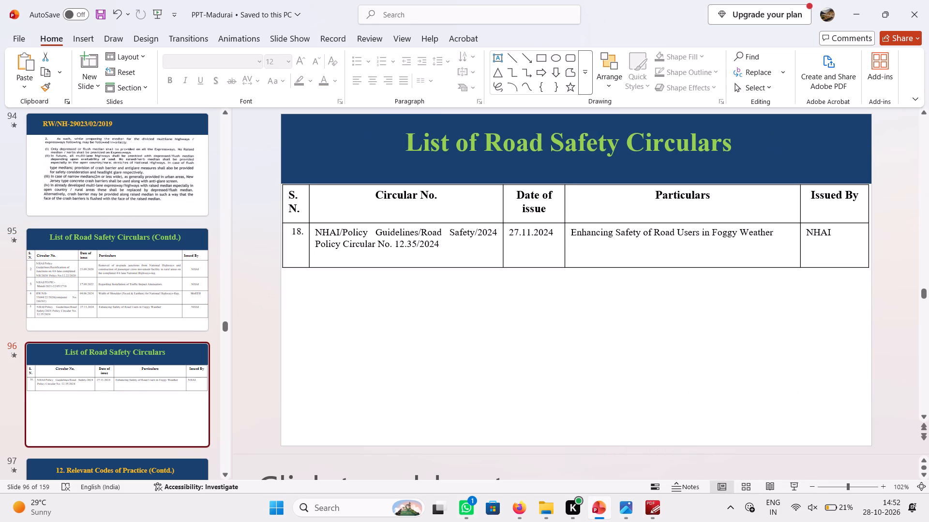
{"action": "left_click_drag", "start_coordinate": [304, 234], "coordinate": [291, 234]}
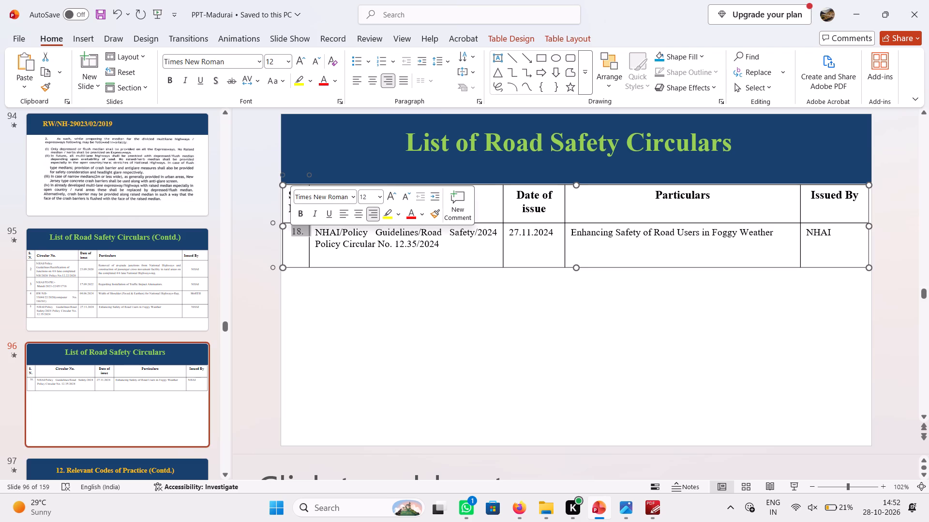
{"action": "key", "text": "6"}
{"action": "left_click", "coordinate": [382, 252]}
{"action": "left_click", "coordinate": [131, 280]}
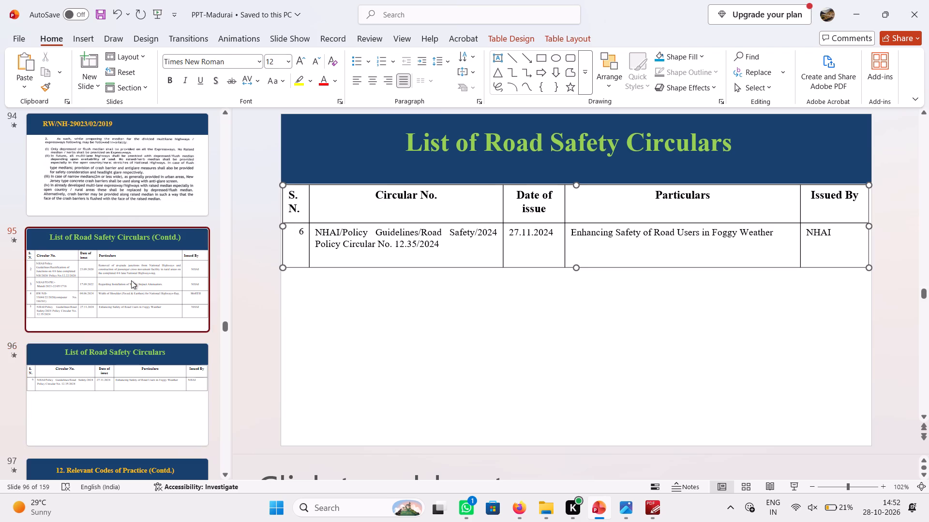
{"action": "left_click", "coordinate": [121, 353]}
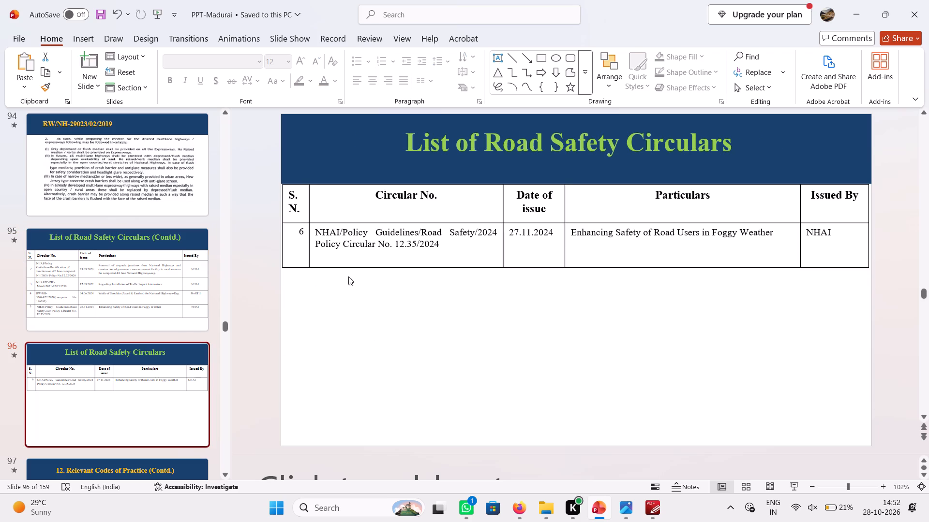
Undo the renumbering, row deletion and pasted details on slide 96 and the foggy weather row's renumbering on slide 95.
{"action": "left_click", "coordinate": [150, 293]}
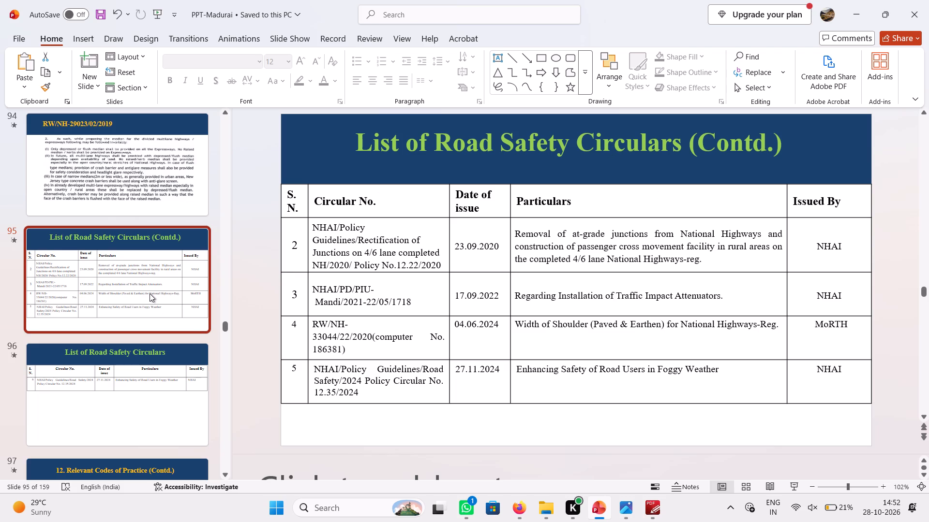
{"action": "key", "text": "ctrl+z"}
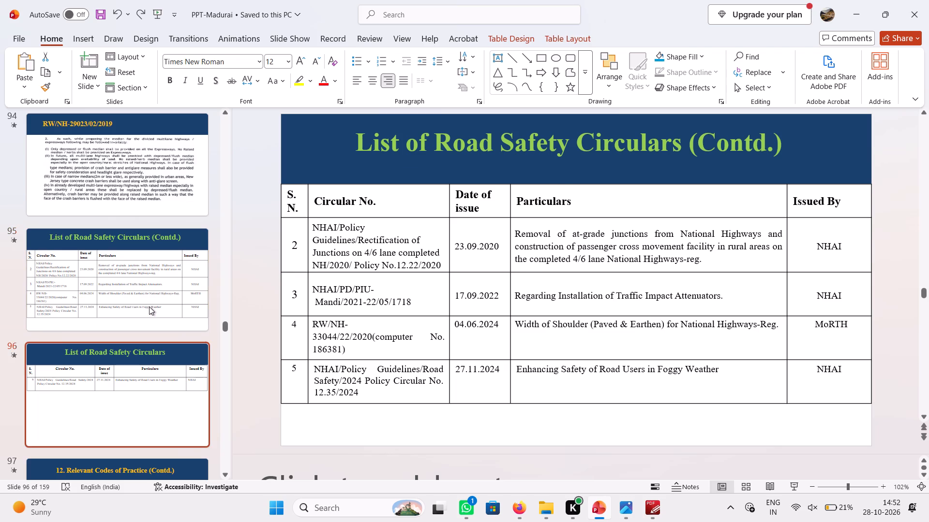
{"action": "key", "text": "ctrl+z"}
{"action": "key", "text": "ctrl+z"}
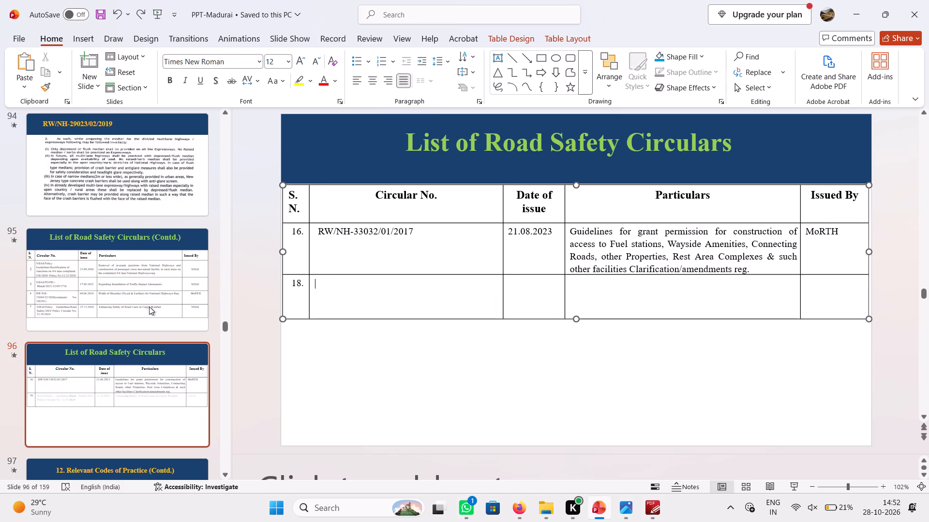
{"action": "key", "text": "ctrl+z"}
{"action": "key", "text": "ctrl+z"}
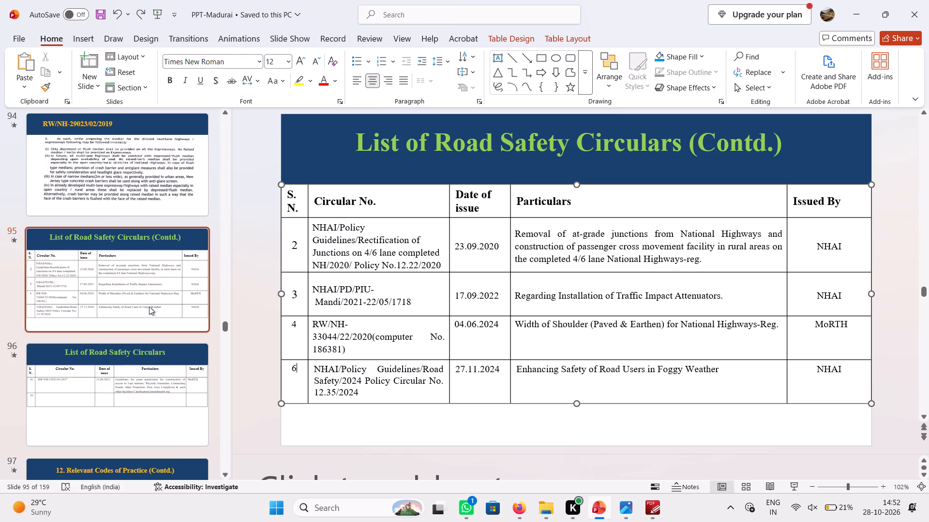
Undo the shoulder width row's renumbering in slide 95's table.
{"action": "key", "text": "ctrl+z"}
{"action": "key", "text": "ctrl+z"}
Renumber the shoulder width row as 4 and the foggy weather row as 5 in slide 95's table.
{"action": "left_click_drag", "start_coordinate": [298, 330], "coordinate": [300, 370]}
{"action": "type", "text": "4"}
{"action": "key", "text": "space"}
{"action": "key", "text": "Down"}
{"action": "key", "text": "BackSpace"}
{"action": "key", "text": "5"}
Renumber the two rows of slide 96's table as 6 and 7.
{"action": "left_click", "coordinate": [149, 371]}
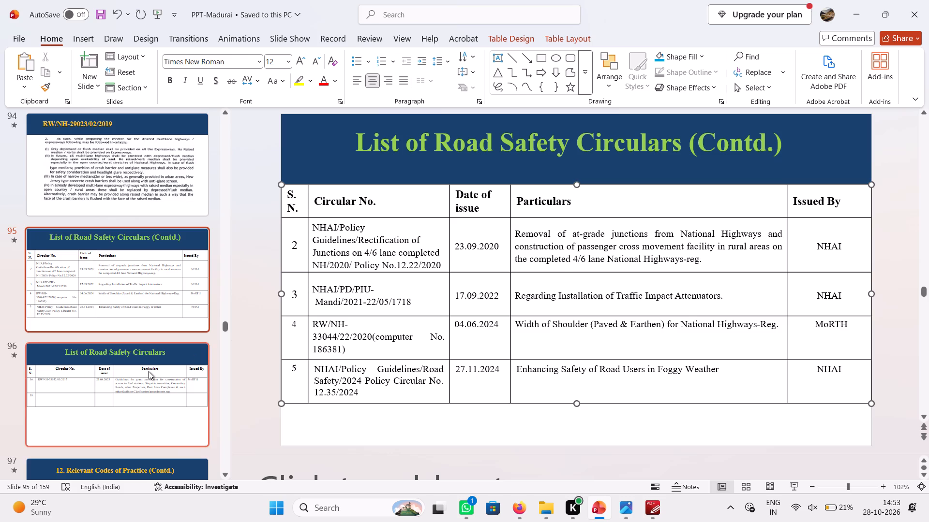
{"action": "left_click", "coordinate": [292, 234]}
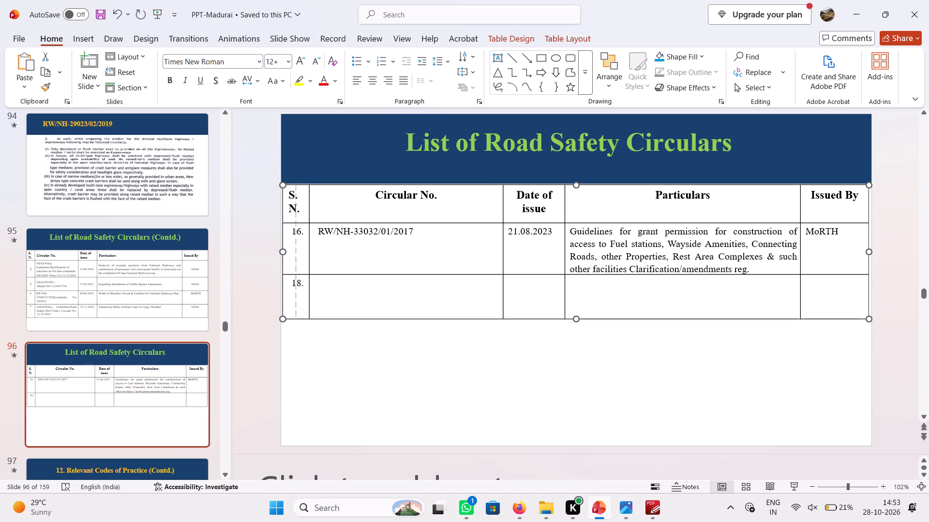
{"action": "left_click", "coordinate": [293, 232]}
{"action": "key", "text": "ctrl+z"}
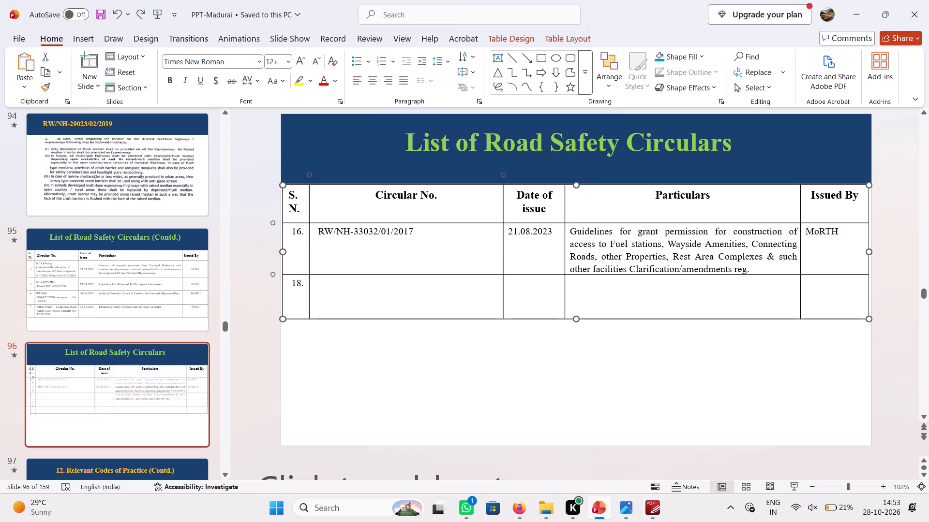
{"action": "left_click", "coordinate": [304, 232]}
{"action": "key", "text": "BackSpace"}
{"action": "key", "text": "BackSpace"}
{"action": "key", "text": "BackSpace"}
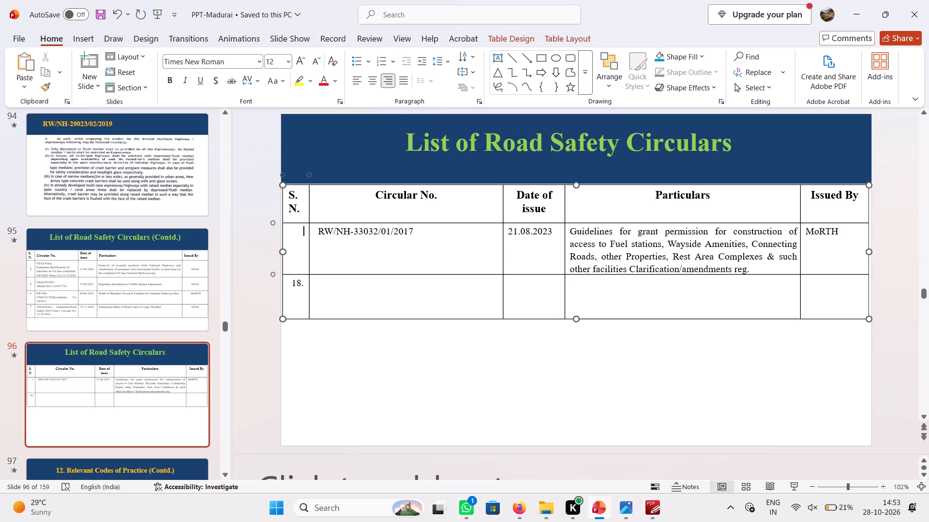
{"action": "key", "text": "6"}
{"action": "left_click", "coordinate": [302, 286]}
{"action": "key", "text": "Right"}
{"action": "key", "text": "BackSpace"}
{"action": "key", "text": "BackSpace"}
{"action": "key", "text": "BackSpace"}
{"action": "key", "text": "7"}
{"action": "left_click", "coordinate": [360, 247]}
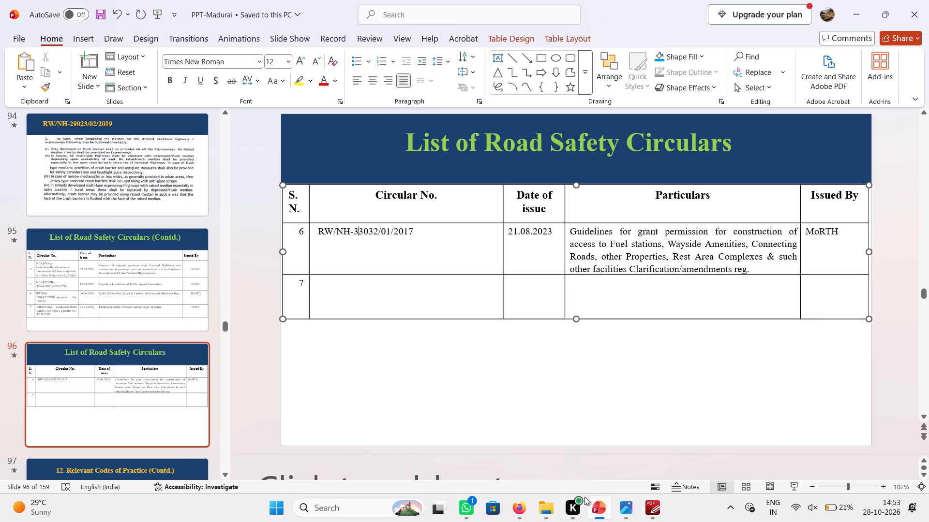
Switch to PDF-XChange Editor and bring up the first page of the open signage guidelines amendment circular.
{"action": "left_click", "coordinate": [649, 505]}
{"action": "scroll", "coordinate": [537, 334], "scroll_direction": "up", "scroll_amount": 5}
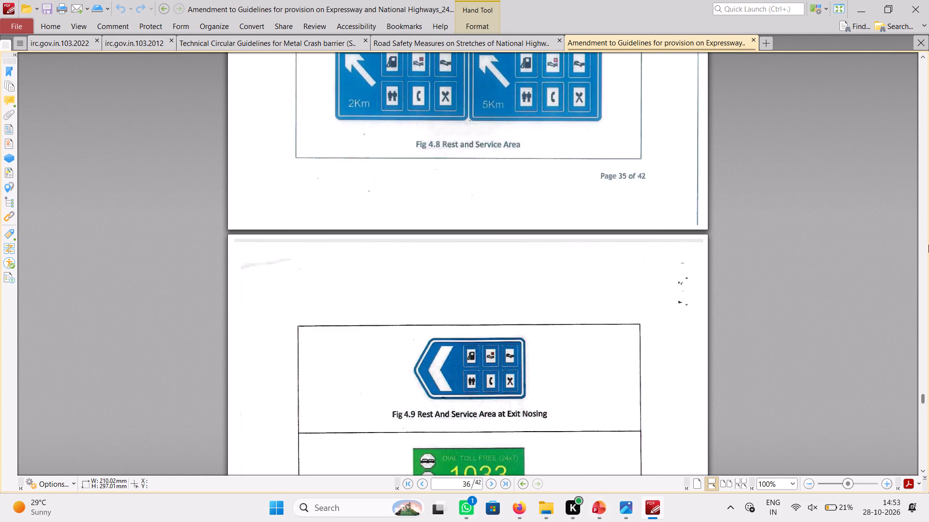
{"action": "left_click_drag", "start_coordinate": [922, 401], "coordinate": [905, 124]}
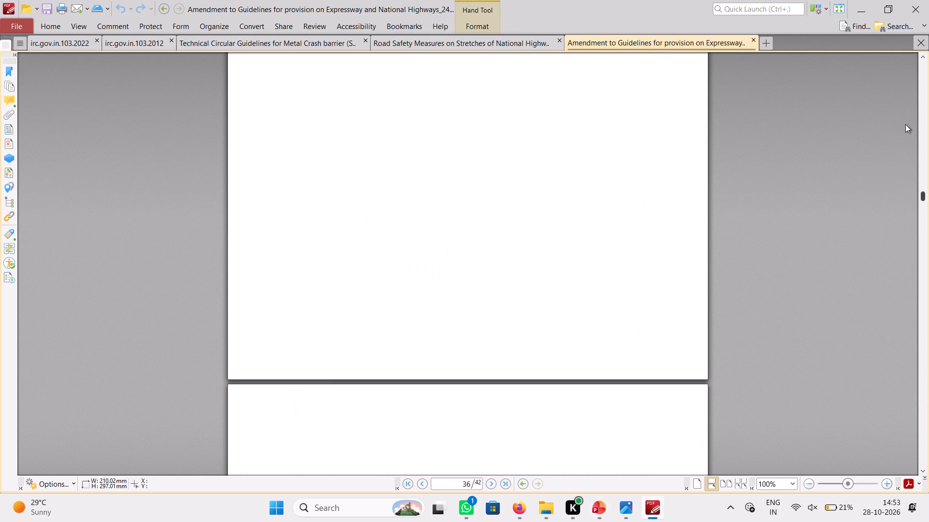
{"action": "left_click_drag", "start_coordinate": [905, 124], "coordinate": [911, 64]}
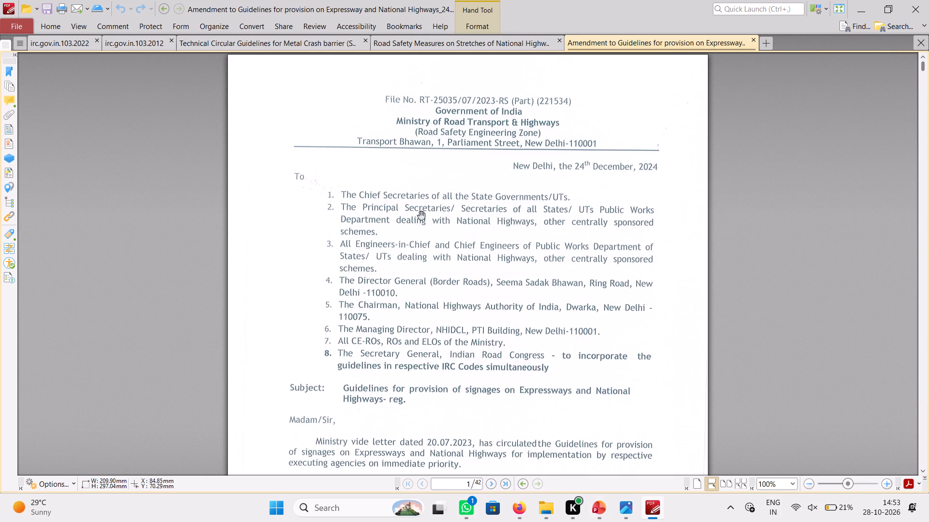
Switch to PowerPoint and shrink, widen and lower its window so the circular's file number heading shows above it.
{"action": "left_click", "coordinate": [602, 514]}
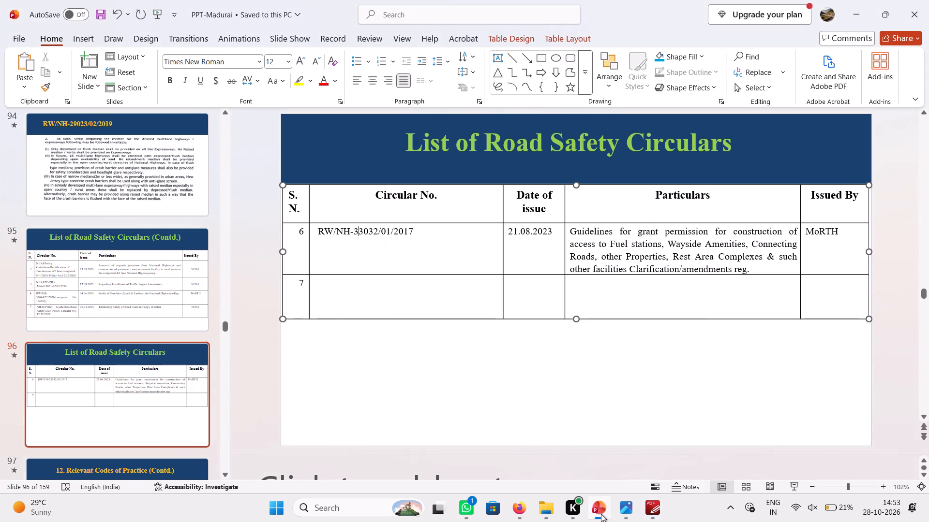
{"action": "left_click", "coordinate": [885, 20]}
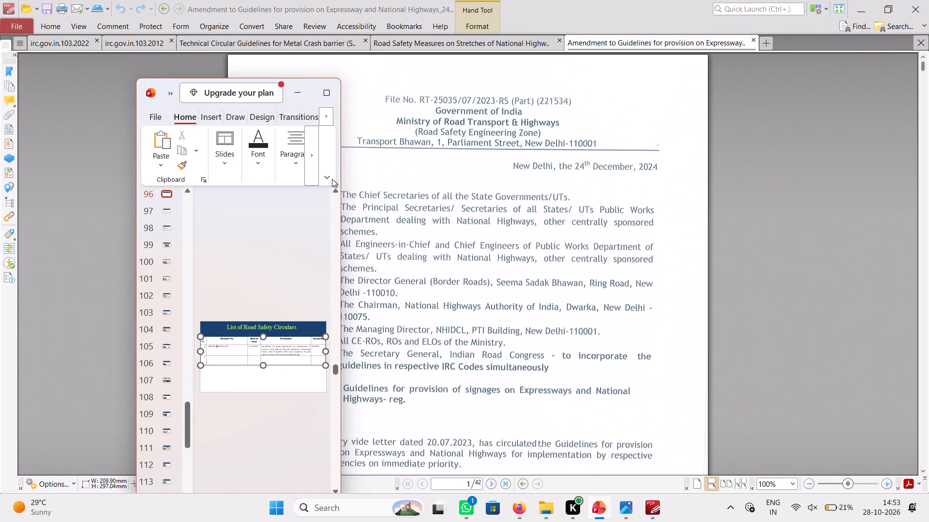
{"action": "left_click_drag", "start_coordinate": [343, 314], "coordinate": [681, 319]}
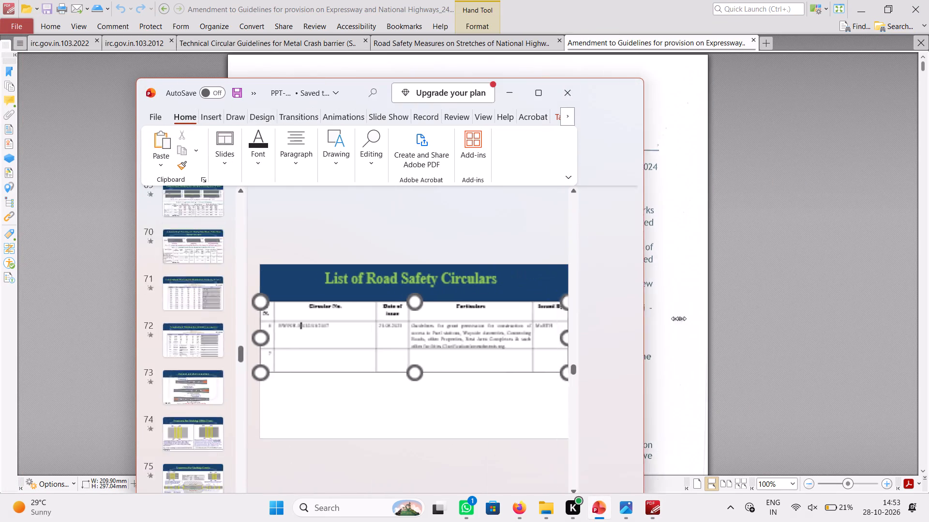
{"action": "left_click_drag", "start_coordinate": [681, 319], "coordinate": [807, 315]}
{"action": "left_click_drag", "start_coordinate": [482, 93], "coordinate": [493, 139]}
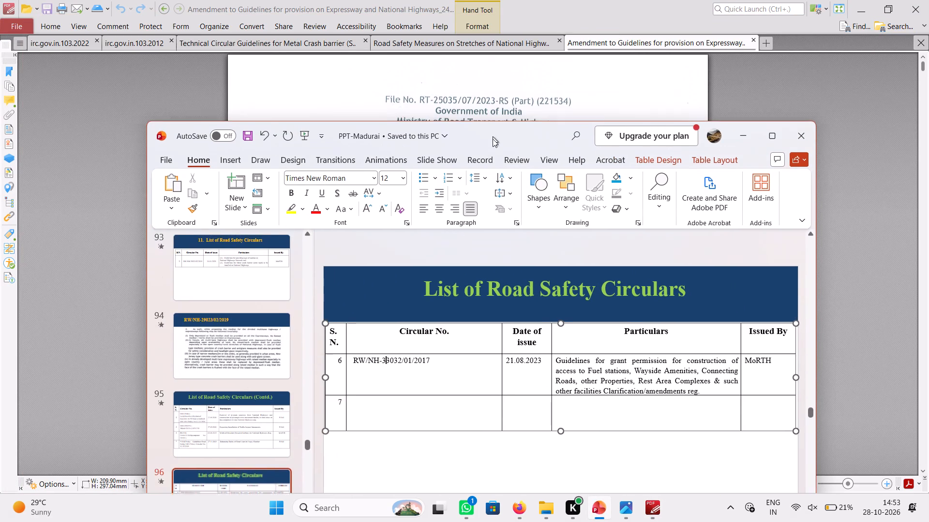
{"action": "left_click_drag", "start_coordinate": [493, 139], "coordinate": [504, 163]}
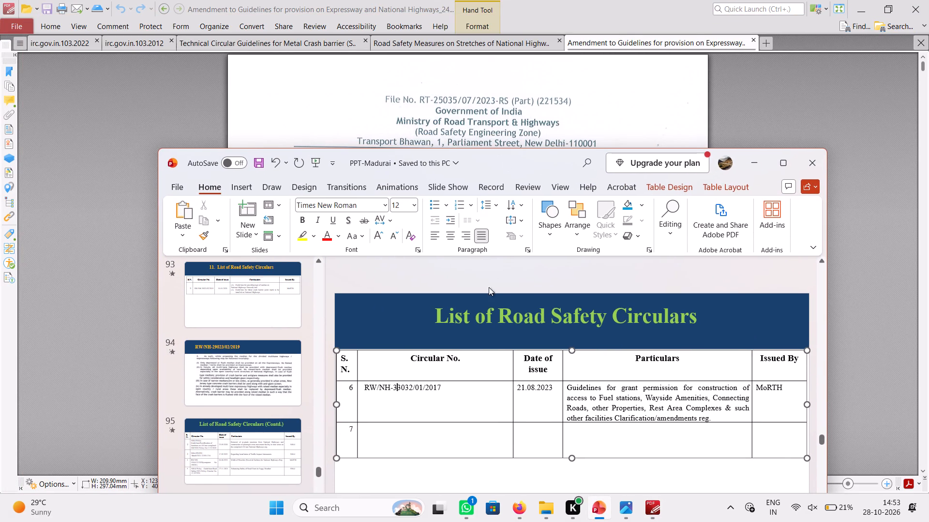
{"action": "scroll", "coordinate": [503, 120], "scroll_direction": "down", "scroll_amount": 1}
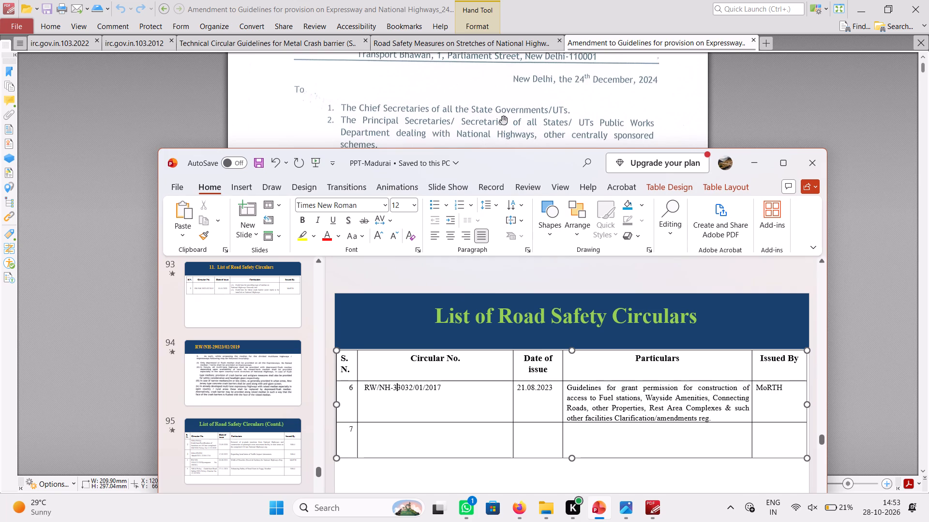
{"action": "scroll", "coordinate": [503, 120], "scroll_direction": "up", "scroll_amount": 1}
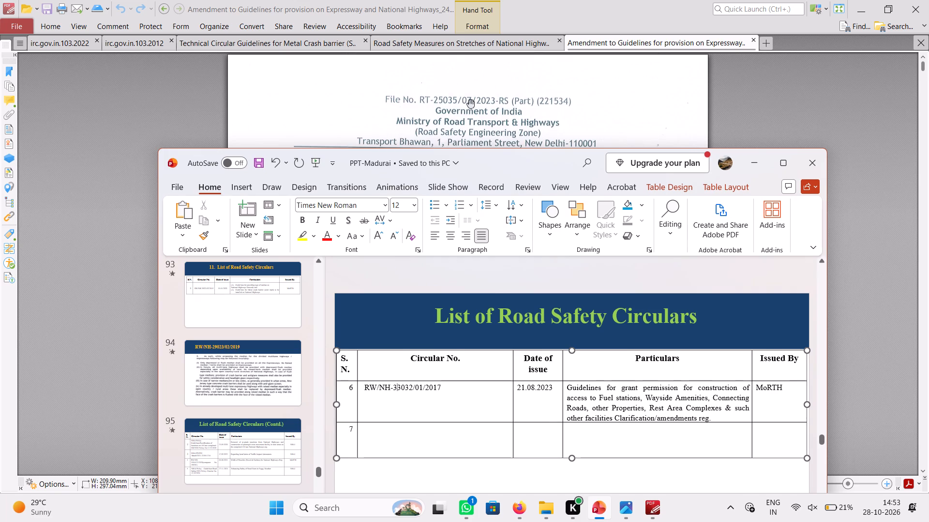
Enter circular number RT-25035/07/2023-RS(Part)(221534) in row 7 of slide 96's table.
{"action": "left_click", "coordinate": [412, 424]}
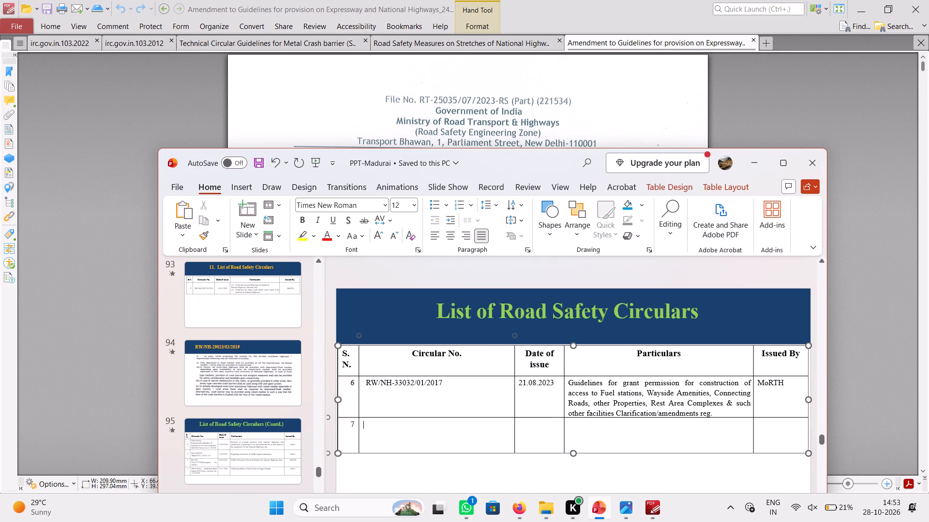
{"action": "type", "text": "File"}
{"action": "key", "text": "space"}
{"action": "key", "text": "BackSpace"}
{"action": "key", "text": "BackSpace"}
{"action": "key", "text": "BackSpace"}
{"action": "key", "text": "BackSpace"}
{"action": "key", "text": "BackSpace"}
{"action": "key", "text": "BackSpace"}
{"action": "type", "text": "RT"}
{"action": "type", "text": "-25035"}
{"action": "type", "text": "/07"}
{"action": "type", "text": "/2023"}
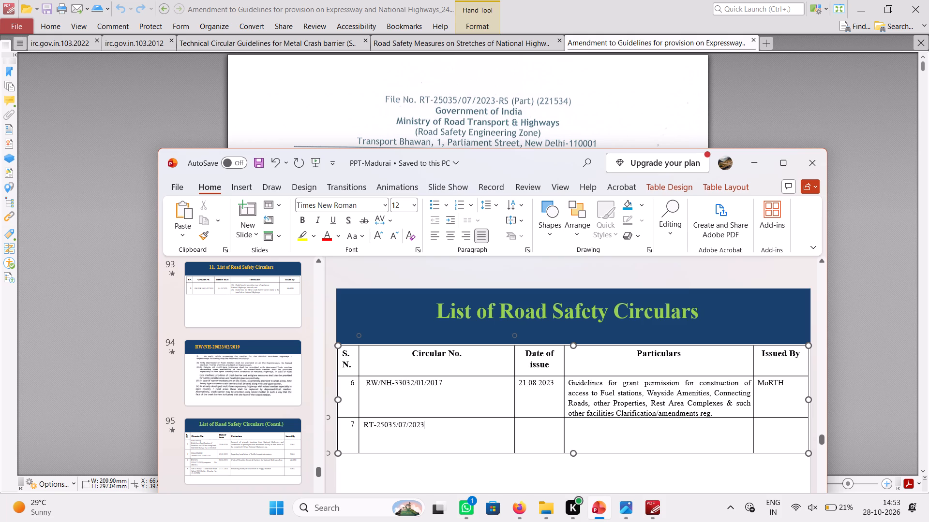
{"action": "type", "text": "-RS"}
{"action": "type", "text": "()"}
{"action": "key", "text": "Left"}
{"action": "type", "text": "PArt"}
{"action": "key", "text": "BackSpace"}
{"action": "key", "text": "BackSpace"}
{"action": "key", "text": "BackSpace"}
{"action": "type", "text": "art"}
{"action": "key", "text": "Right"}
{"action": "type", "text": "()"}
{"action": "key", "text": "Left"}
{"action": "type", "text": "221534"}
Enter 24.12.2024 as the date of issue in row 7 of slide 96's table.
{"action": "left_click", "coordinate": [538, 442]}
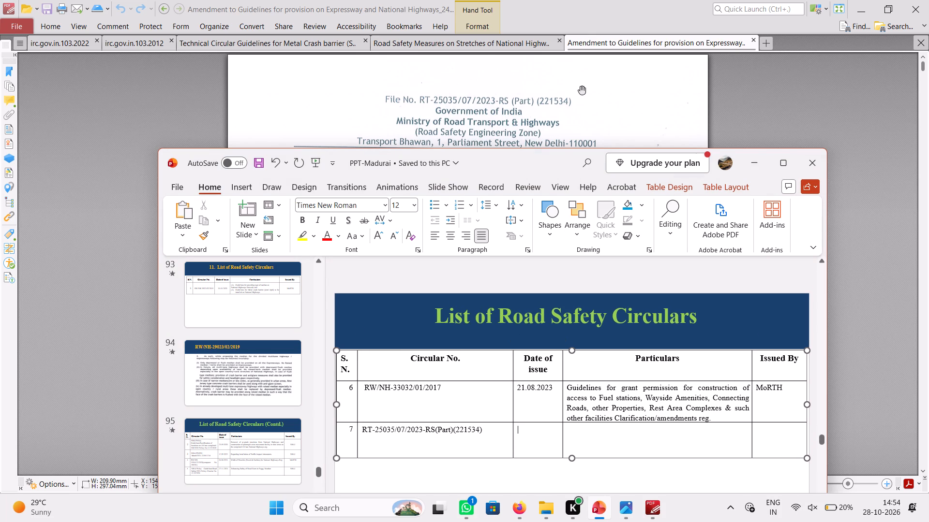
{"action": "scroll", "coordinate": [582, 91], "scroll_direction": "down", "scroll_amount": 1}
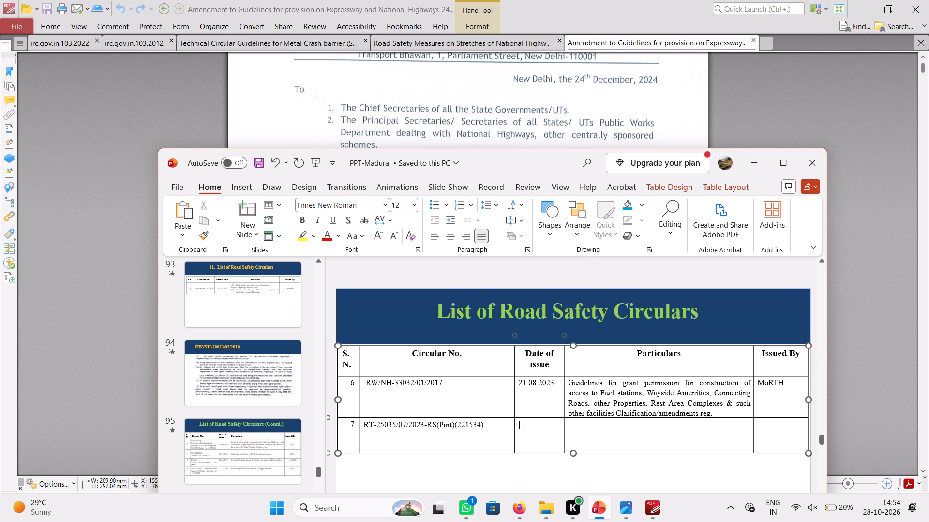
{"action": "left_click", "coordinate": [539, 433]}
{"action": "type", "text": "24."}
{"action": "type", "text": "12.2024"}
Enter "Guidelines for provision of signages on Expressways and National Highways-reg." as the particulars in row 7 of slide 96's table.
{"action": "scroll", "coordinate": [482, 121], "scroll_direction": "down", "scroll_amount": 1}
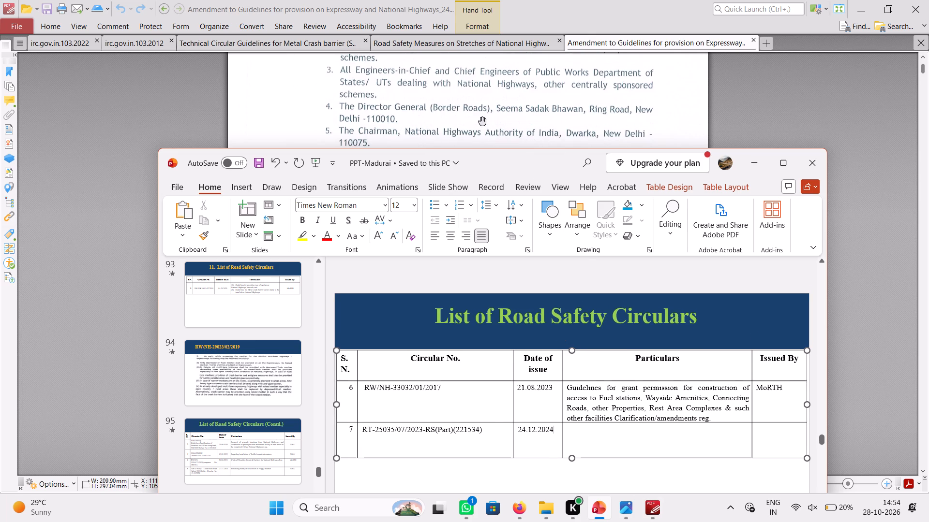
{"action": "scroll", "coordinate": [482, 121], "scroll_direction": "down", "scroll_amount": 1}
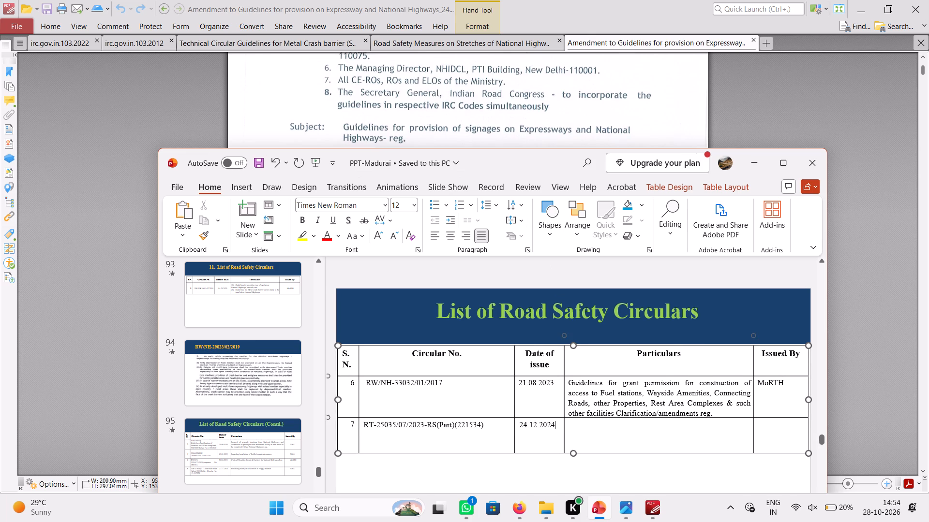
{"action": "scroll", "coordinate": [500, 111], "scroll_direction": "down", "scroll_amount": 1}
{"action": "scroll", "coordinate": [500, 111], "scroll_direction": "up", "scroll_amount": 1}
{"action": "left_click", "coordinate": [582, 430]}
{"action": "left_click_drag", "start_coordinate": [617, 383], "coordinate": [568, 384]}
{"action": "key", "text": "ctrl+c"}
{"action": "left_click", "coordinate": [613, 442]}
{"action": "key", "text": "ctrl+v"}
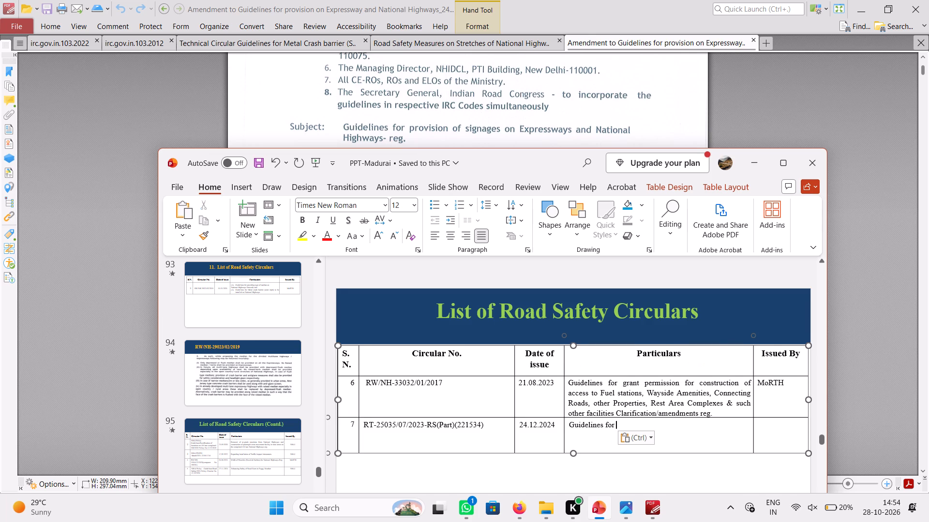
{"action": "type", "text": "provi"}
{"action": "type", "text": "sion"}
{"action": "key", "text": "space"}
{"action": "type", "text": "of signa"}
{"action": "type", "text": "ges on Expre"}
{"action": "type", "text": "ssways"}
{"action": "key", "text": "space"}
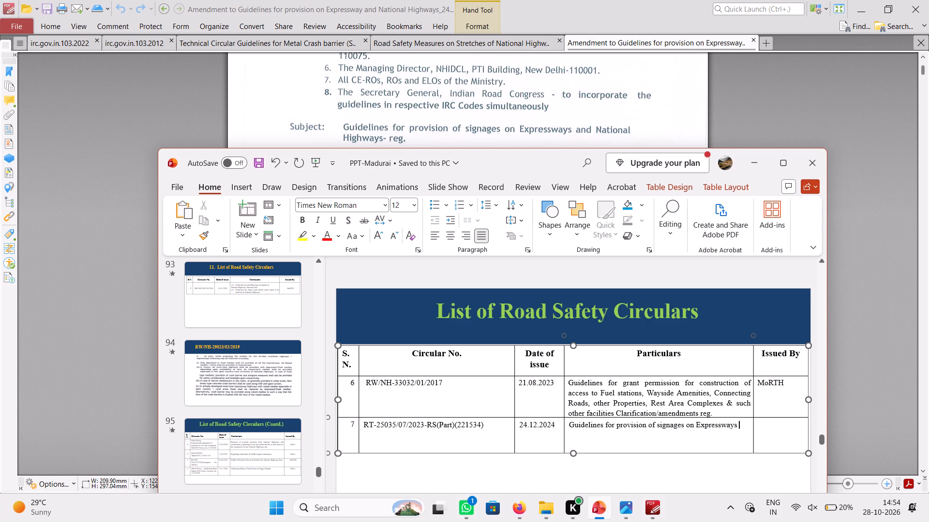
{"action": "type", "text": "and National Highways"}
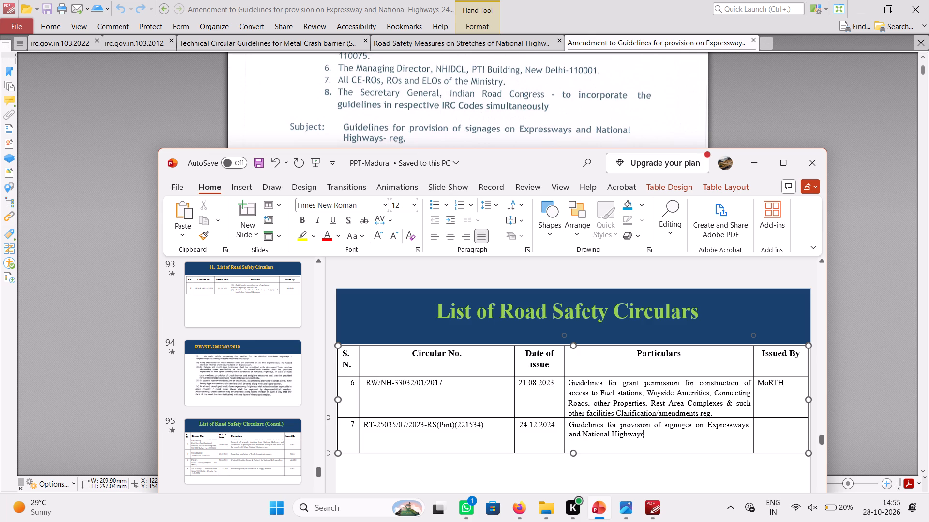
{"action": "key", "text": "minus"}
{"action": "type", "text": "reg/"}
{"action": "key", "text": "BackSpace"}
{"action": "key", "text": "period"}
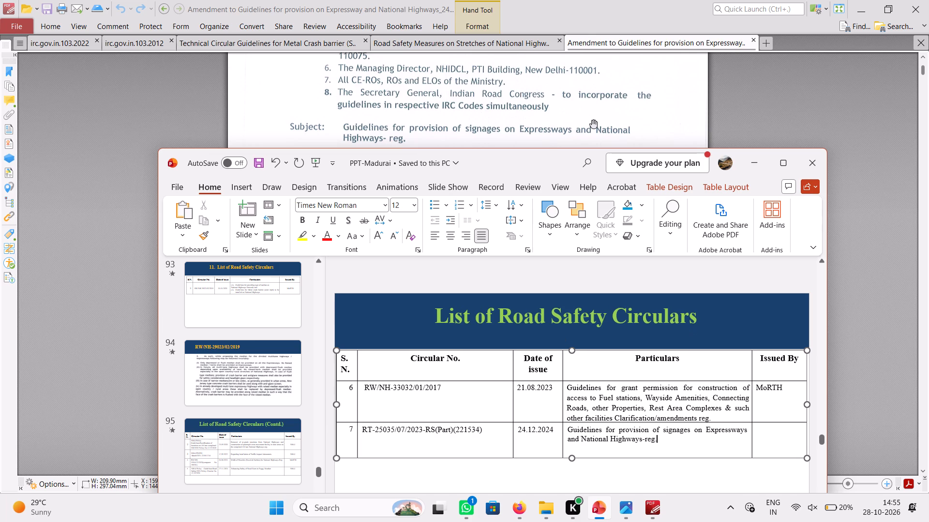
Maximize the presentation window and copy MoRTH from row 6 into row 7's Issued By cell on slide 96.
{"action": "scroll", "coordinate": [593, 124], "scroll_direction": "up", "scroll_amount": 5}
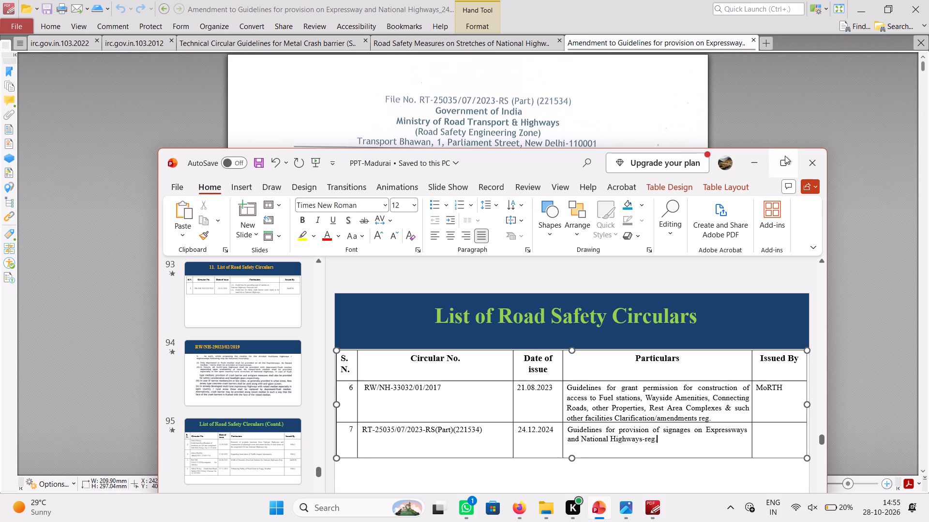
{"action": "left_click", "coordinate": [785, 159]}
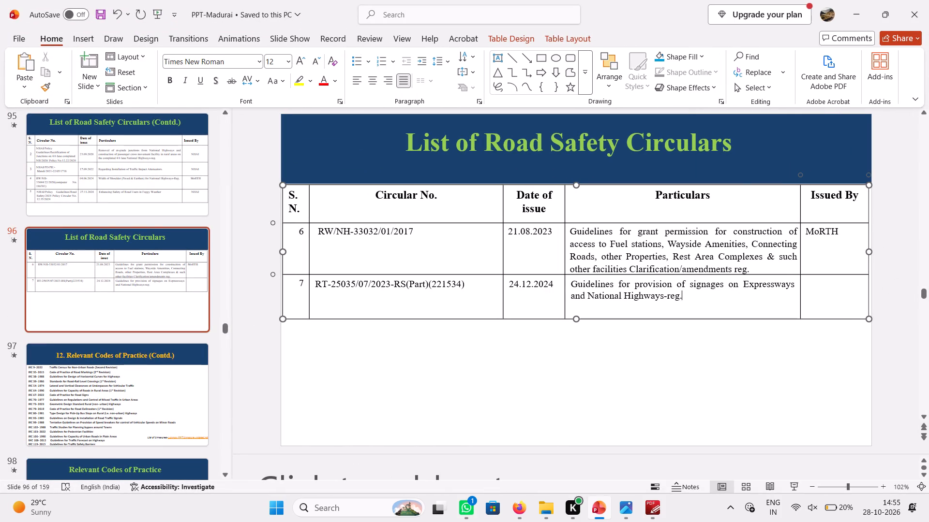
{"action": "left_click_drag", "start_coordinate": [846, 234], "coordinate": [810, 233]}
{"action": "key", "text": "ctrl+c"}
{"action": "left_click", "coordinate": [820, 280]}
{"action": "key", "text": "ctrl+v"}
{"action": "left_click", "coordinate": [733, 298]}
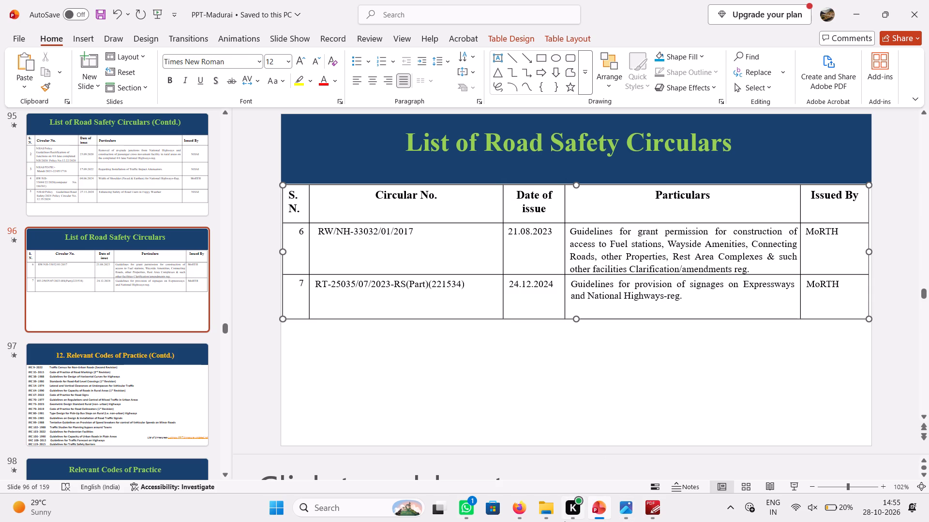
Switch to File Explorer and, in a new tab, go to Rv.Masp > Madhay- Pardesh > Khandwa > O_M@24 > Reports.
{"action": "left_click", "coordinate": [855, 12]}
{"action": "left_click", "coordinate": [855, 12]}
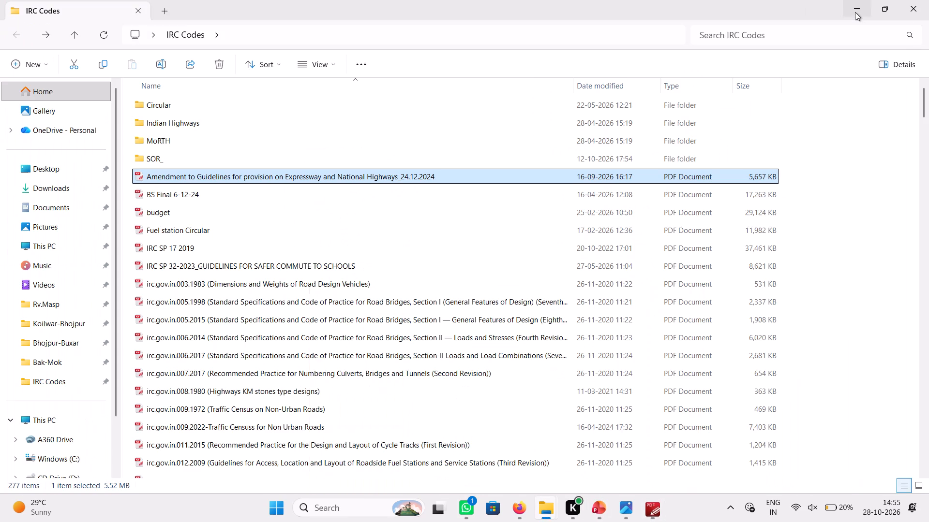
{"action": "left_click", "coordinate": [164, 11]}
{"action": "left_click", "coordinate": [47, 306]}
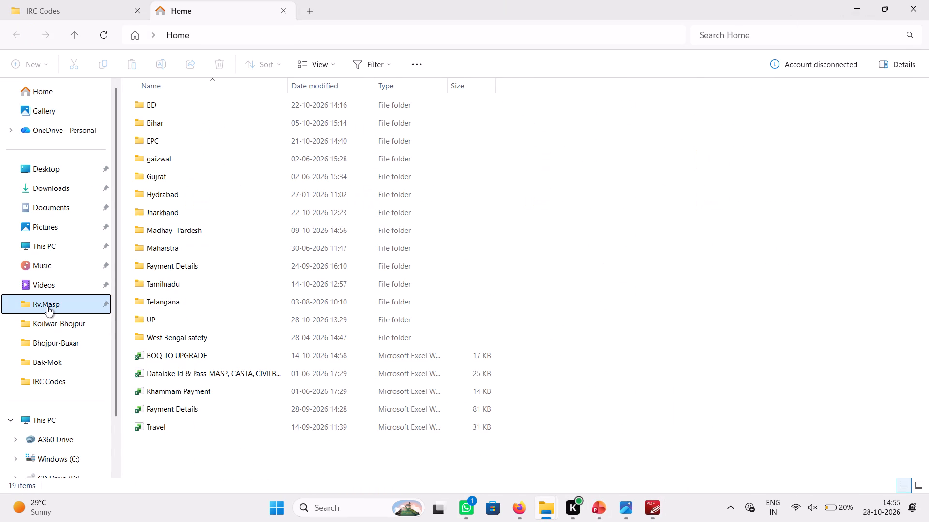
{"action": "double_click", "coordinate": [191, 230]}
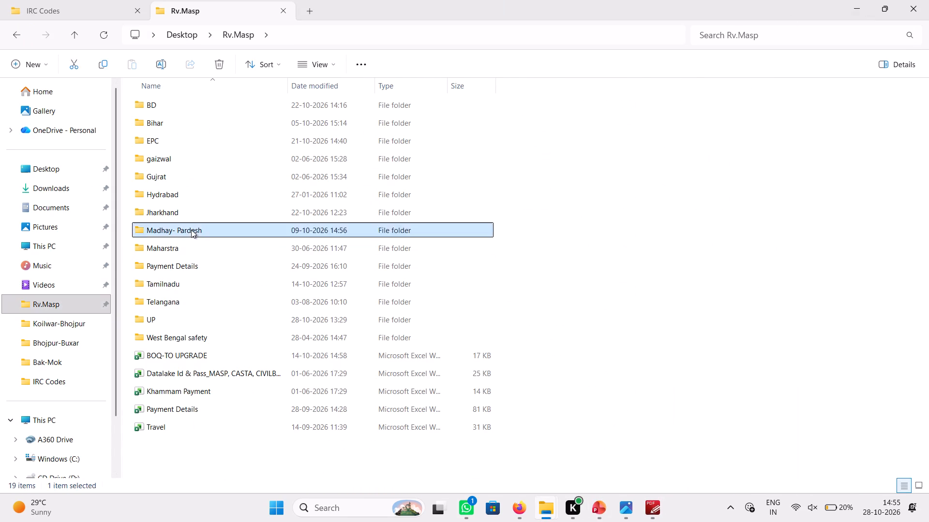
{"action": "double_click", "coordinate": [164, 373]}
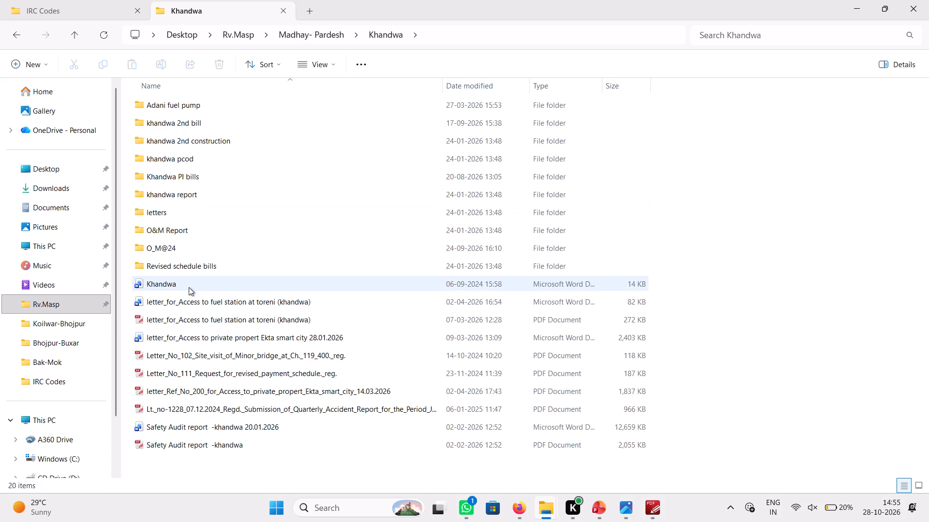
{"action": "double_click", "coordinate": [180, 249]}
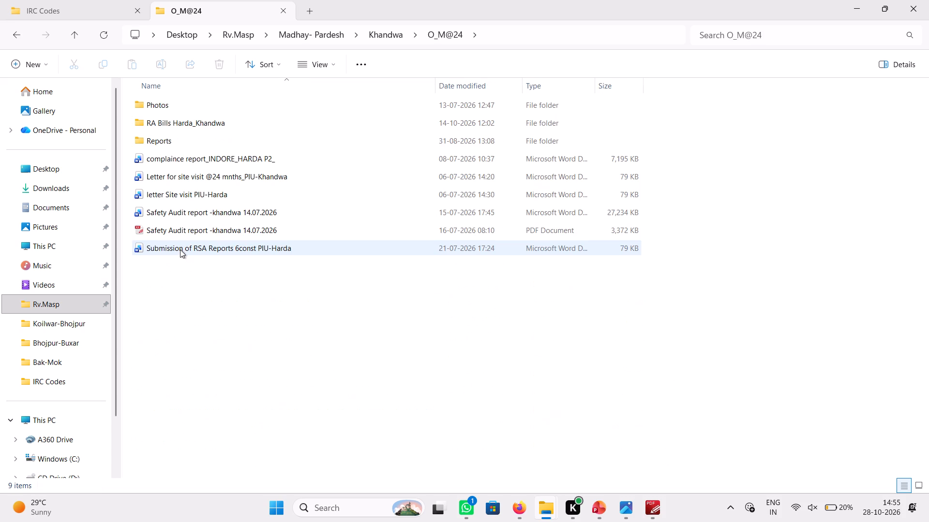
{"action": "double_click", "coordinate": [187, 146]}
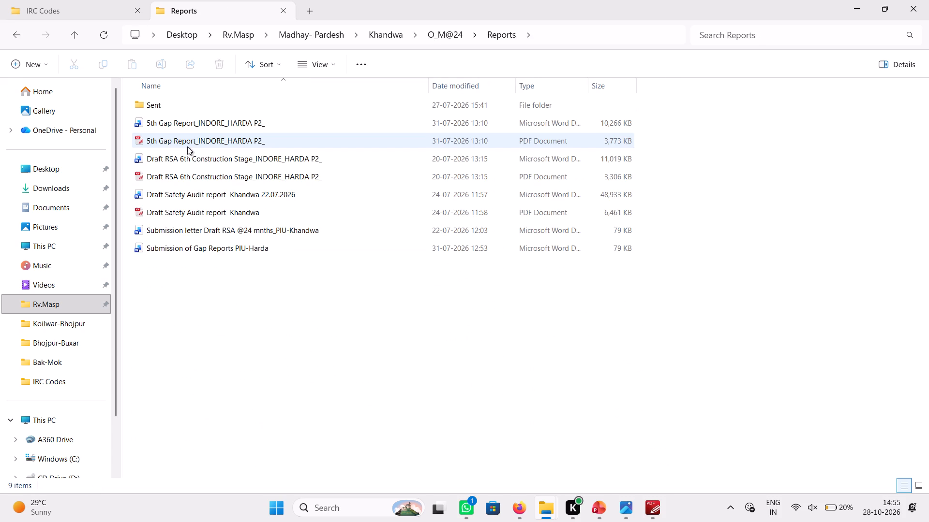
Look through the Reports folder and its Sent subfolder, and open the Word document Draft Safety Audit report Khandwa 22.07.2026.
{"action": "double_click", "coordinate": [167, 103]}
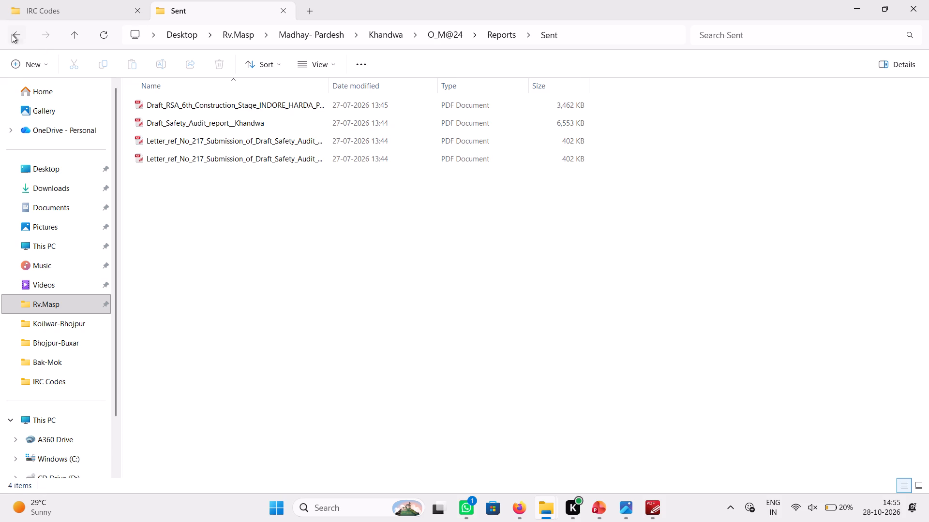
{"action": "left_click", "coordinate": [12, 34]}
{"action": "left_click", "coordinate": [219, 175]}
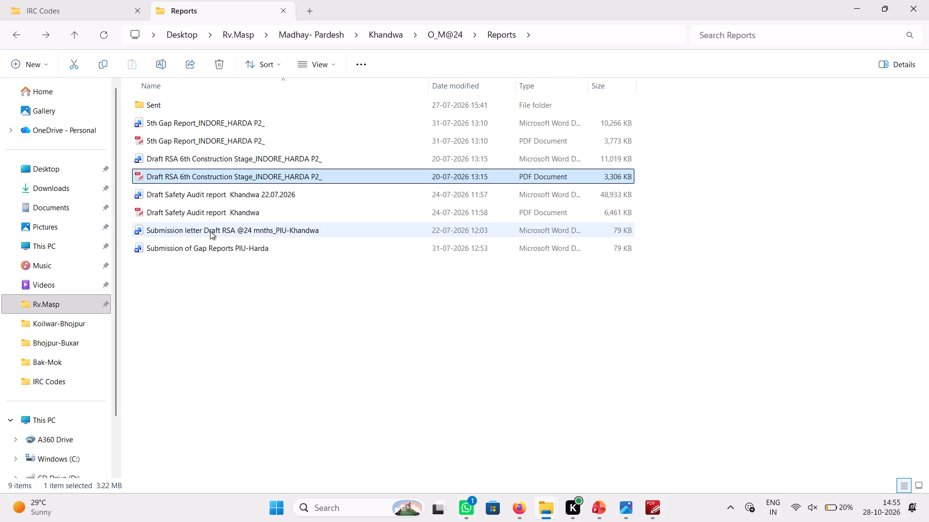
{"action": "left_click", "coordinate": [210, 231]}
{"action": "left_click", "coordinate": [199, 127]}
{"action": "left_click", "coordinate": [201, 150]}
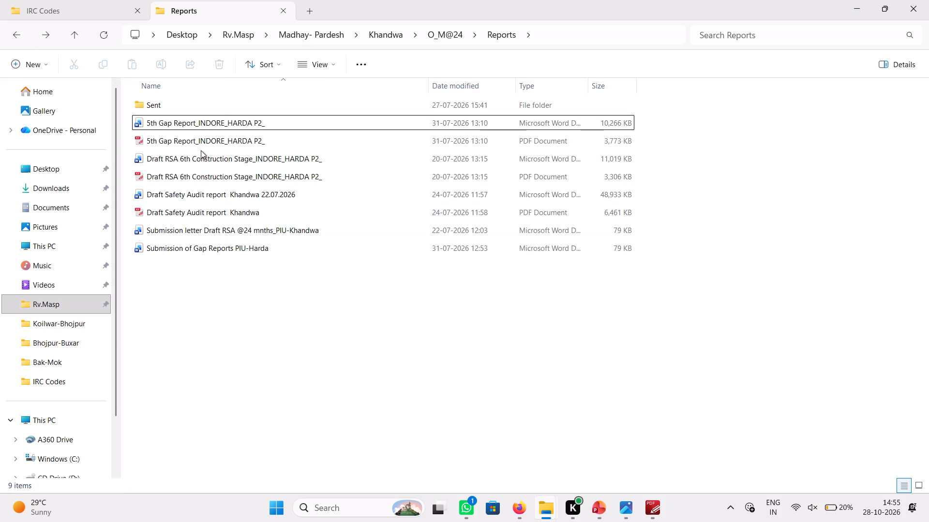
{"action": "left_click", "coordinate": [213, 237]}
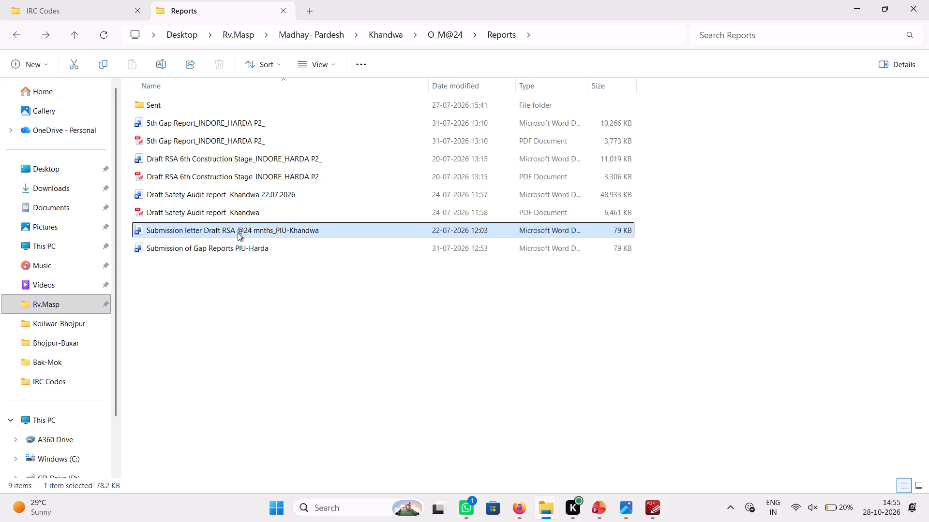
{"action": "double_click", "coordinate": [234, 195]}
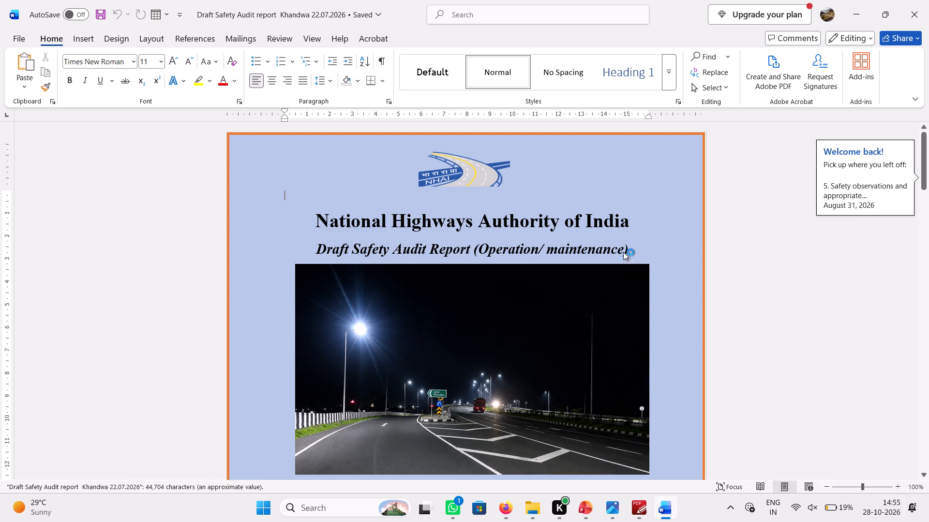
Go to the 4. Audit Details section of the Khandwa report and find its project-specific recommendations with circular references.
{"action": "scroll", "coordinate": [582, 231], "scroll_direction": "down", "scroll_amount": 10}
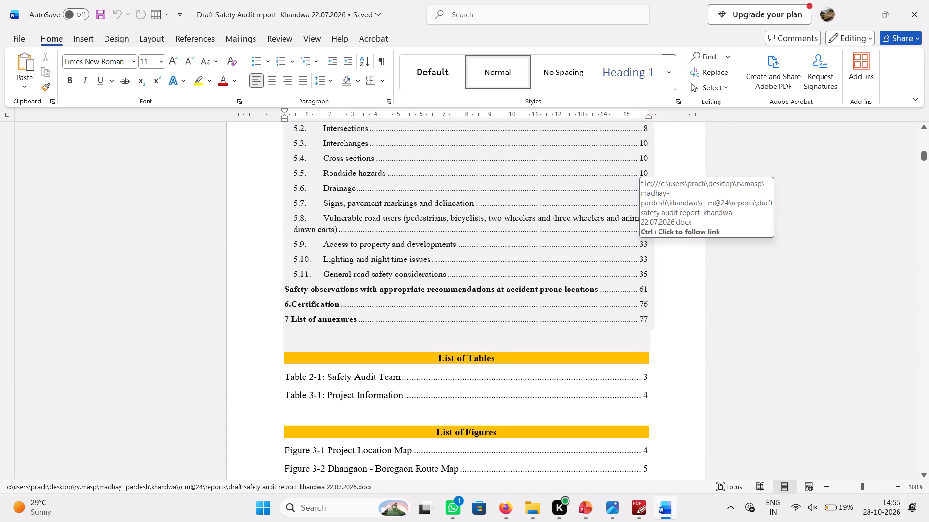
{"action": "key", "text": "ctrl+f"}
{"action": "left_click", "coordinate": [25, 174]}
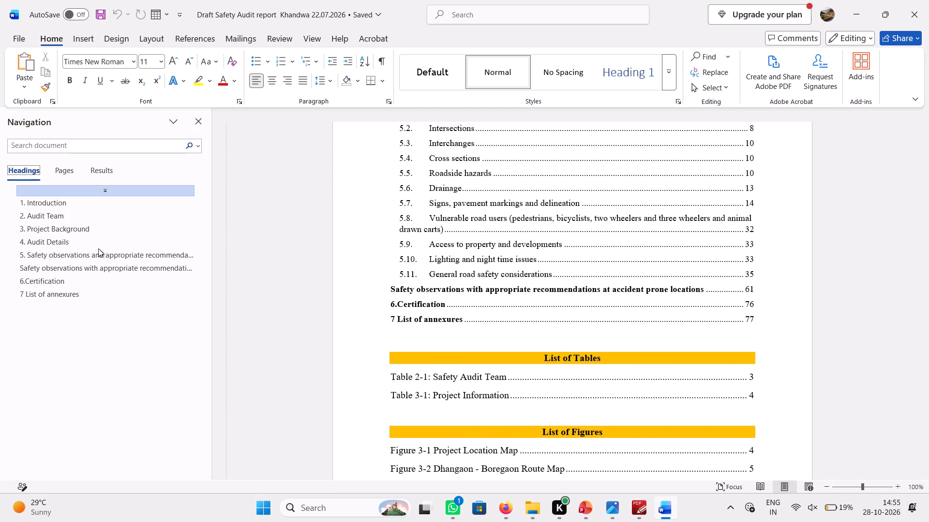
{"action": "left_click", "coordinate": [75, 263]}
{"action": "left_click", "coordinate": [70, 258]}
{"action": "scroll", "coordinate": [487, 293], "scroll_direction": "down", "scroll_amount": 2}
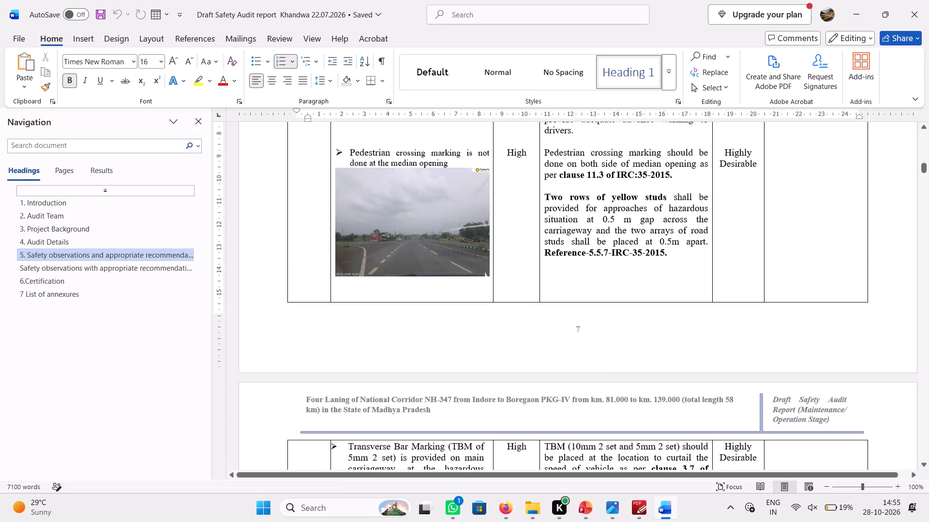
{"action": "left_click", "coordinate": [66, 238]}
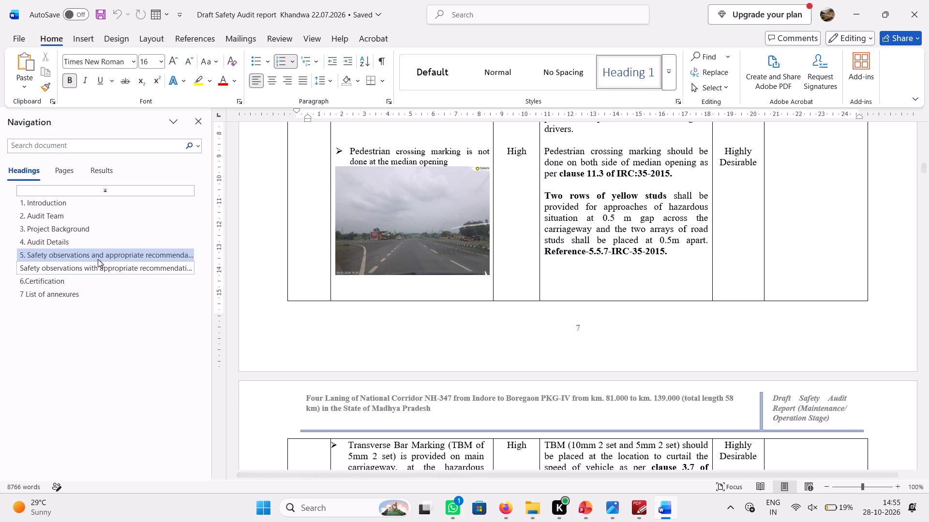
{"action": "left_click", "coordinate": [42, 236]}
{"action": "scroll", "coordinate": [494, 274], "scroll_direction": "down", "scroll_amount": 7}
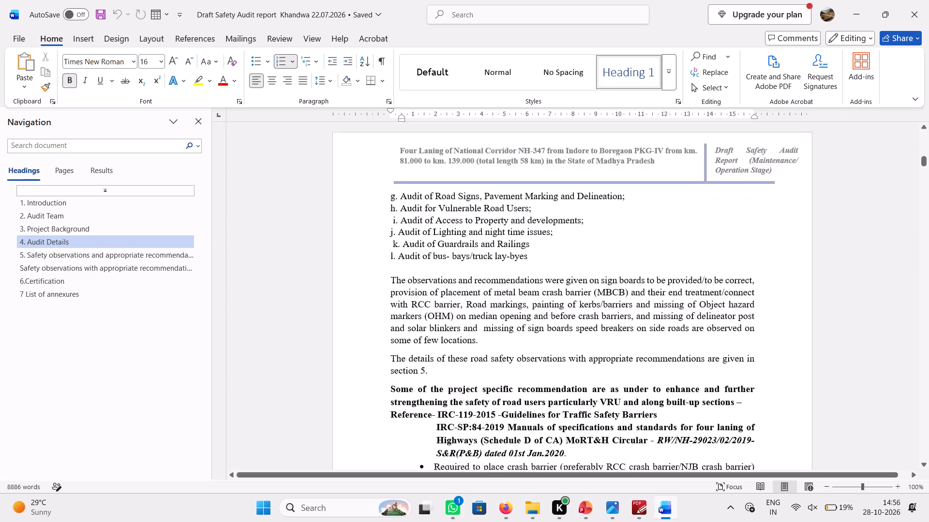
{"action": "scroll", "coordinate": [512, 286], "scroll_direction": "up", "scroll_amount": 1}
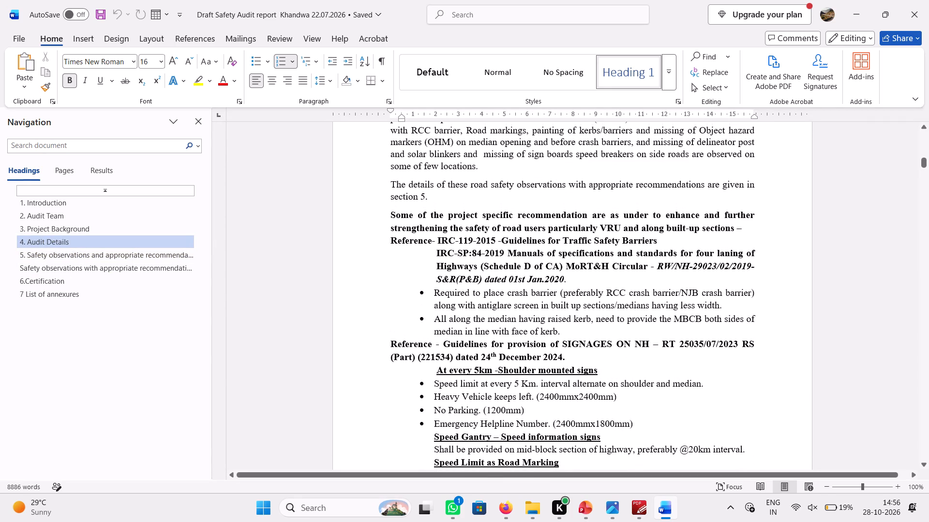
Copy the reference block on Guidelines for provision of SIGNAGES ON NH, from its heading through the 10 km road-marking bullet.
{"action": "left_click_drag", "start_coordinate": [467, 256], "coordinate": [605, 253]}
{"action": "left_click_drag", "start_coordinate": [471, 263], "coordinate": [539, 270]}
{"action": "left_click", "coordinate": [503, 287]}
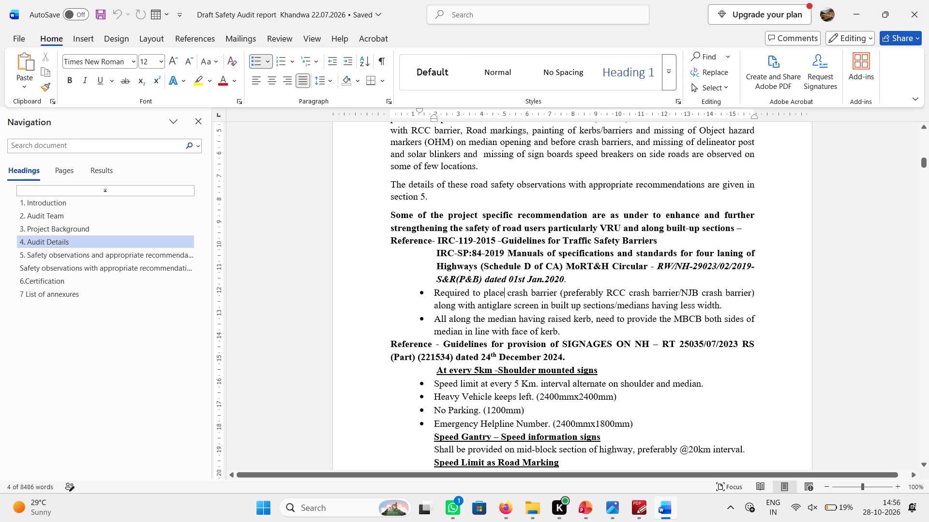
{"action": "scroll", "coordinate": [599, 295], "scroll_direction": "down", "scroll_amount": 1}
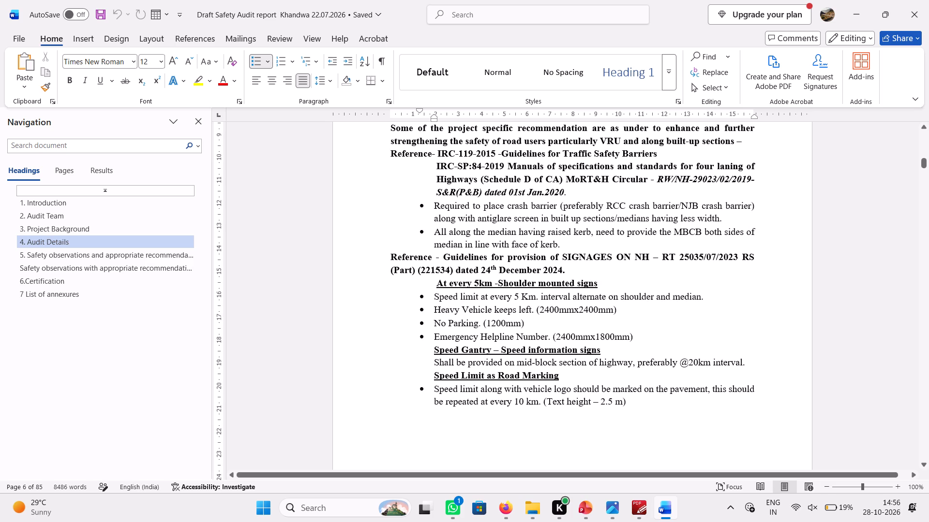
{"action": "left_click_drag", "start_coordinate": [391, 254], "coordinate": [634, 397]}
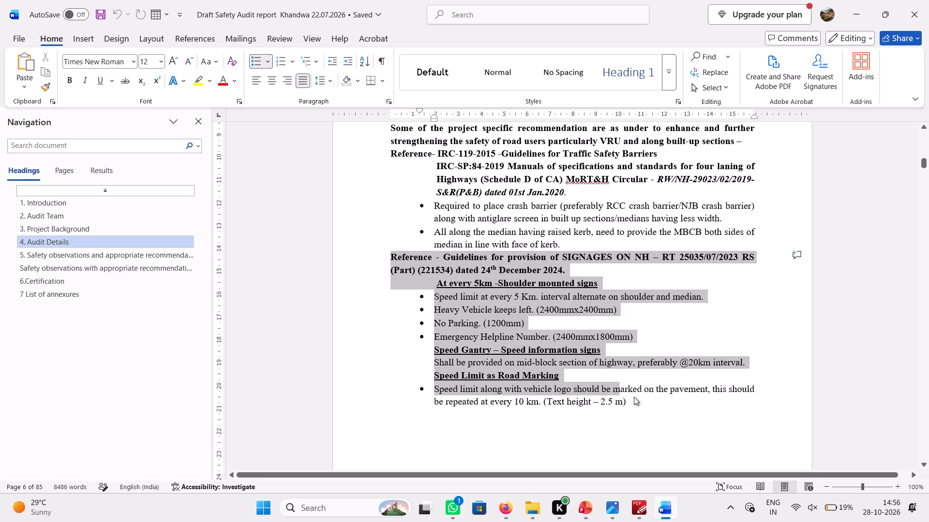
{"action": "left_click_drag", "start_coordinate": [634, 397], "coordinate": [644, 401]}
{"action": "scroll", "coordinate": [582, 343], "scroll_direction": "down", "scroll_amount": 3}
{"action": "scroll", "coordinate": [581, 343], "scroll_direction": "up", "scroll_amount": 3}
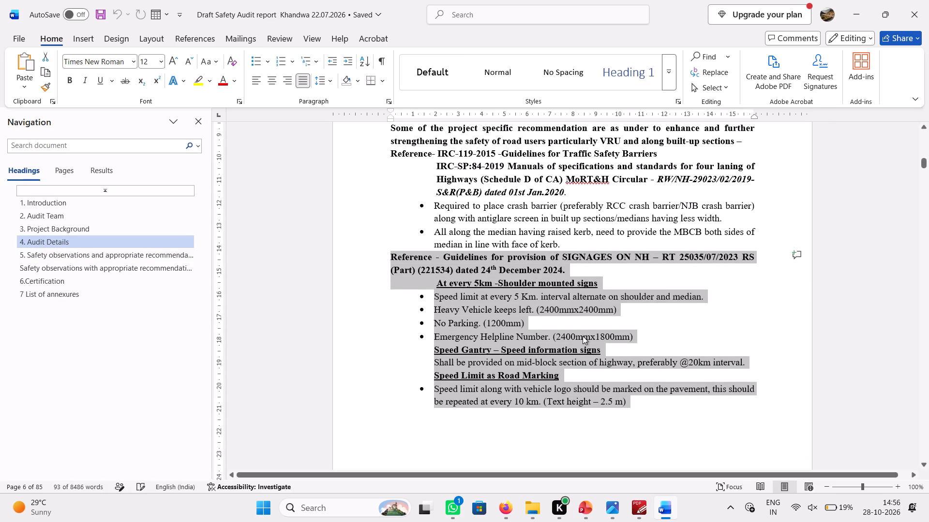
{"action": "key", "text": "ctrl+c"}
Switch to the PPT-Madurai presentation, add a new slide after slide 96 and paste the copied signage text into its body.
{"action": "left_click", "coordinate": [645, 519]}
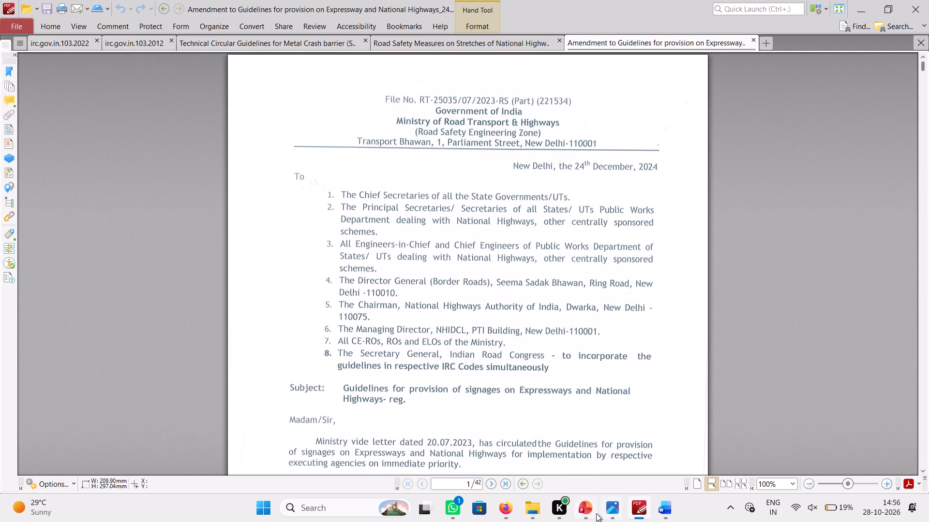
{"action": "left_click", "coordinate": [587, 513]}
{"action": "scroll", "coordinate": [439, 359], "scroll_direction": "down", "scroll_amount": 2}
{"action": "scroll", "coordinate": [439, 359], "scroll_direction": "up", "scroll_amount": 1}
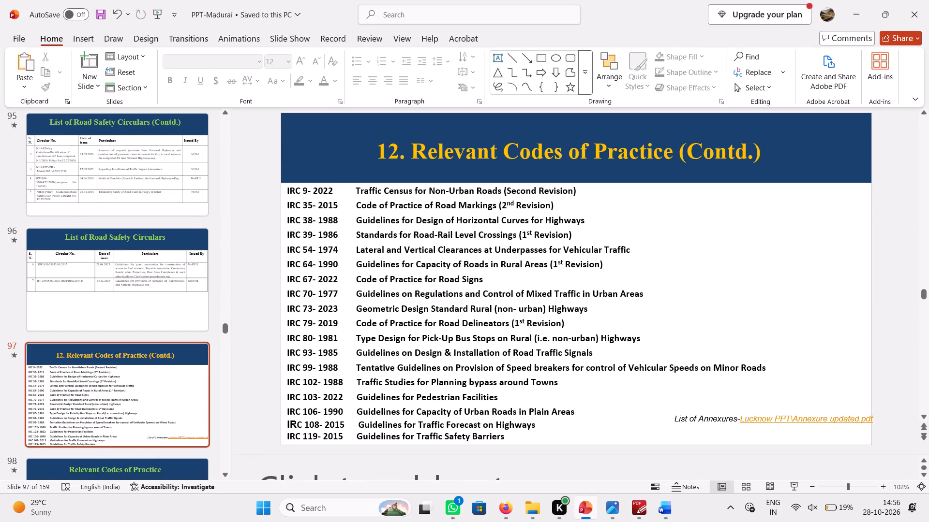
{"action": "left_click", "coordinate": [122, 281]}
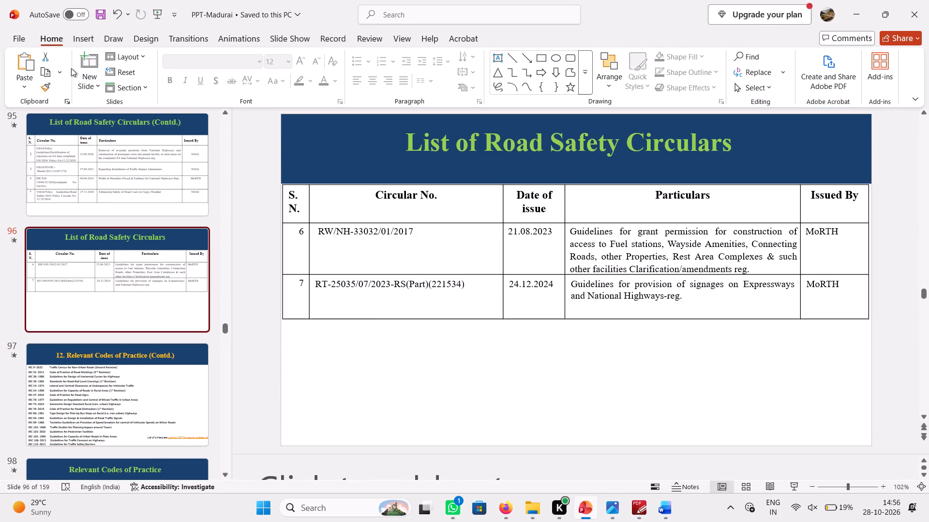
{"action": "left_click", "coordinate": [89, 69]}
{"action": "left_click", "coordinate": [383, 227]}
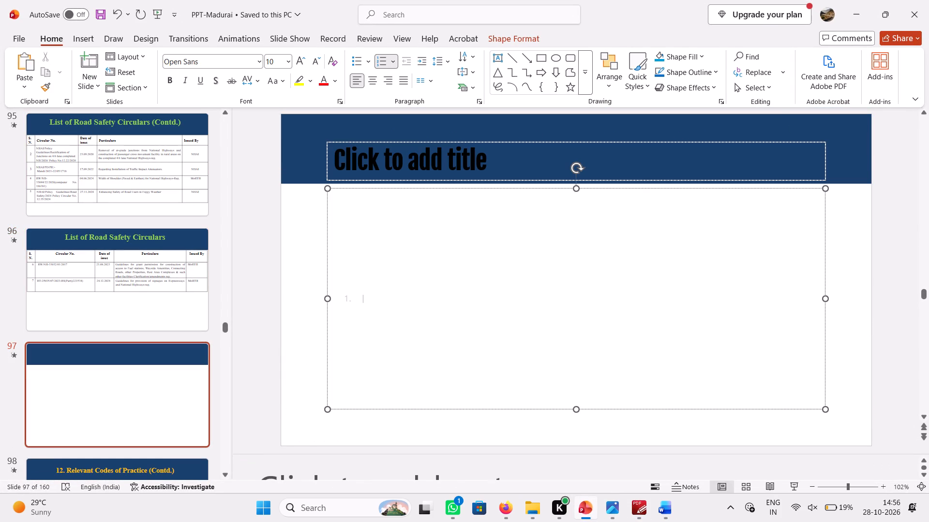
{"action": "key", "text": "ctrl+v"}
Copy the circular number RT-25035/07/2023-RS(Part)(221534) from row 7 of the table on slide 96.
{"action": "left_click", "coordinate": [100, 291]}
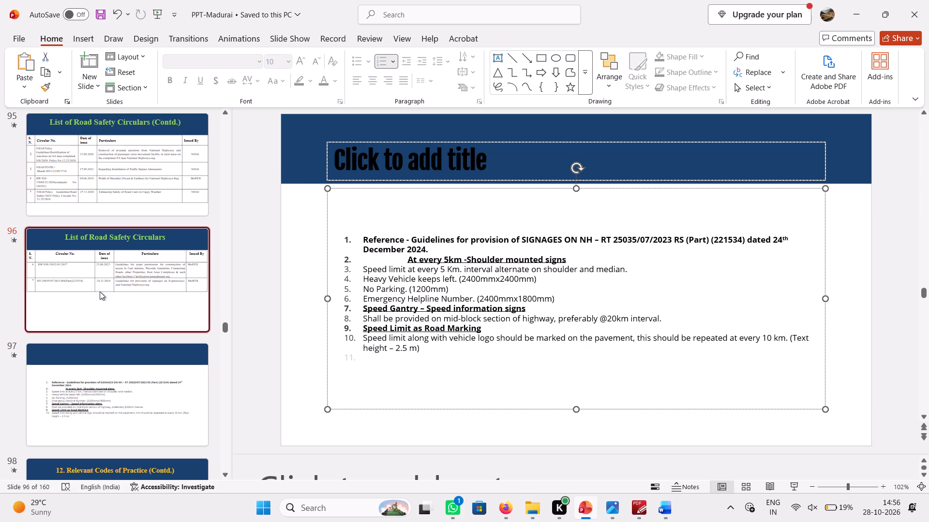
{"action": "left_click_drag", "start_coordinate": [465, 287], "coordinate": [412, 287]}
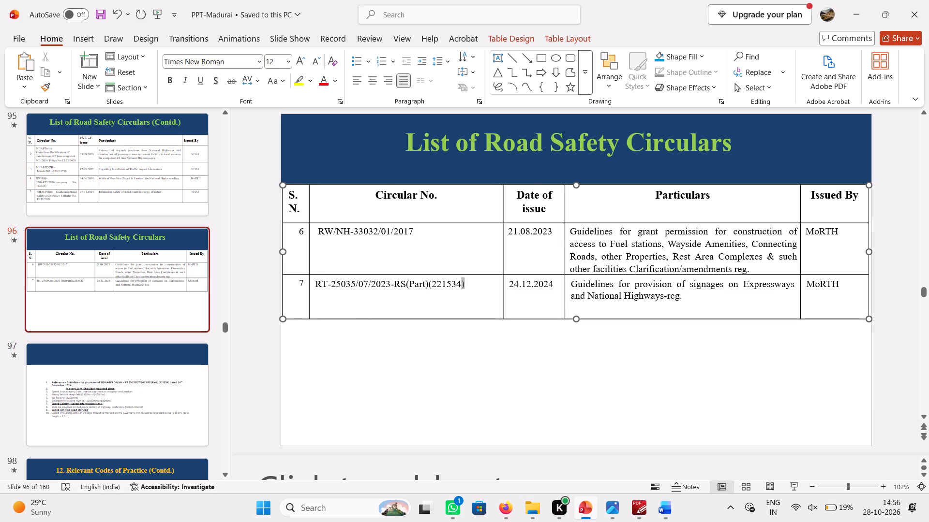
{"action": "left_click_drag", "start_coordinate": [412, 287], "coordinate": [333, 287]}
{"action": "key", "text": "ctrl+c"}
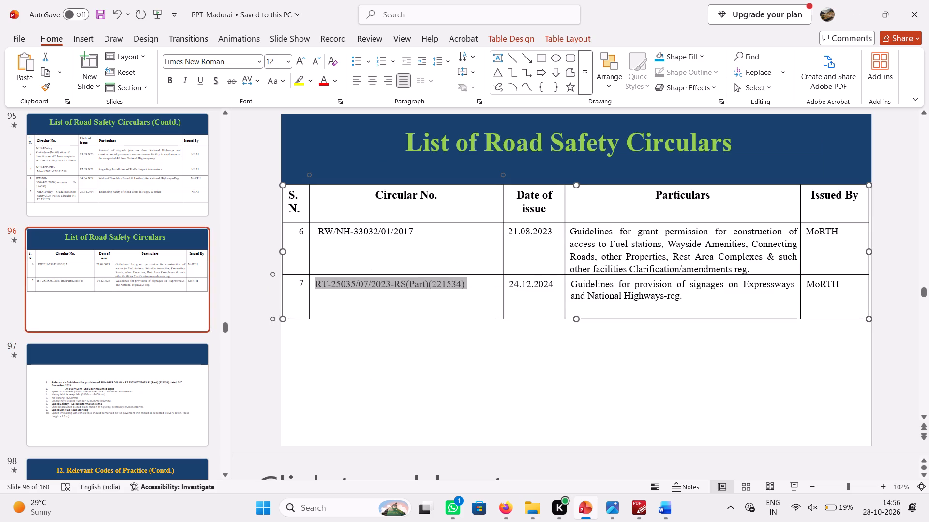
Remove the bold formatting from the title List of Road Safety Circulars on slide 96.
{"action": "left_click", "coordinate": [414, 148]}
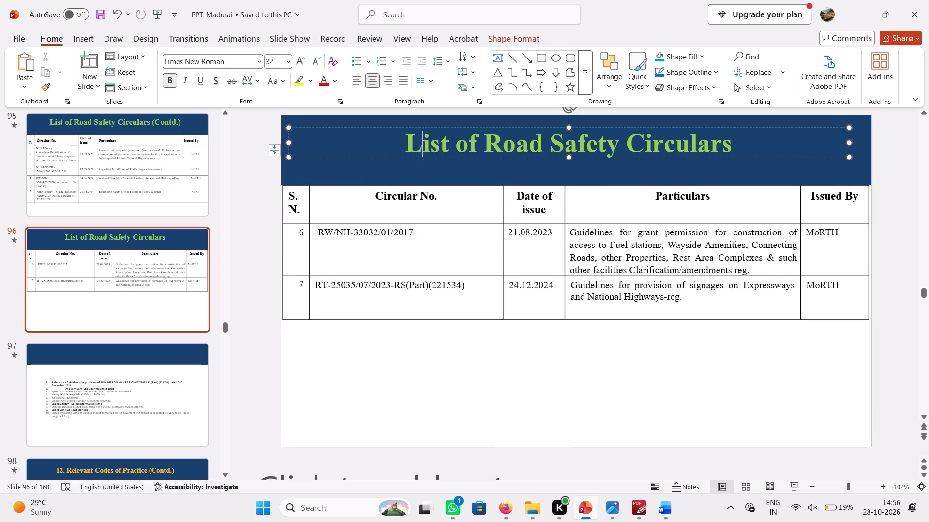
{"action": "left_click_drag", "start_coordinate": [409, 144], "coordinate": [513, 144]}
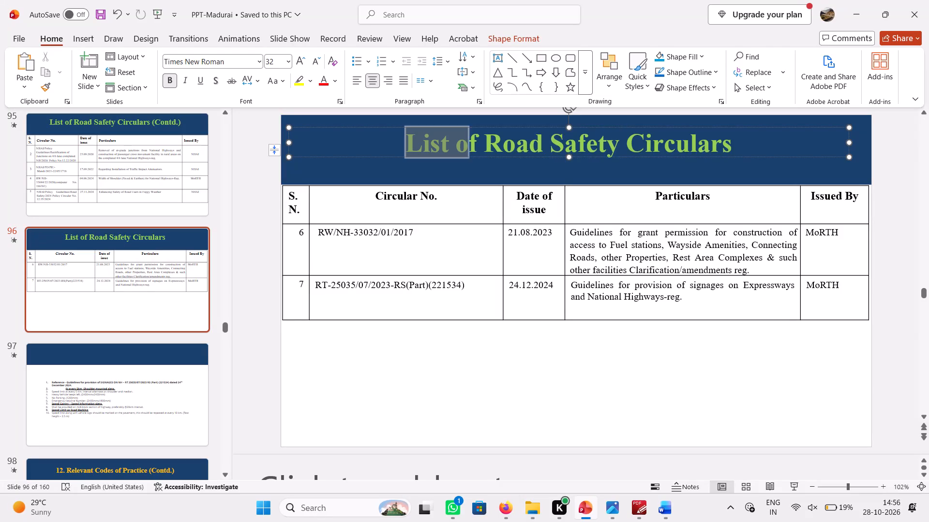
{"action": "left_click_drag", "start_coordinate": [513, 144], "coordinate": [752, 145]}
{"action": "key", "text": "ctrl+b"}
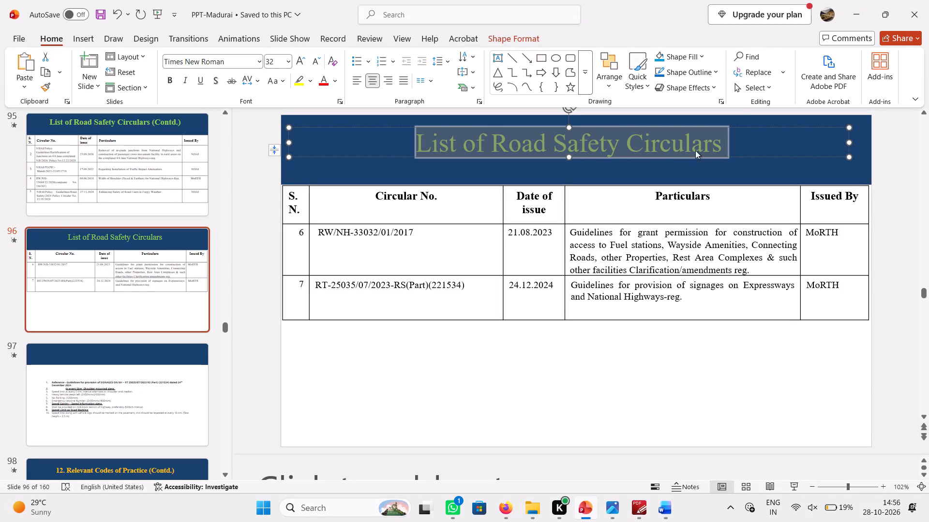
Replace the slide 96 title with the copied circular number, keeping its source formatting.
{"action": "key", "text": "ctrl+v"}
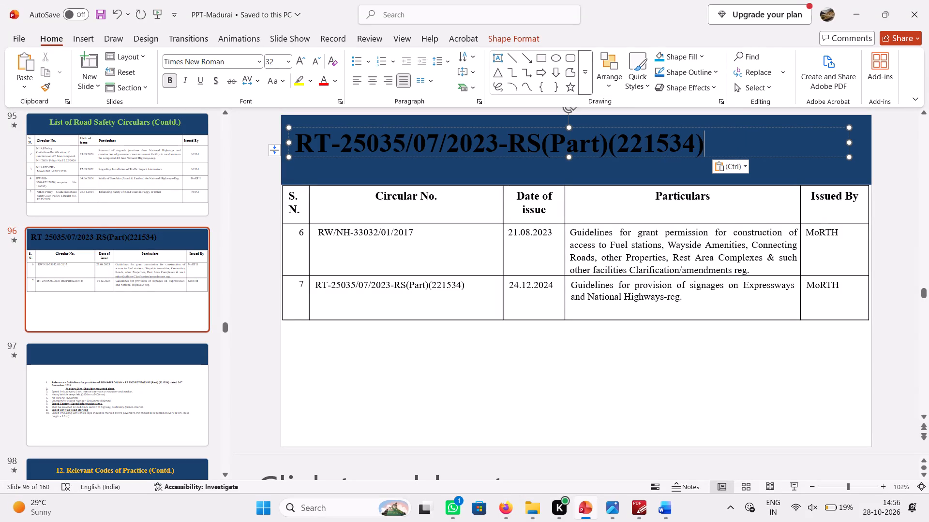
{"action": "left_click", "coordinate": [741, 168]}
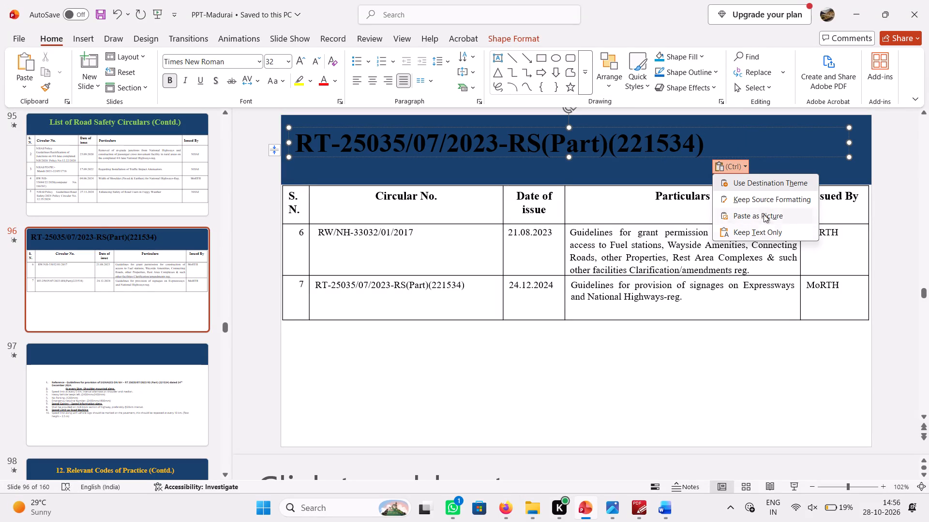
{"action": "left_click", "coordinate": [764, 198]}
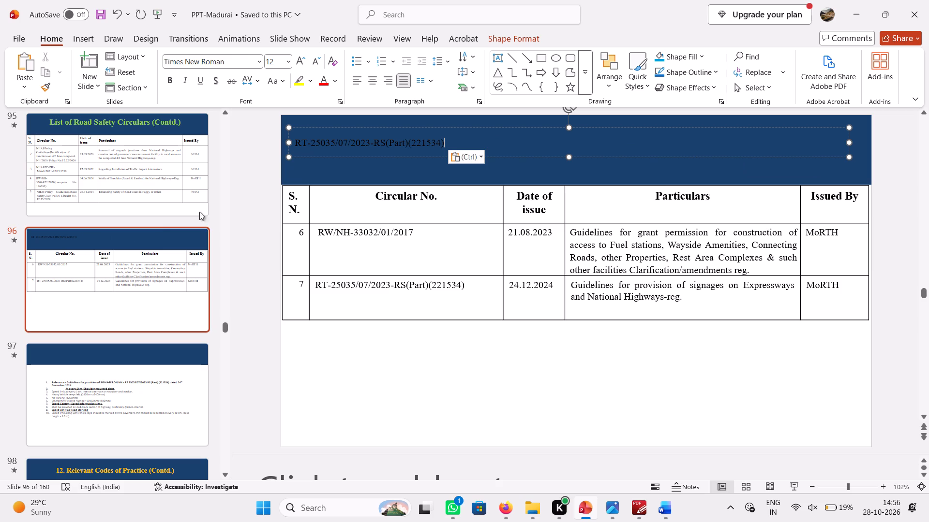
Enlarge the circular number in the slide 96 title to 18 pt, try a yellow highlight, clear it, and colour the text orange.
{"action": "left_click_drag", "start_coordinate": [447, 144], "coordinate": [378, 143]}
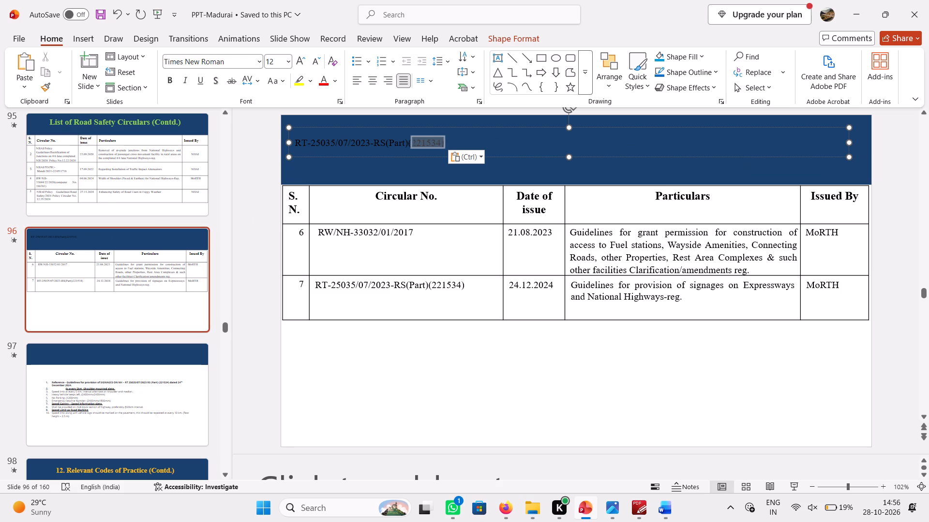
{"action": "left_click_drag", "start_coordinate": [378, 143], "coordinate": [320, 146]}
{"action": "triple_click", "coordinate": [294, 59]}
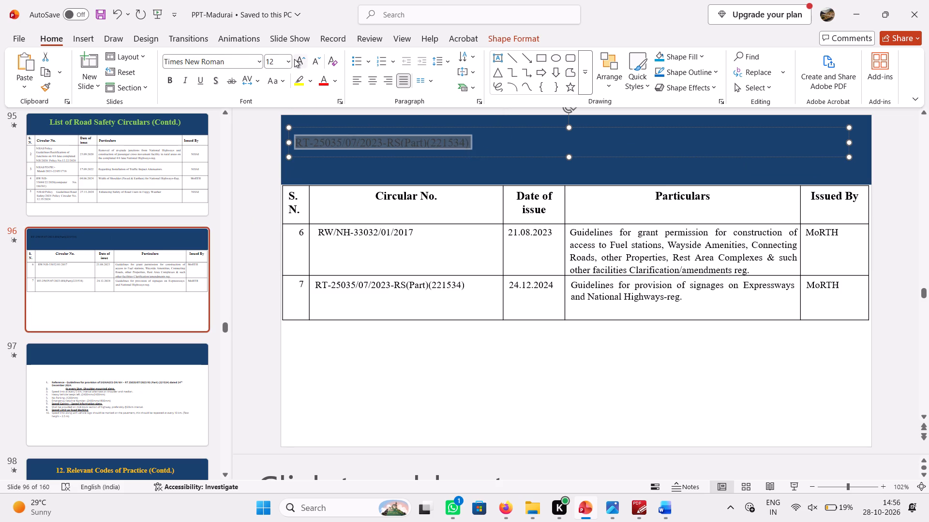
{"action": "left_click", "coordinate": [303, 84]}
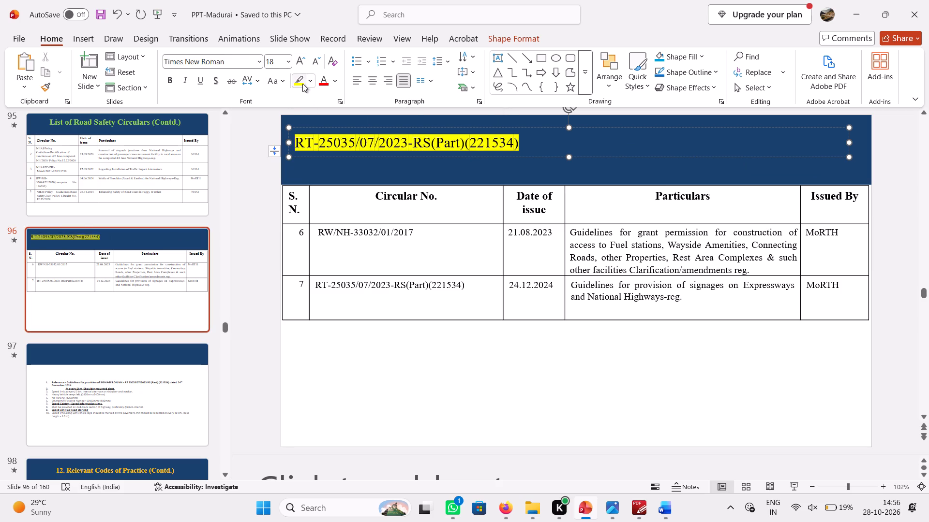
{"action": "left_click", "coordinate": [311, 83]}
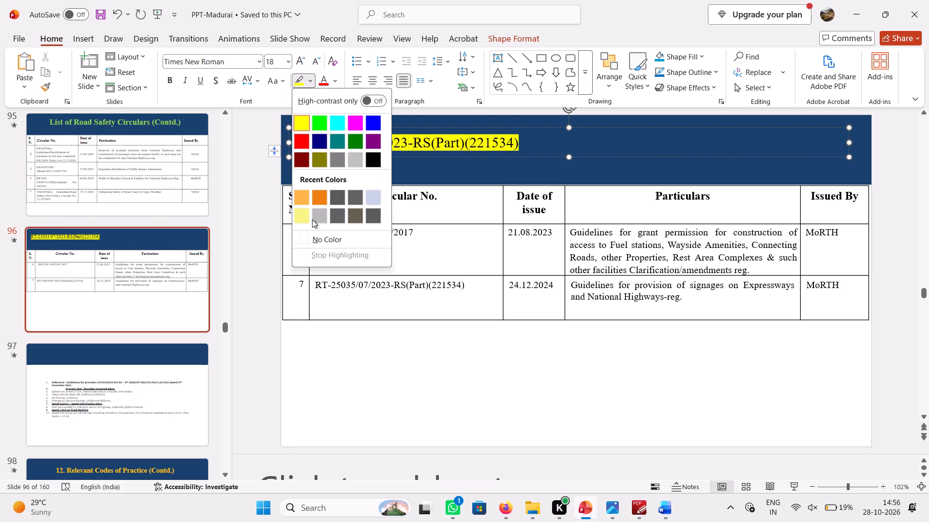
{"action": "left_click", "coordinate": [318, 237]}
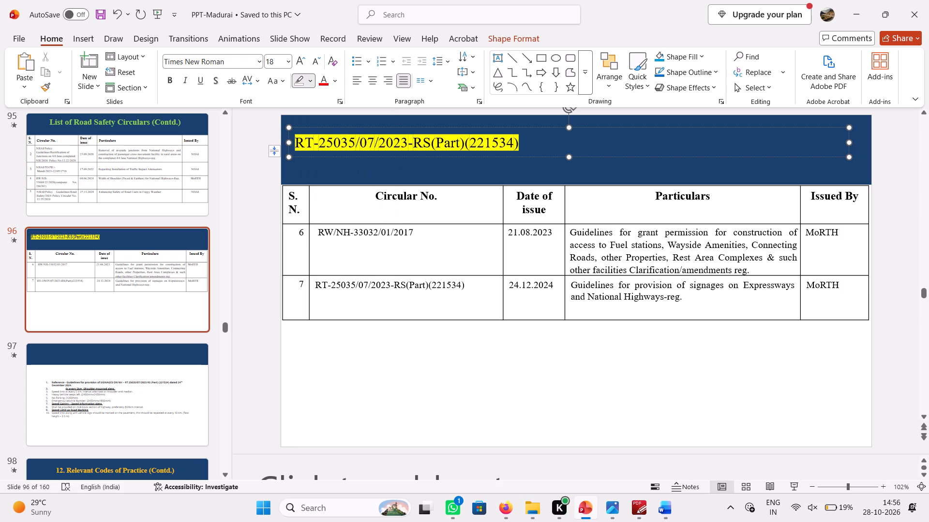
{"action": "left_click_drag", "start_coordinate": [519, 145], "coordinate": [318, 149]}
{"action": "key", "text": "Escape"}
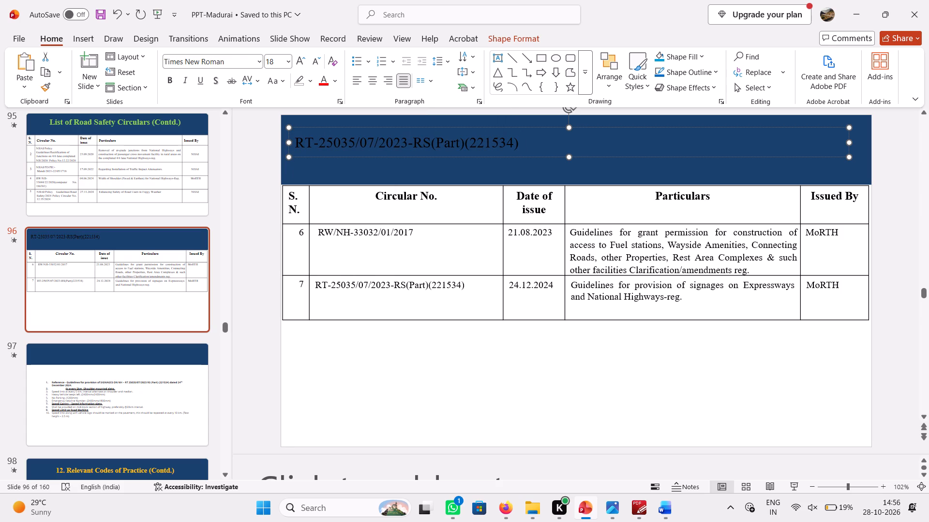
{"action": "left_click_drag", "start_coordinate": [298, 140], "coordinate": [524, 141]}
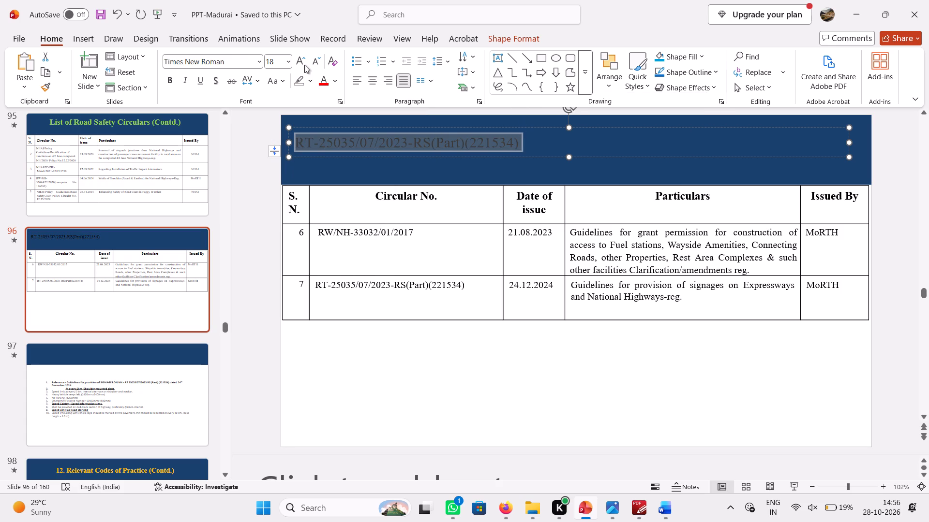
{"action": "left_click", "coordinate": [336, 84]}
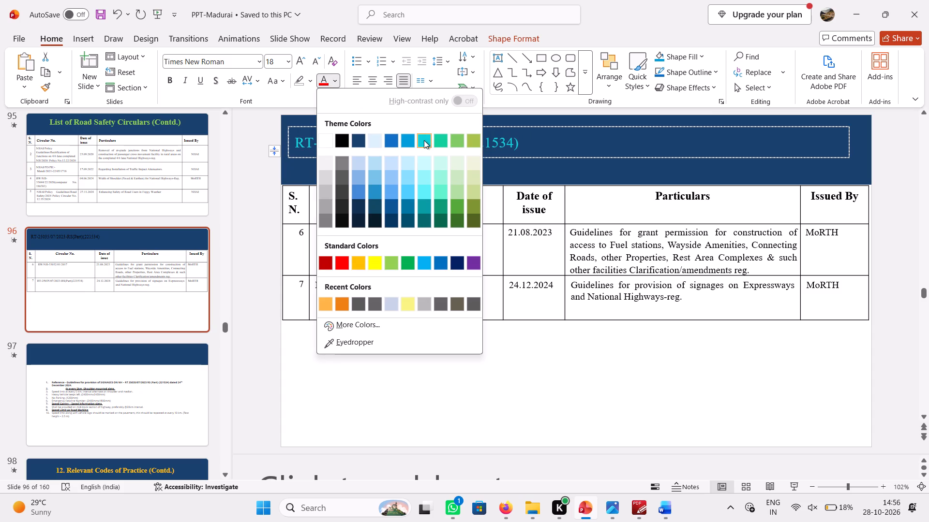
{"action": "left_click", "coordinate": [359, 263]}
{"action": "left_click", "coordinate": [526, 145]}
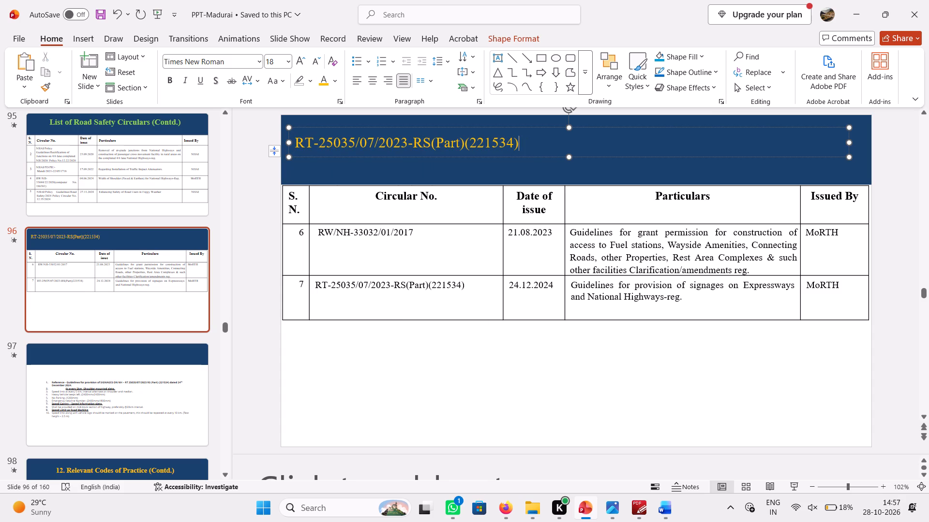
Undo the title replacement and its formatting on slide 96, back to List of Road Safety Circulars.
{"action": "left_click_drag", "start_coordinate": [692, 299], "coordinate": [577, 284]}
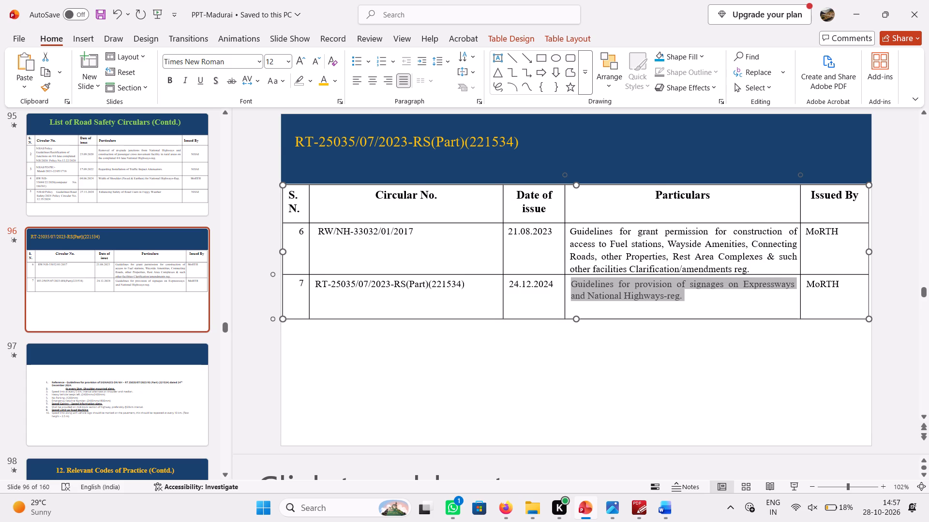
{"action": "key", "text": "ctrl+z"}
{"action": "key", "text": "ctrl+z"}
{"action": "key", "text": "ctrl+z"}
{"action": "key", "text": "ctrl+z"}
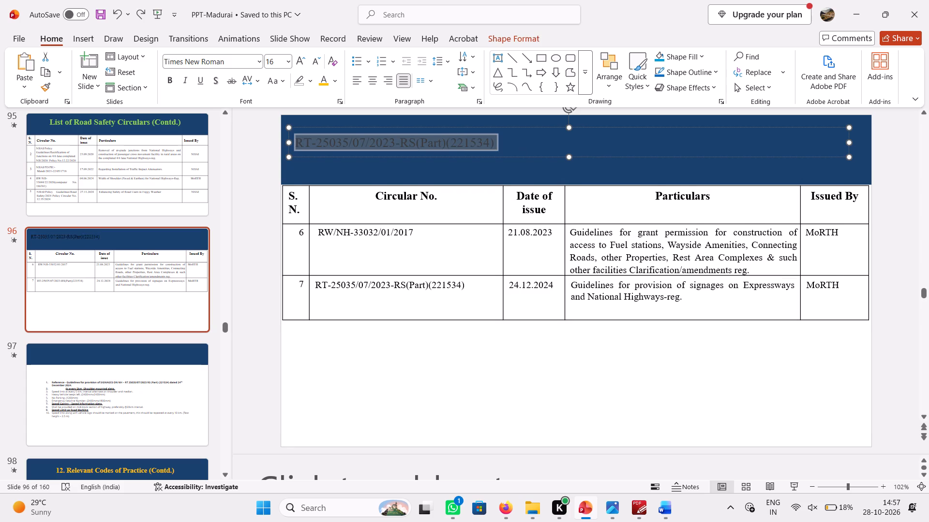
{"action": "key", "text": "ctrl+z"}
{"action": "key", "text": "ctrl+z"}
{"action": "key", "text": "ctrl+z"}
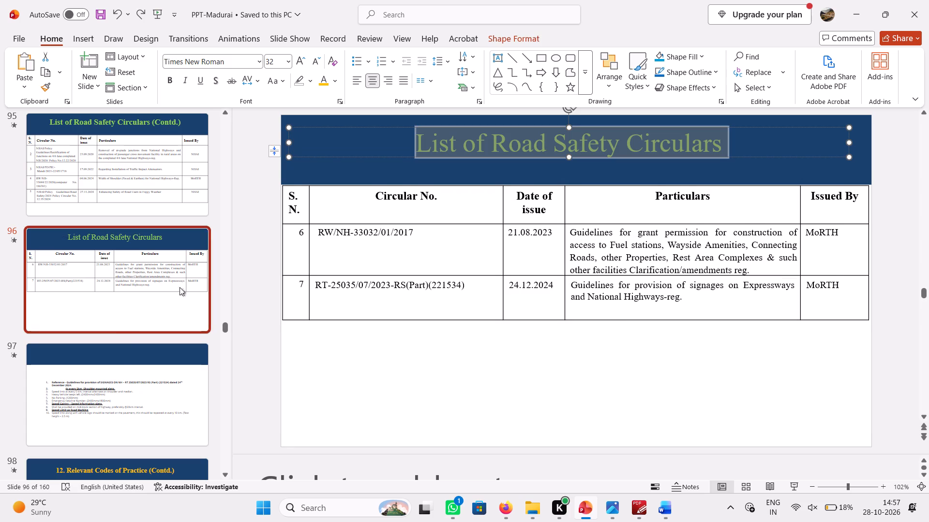
Paste the copied circular number RT-25035/07/2023-RS(Part)(221534) into the title placeholder of slide 97.
{"action": "left_click", "coordinate": [116, 375]}
{"action": "left_click", "coordinate": [400, 168]}
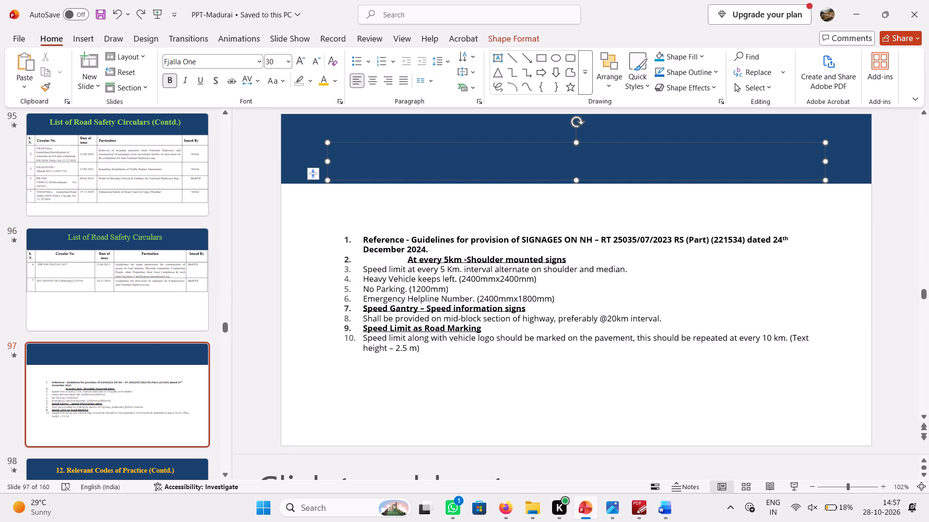
{"action": "left_click", "coordinate": [464, 167]}
{"action": "key", "text": "ctrl+v"}
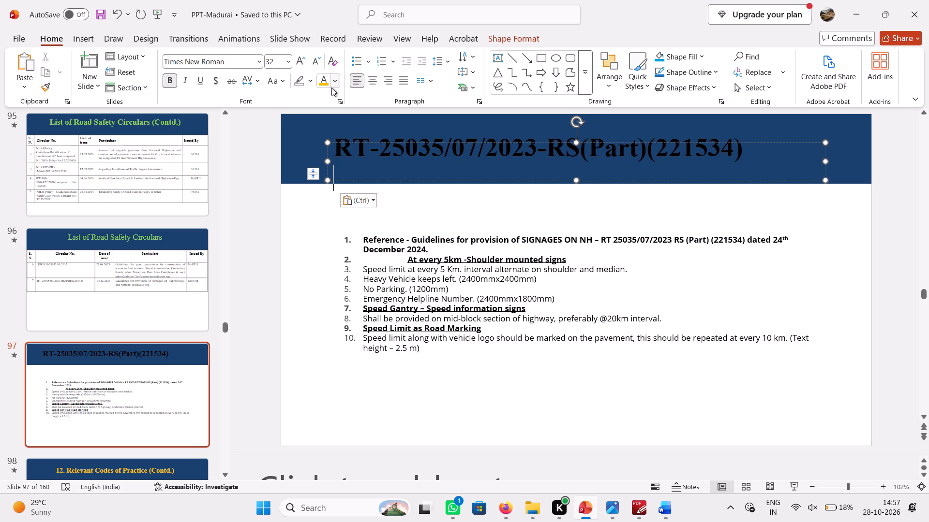
Change the font colour of the slide 97 title to the theme's yellow-green.
{"action": "left_click_drag", "start_coordinate": [338, 153], "coordinate": [722, 155]}
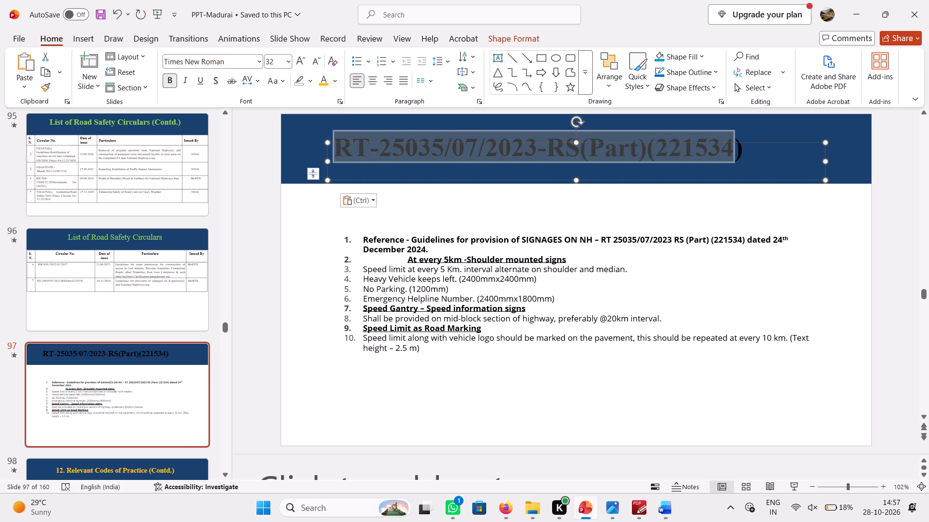
{"action": "left_click_drag", "start_coordinate": [722, 155], "coordinate": [745, 158]}
{"action": "left_click", "coordinate": [334, 80]}
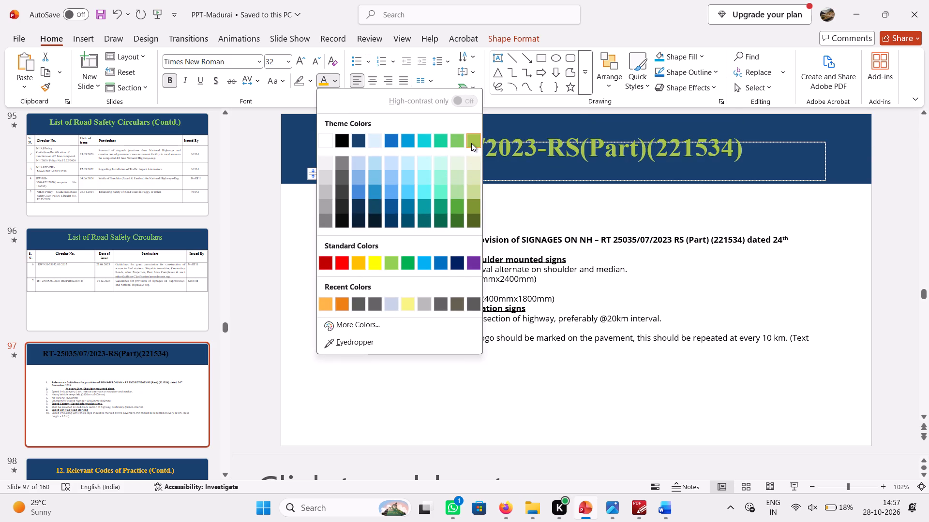
{"action": "left_click", "coordinate": [471, 143]}
{"action": "left_click", "coordinate": [408, 172]}
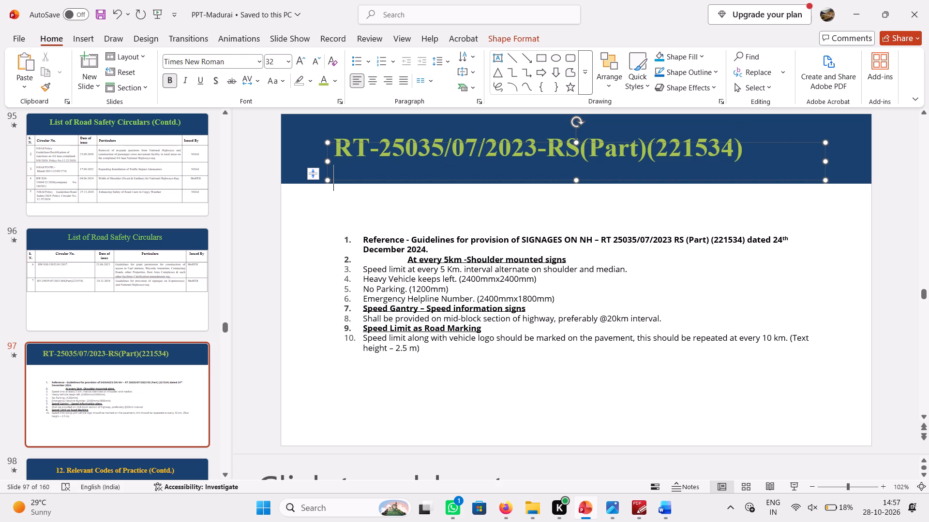
Reduce the slide 97 title text to 20 pt.
{"action": "left_click_drag", "start_coordinate": [334, 151], "coordinate": [751, 159]}
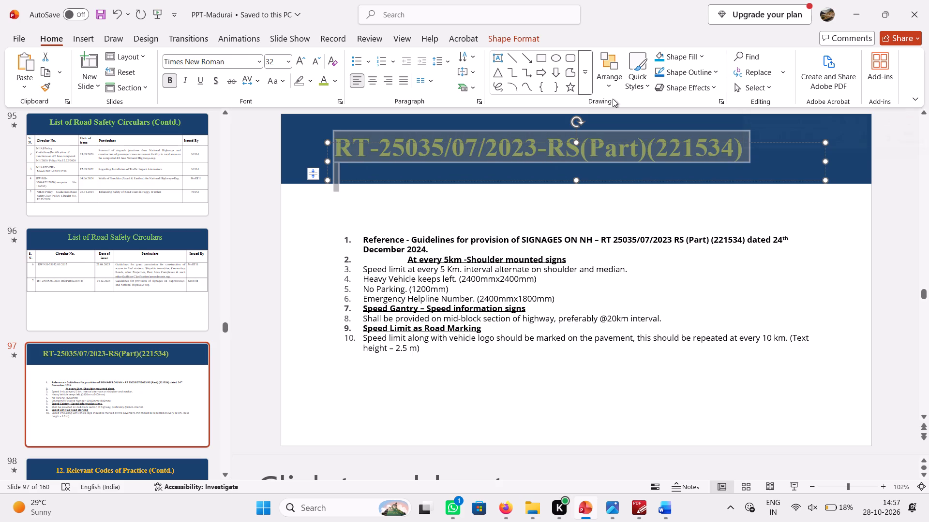
{"action": "triple_click", "coordinate": [313, 63]}
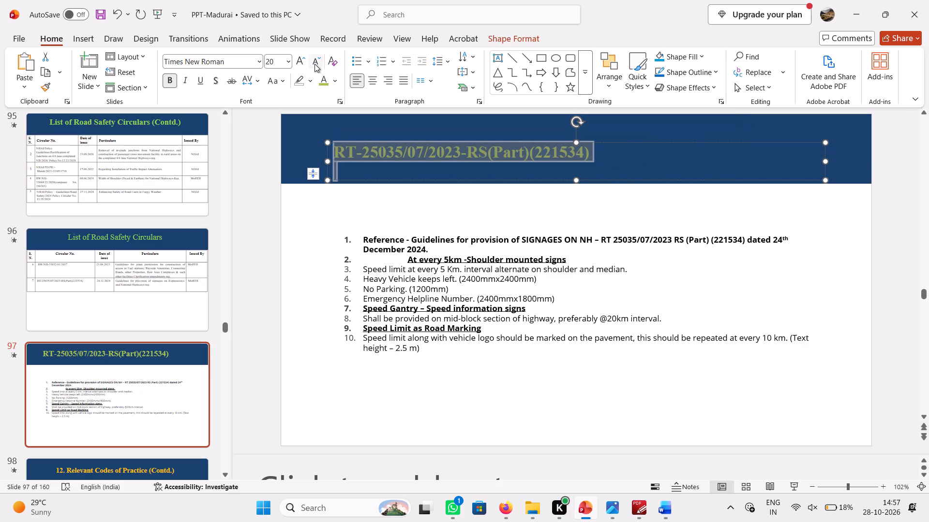
{"action": "left_click", "coordinate": [632, 512]}
{"action": "left_click", "coordinate": [632, 512]}
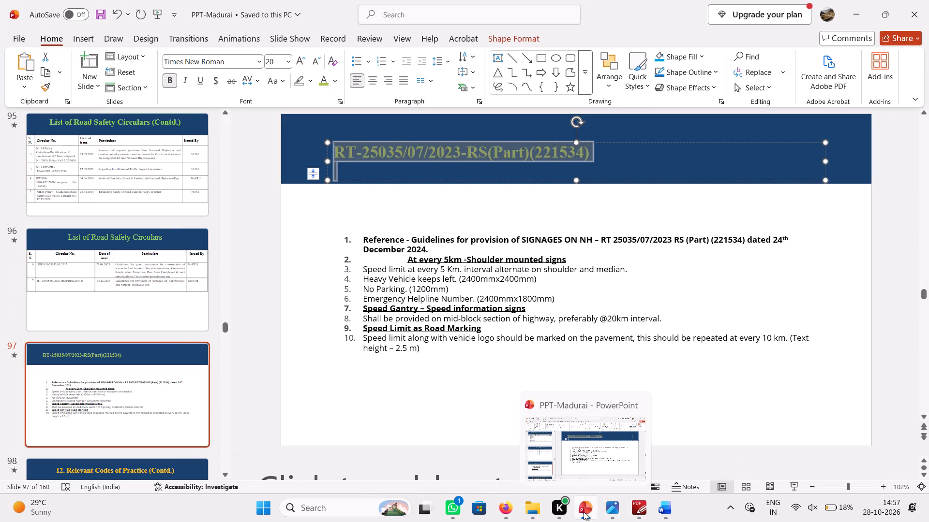
Append a comma and the Particulars text of circular 7 from the slide 96 table to the slide 97 title.
{"action": "left_click", "coordinate": [132, 290]}
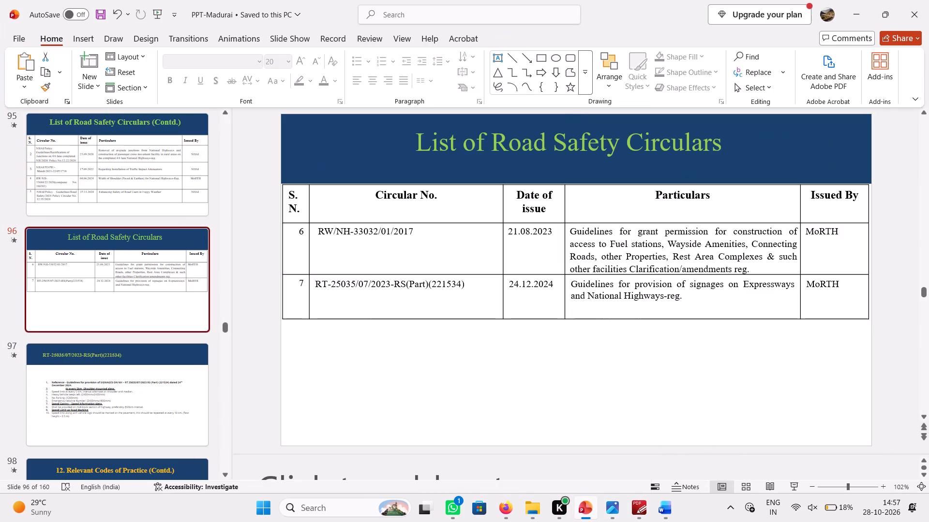
{"action": "left_click_drag", "start_coordinate": [688, 302], "coordinate": [589, 283]}
{"action": "key", "text": "ctrl+c"}
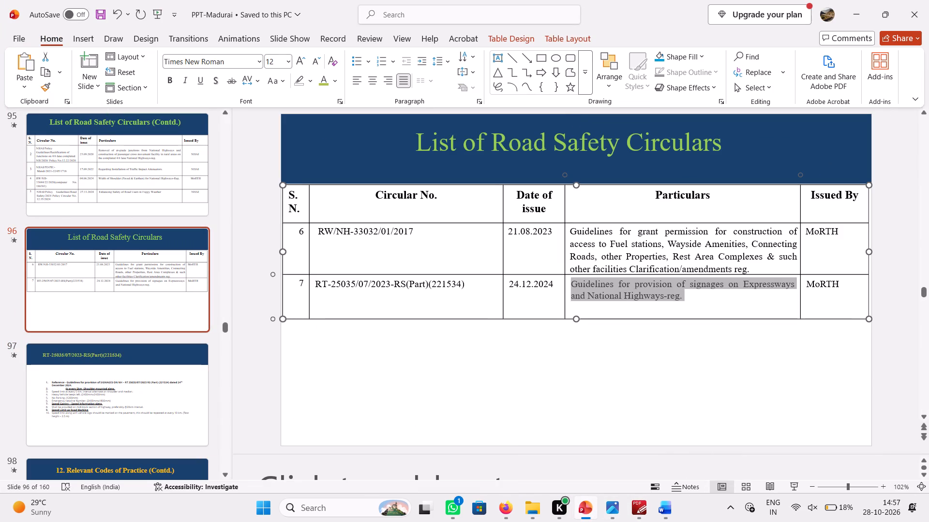
{"action": "left_click", "coordinate": [131, 414]}
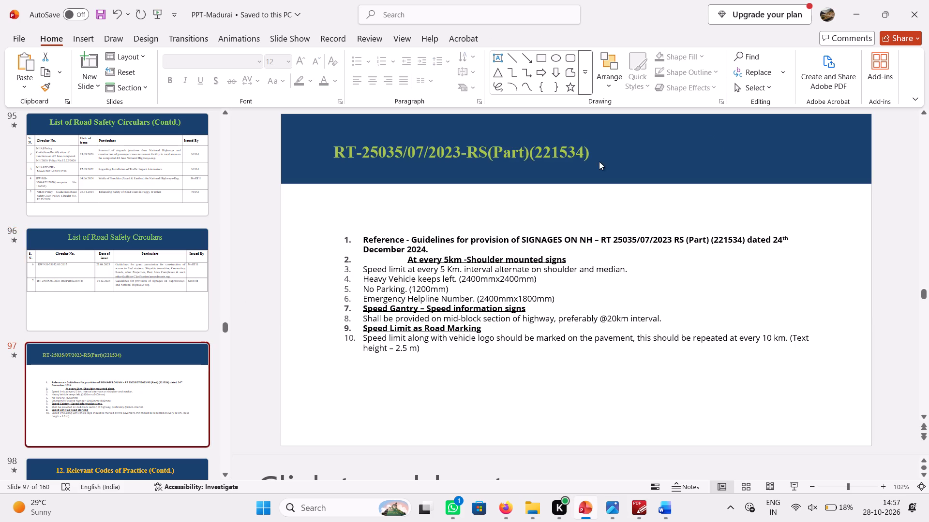
{"action": "left_click", "coordinate": [599, 161]}
{"action": "left_click", "coordinate": [590, 152]}
{"action": "left_click", "coordinate": [558, 150]}
{"action": "left_click", "coordinate": [592, 154]}
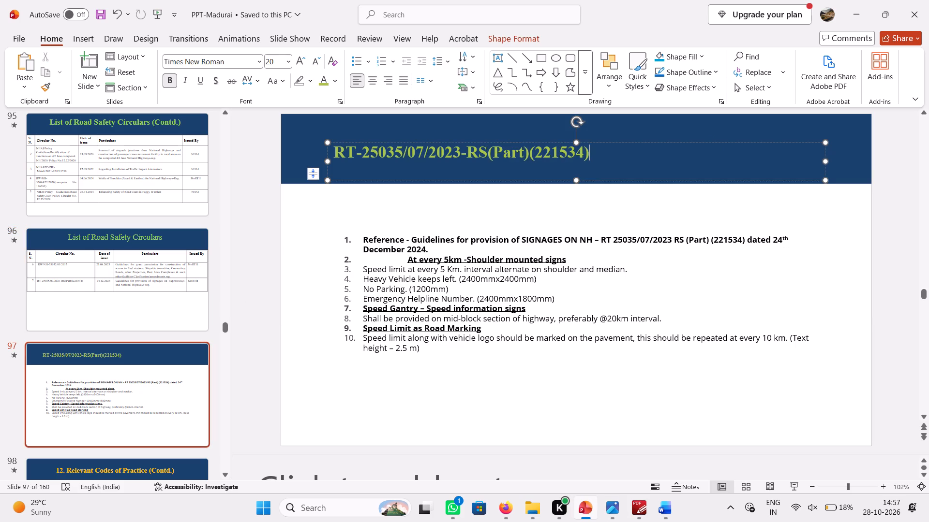
{"action": "type", "text": ","}
{"action": "key", "text": "space"}
{"action": "key", "text": "ctrl+v"}
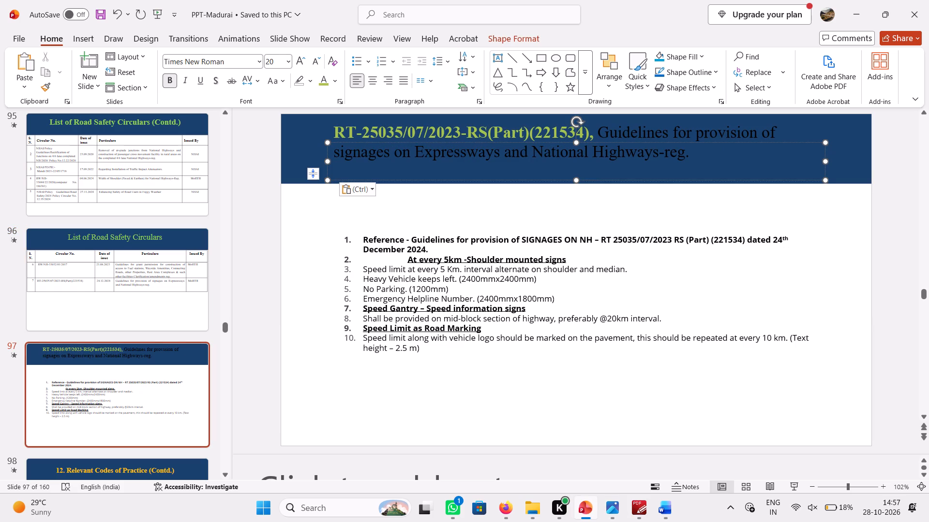
Copy the circular number's formatting onto the pasted guidelines text in the slide 97 title.
{"action": "left_click_drag", "start_coordinate": [426, 130], "coordinate": [469, 130]}
{"action": "left_click", "coordinate": [42, 85]}
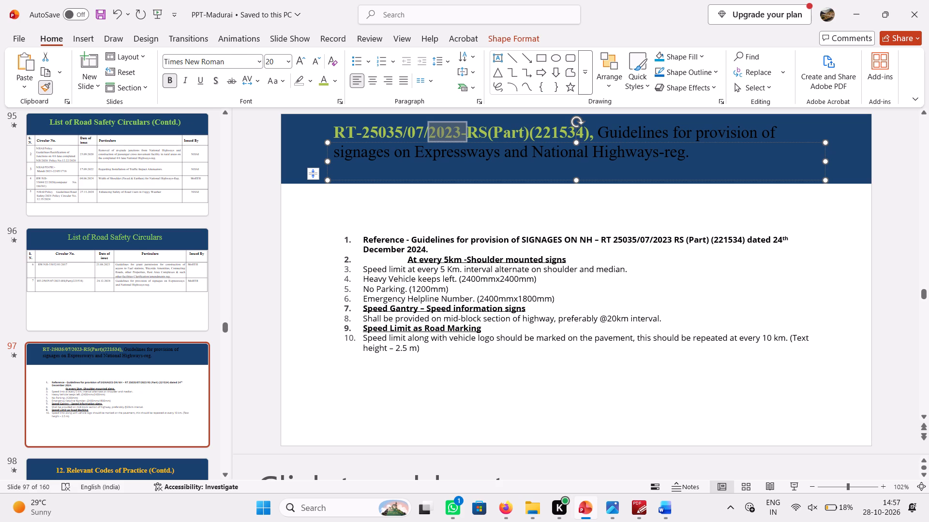
{"action": "left_click_drag", "start_coordinate": [708, 159], "coordinate": [339, 134]}
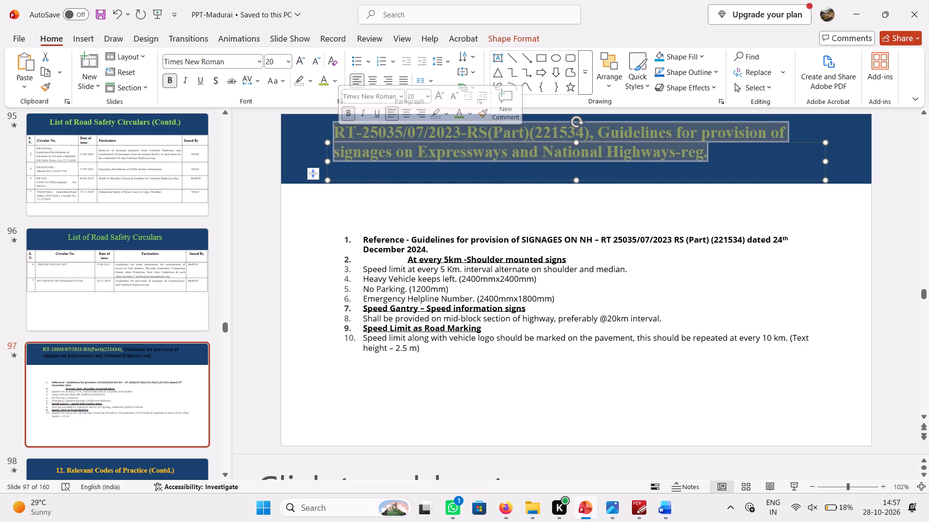
{"action": "left_click", "coordinate": [396, 151]}
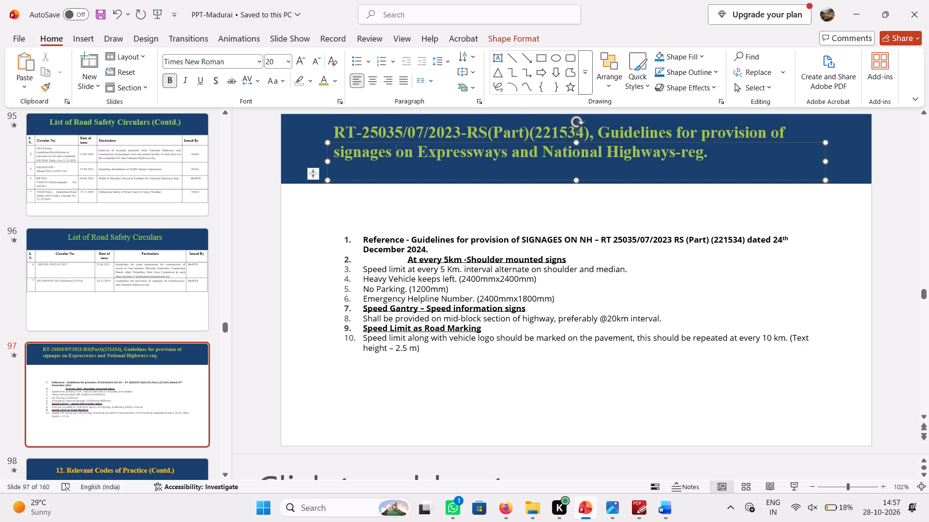
Break the slide 97 title before "Guidelines for provision" and move the title box slightly down.
{"action": "left_click", "coordinate": [598, 132]}
{"action": "key", "text": "Return"}
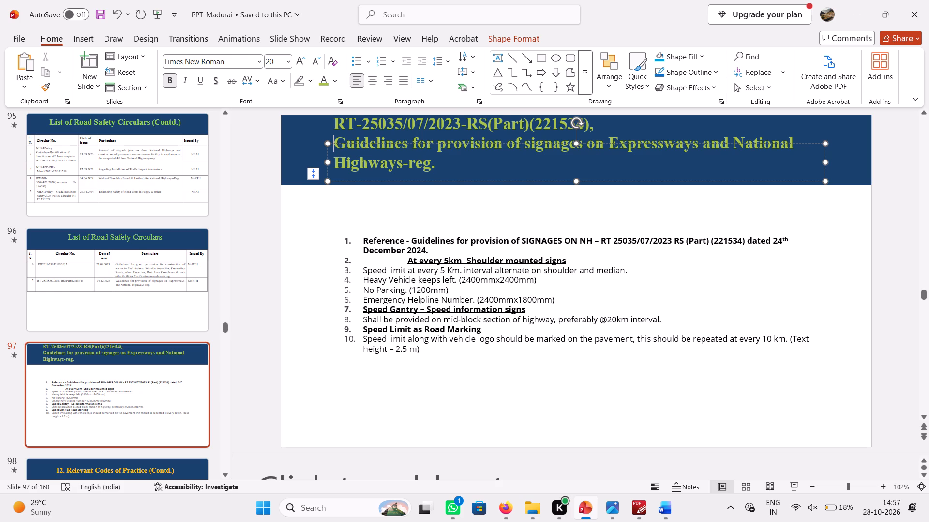
{"action": "left_click_drag", "start_coordinate": [472, 181], "coordinate": [470, 186]}
Reduce the guidelines line of the slide 97 title to 18 pt.
{"action": "left_click_drag", "start_coordinate": [443, 168], "coordinate": [359, 160]}
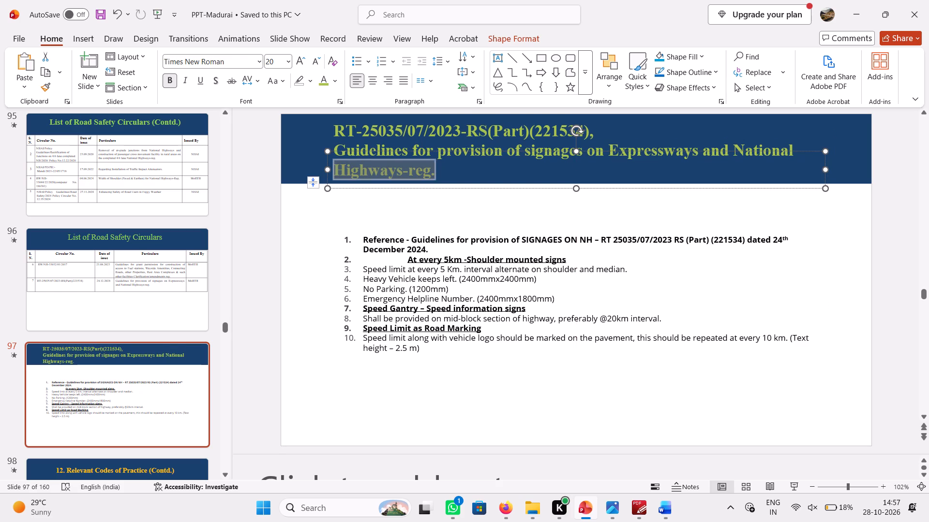
{"action": "left_click_drag", "start_coordinate": [359, 160], "coordinate": [336, 153]}
{"action": "left_click", "coordinate": [317, 61]}
{"action": "left_click", "coordinate": [316, 61]}
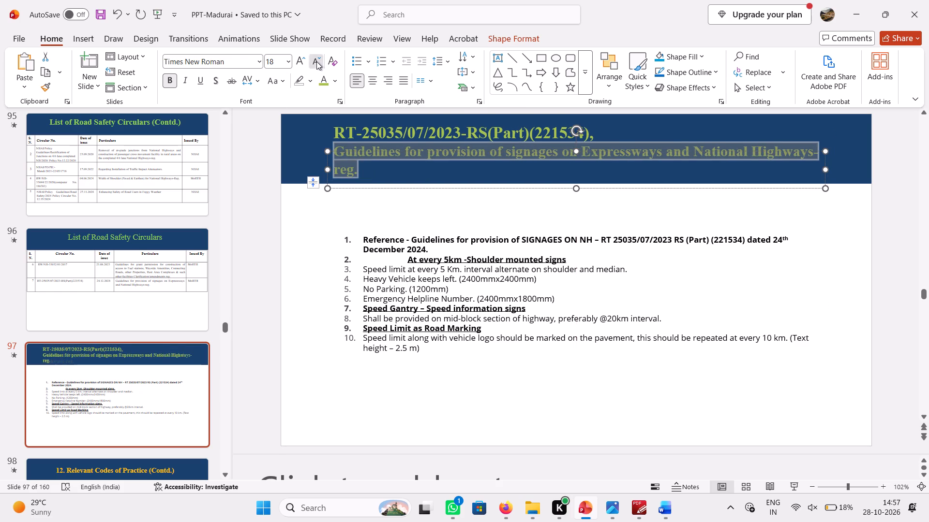
{"action": "left_click", "coordinate": [436, 222]}
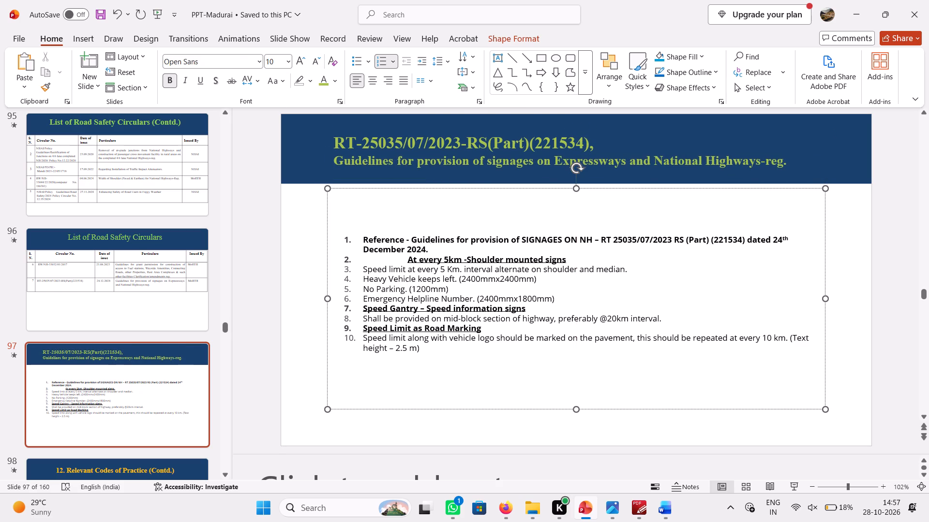
Add "Dated" and circular 7's issue date 24.12.2024, copied from the slide 96 table, after the circular number in the slide 97 title.
{"action": "left_click", "coordinate": [595, 144]}
{"action": "left_click", "coordinate": [127, 267]}
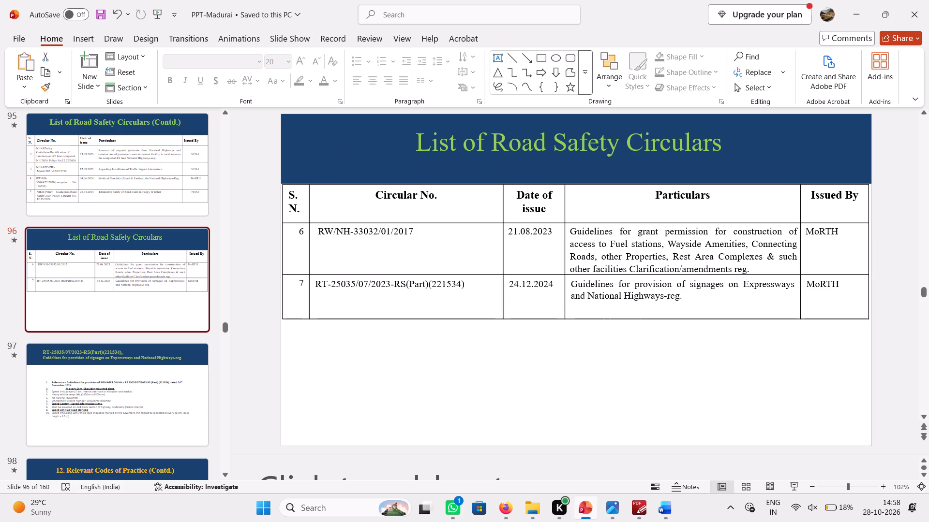
{"action": "left_click_drag", "start_coordinate": [554, 282], "coordinate": [513, 281]}
{"action": "key", "text": "ctrl+c"}
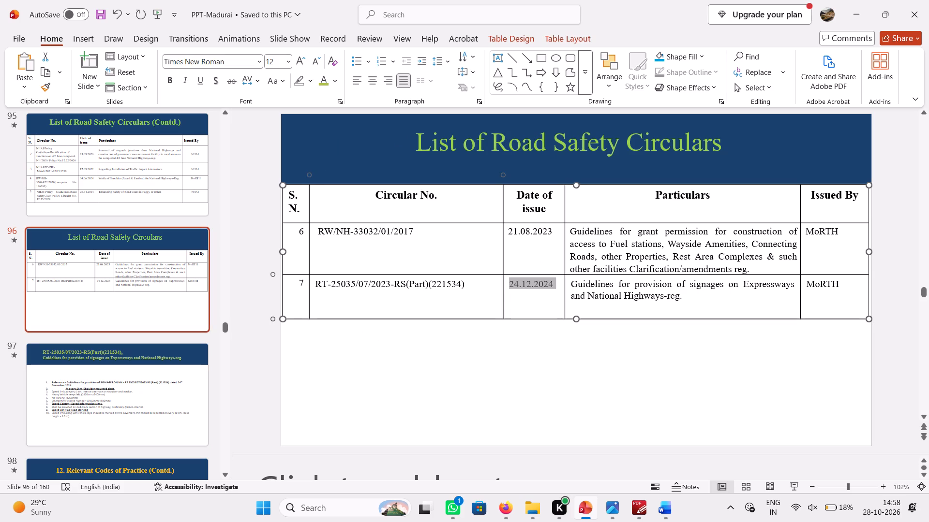
{"action": "left_click", "coordinate": [174, 376]}
{"action": "left_click", "coordinate": [599, 142]}
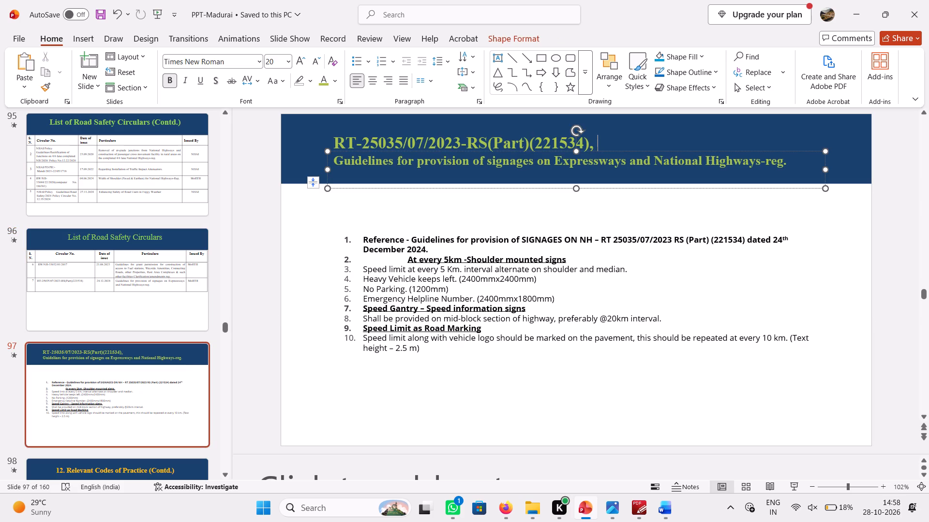
{"action": "type", "text": "Dated"}
{"action": "key", "text": "space"}
{"action": "key", "text": "ctrl+v"}
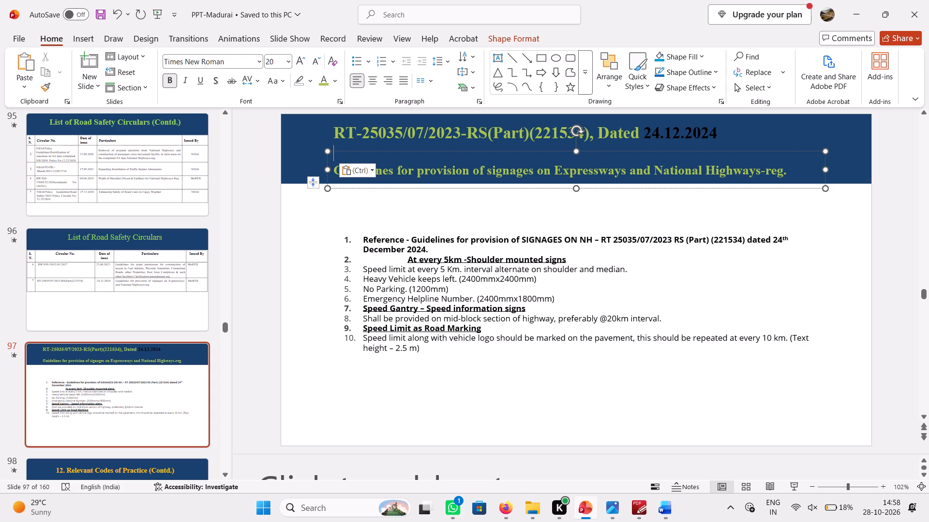
{"action": "left_click", "coordinate": [354, 175]}
{"action": "left_click", "coordinate": [391, 186]}
Copy the circular number's formatting onto the pasted date in the slide 97 title.
{"action": "left_click", "coordinate": [460, 141]}
{"action": "left_click_drag", "start_coordinate": [427, 134], "coordinate": [477, 138]}
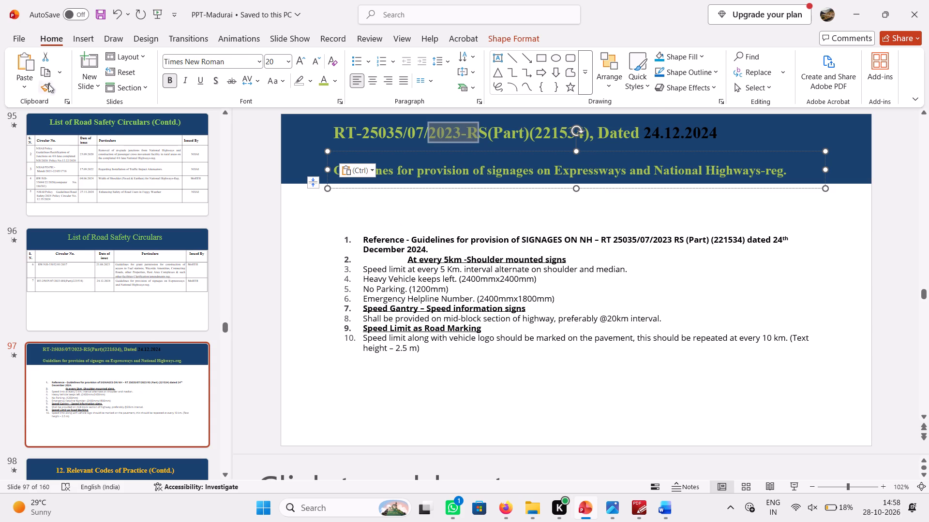
{"action": "left_click", "coordinate": [45, 83]}
{"action": "left_click_drag", "start_coordinate": [527, 138], "coordinate": [703, 137]}
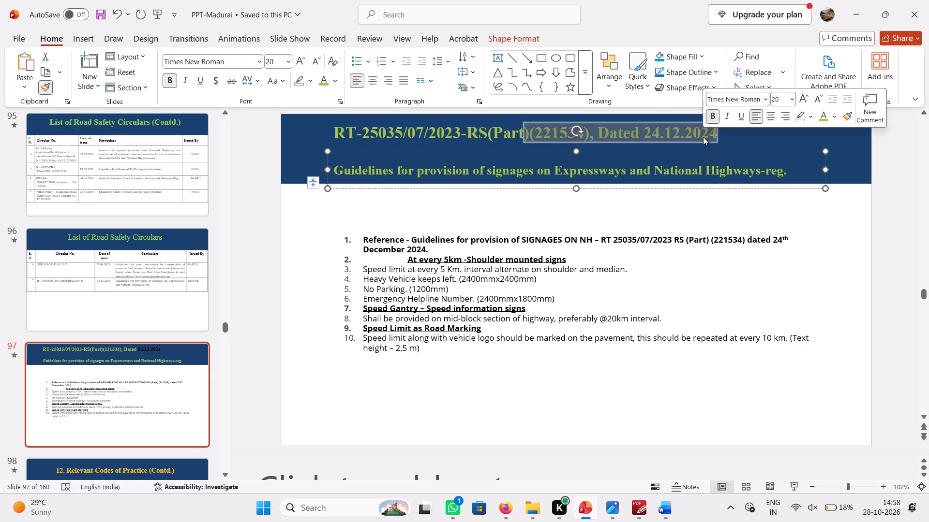
{"action": "left_click", "coordinate": [634, 223]}
Delete the blank line between the two lines of the slide 97 title.
{"action": "left_click", "coordinate": [417, 158]}
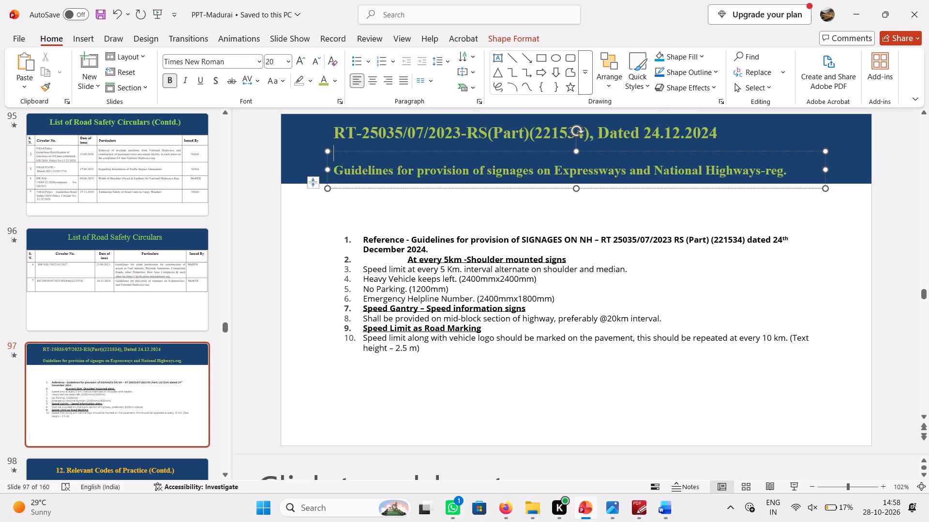
{"action": "key", "text": "Delete"}
{"action": "left_click", "coordinate": [450, 219]}
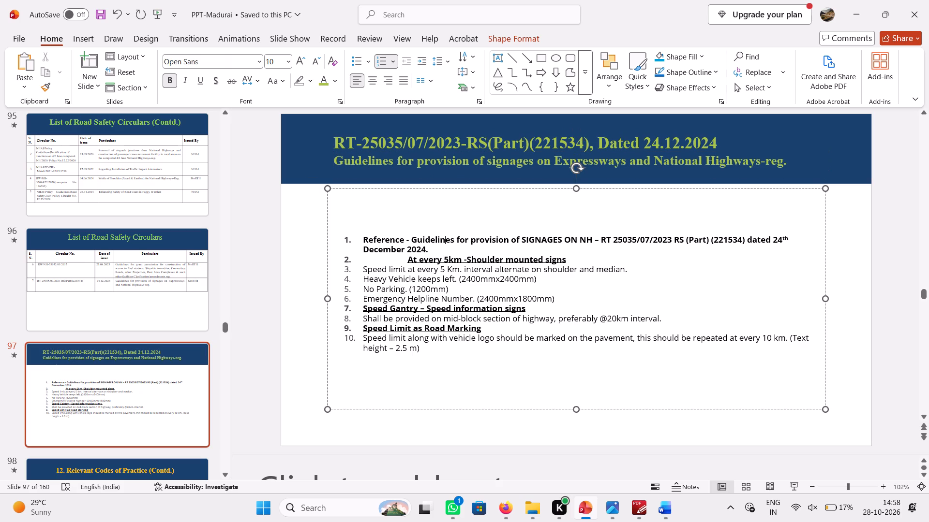
Enlarge all the numbered body text on slide 97 to 16 pt.
{"action": "left_click", "coordinate": [396, 203]}
{"action": "left_click_drag", "start_coordinate": [426, 348], "coordinate": [349, 237]}
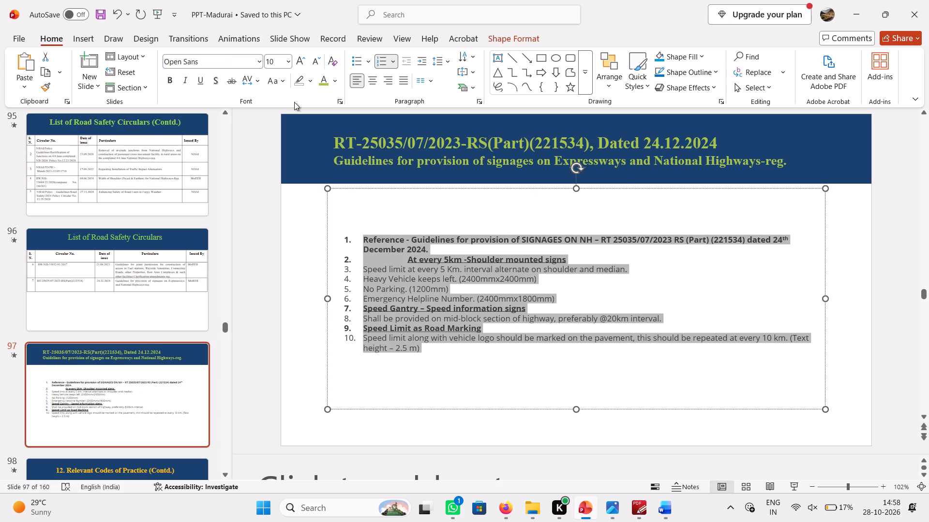
{"action": "double_click", "coordinate": [301, 57]}
{"action": "left_click", "coordinate": [301, 57]}
{"action": "left_click", "coordinate": [301, 57]}
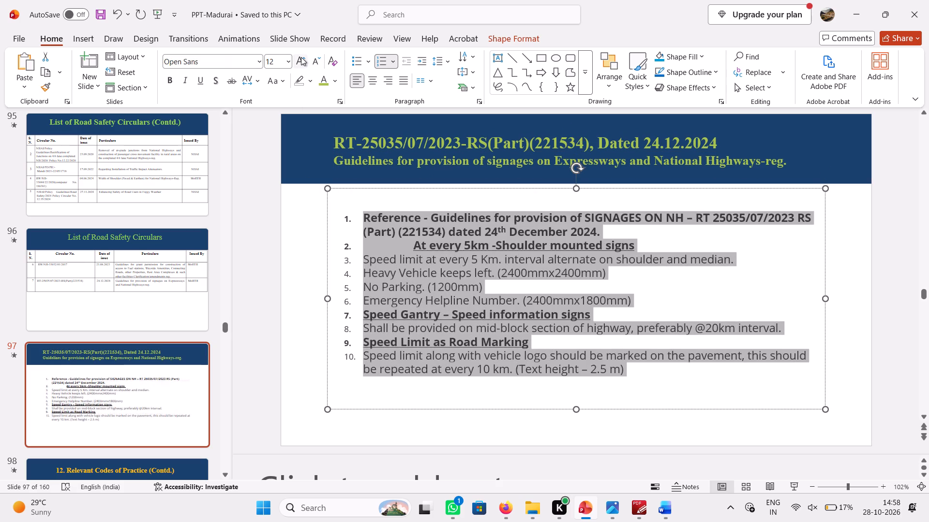
{"action": "left_click", "coordinate": [301, 57]}
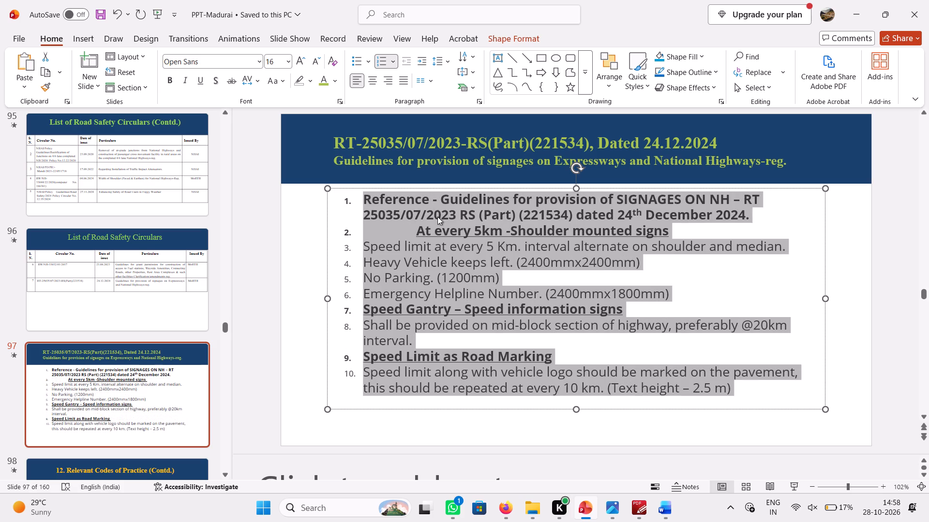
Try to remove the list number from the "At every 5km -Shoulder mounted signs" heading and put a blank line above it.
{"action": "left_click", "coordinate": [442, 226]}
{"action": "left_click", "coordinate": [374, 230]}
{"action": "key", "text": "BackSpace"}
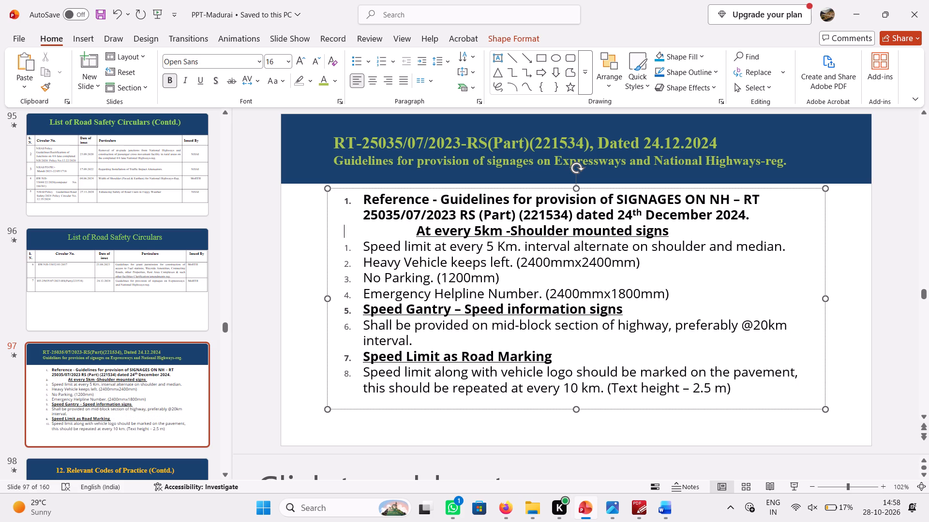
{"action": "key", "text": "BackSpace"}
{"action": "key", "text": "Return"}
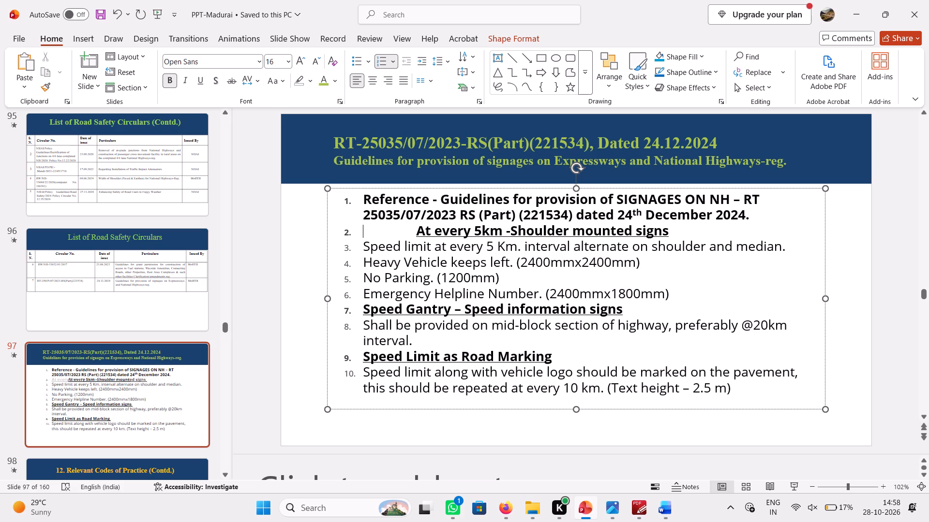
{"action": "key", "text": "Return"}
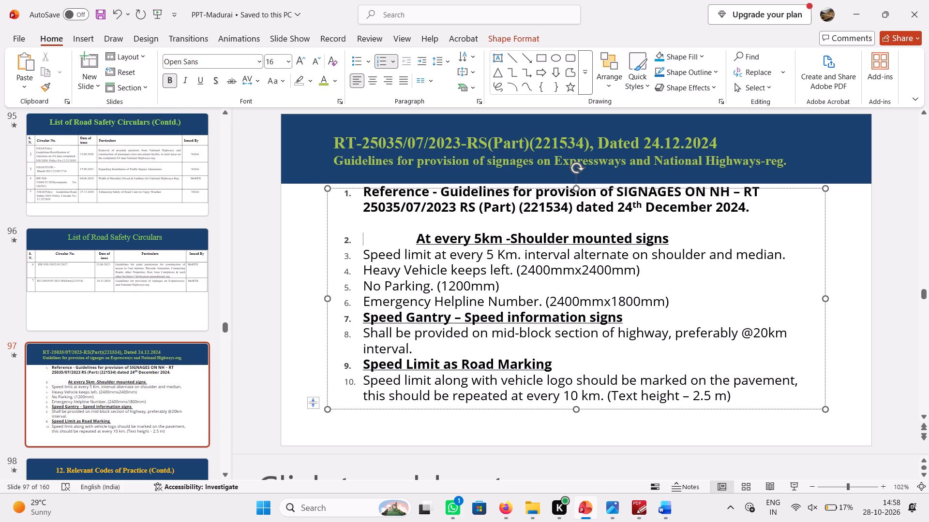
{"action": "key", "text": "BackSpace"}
Remove the gap before "At every 5km -Shoulder mounted signs" and the full stop after "December 2024", keeping the heading as a separate numbered item.
{"action": "left_click", "coordinate": [415, 237]}
{"action": "key", "text": "BackSpace"}
{"action": "key", "text": "BackSpace"}
{"action": "key", "text": "BackSpace"}
{"action": "key", "text": "BackSpace"}
{"action": "key", "text": "BackSpace"}
{"action": "key", "text": "BackSpace"}
{"action": "key", "text": "BackSpace"}
{"action": "key", "text": "BackSpace"}
{"action": "key", "text": "BackSpace"}
{"action": "key", "text": "BackSpace"}
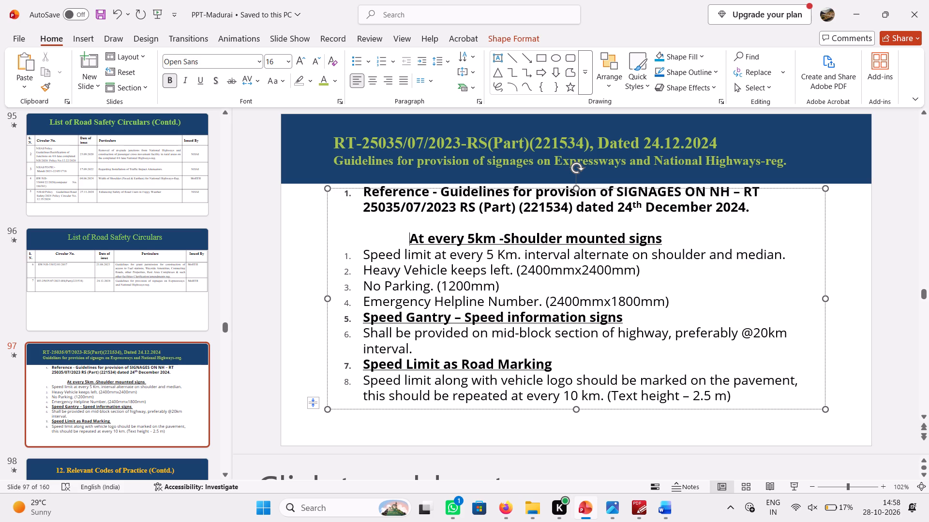
{"action": "key", "text": "BackSpace"}
{"action": "key", "text": "Return"}
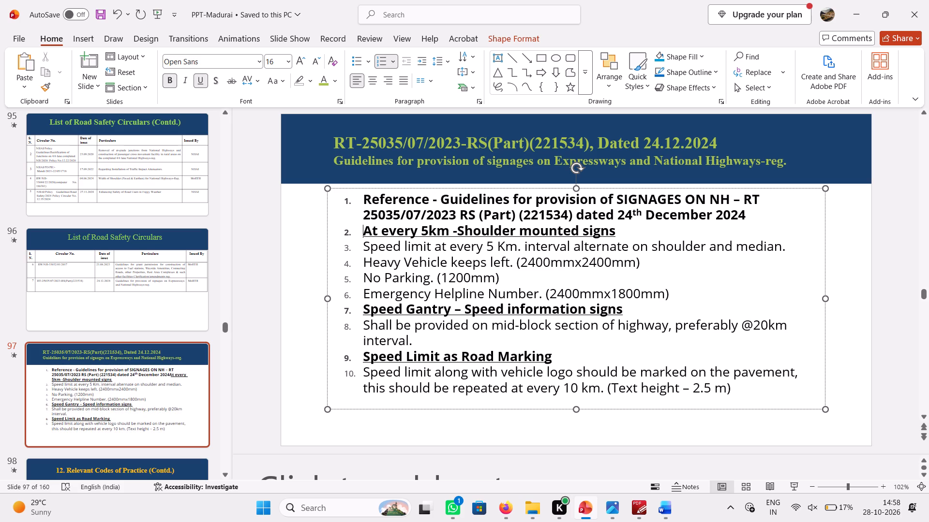
Insert a blank line above the "At every 5km -Shoulder mounted signs" heading on slide 97.
{"action": "key", "text": "Return"}
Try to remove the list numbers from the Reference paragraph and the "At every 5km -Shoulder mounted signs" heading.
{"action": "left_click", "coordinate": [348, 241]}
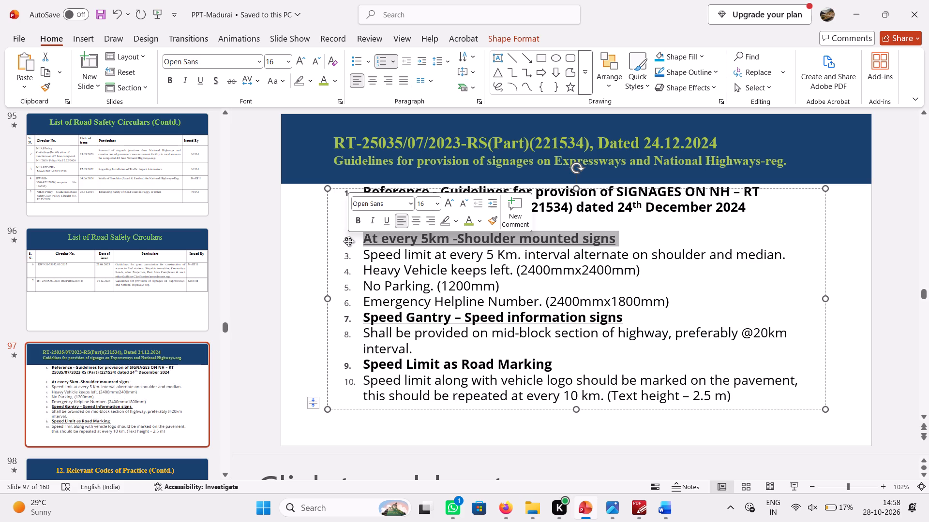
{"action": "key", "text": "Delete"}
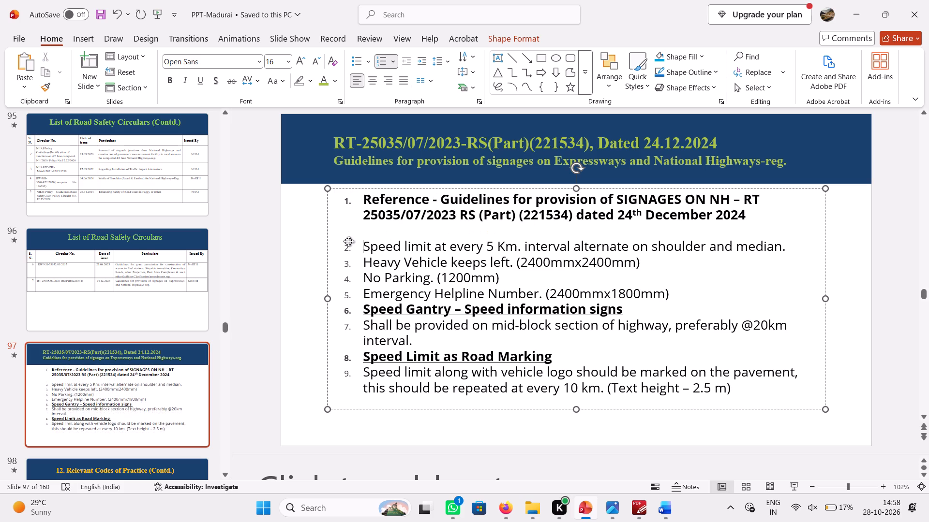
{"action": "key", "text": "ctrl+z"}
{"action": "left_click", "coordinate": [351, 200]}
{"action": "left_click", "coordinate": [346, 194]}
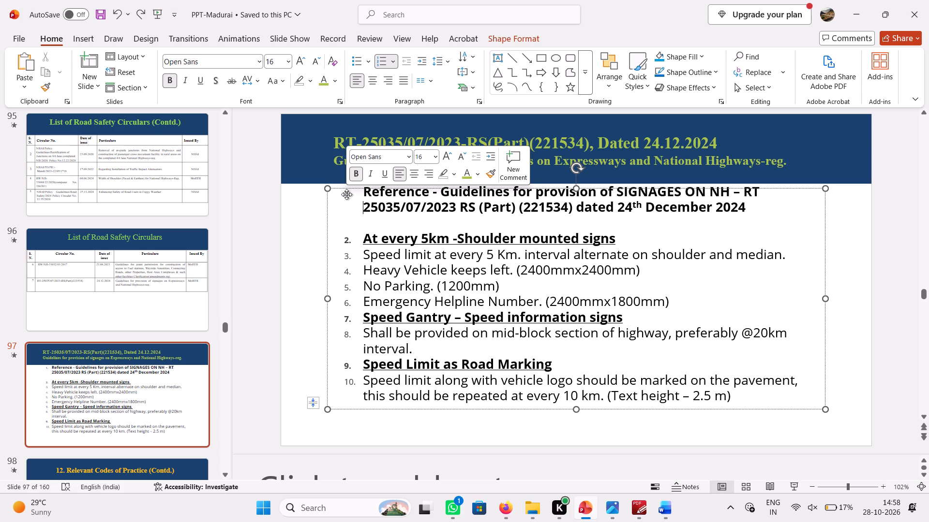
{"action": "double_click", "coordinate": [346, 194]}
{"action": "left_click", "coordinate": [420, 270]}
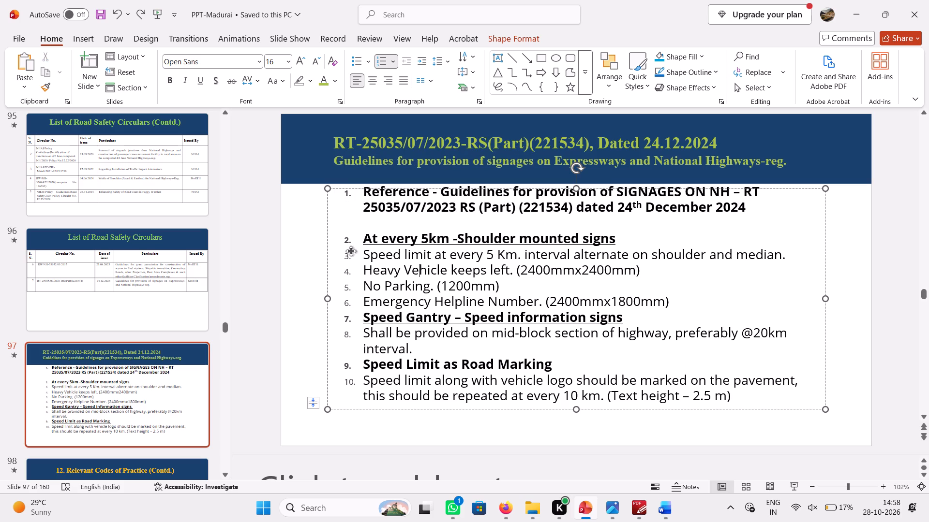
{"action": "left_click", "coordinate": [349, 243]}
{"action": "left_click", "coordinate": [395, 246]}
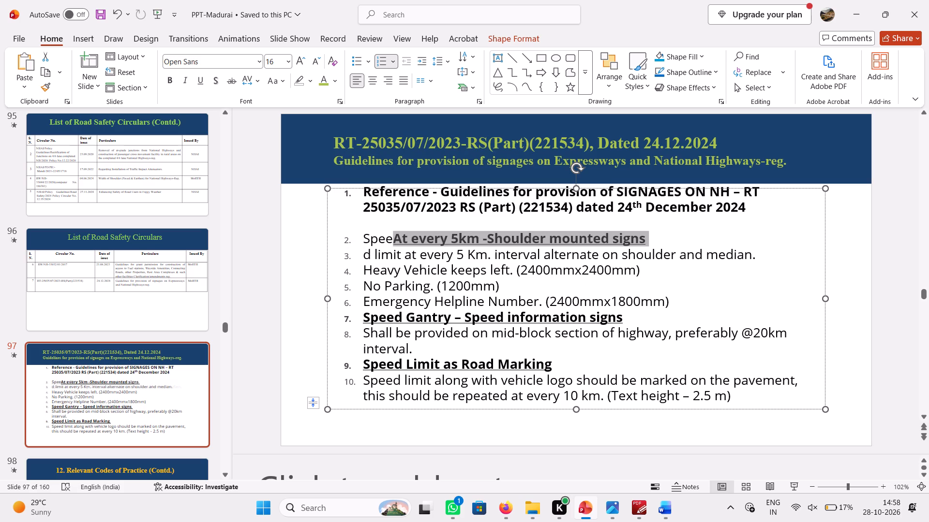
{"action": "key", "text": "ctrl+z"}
Change the four numbered lines from "Speed limit at every 5 Km." to "Emergency Helpline Number" to filled square bullets.
{"action": "left_click", "coordinate": [438, 286]}
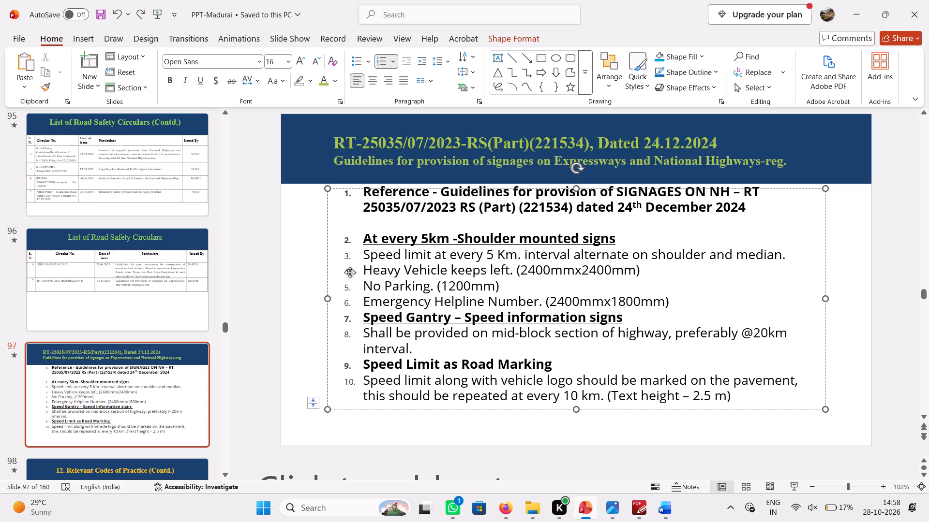
{"action": "left_click_drag", "start_coordinate": [673, 304], "coordinate": [403, 260]}
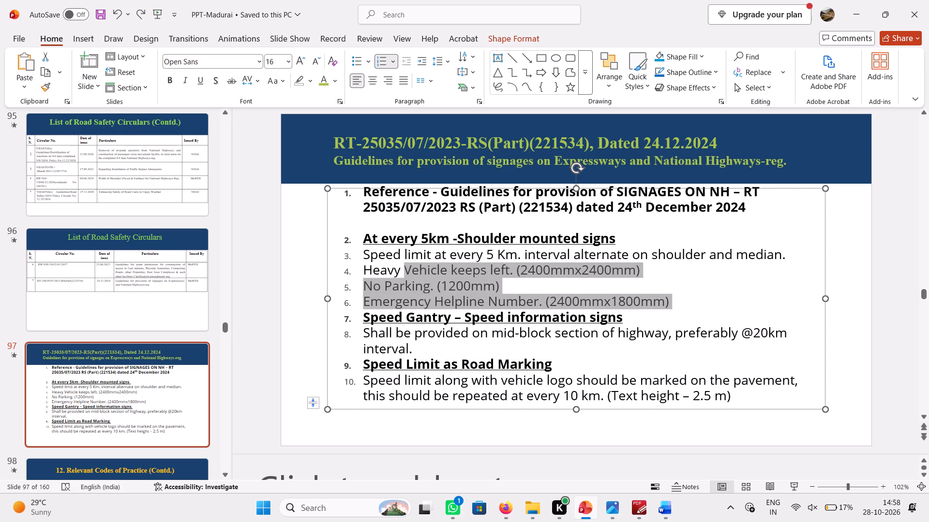
{"action": "left_click_drag", "start_coordinate": [403, 260], "coordinate": [375, 251]}
{"action": "left_click", "coordinate": [368, 60]}
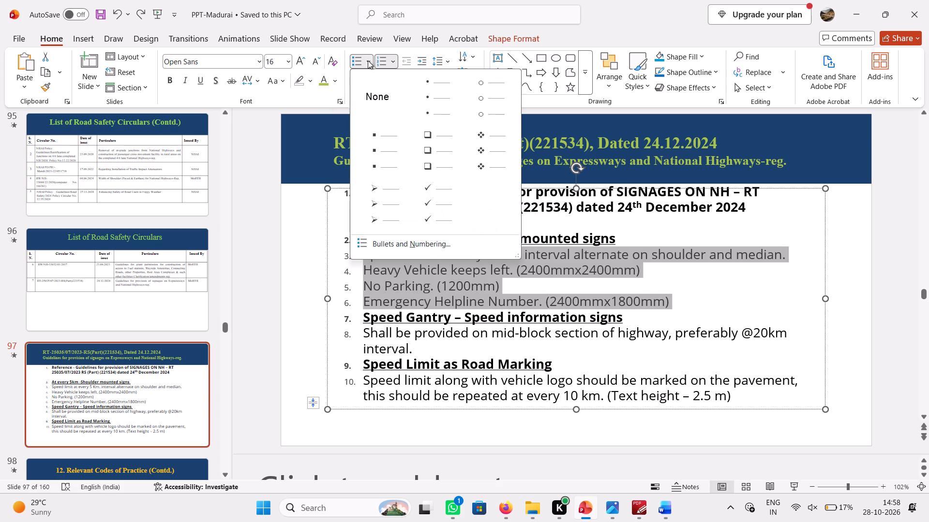
{"action": "left_click", "coordinate": [378, 143]}
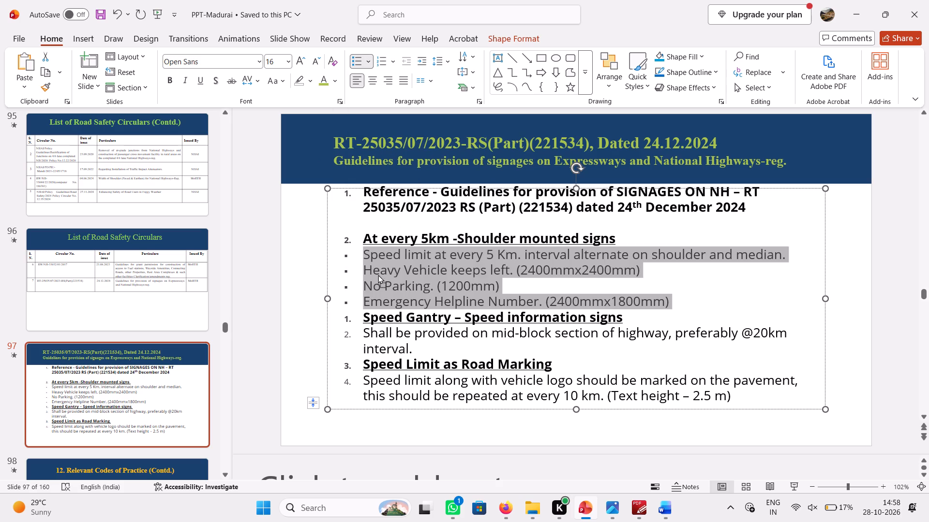
{"action": "left_click", "coordinate": [378, 275]}
Remove the list numbers from the Reference paragraph and the "Speed Gantry – Speed information signs" and "At every 5km -Shoulder mounted signs" headings.
{"action": "left_click", "coordinate": [361, 192]}
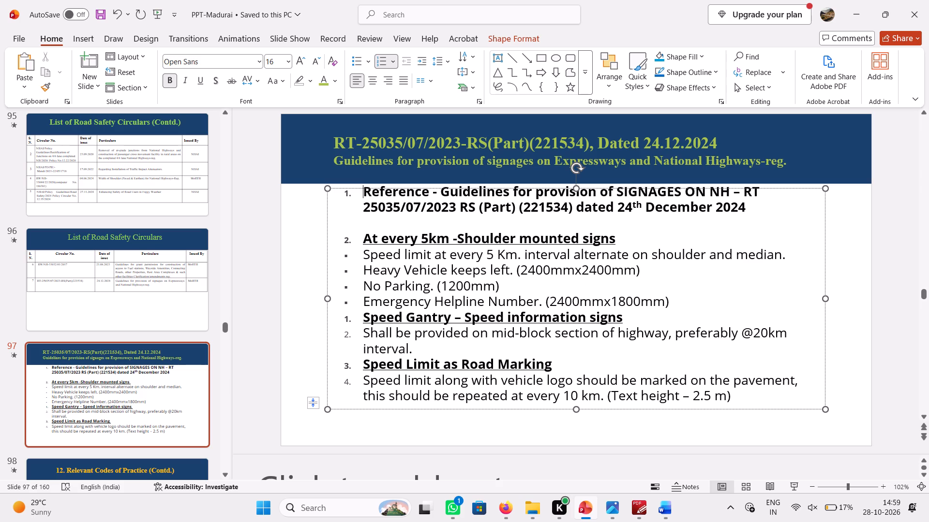
{"action": "left_click", "coordinate": [394, 53]}
{"action": "left_click", "coordinate": [393, 59]}
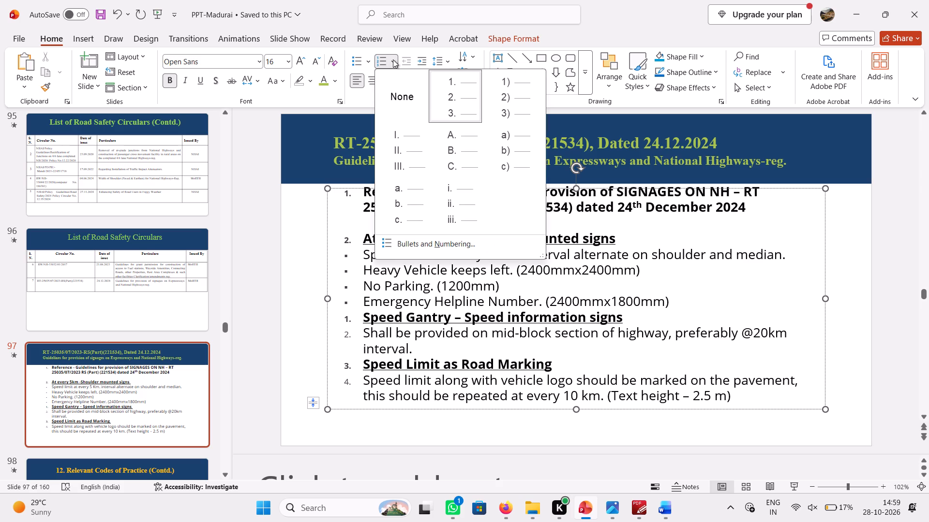
{"action": "left_click", "coordinate": [399, 96]}
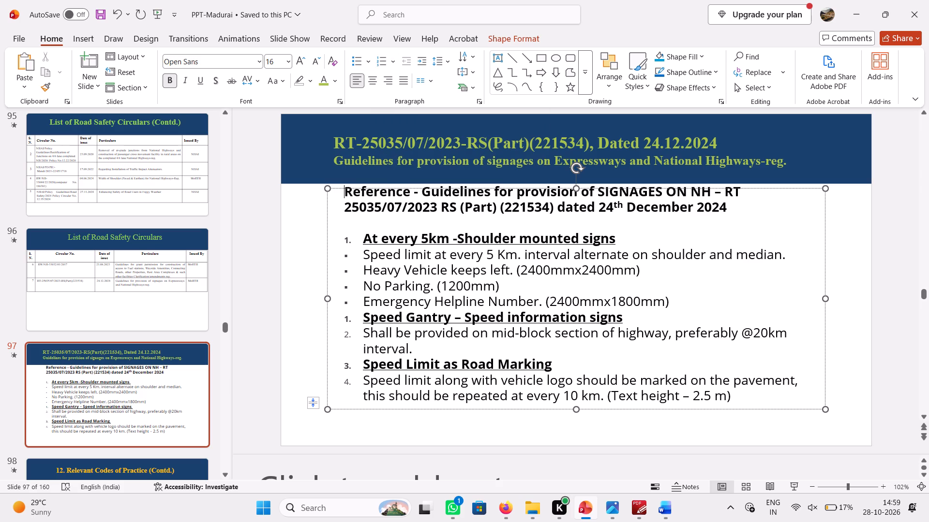
{"action": "left_click_drag", "start_coordinate": [360, 319], "coordinate": [611, 323]}
{"action": "left_click", "coordinate": [393, 64]}
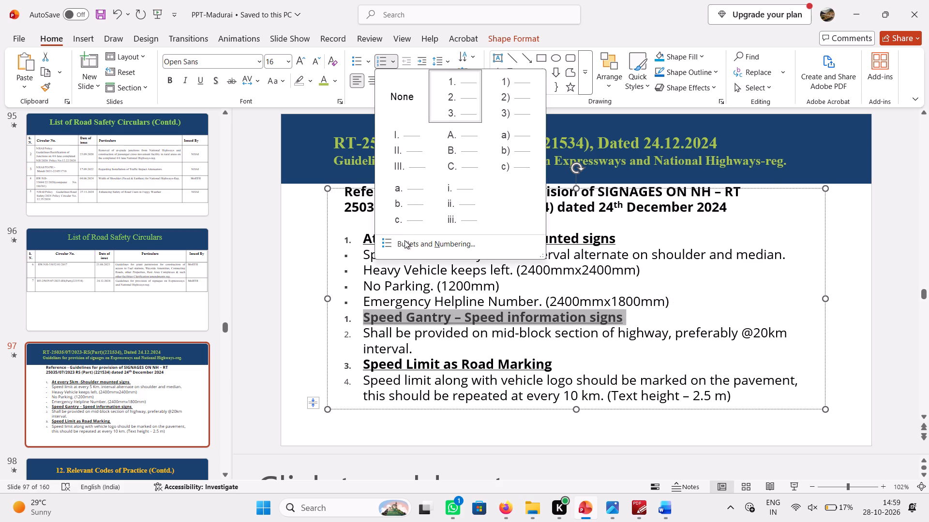
{"action": "left_click", "coordinate": [400, 93]}
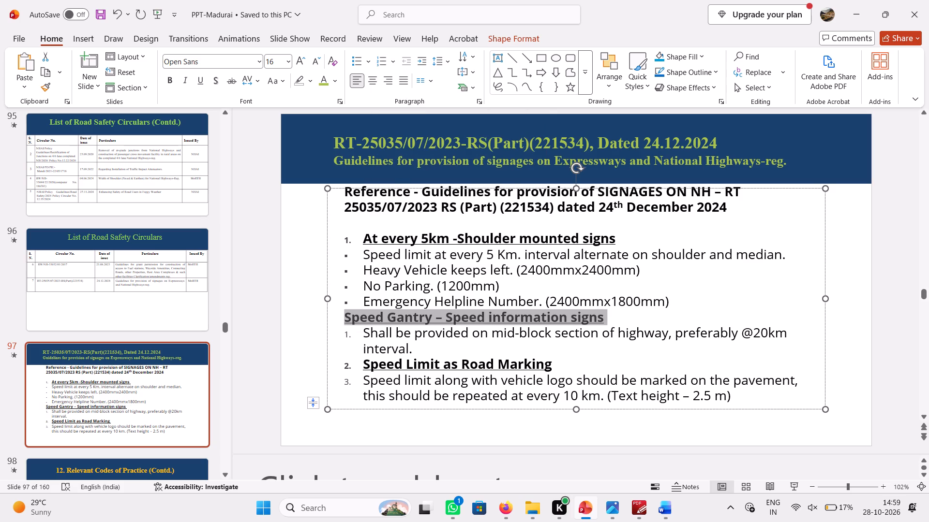
{"action": "left_click_drag", "start_coordinate": [365, 233], "coordinate": [626, 237]}
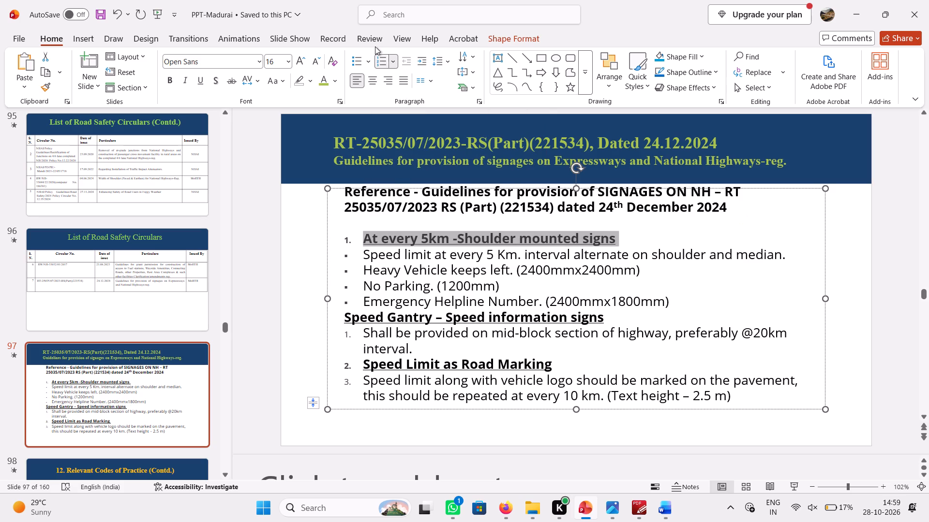
{"action": "left_click", "coordinate": [389, 62]}
{"action": "left_click", "coordinate": [397, 89]}
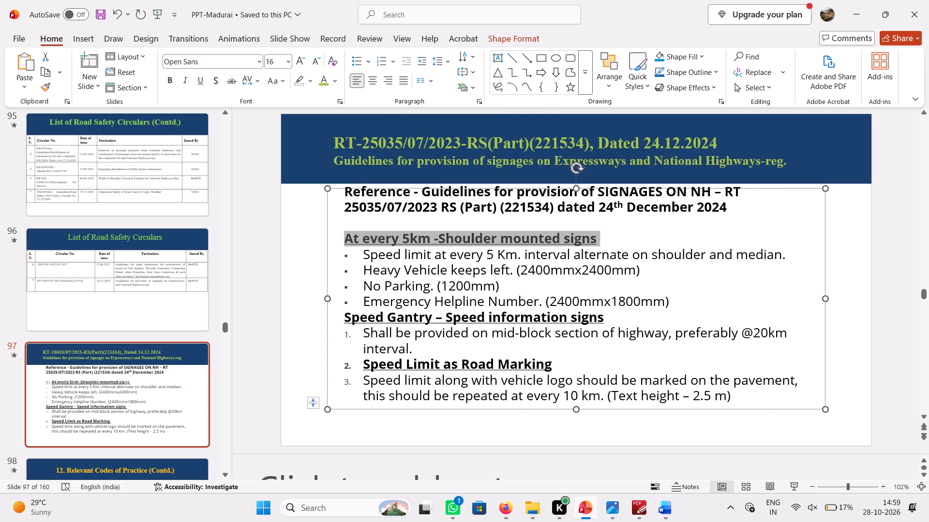
{"action": "left_click", "coordinate": [380, 261]}
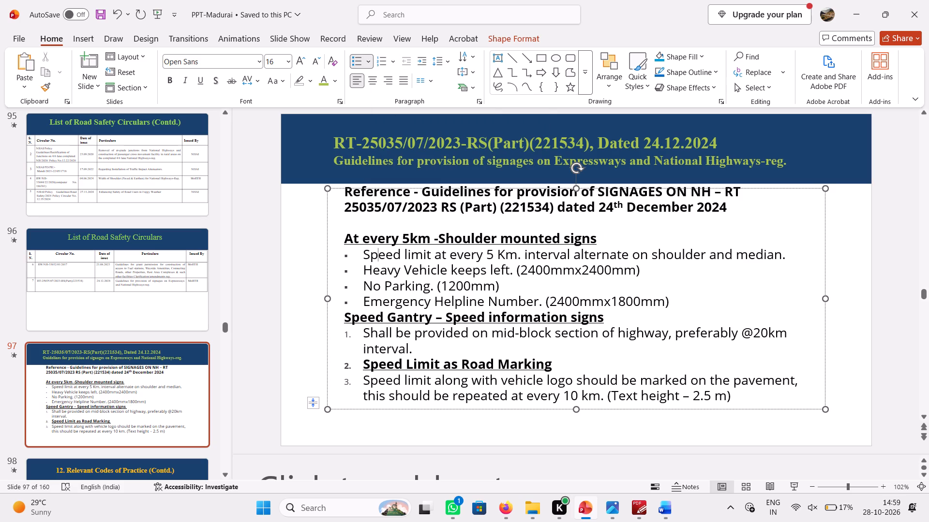
Change the numbered paragraph "Shall be provided on mid-block section of highway" to a filled square bullet.
{"action": "left_click_drag", "start_coordinate": [411, 353], "coordinate": [351, 333]}
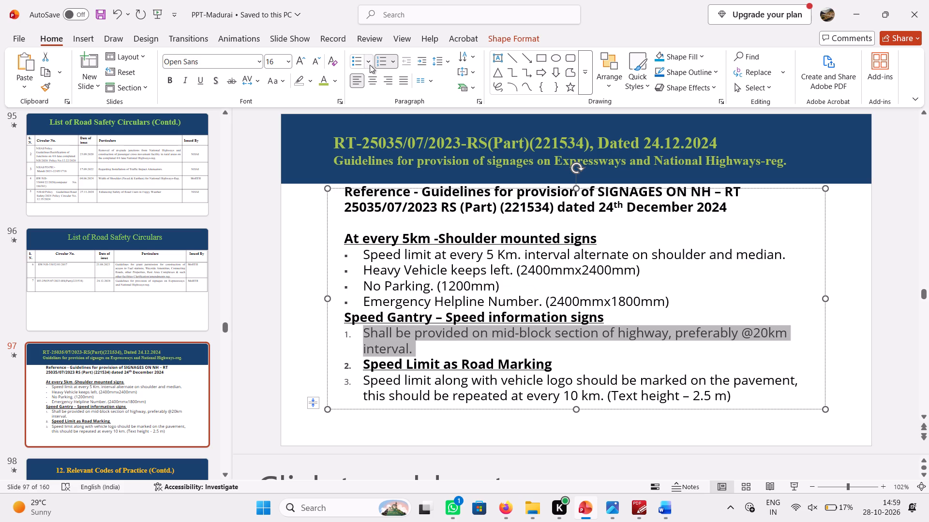
{"action": "left_click", "coordinate": [370, 65]}
{"action": "left_click", "coordinate": [374, 136]}
{"action": "left_click", "coordinate": [408, 337]}
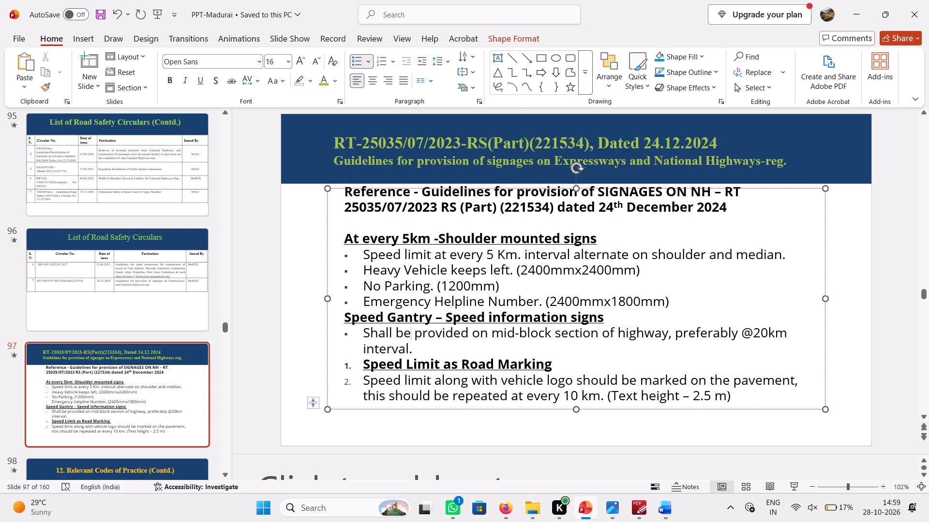
Remove the list number from the "Speed Limit as Road Marking" heading and give the paragraph under it a filled square bullet.
{"action": "left_click_drag", "start_coordinate": [548, 368], "coordinate": [350, 368]}
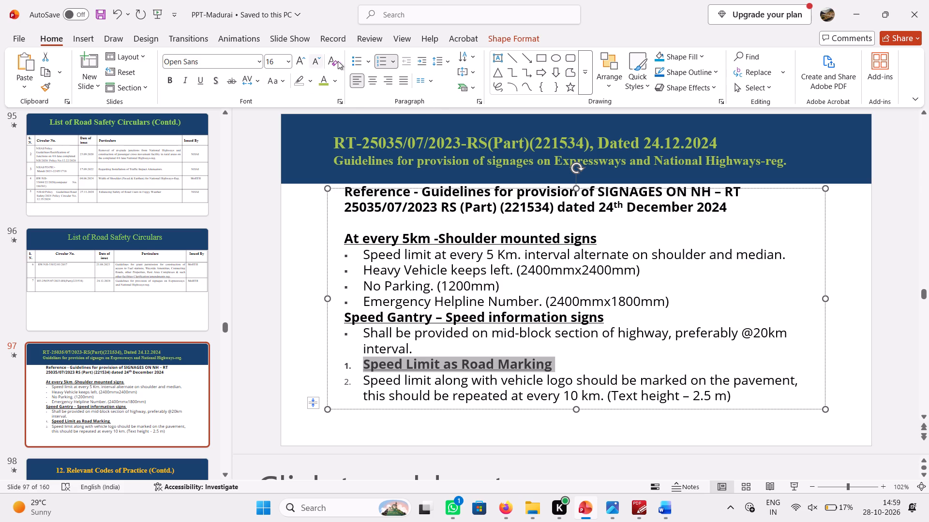
{"action": "left_click", "coordinate": [391, 63]}
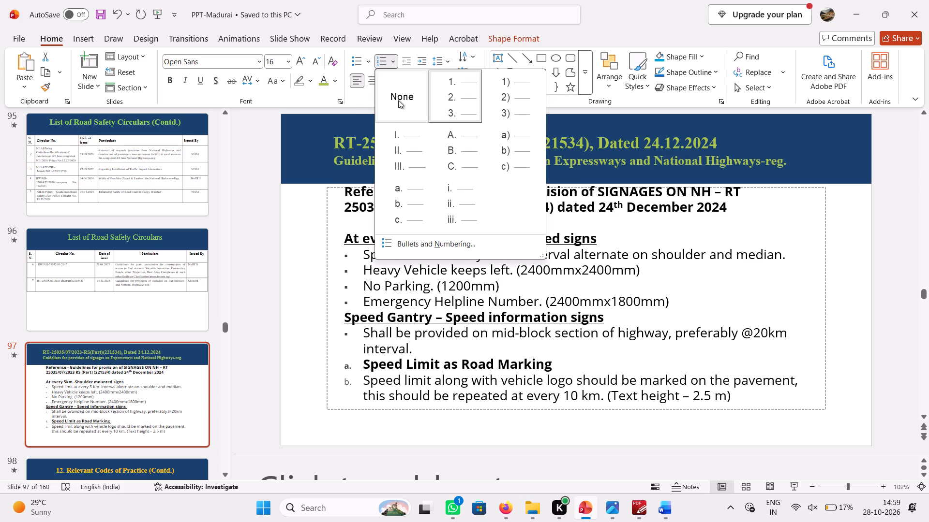
{"action": "left_click", "coordinate": [398, 100]}
{"action": "left_click", "coordinate": [362, 383]}
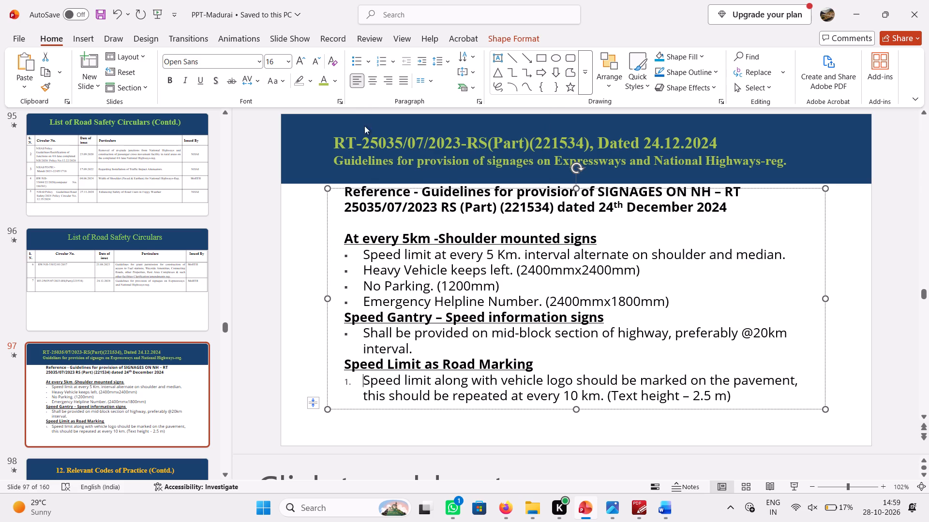
{"action": "left_click", "coordinate": [367, 58]}
{"action": "left_click", "coordinate": [375, 139]}
{"action": "left_click", "coordinate": [601, 344]}
Set all the body text on slide 97 to 17 pt.
{"action": "left_click", "coordinate": [576, 188]}
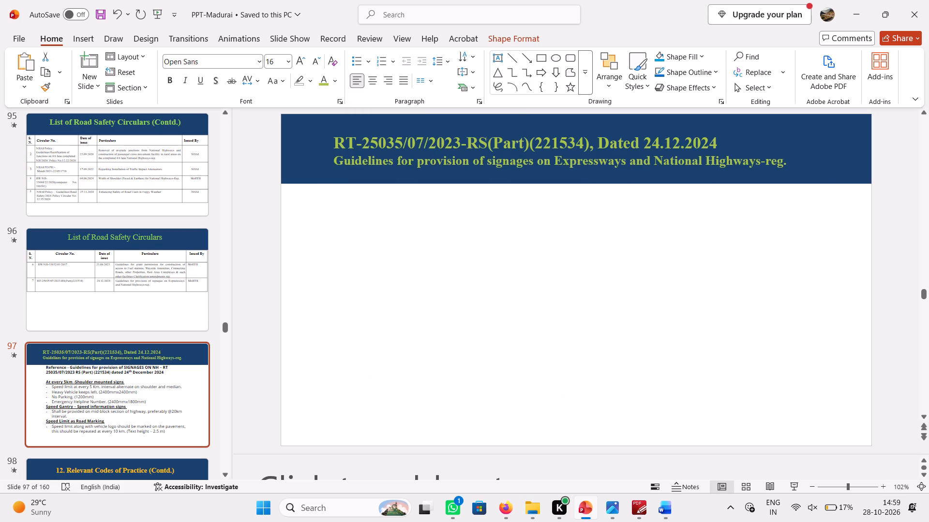
{"action": "left_click", "coordinate": [516, 280]}
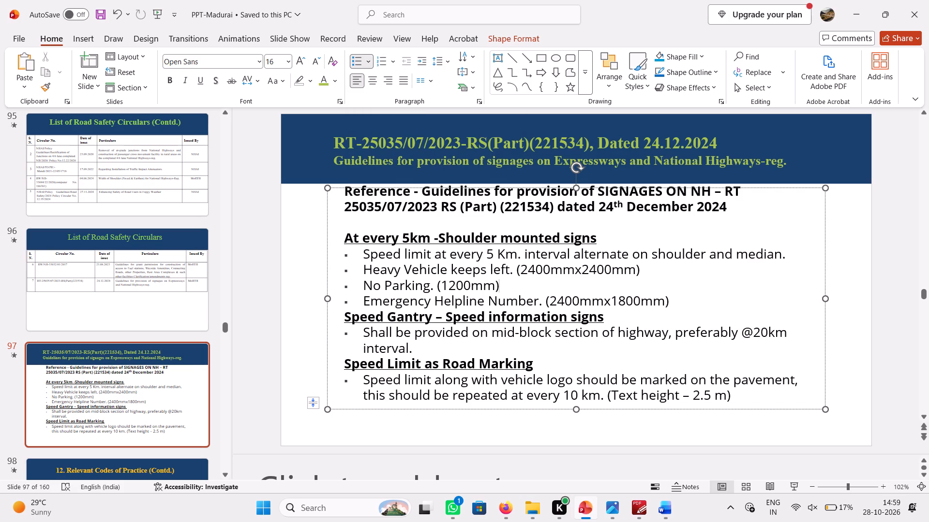
{"action": "left_click_drag", "start_coordinate": [736, 394], "coordinate": [331, 191]}
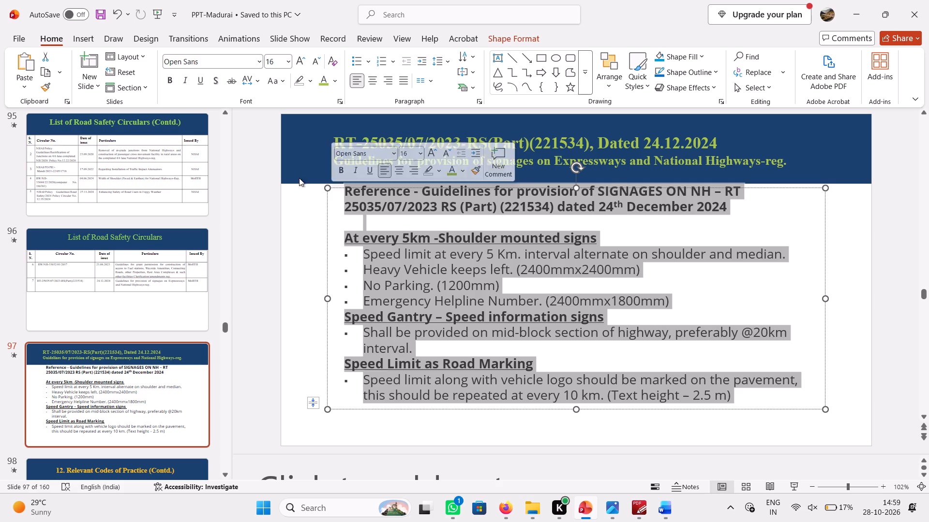
{"action": "left_click", "coordinate": [301, 59]}
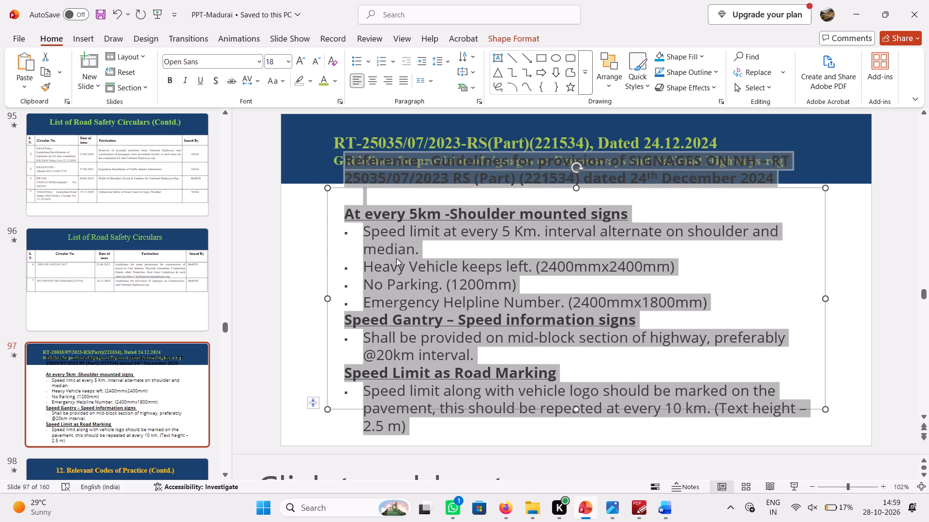
{"action": "left_click_drag", "start_coordinate": [279, 62], "coordinate": [263, 60]}
{"action": "left_click", "coordinate": [263, 60]}
{"action": "left_click", "coordinate": [275, 60]}
{"action": "type", "text": "17"}
{"action": "key", "text": "Return"}
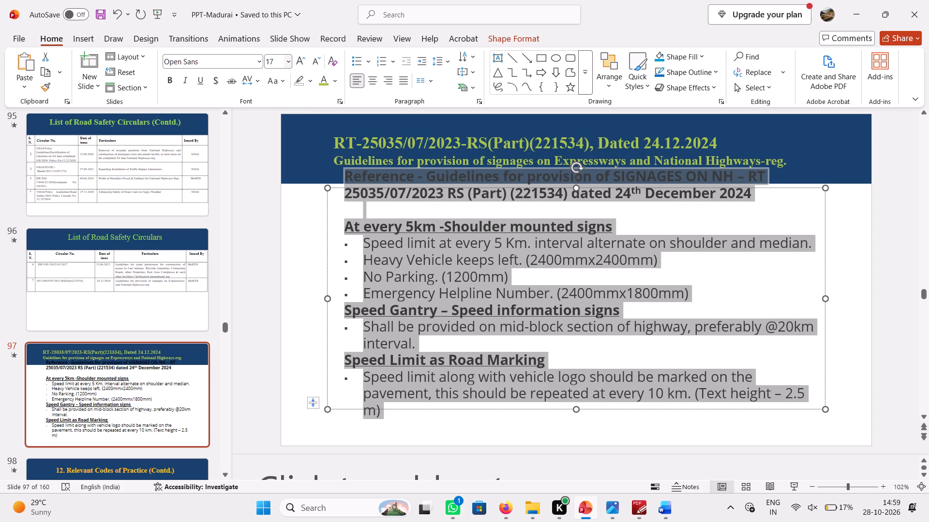
{"action": "left_click", "coordinate": [421, 249]}
Move the body text box on slide 97 down clear of the title band and widen it towards the slide's right edge.
{"action": "left_click", "coordinate": [446, 210]}
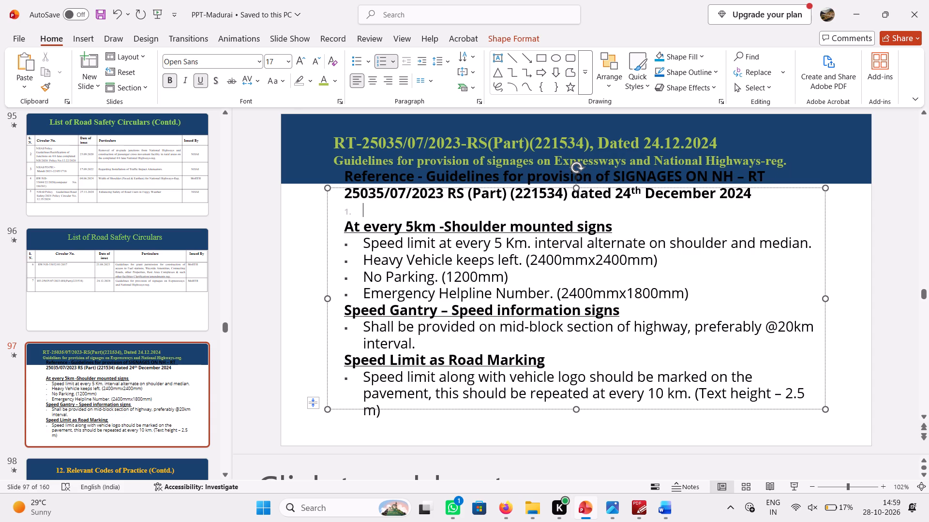
{"action": "left_click_drag", "start_coordinate": [452, 187], "coordinate": [444, 203]}
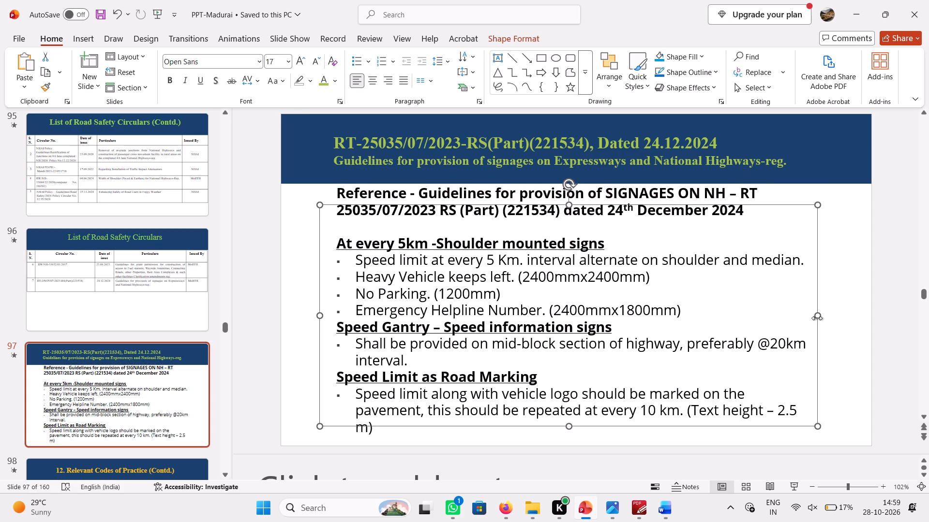
{"action": "left_click_drag", "start_coordinate": [819, 318], "coordinate": [845, 318]}
{"action": "left_click", "coordinate": [700, 345]}
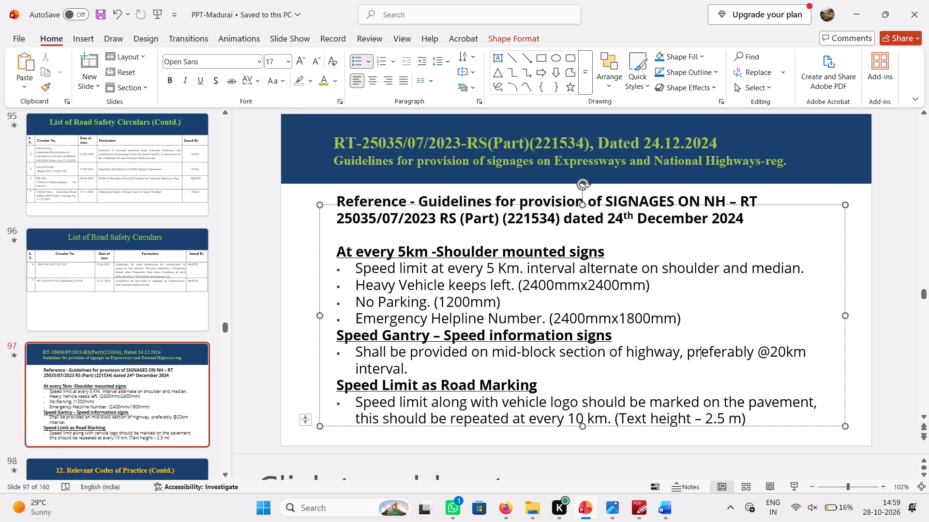
{"action": "left_click", "coordinate": [636, 138]}
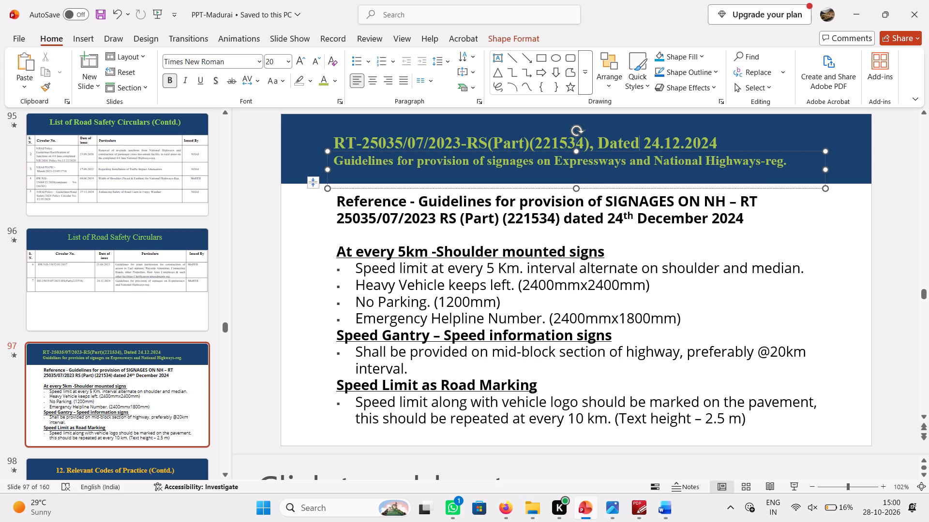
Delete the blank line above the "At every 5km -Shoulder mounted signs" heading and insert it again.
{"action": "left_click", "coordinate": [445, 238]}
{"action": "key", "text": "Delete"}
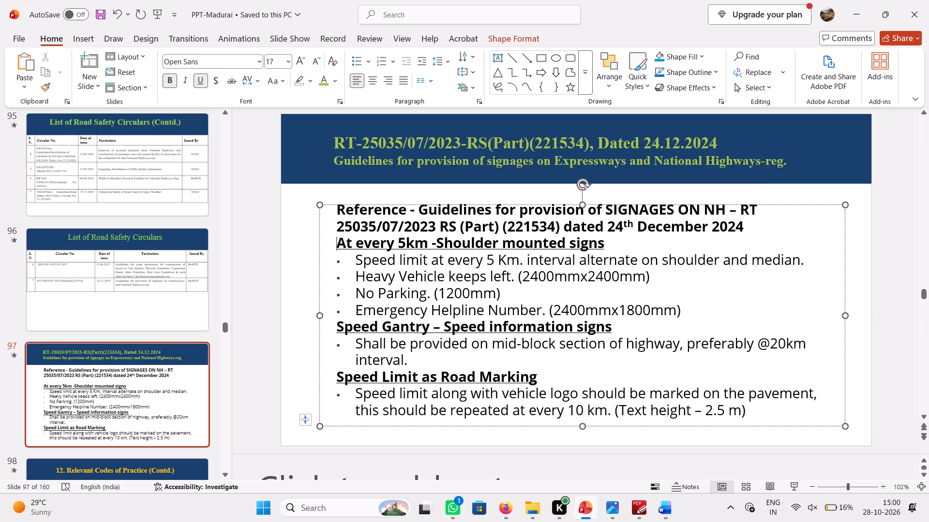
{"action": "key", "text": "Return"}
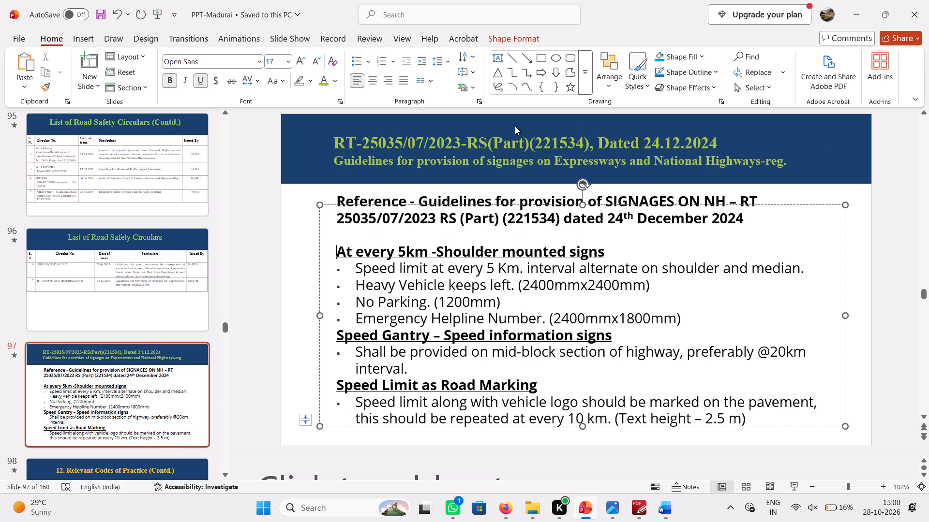
Review the circulars tables on slides 95 and 96 together with the signage circular on slide 97.
{"action": "left_click", "coordinate": [517, 126]}
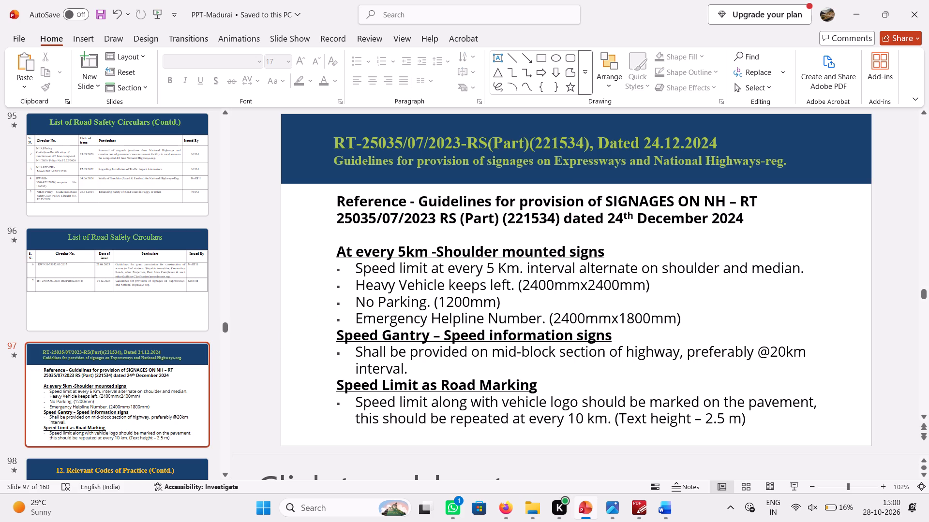
{"action": "left_click", "coordinate": [132, 280]}
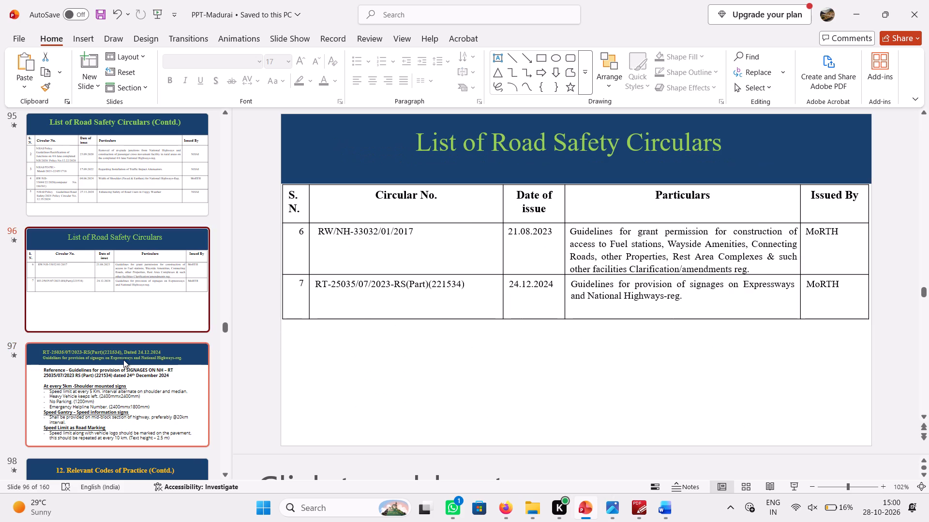
{"action": "left_click", "coordinate": [126, 370]}
{"action": "left_click", "coordinate": [158, 287]}
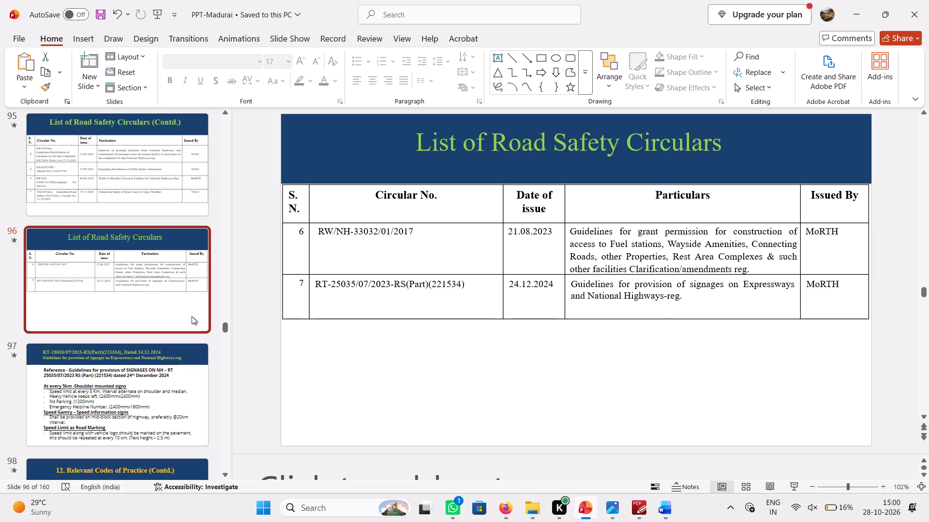
{"action": "left_click", "coordinate": [138, 170]}
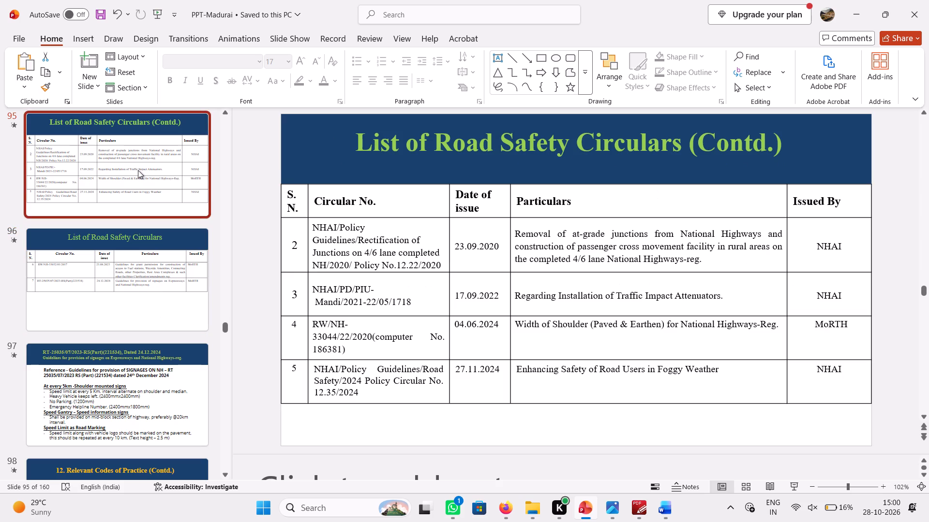
{"action": "left_click", "coordinate": [127, 292]}
{"action": "left_click", "coordinate": [125, 360]}
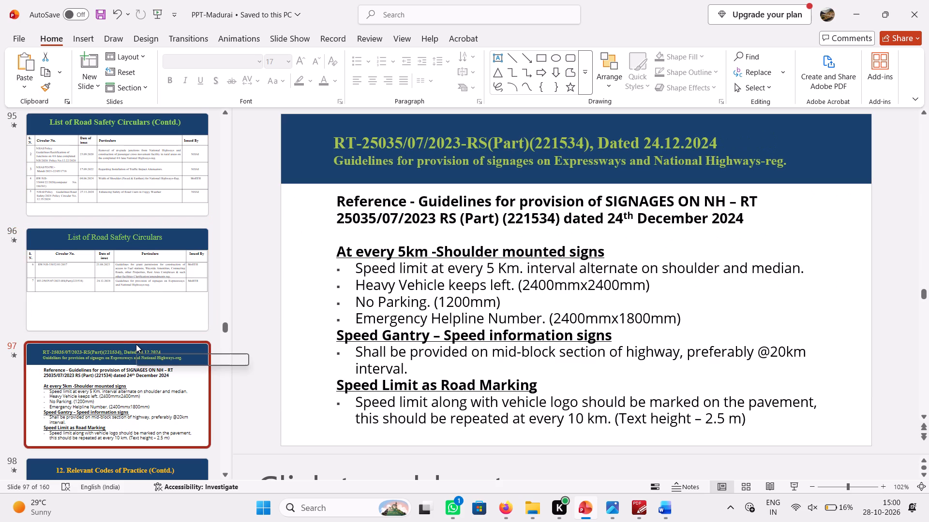
{"action": "left_click", "coordinate": [142, 289]}
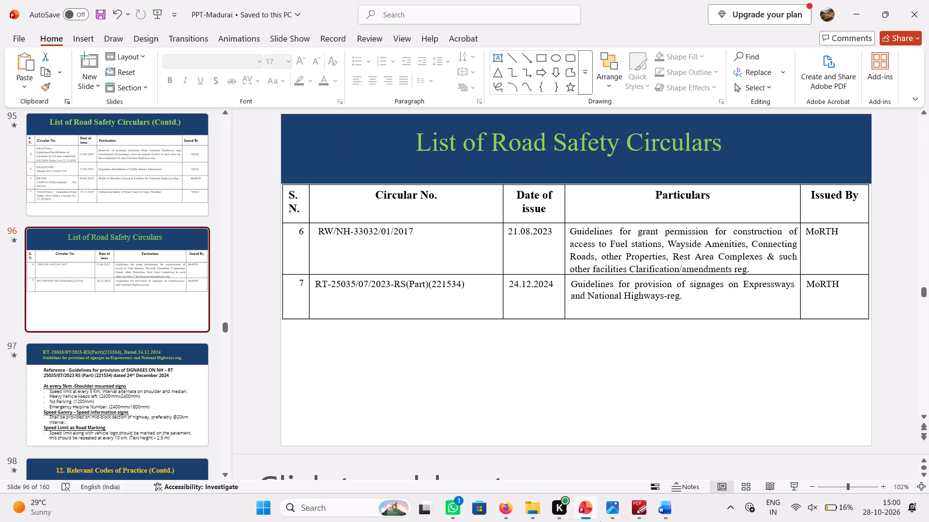
Search the IRC Codes folder for "tri", open the Tri language circular for latest signboards, and bring up its first page's number and subject.
{"action": "left_click", "coordinate": [644, 512]}
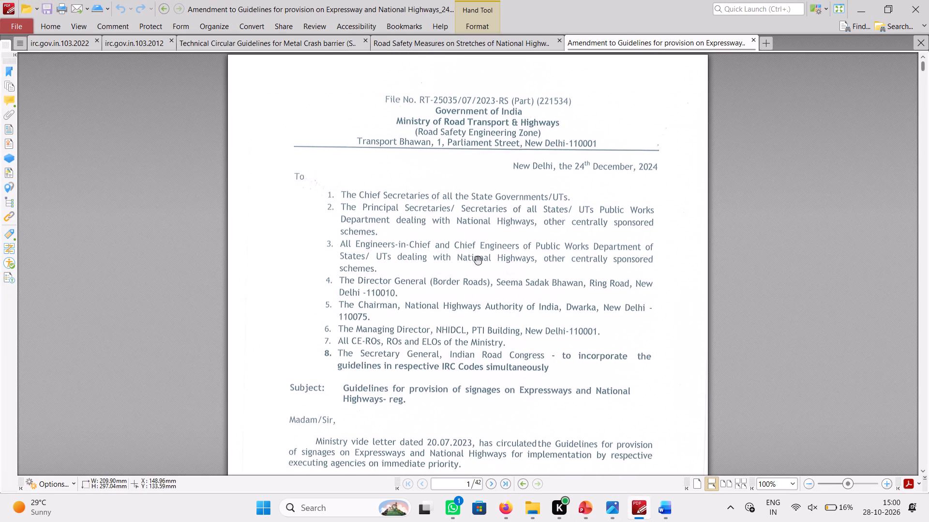
{"action": "left_click", "coordinate": [534, 507]}
{"action": "left_click", "coordinate": [586, 451]}
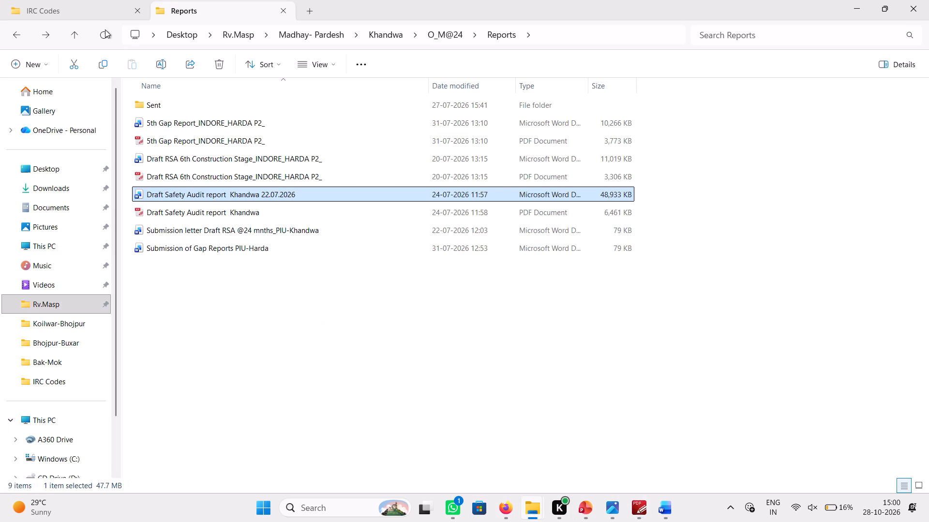
{"action": "left_click", "coordinate": [95, 11]}
{"action": "left_click", "coordinate": [789, 35]}
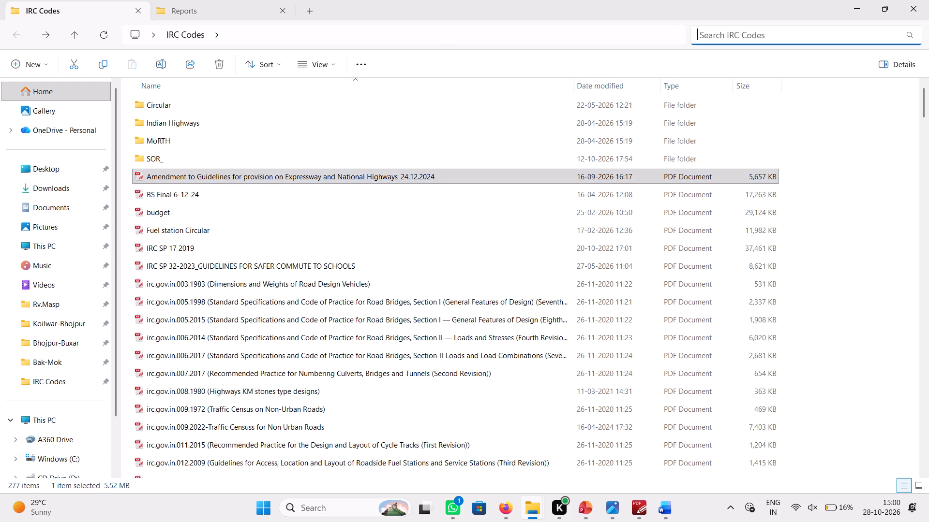
{"action": "key", "text": "t"}
{"action": "type", "text": "ri"}
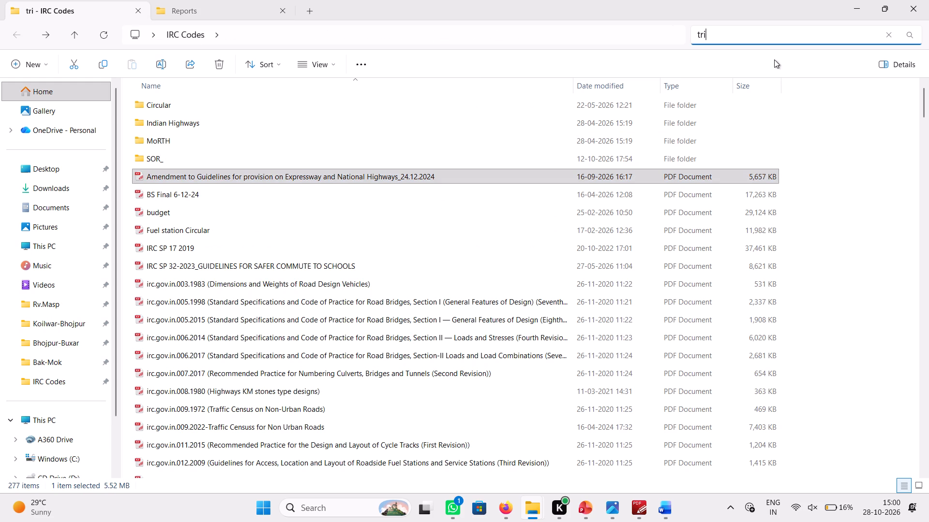
{"action": "left_click", "coordinate": [338, 90]}
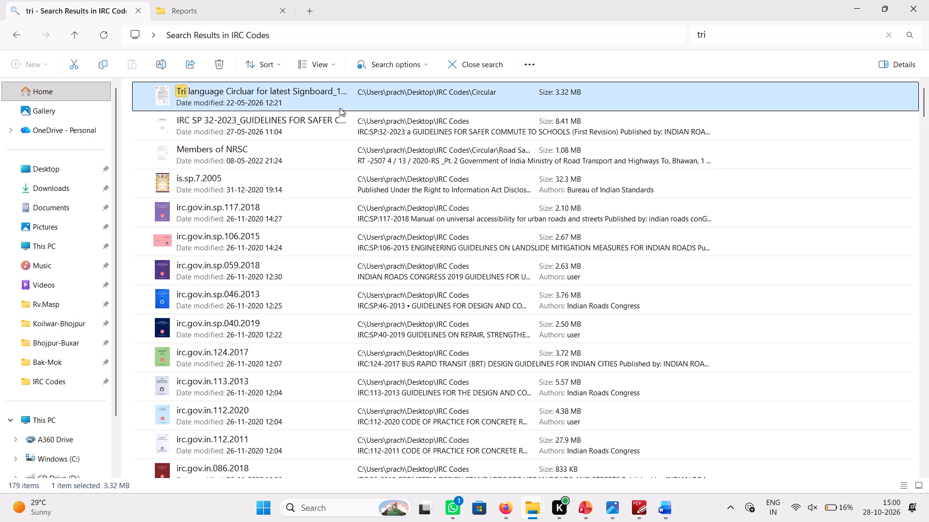
{"action": "double_click", "coordinate": [318, 102]}
{"action": "scroll", "coordinate": [504, 281], "scroll_direction": "up", "scroll_amount": 5}
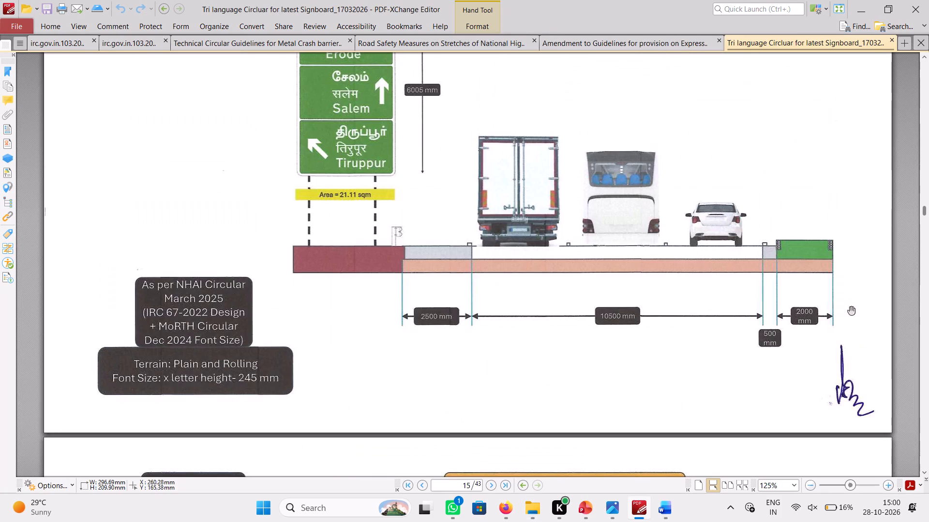
{"action": "left_click_drag", "start_coordinate": [926, 209], "coordinate": [926, 62]}
{"action": "scroll", "coordinate": [648, 246], "scroll_direction": "down", "scroll_amount": 3, "text": "ctrl"}
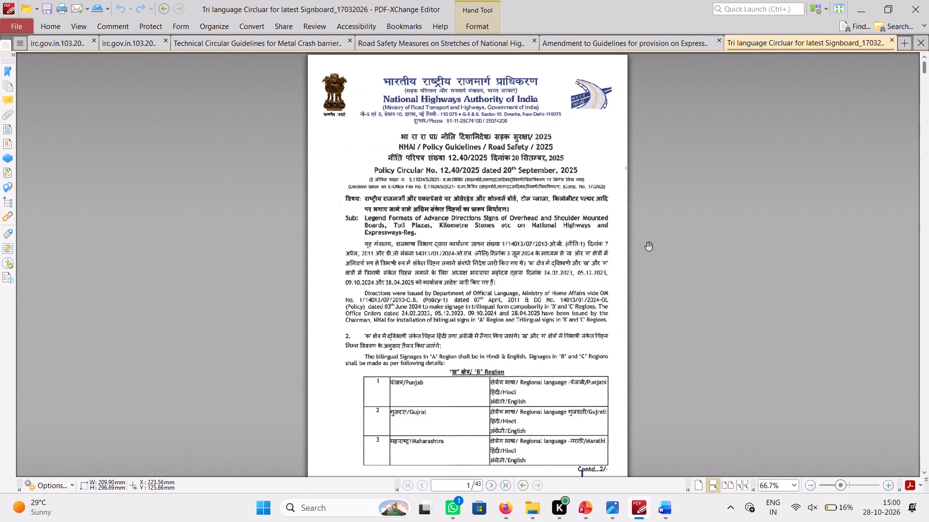
{"action": "scroll", "coordinate": [504, 232], "scroll_direction": "up", "scroll_amount": 1, "text": "ctrl"}
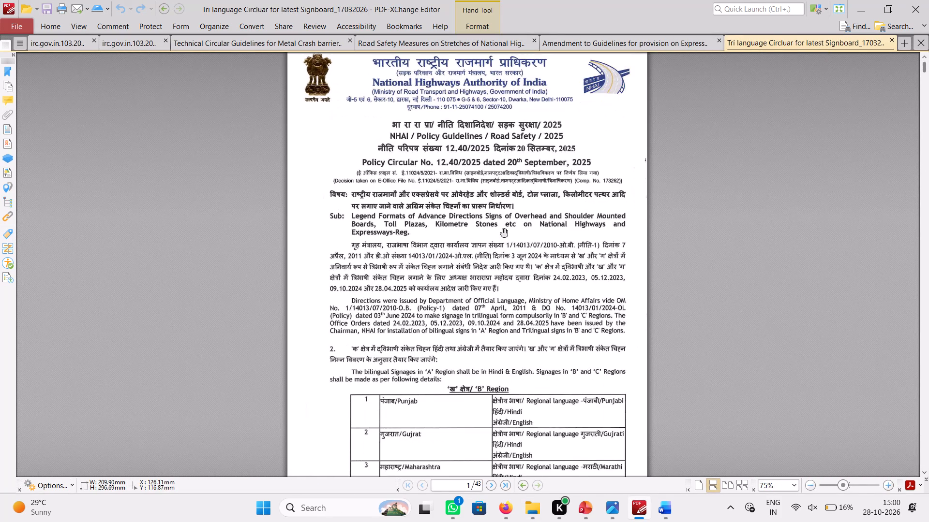
Switch back to PowerPoint and insert an empty row below row 7 of the circulars table on slide 96.
{"action": "left_click", "coordinate": [583, 511]}
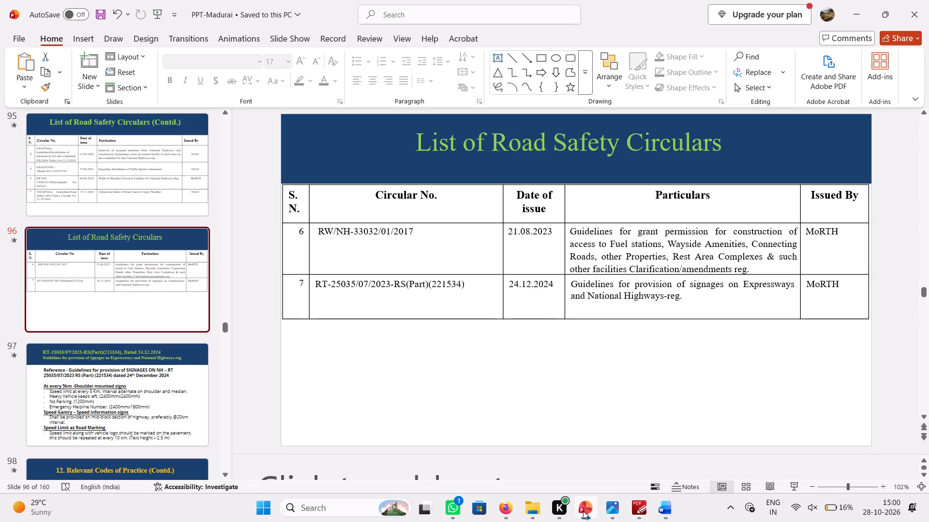
{"action": "left_click", "coordinate": [889, 16]}
{"action": "left_click_drag", "start_coordinate": [542, 164], "coordinate": [542, 184]}
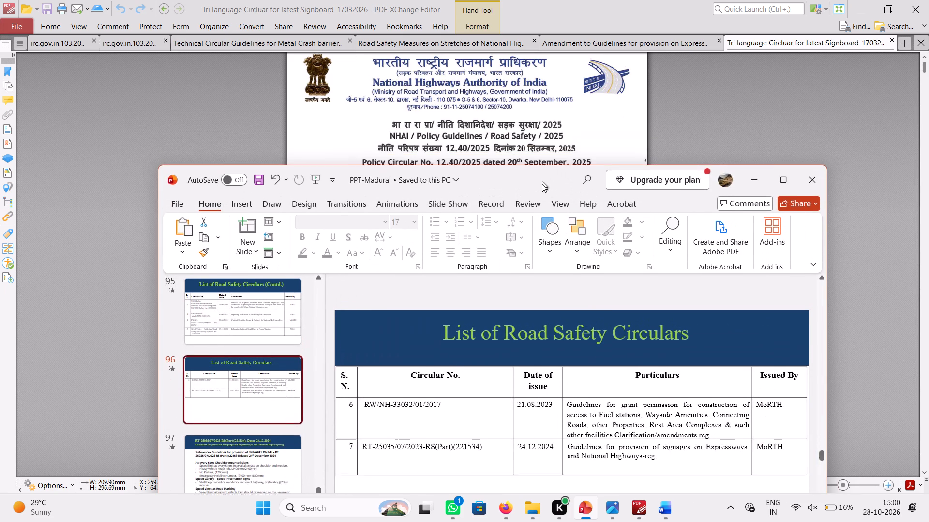
{"action": "left_click_drag", "start_coordinate": [542, 184], "coordinate": [539, 194]}
{"action": "scroll", "coordinate": [547, 265], "scroll_direction": "down", "scroll_amount": 1}
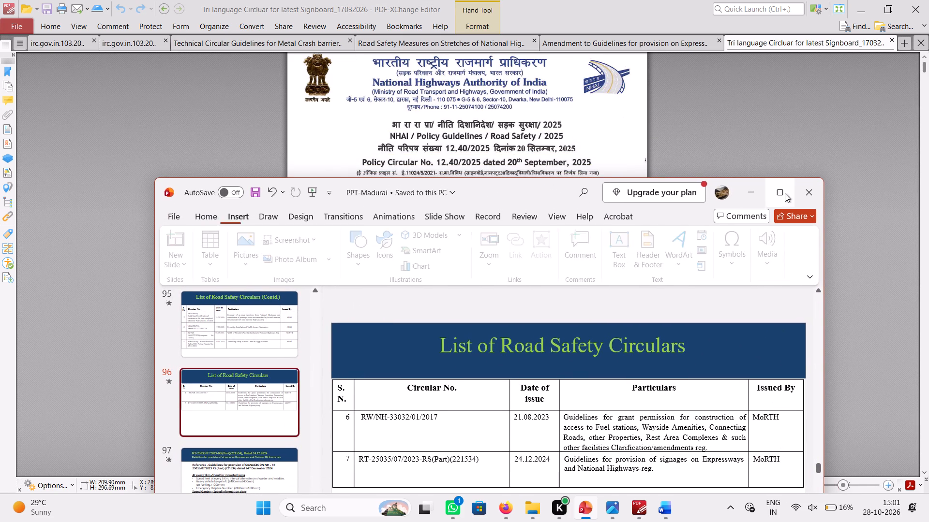
{"action": "left_click", "coordinate": [785, 194]}
{"action": "left_click", "coordinate": [607, 303]}
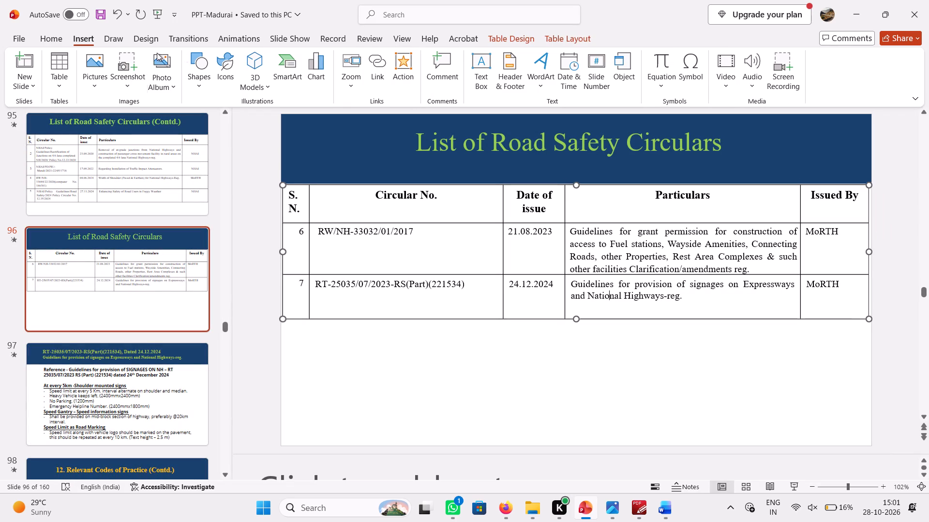
{"action": "right_click", "coordinate": [606, 293]}
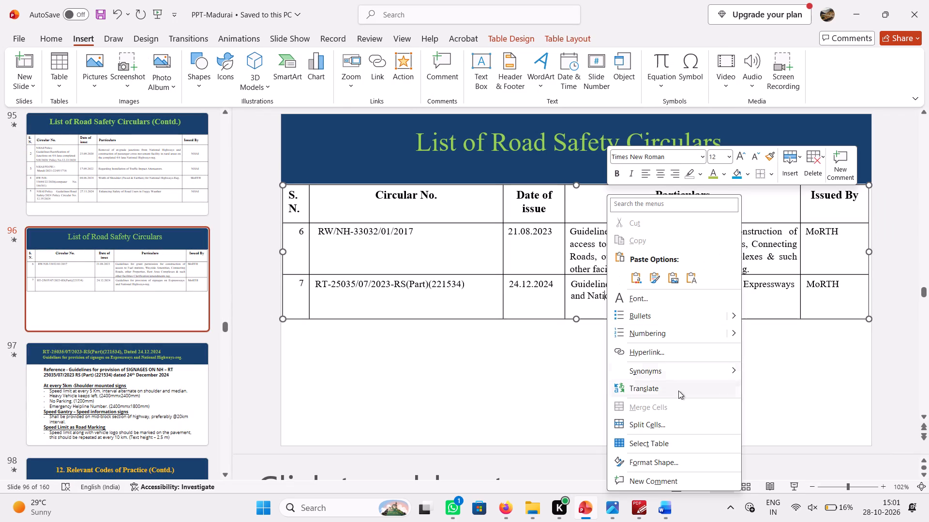
{"action": "left_click", "coordinate": [512, 290]}
{"action": "left_click", "coordinate": [559, 43]}
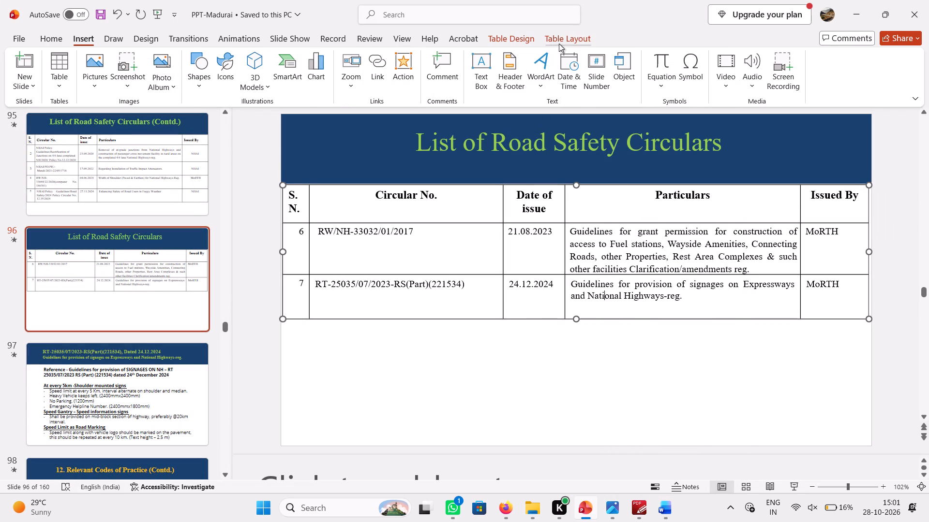
{"action": "right_click", "coordinate": [629, 284]}
{"action": "left_click", "coordinate": [609, 291]}
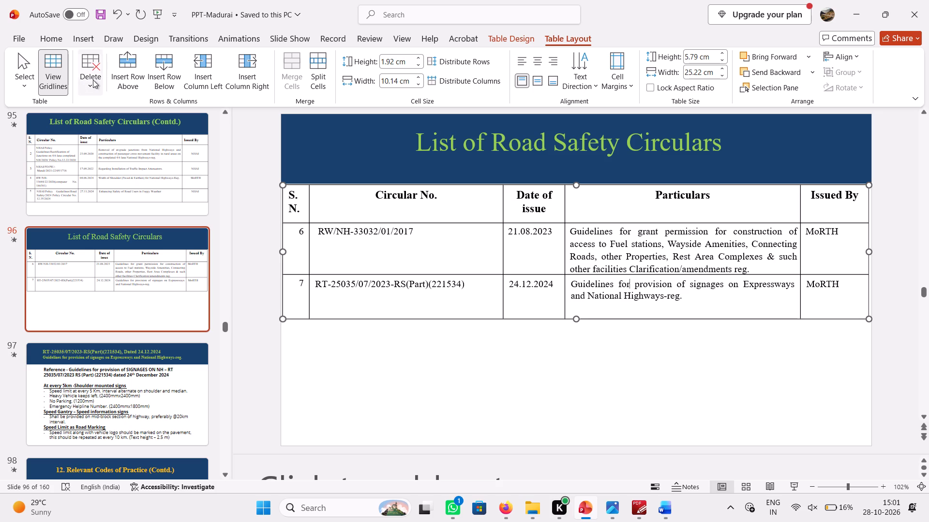
{"action": "left_click", "coordinate": [165, 61]}
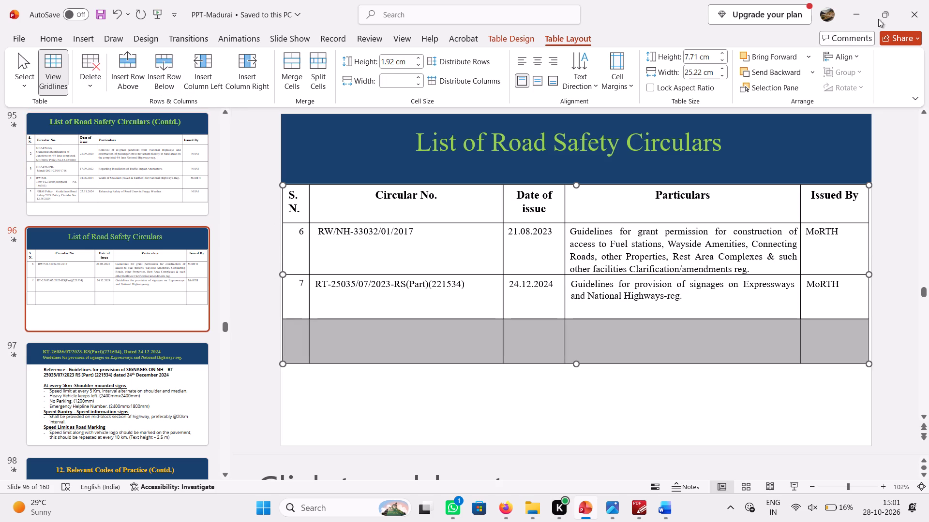
Shrink the presentation window and position it over the circular so the PDF's heading and slide 96's table show together.
{"action": "left_click", "coordinate": [882, 16]}
{"action": "scroll", "coordinate": [551, 366], "scroll_direction": "down", "scroll_amount": 1}
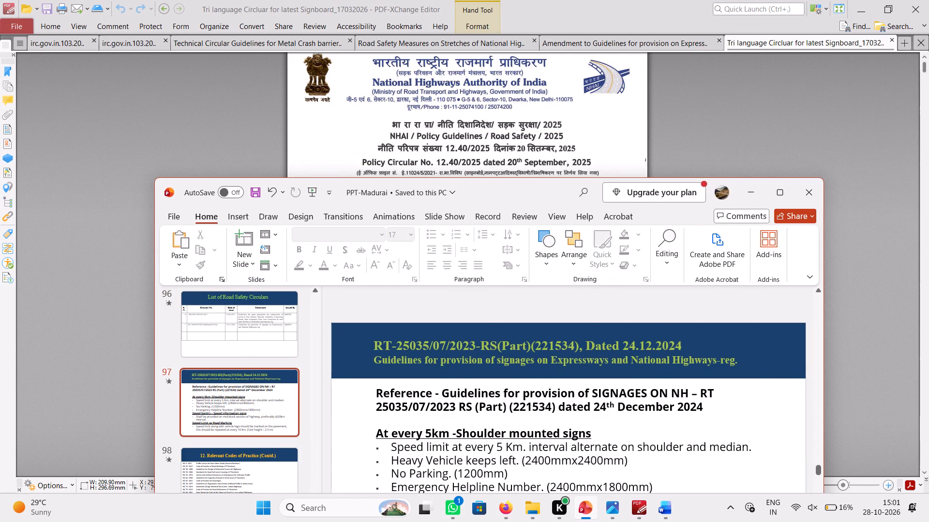
{"action": "scroll", "coordinate": [517, 375], "scroll_direction": "up", "scroll_amount": 1}
{"action": "left_click", "coordinate": [435, 449]}
{"action": "scroll", "coordinate": [444, 439], "scroll_direction": "down", "scroll_amount": 1}
{"action": "scroll", "coordinate": [435, 429], "scroll_direction": "up", "scroll_amount": 1}
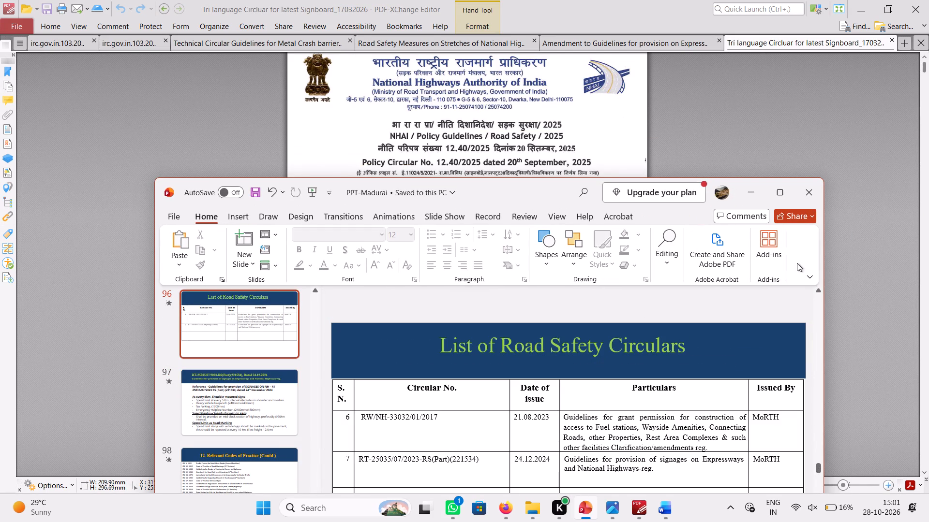
{"action": "left_click_drag", "start_coordinate": [543, 193], "coordinate": [544, 176]}
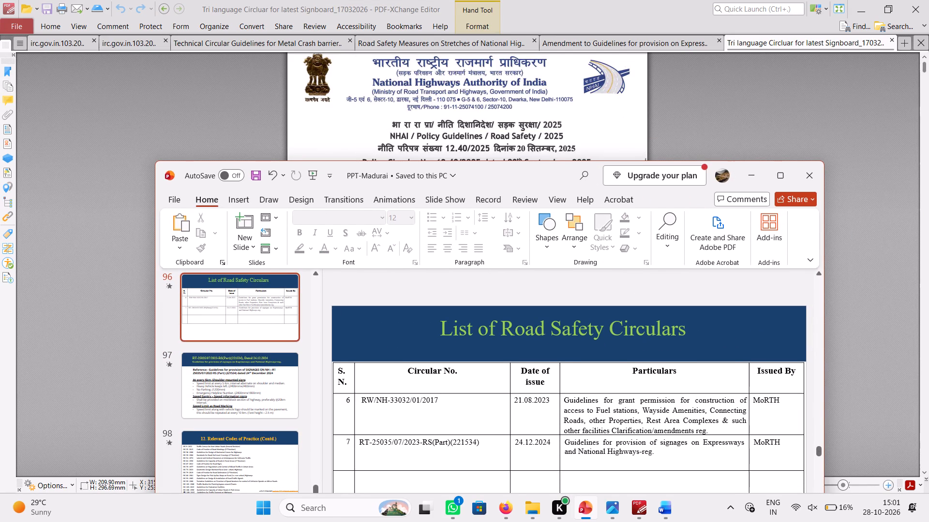
Enter "Policy Circular No. 12.10/2025 dated 20.09.2025" in the Circular No. cell of the empty row below row 7.
{"action": "left_click", "coordinate": [424, 483]}
{"action": "left_click_drag", "start_coordinate": [494, 171], "coordinate": [494, 178]}
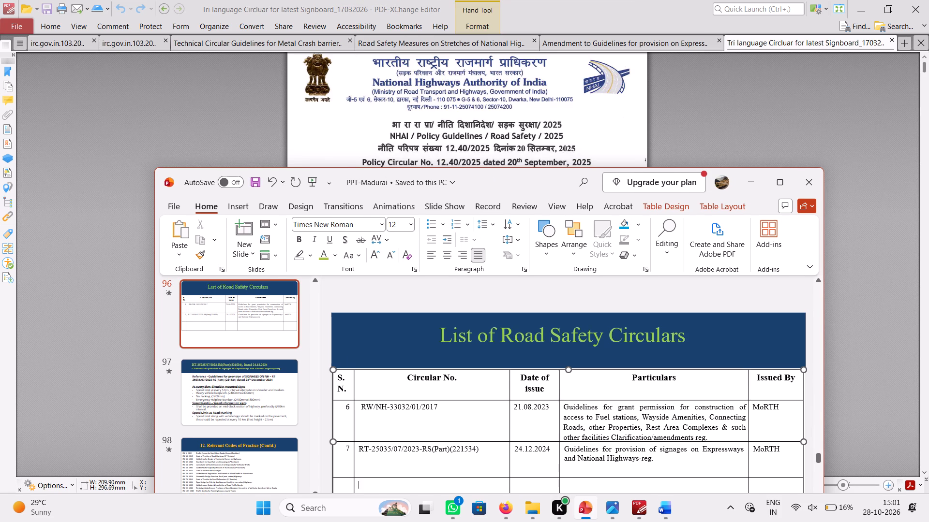
{"action": "type", "text": "Policy"}
{"action": "key", "text": "space"}
{"action": "type", "text": "Cie"}
{"action": "key", "text": "BackSpace"}
{"action": "key", "text": "r"}
{"action": "type", "text": "cular"}
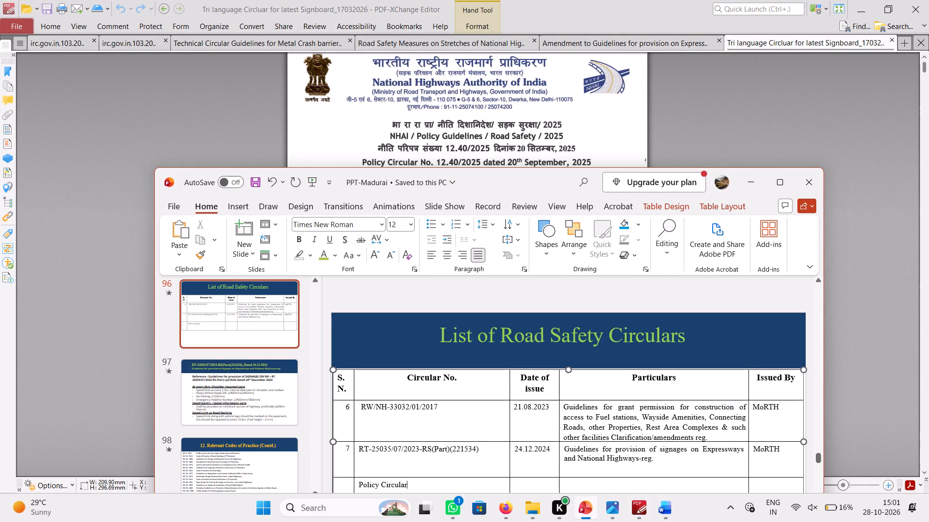
{"action": "key", "text": "space"}
{"action": "type", "text": "No."}
{"action": "key", "text": "space"}
{"action": "type", "text": "12.10"}
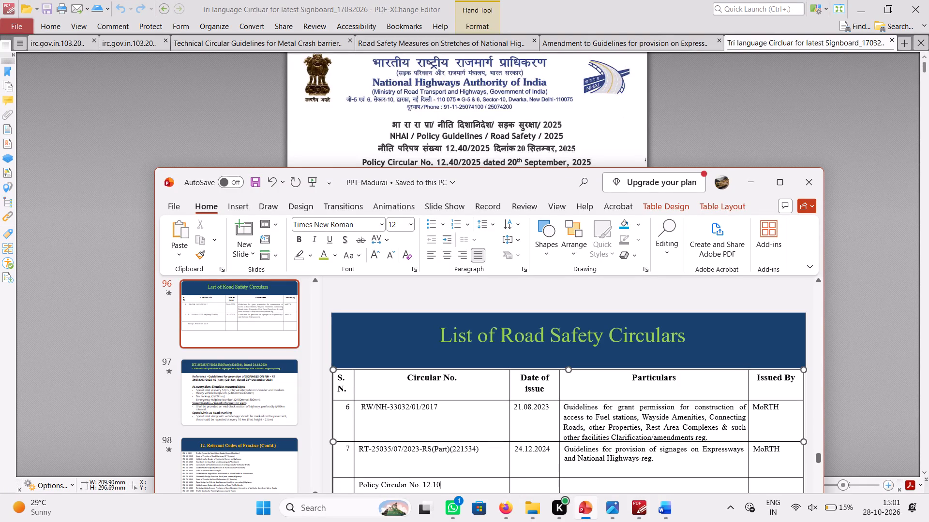
{"action": "key", "text": "slash"}
{"action": "type", "text": "2025 dated"}
{"action": "key", "text": "space"}
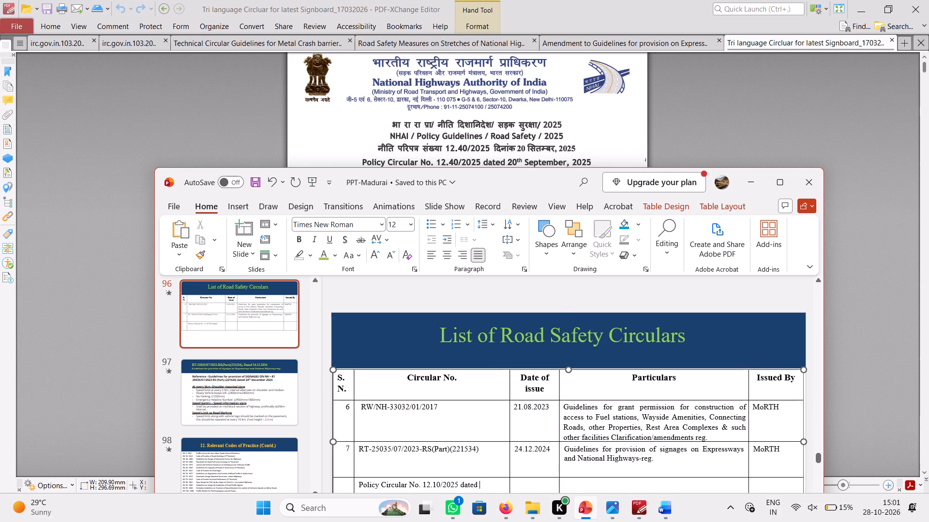
{"action": "type", "text": "20.1"}
{"action": "key", "text": "BackSpace"}
{"action": "type", "text": "09.2025"}
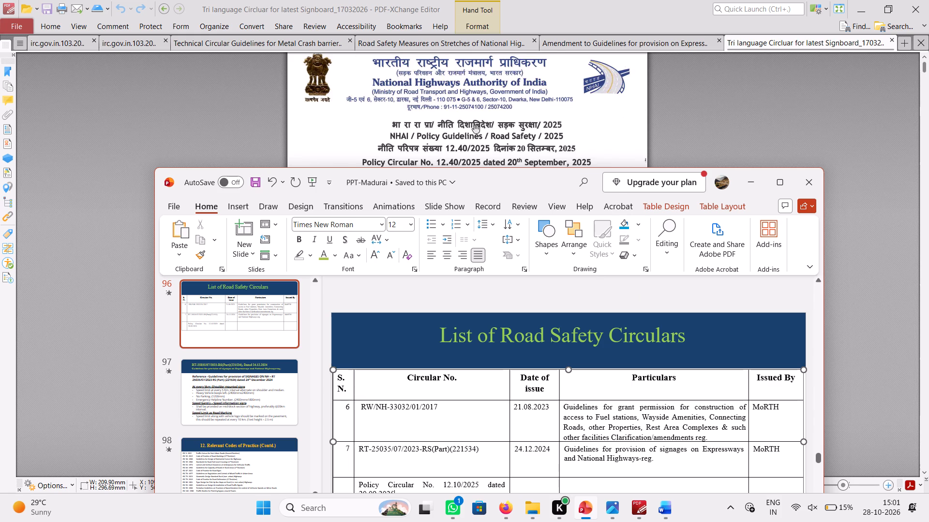
Begin the new row's Particulars from the circular's subject with "Legend formats of advance direction of overhead and shoulder mounted boards".
{"action": "scroll", "coordinate": [476, 129], "scroll_direction": "down", "scroll_amount": 1}
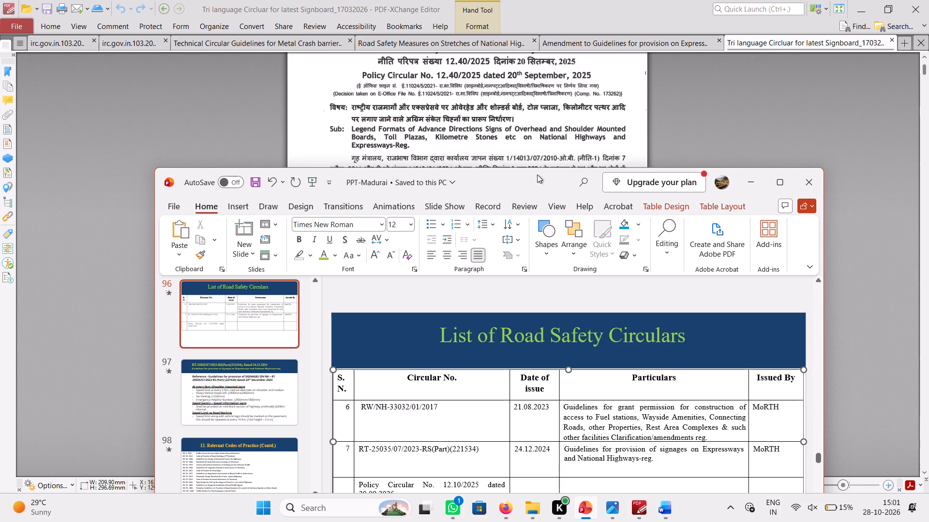
{"action": "scroll", "coordinate": [503, 131], "scroll_direction": "down", "scroll_amount": 1}
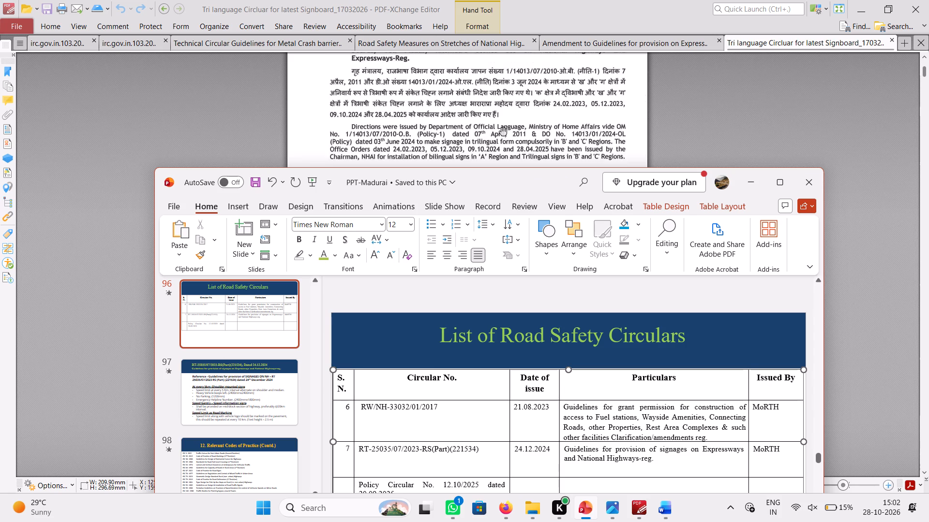
{"action": "scroll", "coordinate": [503, 131], "scroll_direction": "up", "scroll_amount": 1}
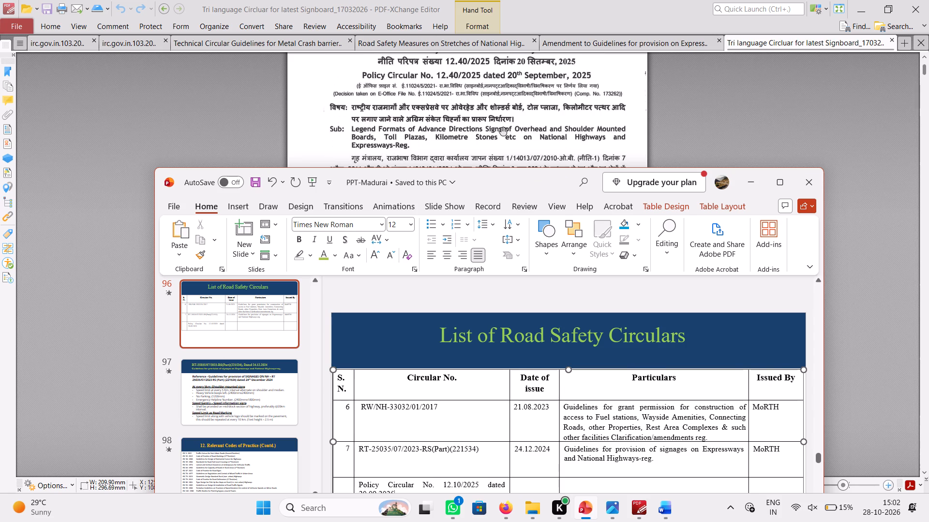
{"action": "scroll", "coordinate": [629, 424], "scroll_direction": "down", "scroll_amount": 1}
{"action": "scroll", "coordinate": [601, 414], "scroll_direction": "up", "scroll_amount": 1}
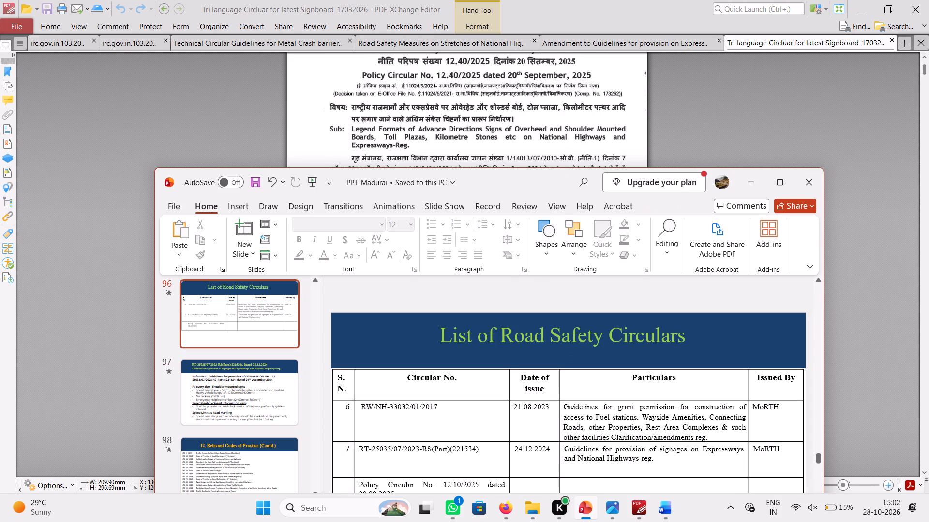
{"action": "left_click", "coordinate": [589, 484]}
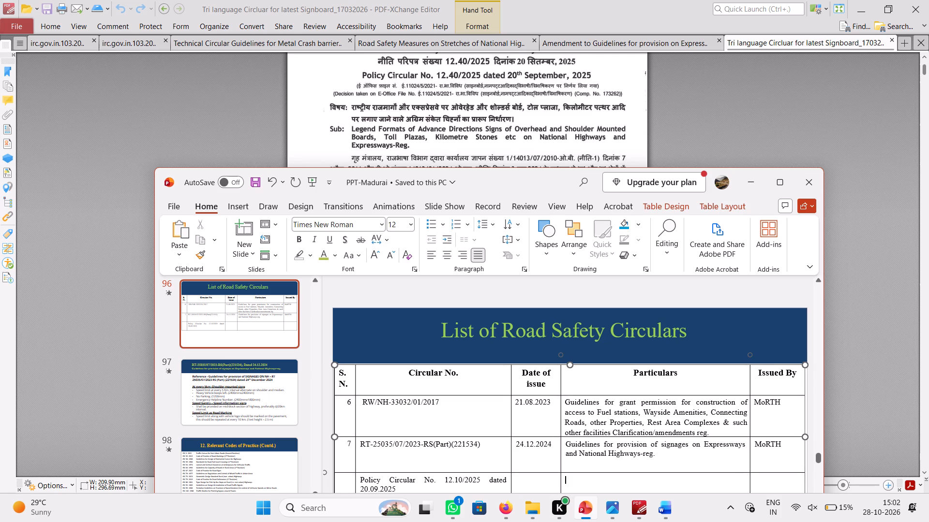
{"action": "type", "text": "legen"}
{"action": "type", "text": "d formats of"}
{"action": "key", "text": "space"}
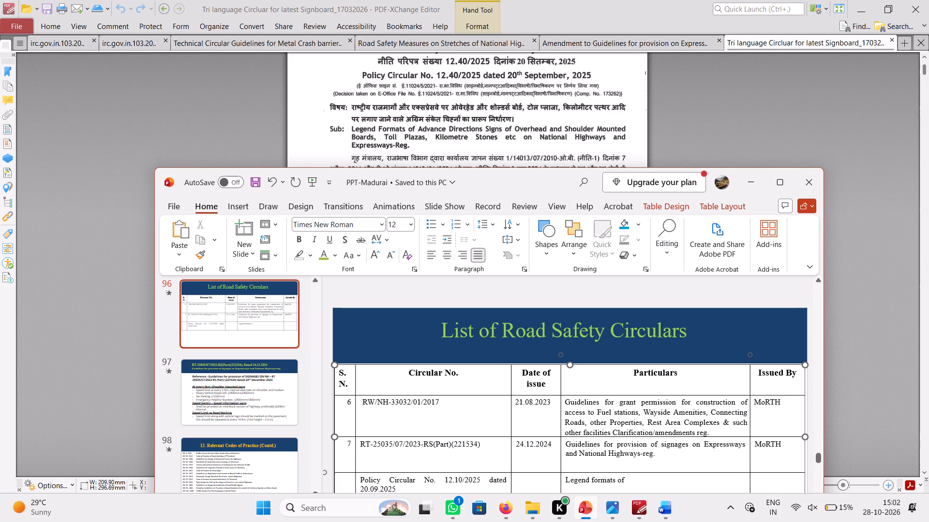
{"action": "type", "text": "advance direction"}
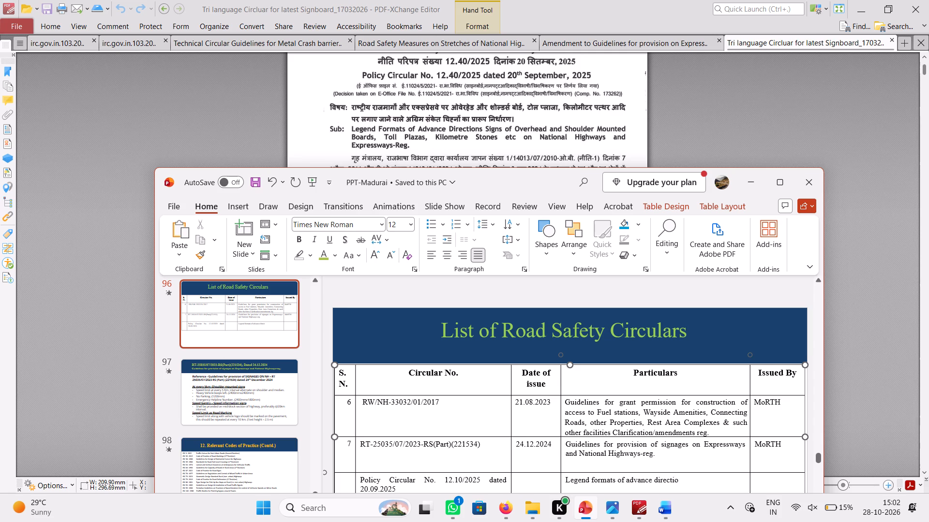
{"action": "key", "text": "space"}
{"action": "type", "text": "of over"}
{"action": "type", "text": "head and"}
{"action": "key", "text": "space"}
{"action": "type", "text": "shoulder moun"}
{"action": "type", "text": "ted"}
{"action": "key", "text": "space"}
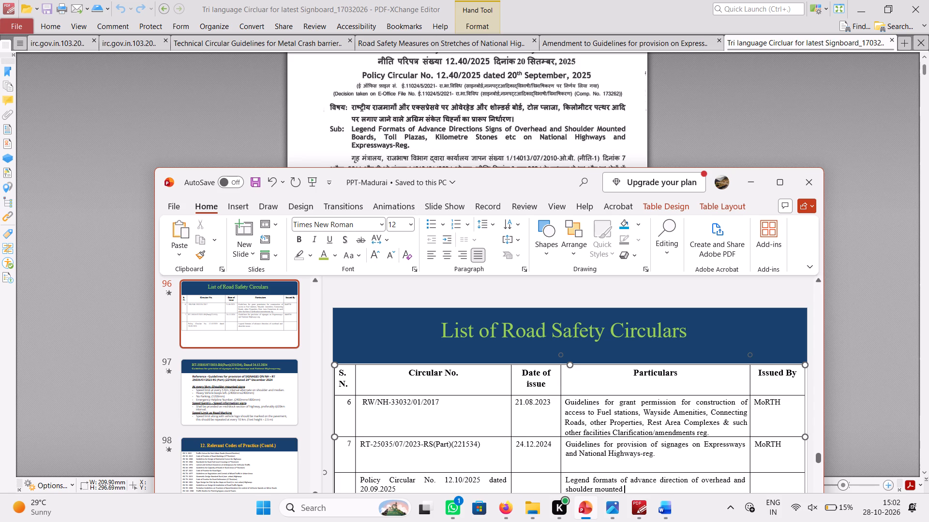
{"action": "type", "text": "boards"}
Complete the Particulars text with ", toll plazas, kilometere stone ect on National Highways and Expressways-reg".
{"action": "type", "text": ", toll"}
{"action": "key", "text": "space"}
{"action": "type", "text": "plaza"}
{"action": "type", "text": "s, kilometere"}
{"action": "key", "text": "space"}
{"action": "type", "text": "stone"}
{"action": "key", "text": "space"}
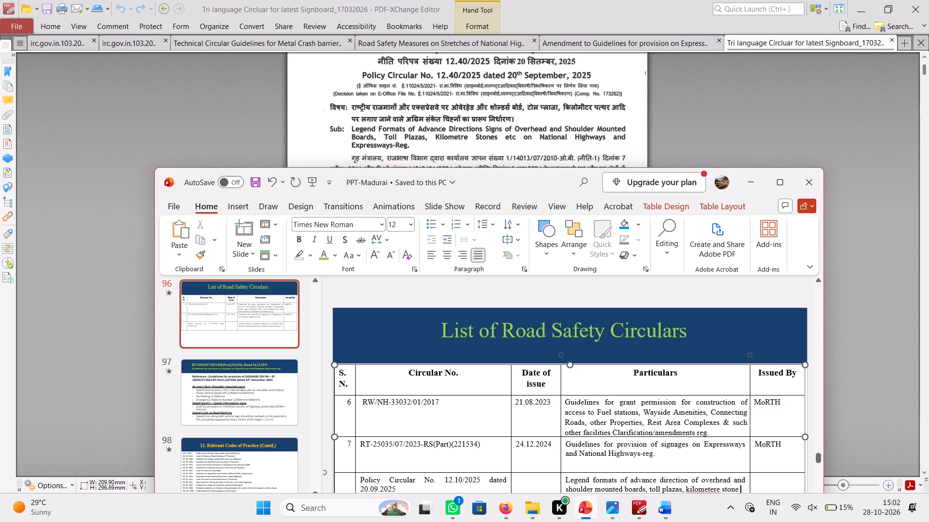
{"action": "key", "text": "e"}
{"action": "type", "text": "ct on"}
{"action": "key", "text": "space"}
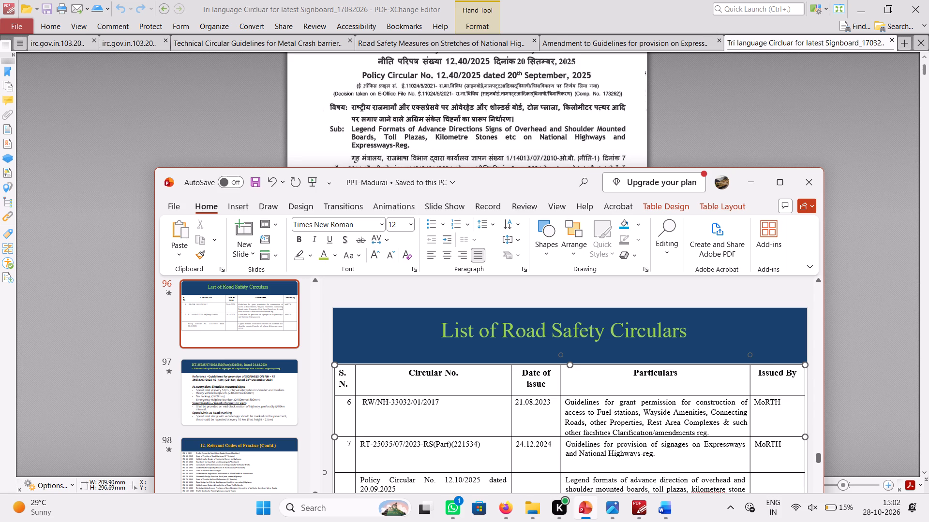
{"action": "type", "text": "Nationl"}
{"action": "key", "text": "BackSpace"}
{"action": "type", "text": "al Highways"}
{"action": "key", "text": "space"}
{"action": "type", "text": "and Expressways"}
{"action": "type", "text": "-reg"}
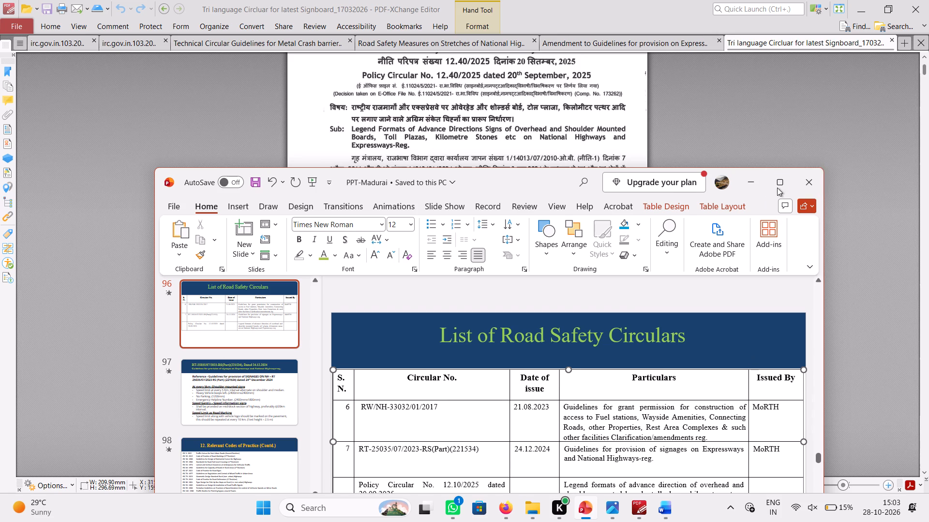
Maximize the presentation window and correct the two misspelled words in the new Particulars text to "kilometre" and "etc".
{"action": "left_click", "coordinate": [779, 187]}
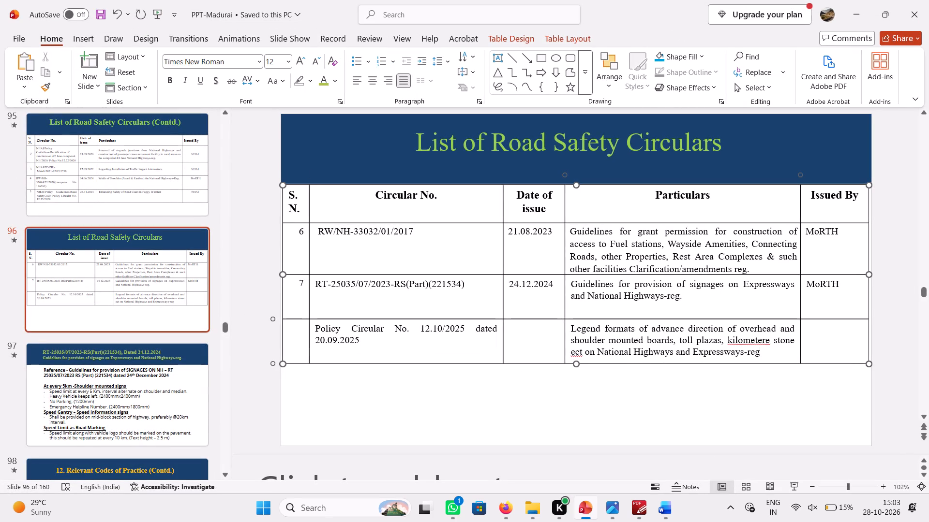
{"action": "right_click", "coordinate": [753, 342]}
{"action": "left_click", "coordinate": [774, 356]}
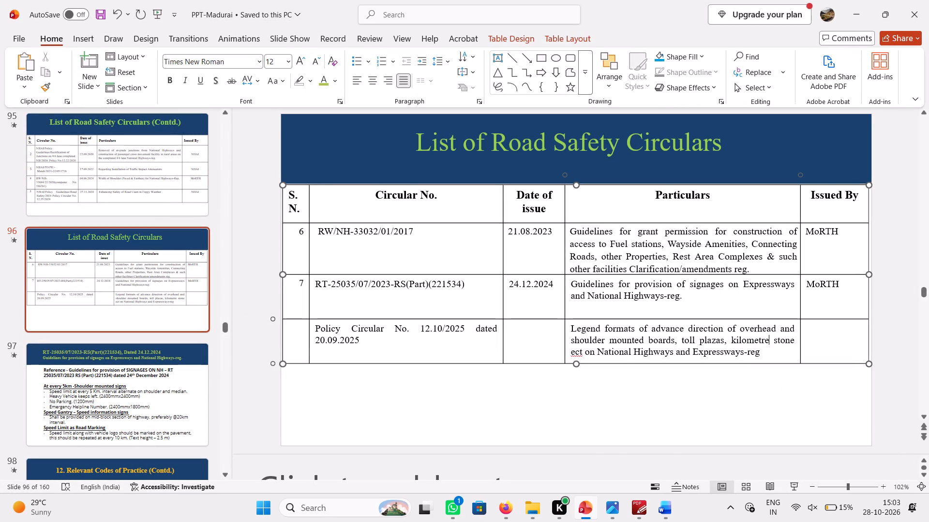
{"action": "right_click", "coordinate": [576, 355]}
{"action": "left_click", "coordinate": [596, 366]}
Check the issuing authority in the circular's letterhead and enter NHAI in the new row's Issued By cell.
{"action": "left_click", "coordinate": [883, 10]}
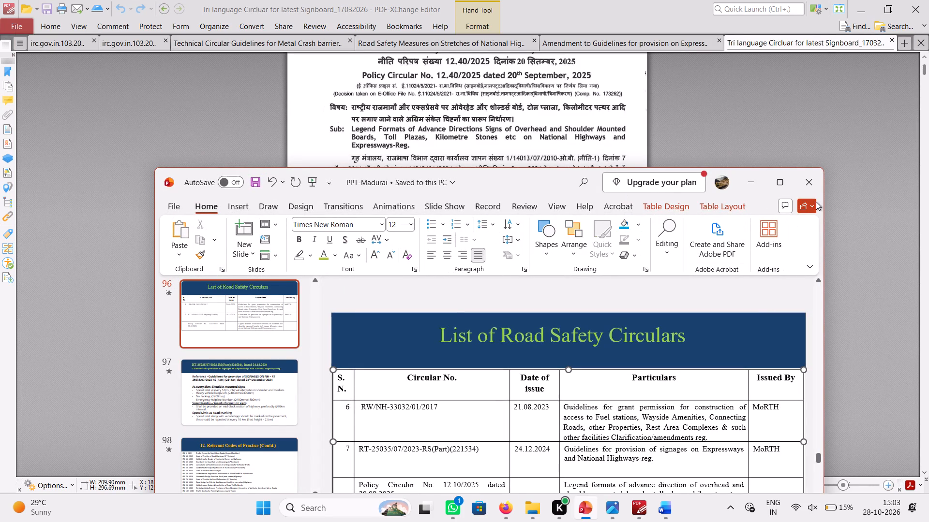
{"action": "scroll", "coordinate": [491, 130], "scroll_direction": "up", "scroll_amount": 2}
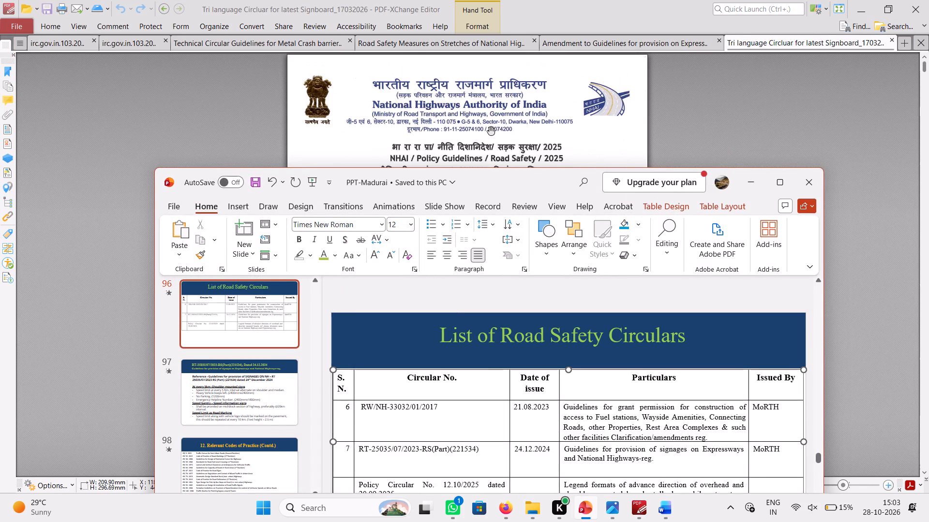
{"action": "left_click", "coordinate": [779, 182]}
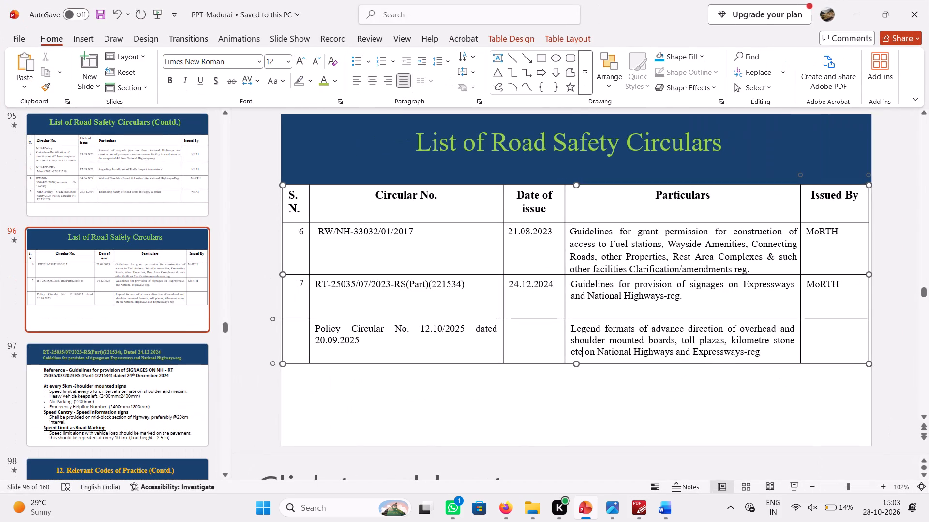
{"action": "left_click", "coordinate": [823, 344]}
{"action": "type", "text": "NHAI"}
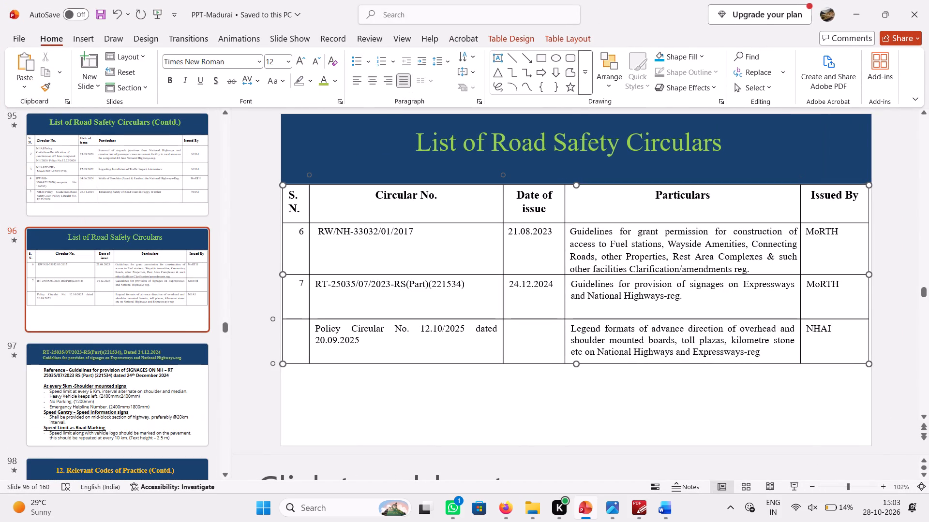
Move the date 20.09.2025 from the new row's Circular No. cell to its Date of issue cell and delete the leftover "dated".
{"action": "left_click_drag", "start_coordinate": [364, 340], "coordinate": [326, 339]}
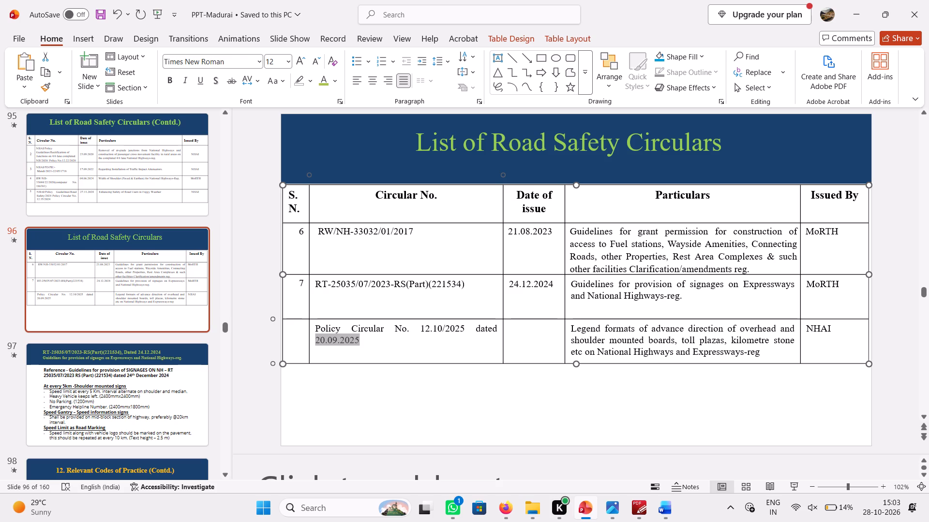
{"action": "key", "text": "ctrl+x"}
{"action": "left_click", "coordinate": [533, 341]}
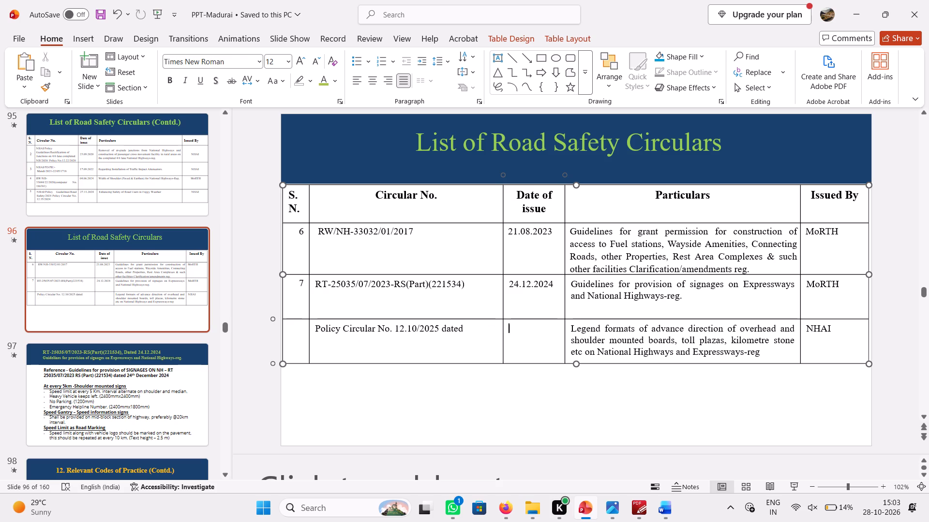
{"action": "key", "text": "ctrl+v"}
{"action": "left_click_drag", "start_coordinate": [464, 328], "coordinate": [443, 328]}
{"action": "key", "text": "Delete"}
{"action": "left_click", "coordinate": [625, 332]}
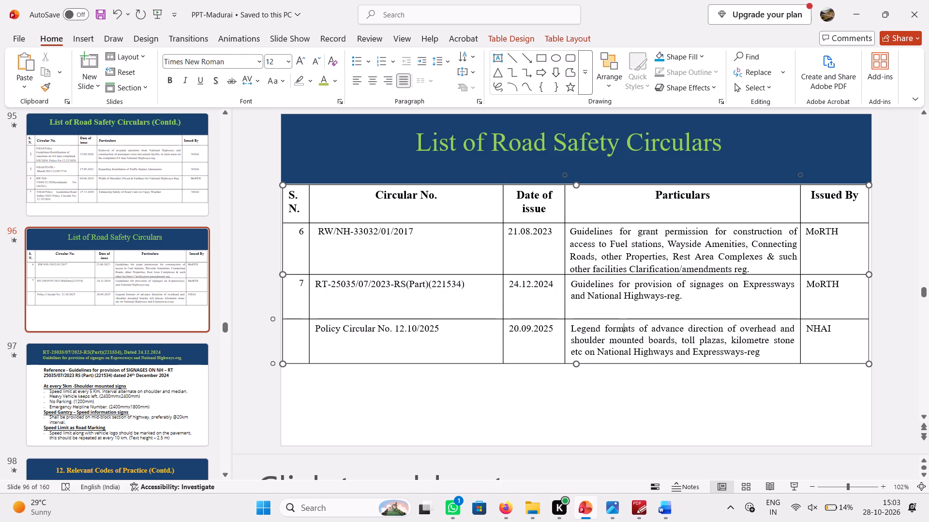
In the tri-language circular PDF, find the Tamil single-board Gantry Overhead Direction Sign on page 13 and capture its drawing as a screen snip.
{"action": "left_click", "coordinate": [637, 511]}
{"action": "scroll", "coordinate": [526, 336], "scroll_direction": "down", "scroll_amount": 2}
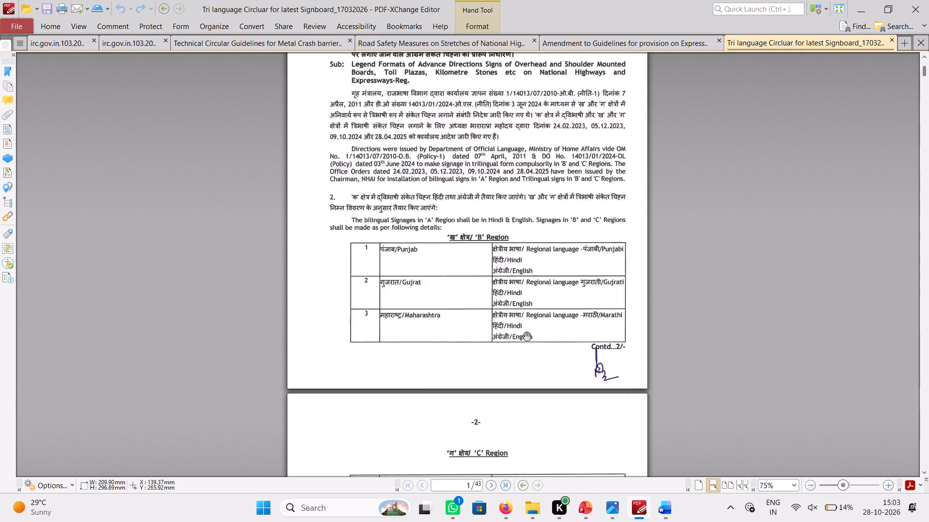
{"action": "scroll", "coordinate": [526, 336], "scroll_direction": "down", "scroll_amount": 3}
{"action": "scroll", "coordinate": [526, 336], "scroll_direction": "down", "scroll_amount": 19}
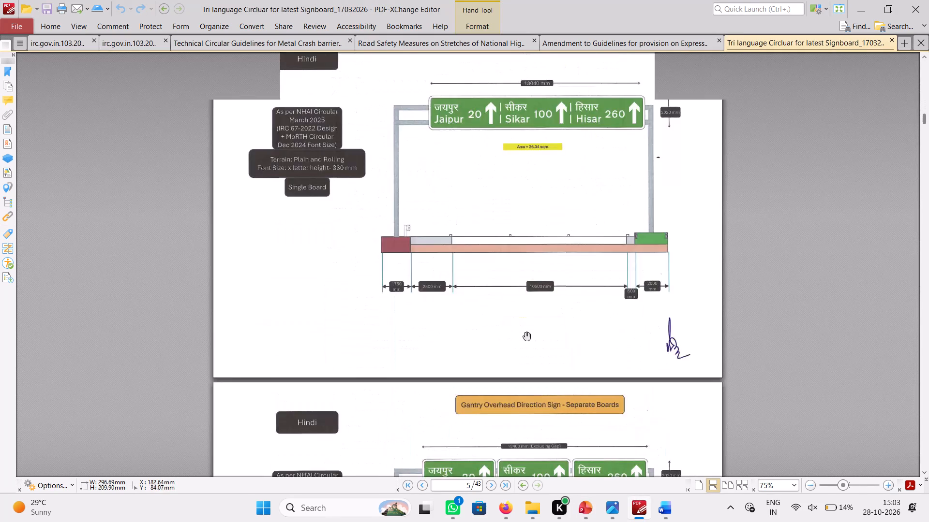
{"action": "scroll", "coordinate": [526, 336], "scroll_direction": "down", "scroll_amount": 12}
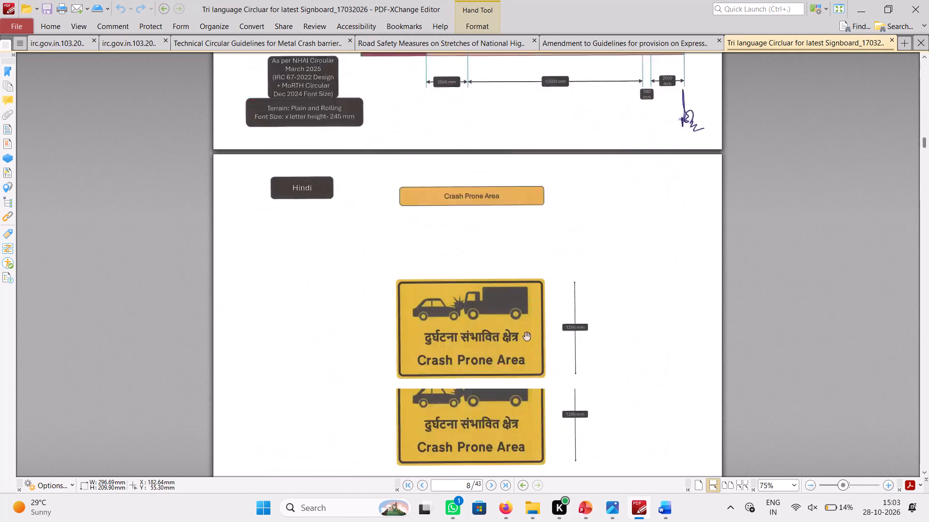
{"action": "scroll", "coordinate": [526, 336], "scroll_direction": "down", "scroll_amount": 8}
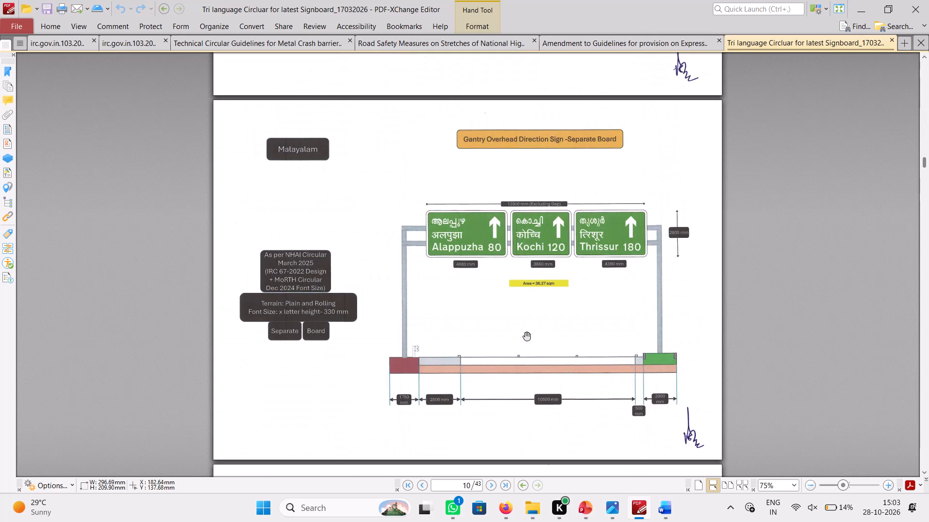
{"action": "scroll", "coordinate": [526, 336], "scroll_direction": "down", "scroll_amount": 5}
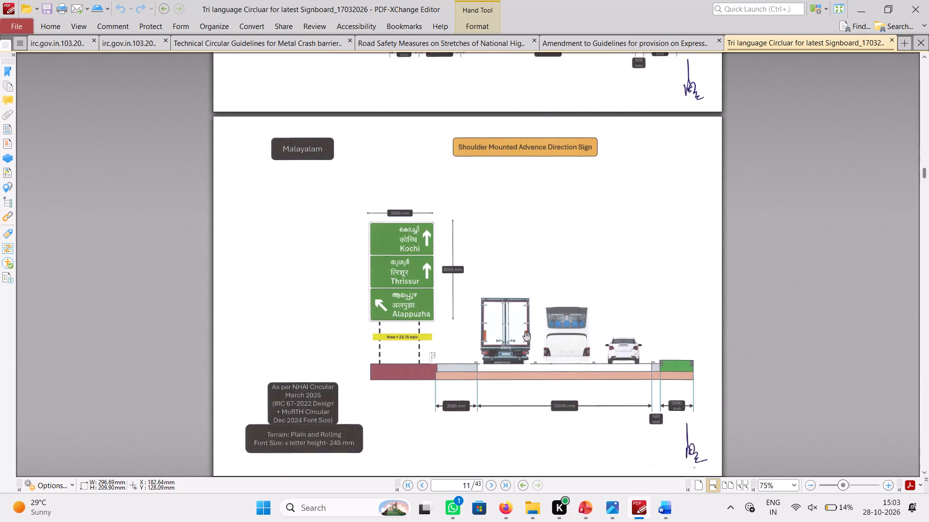
{"action": "scroll", "coordinate": [526, 336], "scroll_direction": "down", "scroll_amount": 7}
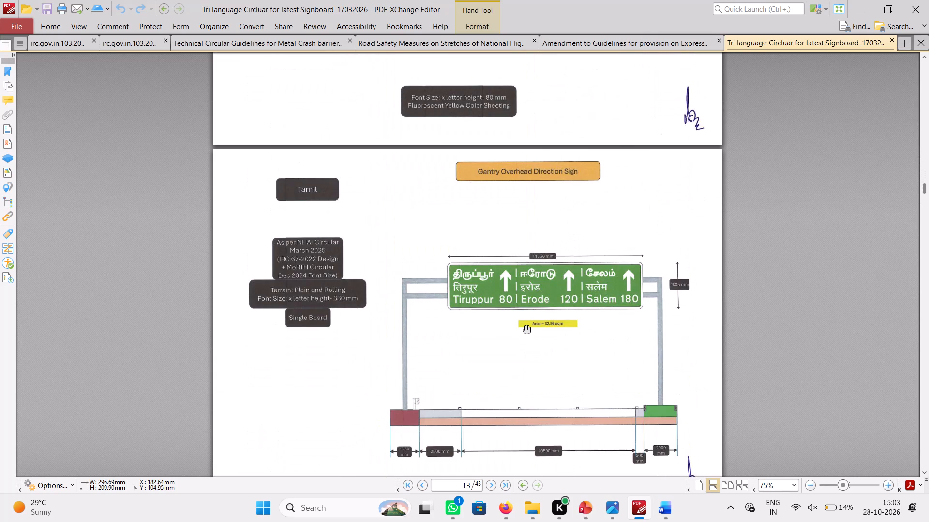
{"action": "scroll", "coordinate": [526, 329], "scroll_direction": "down", "scroll_amount": 1}
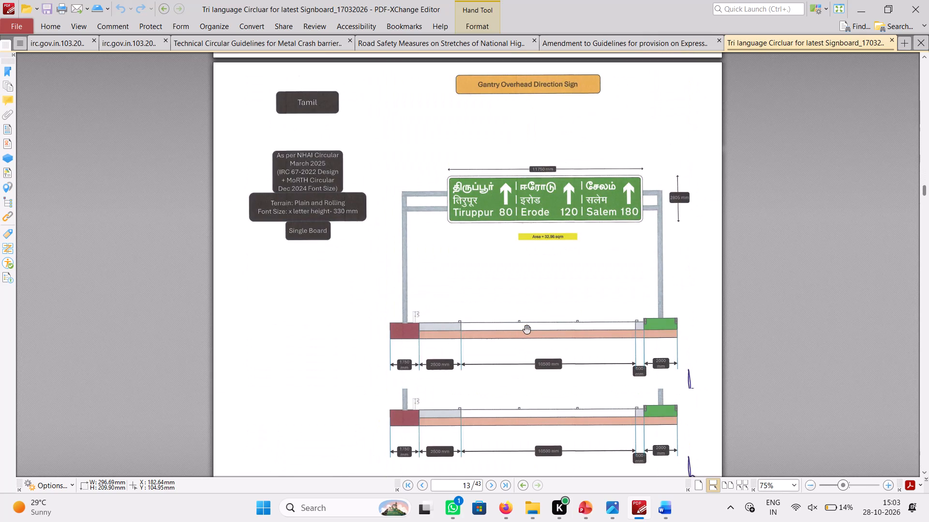
{"action": "key", "text": "Print"}
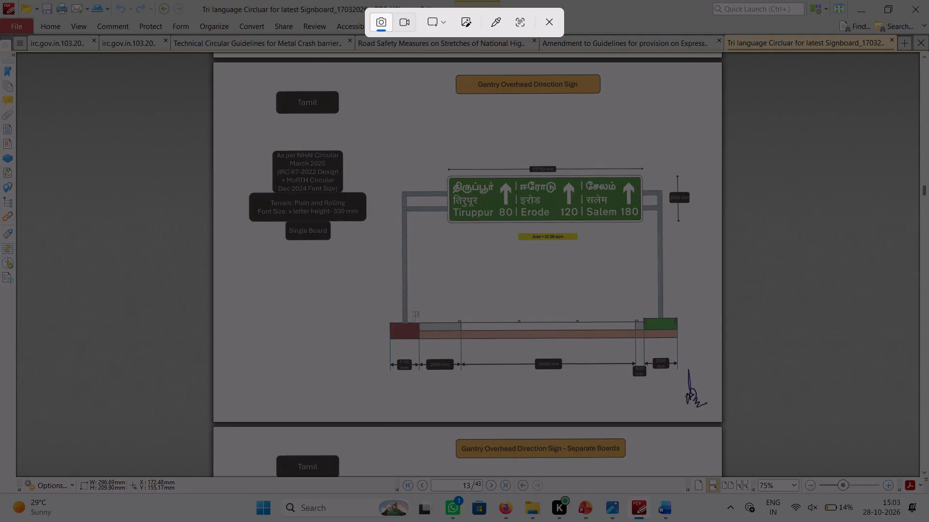
{"action": "left_click_drag", "start_coordinate": [685, 381], "coordinate": [389, 161]}
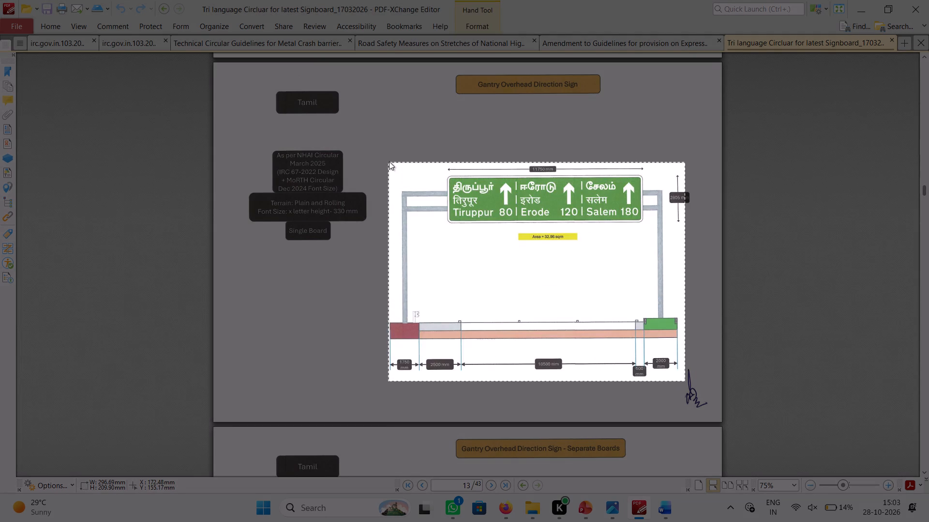
{"action": "left_click_drag", "start_coordinate": [389, 161], "coordinate": [389, 161]}
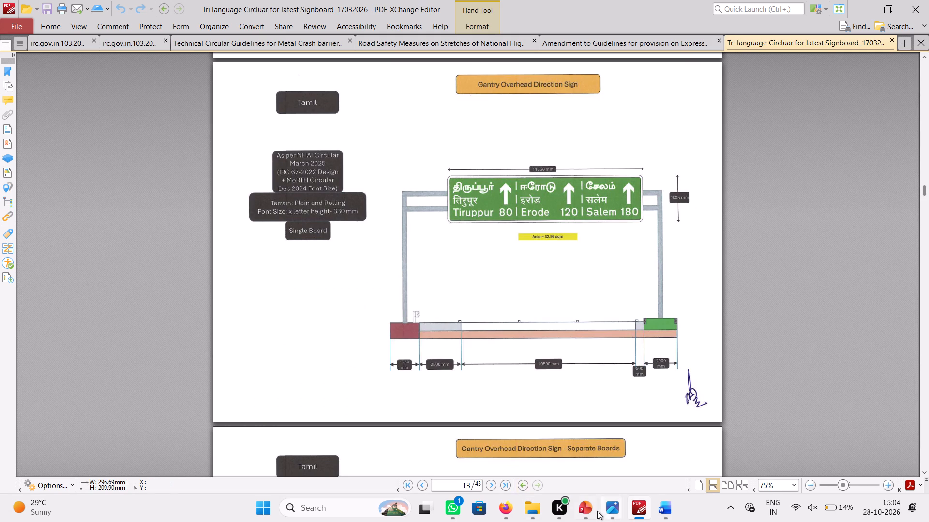
In the presentation, add a new slide after slide 97 and paste the gantry sign snip along the content area's left edge.
{"action": "left_click", "coordinate": [591, 511]}
{"action": "left_click", "coordinate": [144, 384]}
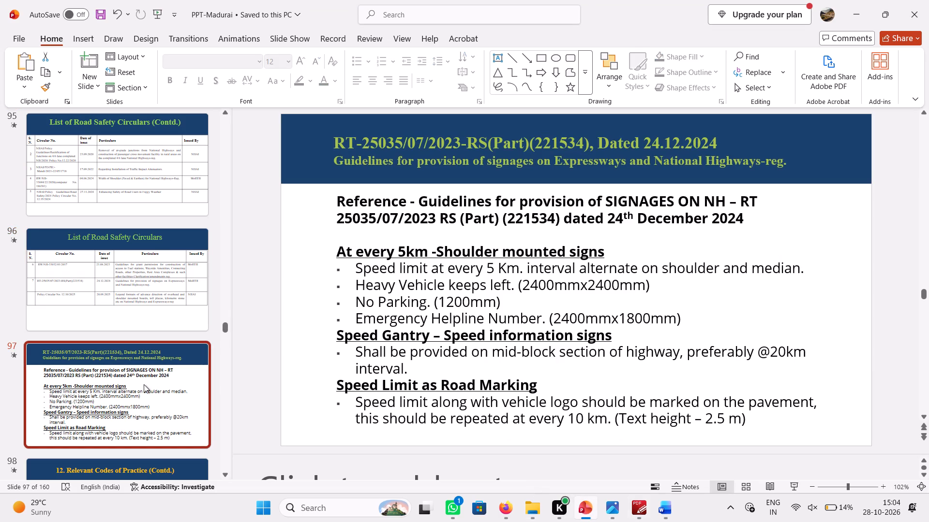
{"action": "scroll", "coordinate": [144, 384], "scroll_direction": "down", "scroll_amount": 1}
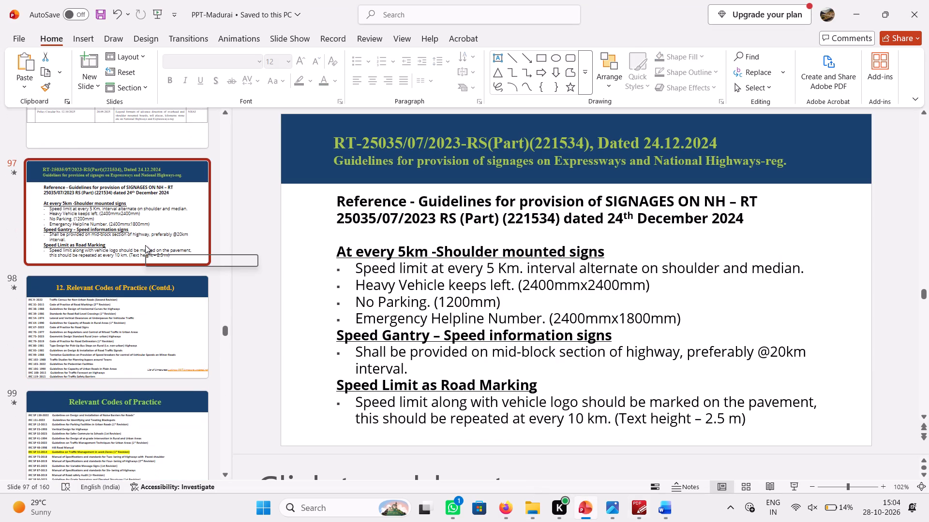
{"action": "left_click", "coordinate": [88, 63]}
{"action": "left_click", "coordinate": [386, 217]}
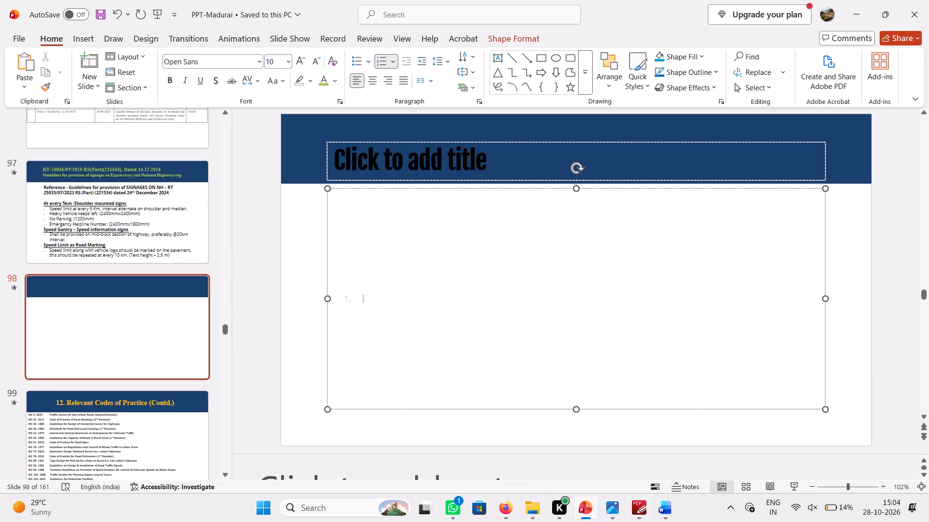
{"action": "key", "text": "ctrl+v"}
{"action": "left_click_drag", "start_coordinate": [513, 246], "coordinate": [420, 269]}
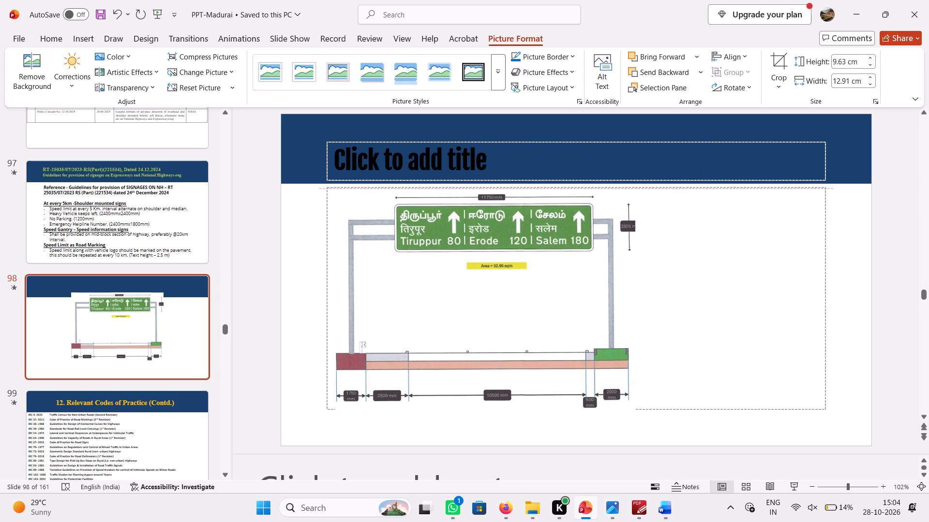
{"action": "left_click_drag", "start_coordinate": [420, 269], "coordinate": [414, 270]}
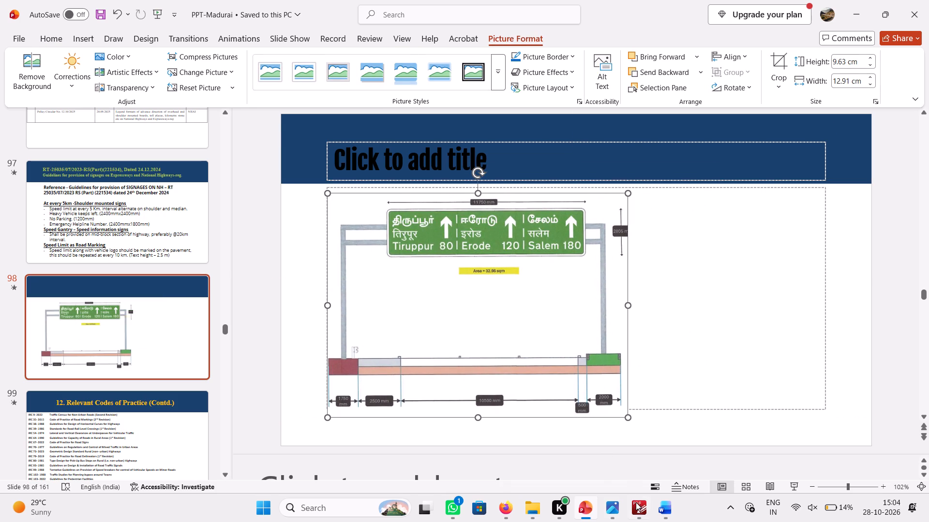
Back in the circular PDF, capture the Tamil Shoulder Mounted Advance Direction Sign drawing on page 15, including the vehicles and road section.
{"action": "left_click", "coordinate": [645, 515]}
{"action": "scroll", "coordinate": [547, 360], "scroll_direction": "down", "scroll_amount": 3}
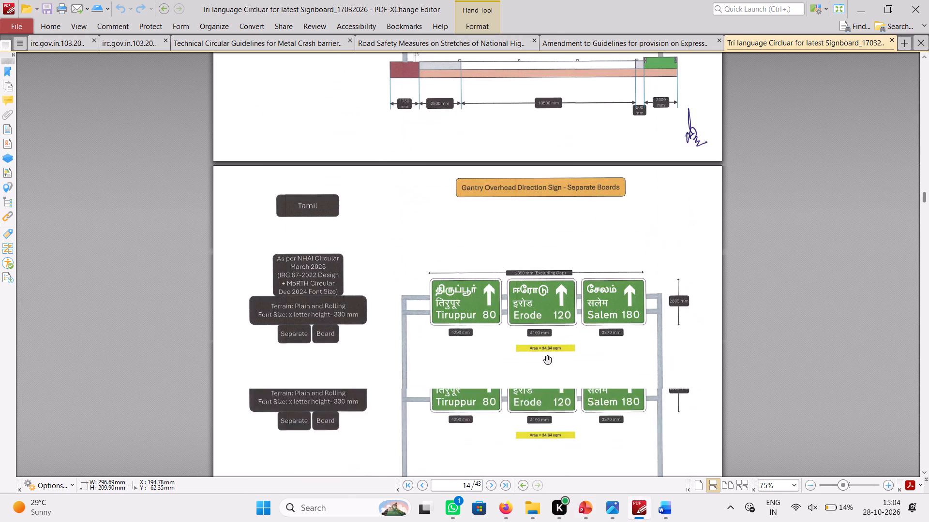
{"action": "scroll", "coordinate": [547, 360], "scroll_direction": "down", "scroll_amount": 3}
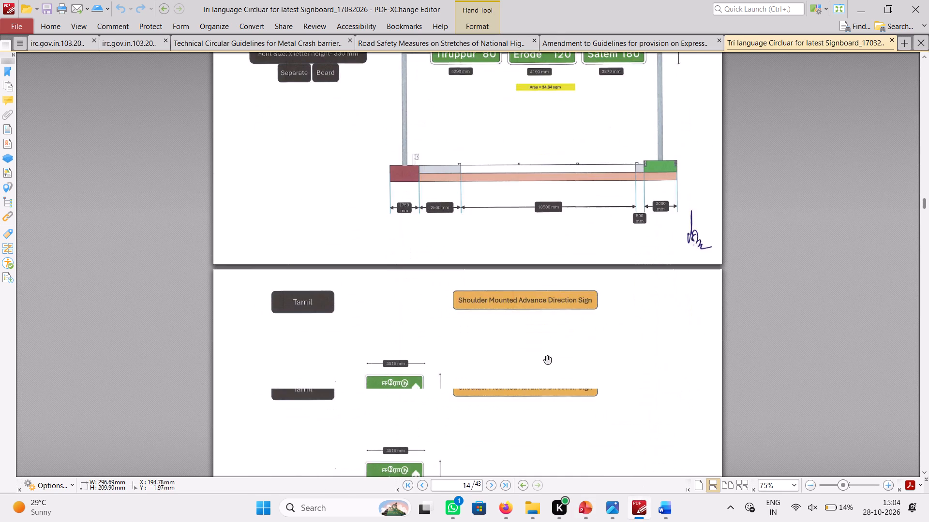
{"action": "scroll", "coordinate": [547, 360], "scroll_direction": "down", "scroll_amount": 5}
{"action": "scroll", "coordinate": [547, 360], "scroll_direction": "up", "scroll_amount": 2}
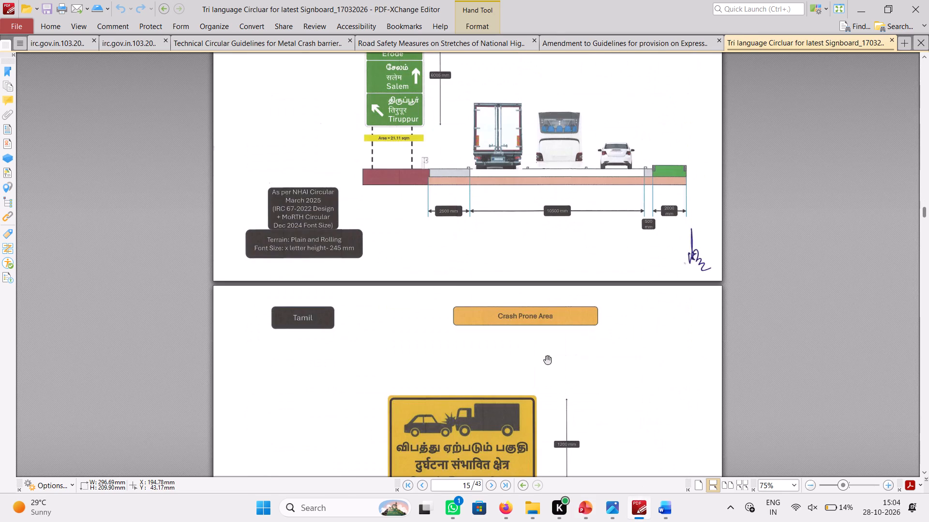
{"action": "scroll", "coordinate": [547, 360], "scroll_direction": "up", "scroll_amount": 1}
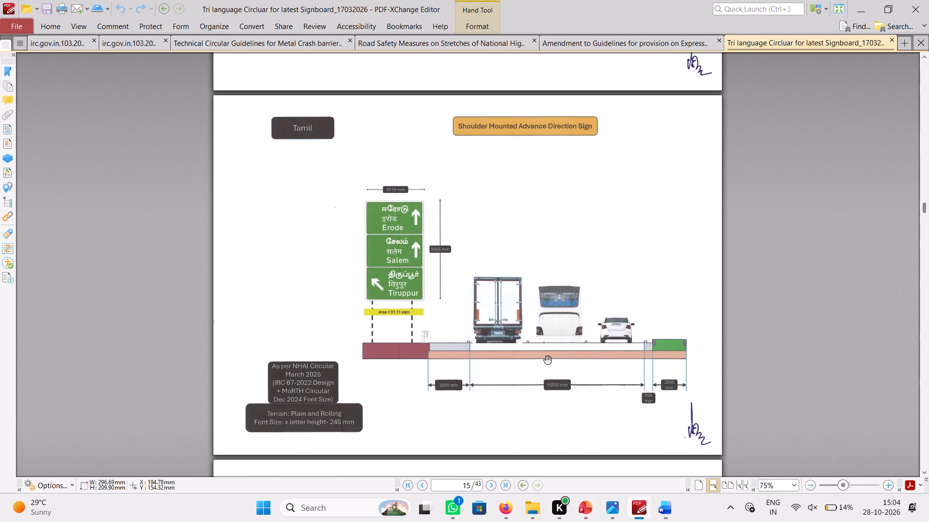
{"action": "key", "text": "Print"}
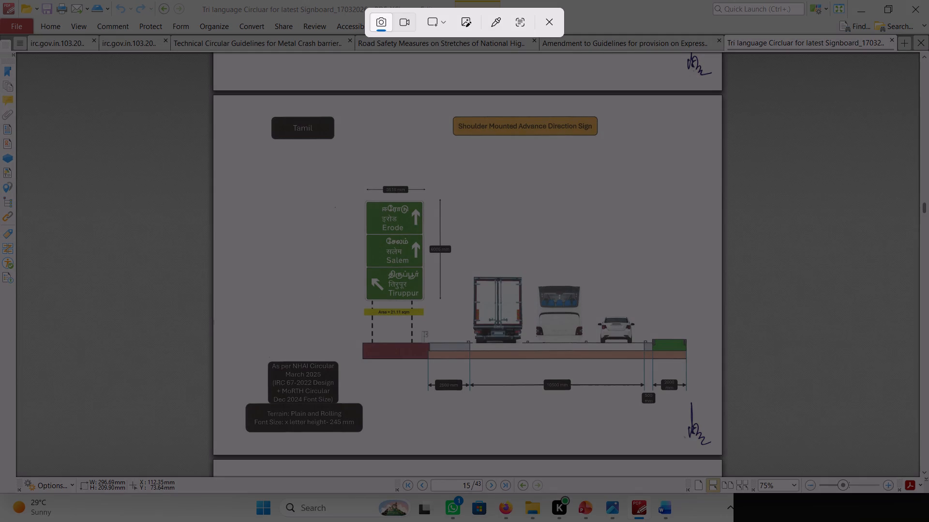
{"action": "left_click_drag", "start_coordinate": [362, 184], "coordinate": [390, 284]}
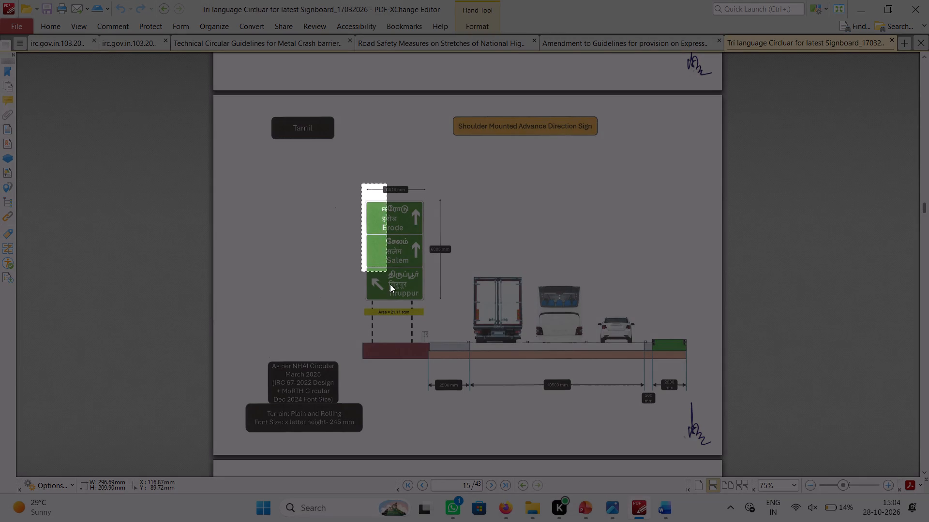
{"action": "left_click_drag", "start_coordinate": [390, 284], "coordinate": [696, 403]}
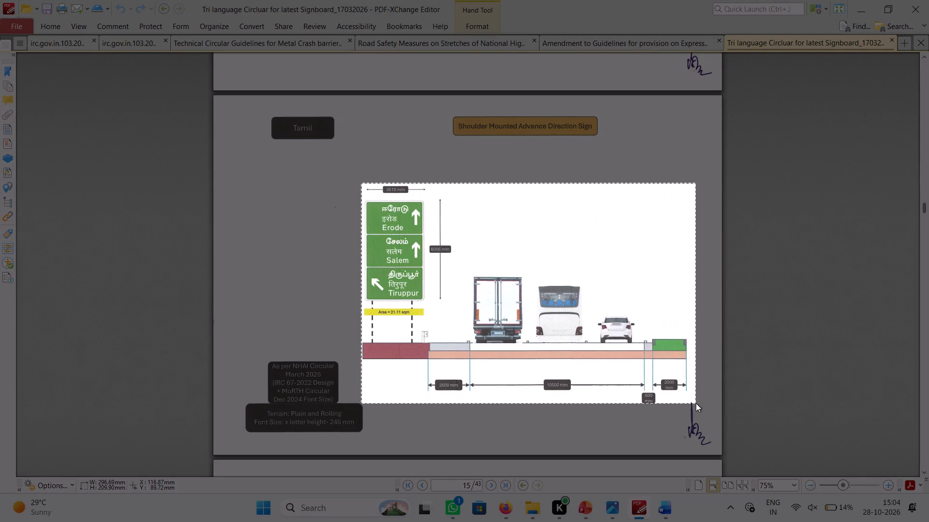
{"action": "left_click_drag", "start_coordinate": [696, 403], "coordinate": [689, 406]}
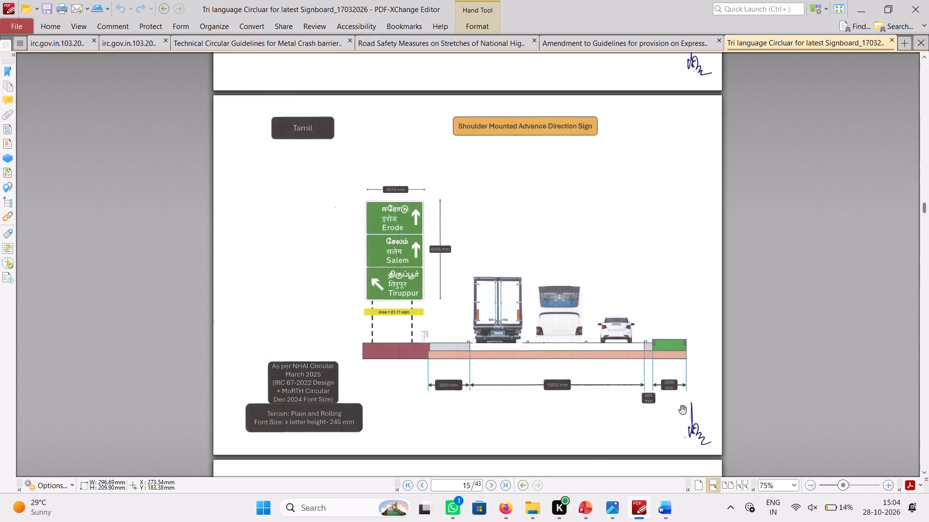
Paste the shoulder-mounted sign snip on the new slide in the presentation and shrink it to about 6.7 by 9.9 cm.
{"action": "left_click", "coordinate": [588, 509]}
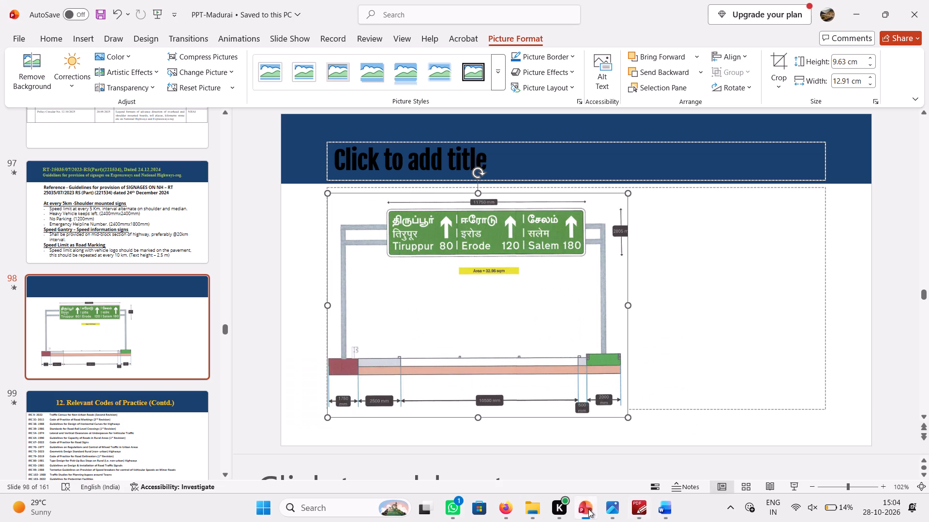
{"action": "left_click", "coordinate": [666, 305]}
{"action": "key", "text": "ctrl+v"}
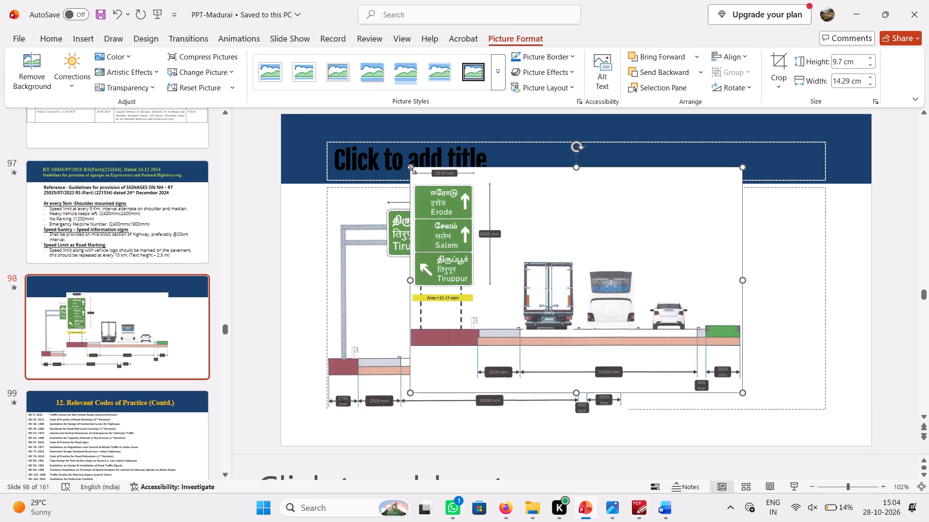
{"action": "left_click_drag", "start_coordinate": [411, 168], "coordinate": [572, 238]}
Shrink the gantry sign picture proportionally and move the shoulder-mounted sign picture directly beside it, to its right, on the new slide.
{"action": "left_click", "coordinate": [420, 258]}
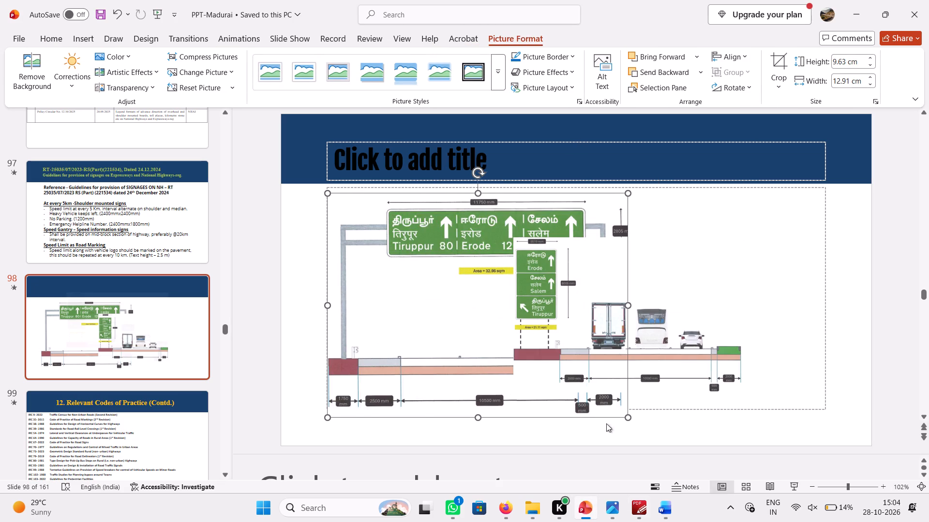
{"action": "left_click_drag", "start_coordinate": [626, 417], "coordinate": [492, 350]}
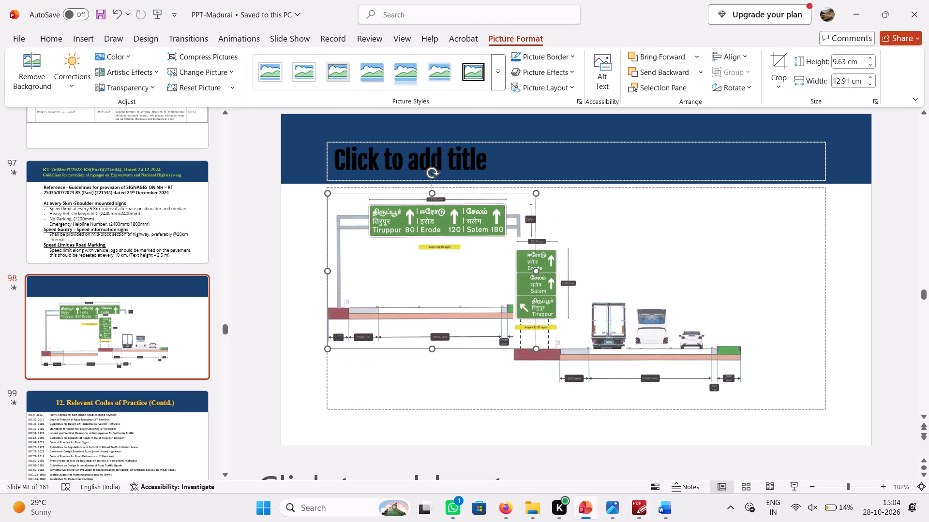
{"action": "left_click", "coordinate": [595, 354]}
{"action": "left_click_drag", "start_coordinate": [587, 328], "coordinate": [621, 290]}
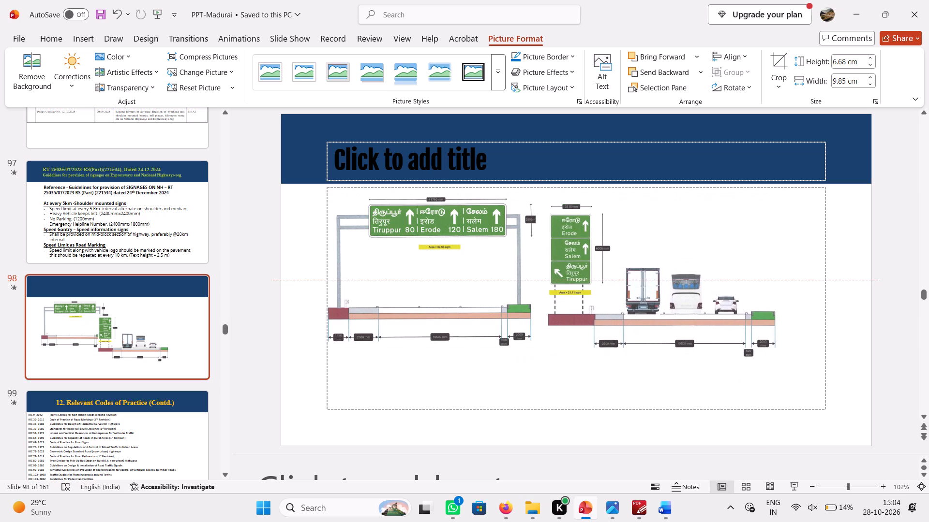
{"action": "left_click_drag", "start_coordinate": [621, 290], "coordinate": [607, 290]}
{"action": "left_click", "coordinate": [497, 376]}
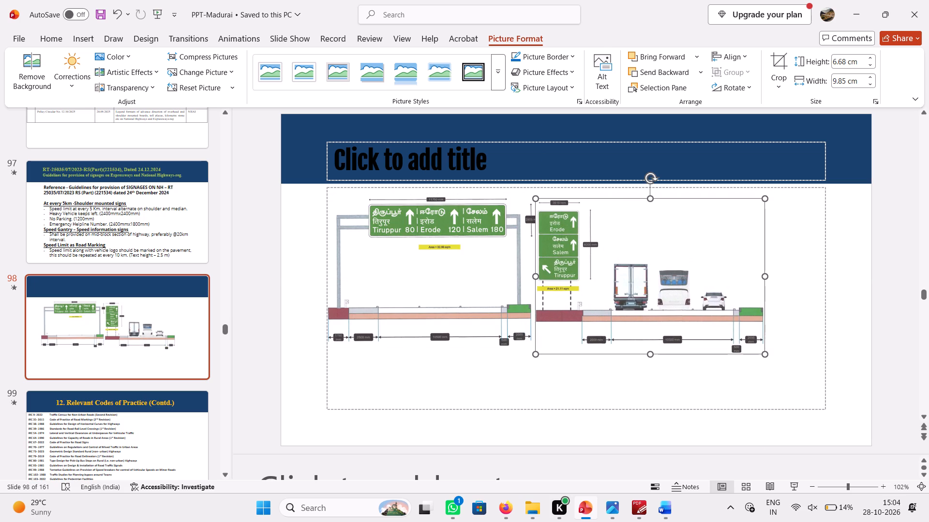
In the circular PDF, capture the yellow Tamil Crash Prone Area sign on page 16, without its dimension lines.
{"action": "left_click", "coordinate": [644, 513]}
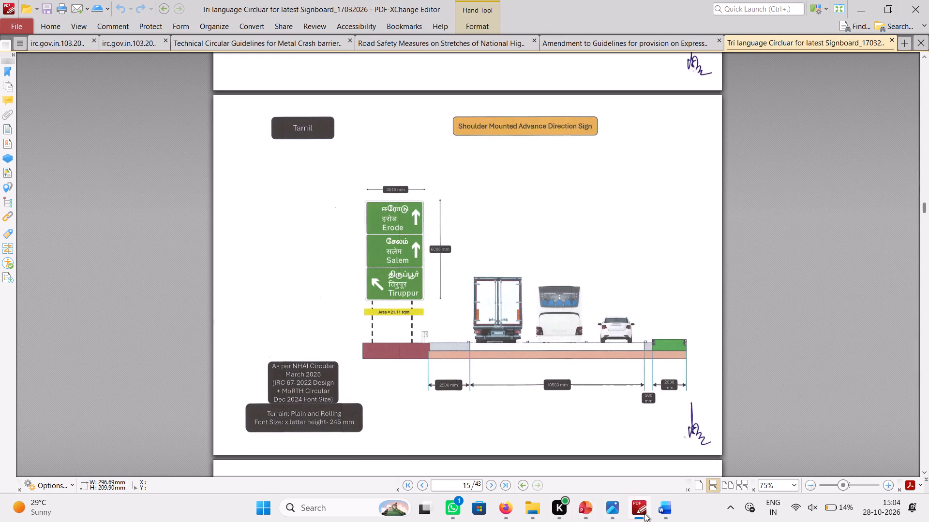
{"action": "scroll", "coordinate": [549, 370], "scroll_direction": "down", "scroll_amount": 8}
{"action": "scroll", "coordinate": [549, 370], "scroll_direction": "up", "scroll_amount": 2}
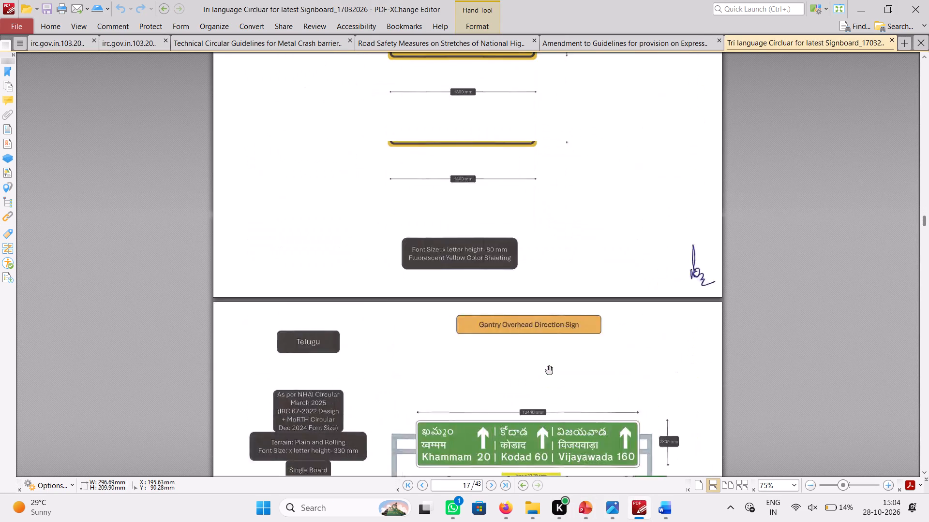
{"action": "scroll", "coordinate": [549, 370], "scroll_direction": "up", "scroll_amount": 1}
{"action": "key", "text": "Print"}
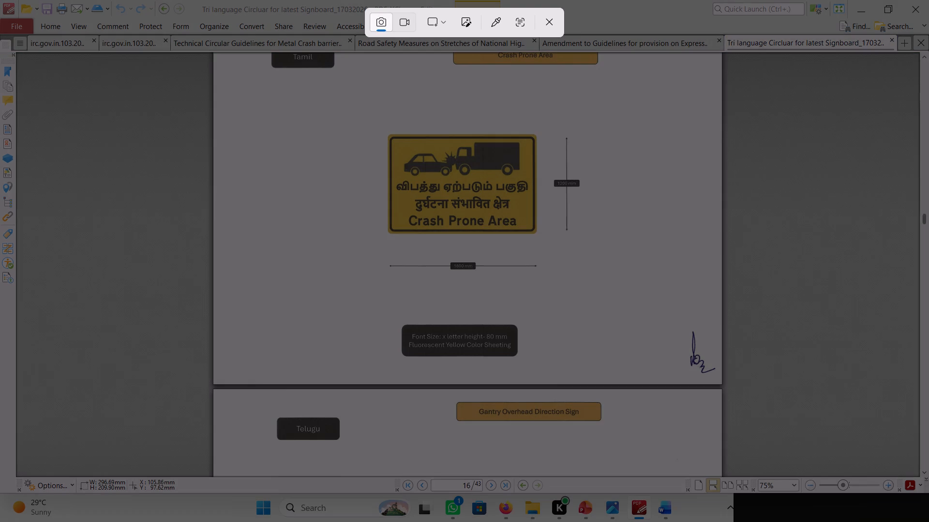
{"action": "left_click_drag", "start_coordinate": [386, 131], "coordinate": [543, 232]}
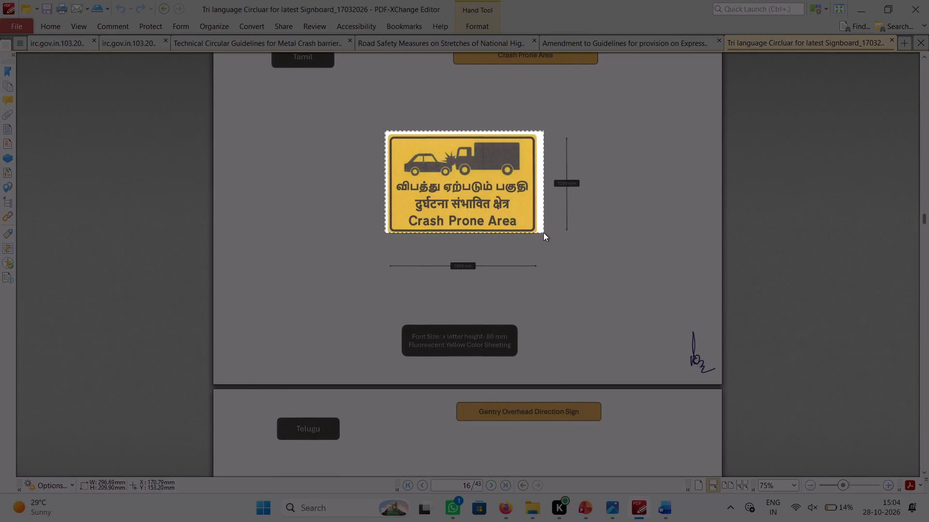
{"action": "left_click_drag", "start_coordinate": [543, 232], "coordinate": [538, 236]}
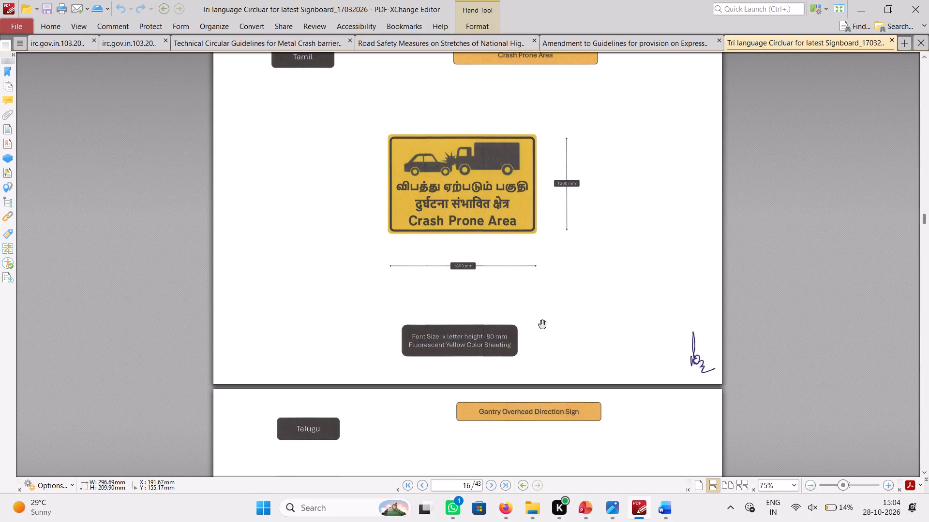
{"action": "left_click", "coordinate": [532, 510]}
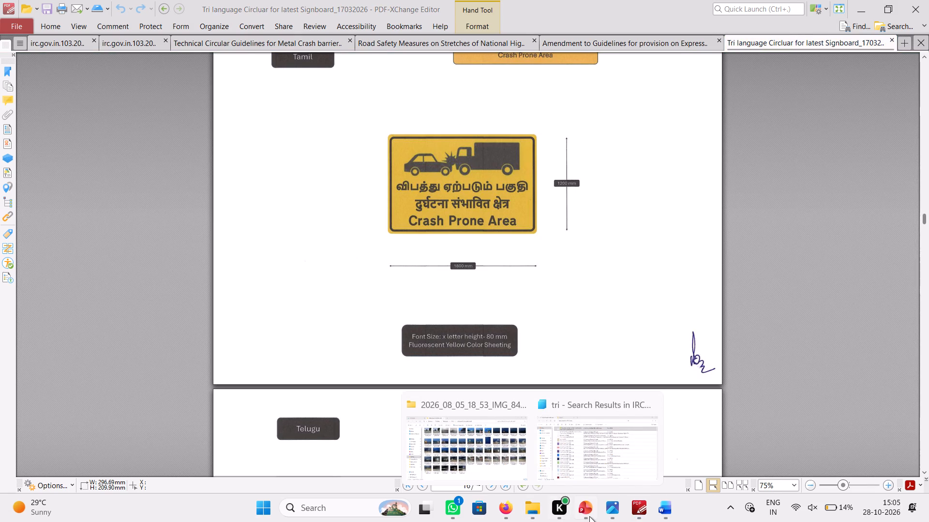
Switch to the presentation, paste the Crash Prone Area sign snip on slide 98 and place it just below the gantry sign picture.
{"action": "left_click", "coordinate": [589, 516]}
{"action": "left_click", "coordinate": [505, 400]}
{"action": "left_click", "coordinate": [709, 320]}
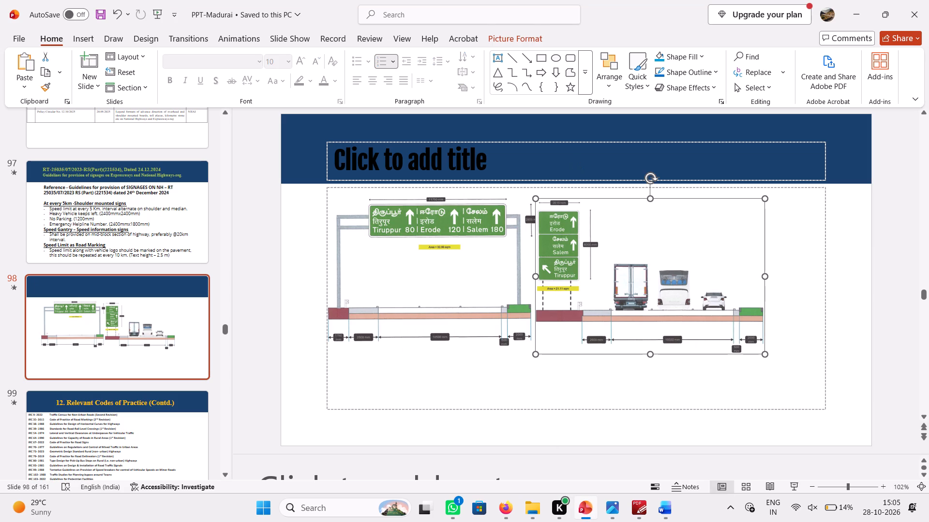
{"action": "left_click", "coordinate": [665, 411]}
{"action": "left_click", "coordinate": [633, 377]}
{"action": "key", "text": "ctrl+v"}
{"action": "left_click_drag", "start_coordinate": [593, 293], "coordinate": [520, 368]}
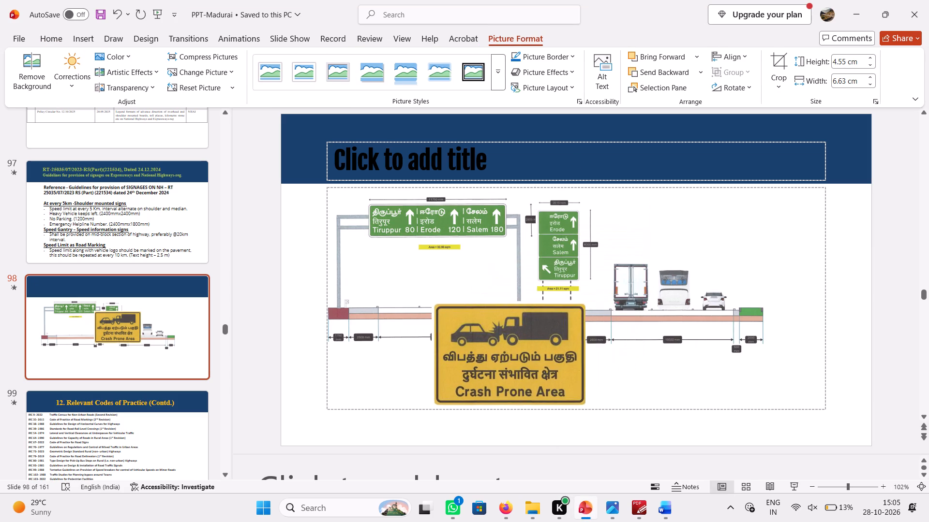
{"action": "left_click_drag", "start_coordinate": [520, 368], "coordinate": [421, 406]}
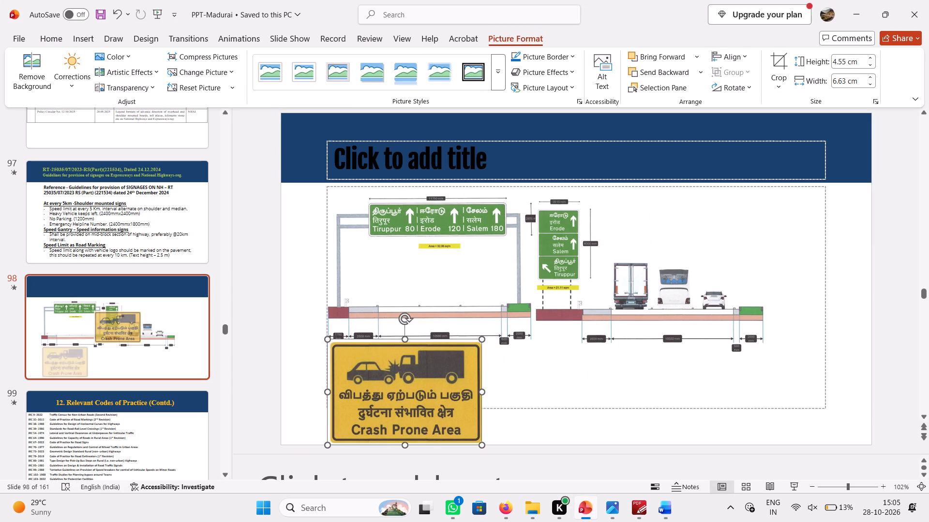
{"action": "left_click", "coordinate": [640, 232]}
{"action": "left_click", "coordinate": [535, 130]}
Copy "Policy Circular No. 12.10/2025" from the circulars table on slide 96 and paste it as the title of slide 98.
{"action": "left_click", "coordinate": [121, 225]}
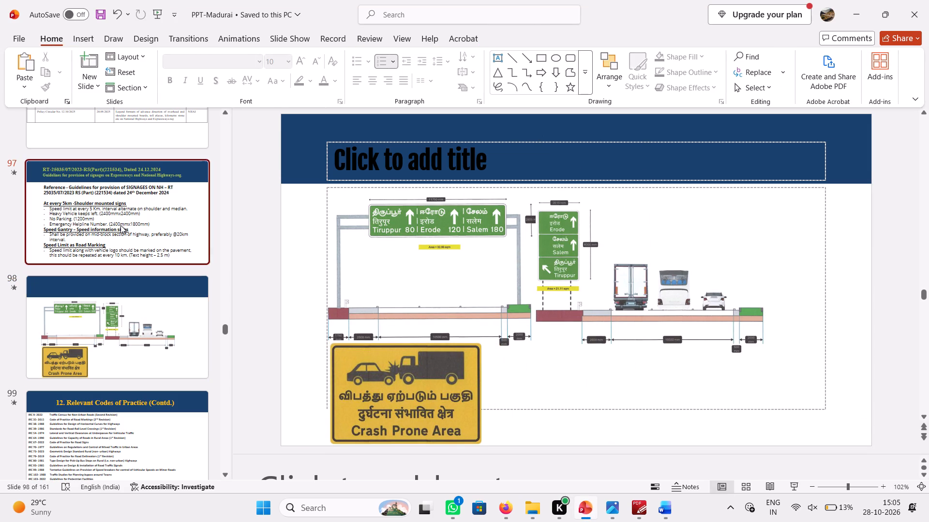
{"action": "scroll", "coordinate": [112, 224], "scroll_direction": "up", "scroll_amount": 1}
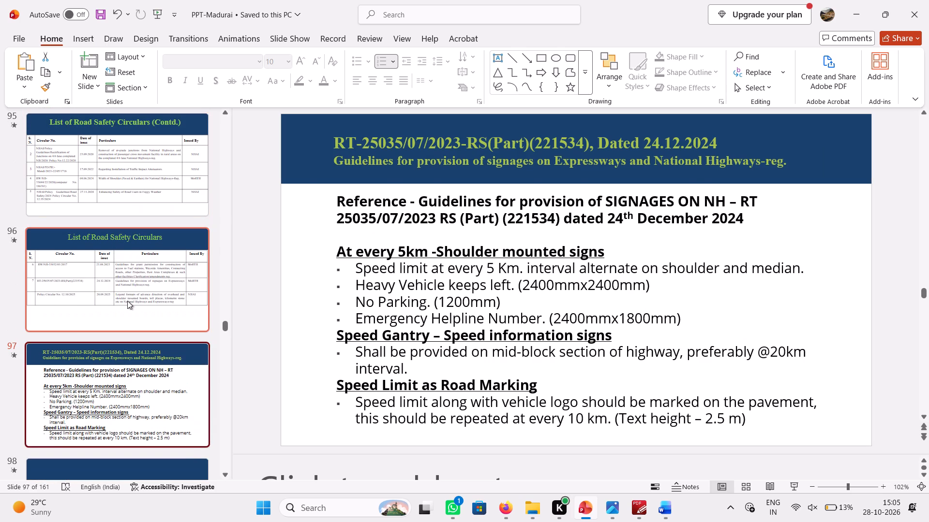
{"action": "left_click", "coordinate": [126, 280]}
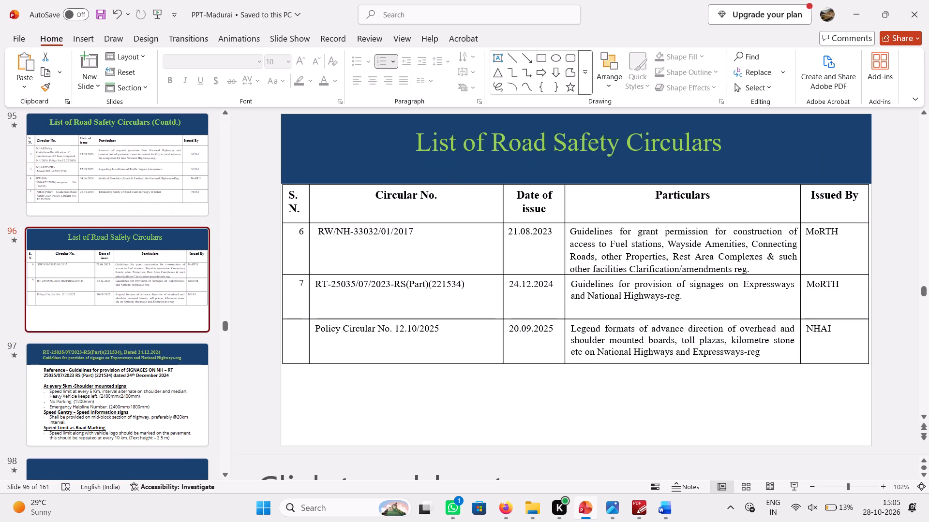
{"action": "left_click_drag", "start_coordinate": [450, 330], "coordinate": [317, 327]}
{"action": "key", "text": "ctrl+c"}
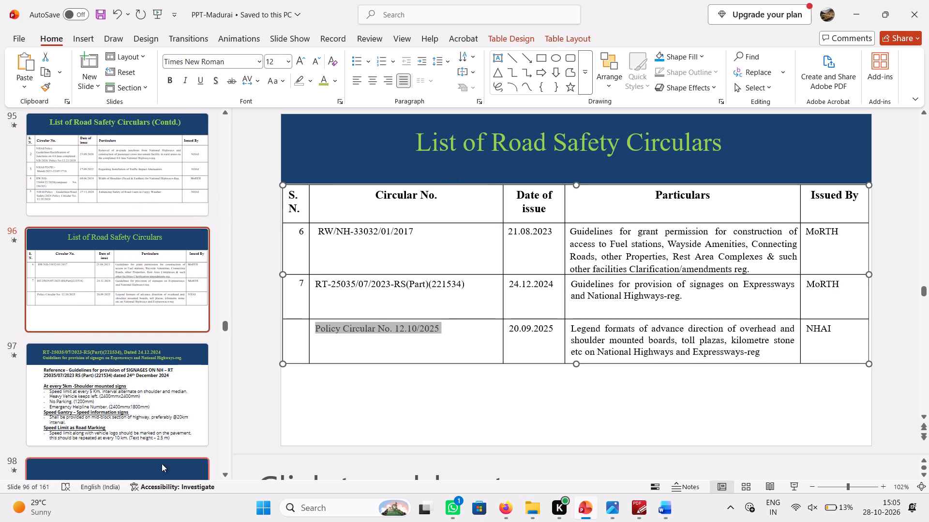
{"action": "left_click", "coordinate": [162, 464]}
{"action": "left_click", "coordinate": [417, 169]}
{"action": "key", "text": "ctrl+v"}
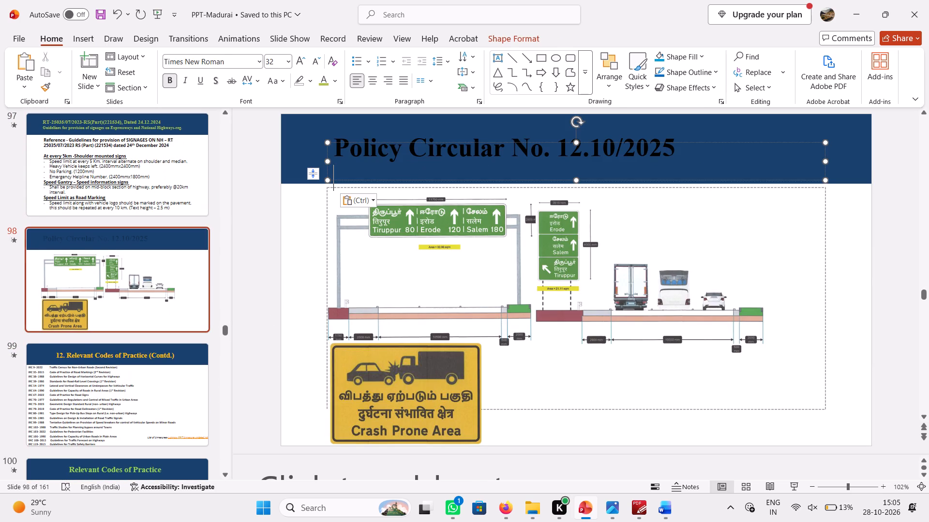
Colour slide 98's circular number title green and reduce its font size to 20.
{"action": "left_click_drag", "start_coordinate": [339, 148], "coordinate": [604, 152]}
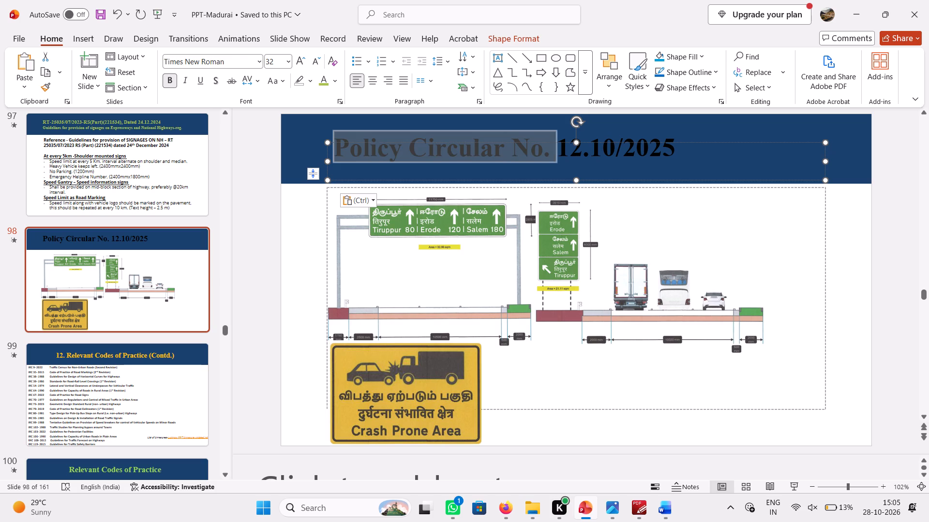
{"action": "left_click_drag", "start_coordinate": [604, 152], "coordinate": [646, 153]}
{"action": "left_click", "coordinate": [321, 82]}
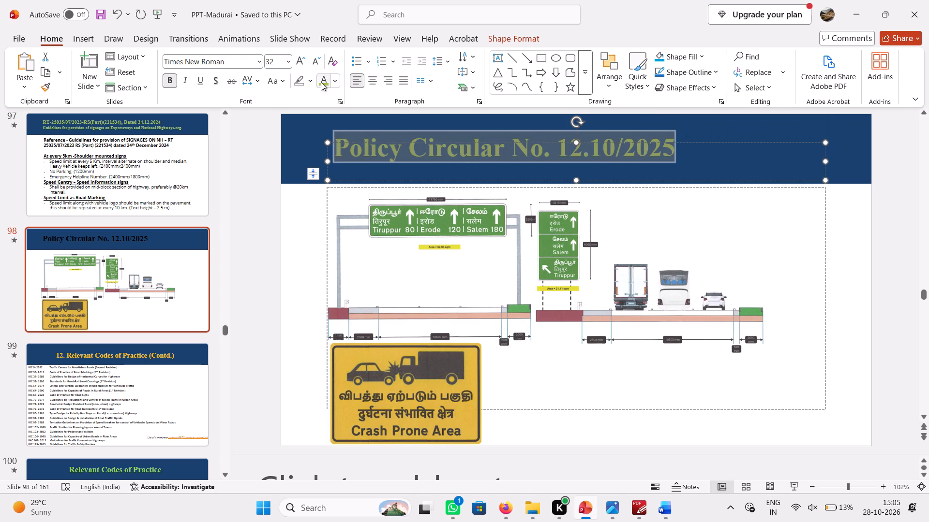
{"action": "triple_click", "coordinate": [314, 63]}
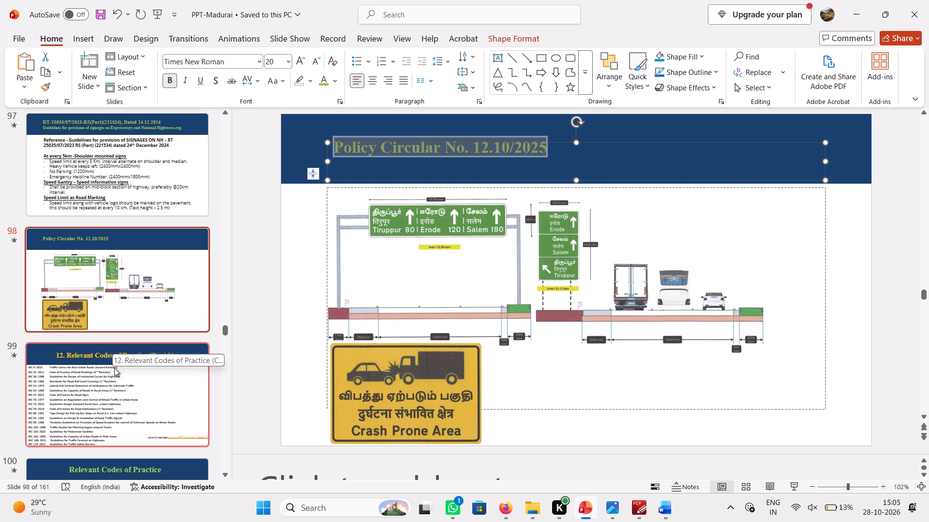
Copy the "Legend formats of advance direction…" particulars of Policy Circular No. 12.10/2025 from slide 96 and paste them below slide 98's circular number title.
{"action": "scroll", "coordinate": [130, 168], "scroll_direction": "up", "scroll_amount": 1}
{"action": "left_click", "coordinate": [130, 244]}
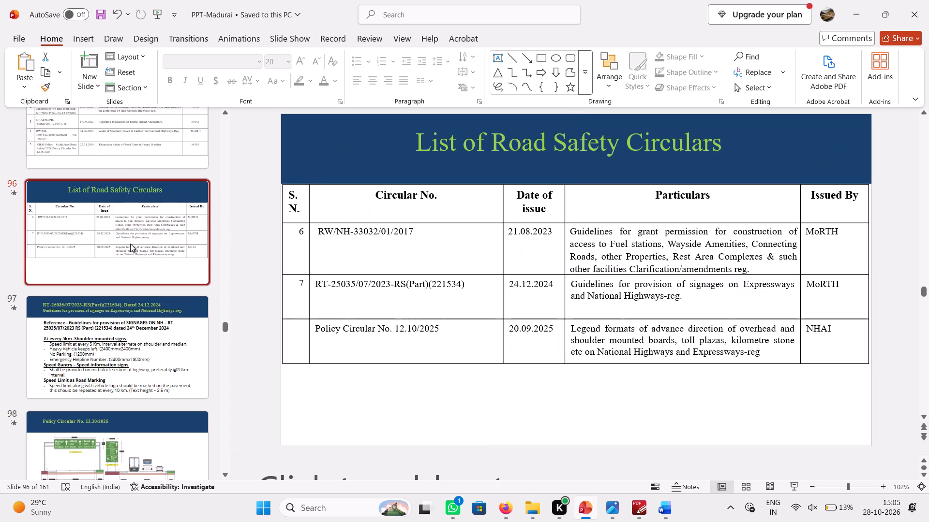
{"action": "left_click_drag", "start_coordinate": [769, 355], "coordinate": [623, 327]}
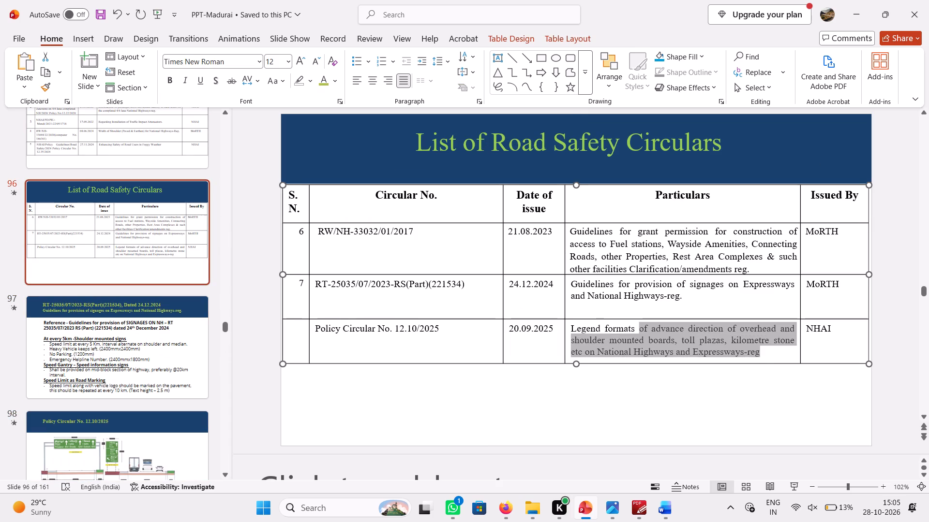
{"action": "left_click_drag", "start_coordinate": [623, 327], "coordinate": [574, 323]}
{"action": "key", "text": "ctrl+c"}
{"action": "left_click", "coordinate": [115, 433]}
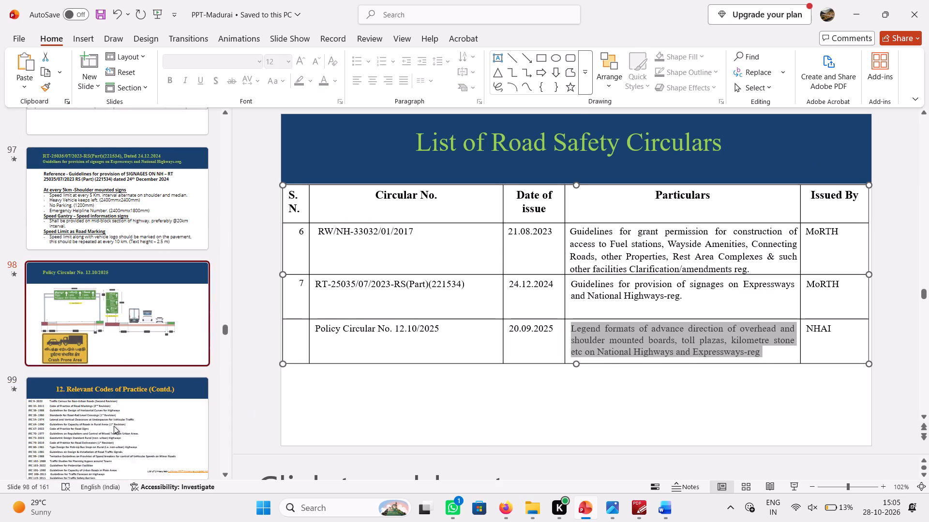
{"action": "left_click", "coordinate": [552, 148]}
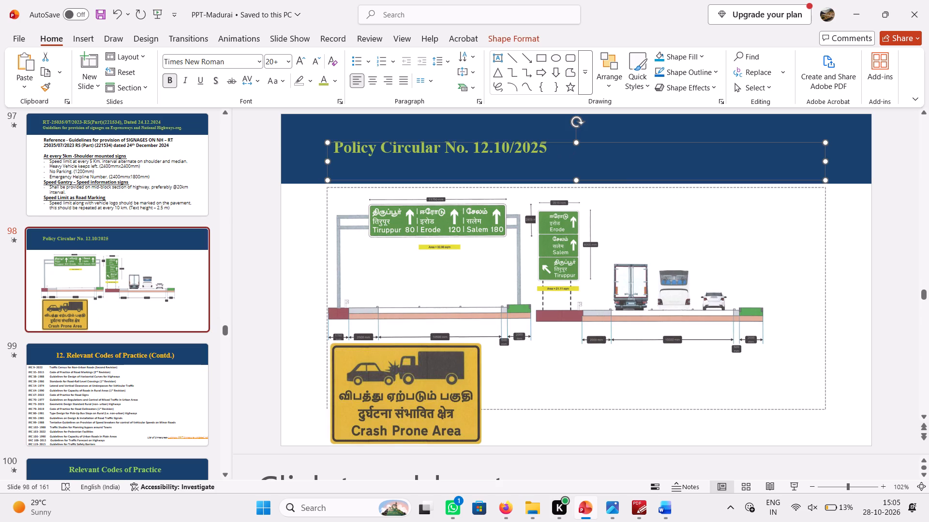
{"action": "left_click", "coordinate": [549, 147]}
{"action": "left_click", "coordinate": [546, 146]}
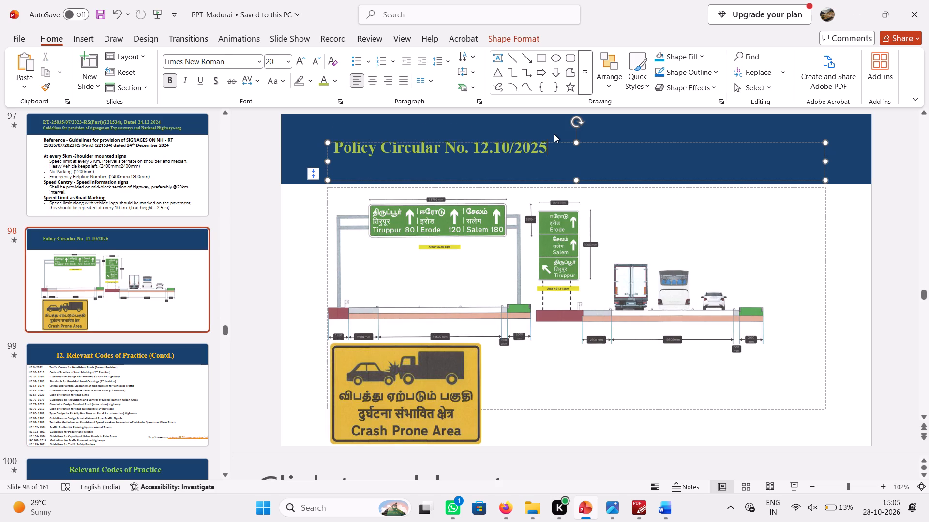
{"action": "key", "text": "Return"}
{"action": "key", "text": "ctrl+v"}
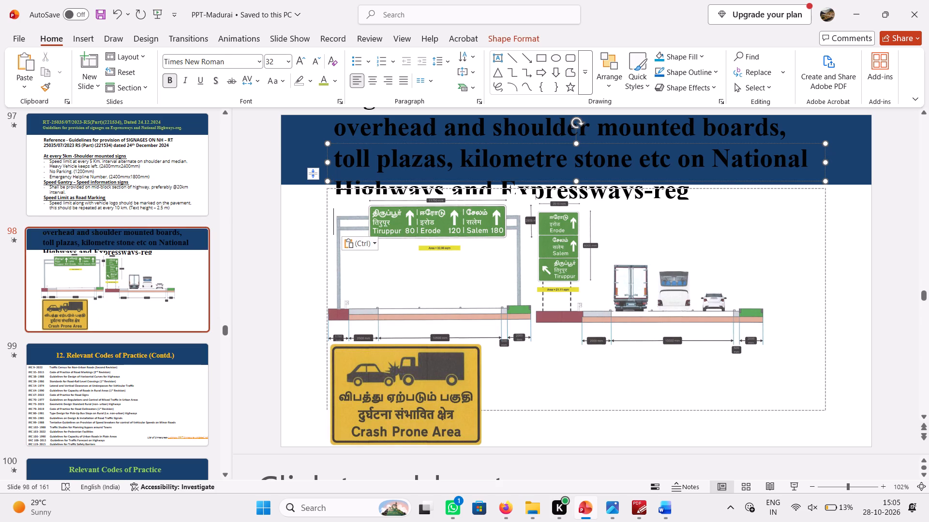
Set the font size of the pasted particulars text in slide 98's title to 14.
{"action": "left_click_drag", "start_coordinate": [689, 193], "coordinate": [376, 124]}
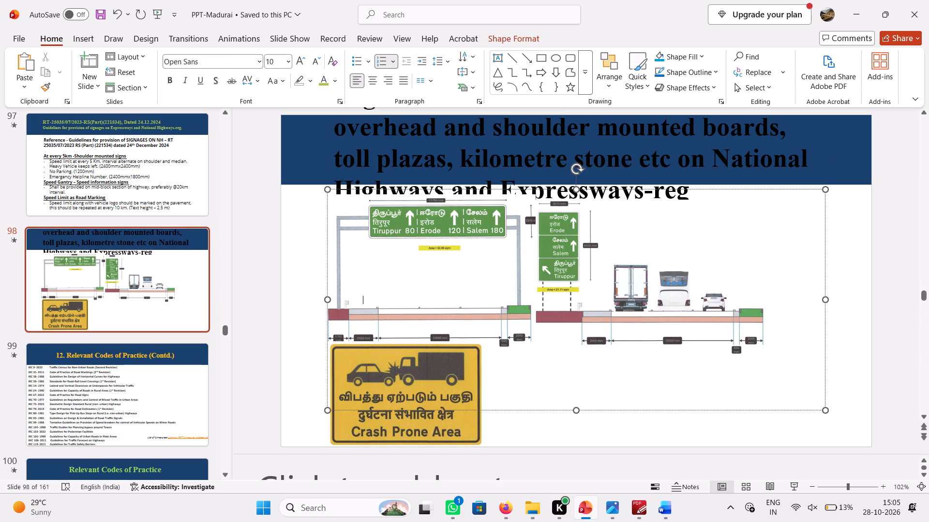
{"action": "left_click_drag", "start_coordinate": [376, 124], "coordinate": [339, 119]}
{"action": "left_click_drag", "start_coordinate": [337, 130], "coordinate": [692, 188]}
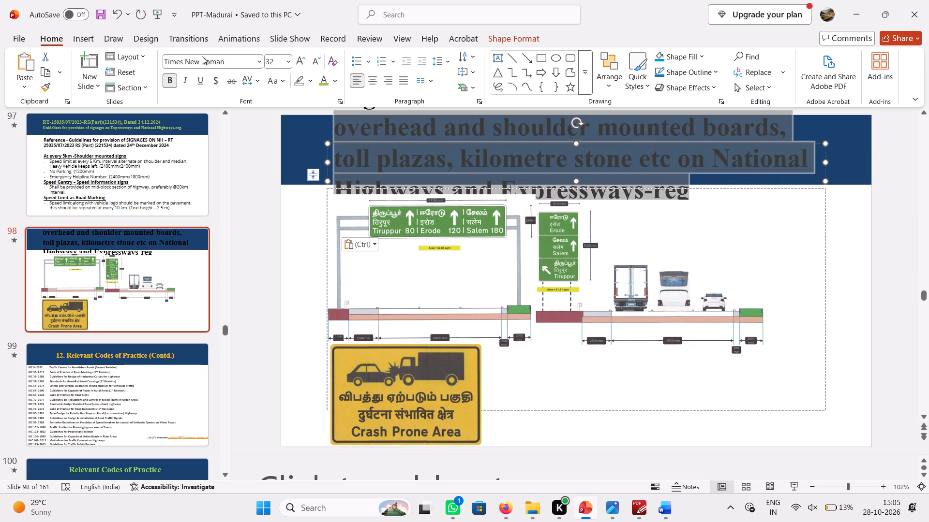
{"action": "triple_click", "coordinate": [318, 62]}
{"action": "left_click", "coordinate": [317, 62]}
{"action": "left_click", "coordinate": [317, 62]}
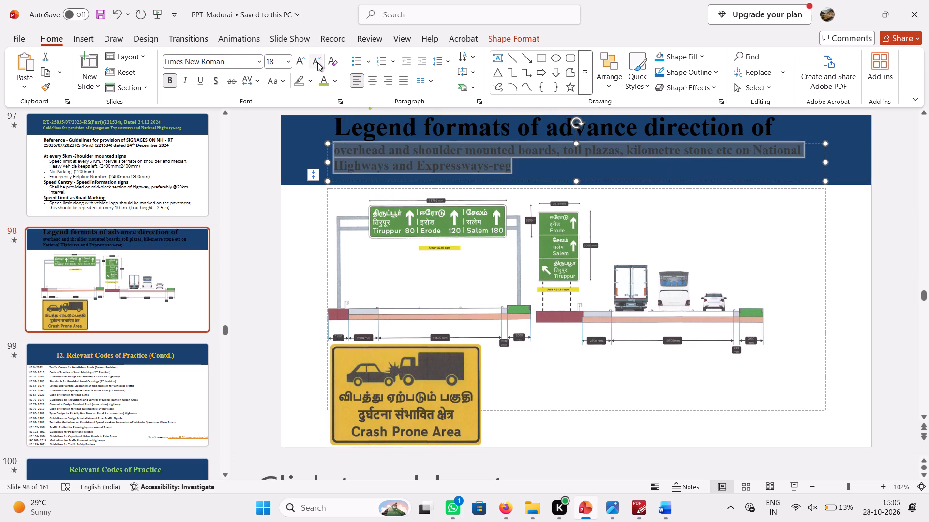
{"action": "left_click", "coordinate": [317, 62]}
{"action": "left_click_drag", "start_coordinate": [338, 131], "coordinate": [414, 158]}
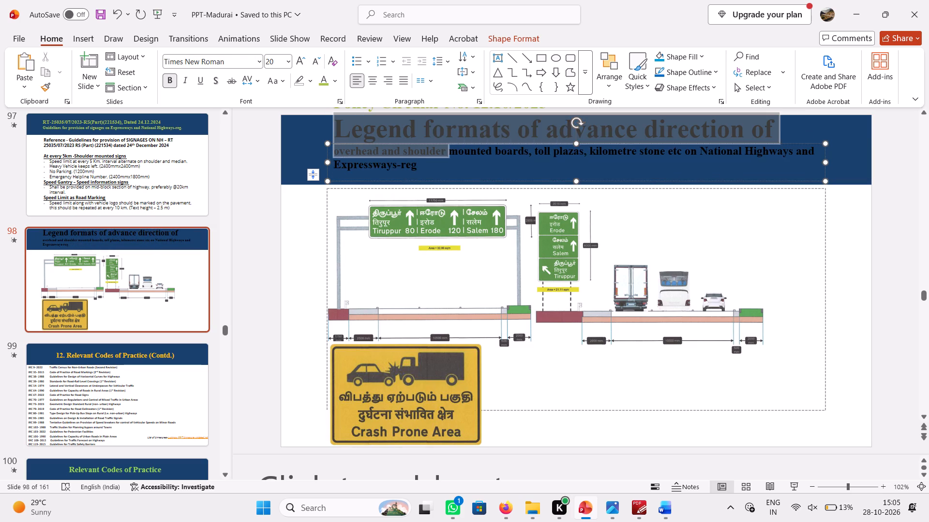
{"action": "left_click_drag", "start_coordinate": [414, 158], "coordinate": [426, 164]}
{"action": "left_click", "coordinate": [289, 59]}
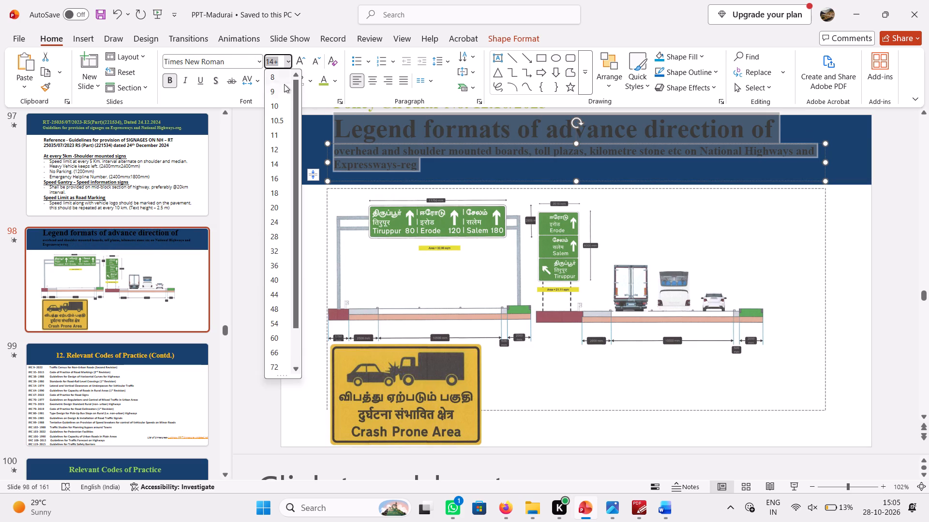
{"action": "left_click", "coordinate": [278, 163]}
Move the title placeholder slightly down so the circular number and particulars fit within the blue banner.
{"action": "scroll", "coordinate": [391, 167], "scroll_direction": "up", "scroll_amount": 1}
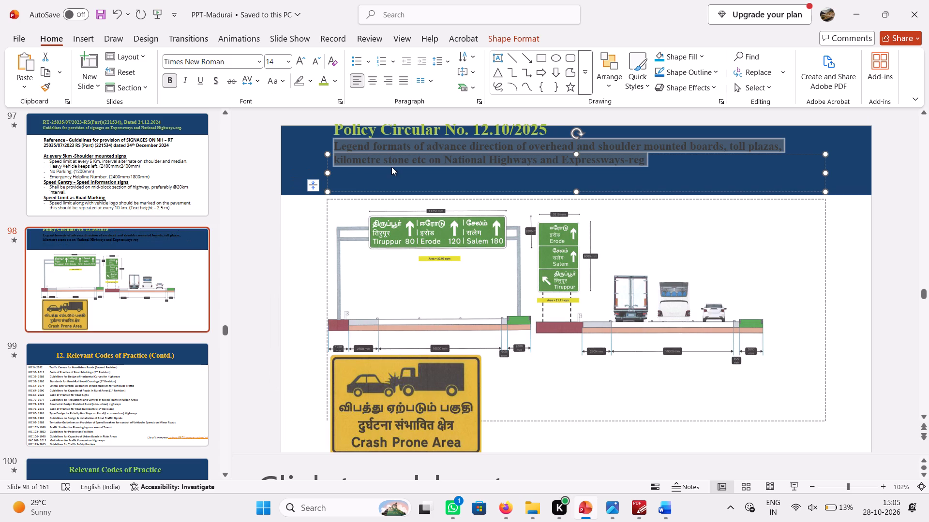
{"action": "left_click", "coordinate": [380, 146]}
{"action": "left_click", "coordinate": [328, 177]}
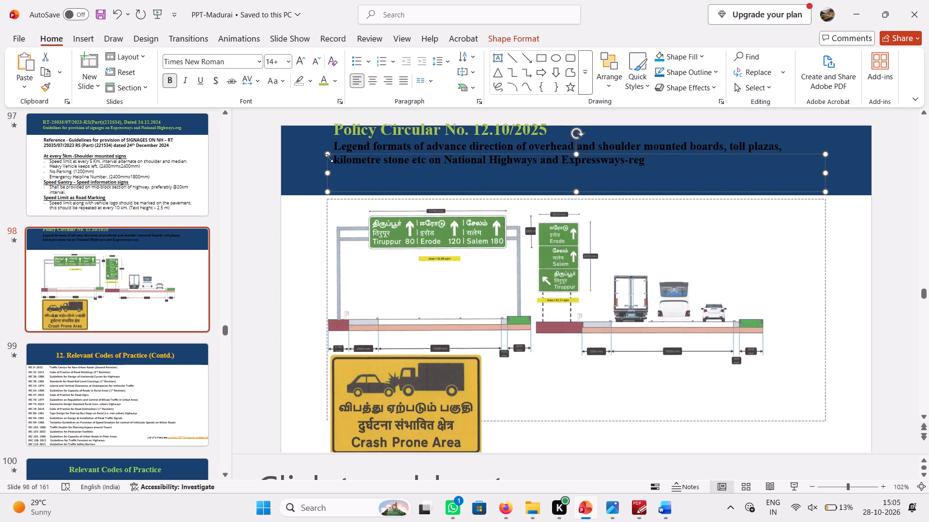
{"action": "left_click", "coordinate": [375, 137]}
{"action": "left_click", "coordinate": [346, 127]}
{"action": "left_click", "coordinate": [349, 157]}
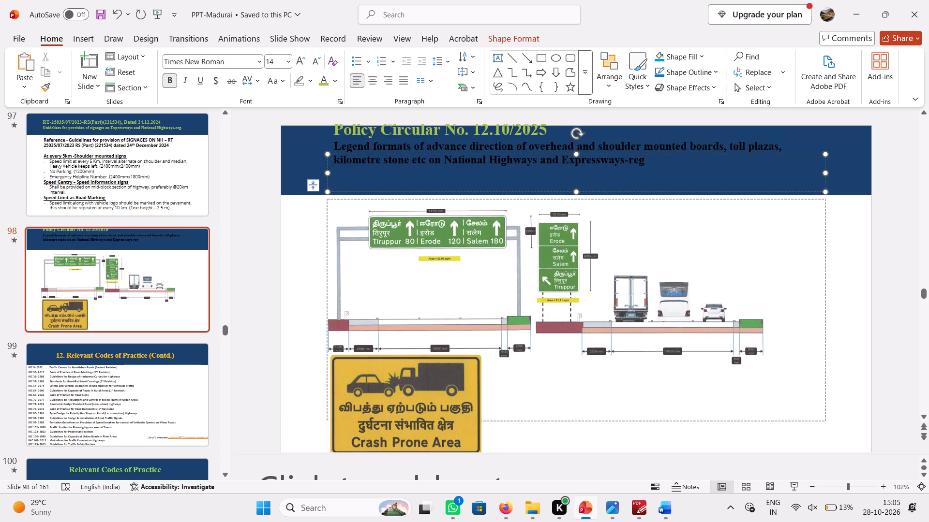
{"action": "left_click", "coordinate": [350, 162]}
{"action": "left_click", "coordinate": [345, 177]}
{"action": "left_click_drag", "start_coordinate": [372, 192], "coordinate": [369, 198]}
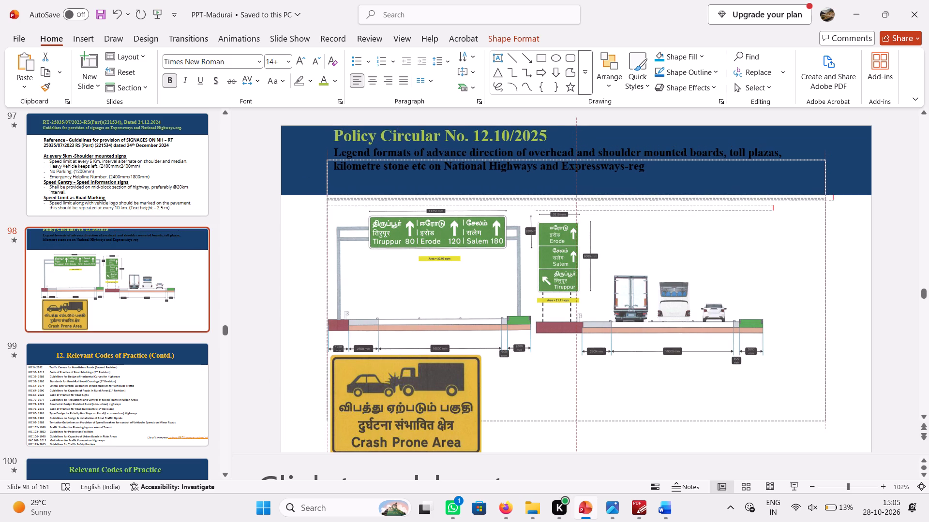
{"action": "left_click_drag", "start_coordinate": [369, 198], "coordinate": [367, 202]}
Change the font colour of the particulars text in the title to the lightest teal theme colour.
{"action": "left_click", "coordinate": [406, 151]}
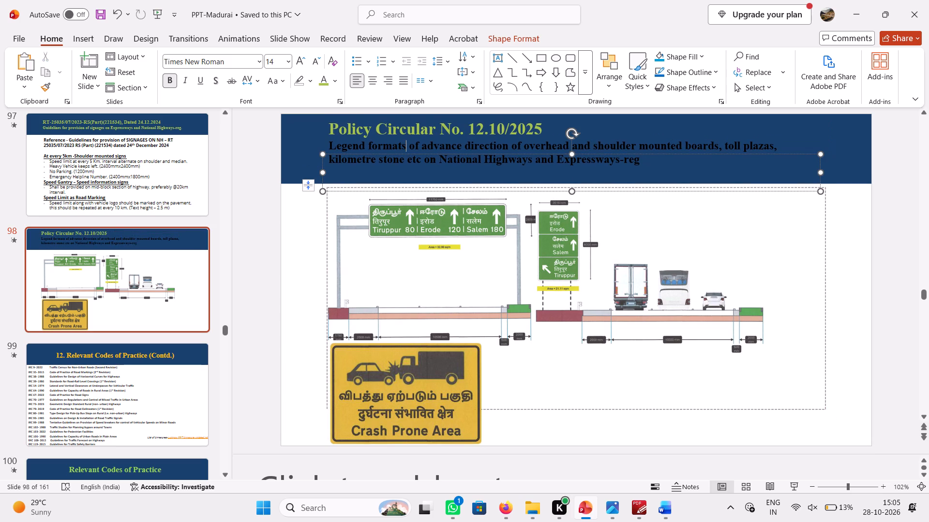
{"action": "left_click_drag", "start_coordinate": [642, 160], "coordinate": [314, 146]}
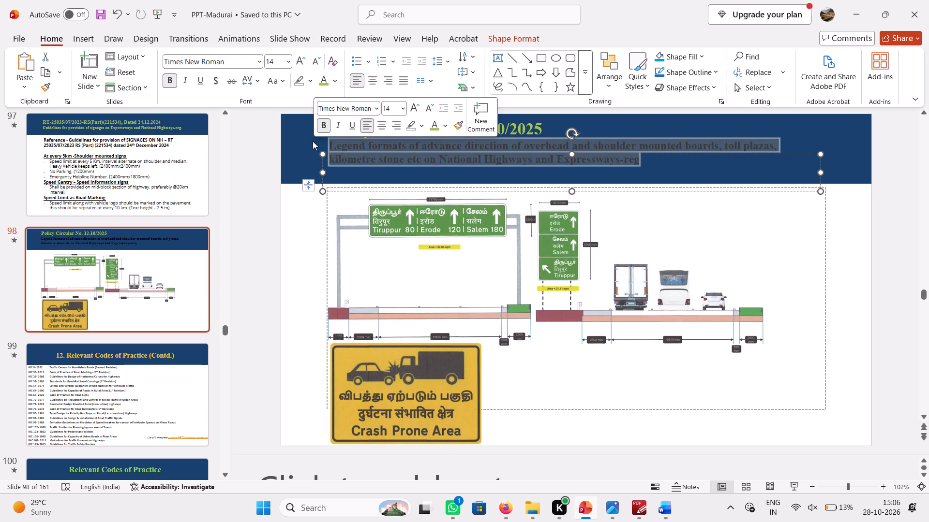
{"action": "left_click", "coordinate": [335, 86]}
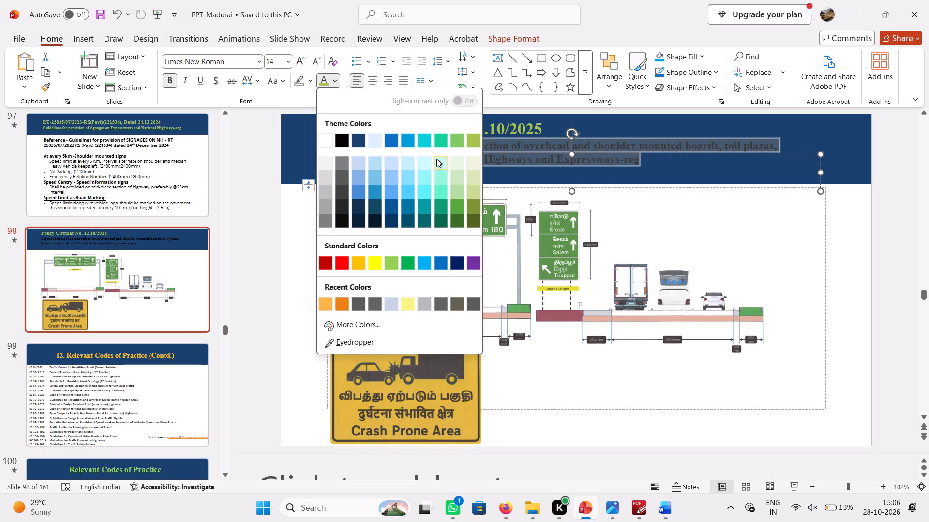
{"action": "left_click", "coordinate": [436, 159]}
{"action": "left_click", "coordinate": [737, 205]}
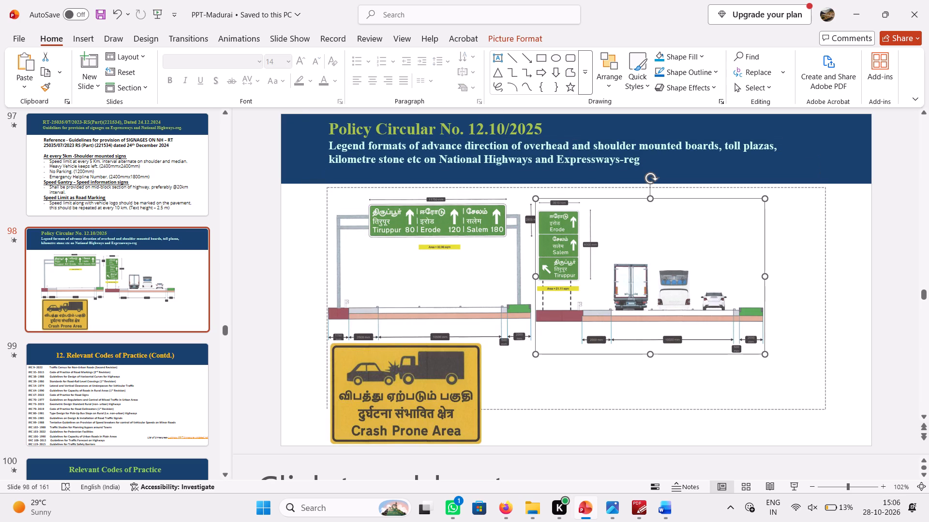
{"action": "left_click", "coordinate": [630, 137]}
{"action": "left_click", "coordinate": [610, 123]}
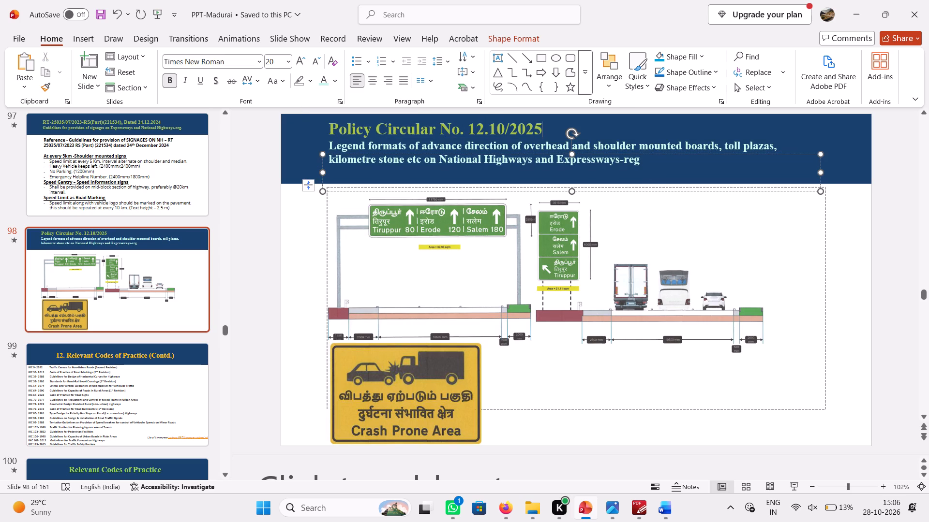
Move the gantry sign picture to the slide's left edge and the shoulder-mounted sign picture directly beside it, both just below the banner.
{"action": "left_click", "coordinate": [637, 249]}
{"action": "left_click", "coordinate": [375, 261]}
{"action": "left_click_drag", "start_coordinate": [399, 240], "coordinate": [374, 229]}
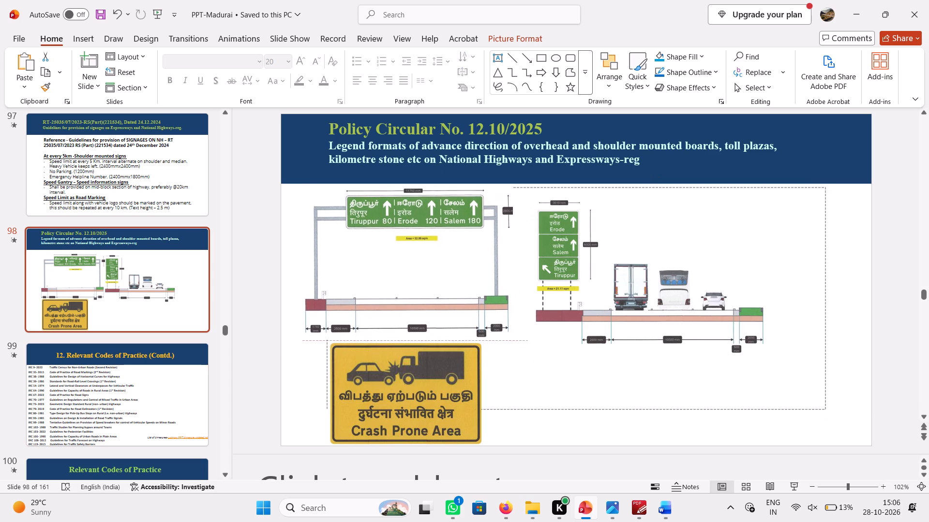
{"action": "left_click_drag", "start_coordinate": [374, 229], "coordinate": [357, 232]}
{"action": "left_click", "coordinate": [586, 240]}
{"action": "left_click_drag", "start_coordinate": [612, 244], "coordinate": [589, 235]}
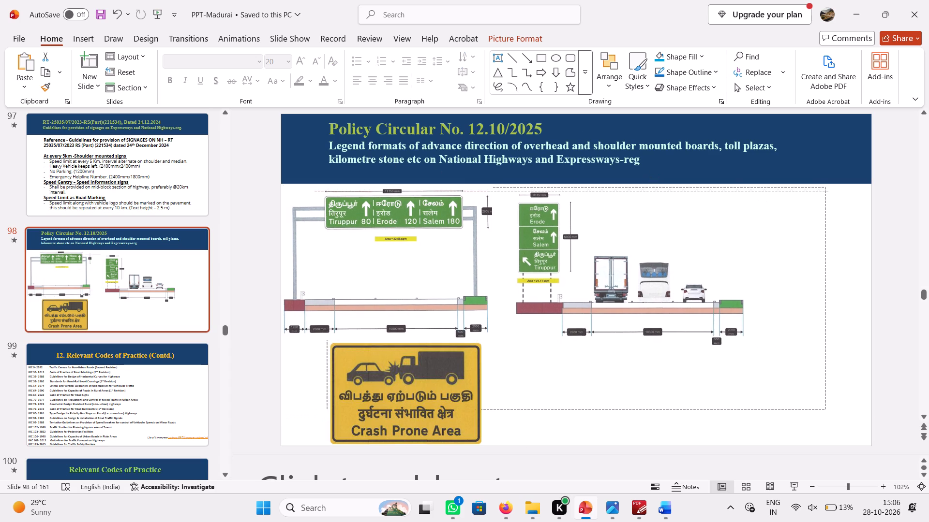
{"action": "left_click_drag", "start_coordinate": [589, 235], "coordinate": [569, 233]}
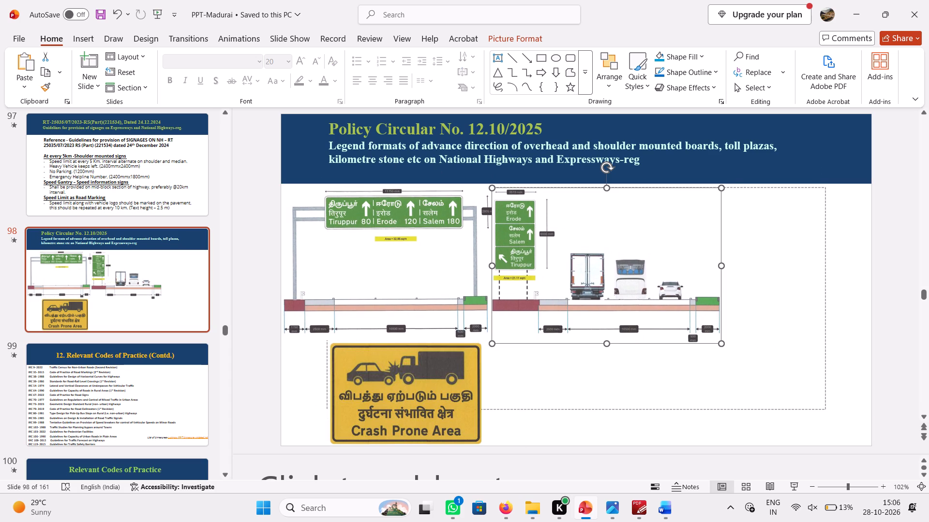
Move the Crash Prone Area sign picture beside the shoulder-mounted sign picture, just below the banner and inside the slide's right edge.
{"action": "left_click_drag", "start_coordinate": [419, 385], "coordinate": [816, 234]}
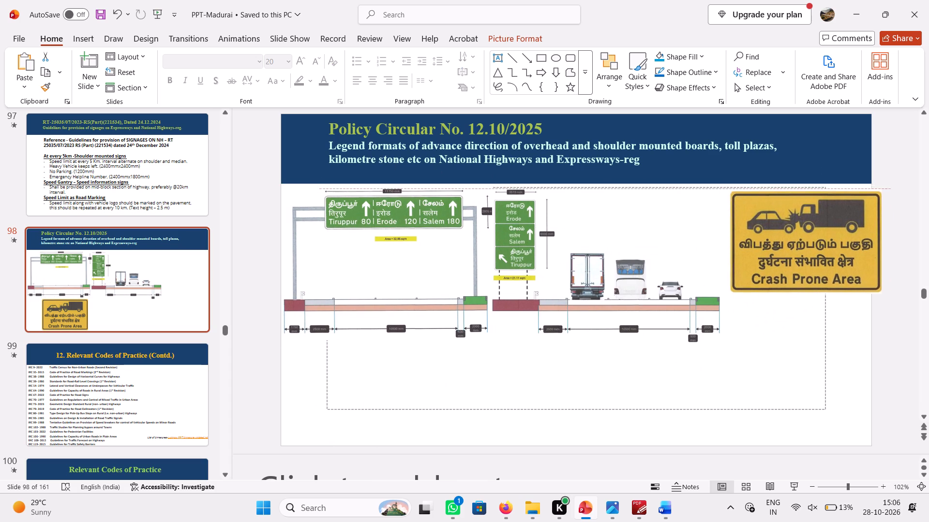
{"action": "left_click_drag", "start_coordinate": [816, 234], "coordinate": [817, 233]}
{"action": "left_click_drag", "start_coordinate": [879, 240], "coordinate": [865, 240]}
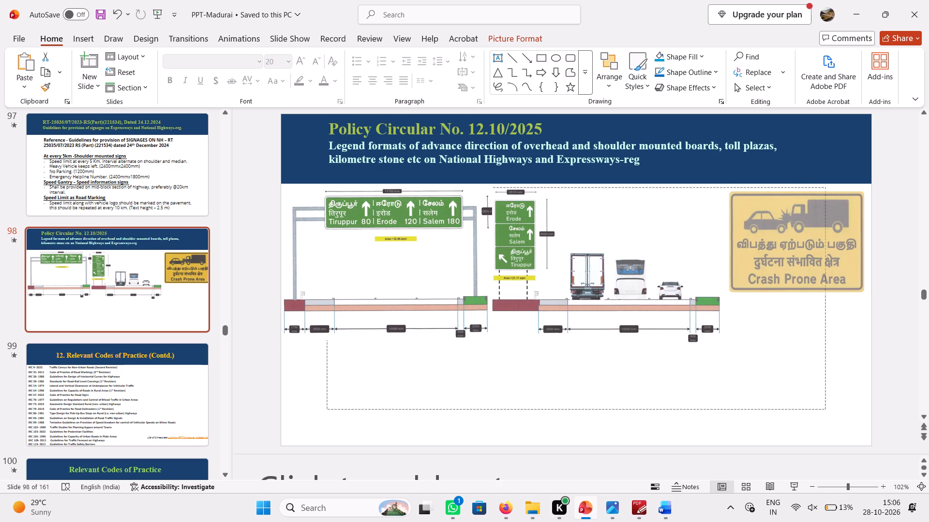
{"action": "left_click_drag", "start_coordinate": [865, 240], "coordinate": [864, 240]}
{"action": "left_click", "coordinate": [733, 349]}
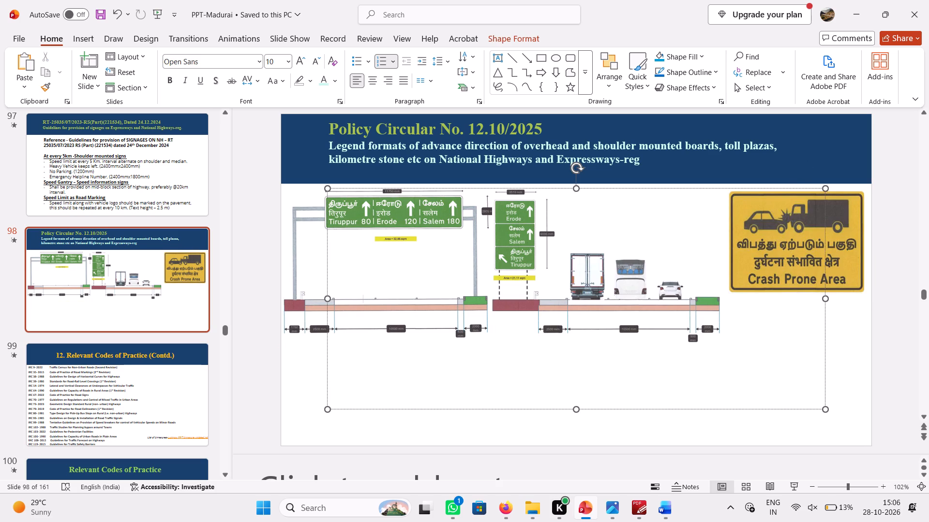
Look over slides 98 to 101 and save the presentation.
{"action": "left_click", "coordinate": [107, 380]}
{"action": "left_click", "coordinate": [106, 301]}
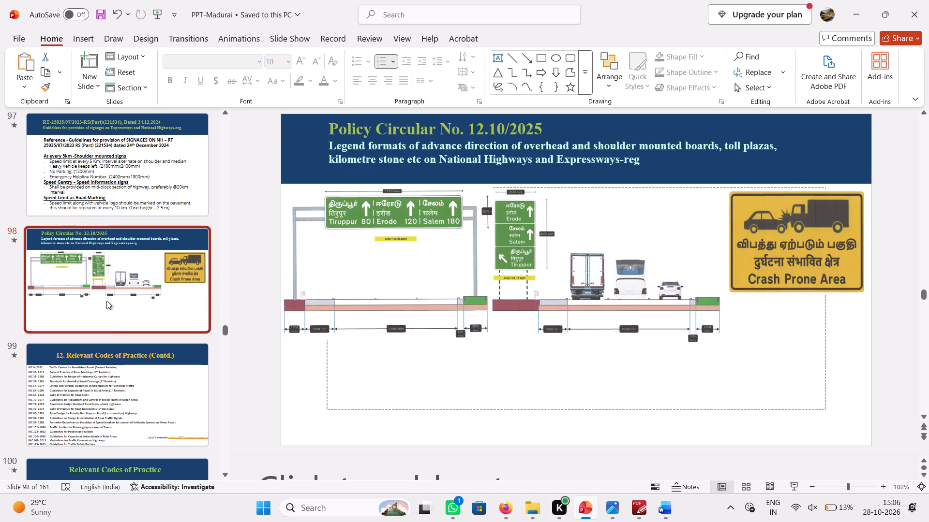
{"action": "left_click", "coordinate": [118, 385]}
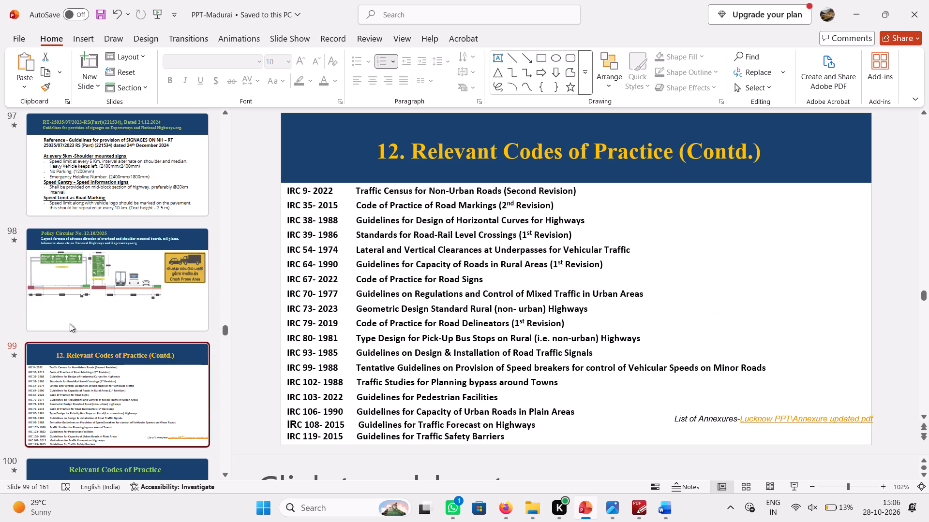
{"action": "scroll", "coordinate": [164, 294], "scroll_direction": "down", "scroll_amount": 1}
{"action": "left_click", "coordinate": [118, 332]}
{"action": "scroll", "coordinate": [132, 316], "scroll_direction": "down", "scroll_amount": 1}
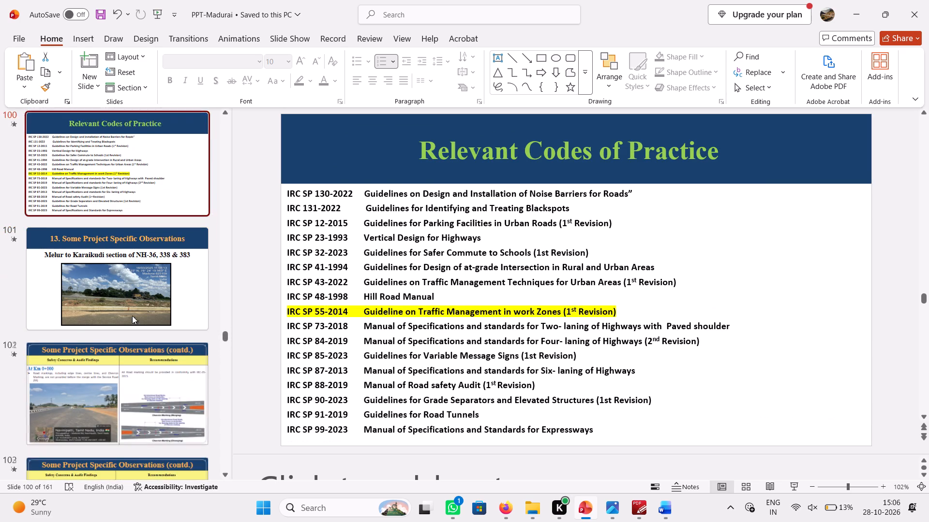
{"action": "left_click", "coordinate": [129, 281]}
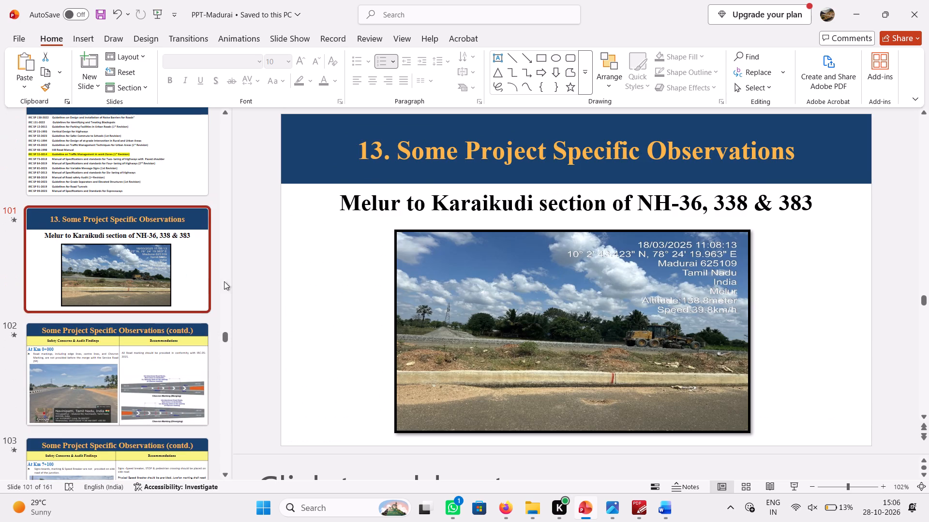
{"action": "key", "text": "ctrl+s"}
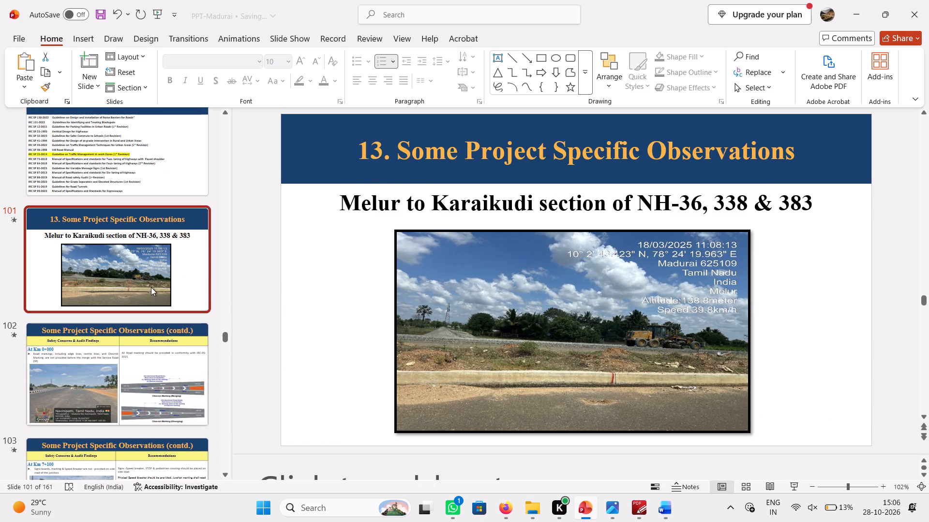
Review the deck from the title slide through to the General Awareness section.
{"action": "scroll", "coordinate": [152, 289], "scroll_direction": "up", "scroll_amount": 20}
{"action": "scroll", "coordinate": [152, 289], "scroll_direction": "up", "scroll_amount": 11}
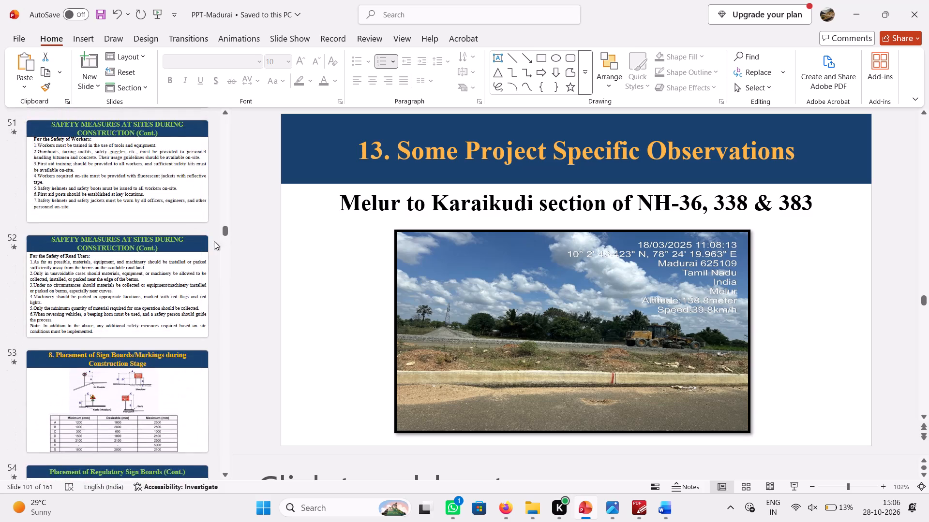
{"action": "left_click_drag", "start_coordinate": [225, 232], "coordinate": [226, 121]}
{"action": "scroll", "coordinate": [130, 216], "scroll_direction": "up", "scroll_amount": 3}
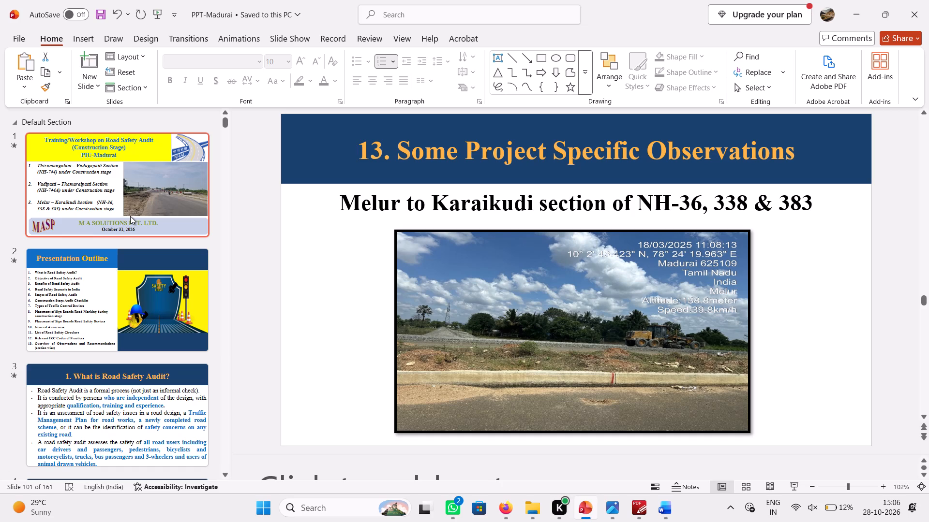
{"action": "scroll", "coordinate": [136, 308], "scroll_direction": "down", "scroll_amount": 1}
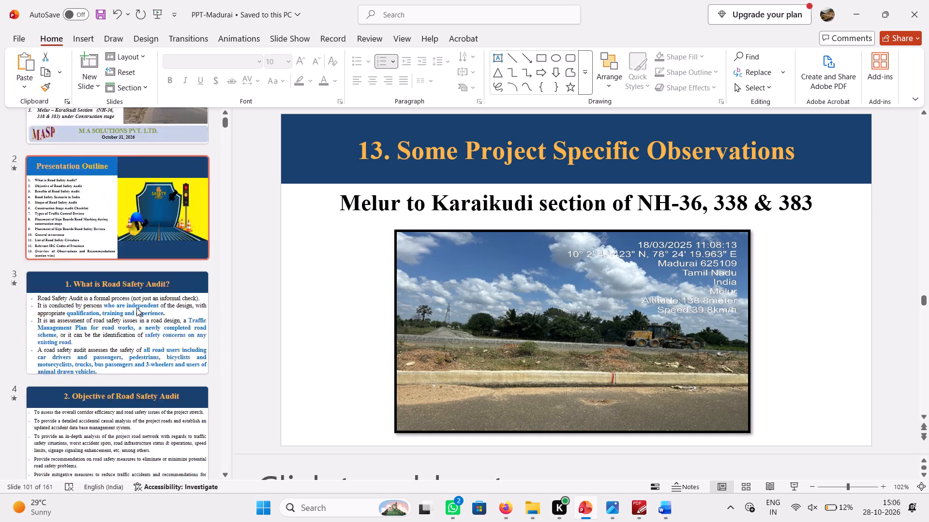
{"action": "scroll", "coordinate": [136, 308], "scroll_direction": "down", "scroll_amount": 4}
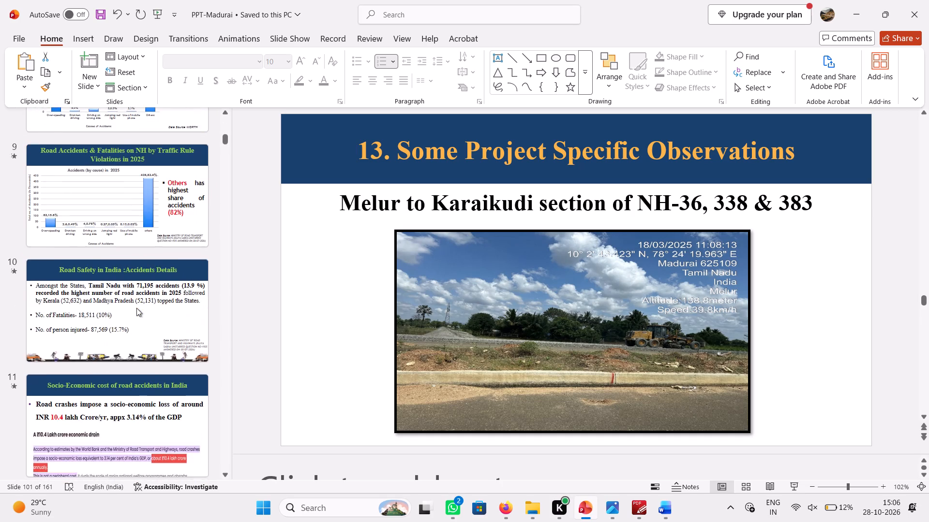
{"action": "scroll", "coordinate": [136, 308], "scroll_direction": "down", "scroll_amount": 2}
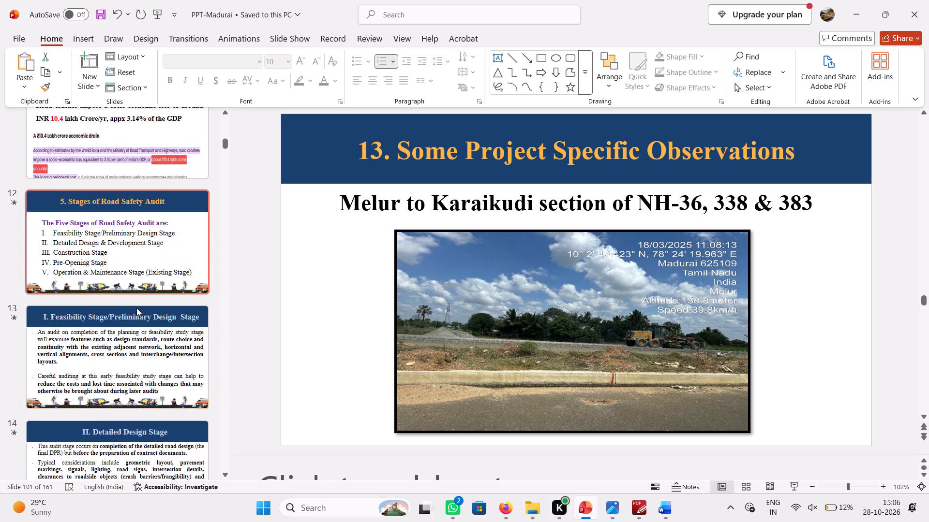
{"action": "scroll", "coordinate": [136, 308], "scroll_direction": "down", "scroll_amount": 4}
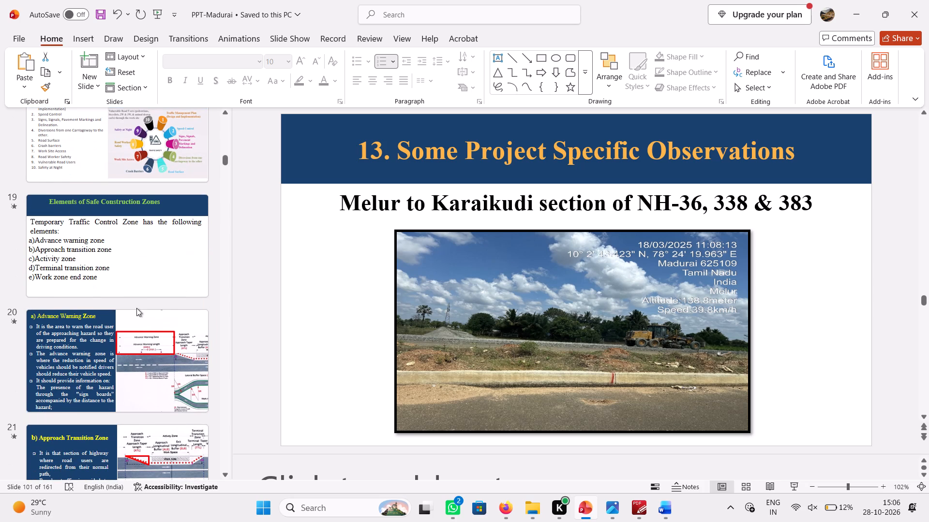
{"action": "scroll", "coordinate": [136, 308], "scroll_direction": "down", "scroll_amount": 2}
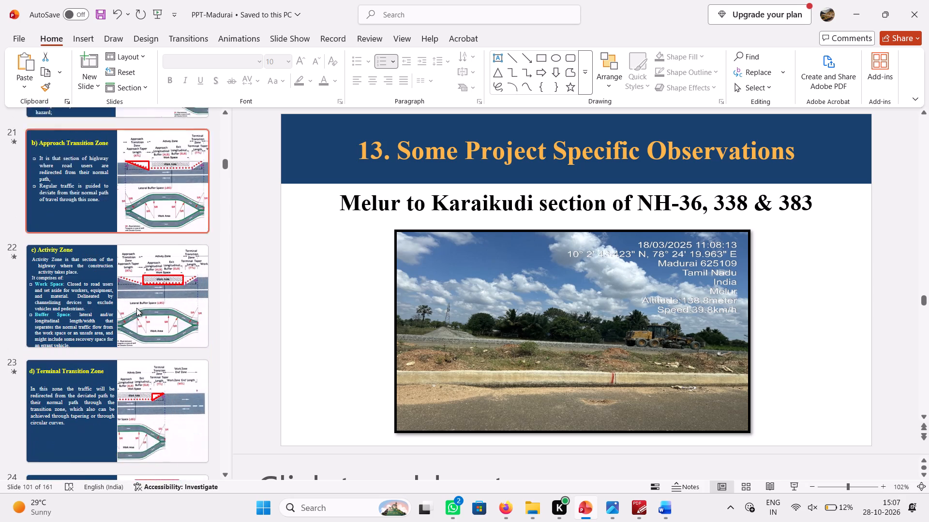
{"action": "scroll", "coordinate": [136, 308], "scroll_direction": "down", "scroll_amount": 6}
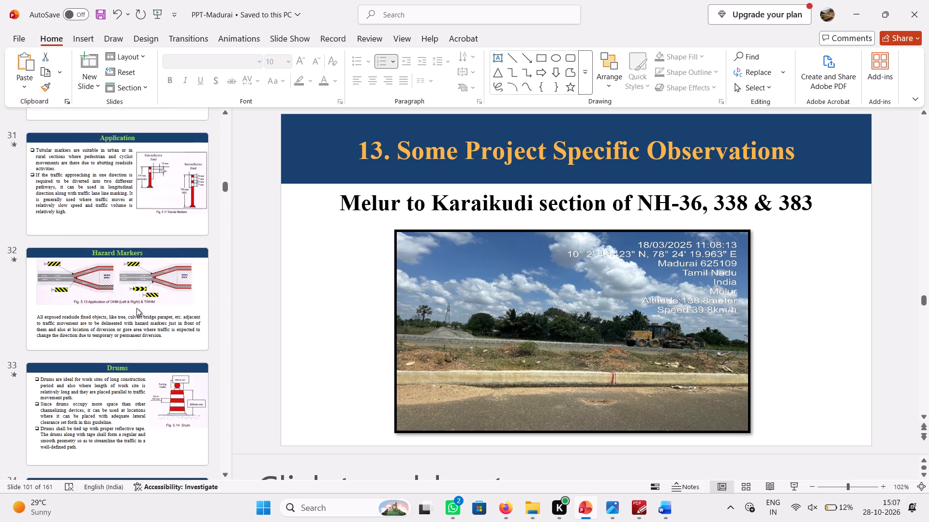
{"action": "scroll", "coordinate": [136, 308], "scroll_direction": "down", "scroll_amount": 7}
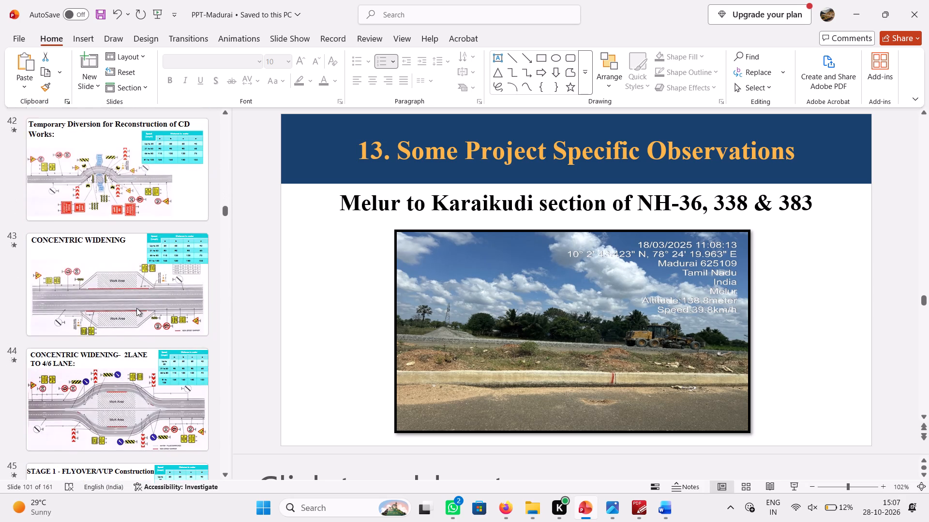
{"action": "scroll", "coordinate": [136, 308], "scroll_direction": "up", "scroll_amount": 1}
{"action": "scroll", "coordinate": [136, 308], "scroll_direction": "down", "scroll_amount": 8}
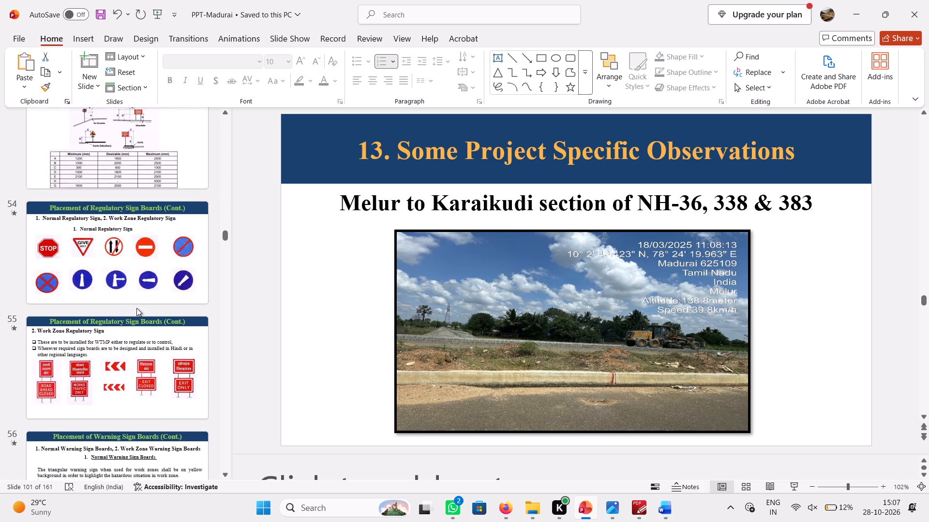
{"action": "scroll", "coordinate": [136, 308], "scroll_direction": "down", "scroll_amount": 4}
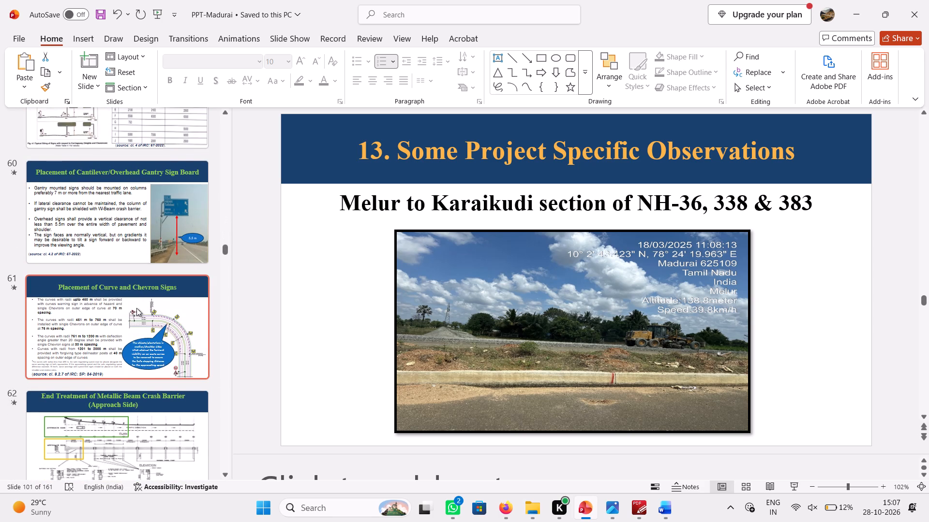
{"action": "scroll", "coordinate": [136, 308], "scroll_direction": "down", "scroll_amount": 4}
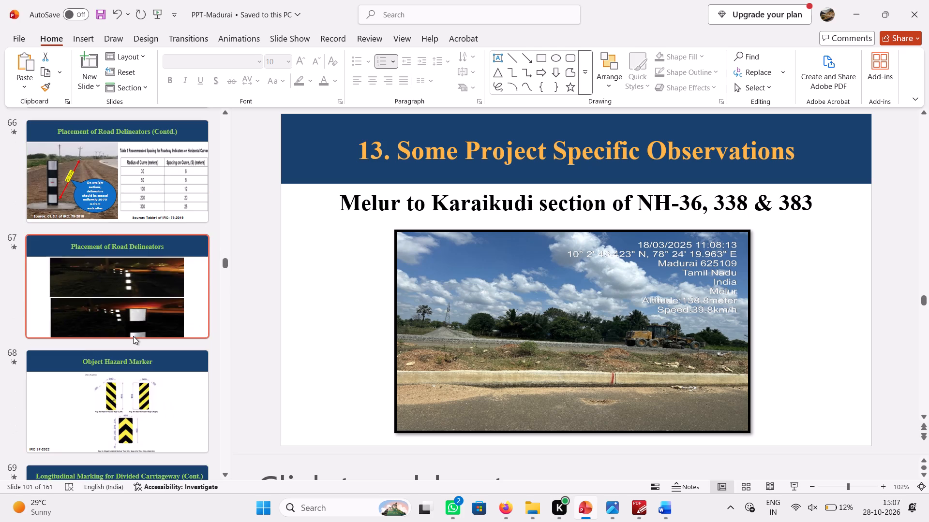
{"action": "scroll", "coordinate": [133, 336], "scroll_direction": "down", "scroll_amount": 5}
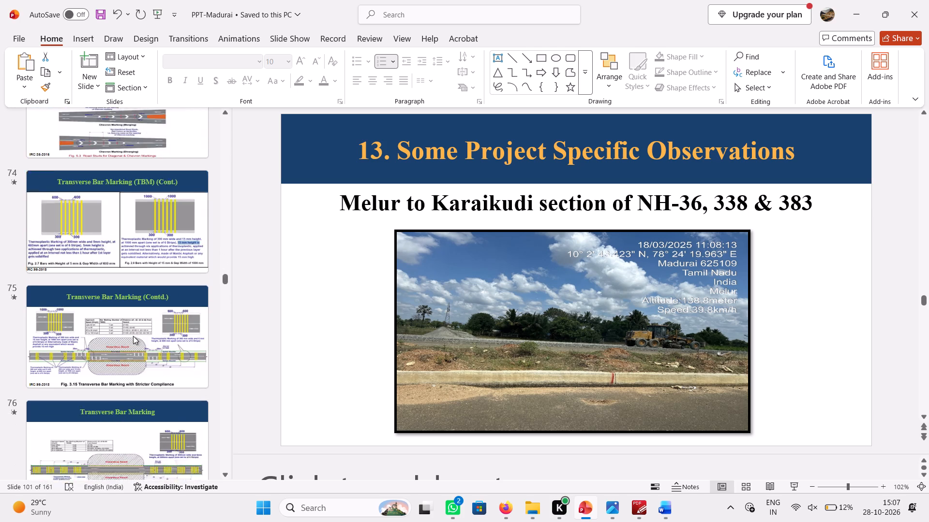
{"action": "scroll", "coordinate": [133, 336], "scroll_direction": "down", "scroll_amount": 7}
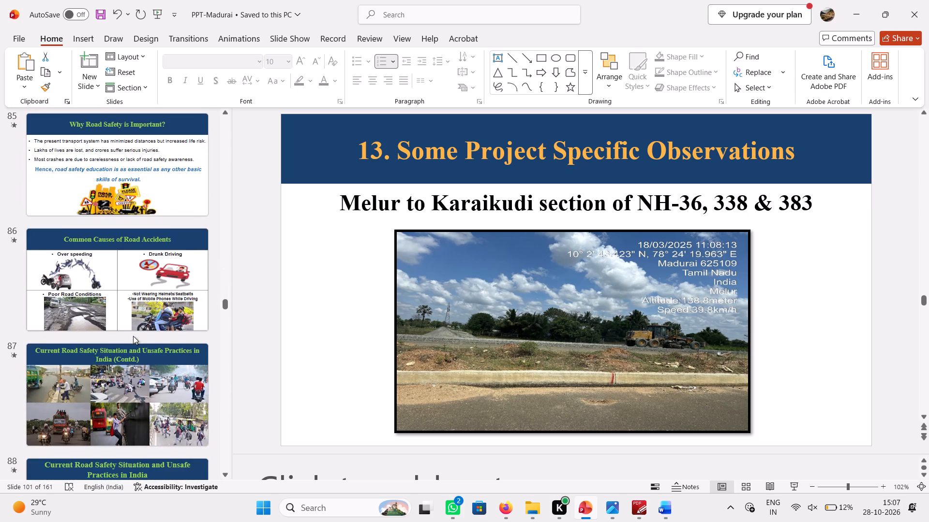
{"action": "scroll", "coordinate": [133, 336], "scroll_direction": "up", "scroll_amount": 2}
{"action": "scroll", "coordinate": [133, 336], "scroll_direction": "down", "scroll_amount": 1}
Examine the General Awareness section's slides from slide 84 up to the List of Road Safety Circulars on slide 93.
{"action": "left_click", "coordinate": [146, 276]}
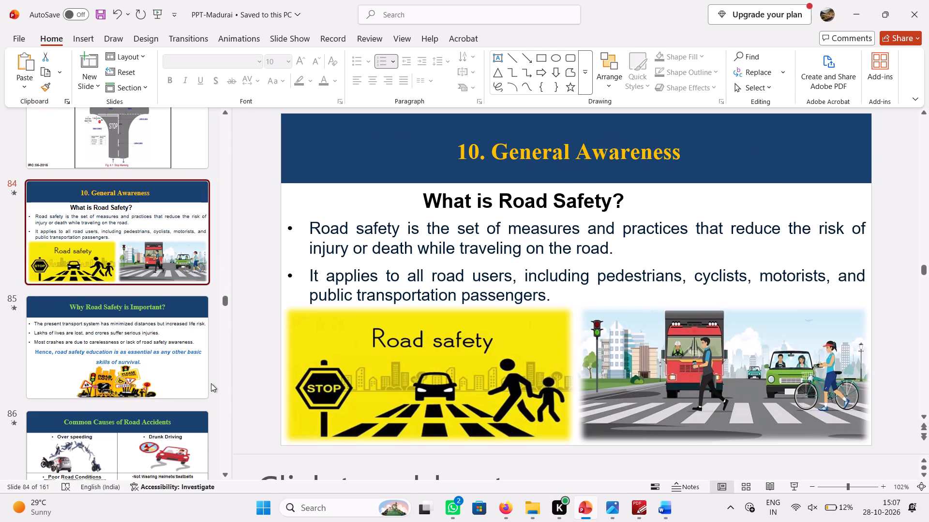
{"action": "left_click", "coordinate": [137, 375]}
{"action": "scroll", "coordinate": [137, 375], "scroll_direction": "down", "scroll_amount": 1}
{"action": "left_click", "coordinate": [130, 311]}
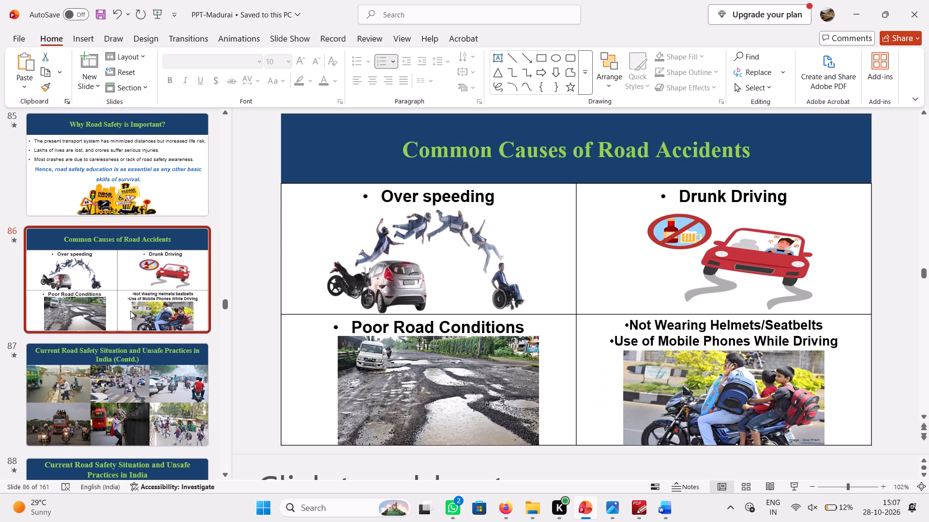
{"action": "left_click", "coordinate": [123, 391]}
{"action": "scroll", "coordinate": [123, 391], "scroll_direction": "down", "scroll_amount": 1}
{"action": "left_click", "coordinate": [127, 358]}
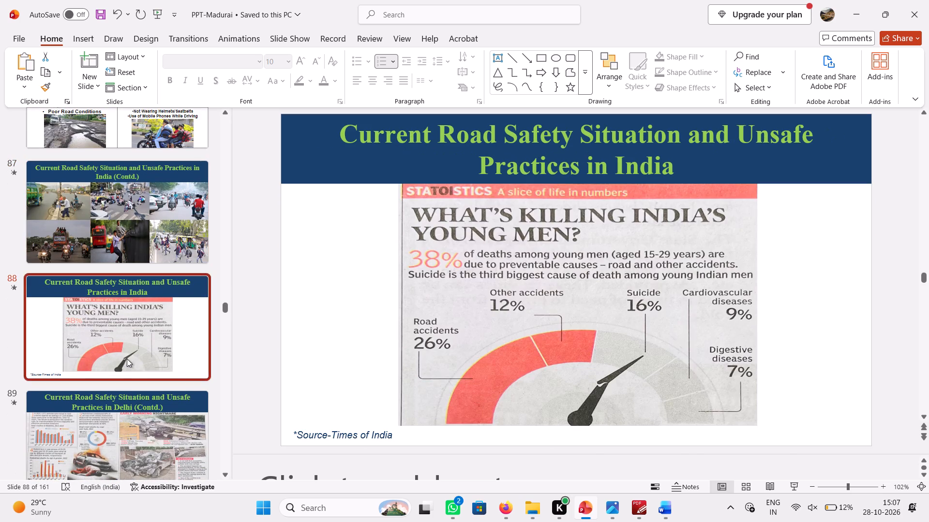
{"action": "scroll", "coordinate": [128, 365], "scroll_direction": "up", "scroll_amount": 3}
{"action": "left_click", "coordinate": [131, 396]}
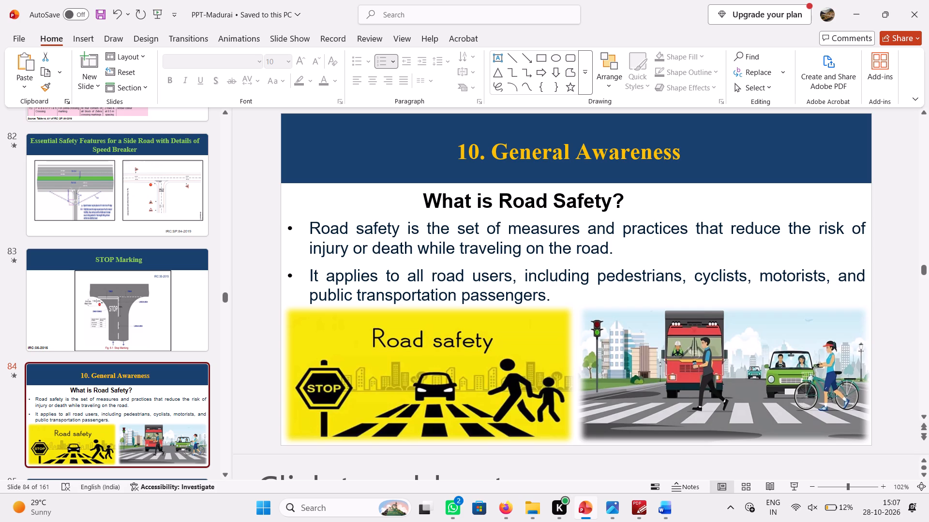
{"action": "scroll", "coordinate": [116, 426], "scroll_direction": "down", "scroll_amount": 3}
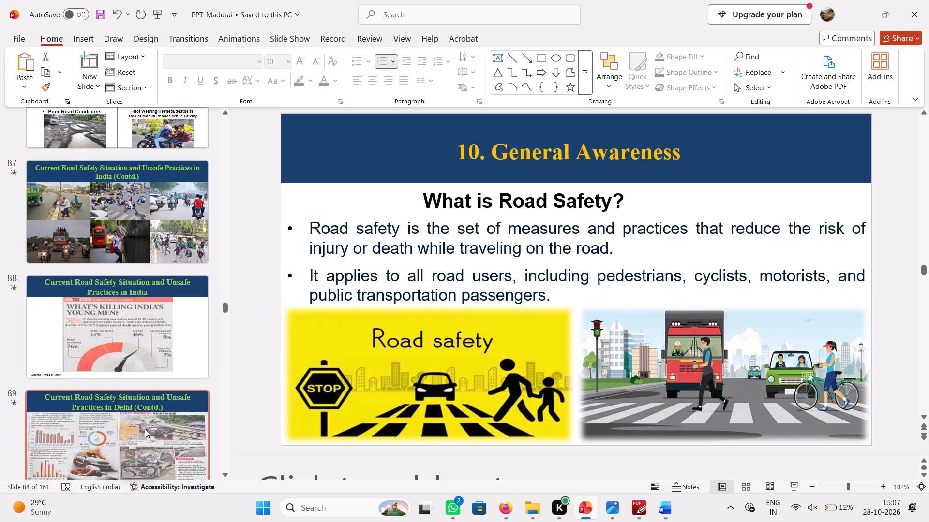
{"action": "scroll", "coordinate": [145, 423], "scroll_direction": "down", "scroll_amount": 2}
{"action": "left_click", "coordinate": [131, 287]}
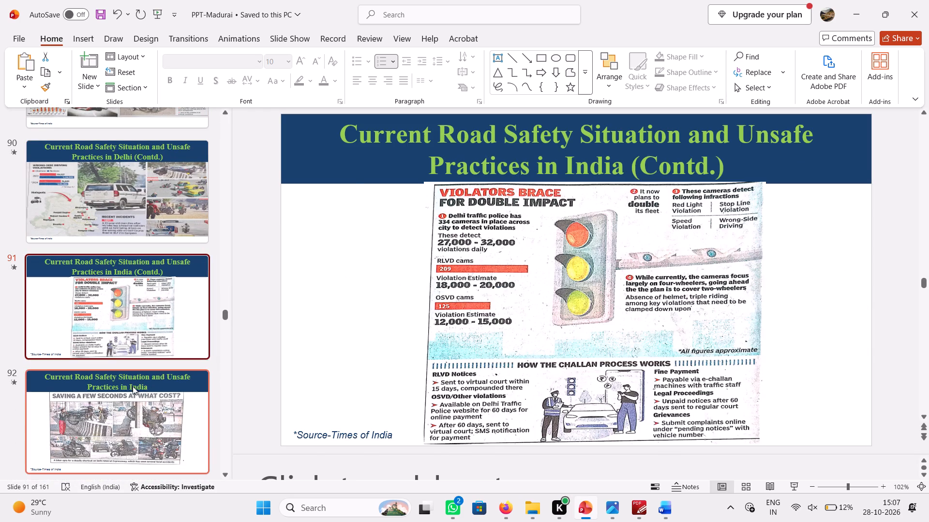
{"action": "left_click", "coordinate": [134, 391]}
{"action": "scroll", "coordinate": [134, 391], "scroll_direction": "down", "scroll_amount": 1}
{"action": "left_click", "coordinate": [129, 380]}
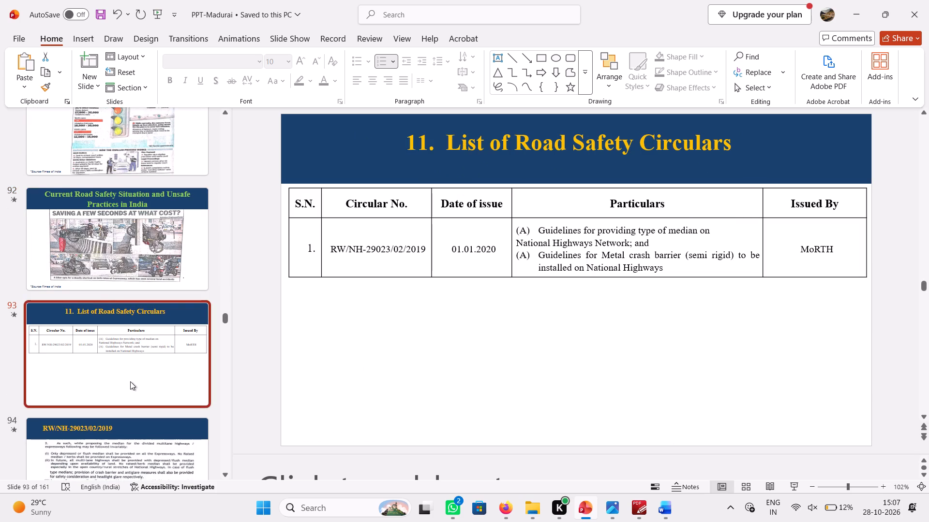
{"action": "scroll", "coordinate": [130, 381], "scroll_direction": "up", "scroll_amount": 5}
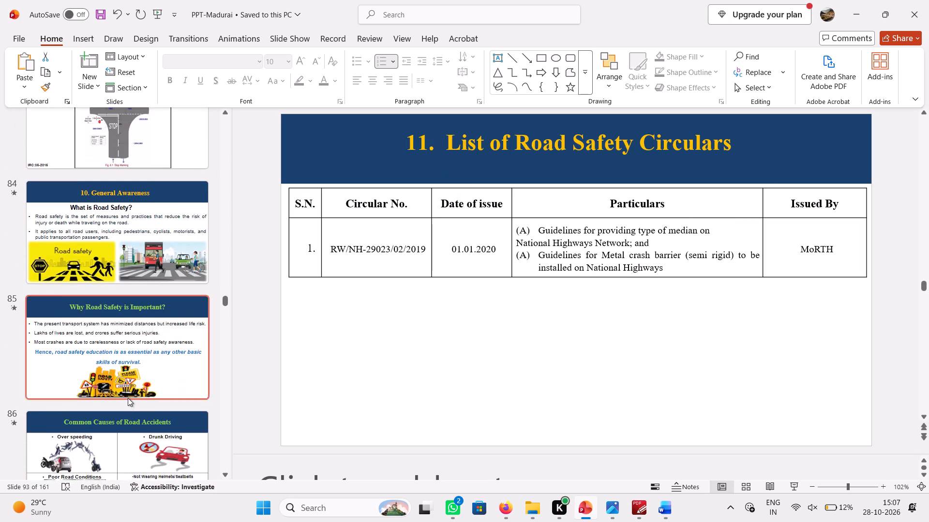
{"action": "scroll", "coordinate": [128, 398], "scroll_direction": "up", "scroll_amount": 1}
{"action": "left_click", "coordinate": [134, 382]}
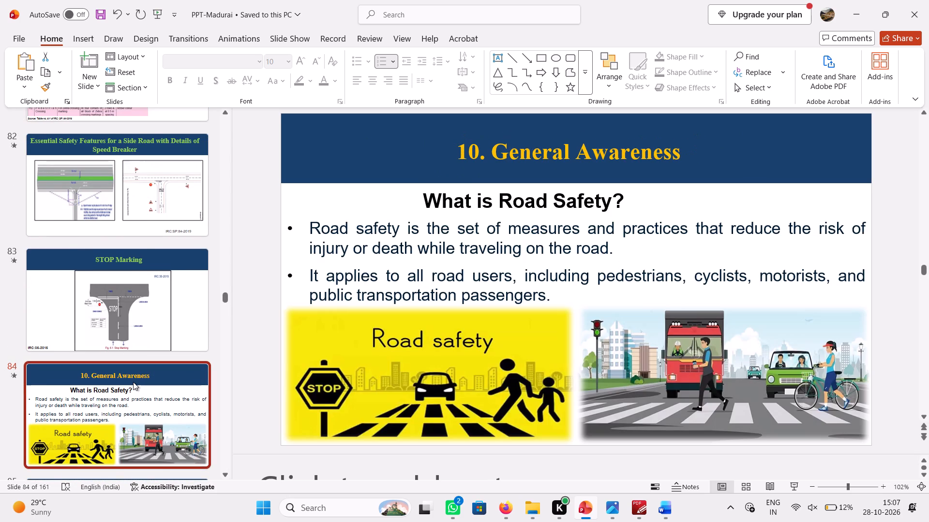
Delete slide 84, "10. General Awareness", which explains what road safety is.
{"action": "key", "text": "Print"}
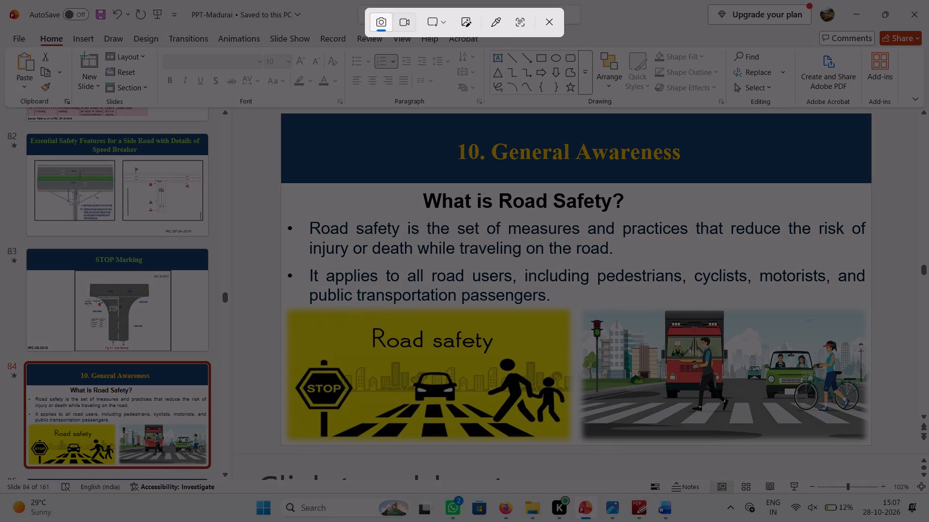
{"action": "key", "text": "Escape"}
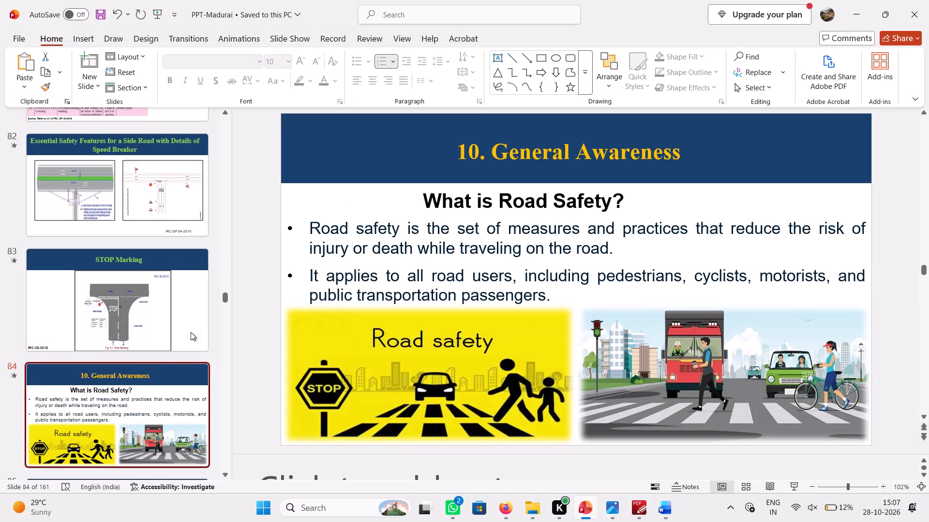
{"action": "left_click", "coordinate": [128, 385]}
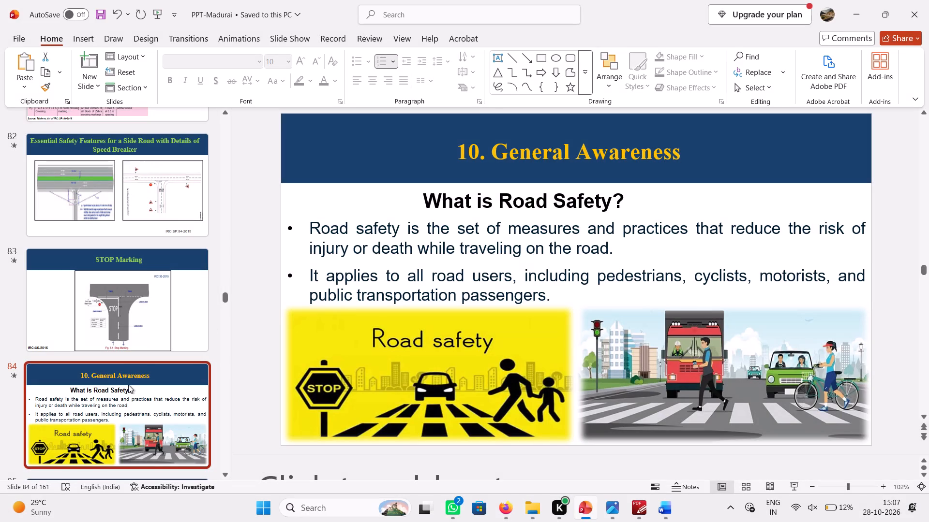
{"action": "key", "text": "Delete"}
{"action": "left_click", "coordinate": [128, 389]}
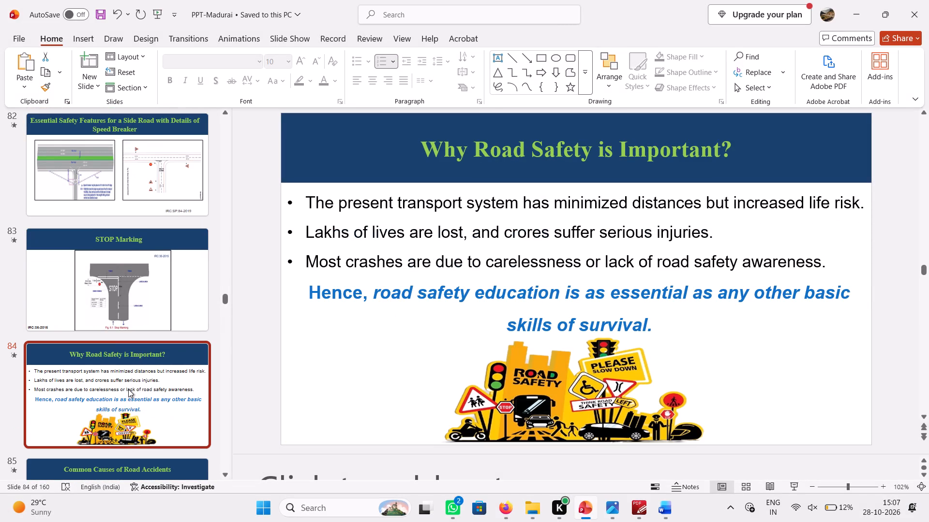
Delete the remaining General Awareness slides, from "Why Road Safety is Important?" through the last "Current Road Safety Situation and Unsafe Practices in India" slide.
{"action": "key", "text": "Delete"}
{"action": "left_click", "coordinate": [145, 375]}
{"action": "key", "text": "Delete"}
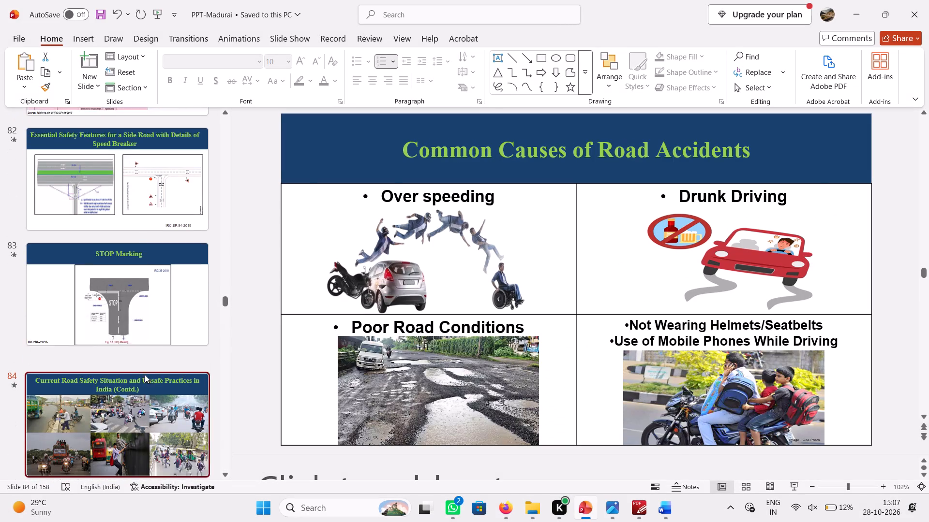
{"action": "left_click", "coordinate": [145, 375]}
{"action": "key", "text": "Delete"}
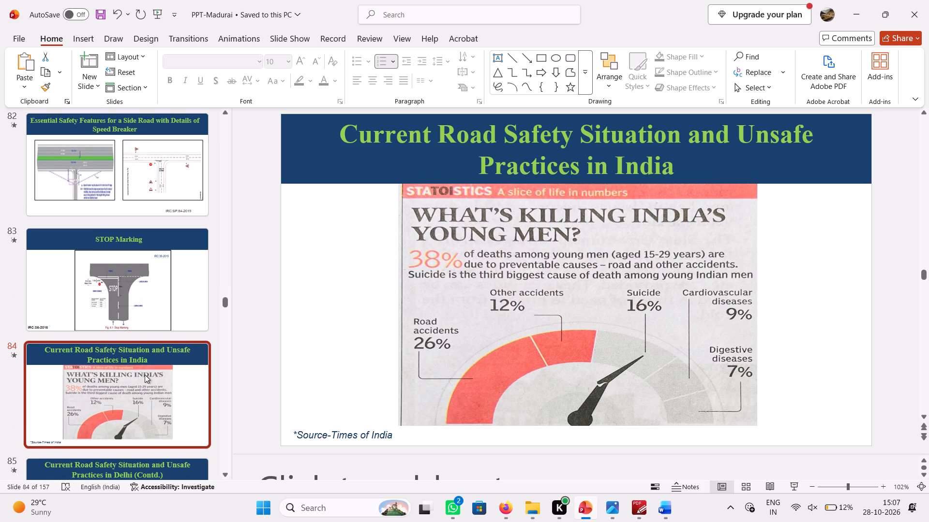
{"action": "left_click", "coordinate": [145, 375]}
{"action": "key", "text": "Delete"}
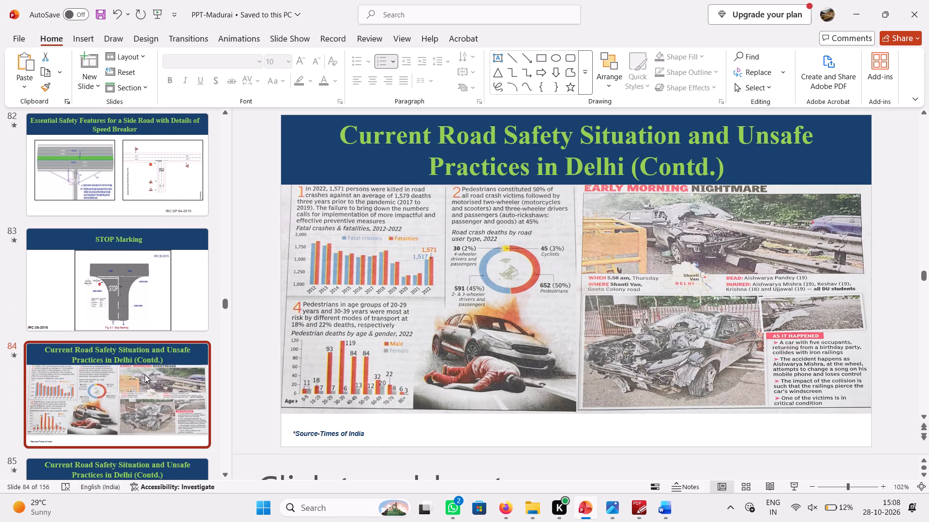
{"action": "left_click", "coordinate": [145, 375]}
{"action": "key", "text": "Delete"}
{"action": "left_click", "coordinate": [145, 375]}
{"action": "key", "text": "Delete"}
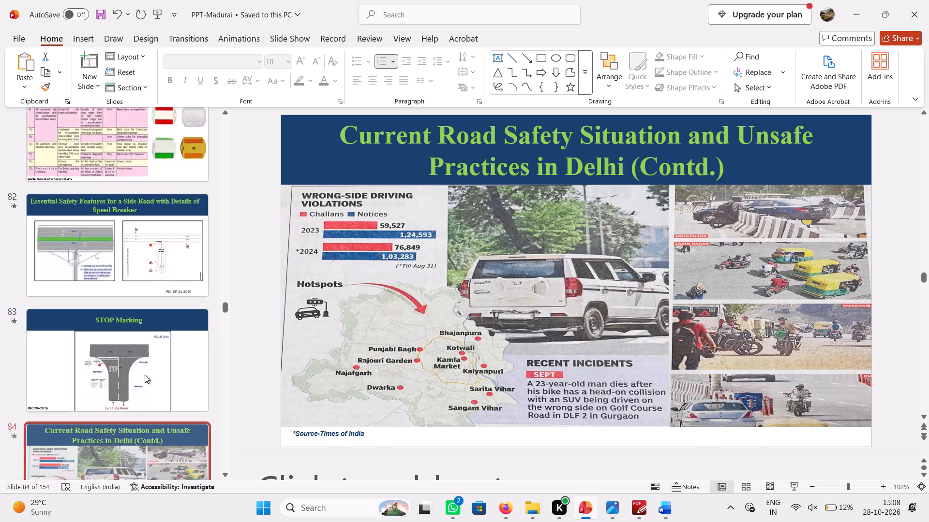
{"action": "left_click", "coordinate": [145, 375]}
{"action": "key", "text": "Delete"}
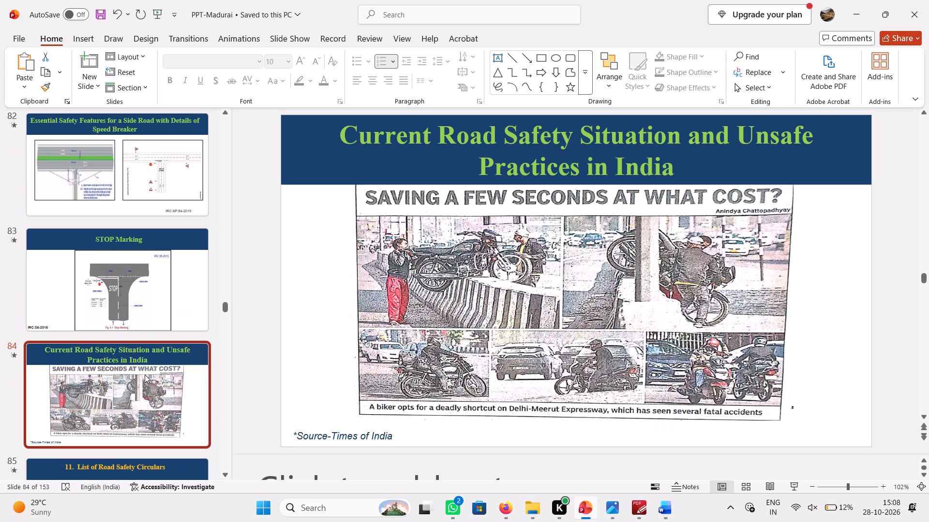
{"action": "left_click", "coordinate": [145, 375]}
{"action": "key", "text": "Delete"}
Go back to the Presentation Outline on slide 2 and open it in the editing view.
{"action": "scroll", "coordinate": [144, 379], "scroll_direction": "up", "scroll_amount": 2}
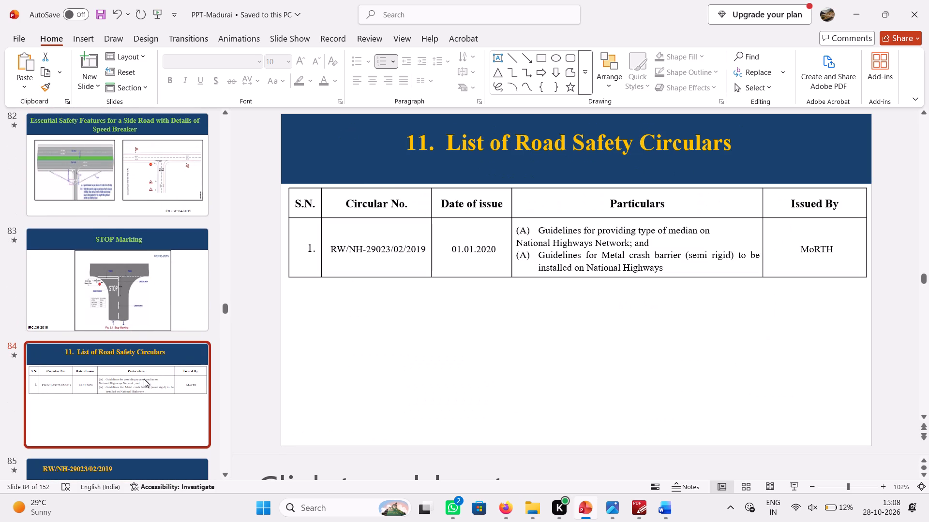
{"action": "scroll", "coordinate": [144, 379], "scroll_direction": "up", "scroll_amount": 15}
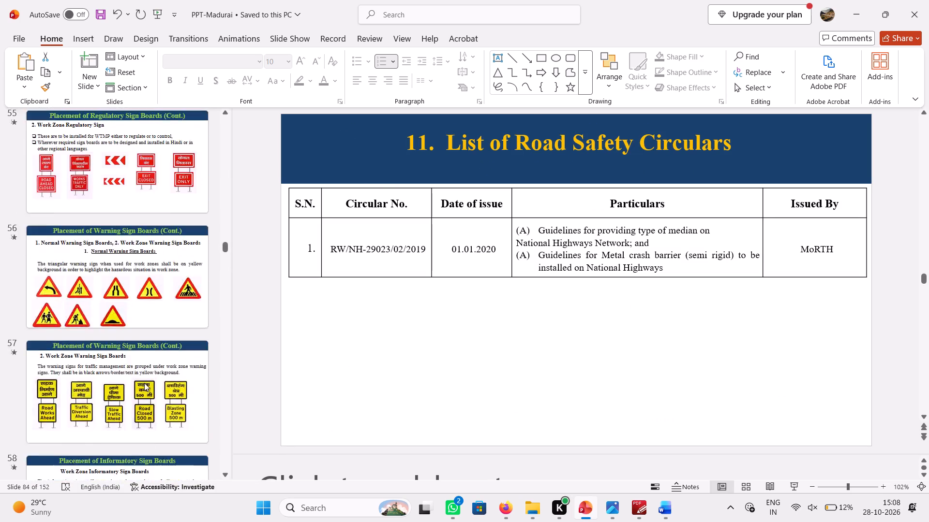
{"action": "scroll", "coordinate": [144, 383], "scroll_direction": "up", "scroll_amount": 20}
{"action": "scroll", "coordinate": [144, 383], "scroll_direction": "up", "scroll_amount": 7}
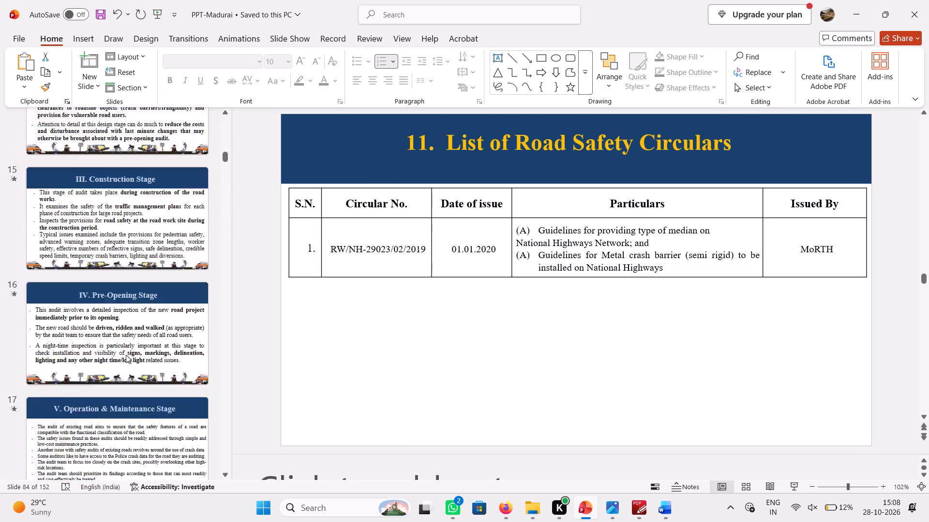
{"action": "scroll", "coordinate": [126, 355], "scroll_direction": "up", "scroll_amount": 13}
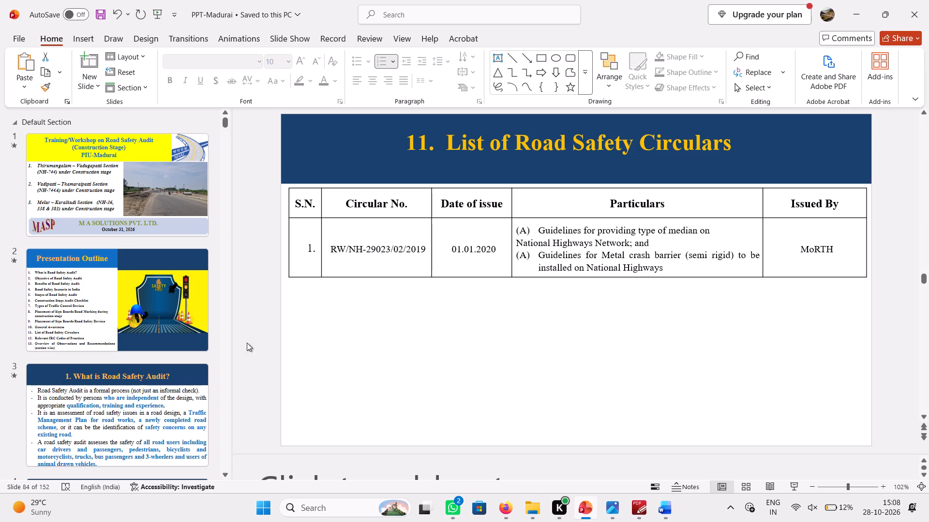
{"action": "left_click", "coordinate": [167, 324]}
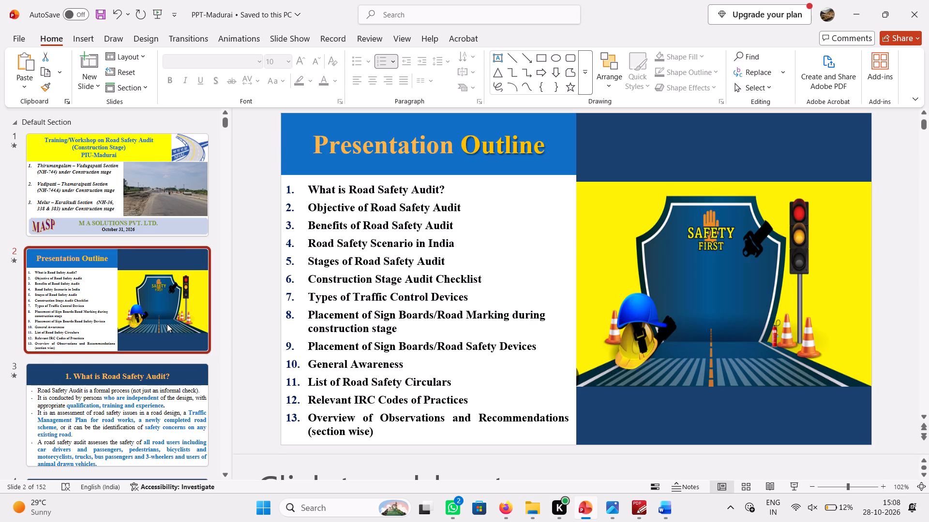
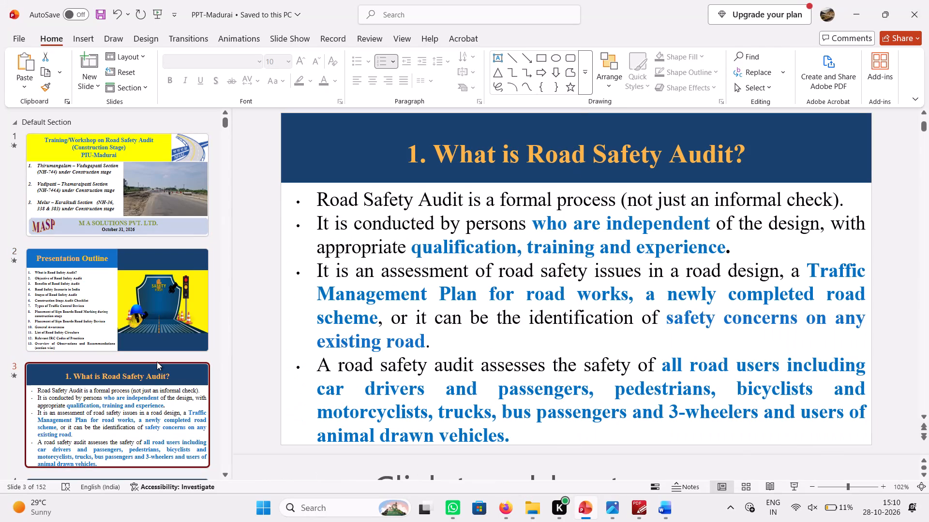
Examine the objective, benefits and Road Safety Scenario in India slides, from slide 4 through the socio-economic cost slide 11.
{"action": "scroll", "coordinate": [157, 360], "scroll_direction": "down", "scroll_amount": 1}
{"action": "left_click", "coordinate": [147, 342]}
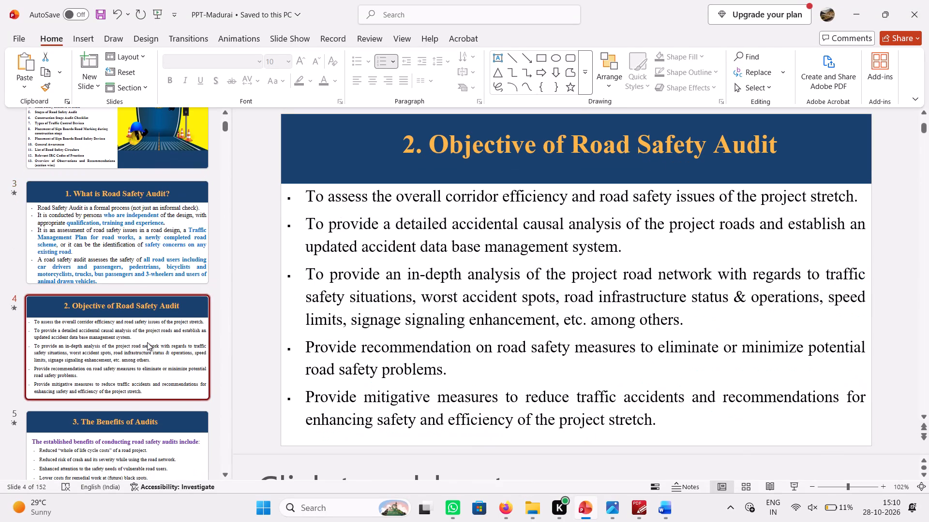
{"action": "scroll", "coordinate": [147, 342], "scroll_direction": "down", "scroll_amount": 1}
{"action": "left_click", "coordinate": [141, 290]}
{"action": "scroll", "coordinate": [141, 290], "scroll_direction": "down", "scroll_amount": 1}
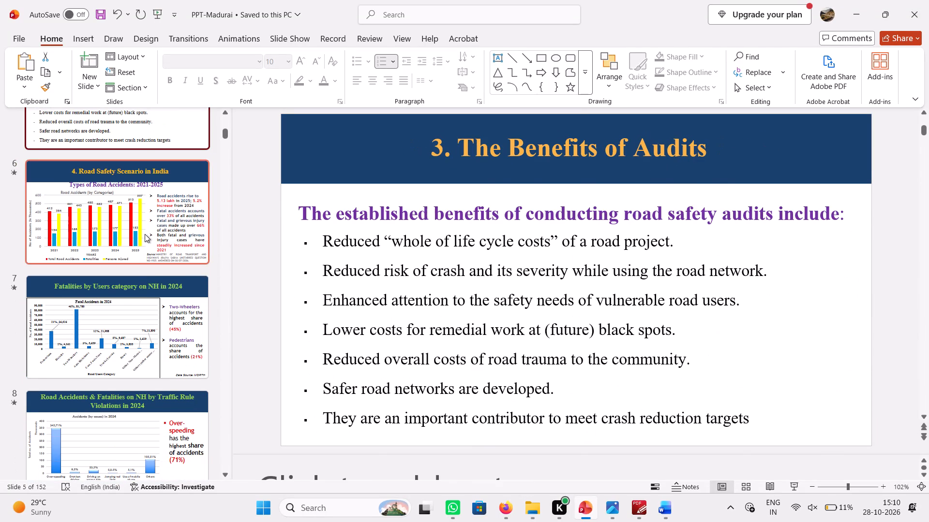
{"action": "left_click", "coordinate": [145, 234]}
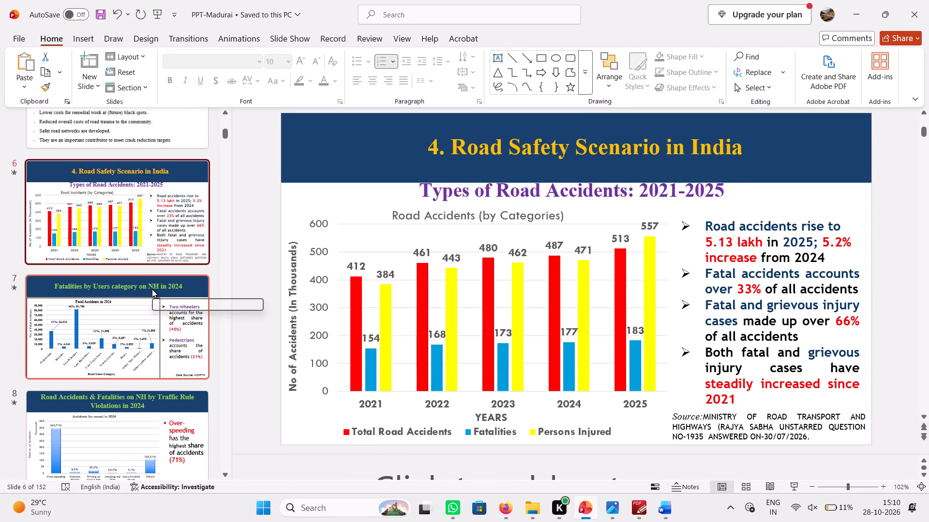
{"action": "scroll", "coordinate": [152, 289], "scroll_direction": "down", "scroll_amount": 1}
{"action": "left_click", "coordinate": [148, 185]}
{"action": "left_click", "coordinate": [154, 271]}
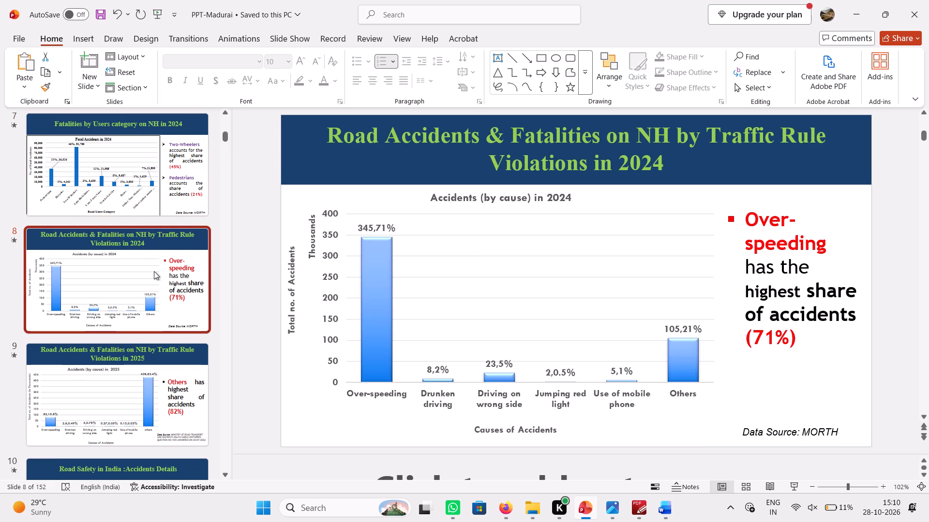
{"action": "scroll", "coordinate": [154, 271], "scroll_direction": "down", "scroll_amount": 1}
{"action": "left_click", "coordinate": [146, 246]}
{"action": "left_click", "coordinate": [134, 308]}
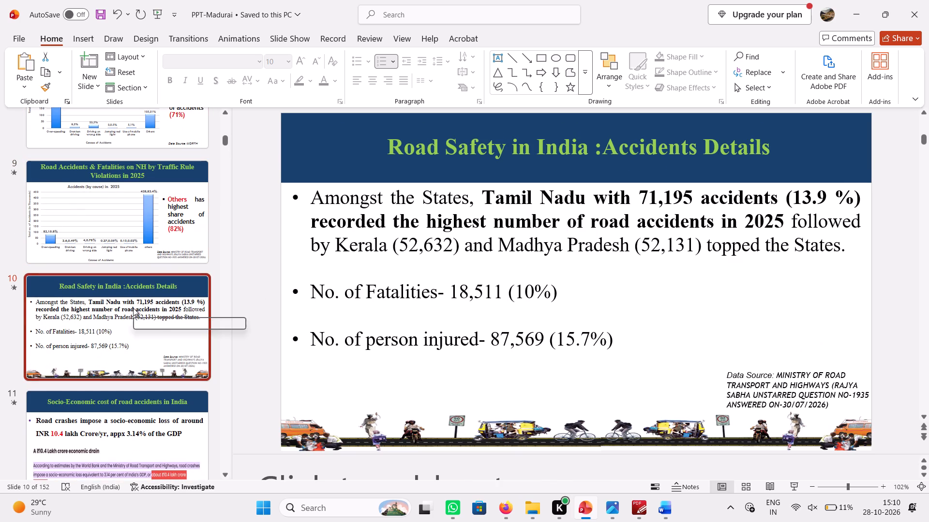
{"action": "scroll", "coordinate": [133, 308], "scroll_direction": "down", "scroll_amount": 1}
{"action": "left_click", "coordinate": [137, 261]}
Examine the Stages of Road Safety Audit slides, from slide 12 through V. Operation & Maintenance Stage on slide 17.
{"action": "left_click", "coordinate": [136, 368]}
{"action": "scroll", "coordinate": [136, 368], "scroll_direction": "down", "scroll_amount": 1}
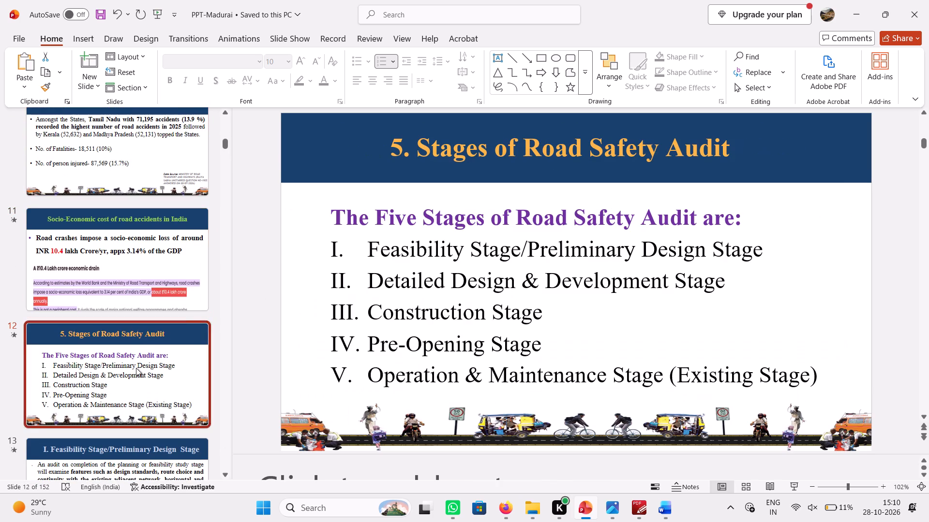
{"action": "left_click", "coordinate": [129, 326]}
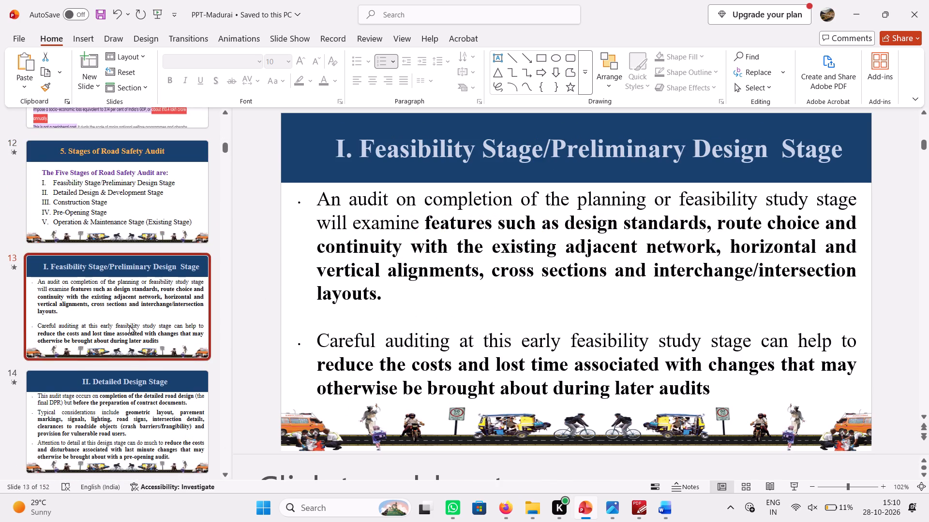
{"action": "left_click", "coordinate": [130, 390]}
{"action": "scroll", "coordinate": [130, 390], "scroll_direction": "down", "scroll_amount": 1}
{"action": "left_click", "coordinate": [124, 359]}
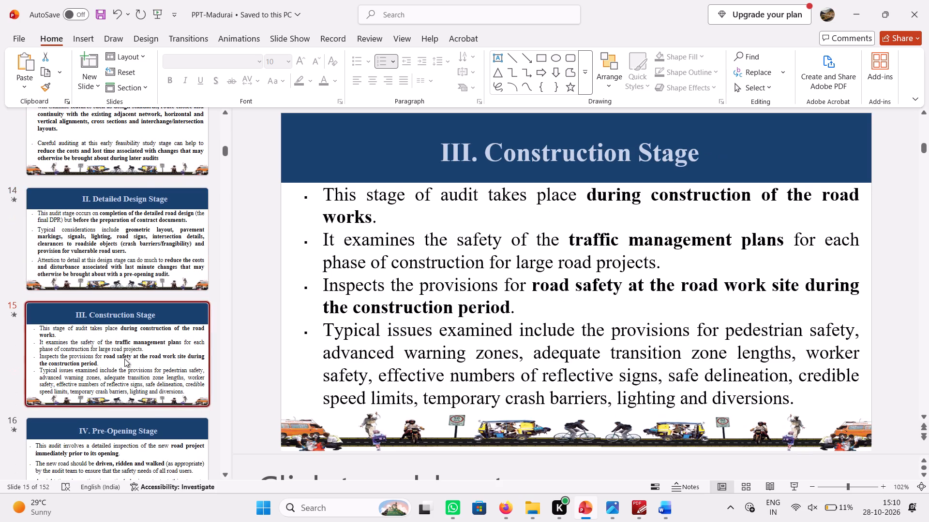
{"action": "scroll", "coordinate": [124, 359], "scroll_direction": "down", "scroll_amount": 1}
{"action": "left_click", "coordinate": [124, 319]}
{"action": "left_click", "coordinate": [124, 371]}
Examine the Construction Stage Audit checklist and traffic control zone slides, from slide 18 through the suggested lengths table on slide 26.
{"action": "scroll", "coordinate": [124, 371], "scroll_direction": "down", "scroll_amount": 1}
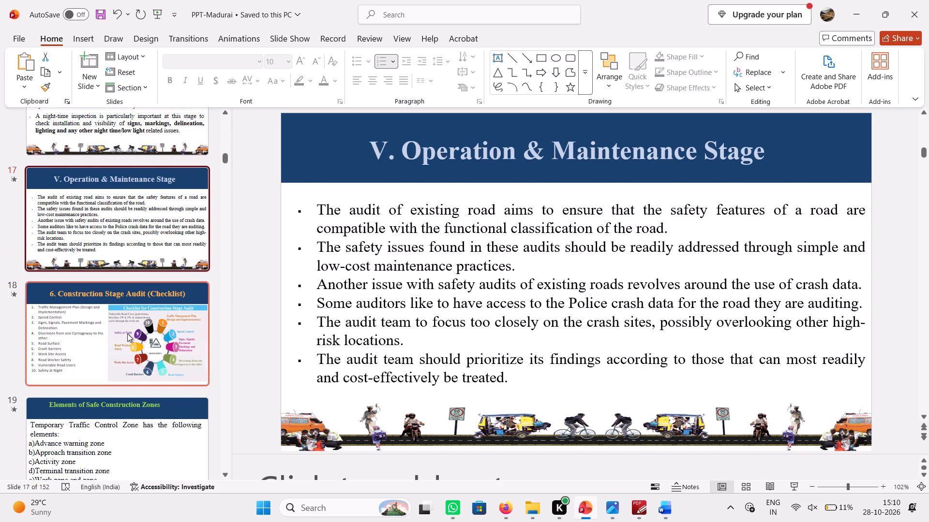
{"action": "left_click", "coordinate": [127, 333]}
{"action": "scroll", "coordinate": [127, 333], "scroll_direction": "down", "scroll_amount": 1}
{"action": "left_click", "coordinate": [126, 279]}
{"action": "left_click", "coordinate": [138, 348]}
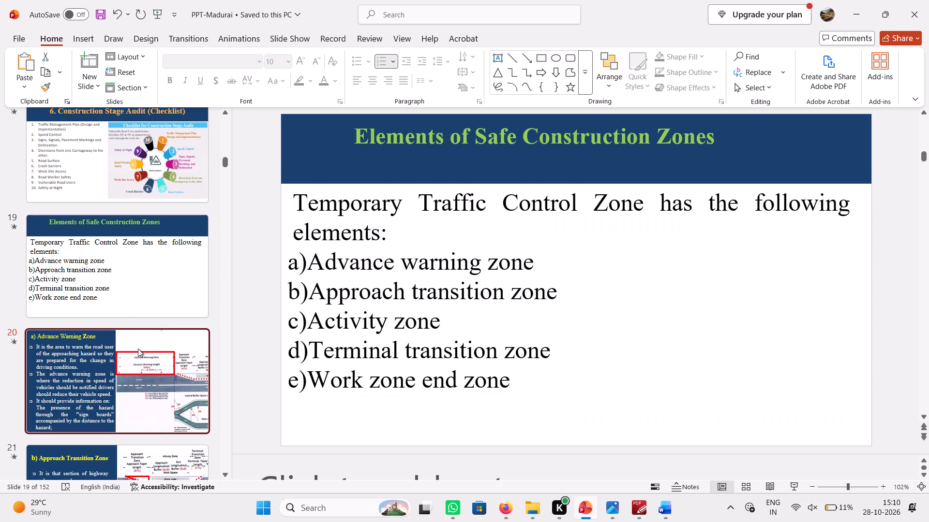
{"action": "scroll", "coordinate": [137, 348], "scroll_direction": "down", "scroll_amount": 1}
{"action": "left_click", "coordinate": [132, 326]}
{"action": "left_click", "coordinate": [132, 391]}
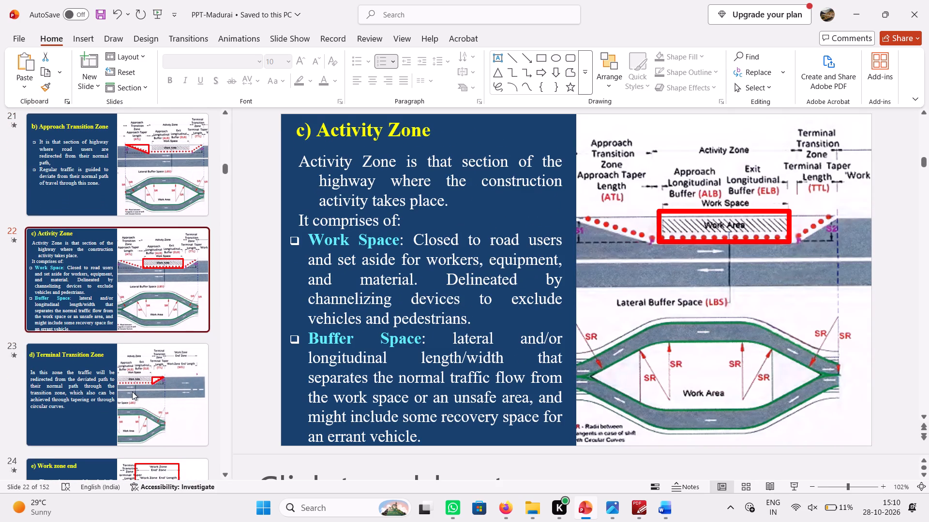
{"action": "left_click", "coordinate": [129, 378]}
{"action": "scroll", "coordinate": [129, 378], "scroll_direction": "down", "scroll_amount": 1}
{"action": "left_click", "coordinate": [122, 357]}
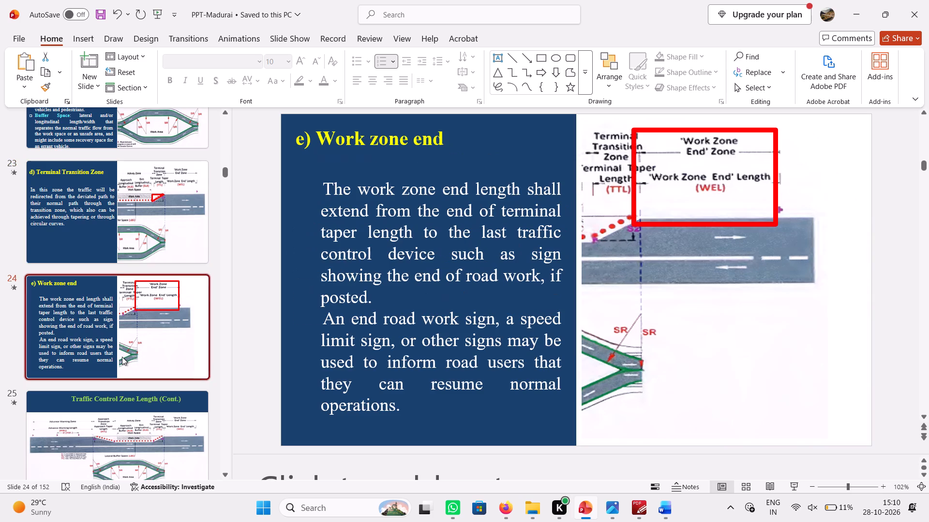
{"action": "scroll", "coordinate": [122, 357], "scroll_direction": "down", "scroll_amount": 1}
{"action": "left_click", "coordinate": [135, 301]}
{"action": "left_click", "coordinate": [134, 366]}
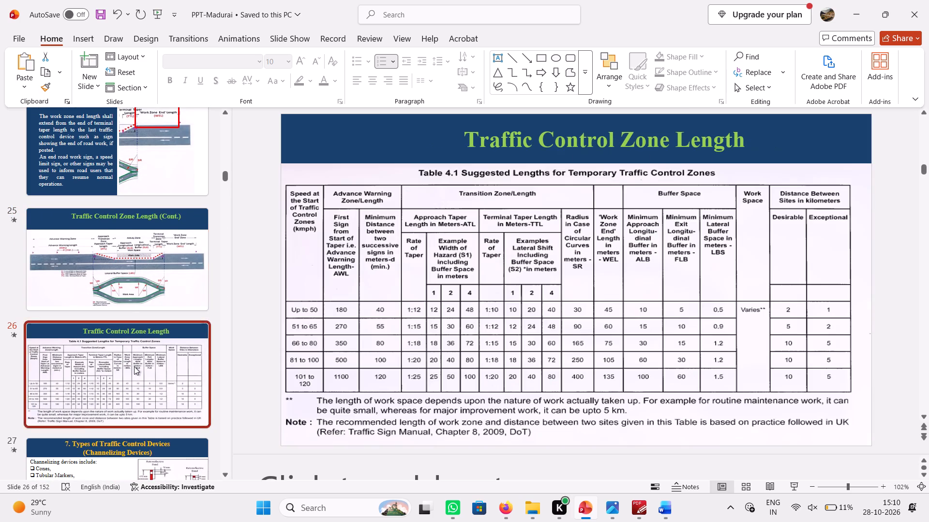
Examine the Types of Traffic Control Devices slides, from channelizing devices on slide 27 through Road Studs on slide 39.
{"action": "scroll", "coordinate": [134, 366], "scroll_direction": "down", "scroll_amount": 1}
{"action": "left_click", "coordinate": [139, 319]}
{"action": "left_click", "coordinate": [140, 404]}
{"action": "scroll", "coordinate": [140, 404], "scroll_direction": "down", "scroll_amount": 1}
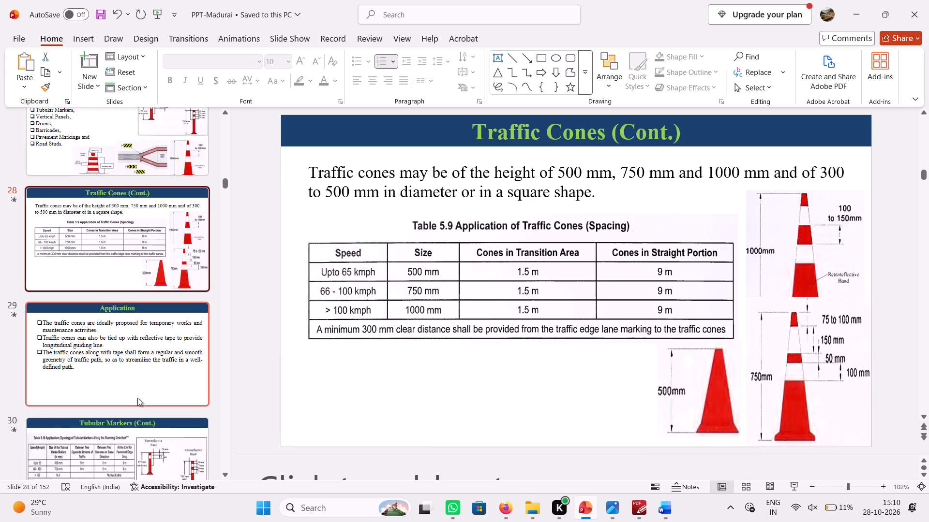
{"action": "left_click", "coordinate": [137, 369]}
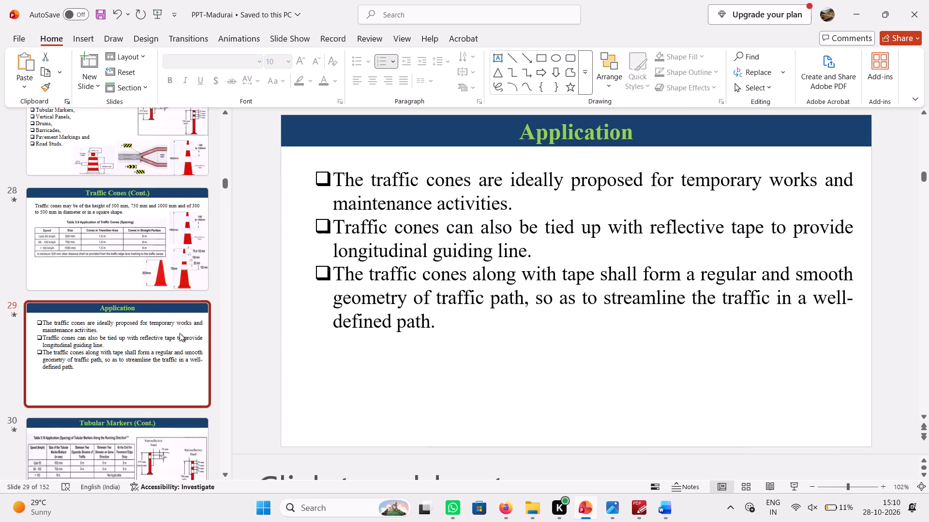
{"action": "scroll", "coordinate": [180, 333], "scroll_direction": "down", "scroll_amount": 1}
{"action": "left_click", "coordinate": [165, 310]}
{"action": "left_click", "coordinate": [165, 358]}
{"action": "scroll", "coordinate": [165, 358], "scroll_direction": "down", "scroll_amount": 1}
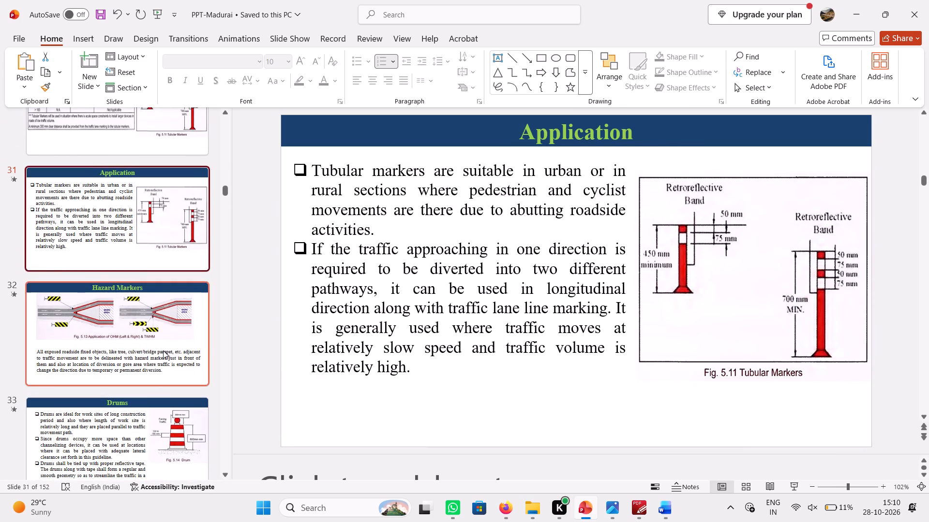
{"action": "left_click", "coordinate": [163, 350]}
{"action": "left_click", "coordinate": [161, 418]}
{"action": "scroll", "coordinate": [157, 410], "scroll_direction": "down", "scroll_amount": 1}
{"action": "left_click", "coordinate": [146, 378]}
{"action": "left_click", "coordinate": [147, 425]}
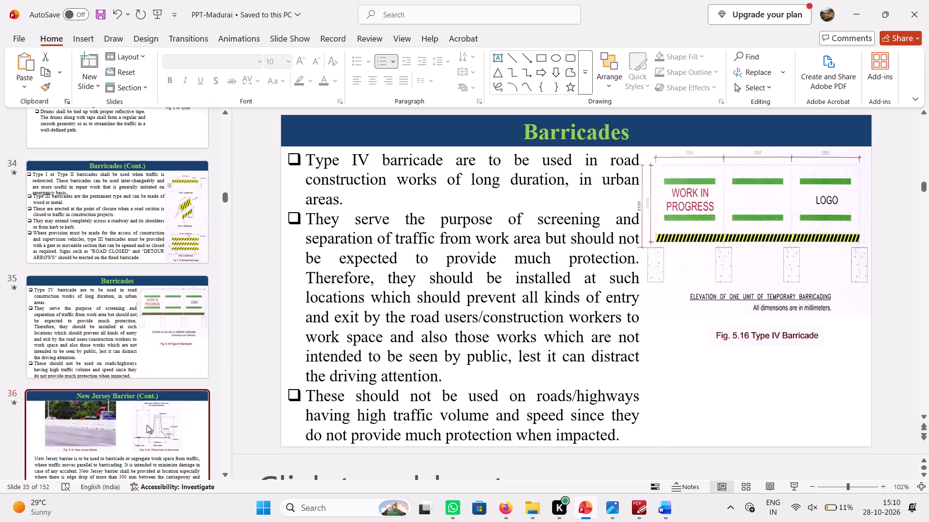
{"action": "left_click", "coordinate": [146, 416]}
{"action": "scroll", "coordinate": [146, 416], "scroll_direction": "down", "scroll_amount": 1}
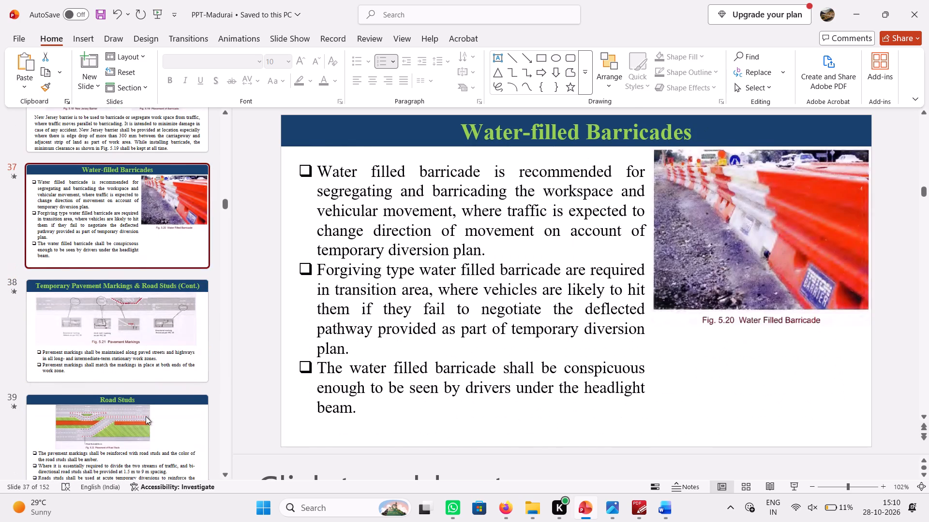
{"action": "left_click", "coordinate": [142, 368]}
{"action": "left_click", "coordinate": [138, 409]}
Examine the Work Zone Traffic Management Plans slides from slide 41 through the first safety measures at sites slide, 48.
{"action": "scroll", "coordinate": [138, 409], "scroll_direction": "down", "scroll_amount": 1}
{"action": "left_click", "coordinate": [139, 376]}
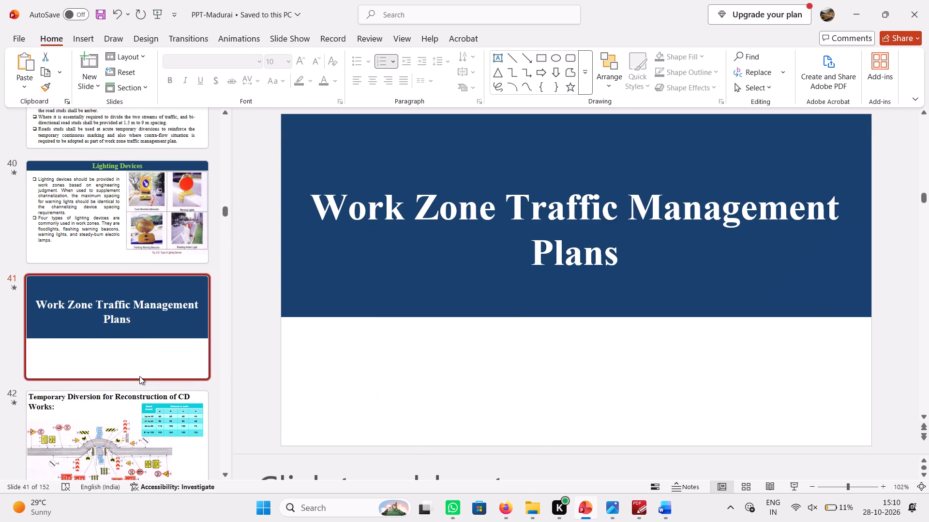
{"action": "scroll", "coordinate": [139, 376], "scroll_direction": "down", "scroll_amount": 1}
{"action": "left_click", "coordinate": [147, 308]}
{"action": "left_click", "coordinate": [147, 363]}
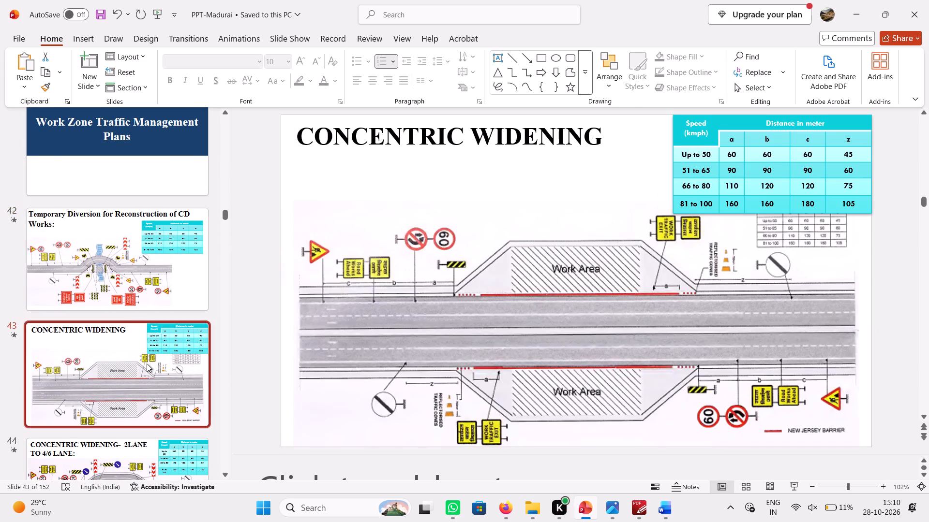
{"action": "scroll", "coordinate": [147, 363], "scroll_direction": "down", "scroll_amount": 1}
{"action": "left_click", "coordinate": [150, 328]}
{"action": "left_click", "coordinate": [148, 390]}
{"action": "scroll", "coordinate": [148, 390], "scroll_direction": "down", "scroll_amount": 2}
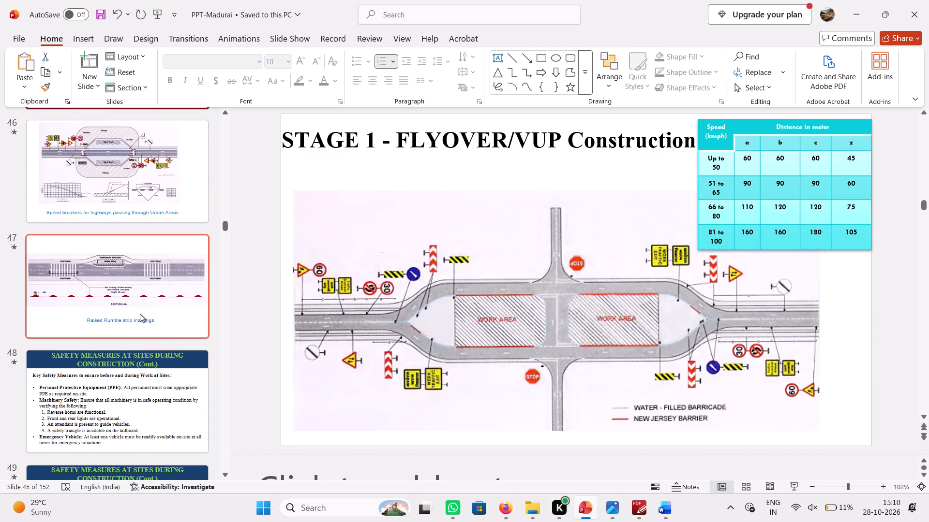
{"action": "left_click", "coordinate": [137, 302]}
{"action": "left_click", "coordinate": [138, 383]}
{"action": "scroll", "coordinate": [138, 383], "scroll_direction": "down", "scroll_amount": 1}
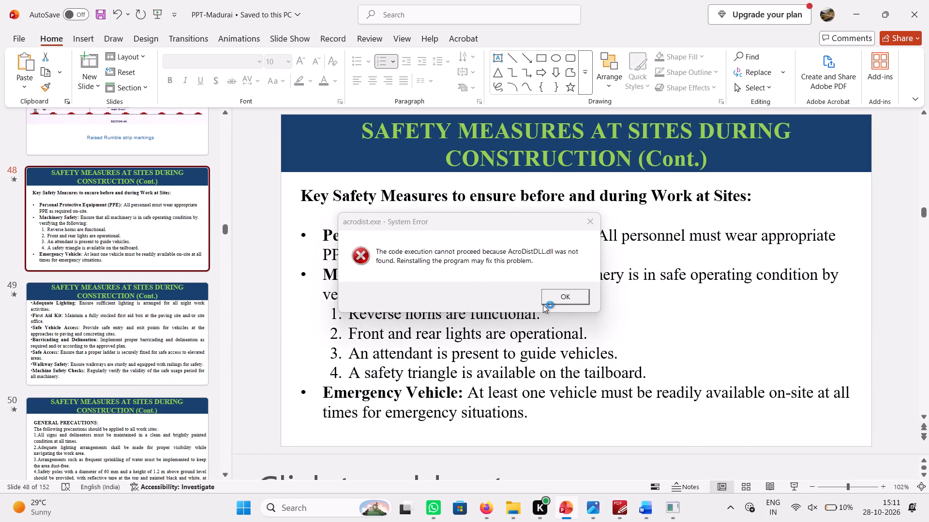
Dismiss the acrodist.exe system error and save the presentation.
{"action": "left_click", "coordinate": [546, 304]}
{"action": "left_click", "coordinate": [486, 329]}
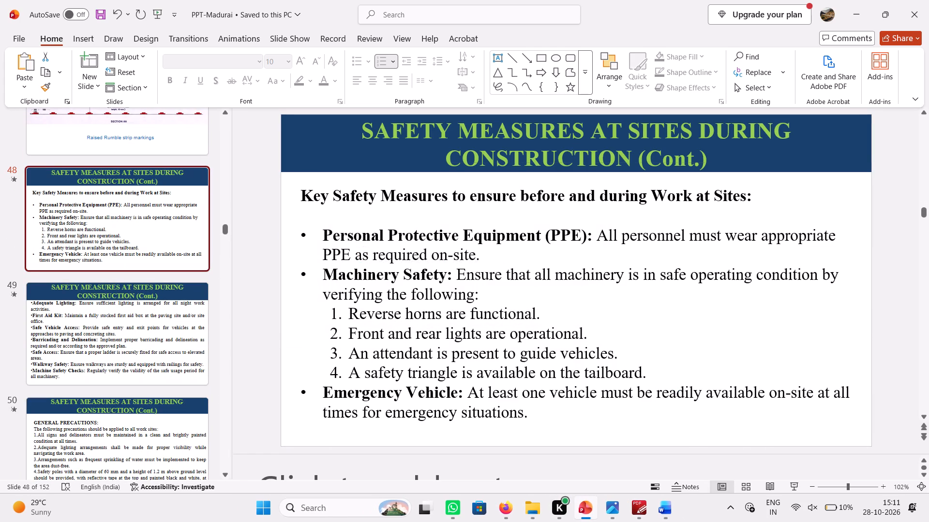
{"action": "key", "text": "ctrl+s"}
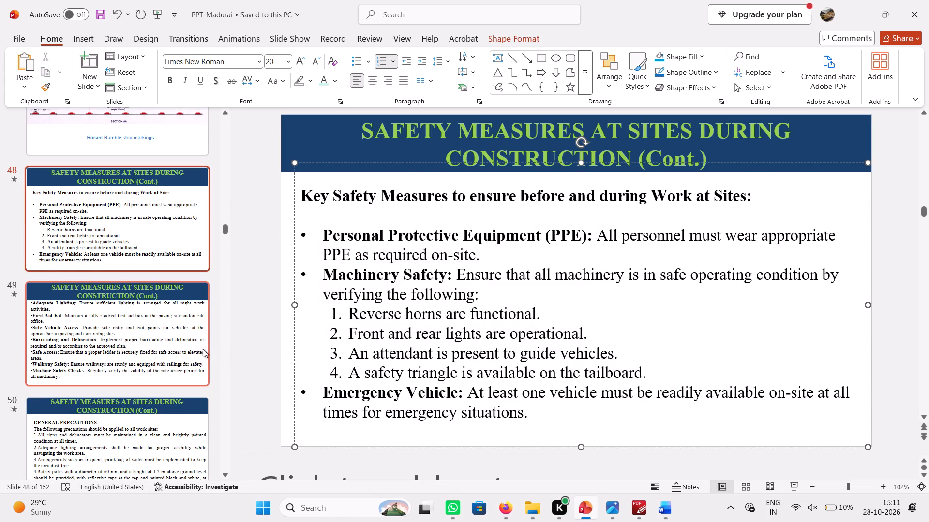
Examine the remaining site safety measures and the construction-stage sign board placement slides, from slide 49 through slide 58.
{"action": "left_click", "coordinate": [128, 345]}
{"action": "left_click", "coordinate": [132, 421]}
{"action": "scroll", "coordinate": [136, 414], "scroll_direction": "down", "scroll_amount": 1}
{"action": "left_click", "coordinate": [138, 347]}
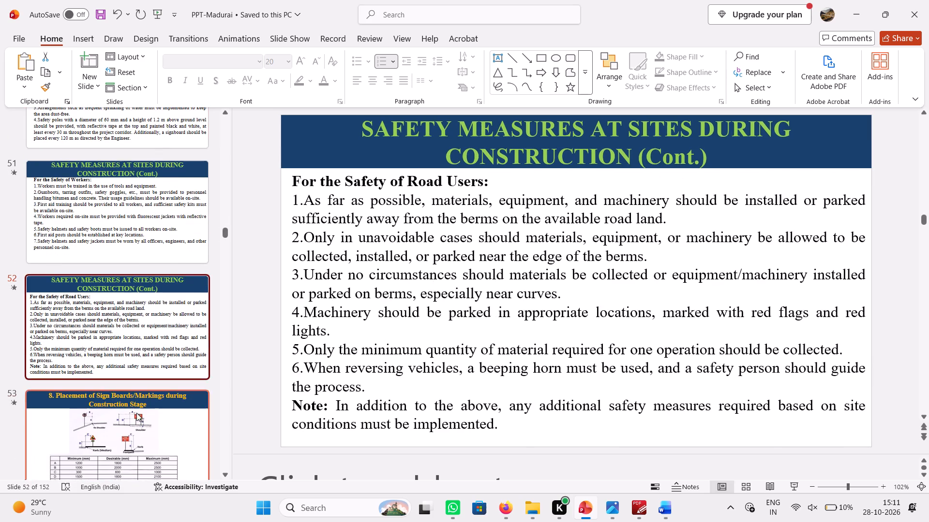
{"action": "left_click", "coordinate": [136, 413]}
{"action": "left_click", "coordinate": [136, 413]}
{"action": "scroll", "coordinate": [136, 413], "scroll_direction": "down", "scroll_amount": 1}
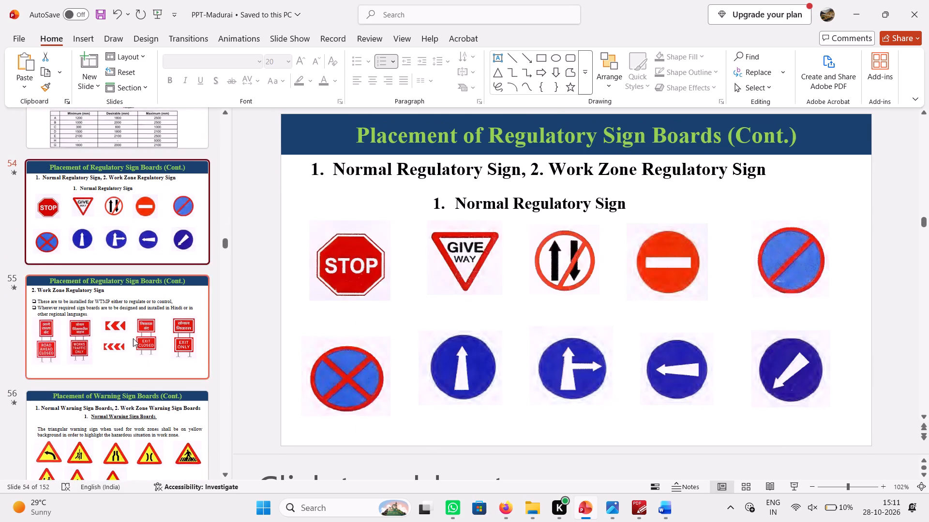
{"action": "left_click", "coordinate": [133, 338]}
{"action": "left_click", "coordinate": [131, 421]}
{"action": "scroll", "coordinate": [131, 421], "scroll_direction": "down", "scroll_amount": 1}
{"action": "left_click", "coordinate": [133, 362]}
{"action": "scroll", "coordinate": [143, 371], "scroll_direction": "up", "scroll_amount": 1}
{"action": "scroll", "coordinate": [141, 324], "scroll_direction": "up", "scroll_amount": 2}
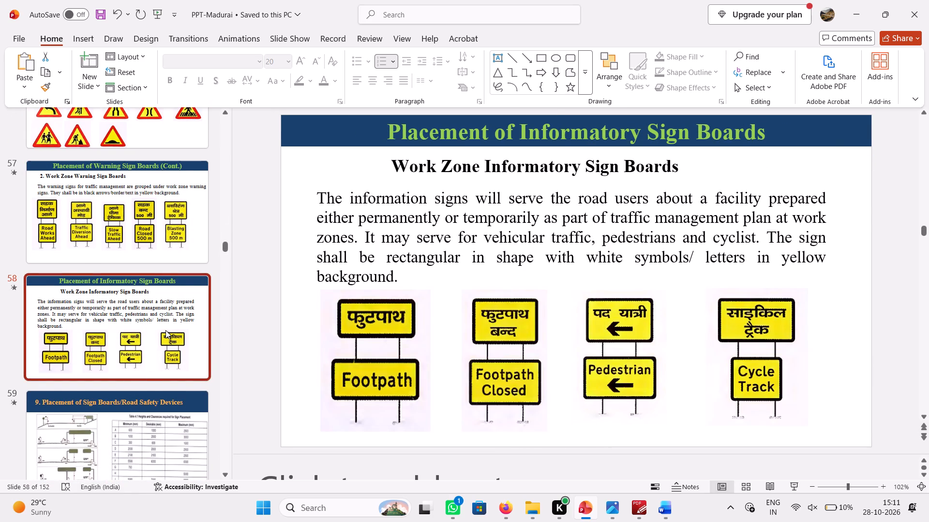
Examine the Placement of Sign Boards/Road Safety Devices slides, from slide 59 through Object Hazard Marker on slide 68.
{"action": "scroll", "coordinate": [155, 410], "scroll_direction": "down", "scroll_amount": 1}
{"action": "left_click", "coordinate": [142, 374]}
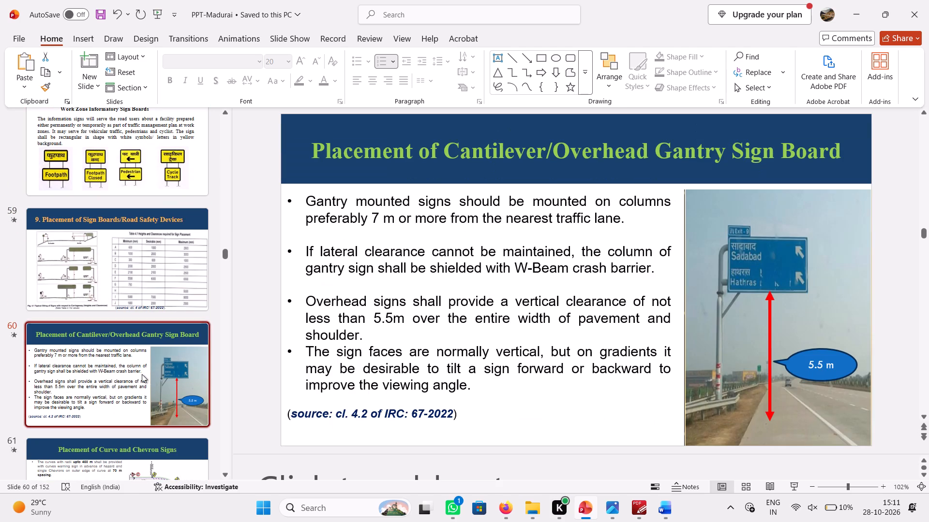
{"action": "scroll", "coordinate": [142, 374], "scroll_direction": "down", "scroll_amount": 1}
{"action": "left_click", "coordinate": [134, 327]}
{"action": "scroll", "coordinate": [134, 327], "scroll_direction": "down", "scroll_amount": 1}
{"action": "left_click", "coordinate": [133, 316]}
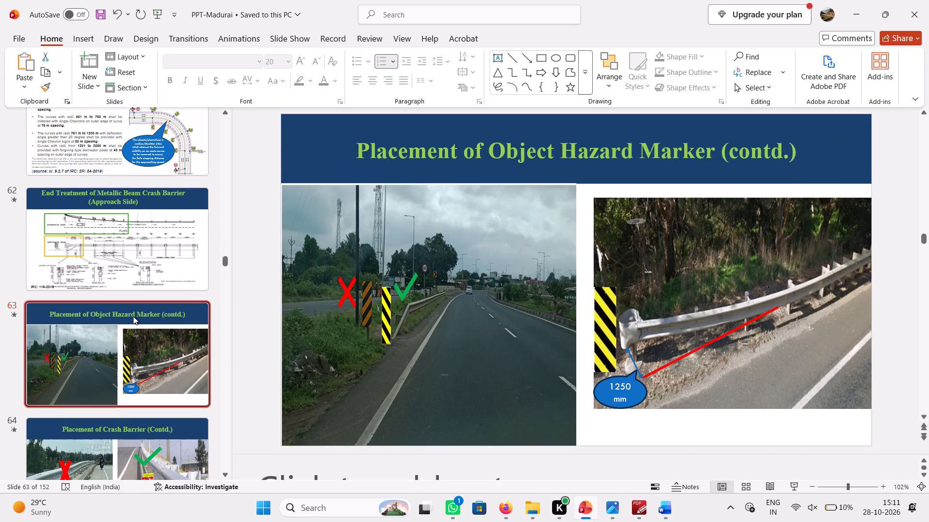
{"action": "scroll", "coordinate": [142, 372], "scroll_direction": "down", "scroll_amount": 1}
{"action": "left_click", "coordinate": [127, 345]}
{"action": "left_click", "coordinate": [128, 325]}
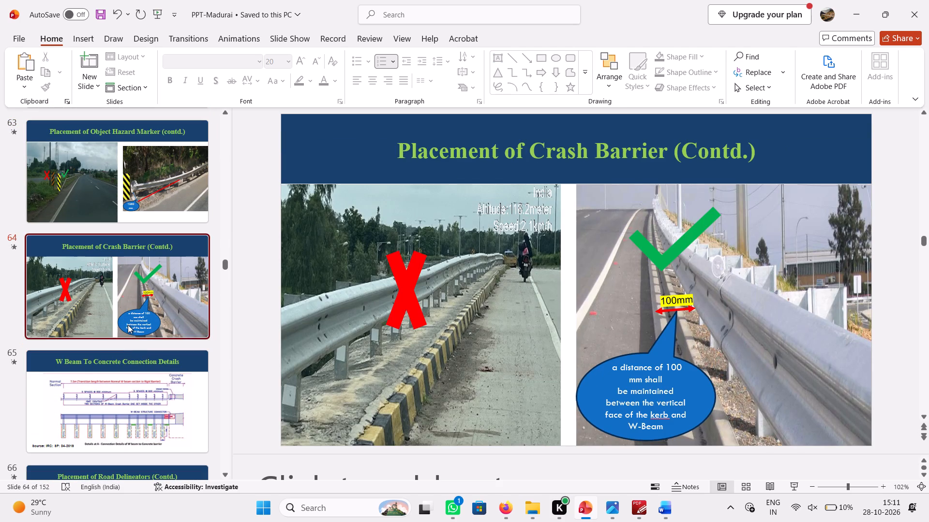
{"action": "left_click", "coordinate": [134, 394]}
{"action": "scroll", "coordinate": [134, 394], "scroll_direction": "down", "scroll_amount": 1}
{"action": "left_click", "coordinate": [132, 388]}
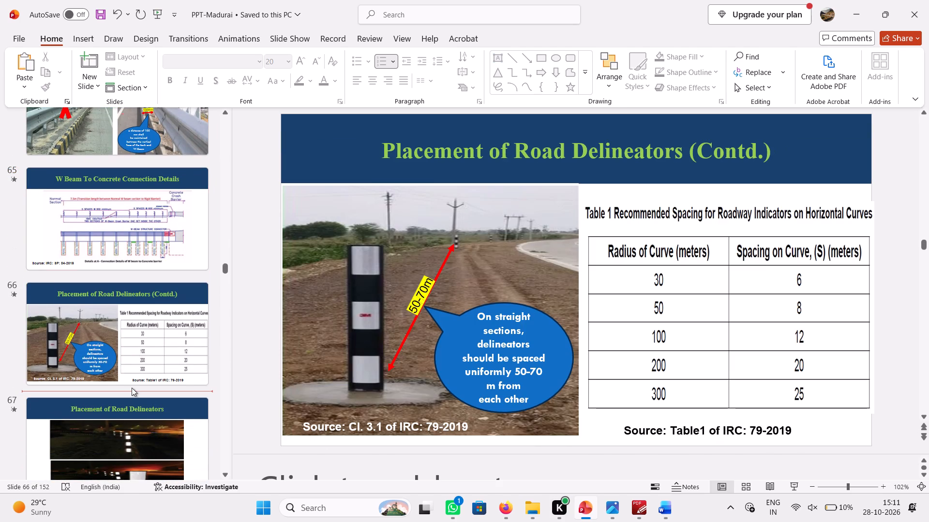
{"action": "scroll", "coordinate": [132, 388], "scroll_direction": "down", "scroll_amount": 1}
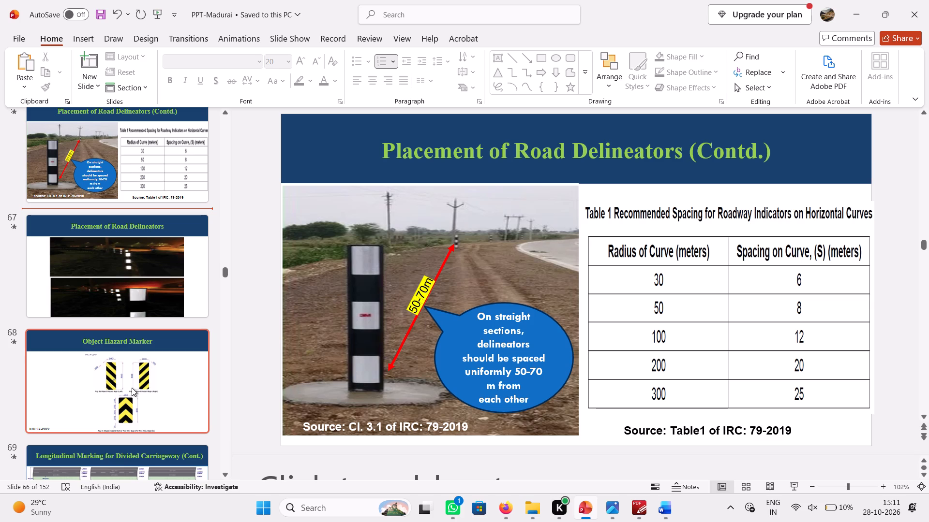
{"action": "left_click", "coordinate": [128, 409]}
{"action": "scroll", "coordinate": [128, 409], "scroll_direction": "down", "scroll_amount": 1}
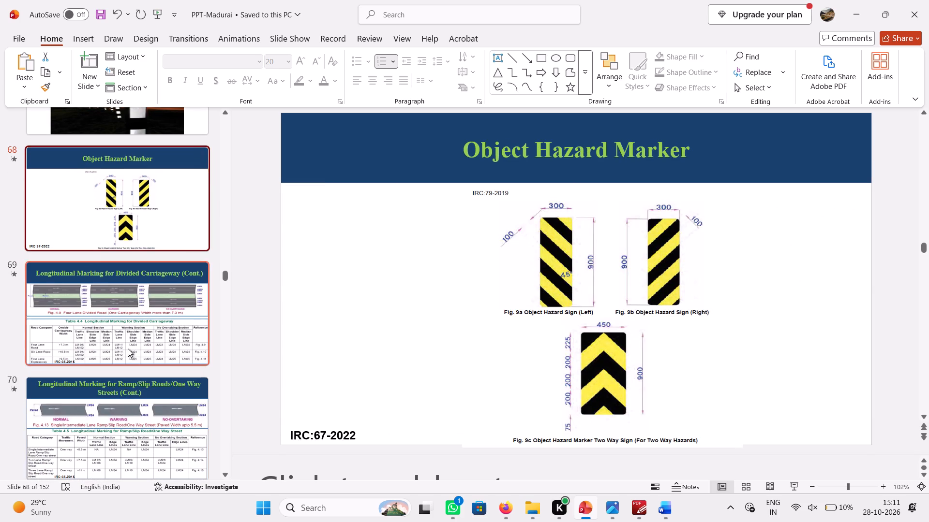
Examine the road marking, lighting and side road safety slides from slide 69 through STOP Marking, up to the List of Road Safety Circulars.
{"action": "left_click", "coordinate": [128, 348]}
{"action": "left_click", "coordinate": [122, 409]}
{"action": "scroll", "coordinate": [122, 409], "scroll_direction": "down", "scroll_amount": 1}
{"action": "left_click", "coordinate": [120, 353]}
{"action": "left_click", "coordinate": [124, 416]}
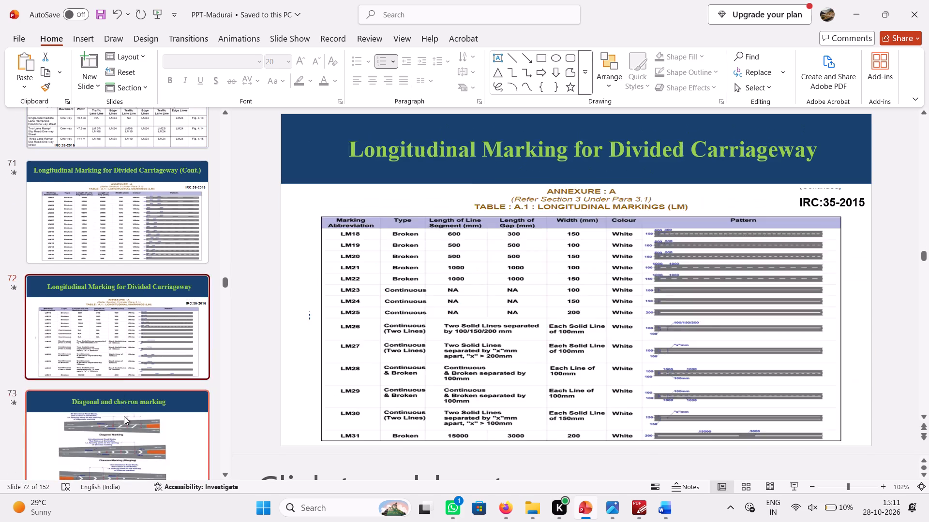
{"action": "scroll", "coordinate": [124, 416], "scroll_direction": "down", "scroll_amount": 1}
{"action": "left_click", "coordinate": [122, 373]}
{"action": "left_click", "coordinate": [128, 427]}
{"action": "scroll", "coordinate": [128, 427], "scroll_direction": "down", "scroll_amount": 1}
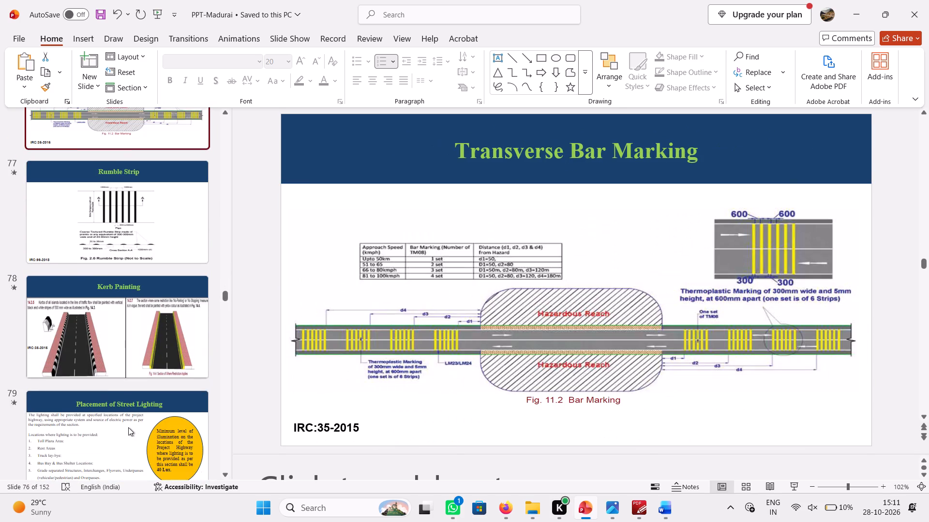
{"action": "left_click", "coordinate": [129, 348]}
{"action": "left_click", "coordinate": [127, 410]}
{"action": "scroll", "coordinate": [127, 410], "scroll_direction": "down", "scroll_amount": 2}
{"action": "left_click", "coordinate": [134, 377]}
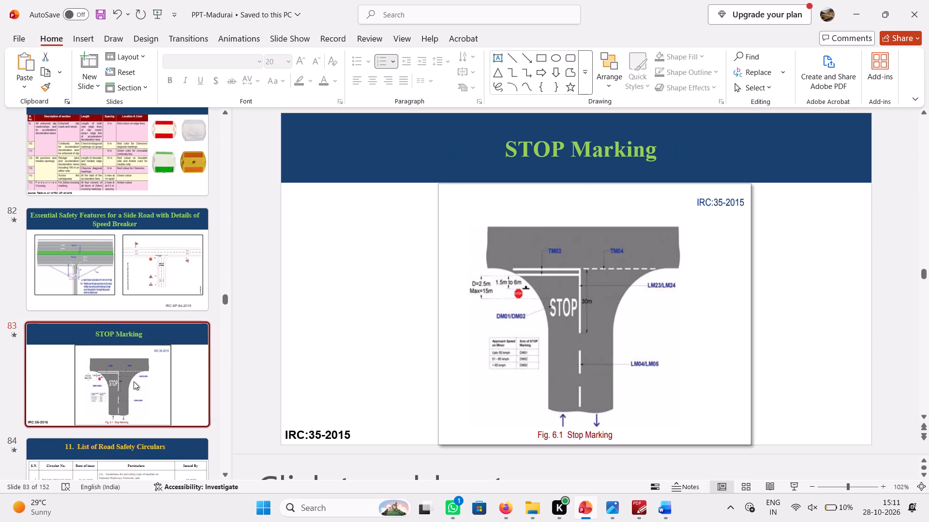
{"action": "scroll", "coordinate": [142, 420], "scroll_direction": "down", "scroll_amount": 1}
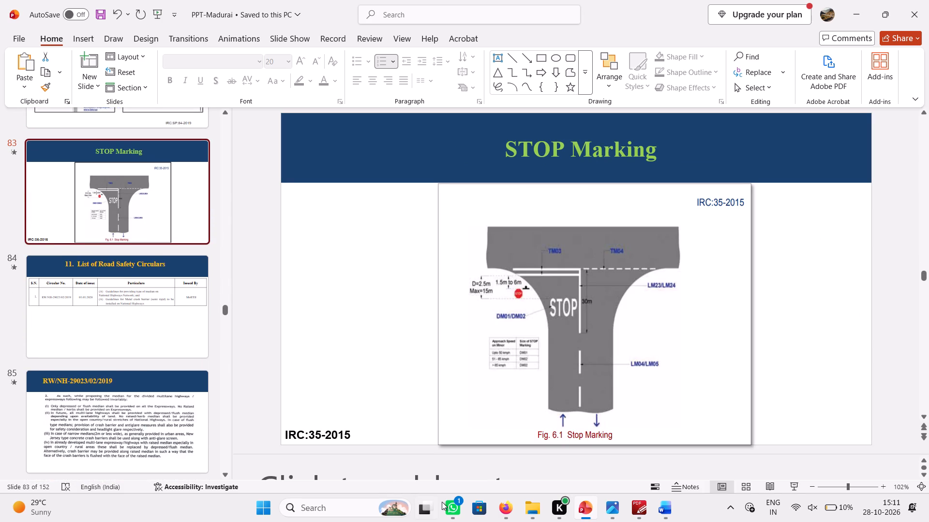
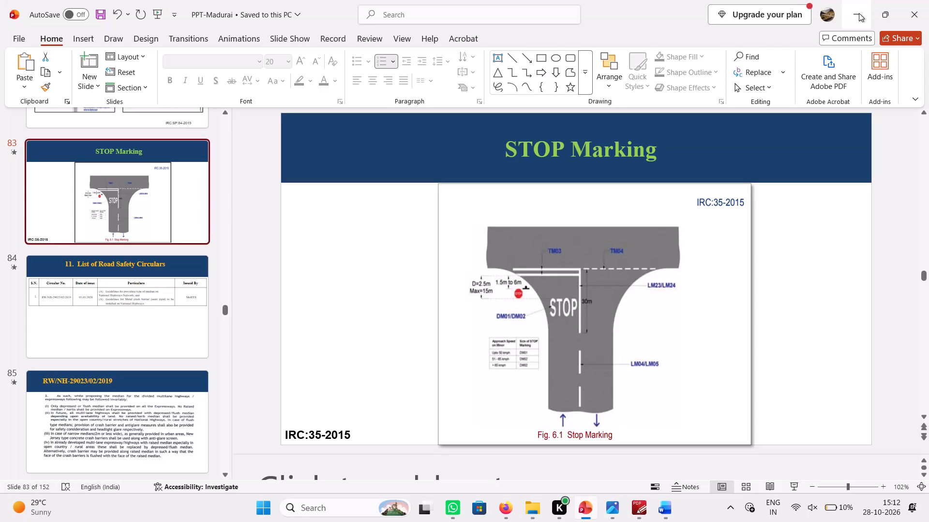
Examine the List of Road Safety Circulars slides, from slide 84 through slide 87, reading the particulars of each circular.
{"action": "left_click", "coordinate": [103, 295]}
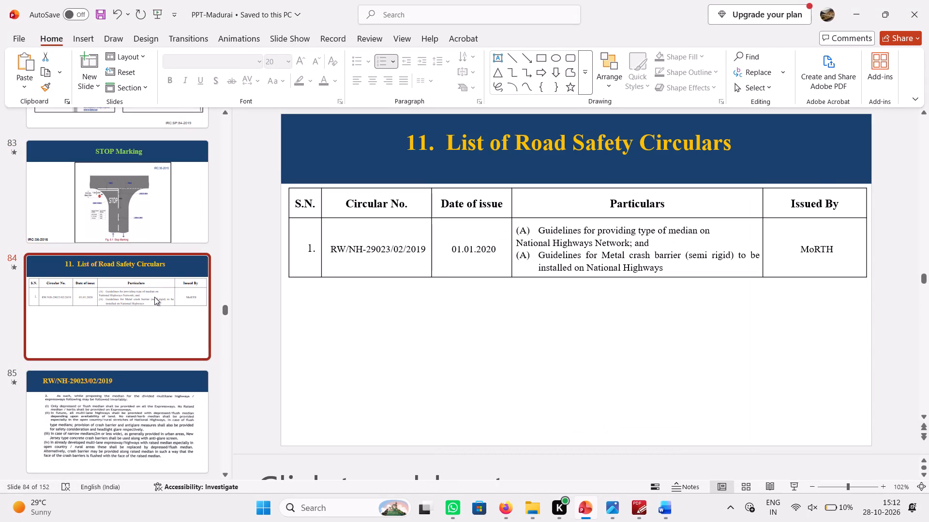
{"action": "left_click", "coordinate": [147, 408]}
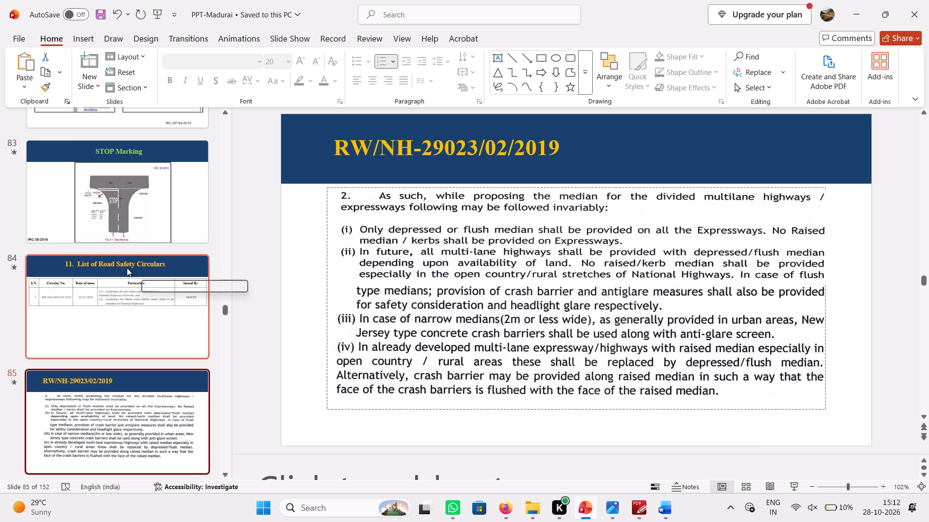
{"action": "scroll", "coordinate": [127, 268], "scroll_direction": "down", "scroll_amount": 1}
{"action": "left_click", "coordinate": [115, 349]}
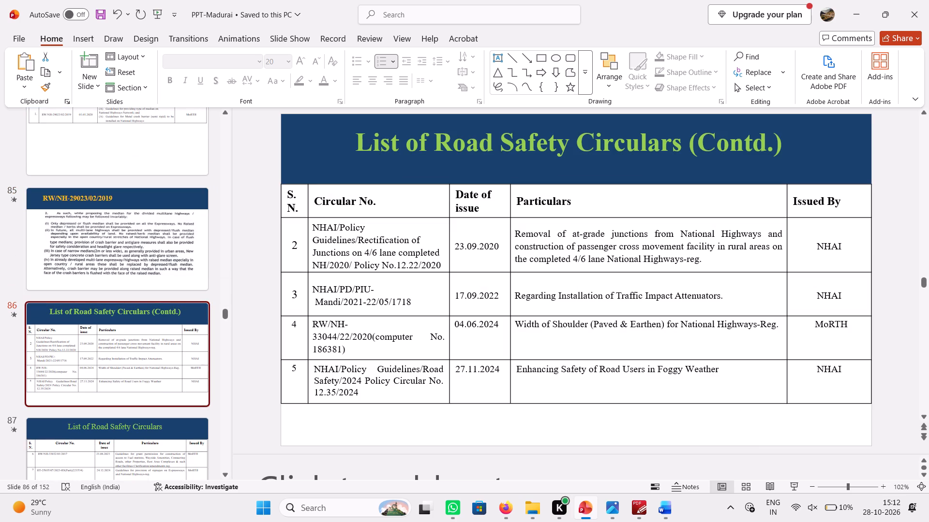
{"action": "left_click_drag", "start_coordinate": [564, 293], "coordinate": [674, 294]}
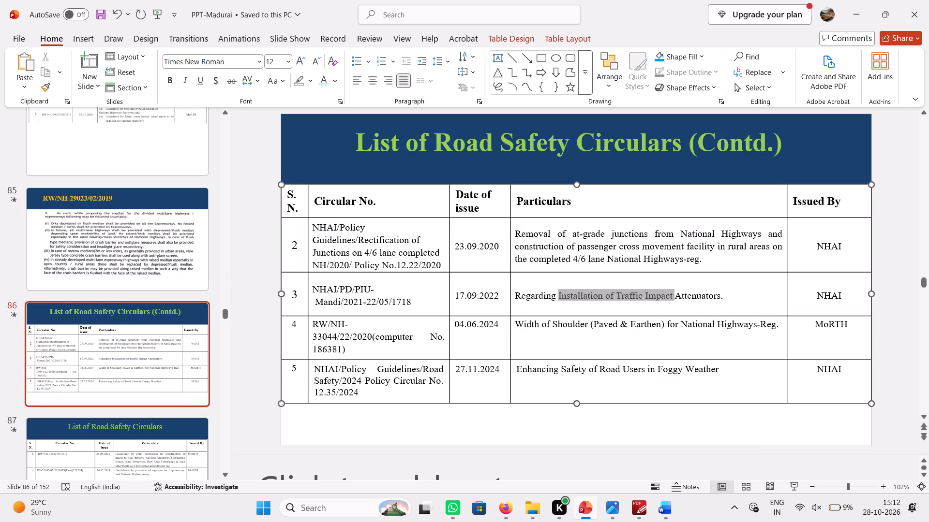
{"action": "left_click_drag", "start_coordinate": [674, 294], "coordinate": [687, 294]}
{"action": "left_click_drag", "start_coordinate": [543, 328], "coordinate": [739, 332]}
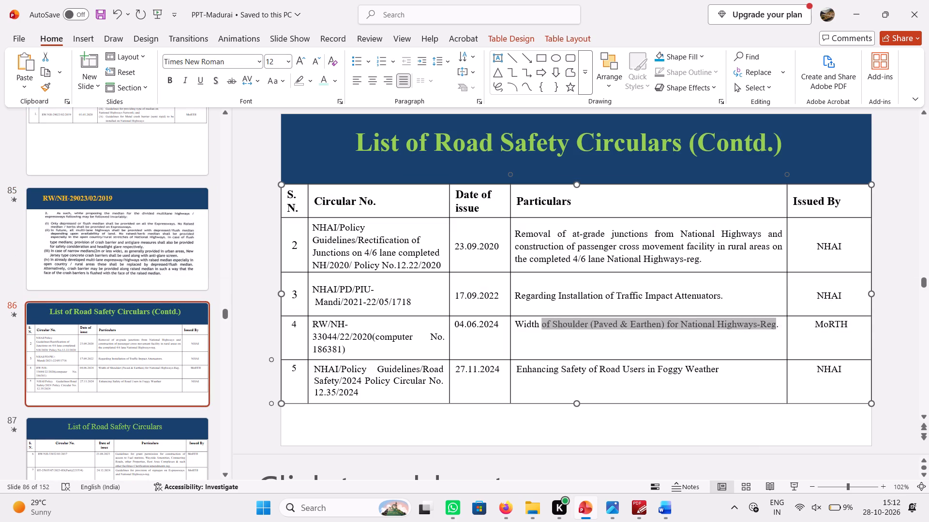
{"action": "left_click_drag", "start_coordinate": [534, 373], "coordinate": [688, 372]}
{"action": "scroll", "coordinate": [151, 318], "scroll_direction": "down", "scroll_amount": 1}
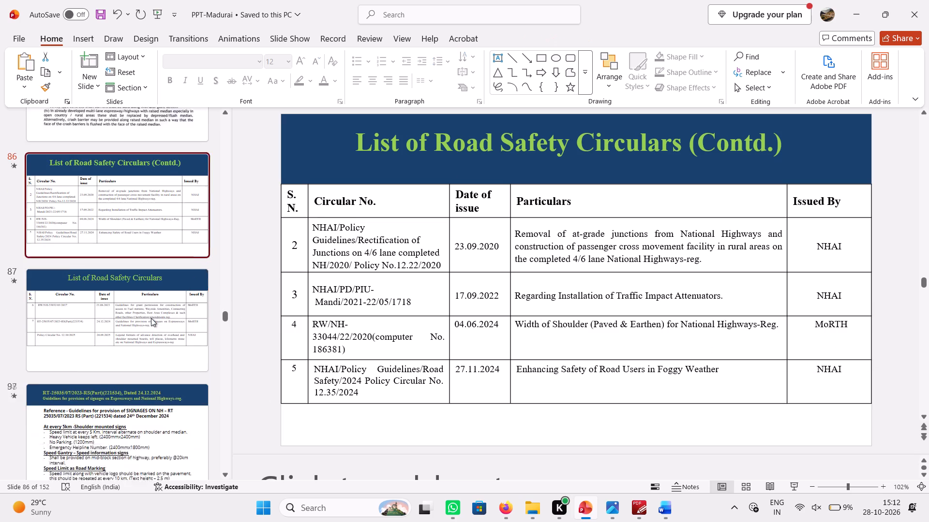
{"action": "left_click", "coordinate": [115, 288]}
{"action": "left_click_drag", "start_coordinate": [613, 237], "coordinate": [645, 243]}
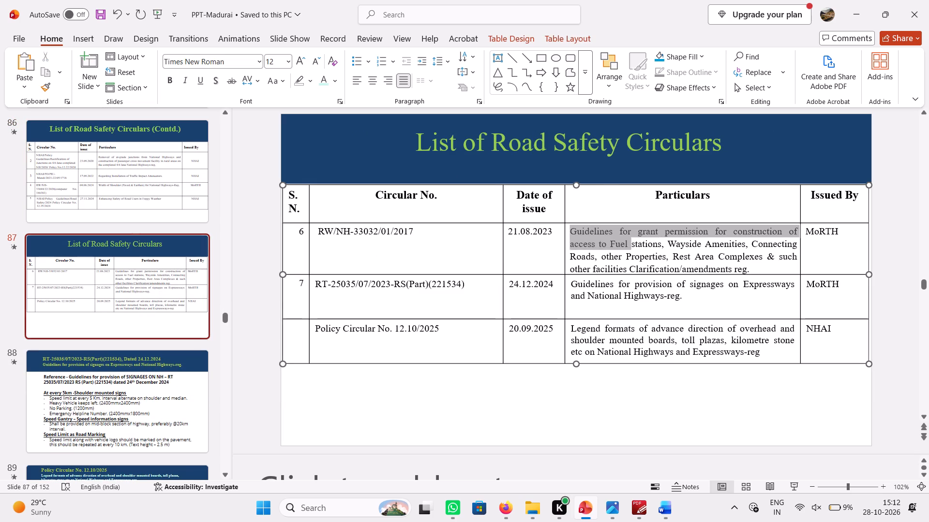
{"action": "left_click_drag", "start_coordinate": [645, 243], "coordinate": [688, 258]}
{"action": "left_click", "coordinate": [601, 291]}
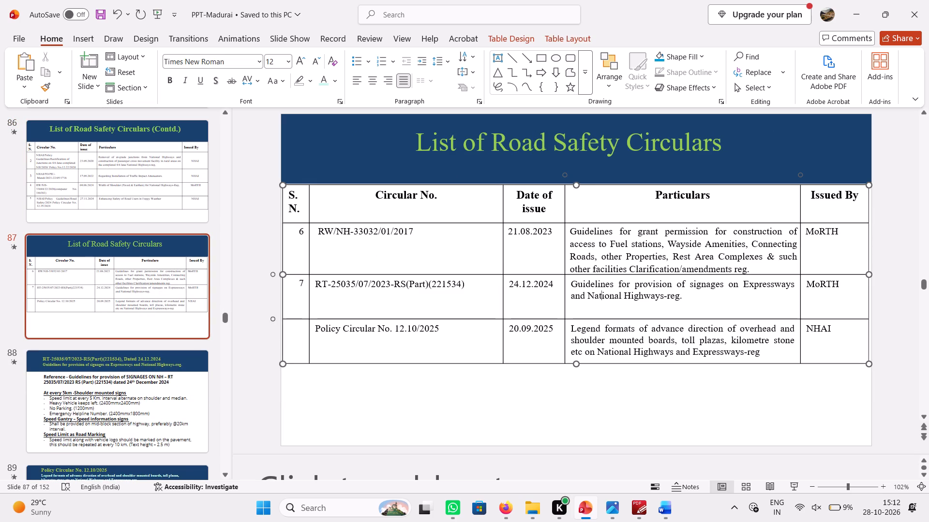
{"action": "left_click_drag", "start_coordinate": [595, 286], "coordinate": [625, 295]}
{"action": "left_click_drag", "start_coordinate": [607, 331], "coordinate": [632, 357]}
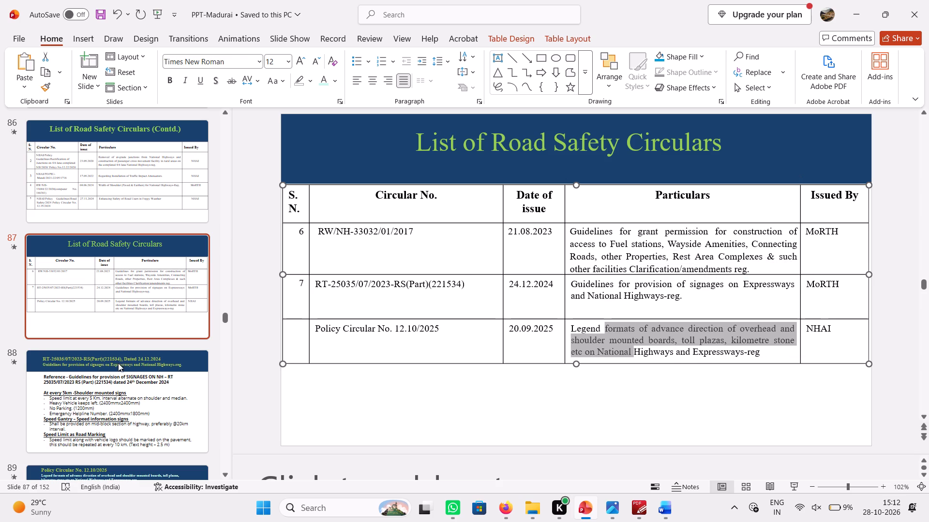
Examine the signage guideline and Policy Circular No. 12.10/2025 slides, continuing through Relevant Codes of Practice on slide 91.
{"action": "left_click", "coordinate": [115, 369]}
{"action": "left_click", "coordinate": [97, 296]}
{"action": "left_click", "coordinate": [109, 379]}
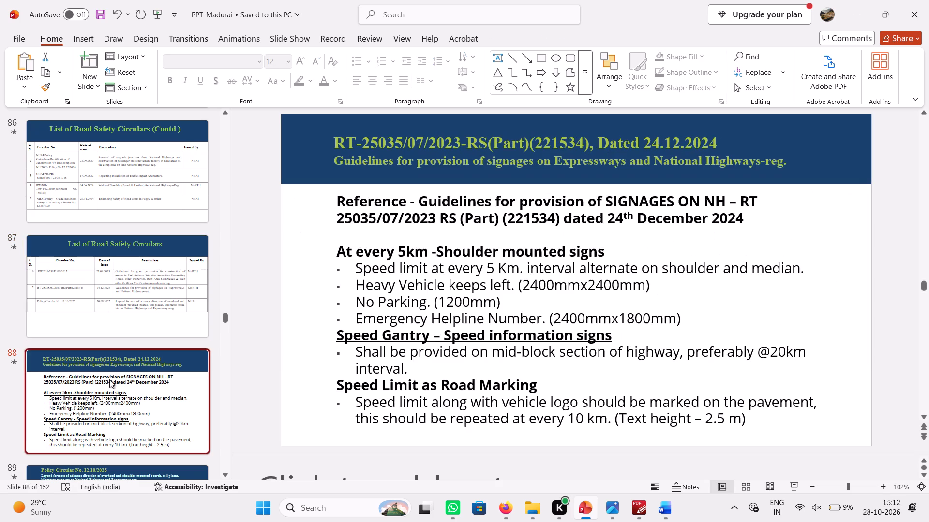
{"action": "scroll", "coordinate": [107, 363], "scroll_direction": "down", "scroll_amount": 1}
{"action": "left_click", "coordinate": [105, 320]}
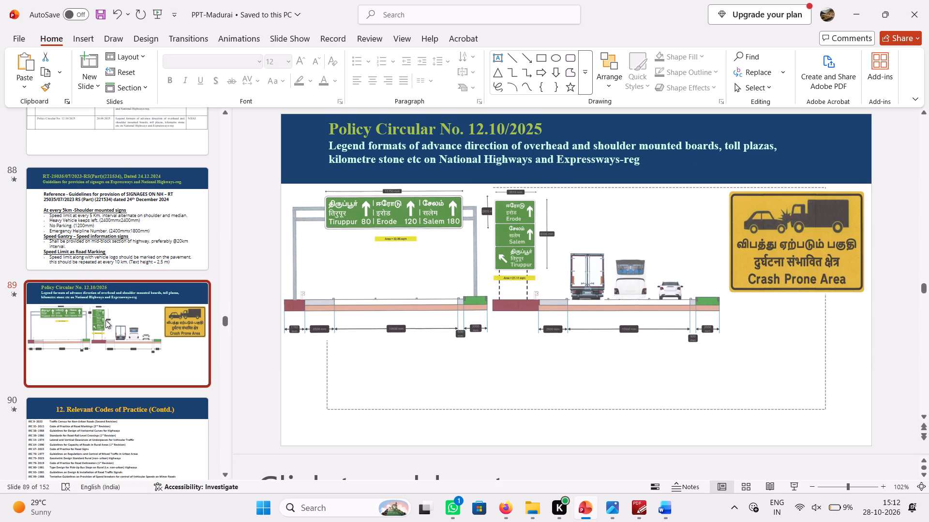
{"action": "left_click", "coordinate": [85, 239]}
{"action": "left_click", "coordinate": [86, 316]}
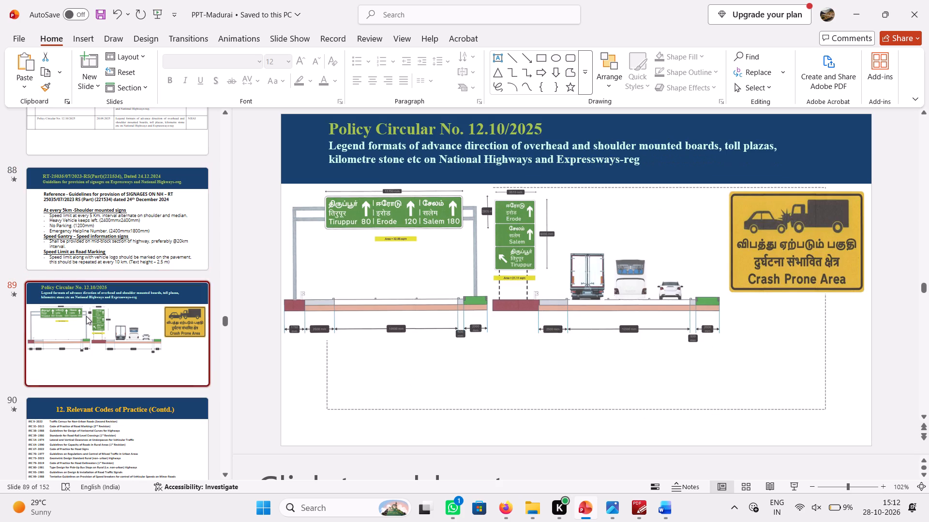
{"action": "left_click", "coordinate": [100, 415]}
{"action": "left_click", "coordinate": [112, 381]}
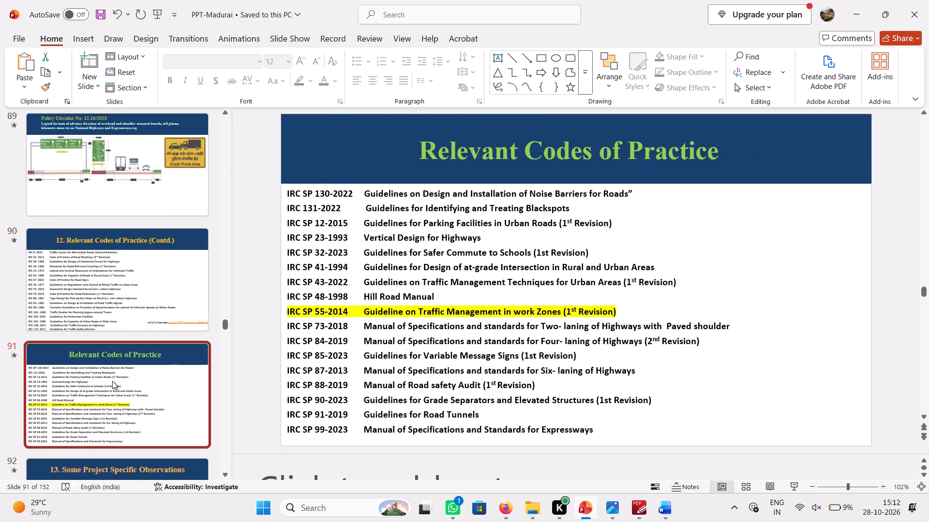
Examine the Some Project Specific Observations slides from slide 92 on, through the heavy vehicle sign board finding At Km 1+900 on slide 107.
{"action": "scroll", "coordinate": [112, 381], "scroll_direction": "down", "scroll_amount": 1}
{"action": "left_click", "coordinate": [113, 345]}
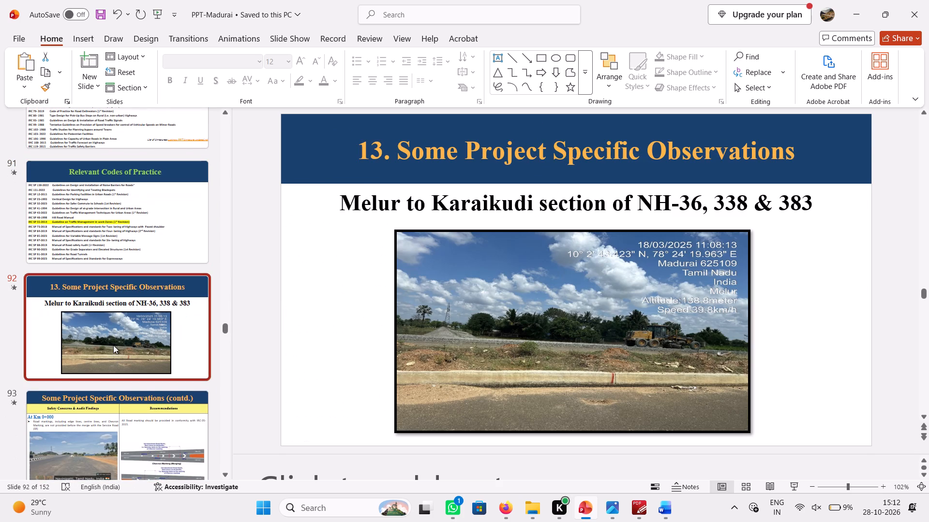
{"action": "scroll", "coordinate": [113, 345], "scroll_direction": "down", "scroll_amount": 1}
{"action": "left_click", "coordinate": [131, 292]}
{"action": "left_click", "coordinate": [129, 364]}
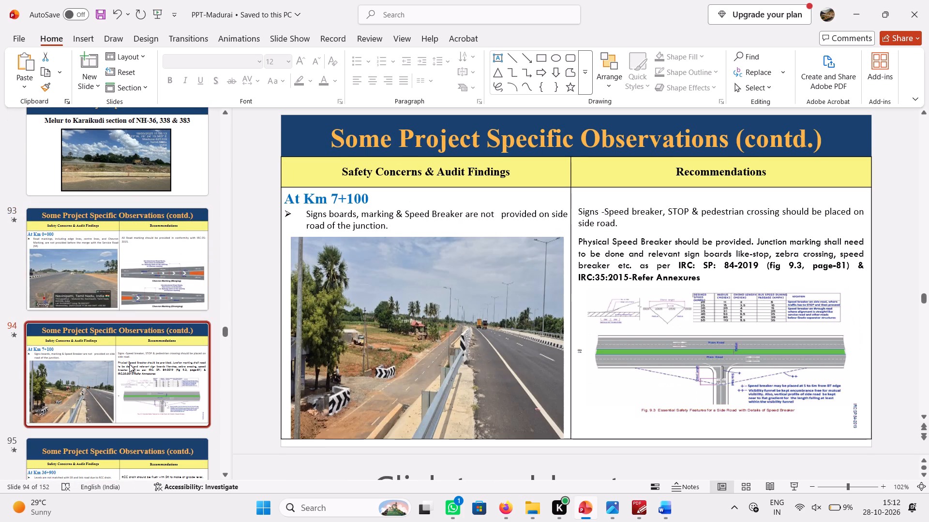
{"action": "left_click", "coordinate": [137, 252]}
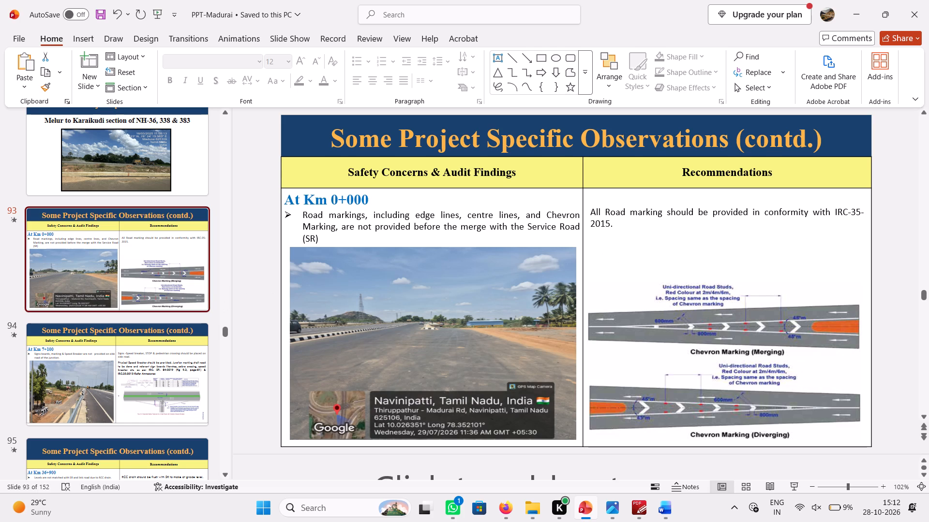
{"action": "scroll", "coordinate": [431, 286], "scroll_direction": "down", "scroll_amount": 2}
{"action": "scroll", "coordinate": [144, 310], "scroll_direction": "down", "scroll_amount": 2}
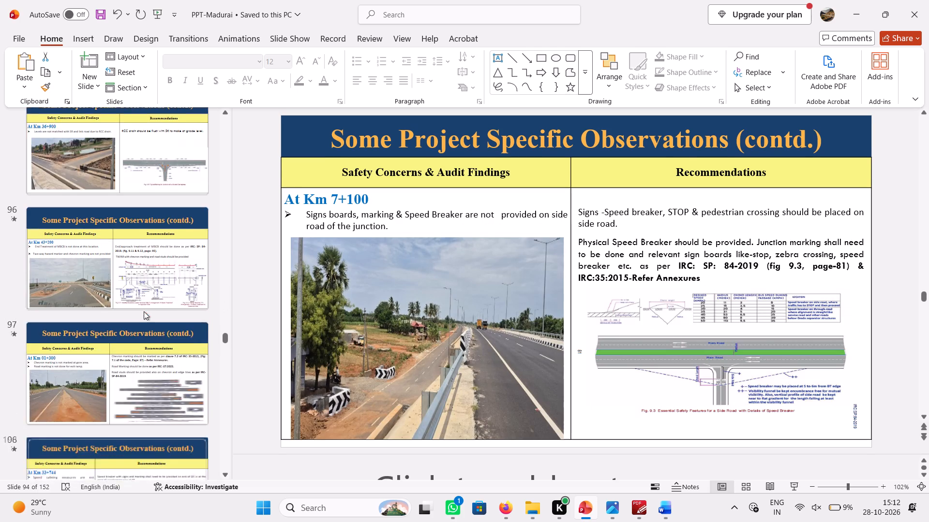
{"action": "scroll", "coordinate": [144, 311], "scroll_direction": "down", "scroll_amount": 7}
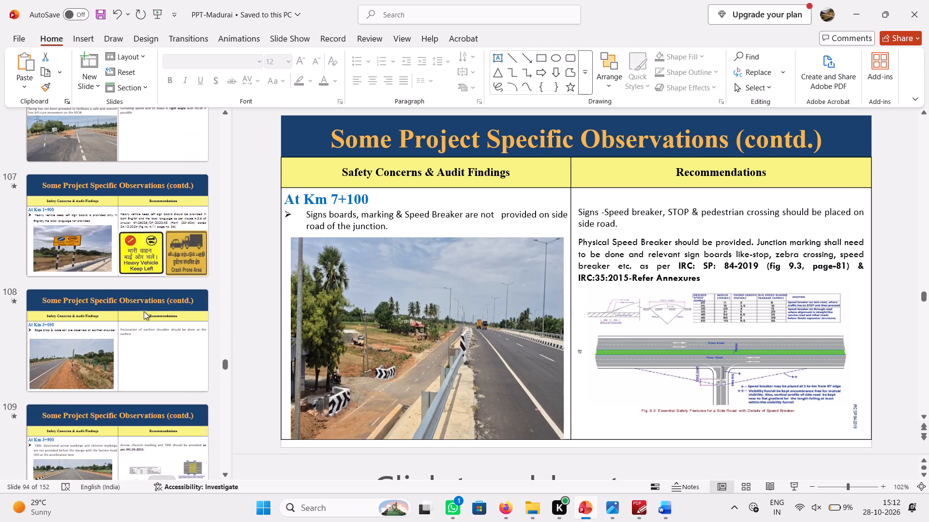
{"action": "scroll", "coordinate": [144, 311], "scroll_direction": "down", "scroll_amount": 2}
{"action": "scroll", "coordinate": [144, 311], "scroll_direction": "up", "scroll_amount": 3}
{"action": "left_click", "coordinate": [148, 404]}
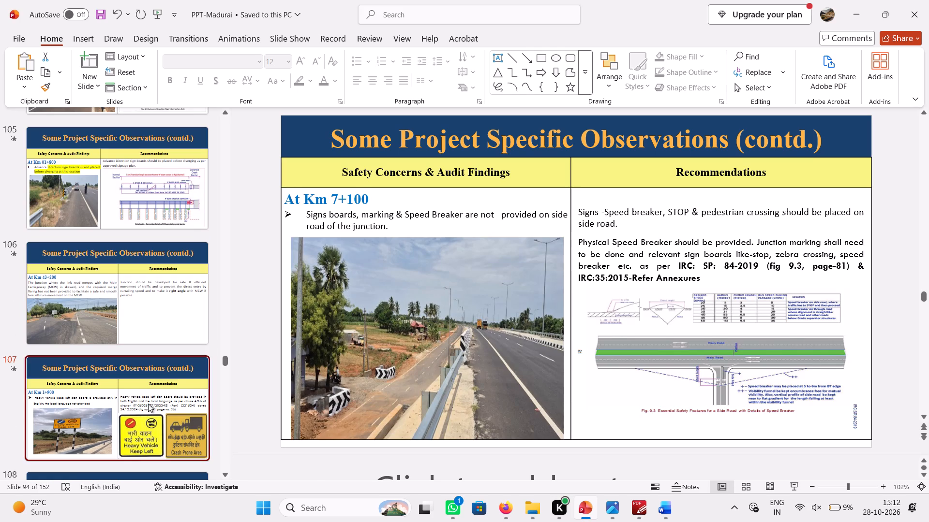
{"action": "left_click", "coordinate": [397, 257]}
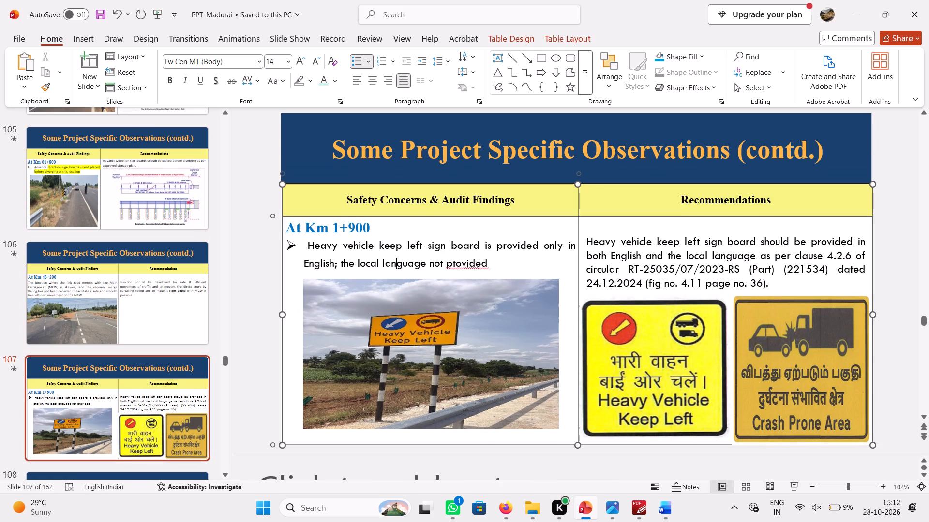
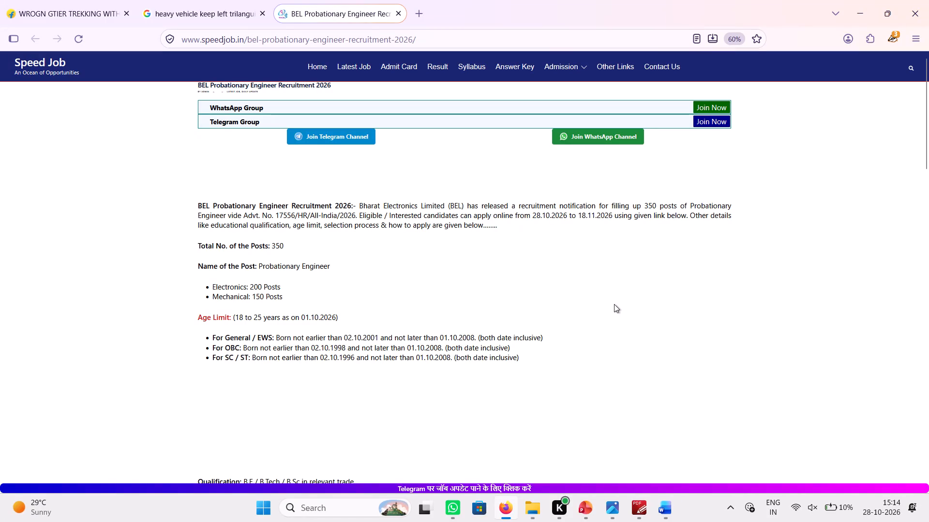
Examine the BEL Probationary Engineer Recruitment 2026 page, from the age limits for each category through the important dates, and close it.
{"action": "scroll", "coordinate": [624, 321], "scroll_direction": "down", "scroll_amount": 1}
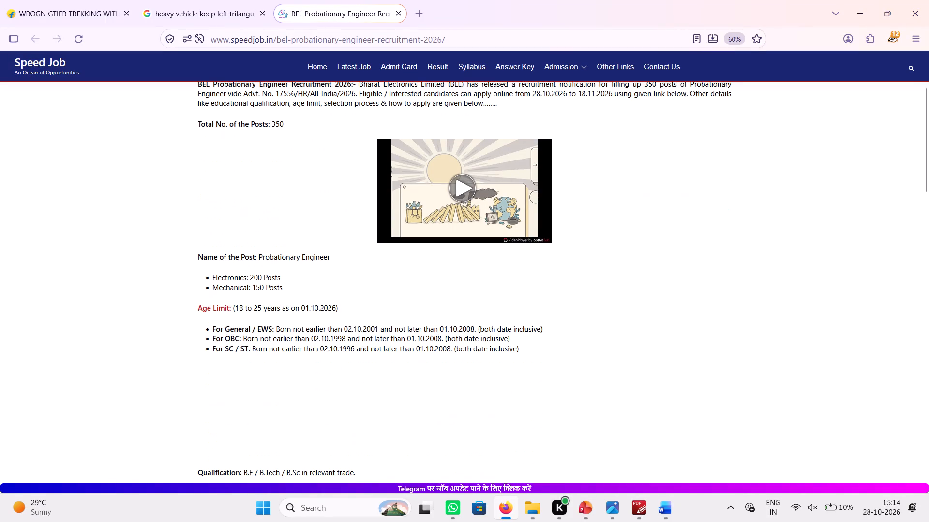
{"action": "left_click_drag", "start_coordinate": [439, 328], "coordinate": [510, 328]}
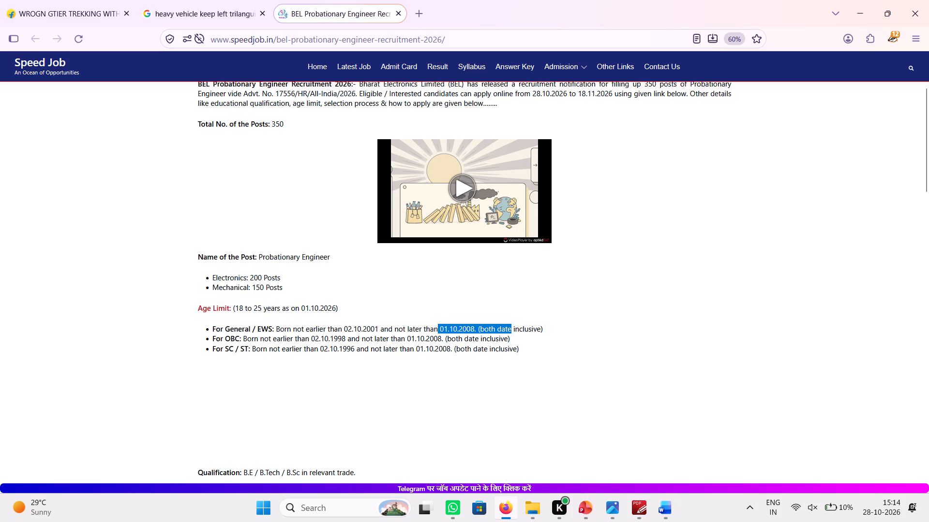
{"action": "left_click_drag", "start_coordinate": [286, 338], "coordinate": [374, 336]}
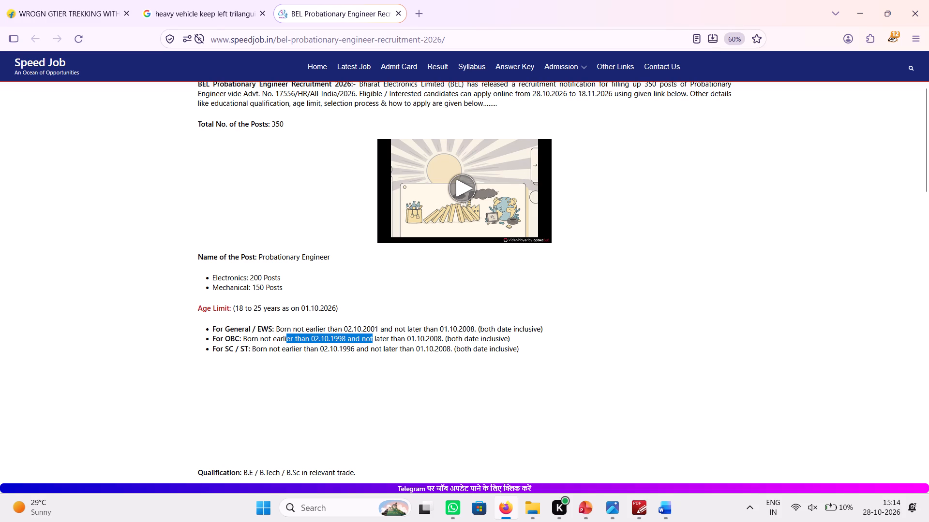
{"action": "left_click_drag", "start_coordinate": [374, 336], "coordinate": [489, 343]}
{"action": "left_click", "coordinate": [390, 341]}
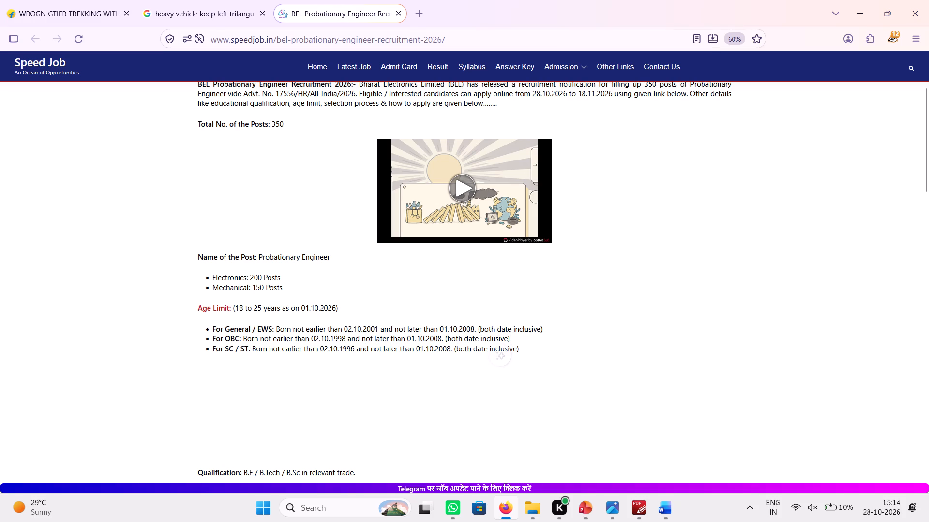
{"action": "left_click_drag", "start_coordinate": [280, 347], "coordinate": [495, 353]}
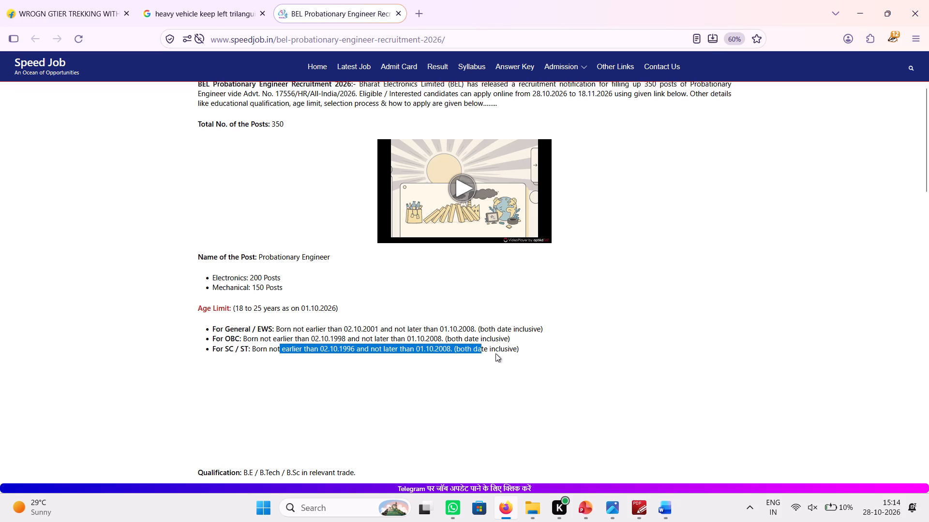
{"action": "left_click_drag", "start_coordinate": [495, 353], "coordinate": [511, 354]}
{"action": "left_click", "coordinate": [425, 351]}
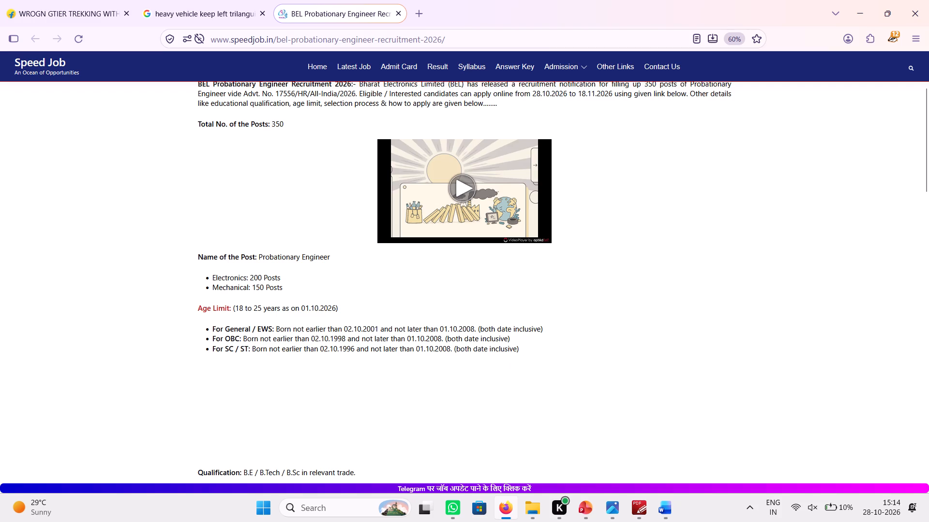
{"action": "scroll", "coordinate": [425, 351], "scroll_direction": "down", "scroll_amount": 1}
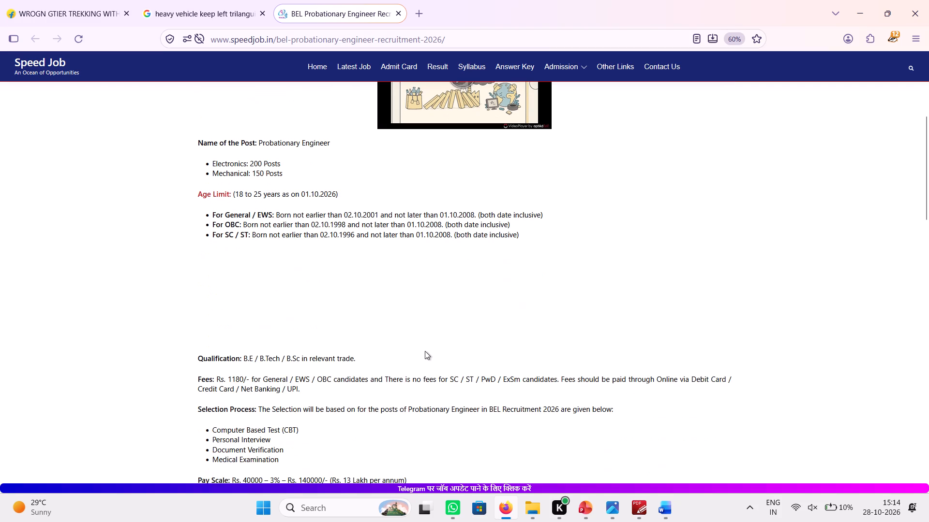
{"action": "scroll", "coordinate": [425, 351], "scroll_direction": "down", "scroll_amount": 4}
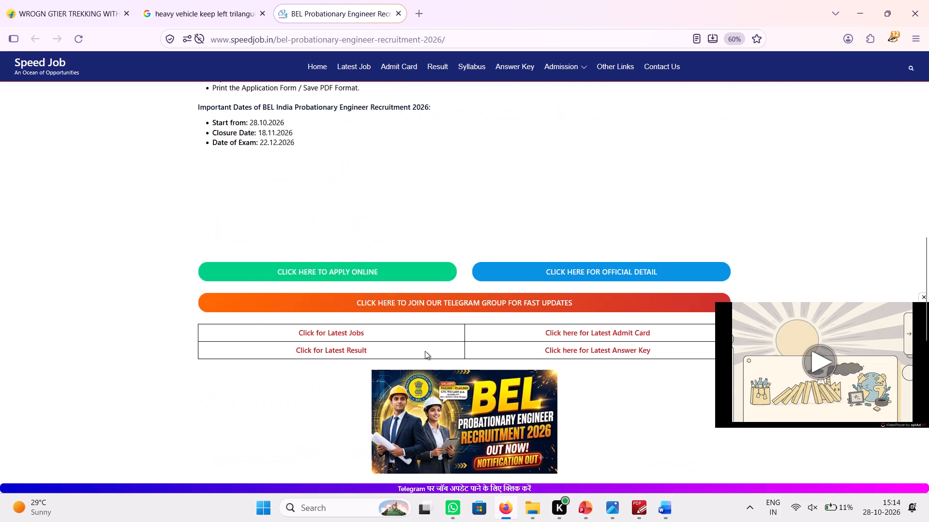
{"action": "left_click", "coordinate": [395, 14]}
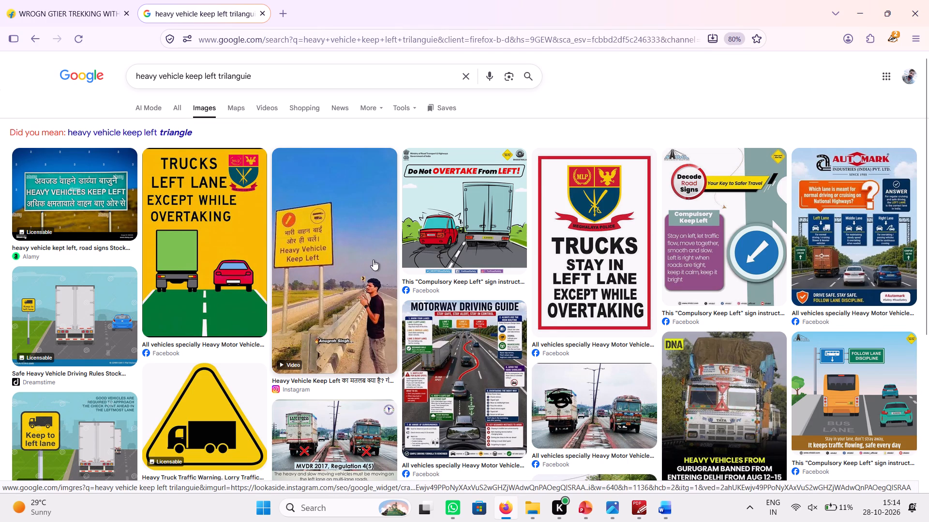
Look through the image results for heavy vehicle keep left signs, and return to the Google home page.
{"action": "scroll", "coordinate": [373, 260], "scroll_direction": "down", "scroll_amount": 2}
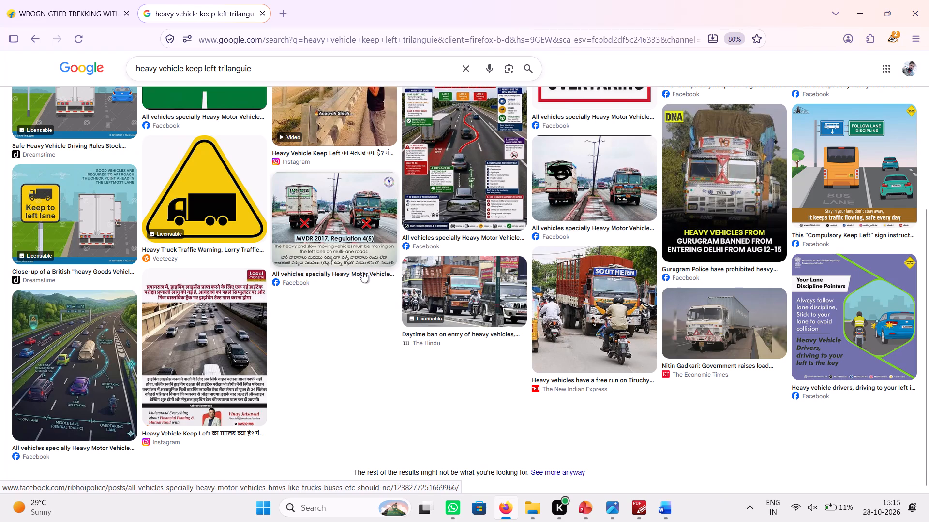
{"action": "scroll", "coordinate": [354, 282], "scroll_direction": "up", "scroll_amount": 11}
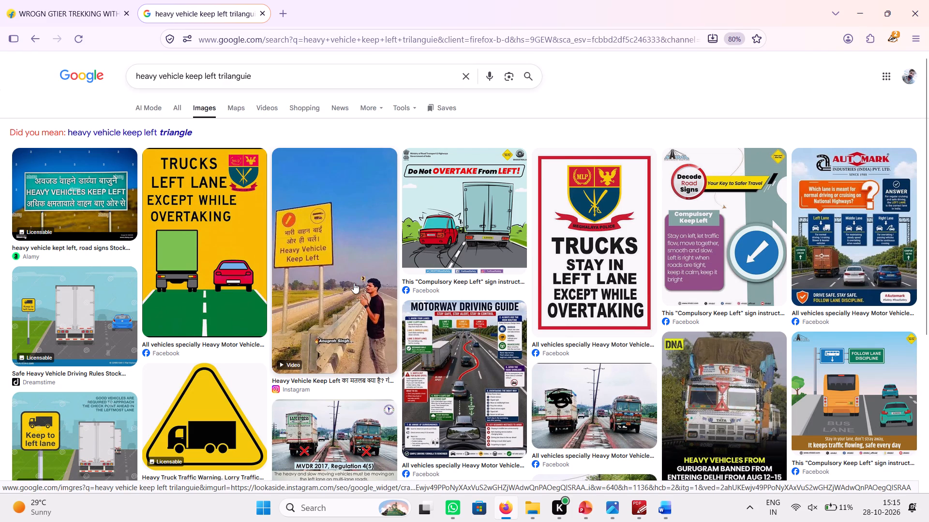
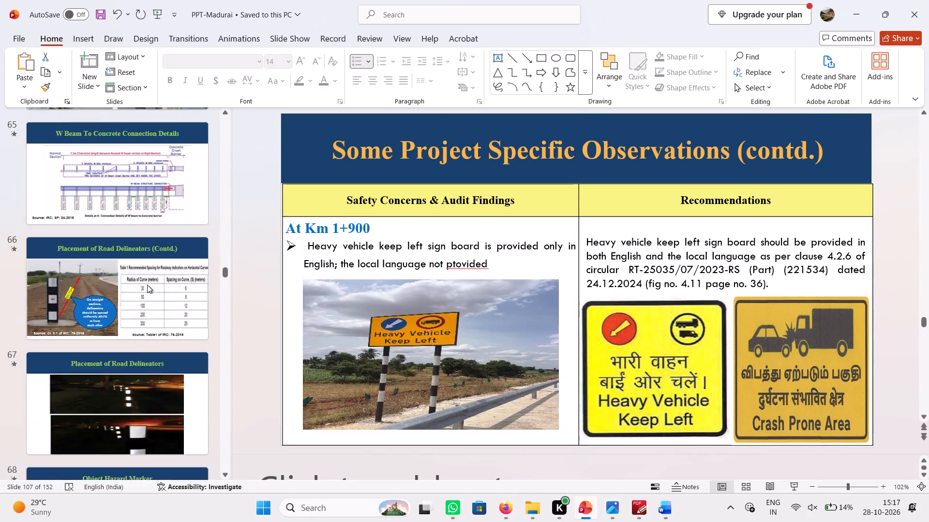
Look back through the slide thumbnails, from the construction site safety measures on slide 48 through the List of Road Safety Circulars on slide 84.
{"action": "scroll", "coordinate": [147, 285], "scroll_direction": "up", "scroll_amount": 6}
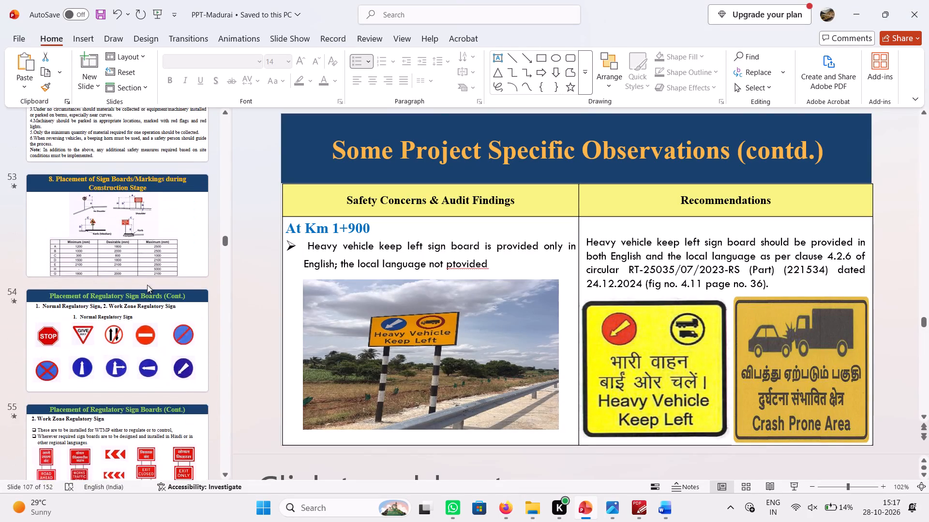
{"action": "scroll", "coordinate": [147, 285], "scroll_direction": "up", "scroll_amount": 7}
{"action": "scroll", "coordinate": [147, 285], "scroll_direction": "down", "scroll_amount": 4}
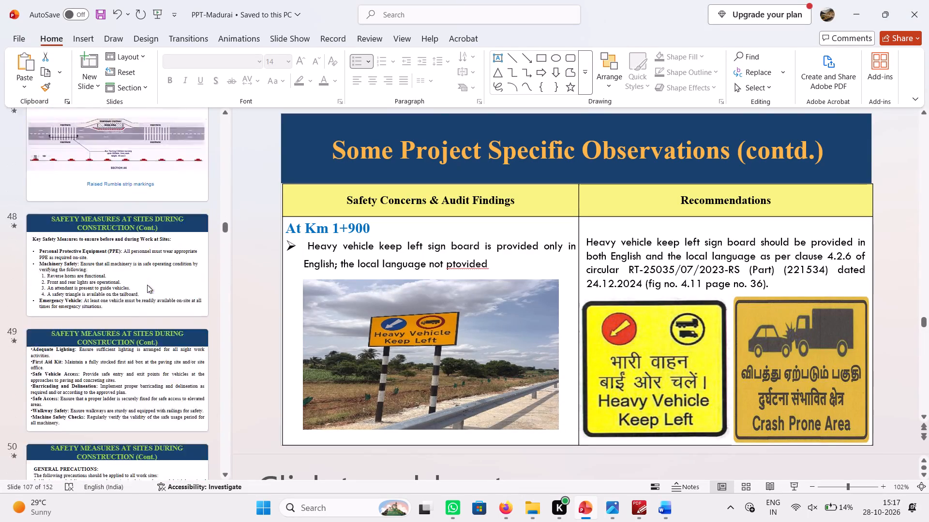
{"action": "scroll", "coordinate": [147, 285], "scroll_direction": "down", "scroll_amount": 14}
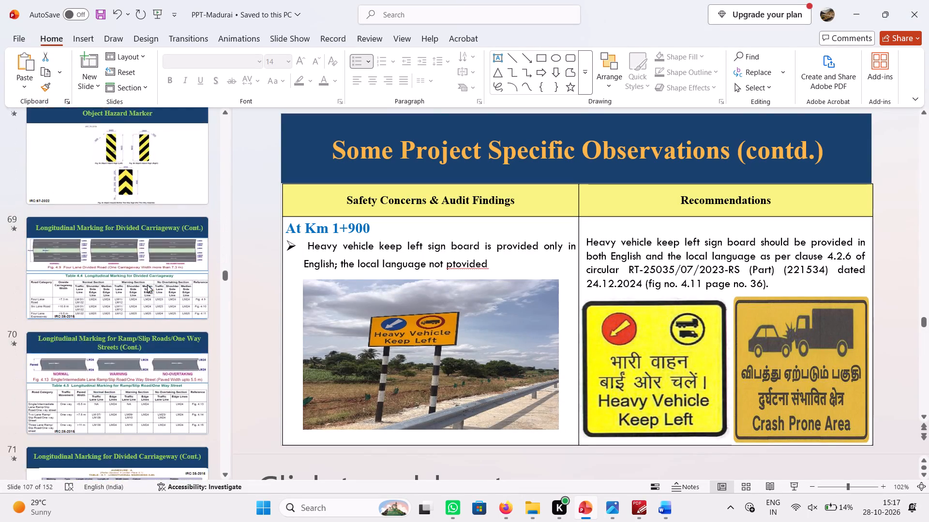
{"action": "scroll", "coordinate": [147, 285], "scroll_direction": "down", "scroll_amount": 5}
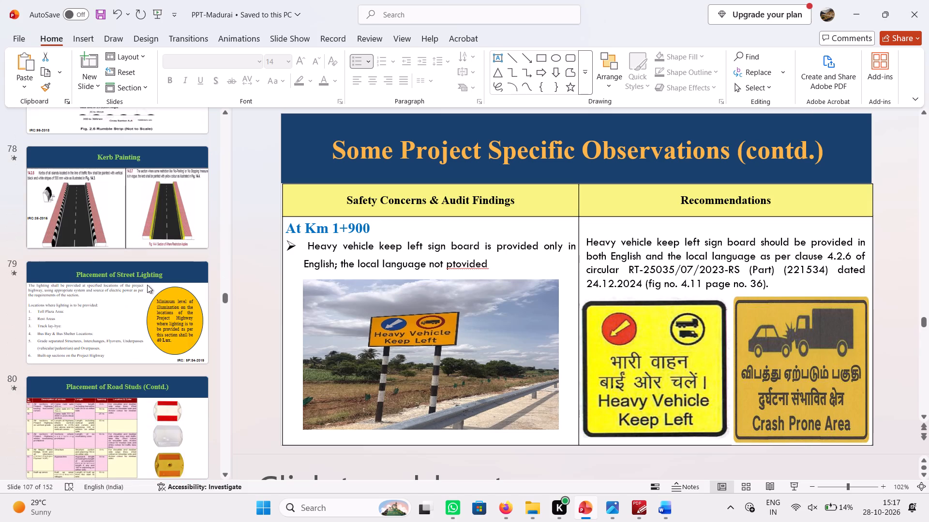
{"action": "scroll", "coordinate": [147, 285], "scroll_direction": "down", "scroll_amount": 3}
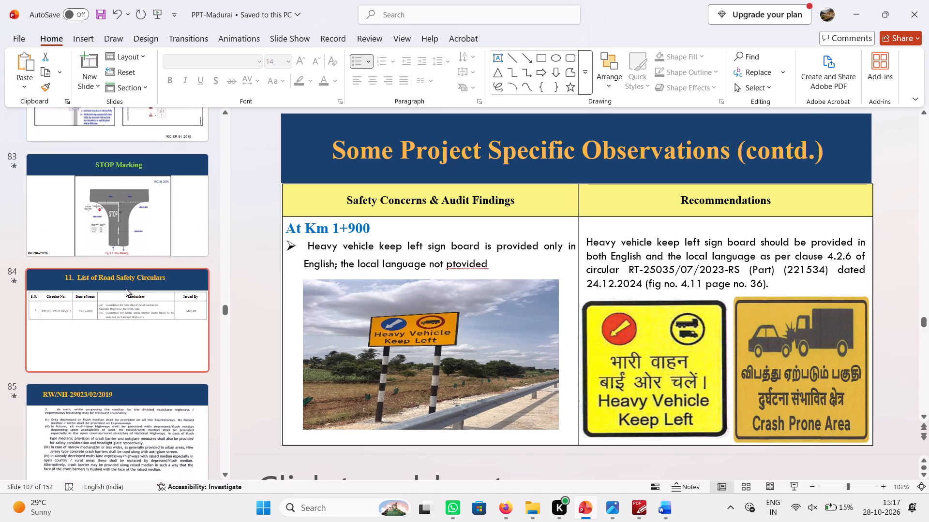
Examine the slides from the list of road safety circulars back through the work zone signs and on to the crash barrier slides.
{"action": "scroll", "coordinate": [124, 237], "scroll_direction": "up", "scroll_amount": 2}
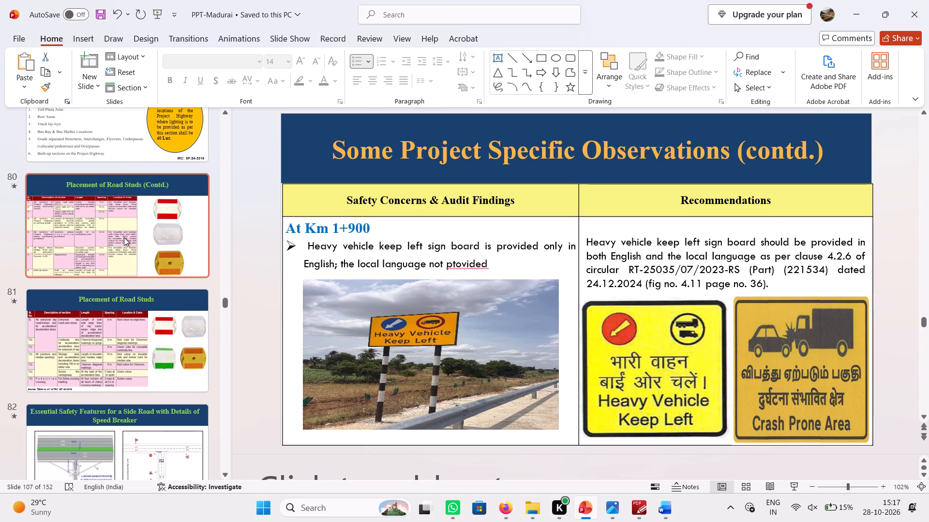
{"action": "scroll", "coordinate": [126, 238], "scroll_direction": "up", "scroll_amount": 14}
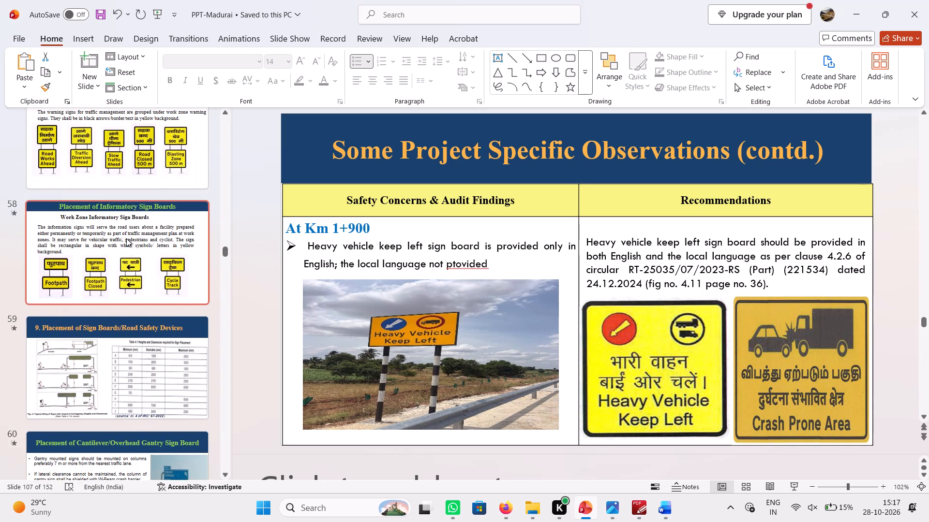
{"action": "scroll", "coordinate": [126, 238], "scroll_direction": "up", "scroll_amount": 4}
{"action": "scroll", "coordinate": [126, 238], "scroll_direction": "down", "scroll_amount": 3}
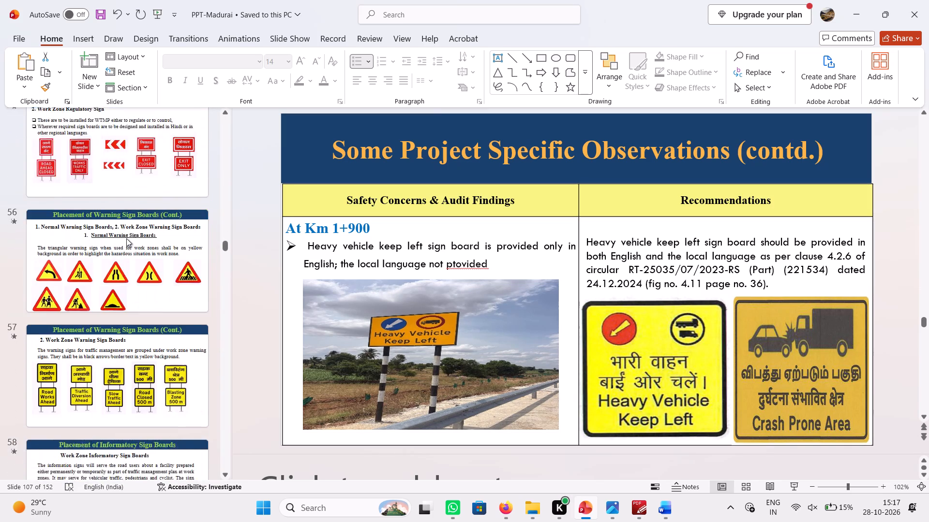
{"action": "scroll", "coordinate": [126, 238], "scroll_direction": "down", "scroll_amount": 3}
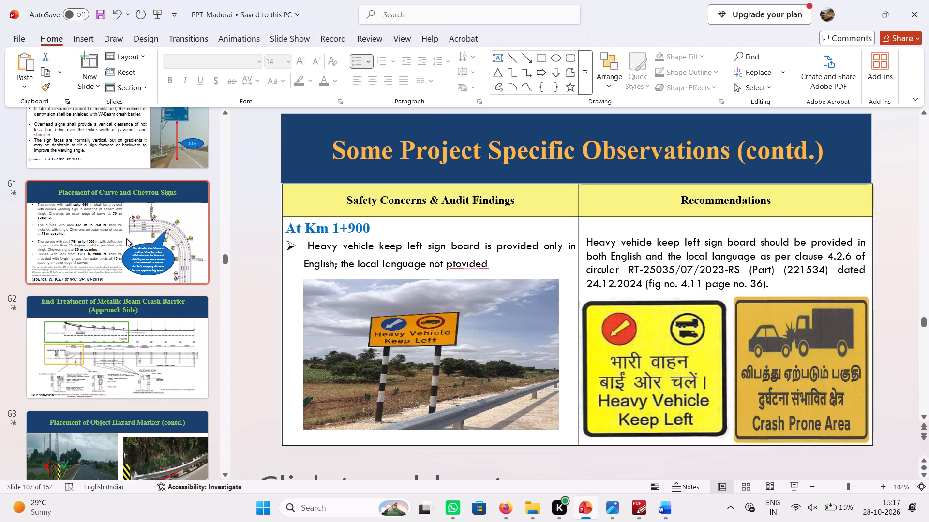
{"action": "scroll", "coordinate": [126, 239], "scroll_direction": "down", "scroll_amount": 1}
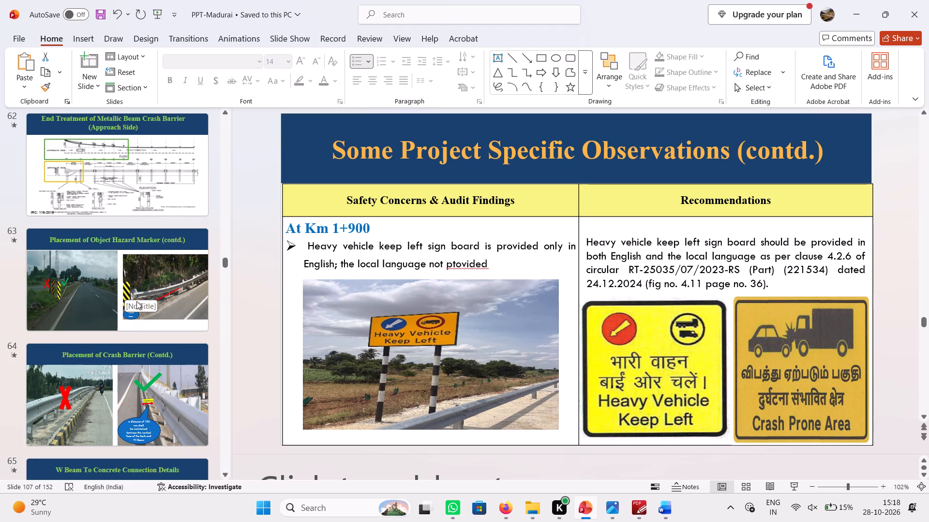
Move the "Placement of Object Hazard Marker (contd.)" slide ahead of the end treatment slide, to position 62.
{"action": "scroll", "coordinate": [161, 307], "scroll_direction": "up", "scroll_amount": 1}
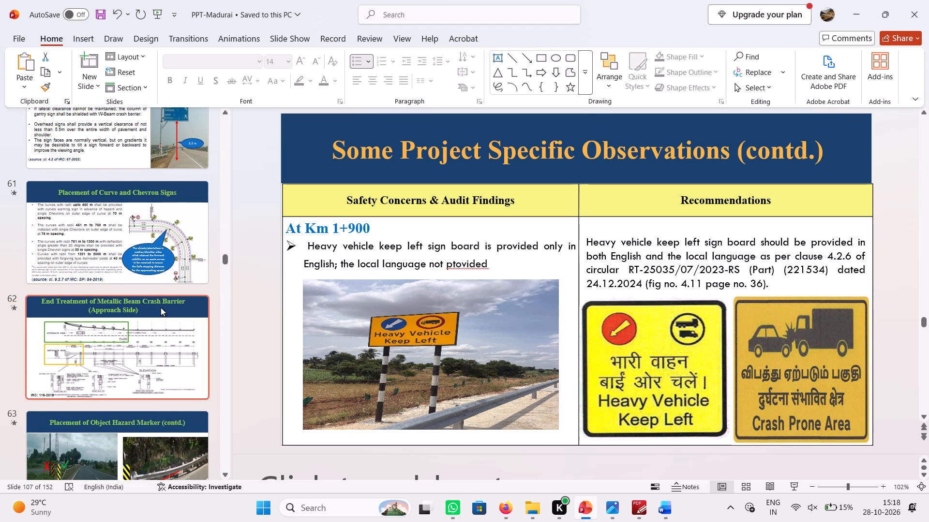
{"action": "left_click_drag", "start_coordinate": [166, 458], "coordinate": [170, 341]}
Move the "Placement of Road Delineators (Contd.)" slide ahead of "Placement of Crash Barrier (Contd.)", to position 64.
{"action": "scroll", "coordinate": [129, 329], "scroll_direction": "down", "scroll_amount": 2}
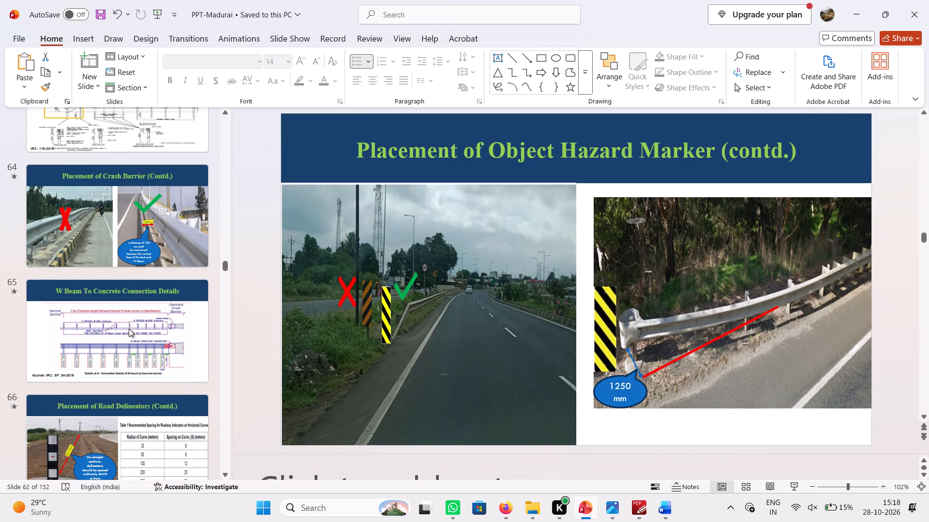
{"action": "scroll", "coordinate": [129, 329], "scroll_direction": "down", "scroll_amount": 1}
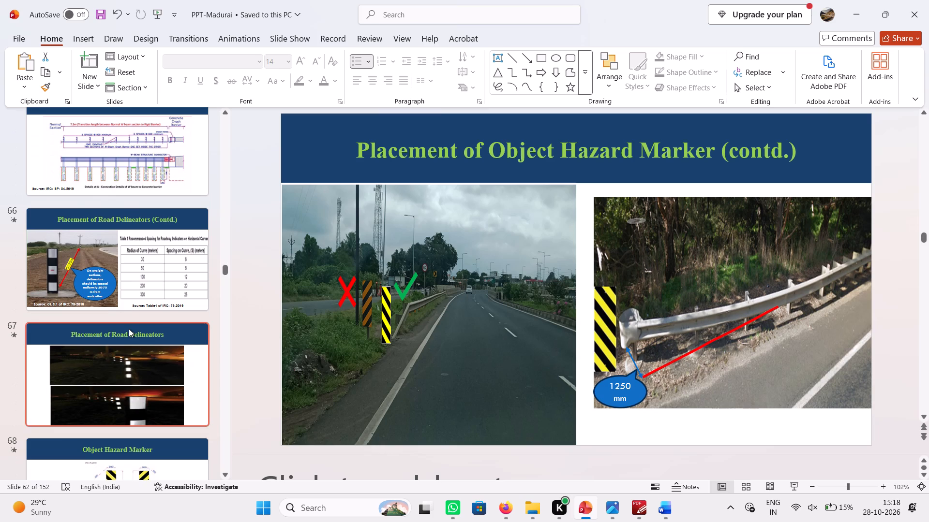
{"action": "left_click_drag", "start_coordinate": [158, 282], "coordinate": [174, 144]}
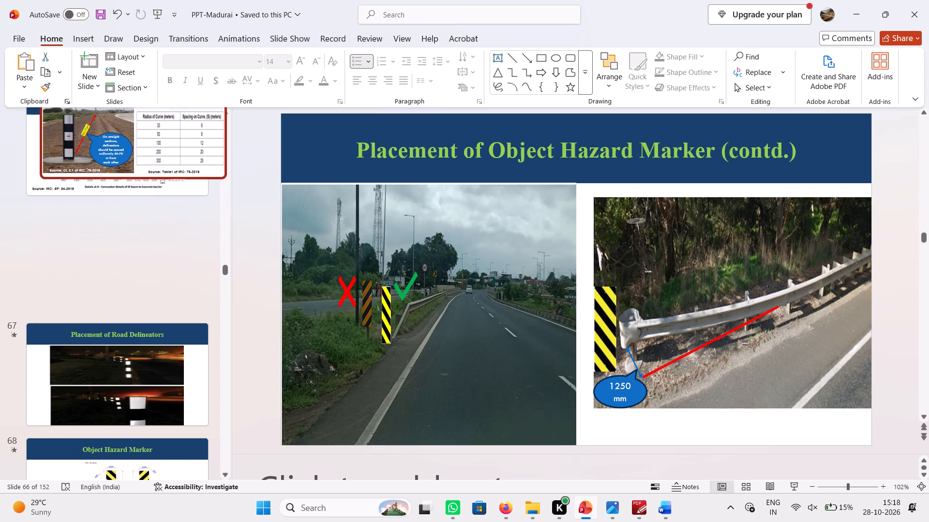
{"action": "left_click_drag", "start_coordinate": [174, 144], "coordinate": [170, 468]}
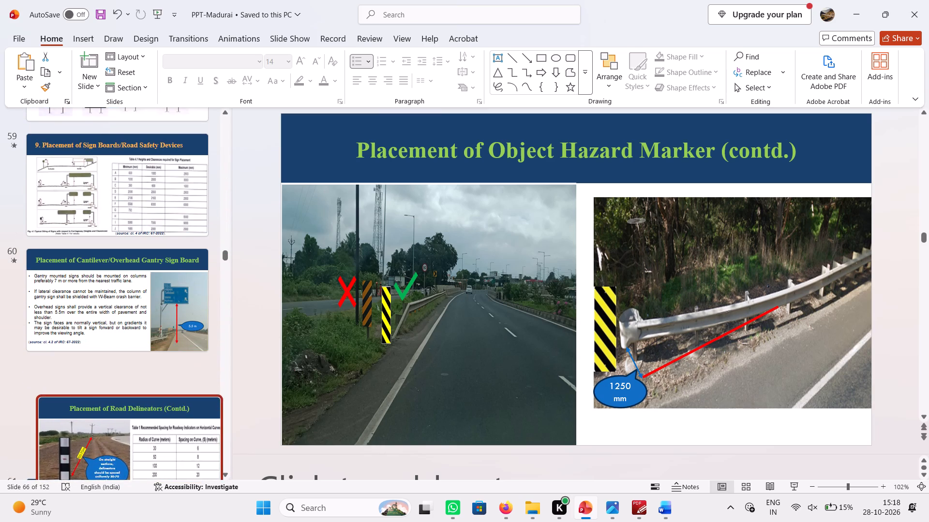
{"action": "left_click_drag", "start_coordinate": [170, 468], "coordinate": [165, 321]}
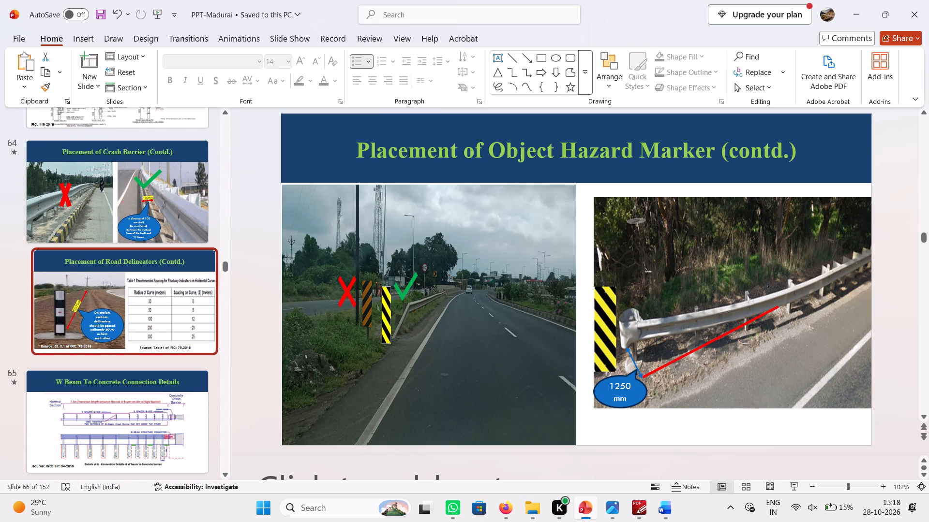
{"action": "left_click_drag", "start_coordinate": [165, 321], "coordinate": [157, 234]}
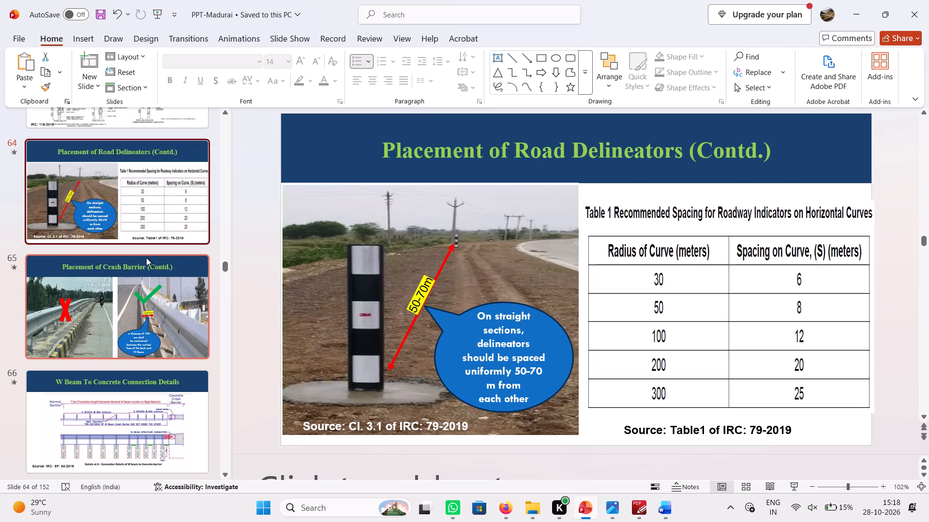
Move the "End Treatment of Metallic Beam Crash Barrier (Approach Side)" slide directly after "Placement of Road Delineators (Contd.)", to position 64.
{"action": "scroll", "coordinate": [146, 258], "scroll_direction": "up", "scroll_amount": 1}
{"action": "left_click_drag", "start_coordinate": [142, 262], "coordinate": [143, 389]}
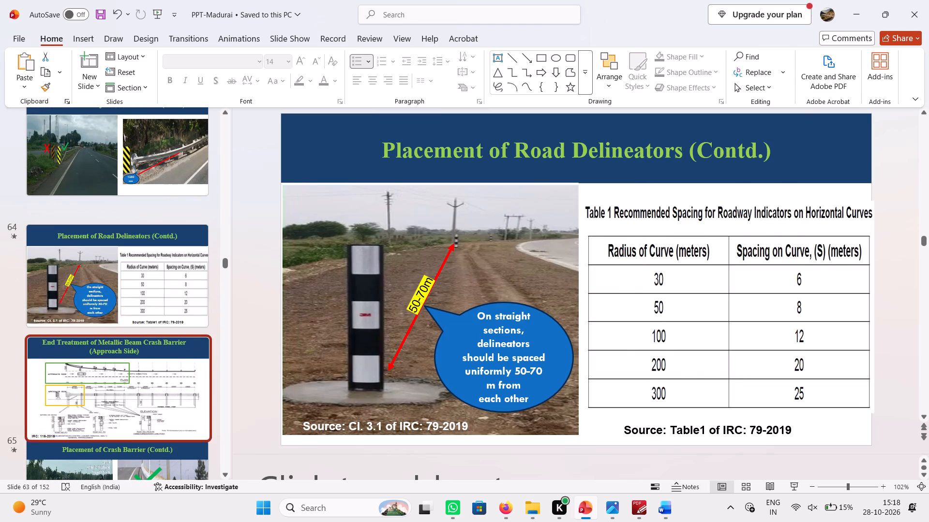
{"action": "left_click_drag", "start_coordinate": [143, 389], "coordinate": [142, 396]}
Move the night-photo "Placement of Road Delineators" slide directly ahead of "Placement of Crash Barrier (Contd.)", to position 65.
{"action": "scroll", "coordinate": [144, 334], "scroll_direction": "down", "scroll_amount": 3}
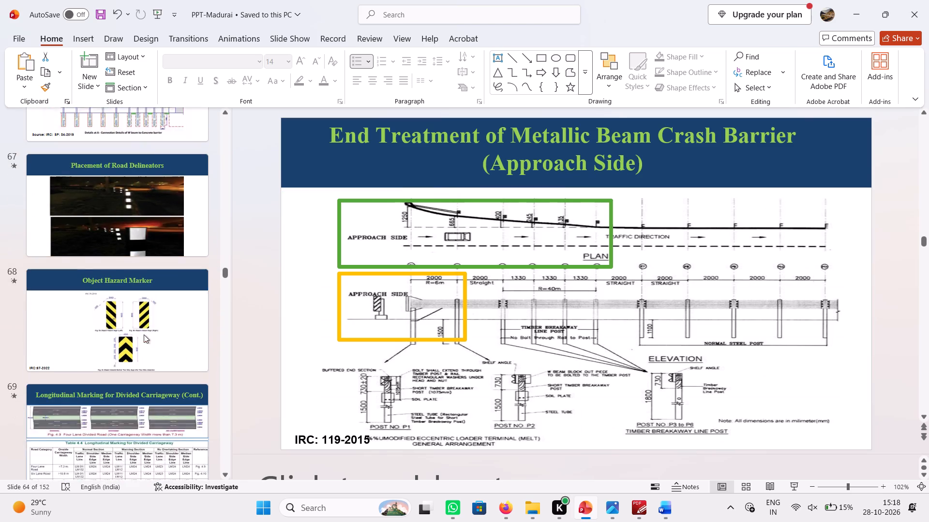
{"action": "scroll", "coordinate": [144, 334], "scroll_direction": "up", "scroll_amount": 1}
{"action": "left_click_drag", "start_coordinate": [142, 351], "coordinate": [150, 240]}
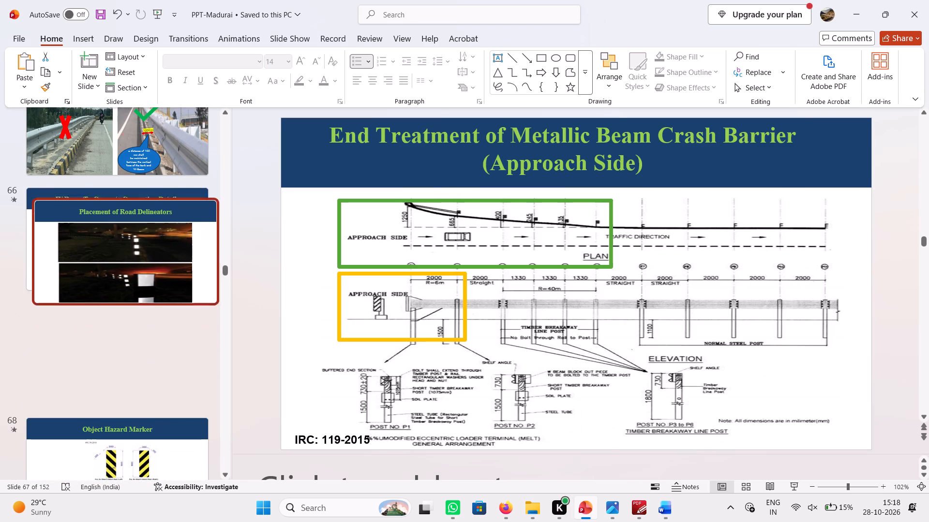
{"action": "left_click_drag", "start_coordinate": [150, 240], "coordinate": [151, 108]}
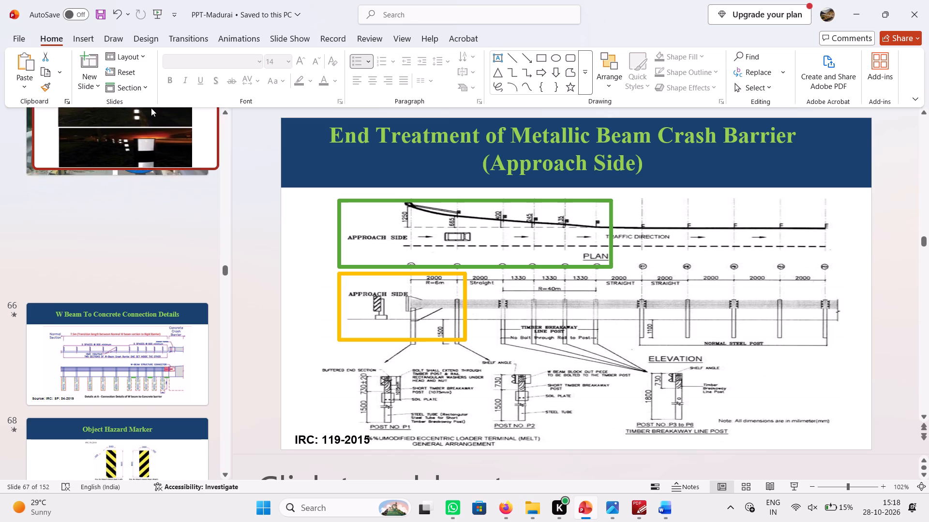
{"action": "left_click_drag", "start_coordinate": [151, 108], "coordinate": [150, 353]}
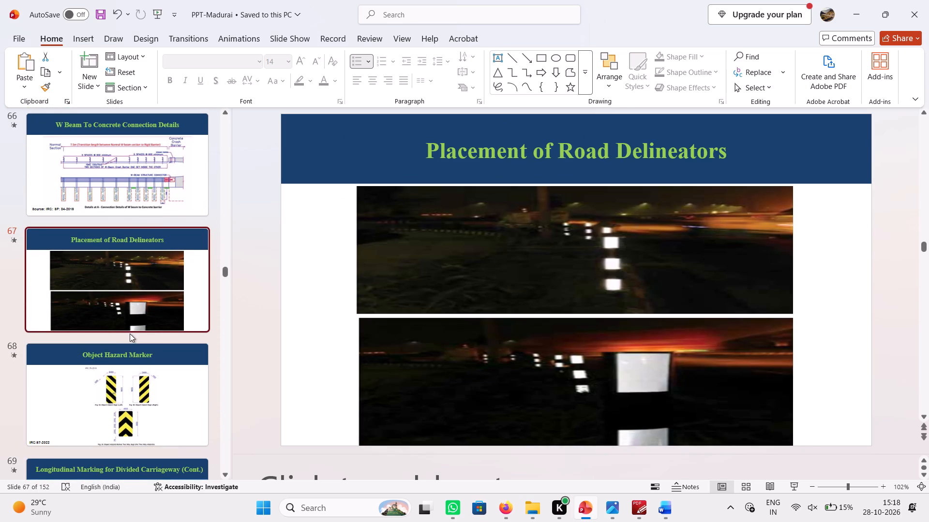
{"action": "scroll", "coordinate": [134, 335], "scroll_direction": "up", "scroll_amount": 2}
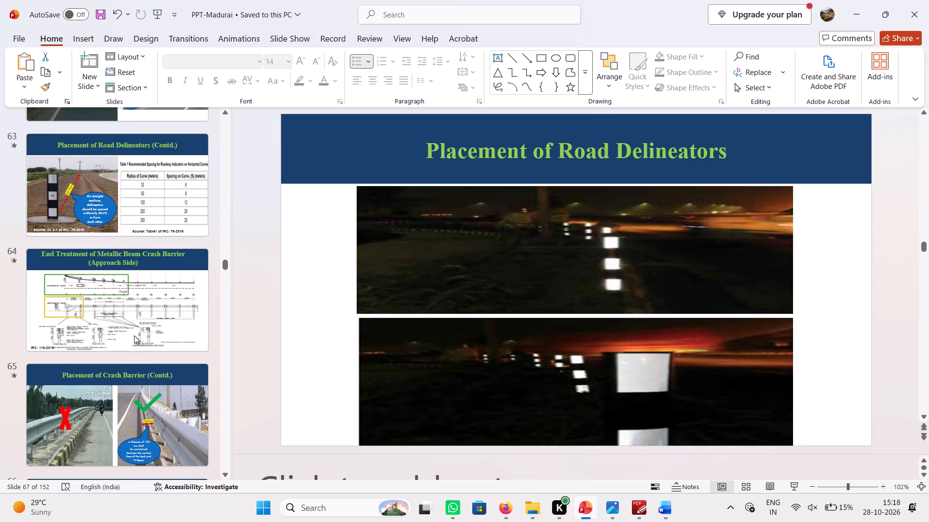
{"action": "scroll", "coordinate": [134, 335], "scroll_direction": "down", "scroll_amount": 1}
{"action": "left_click_drag", "start_coordinate": [130, 452], "coordinate": [135, 323]}
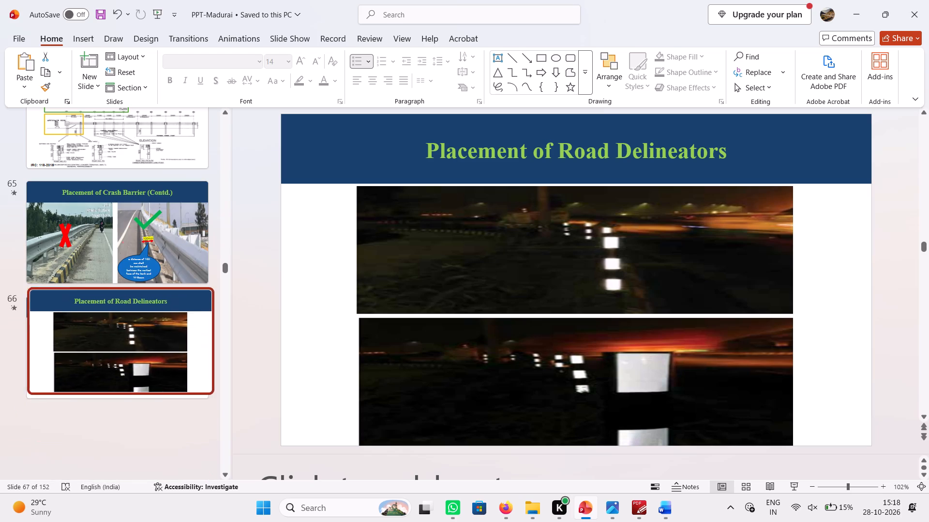
{"action": "left_click_drag", "start_coordinate": [135, 323], "coordinate": [137, 217]}
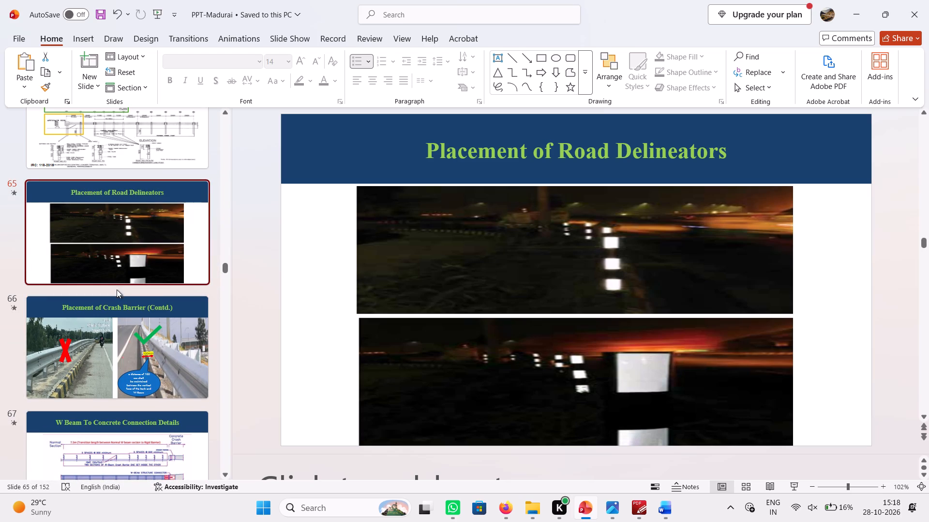
Move the end treatment slide directly after "Placement of Crash Barrier (Contd.)", to position 66.
{"action": "left_click_drag", "start_coordinate": [136, 160], "coordinate": [142, 388]}
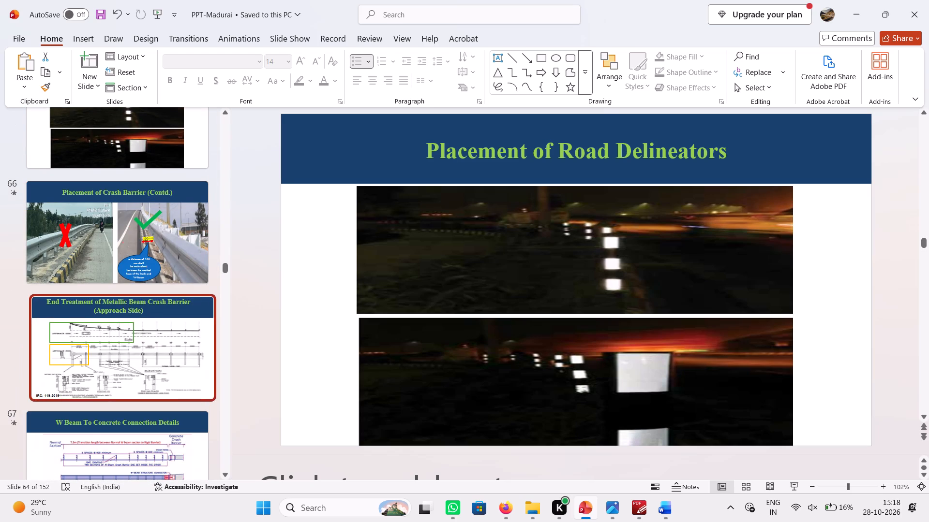
{"action": "left_click_drag", "start_coordinate": [142, 388], "coordinate": [140, 389]}
Move the "Object Hazard Marker" slide ahead of "Placement of Object Hazard Marker (contd.)", to position 62.
{"action": "scroll", "coordinate": [130, 351], "scroll_direction": "up", "scroll_amount": 2}
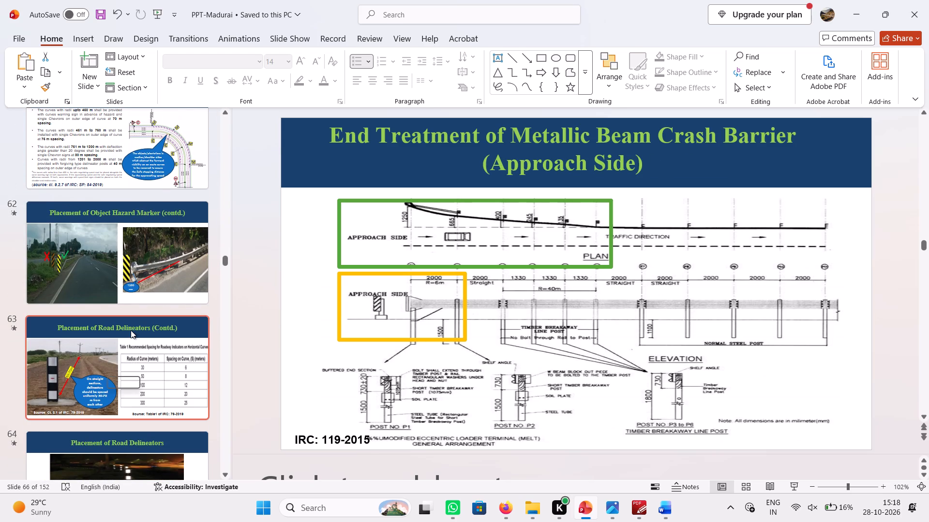
{"action": "scroll", "coordinate": [131, 330], "scroll_direction": "down", "scroll_amount": 3}
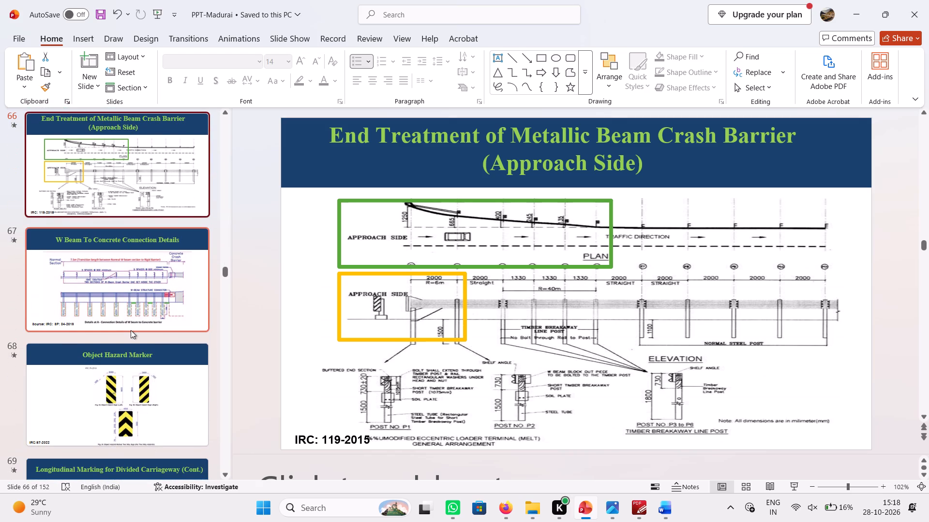
{"action": "left_click_drag", "start_coordinate": [131, 379], "coordinate": [142, 144]}
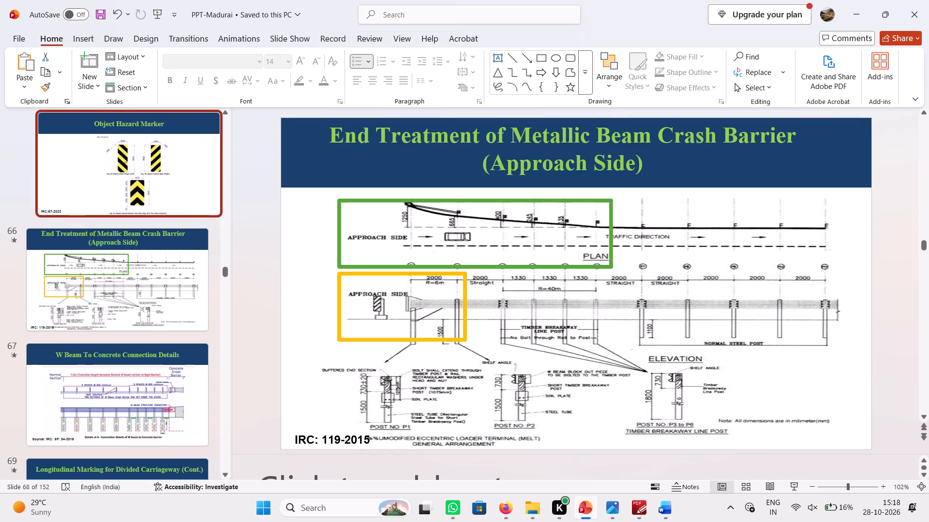
{"action": "left_click_drag", "start_coordinate": [142, 144], "coordinate": [142, 143]}
{"action": "scroll", "coordinate": [143, 226], "scroll_direction": "up", "scroll_amount": 1}
{"action": "left_click_drag", "start_coordinate": [135, 345], "coordinate": [139, 310]}
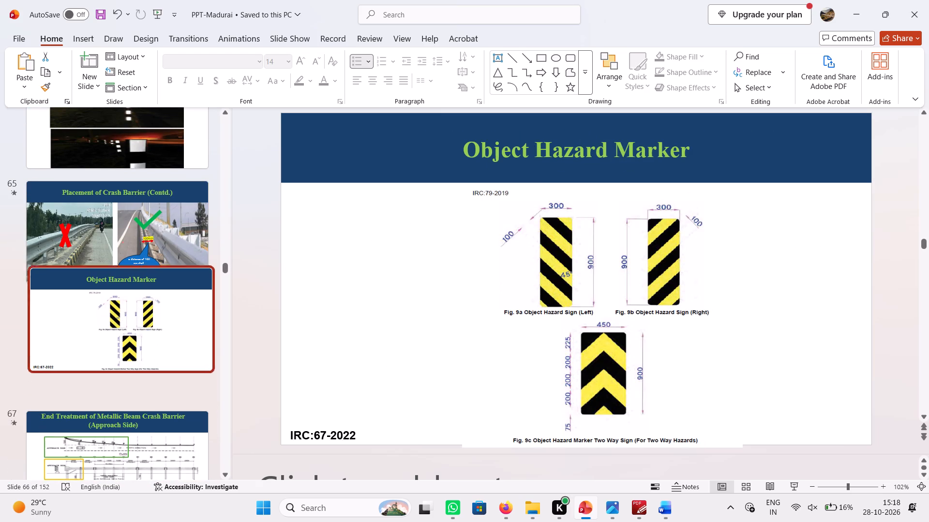
{"action": "left_click_drag", "start_coordinate": [139, 310], "coordinate": [141, 227]}
{"action": "scroll", "coordinate": [144, 249], "scroll_direction": "up", "scroll_amount": 2}
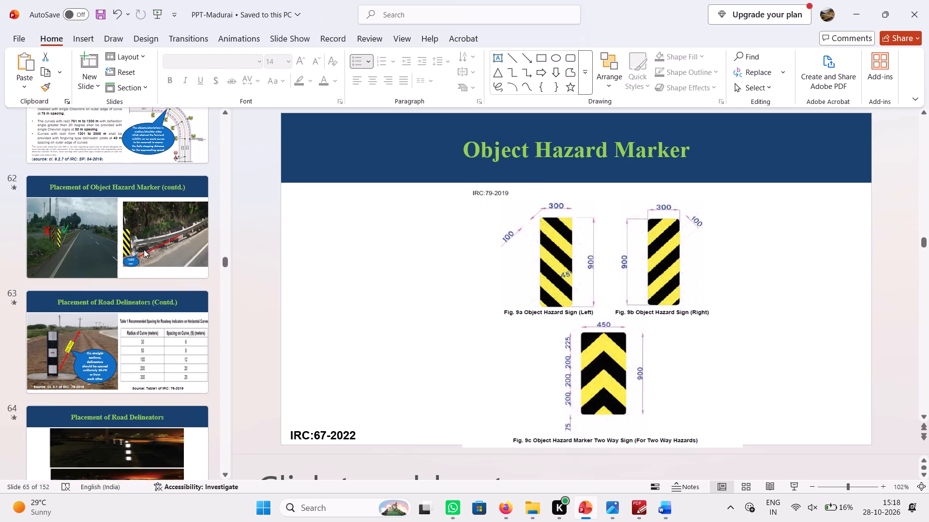
{"action": "scroll", "coordinate": [144, 249], "scroll_direction": "down", "scroll_amount": 1}
{"action": "left_click_drag", "start_coordinate": [127, 425], "coordinate": [145, 218]}
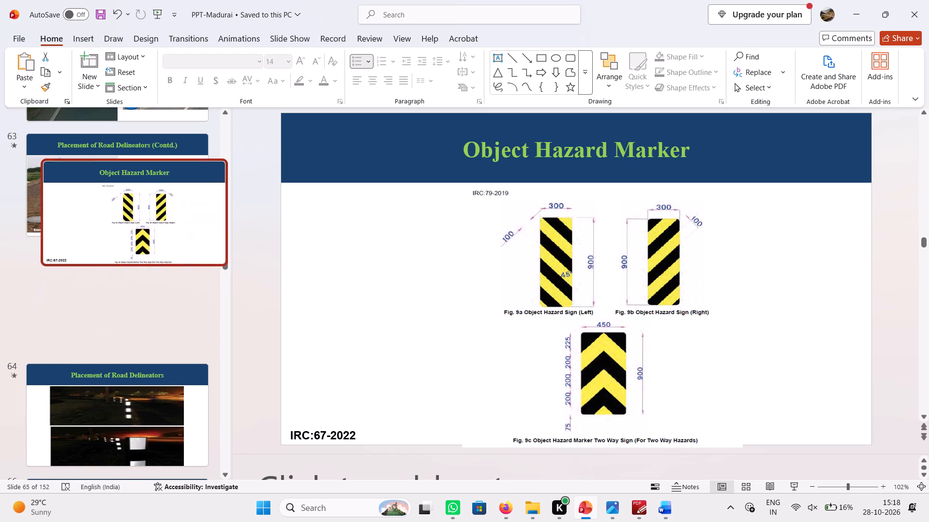
{"action": "left_click_drag", "start_coordinate": [145, 218], "coordinate": [144, 190]}
{"action": "scroll", "coordinate": [128, 232], "scroll_direction": "up", "scroll_amount": 1}
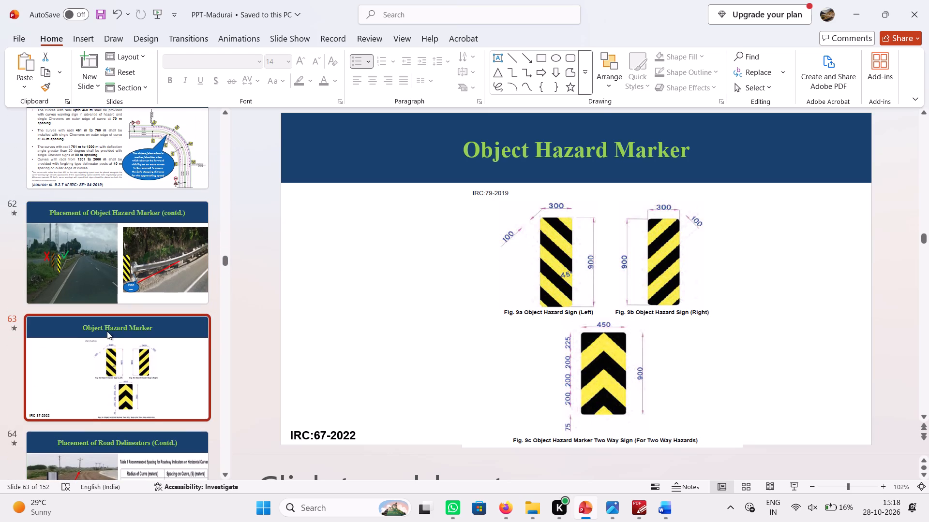
{"action": "left_click_drag", "start_coordinate": [109, 344], "coordinate": [112, 227]}
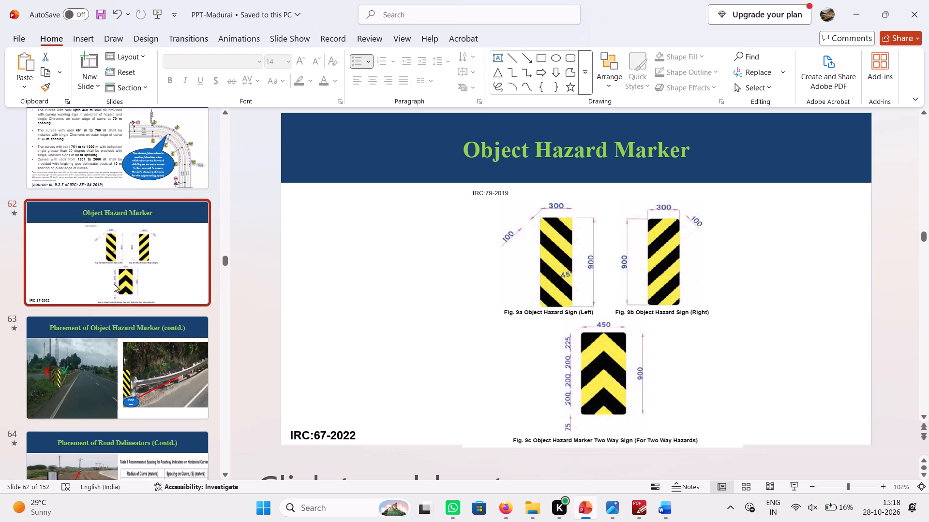
Examine the order of the slides from the road delineators through the longitudinal markings to the transverse bar markings.
{"action": "scroll", "coordinate": [114, 286], "scroll_direction": "down", "scroll_amount": 4}
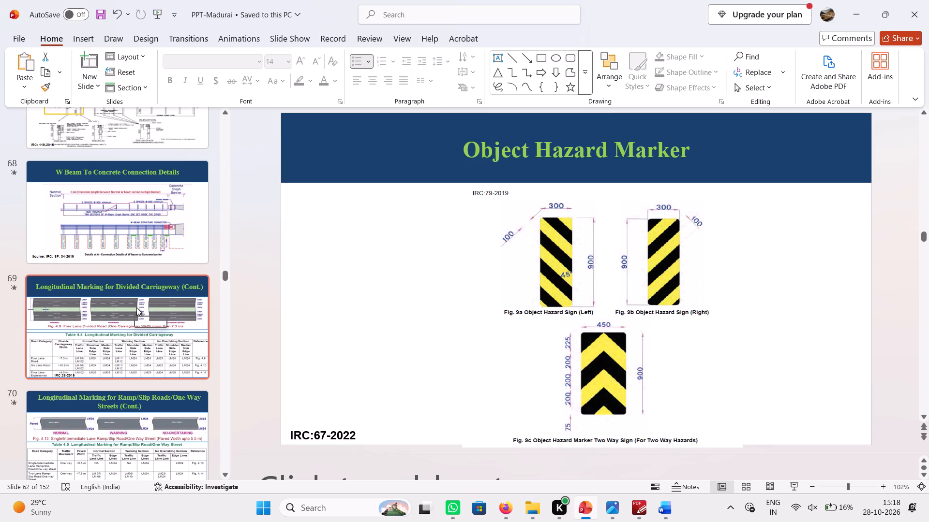
{"action": "scroll", "coordinate": [136, 307], "scroll_direction": "down", "scroll_amount": 4}
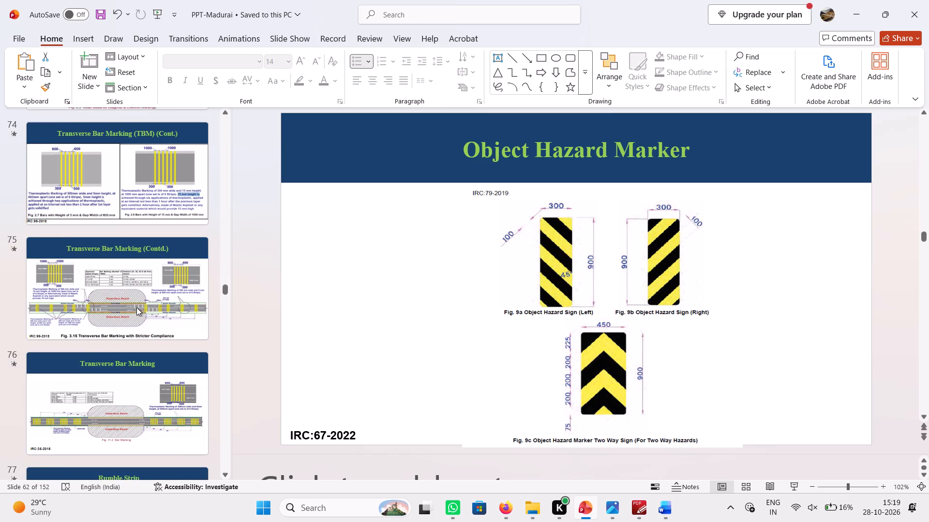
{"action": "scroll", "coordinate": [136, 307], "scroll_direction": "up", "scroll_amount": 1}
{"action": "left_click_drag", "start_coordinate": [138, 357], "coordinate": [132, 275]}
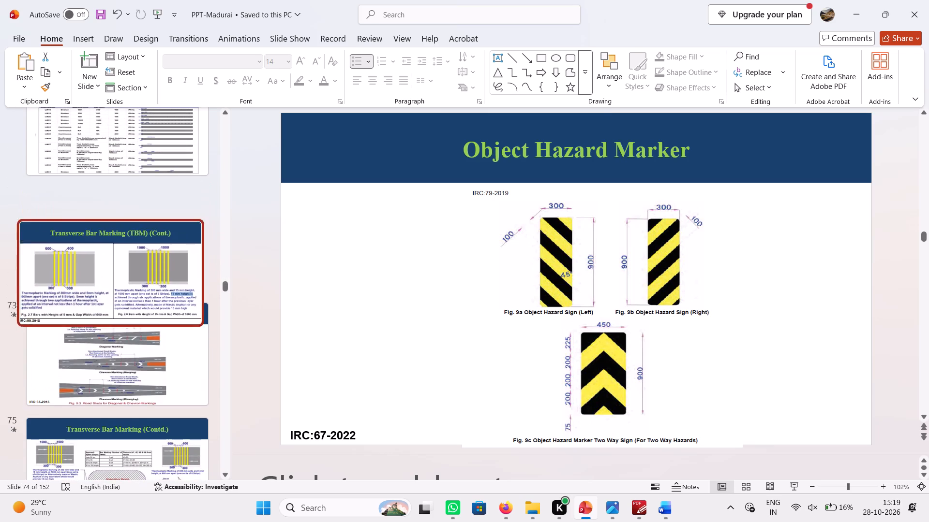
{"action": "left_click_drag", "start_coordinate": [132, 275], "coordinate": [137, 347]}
Move the "Essential Safety Features for a Side Road with Details of Speed Breaker" slide directly ahead of "Rumble Strip", to position 77.
{"action": "scroll", "coordinate": [137, 346], "scroll_direction": "down", "scroll_amount": 1}
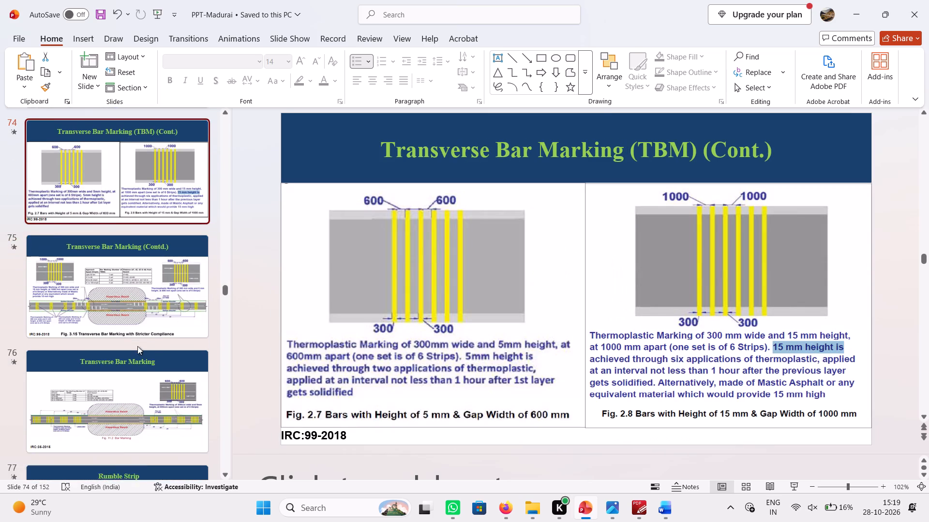
{"action": "scroll", "coordinate": [137, 346], "scroll_direction": "down", "scroll_amount": 3}
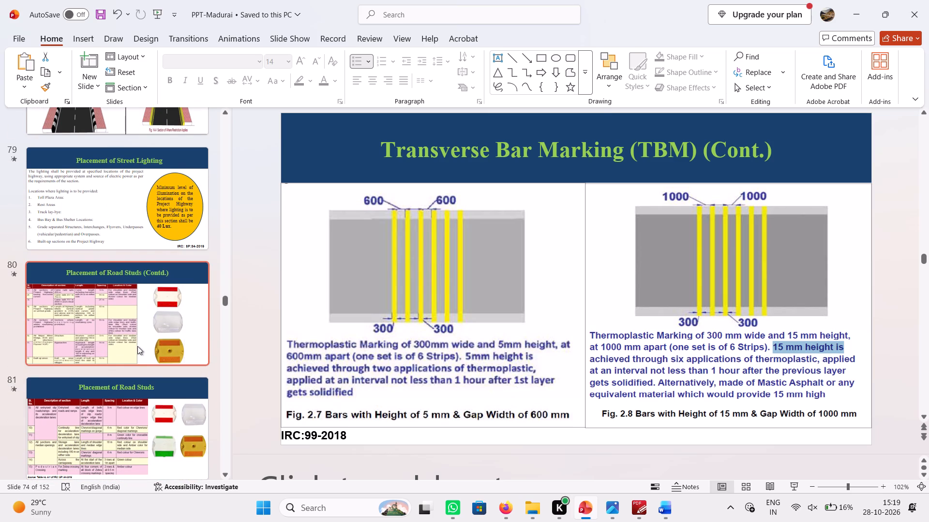
{"action": "scroll", "coordinate": [137, 346], "scroll_direction": "down", "scroll_amount": 2}
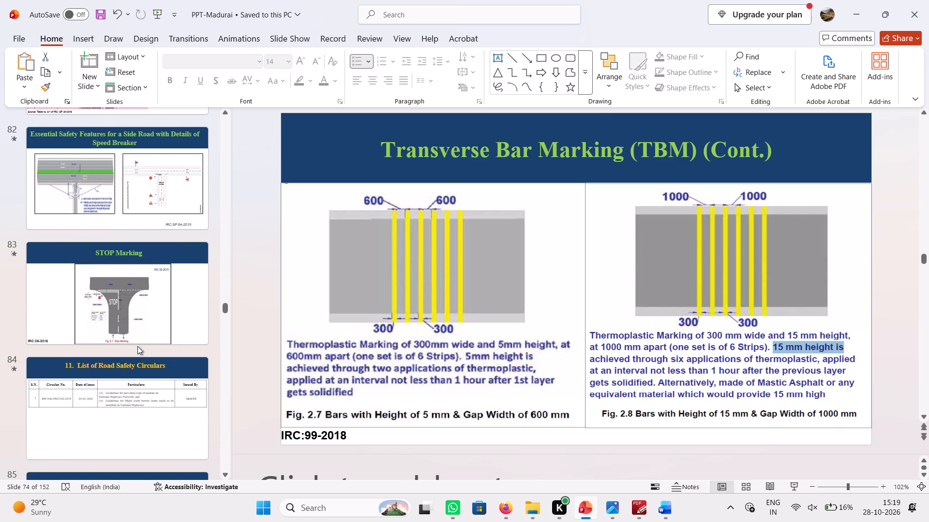
{"action": "scroll", "coordinate": [137, 346], "scroll_direction": "up", "scroll_amount": 1}
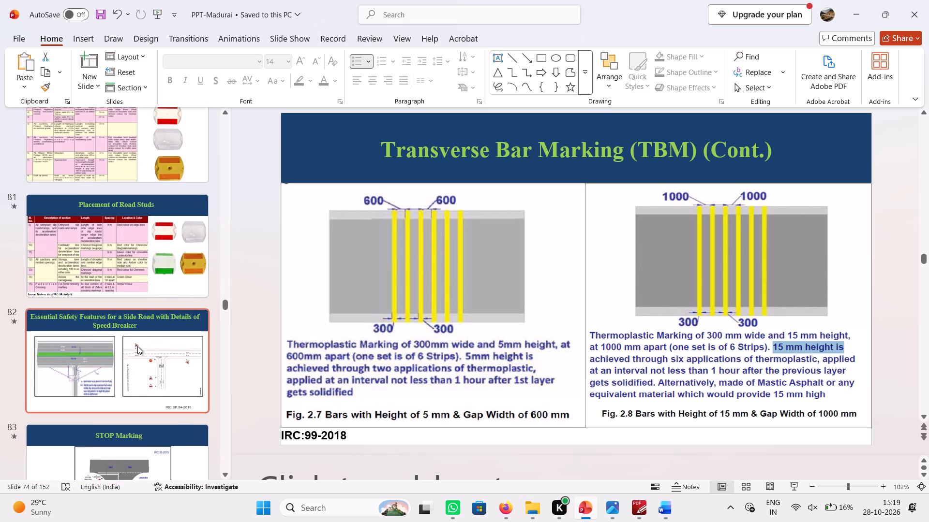
{"action": "left_click_drag", "start_coordinate": [145, 362], "coordinate": [151, 98]}
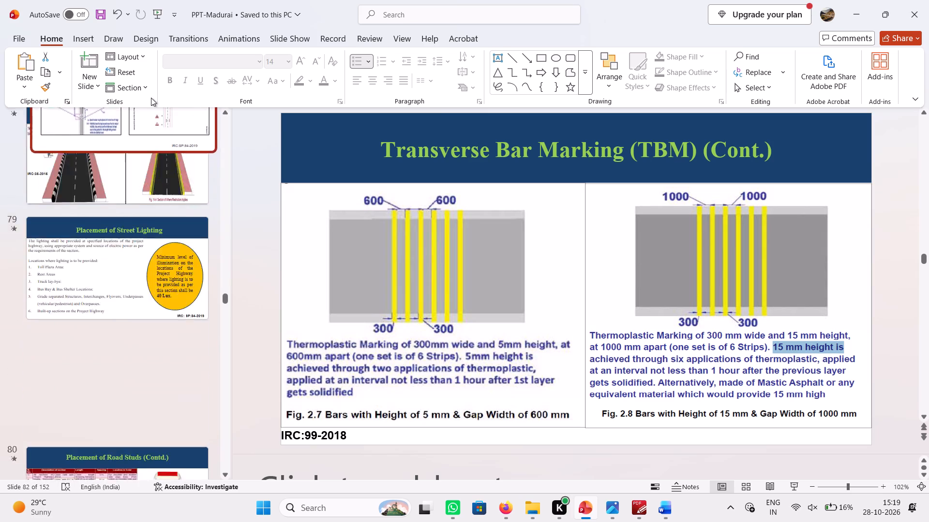
{"action": "left_click_drag", "start_coordinate": [151, 98], "coordinate": [150, 224]}
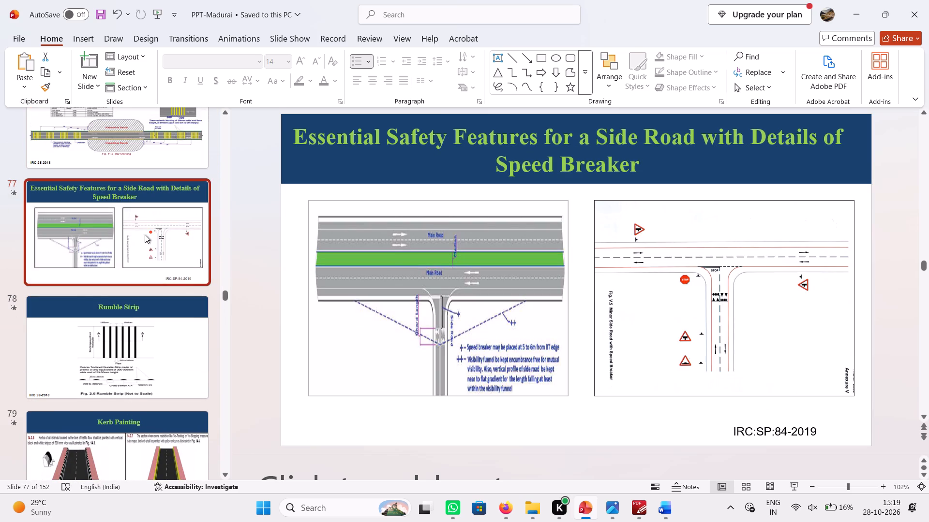
Move the "Transverse Bar Marking (Contd.)" slide ahead of "Transverse Bar Marking (TBM) (Cont.)", to position 74.
{"action": "scroll", "coordinate": [145, 234], "scroll_direction": "up", "scroll_amount": 2}
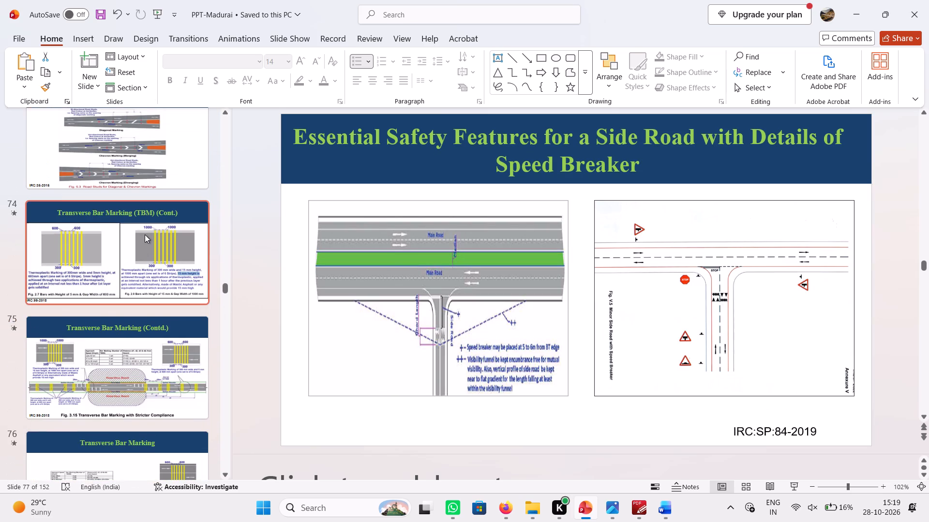
{"action": "left_click_drag", "start_coordinate": [141, 340], "coordinate": [143, 224]}
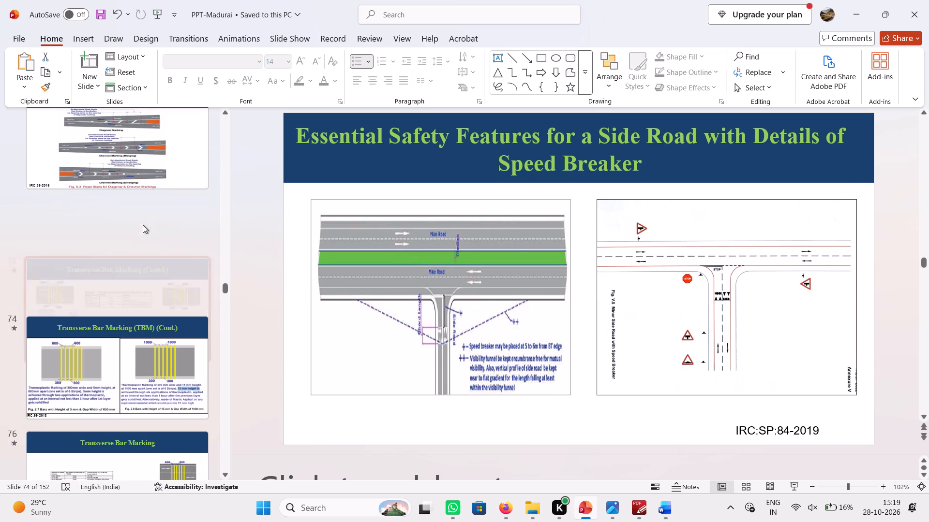
Delete the "Transverse Bar Marking" slide with Fig. 11.2 at position 76.
{"action": "scroll", "coordinate": [124, 295], "scroll_direction": "down", "scroll_amount": 1}
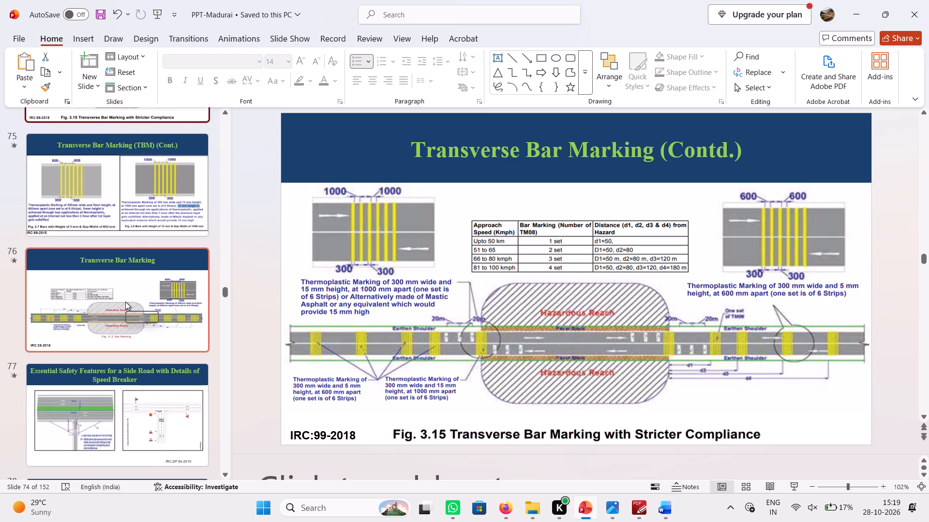
{"action": "scroll", "coordinate": [125, 302], "scroll_direction": "up", "scroll_amount": 1}
{"action": "scroll", "coordinate": [125, 302], "scroll_direction": "down", "scroll_amount": 1}
{"action": "scroll", "coordinate": [127, 302], "scroll_direction": "up", "scroll_amount": 1}
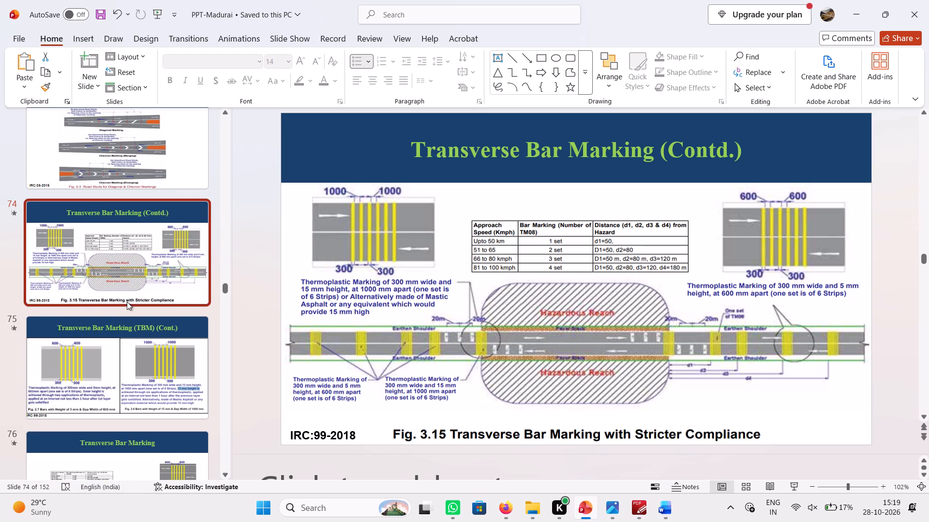
{"action": "scroll", "coordinate": [127, 302], "scroll_direction": "down", "scroll_amount": 1}
{"action": "left_click", "coordinate": [127, 302]}
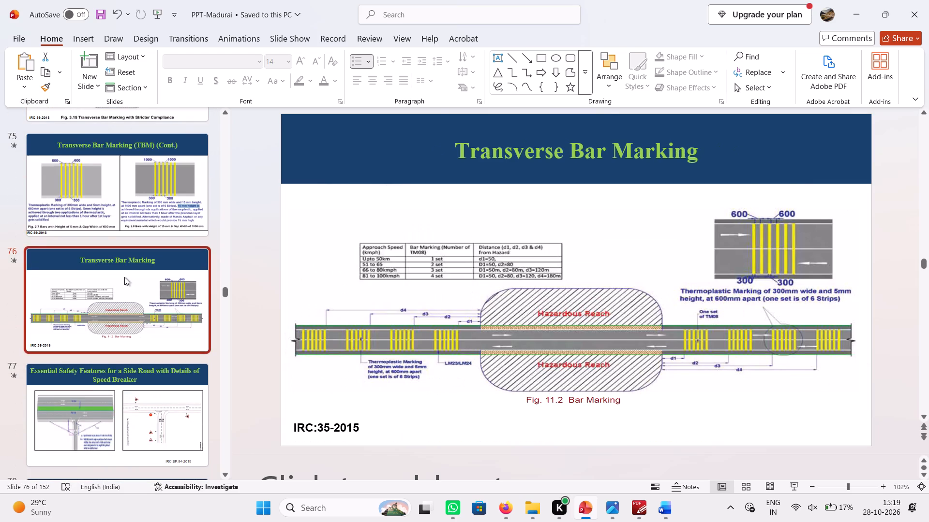
{"action": "key", "text": "Delete"}
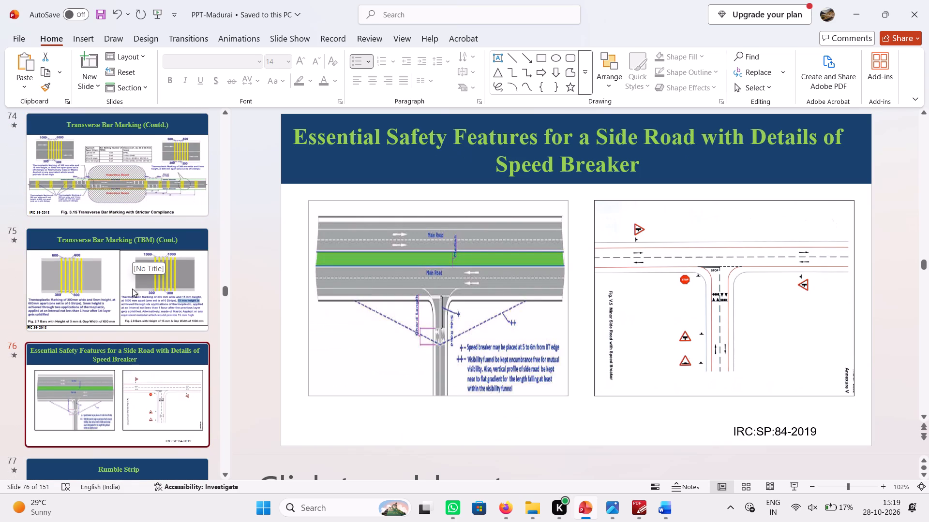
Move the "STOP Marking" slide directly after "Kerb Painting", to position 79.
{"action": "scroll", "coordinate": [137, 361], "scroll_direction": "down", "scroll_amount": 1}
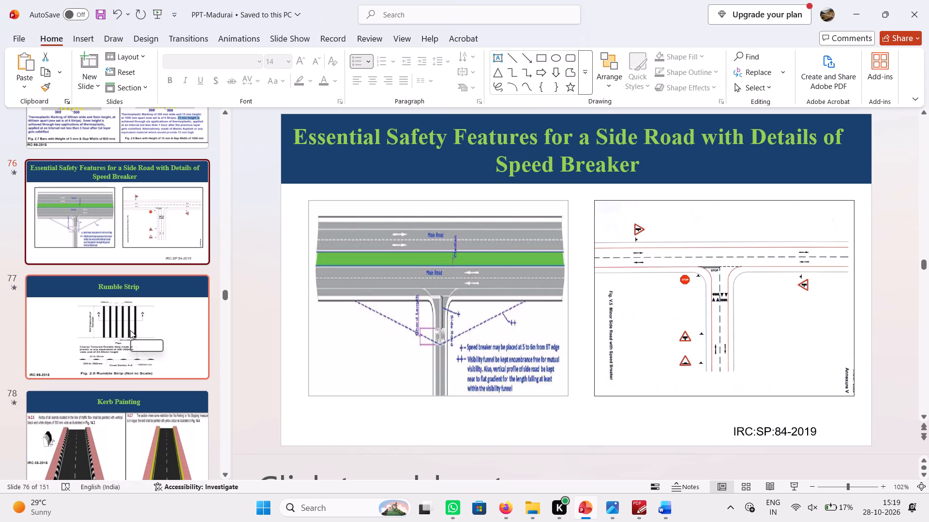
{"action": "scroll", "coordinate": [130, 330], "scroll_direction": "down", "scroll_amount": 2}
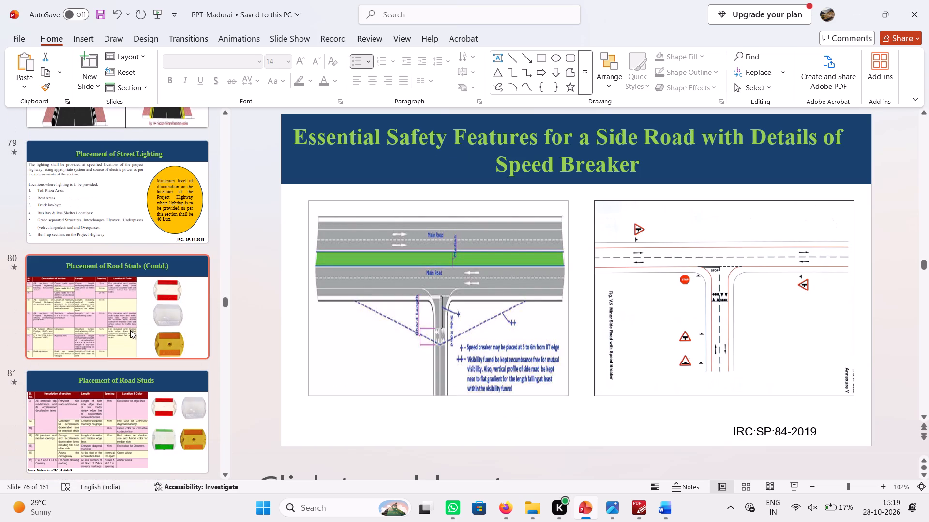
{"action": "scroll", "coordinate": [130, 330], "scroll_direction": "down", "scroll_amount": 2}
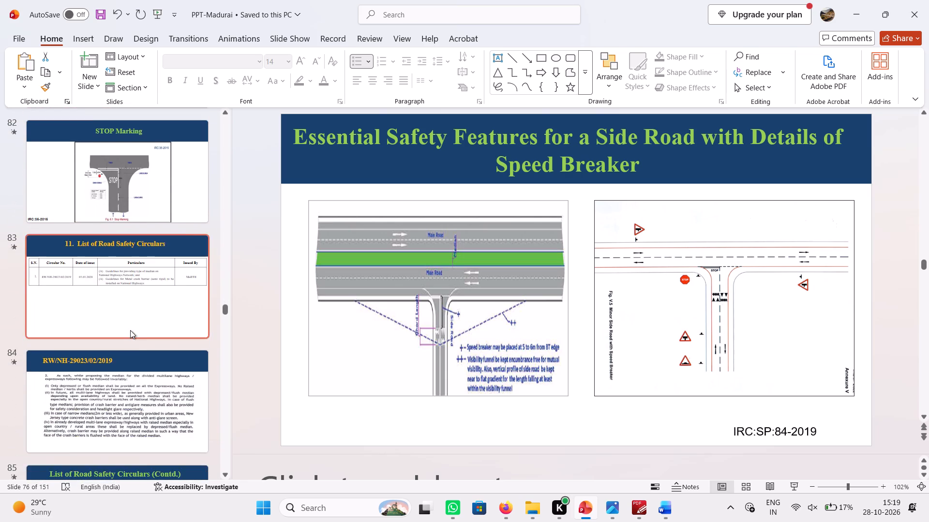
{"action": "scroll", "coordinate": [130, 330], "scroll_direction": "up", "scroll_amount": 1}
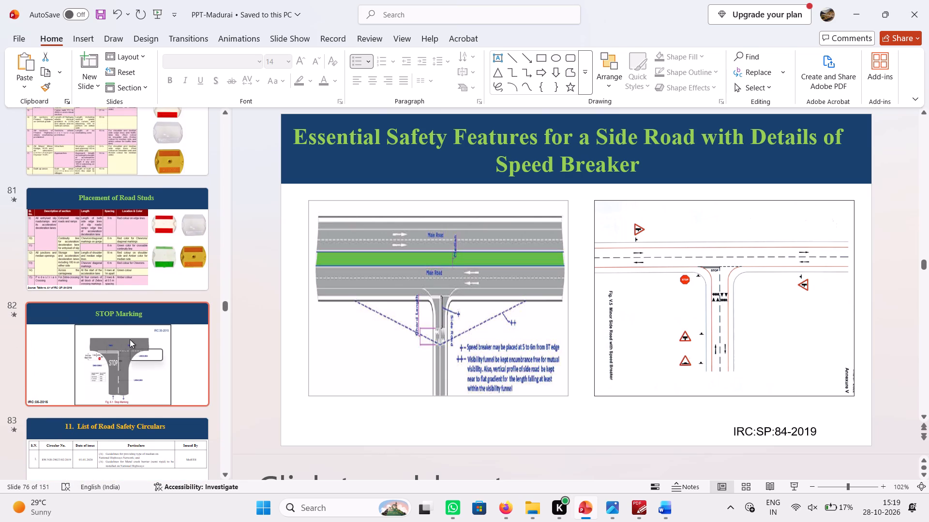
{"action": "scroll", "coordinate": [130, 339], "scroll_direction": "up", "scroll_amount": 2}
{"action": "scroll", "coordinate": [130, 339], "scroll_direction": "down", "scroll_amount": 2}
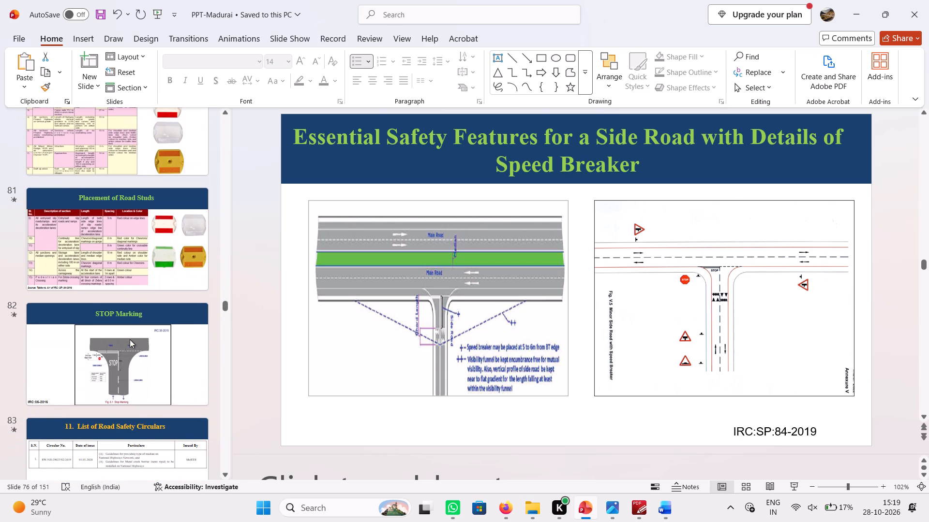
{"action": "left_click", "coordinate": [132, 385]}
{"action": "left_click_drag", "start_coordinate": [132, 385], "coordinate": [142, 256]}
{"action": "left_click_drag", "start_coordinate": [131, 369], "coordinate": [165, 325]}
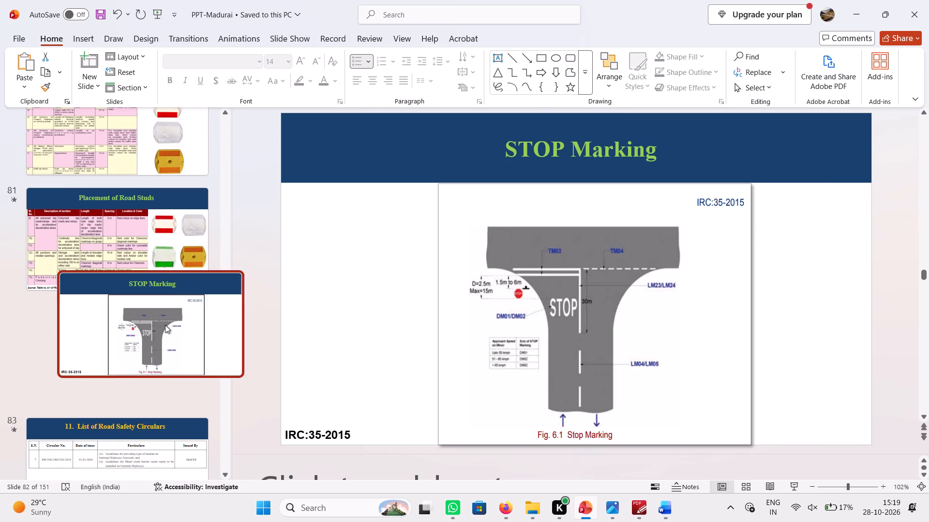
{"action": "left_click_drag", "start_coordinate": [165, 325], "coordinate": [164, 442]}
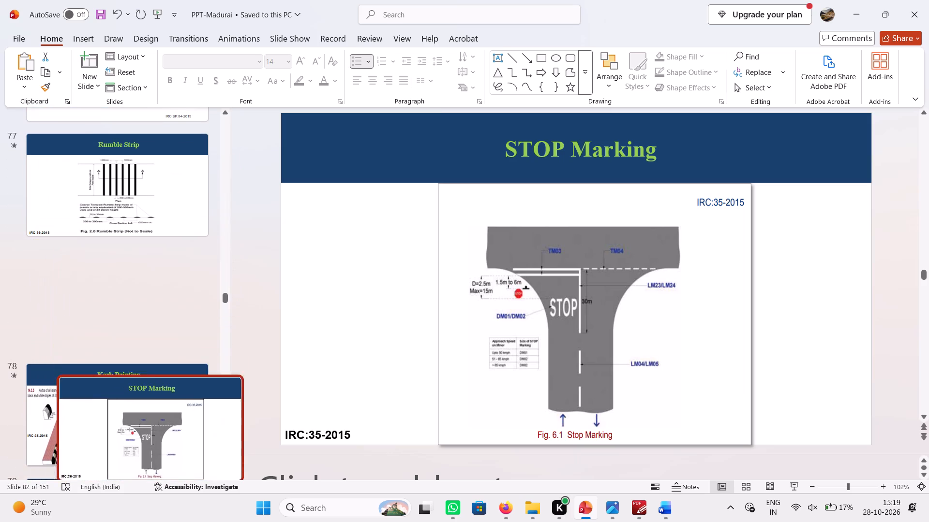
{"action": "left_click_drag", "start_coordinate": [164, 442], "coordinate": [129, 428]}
Move the "STOP Marking" slide directly after "Diagonal and chevron marking", to position 74.
{"action": "scroll", "coordinate": [127, 411], "scroll_direction": "down", "scroll_amount": 1}
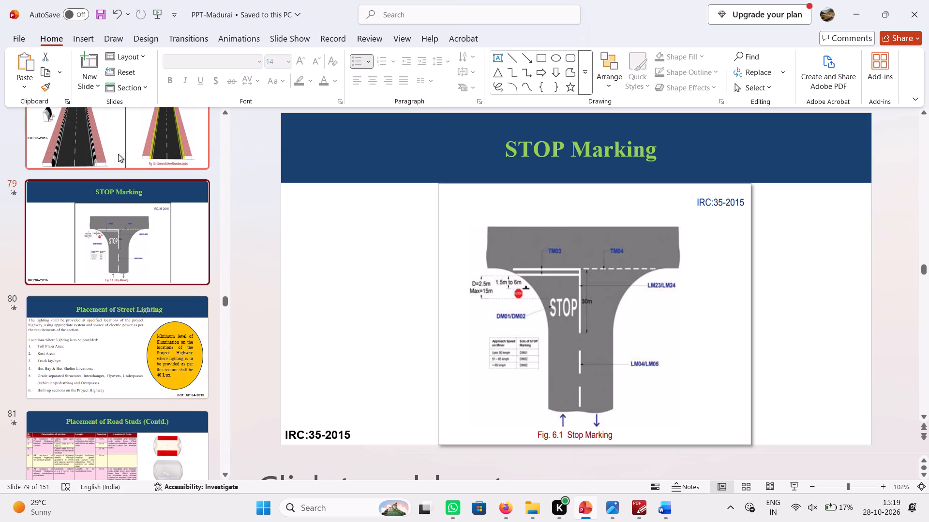
{"action": "left_click", "coordinate": [121, 207]}
{"action": "key", "text": "ctrl+x"}
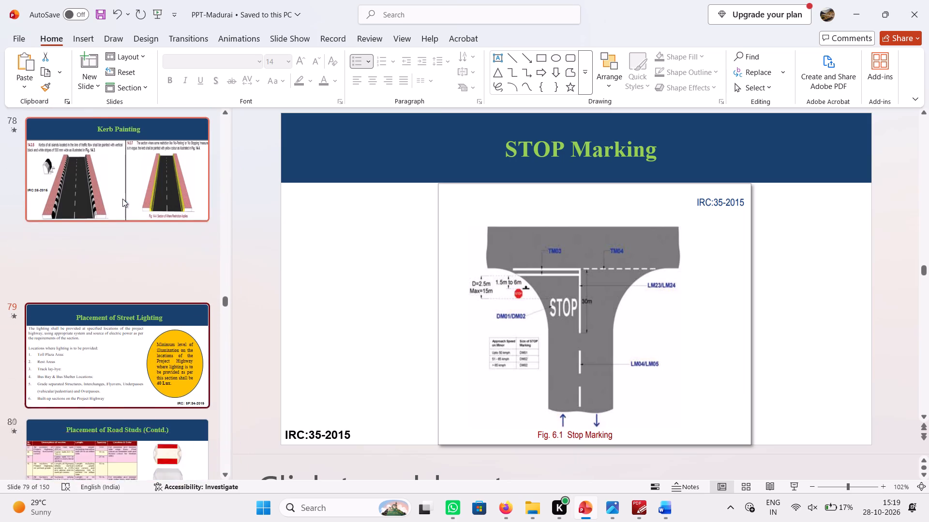
{"action": "scroll", "coordinate": [134, 218], "scroll_direction": "up", "scroll_amount": 5}
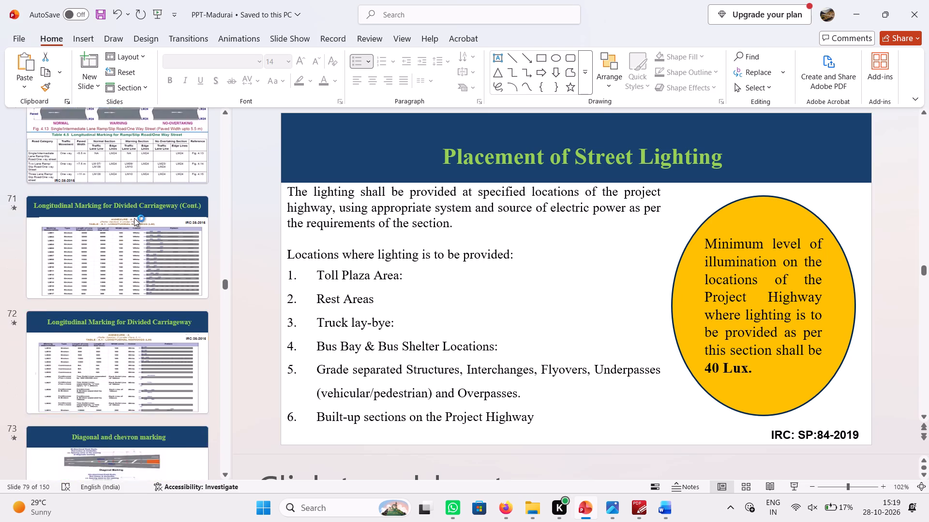
{"action": "scroll", "coordinate": [140, 217], "scroll_direction": "down", "scroll_amount": 2}
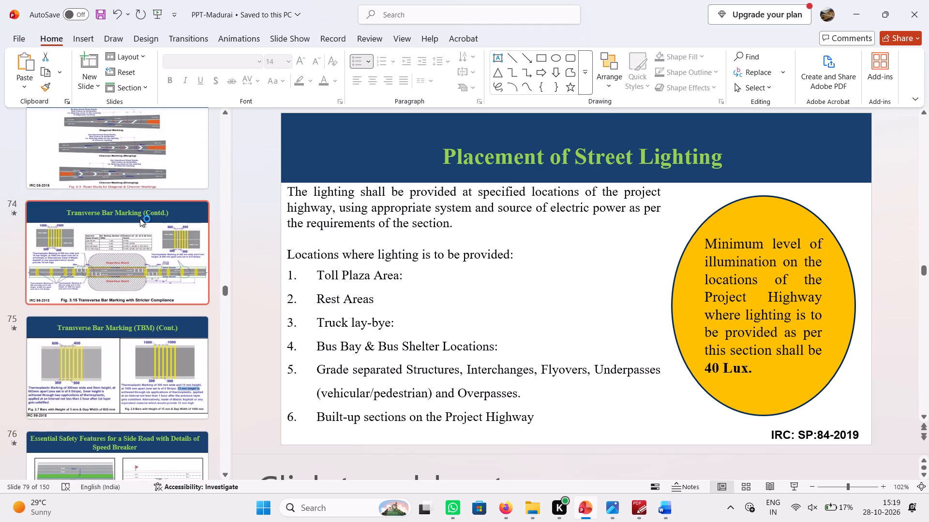
{"action": "left_click", "coordinate": [84, 215]}
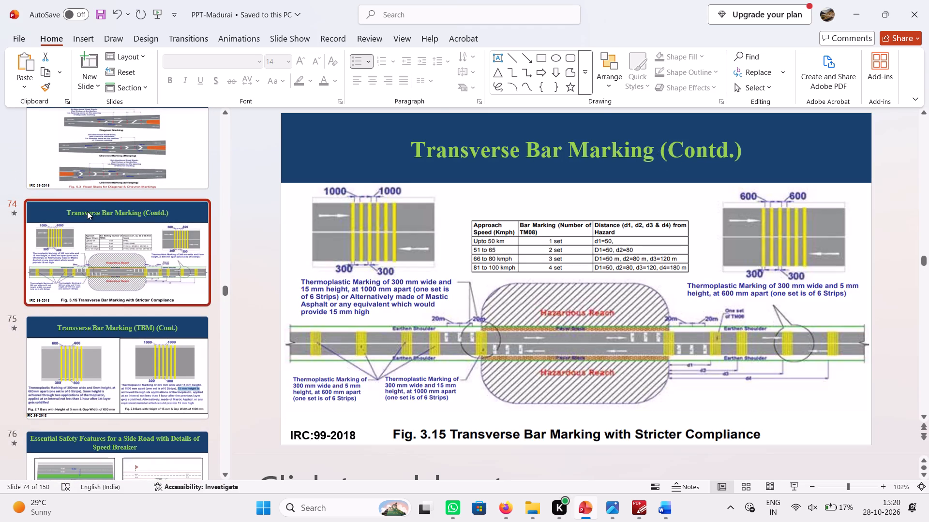
{"action": "key", "text": "ctrl+v"}
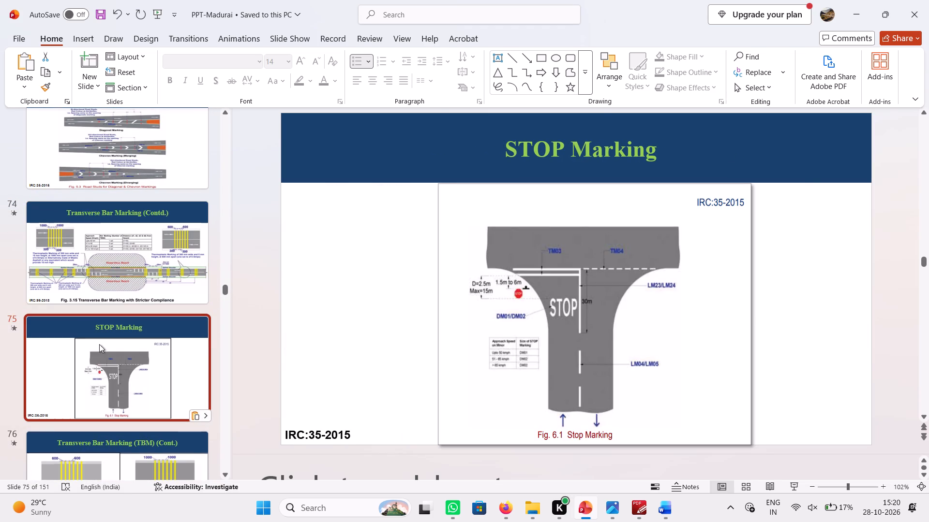
{"action": "left_click_drag", "start_coordinate": [96, 360], "coordinate": [98, 232]}
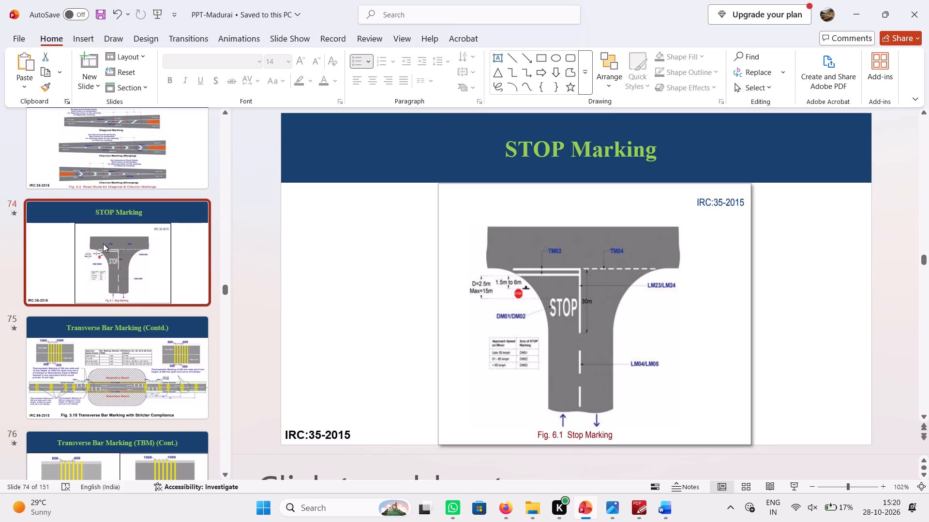
Cut the "End Treatment of Metallic Beam Crash Barrier (Approach Side)" and "W Beam To Concrete Connection Details" slides together.
{"action": "scroll", "coordinate": [103, 244], "scroll_direction": "up", "scroll_amount": 4}
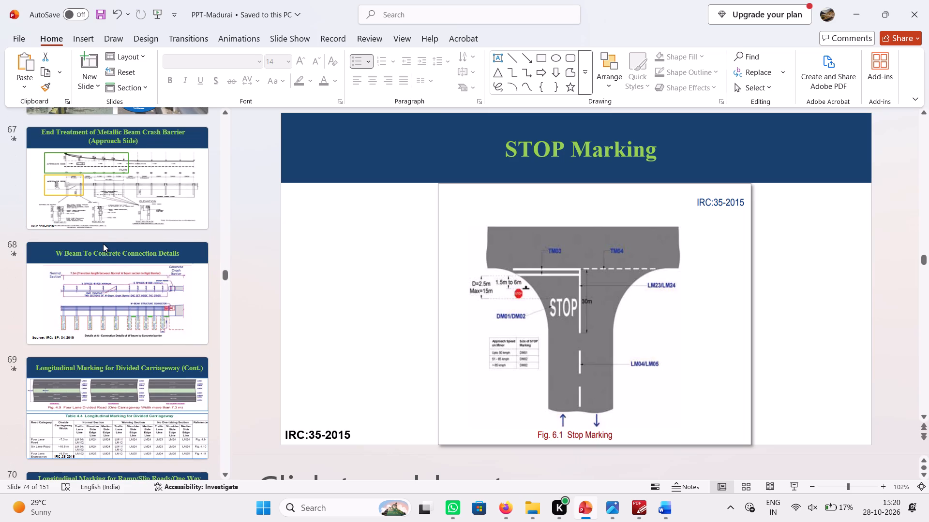
{"action": "scroll", "coordinate": [103, 244], "scroll_direction": "up", "scroll_amount": 1}
{"action": "scroll", "coordinate": [103, 244], "scroll_direction": "down", "scroll_amount": 1}
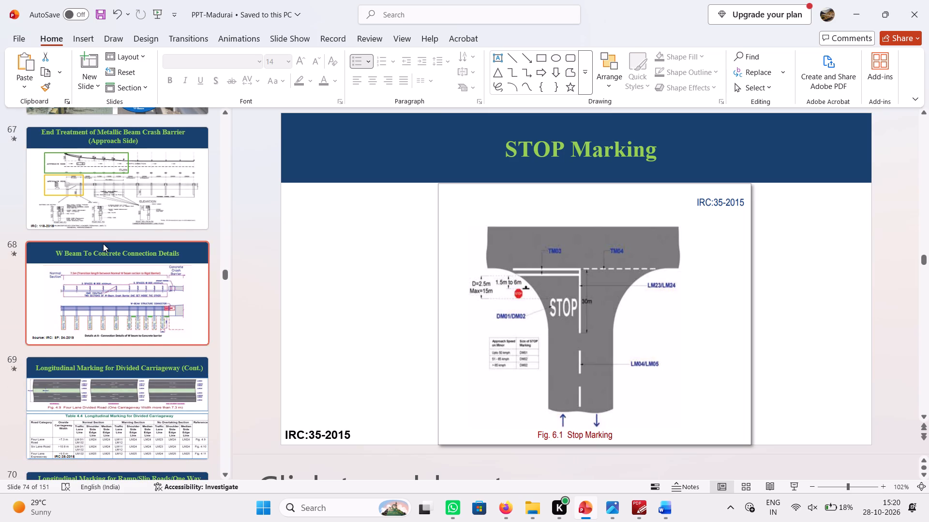
{"action": "left_click", "coordinate": [120, 201]}
{"action": "left_click", "coordinate": [124, 308], "text": "ctrl"}
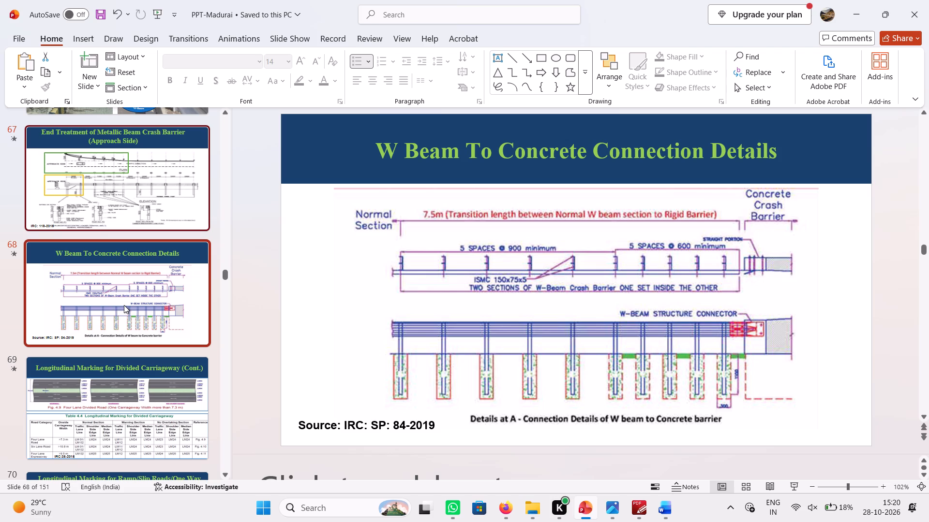
{"action": "key", "text": "ctrl+x"}
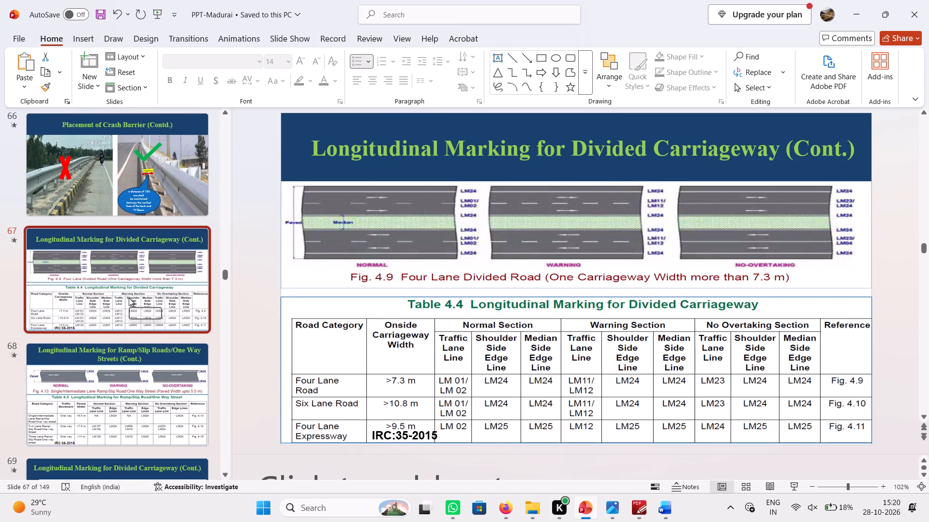
Paste the cut "End Treatment of Metallic Beam Crash Barrier" and "W Beam To Concrete Connection Details" slides directly after "11. List of Road Safety Circulars".
{"action": "scroll", "coordinate": [129, 298], "scroll_direction": "down", "scroll_amount": 1}
{"action": "scroll", "coordinate": [129, 298], "scroll_direction": "up", "scroll_amount": 2}
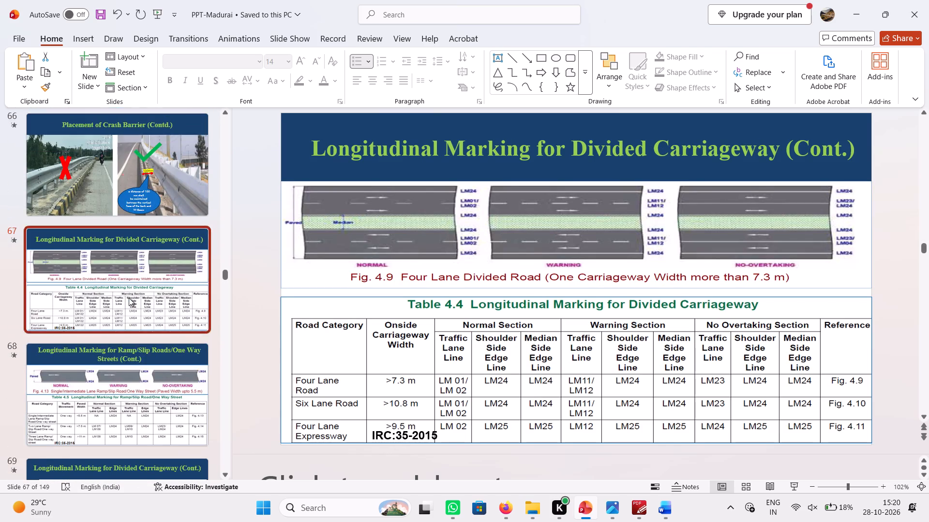
{"action": "scroll", "coordinate": [129, 298], "scroll_direction": "down", "scroll_amount": 1}
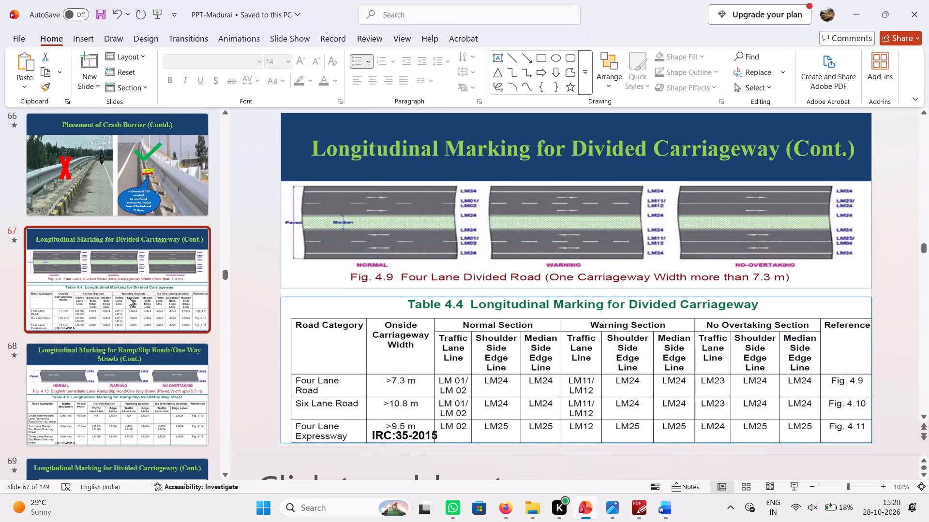
{"action": "scroll", "coordinate": [129, 298], "scroll_direction": "down", "scroll_amount": 7}
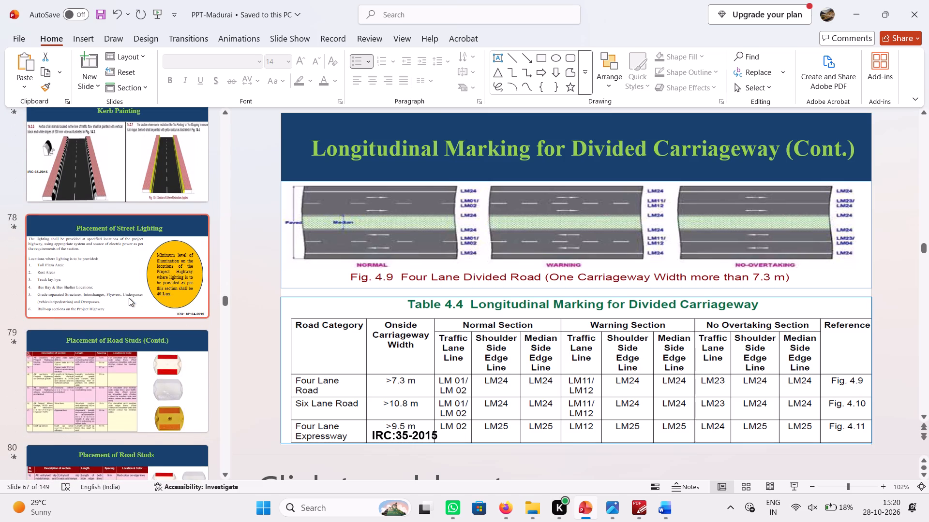
{"action": "scroll", "coordinate": [129, 298], "scroll_direction": "down", "scroll_amount": 2}
{"action": "left_click", "coordinate": [100, 238]}
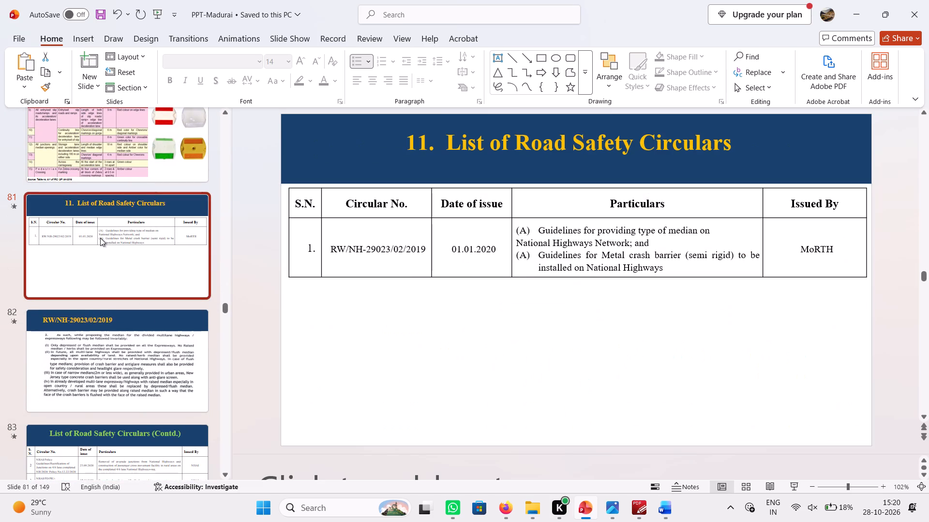
{"action": "key", "text": "ctrl+v"}
Move the "Placement of Crash Barrier (Contd.)" slide from position 66 to directly after the "RW/NH-29023/02/2019" slide, at position 84.
{"action": "scroll", "coordinate": [135, 271], "scroll_direction": "up", "scroll_amount": 4}
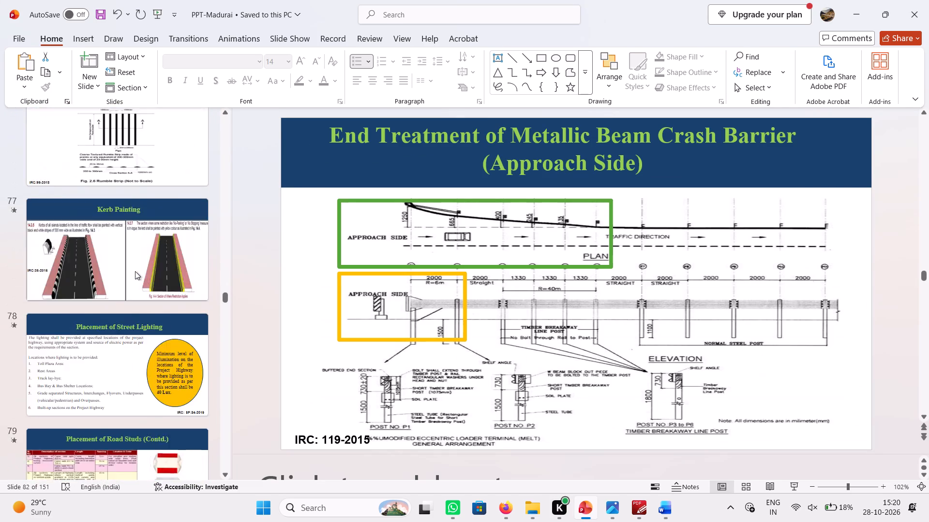
{"action": "scroll", "coordinate": [135, 271], "scroll_direction": "up", "scroll_amount": 5}
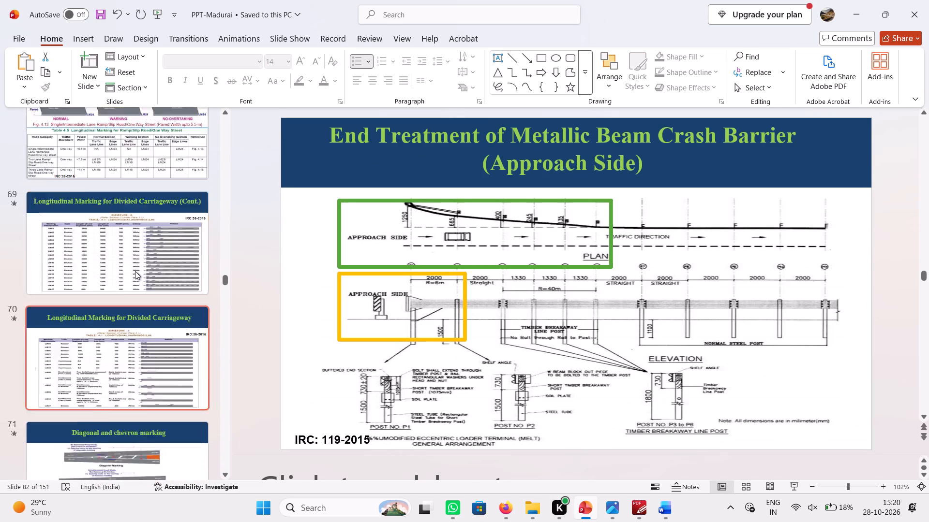
{"action": "scroll", "coordinate": [135, 271], "scroll_direction": "up", "scroll_amount": 2}
{"action": "left_click", "coordinate": [121, 316]}
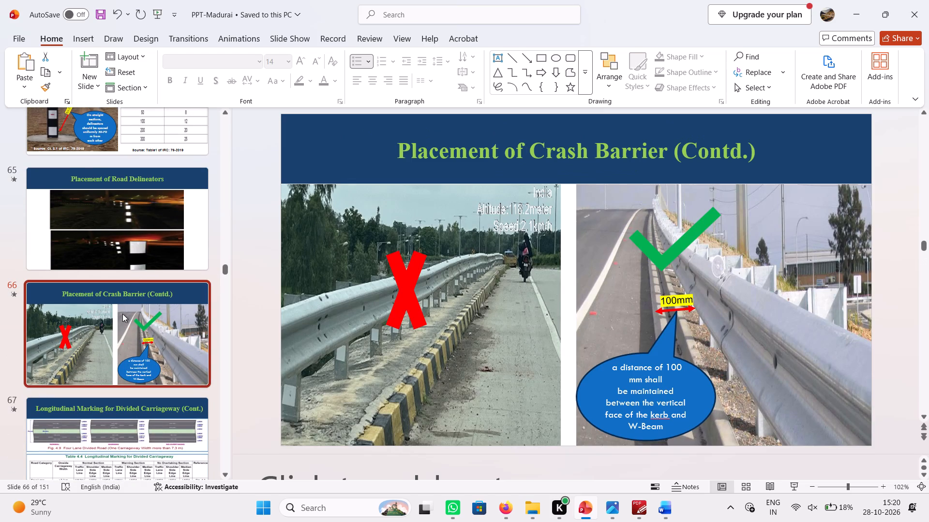
{"action": "key", "text": "ctrl+x"}
{"action": "scroll", "coordinate": [122, 314], "scroll_direction": "down", "scroll_amount": 7}
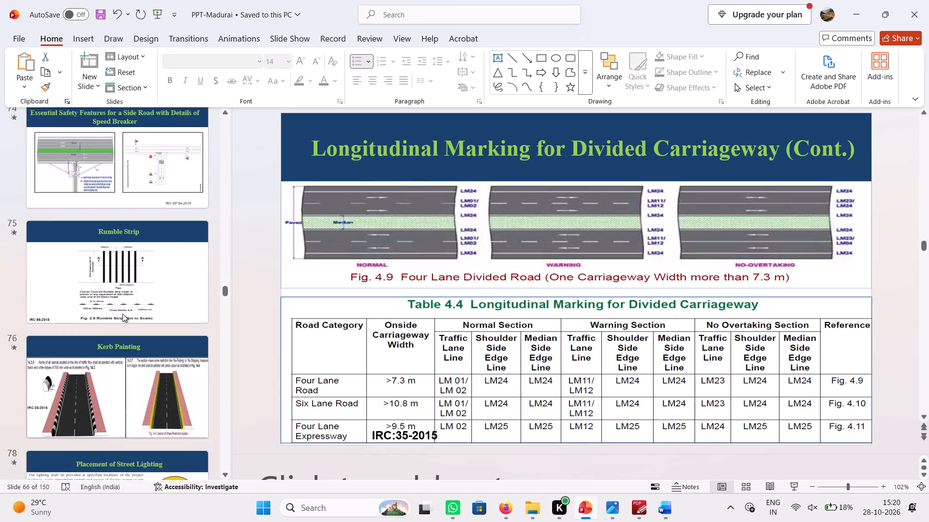
{"action": "scroll", "coordinate": [122, 314], "scroll_direction": "down", "scroll_amount": 1}
{"action": "scroll", "coordinate": [119, 311], "scroll_direction": "up", "scroll_amount": 1}
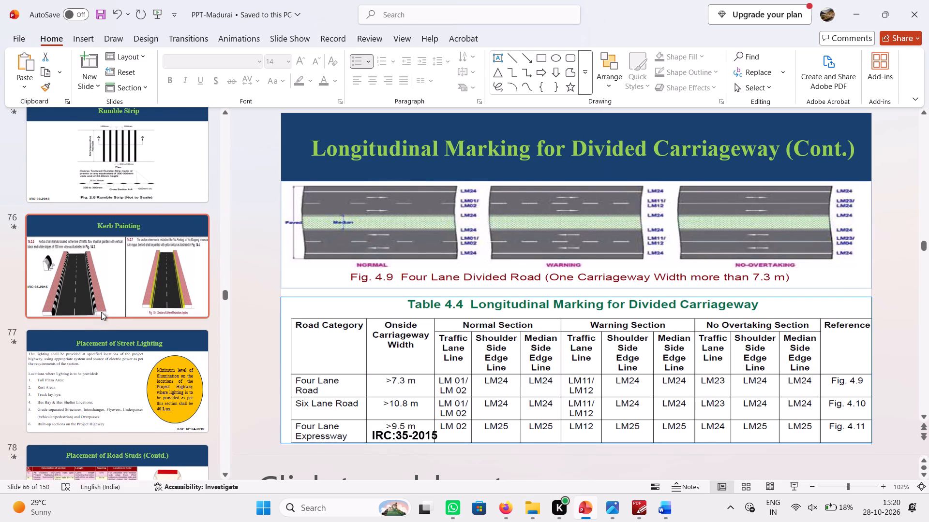
{"action": "scroll", "coordinate": [92, 273], "scroll_direction": "up", "scroll_amount": 1}
{"action": "scroll", "coordinate": [92, 273], "scroll_direction": "down", "scroll_amount": 4}
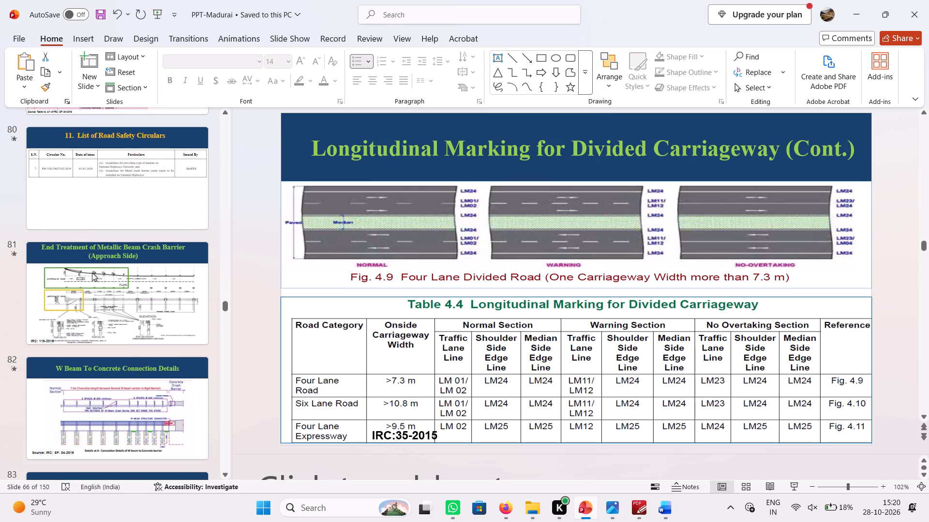
{"action": "scroll", "coordinate": [92, 273], "scroll_direction": "down", "scroll_amount": 1}
{"action": "left_click", "coordinate": [99, 309]}
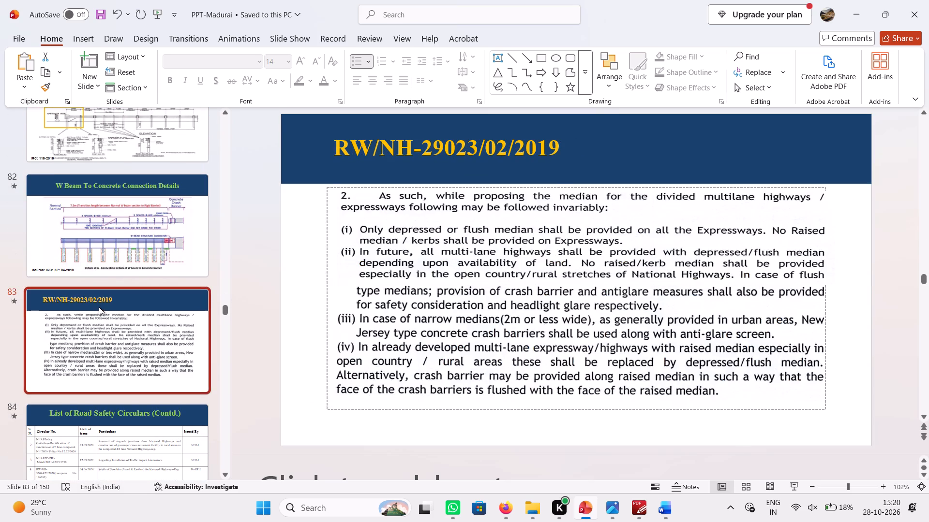
{"action": "key", "text": "ctrl+v"}
Move the "11. List of Road Safety Circulars" slide directly before "List of Road Safety Circulars (Contd.)", to position 84.
{"action": "left_click", "coordinate": [119, 194]}
{"action": "left_click", "coordinate": [117, 307]}
{"action": "left_click", "coordinate": [120, 195]}
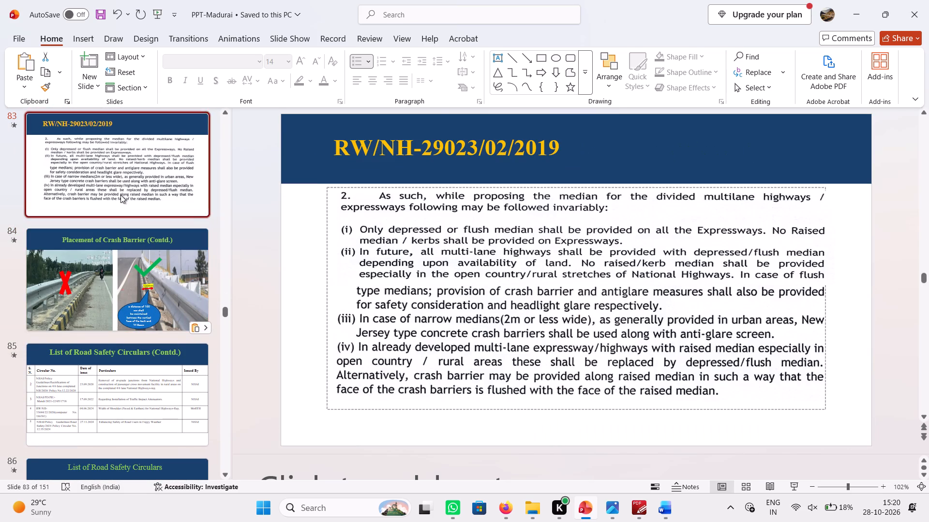
{"action": "scroll", "coordinate": [121, 195], "scroll_direction": "up", "scroll_amount": 1}
{"action": "left_click", "coordinate": [128, 238]}
{"action": "scroll", "coordinate": [128, 238], "scroll_direction": "up", "scroll_amount": 1}
{"action": "left_click", "coordinate": [117, 272]}
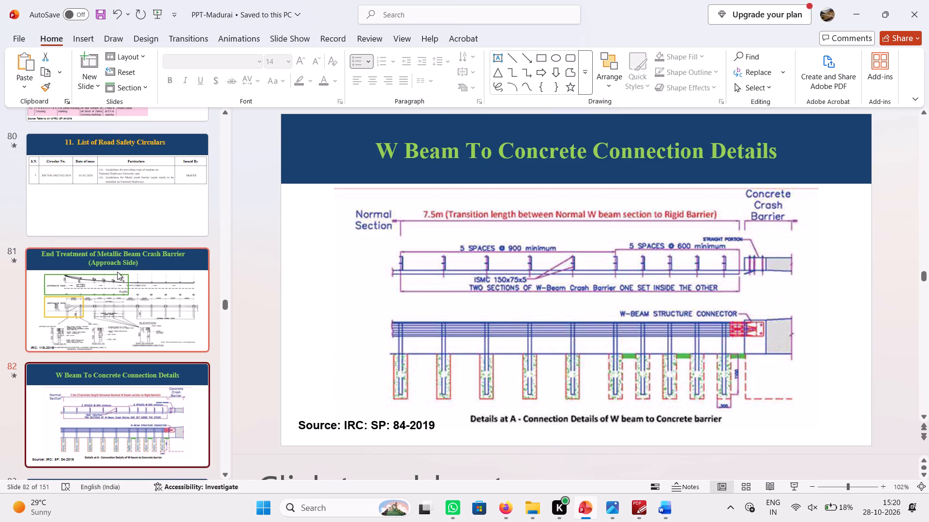
{"action": "scroll", "coordinate": [118, 250], "scroll_direction": "up", "scroll_amount": 1}
{"action": "left_click_drag", "start_coordinate": [132, 318], "coordinate": [134, 471]}
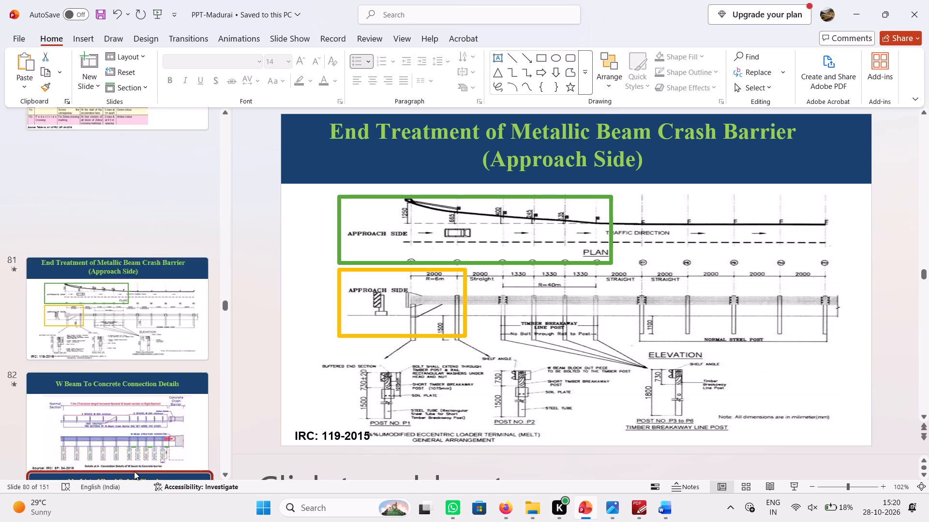
{"action": "left_click_drag", "start_coordinate": [134, 471], "coordinate": [128, 177]}
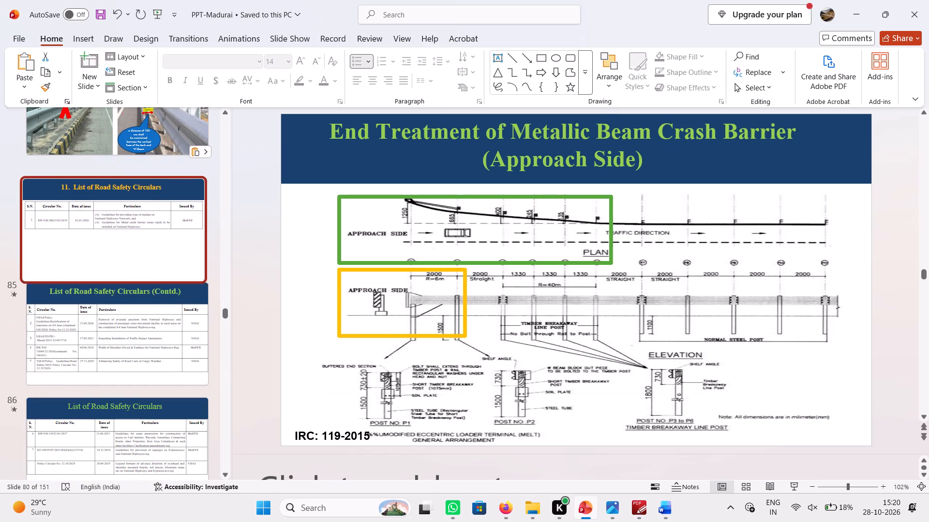
{"action": "left_click_drag", "start_coordinate": [128, 177], "coordinate": [126, 191]}
{"action": "scroll", "coordinate": [132, 232], "scroll_direction": "up", "scroll_amount": 1}
{"action": "scroll", "coordinate": [132, 235], "scroll_direction": "down", "scroll_amount": 1}
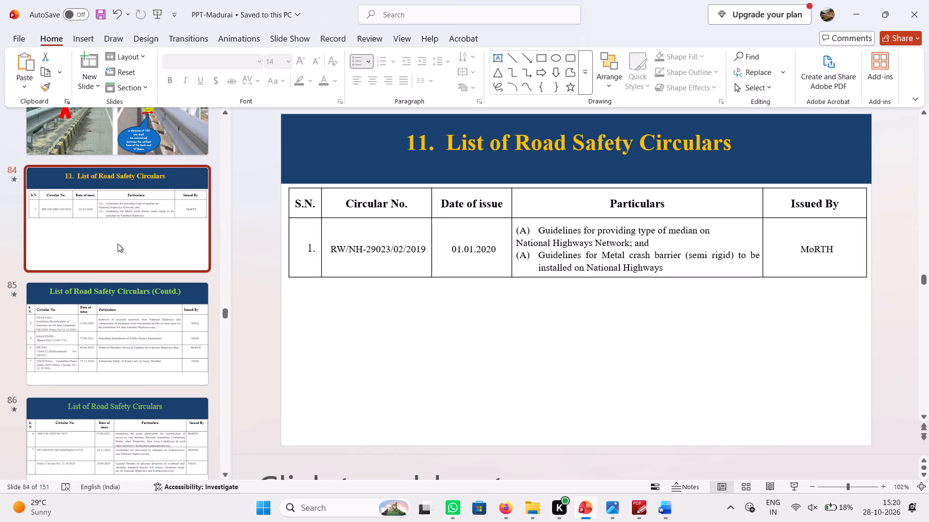
Move the "RW/NH-29023/02/2019" slide directly after "11. List of Road Safety Circulars", to position 84.
{"action": "left_click", "coordinate": [106, 241]}
{"action": "left_click", "coordinate": [113, 322]}
{"action": "left_click", "coordinate": [115, 229]}
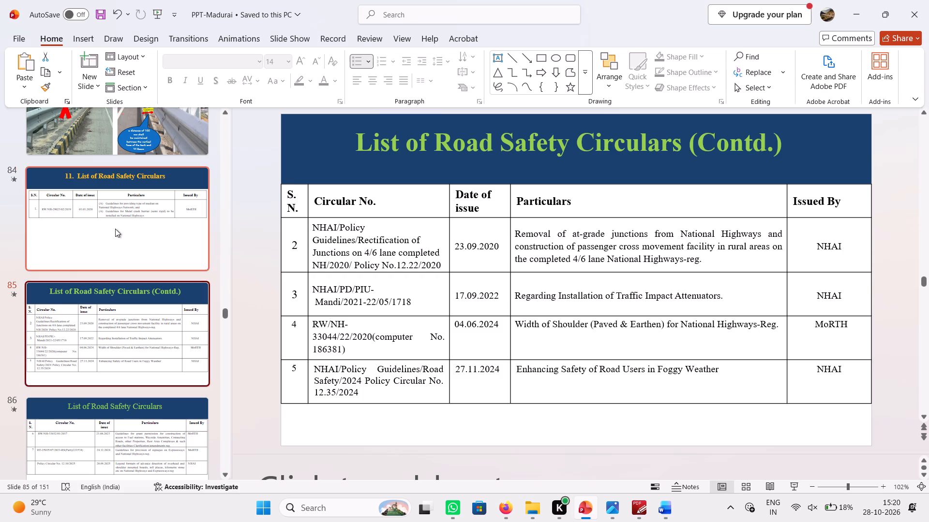
{"action": "scroll", "coordinate": [118, 293], "scroll_direction": "down", "scroll_amount": 1}
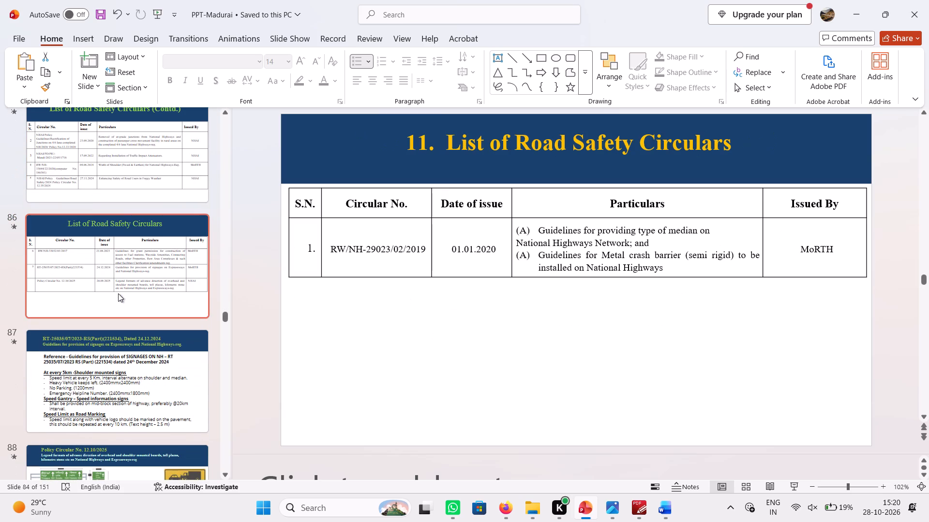
{"action": "scroll", "coordinate": [118, 293], "scroll_direction": "down", "scroll_amount": 1}
{"action": "scroll", "coordinate": [118, 293], "scroll_direction": "up", "scroll_amount": 2}
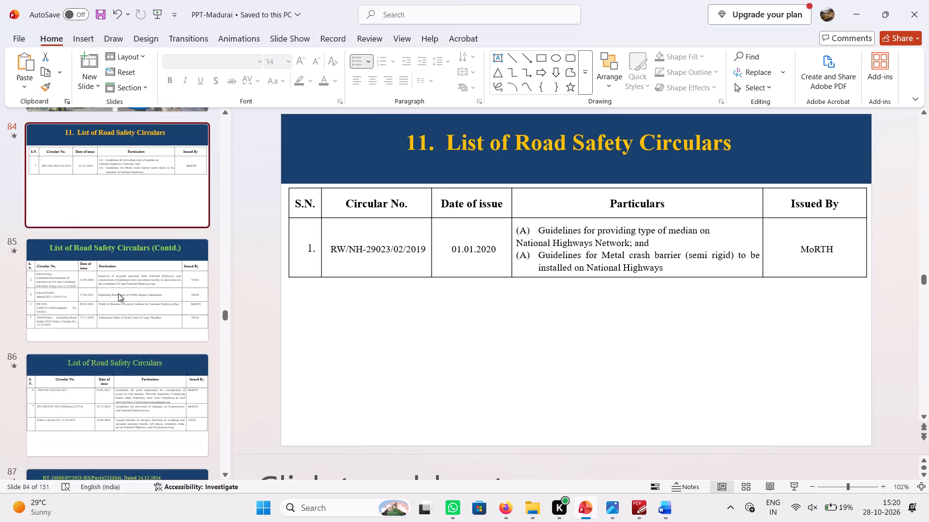
{"action": "scroll", "coordinate": [118, 293], "scroll_direction": "up", "scroll_amount": 1}
{"action": "left_click_drag", "start_coordinate": [118, 186], "coordinate": [113, 301]}
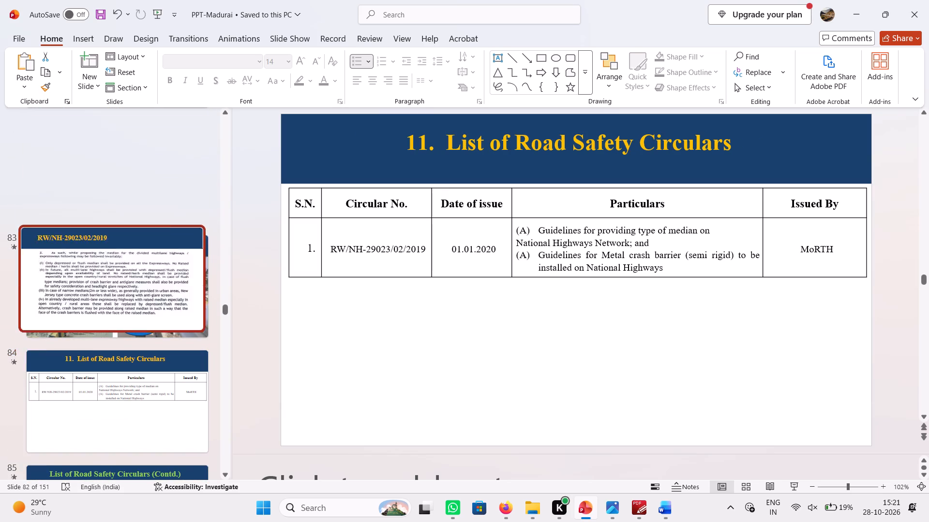
{"action": "left_click_drag", "start_coordinate": [113, 301], "coordinate": [120, 376]}
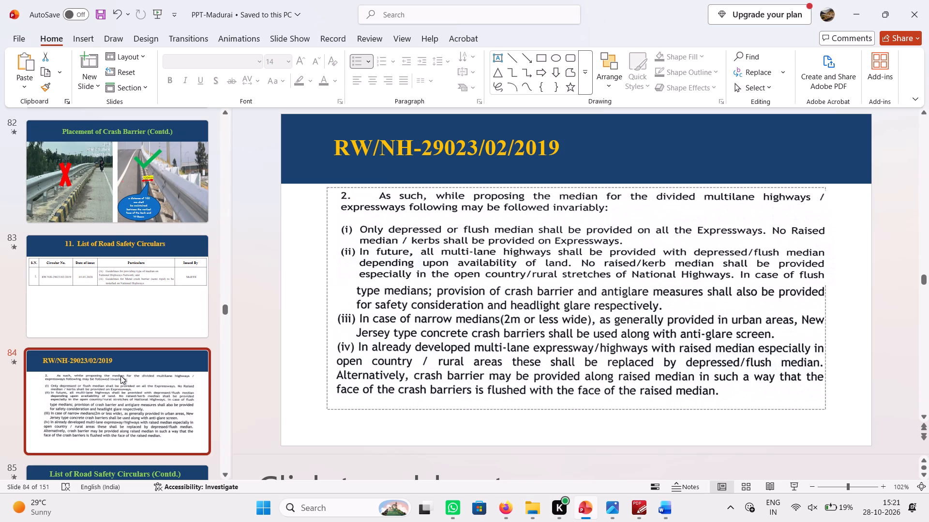
Review the order of the slides from the circulars section back to the work zone sign board slides.
{"action": "scroll", "coordinate": [120, 376], "scroll_direction": "up", "scroll_amount": 4}
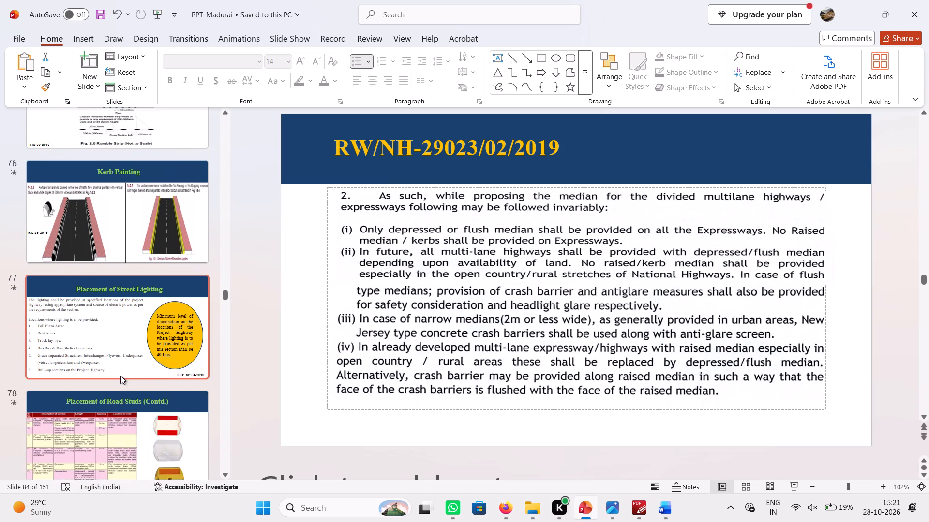
{"action": "scroll", "coordinate": [120, 376], "scroll_direction": "up", "scroll_amount": 5}
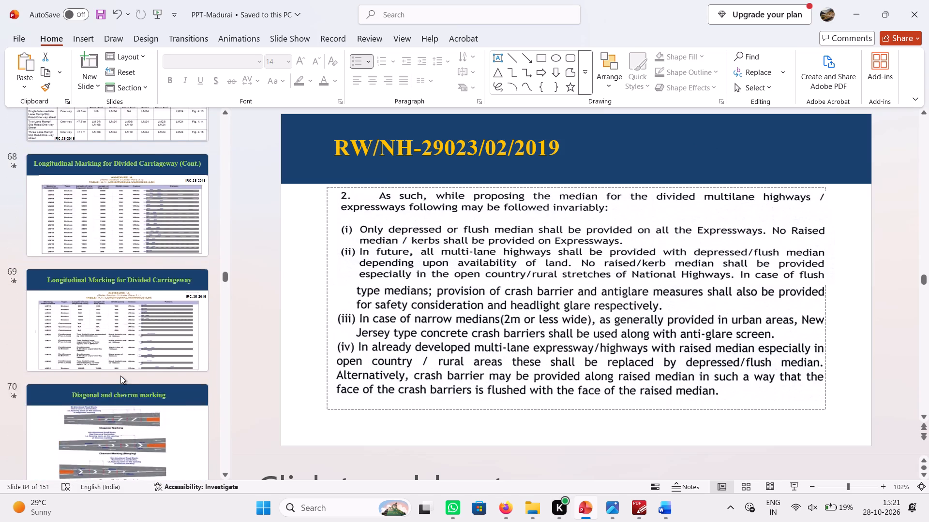
{"action": "scroll", "coordinate": [120, 376], "scroll_direction": "up", "scroll_amount": 7}
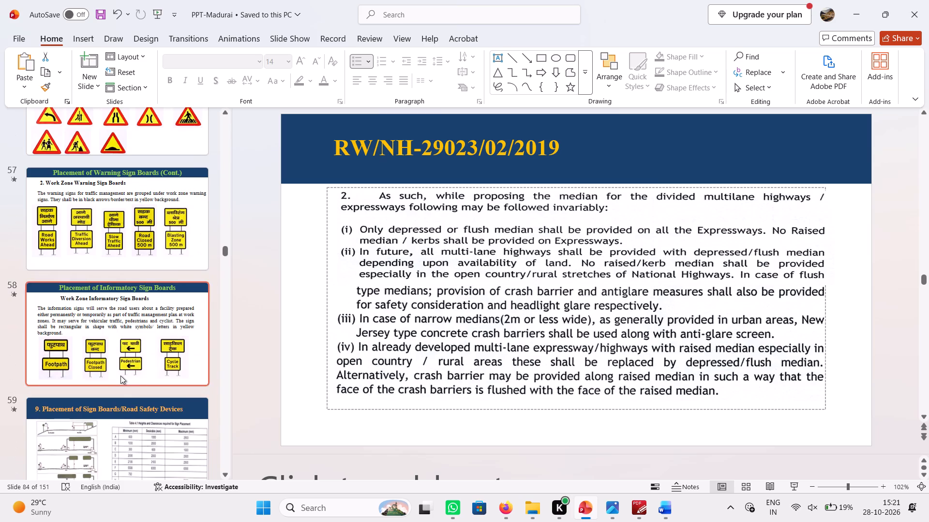
Move the "Diagonal and chevron marking" slide directly after "End Treatment of Metallic Beam Crash Barrier (Approach Side)", to position 80.
{"action": "scroll", "coordinate": [120, 376], "scroll_direction": "down", "scroll_amount": 1}
{"action": "scroll", "coordinate": [137, 330], "scroll_direction": "down", "scroll_amount": 2}
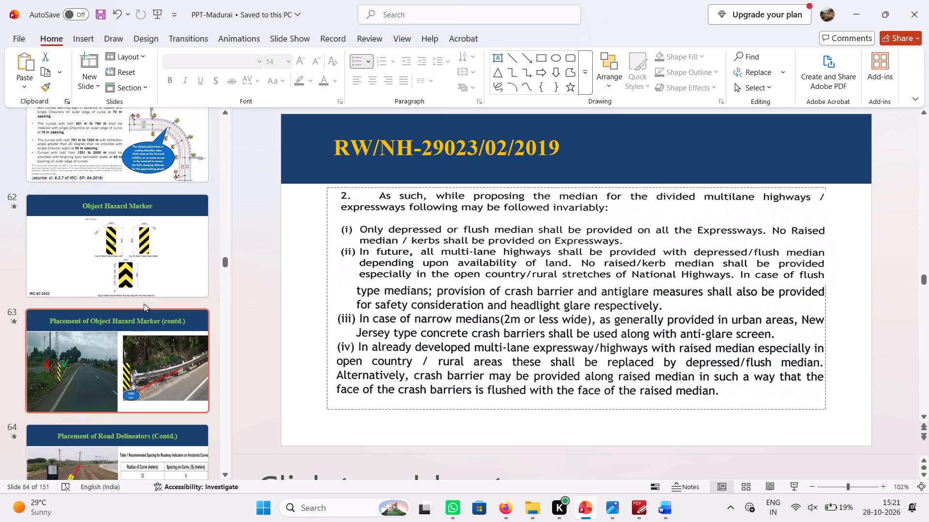
{"action": "scroll", "coordinate": [119, 294], "scroll_direction": "down", "scroll_amount": 2}
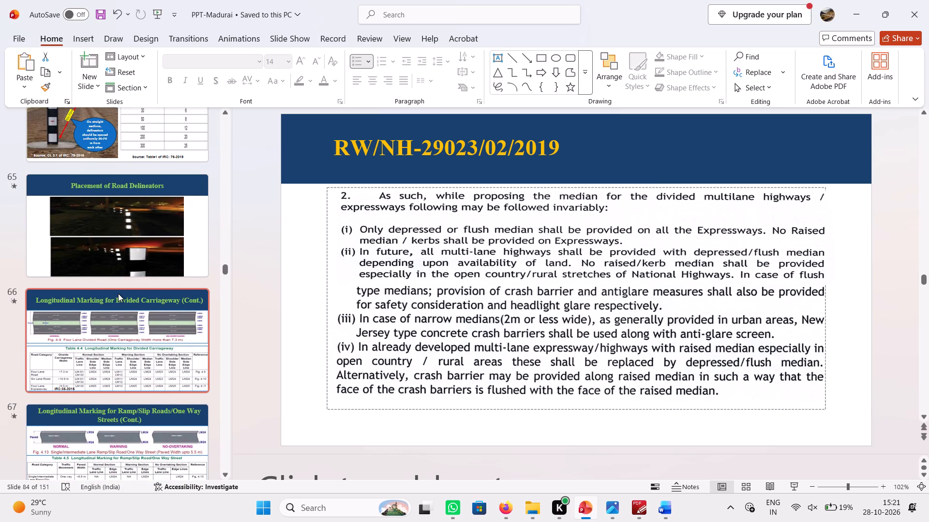
{"action": "scroll", "coordinate": [122, 303], "scroll_direction": "down", "scroll_amount": 2}
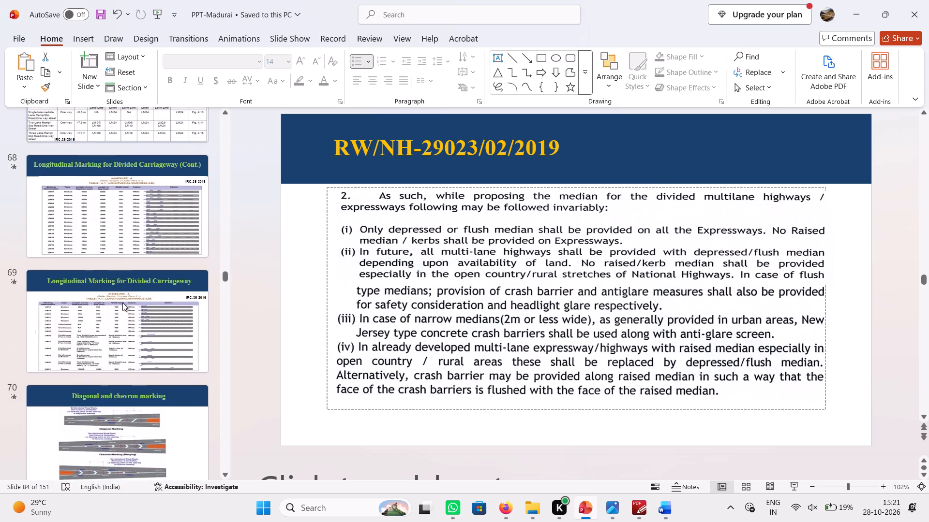
{"action": "scroll", "coordinate": [122, 303], "scroll_direction": "down", "scroll_amount": 2}
{"action": "scroll", "coordinate": [122, 303], "scroll_direction": "up", "scroll_amount": 1}
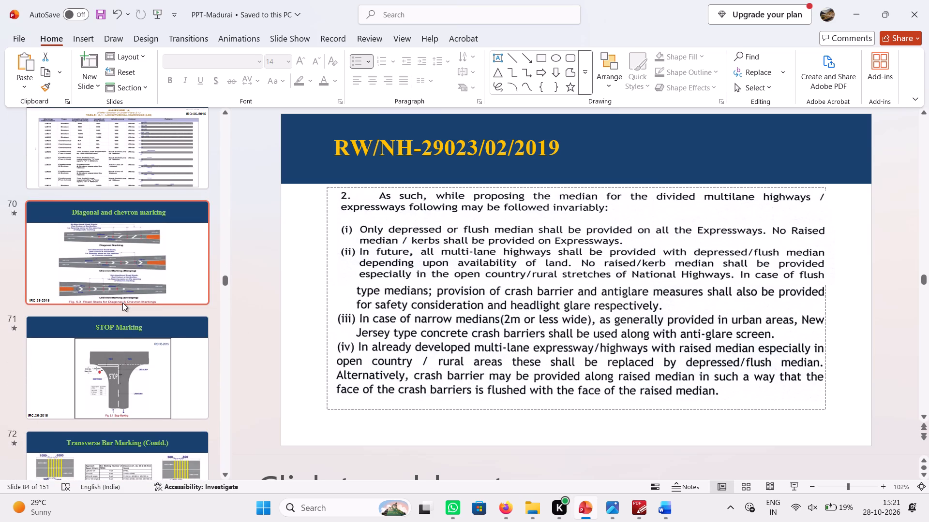
{"action": "left_click", "coordinate": [134, 271]}
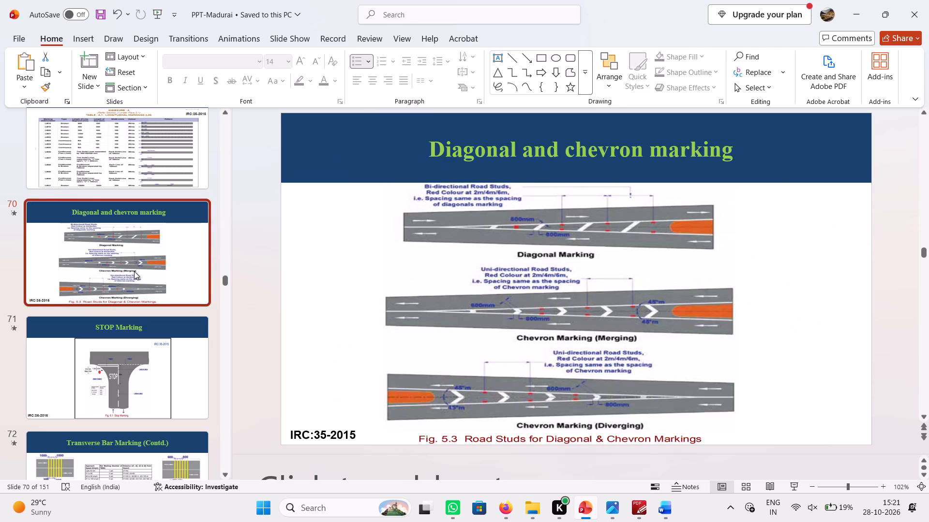
{"action": "key", "text": "ctrl+x"}
{"action": "scroll", "coordinate": [133, 275], "scroll_direction": "down", "scroll_amount": 3}
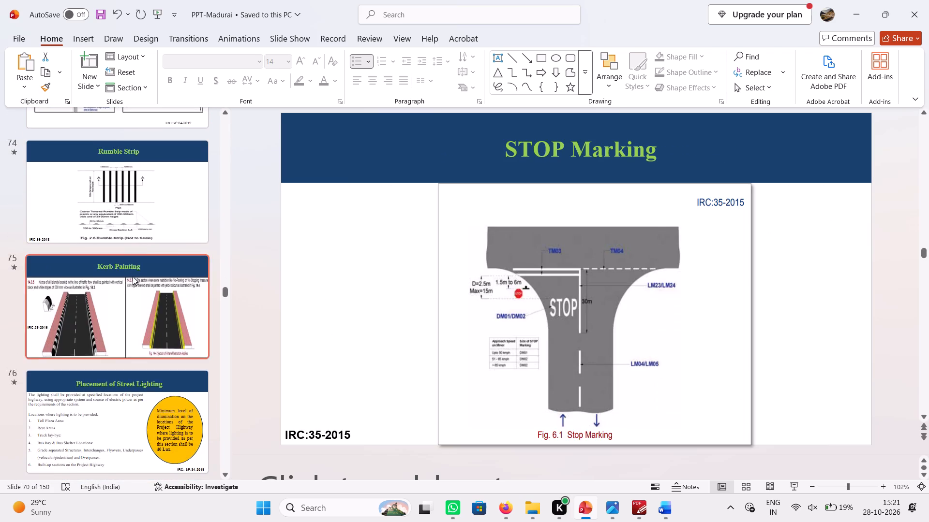
{"action": "scroll", "coordinate": [133, 276], "scroll_direction": "down", "scroll_amount": 2}
{"action": "left_click", "coordinate": [93, 374]}
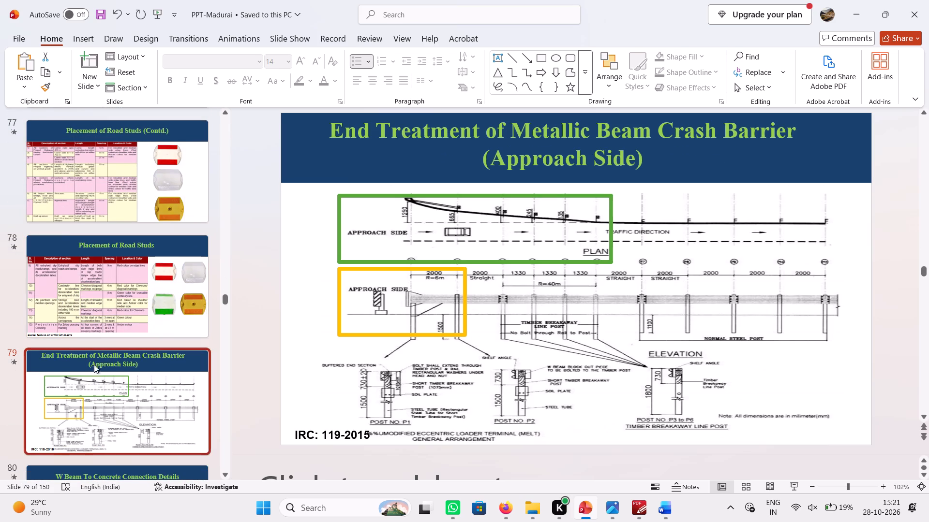
{"action": "key", "text": "ctrl+v"}
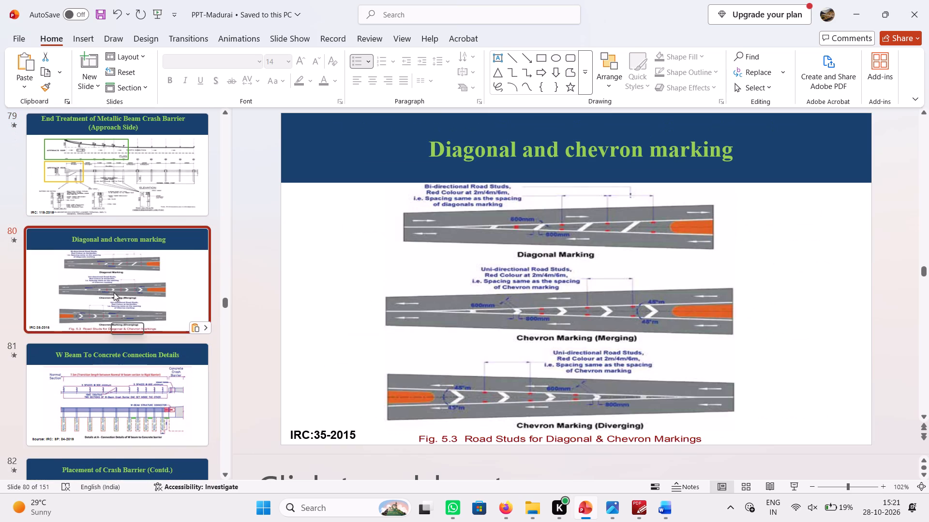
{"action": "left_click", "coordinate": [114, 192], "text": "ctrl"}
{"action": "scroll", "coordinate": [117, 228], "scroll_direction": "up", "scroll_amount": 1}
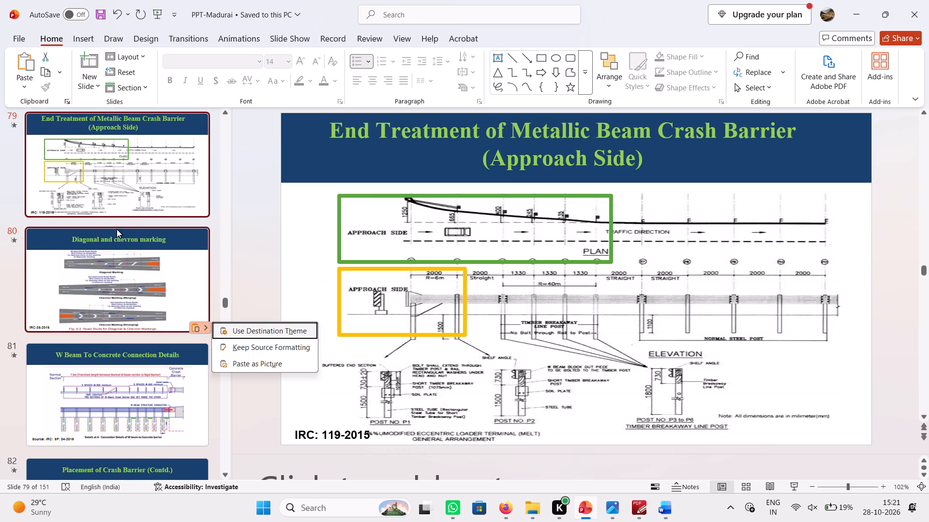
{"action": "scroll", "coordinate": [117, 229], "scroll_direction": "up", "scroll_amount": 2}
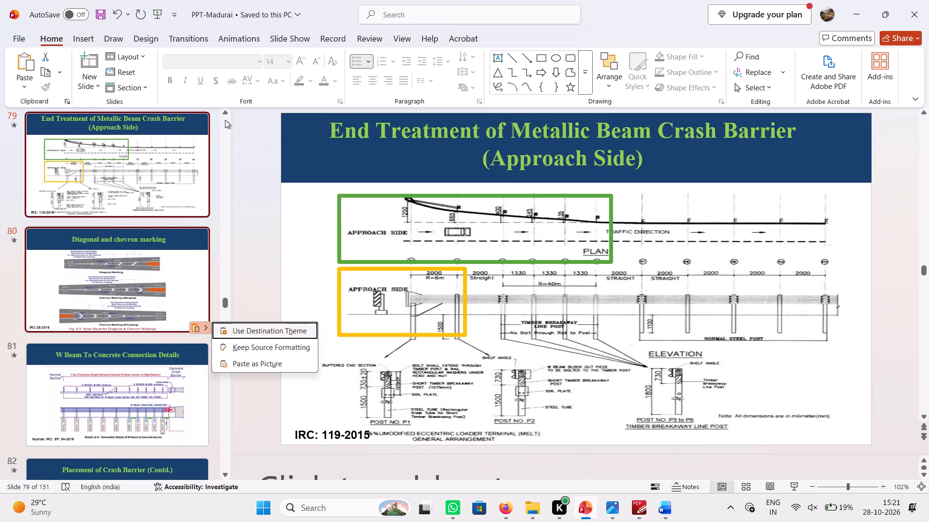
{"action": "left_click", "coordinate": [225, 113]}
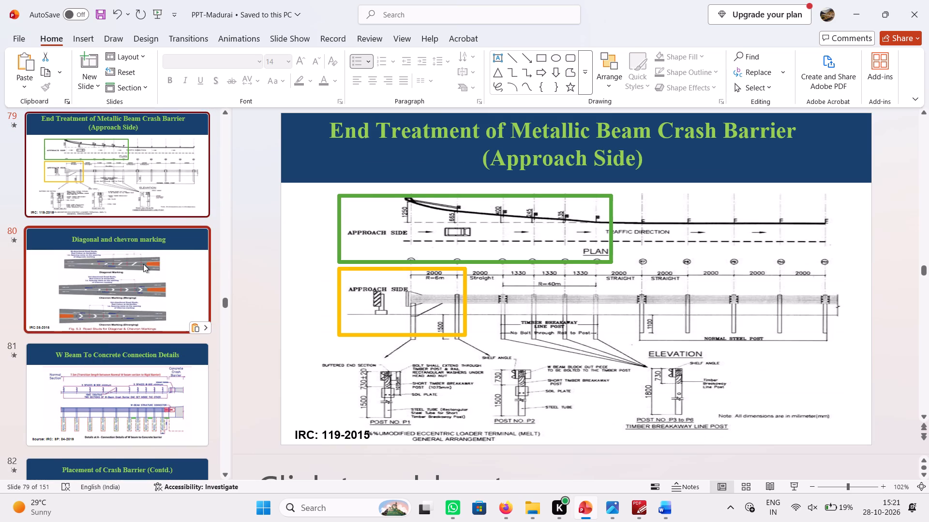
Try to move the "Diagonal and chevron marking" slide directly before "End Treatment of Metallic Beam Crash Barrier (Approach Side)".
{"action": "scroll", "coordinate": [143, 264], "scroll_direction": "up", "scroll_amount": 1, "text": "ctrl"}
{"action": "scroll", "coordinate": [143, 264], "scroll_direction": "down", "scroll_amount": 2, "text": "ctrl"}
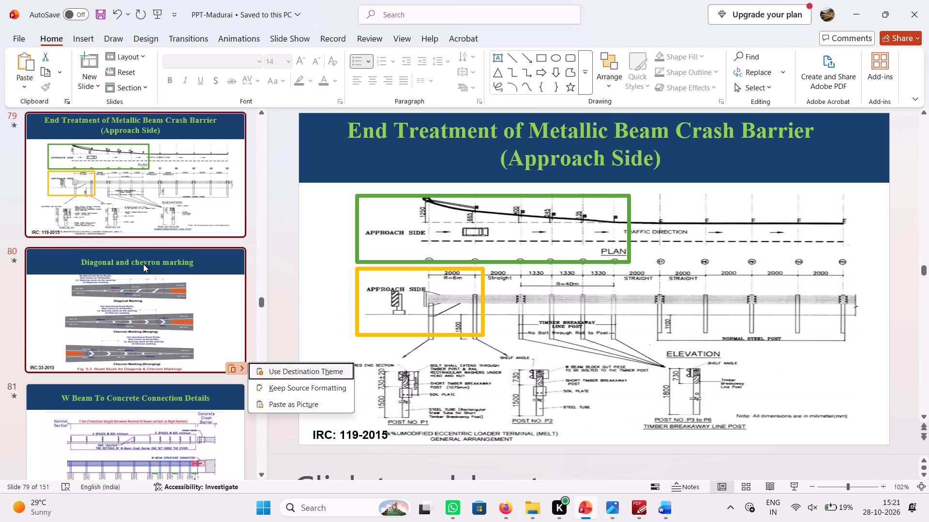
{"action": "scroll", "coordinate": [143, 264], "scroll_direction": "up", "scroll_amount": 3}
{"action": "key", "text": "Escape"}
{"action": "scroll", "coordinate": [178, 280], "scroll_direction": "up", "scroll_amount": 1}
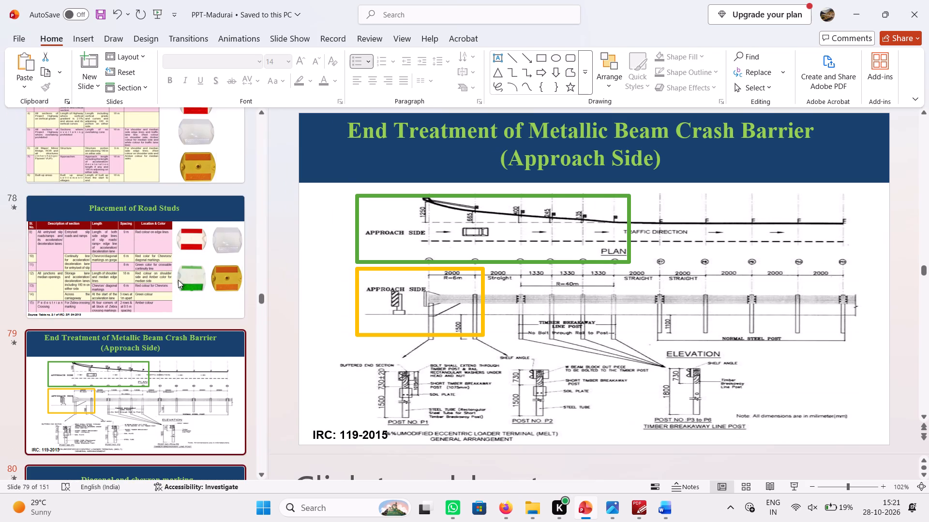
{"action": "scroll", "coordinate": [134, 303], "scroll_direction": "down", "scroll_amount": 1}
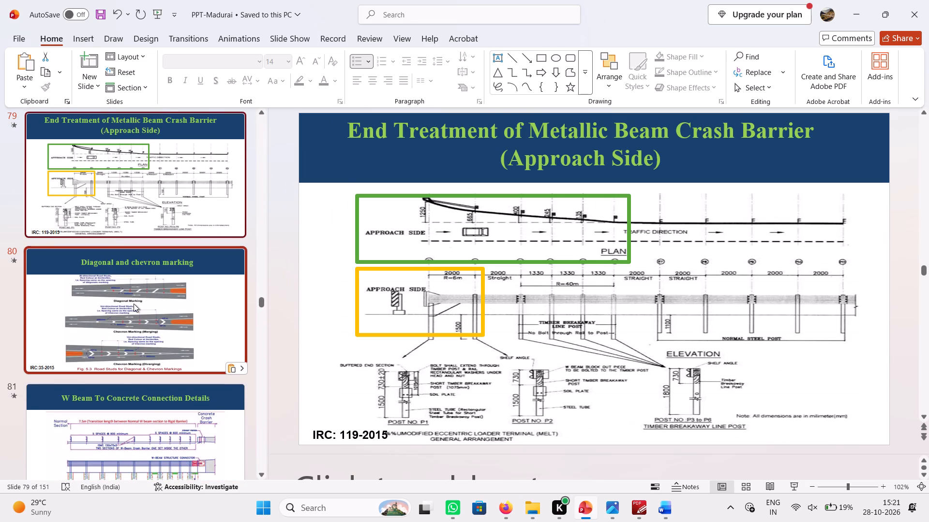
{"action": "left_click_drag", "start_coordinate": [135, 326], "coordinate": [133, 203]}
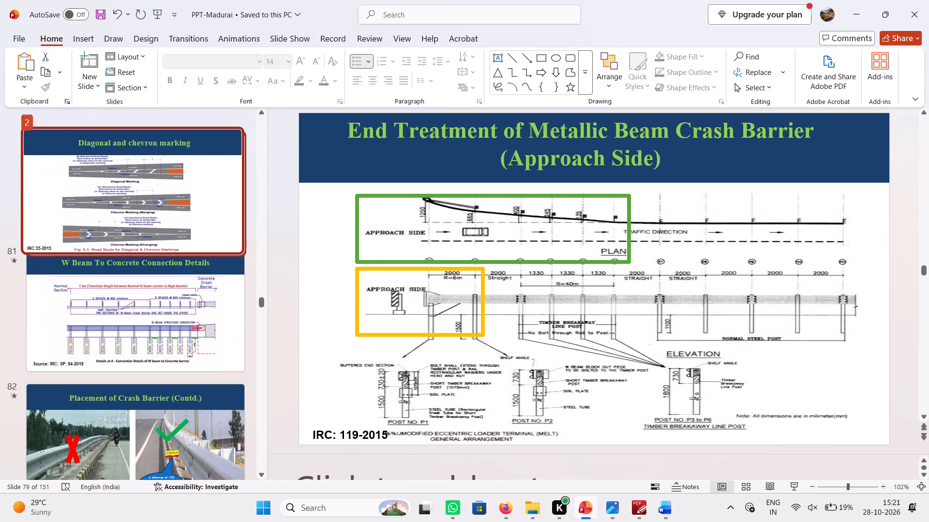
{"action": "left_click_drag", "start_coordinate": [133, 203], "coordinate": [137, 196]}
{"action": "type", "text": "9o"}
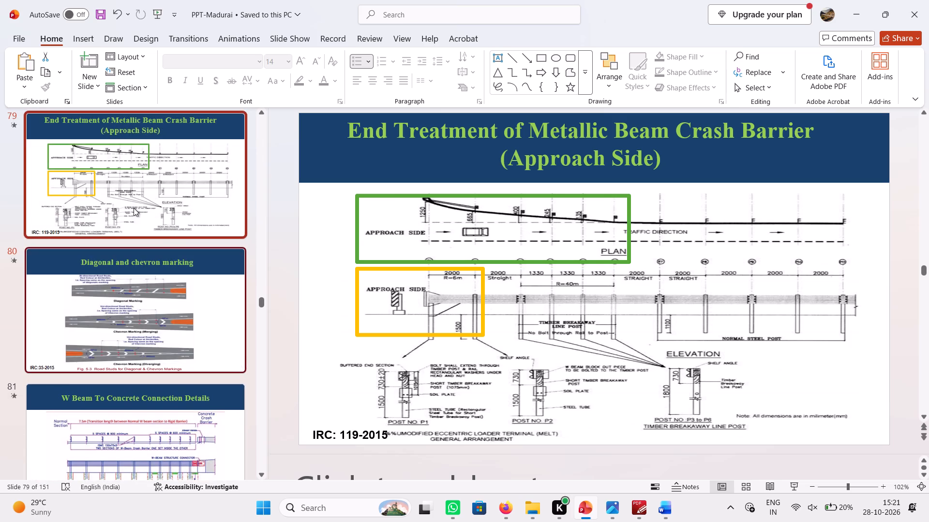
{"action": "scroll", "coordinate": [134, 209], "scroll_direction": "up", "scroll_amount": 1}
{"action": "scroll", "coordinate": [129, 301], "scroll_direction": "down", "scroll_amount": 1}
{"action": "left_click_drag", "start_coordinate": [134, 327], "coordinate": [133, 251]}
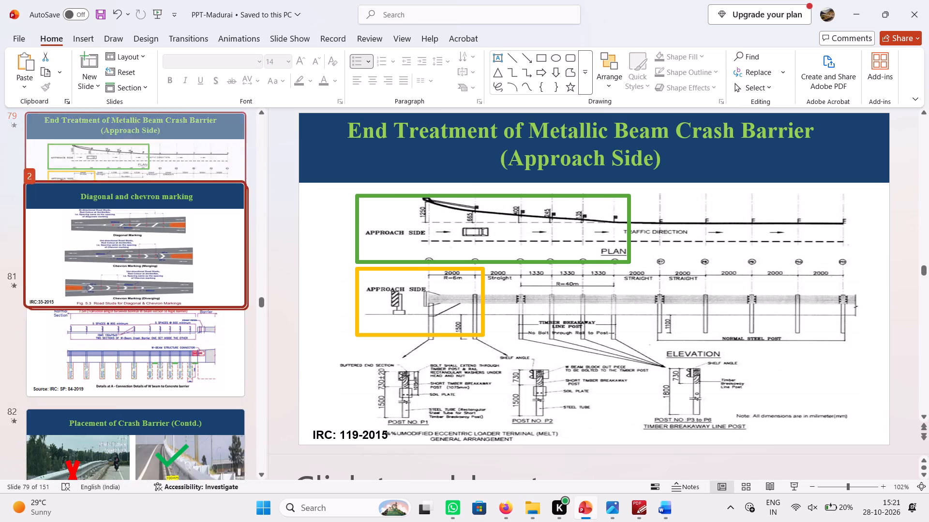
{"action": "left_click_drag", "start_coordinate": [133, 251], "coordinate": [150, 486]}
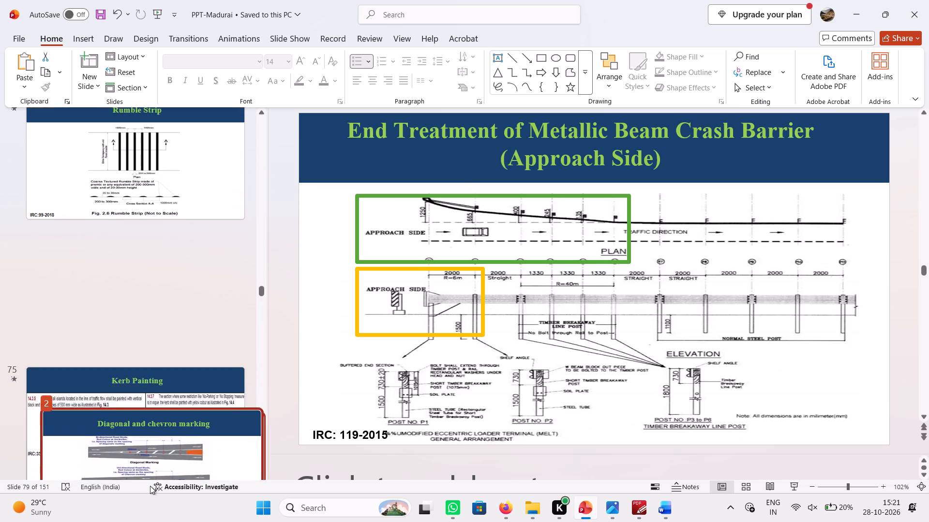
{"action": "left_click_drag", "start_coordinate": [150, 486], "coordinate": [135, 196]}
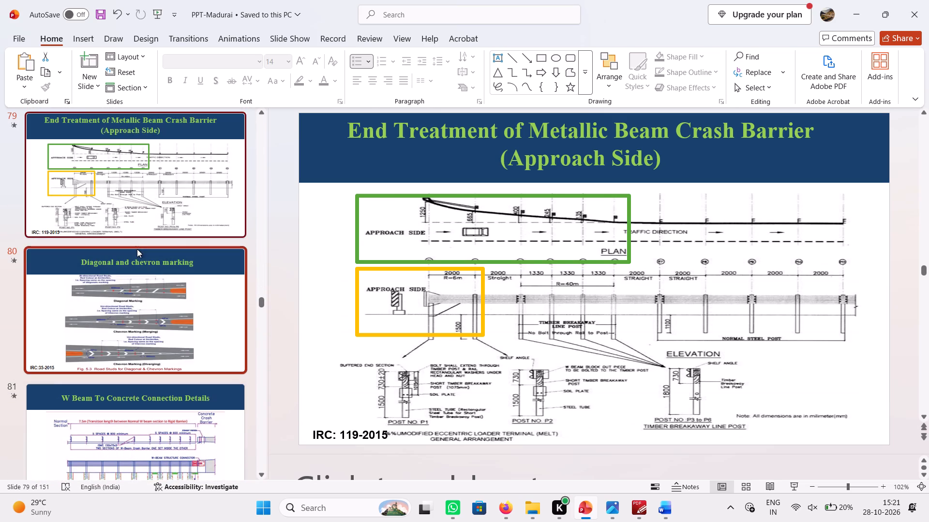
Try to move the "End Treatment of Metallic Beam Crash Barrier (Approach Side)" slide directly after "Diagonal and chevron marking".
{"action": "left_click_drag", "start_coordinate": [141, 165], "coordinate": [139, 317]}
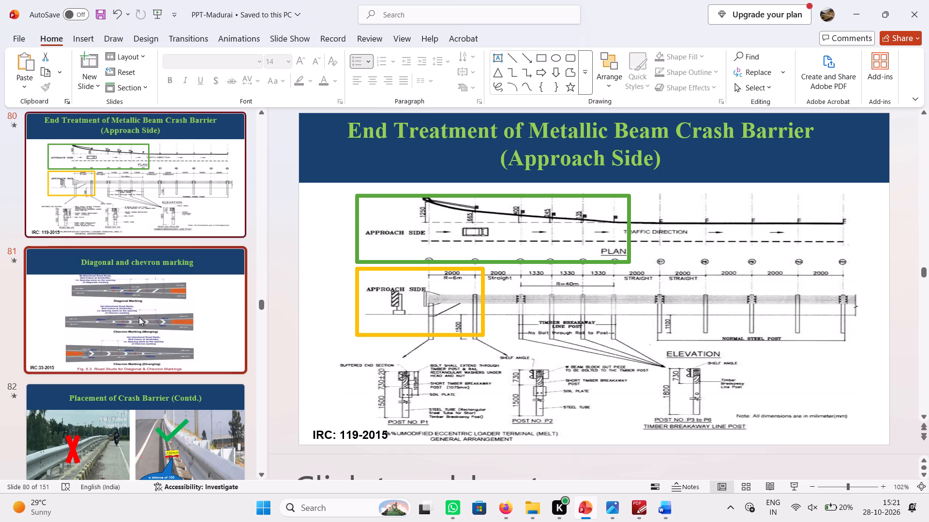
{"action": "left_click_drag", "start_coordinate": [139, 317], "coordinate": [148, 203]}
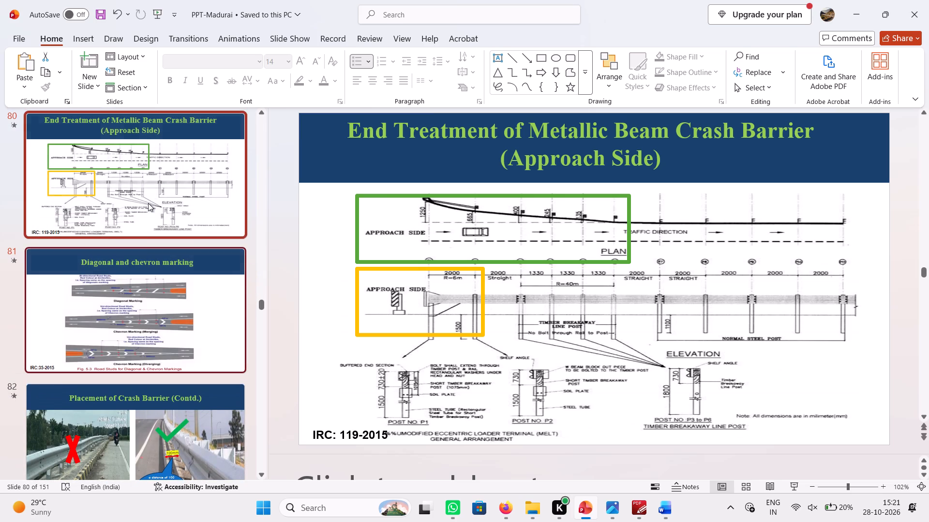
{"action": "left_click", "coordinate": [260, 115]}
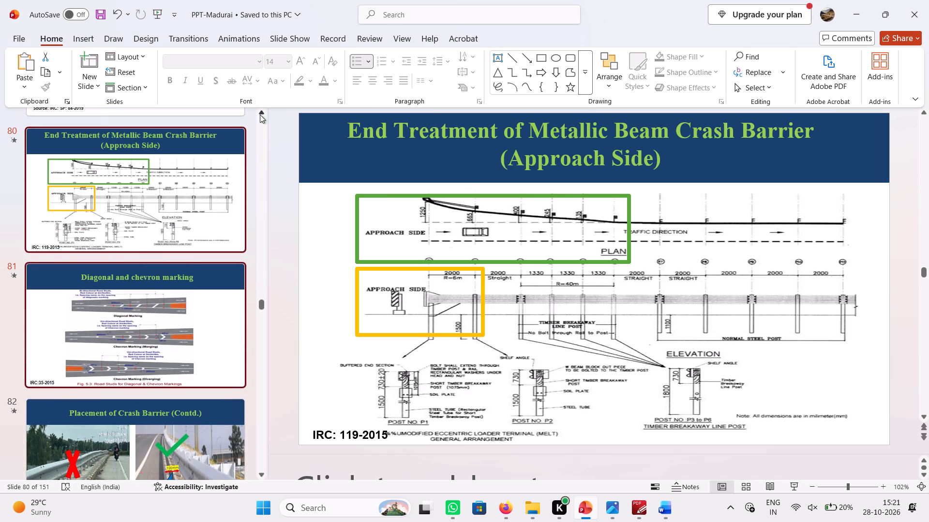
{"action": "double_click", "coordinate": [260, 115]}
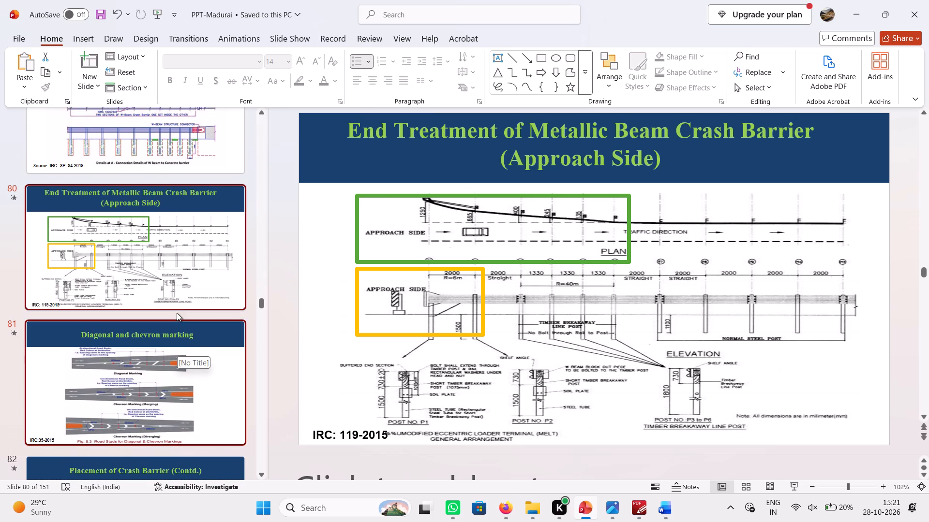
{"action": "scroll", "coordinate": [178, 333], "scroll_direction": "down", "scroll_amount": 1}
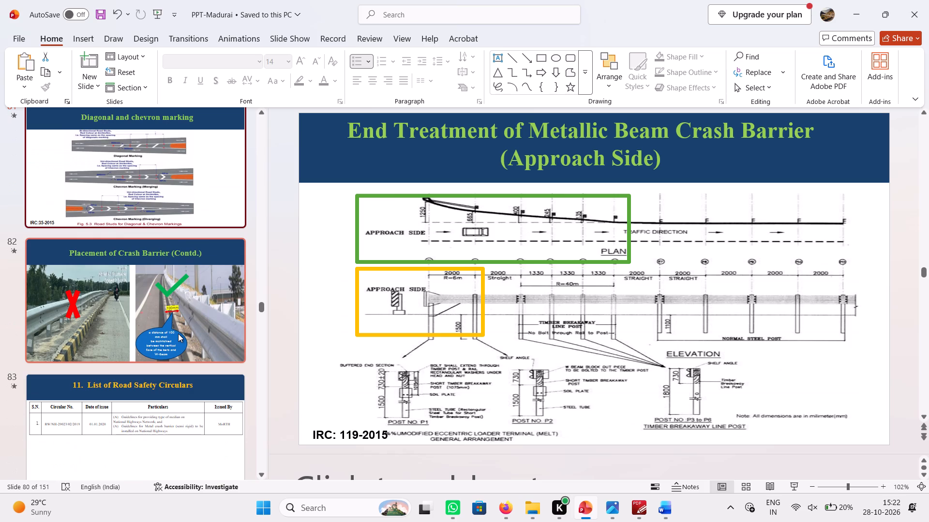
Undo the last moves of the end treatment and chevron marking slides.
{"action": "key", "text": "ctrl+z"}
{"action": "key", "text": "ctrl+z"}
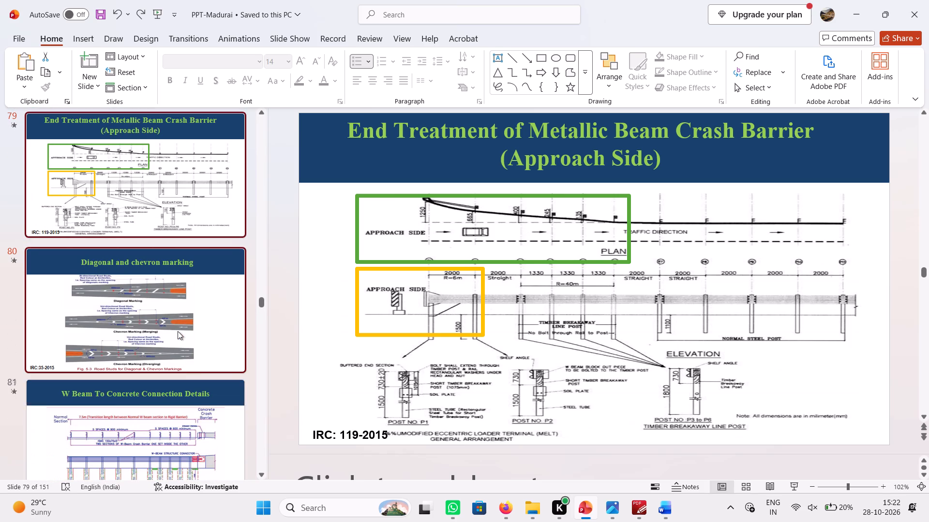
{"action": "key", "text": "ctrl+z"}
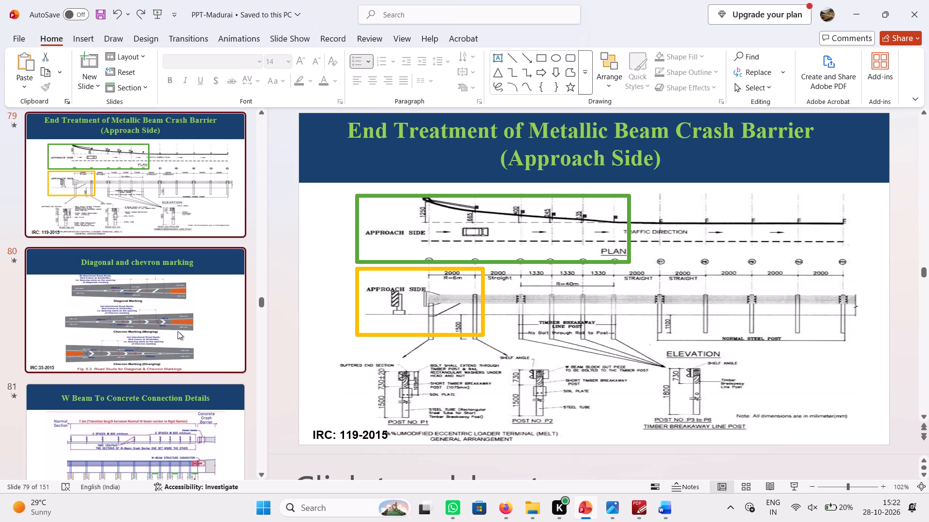
Cut and re-paste the "Diagonal and chevron marking" slide, and move "End Treatment of Metallic Beam Crash Barrier (Approach Side)" directly after it, to position 80.
{"action": "key", "text": "ctrl+x"}
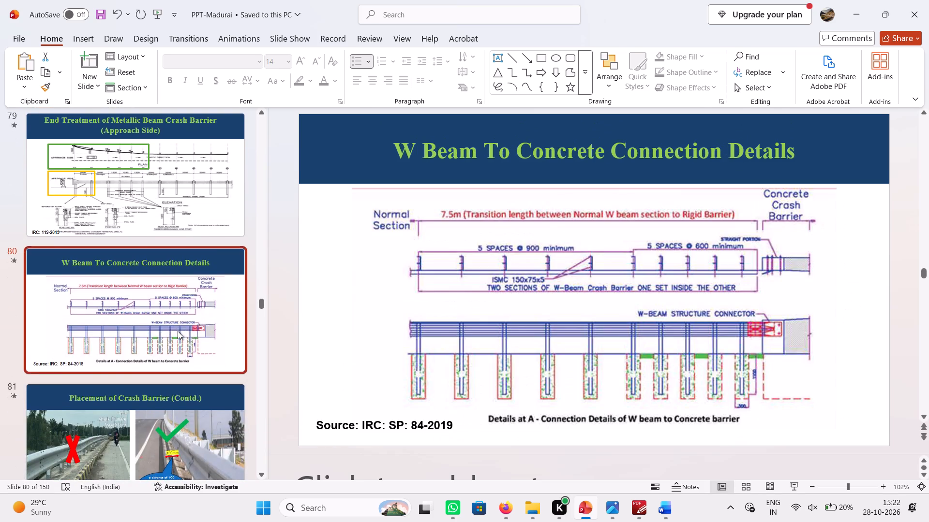
{"action": "scroll", "coordinate": [178, 331], "scroll_direction": "up", "scroll_amount": 2}
{"action": "scroll", "coordinate": [178, 331], "scroll_direction": "down", "scroll_amount": 1}
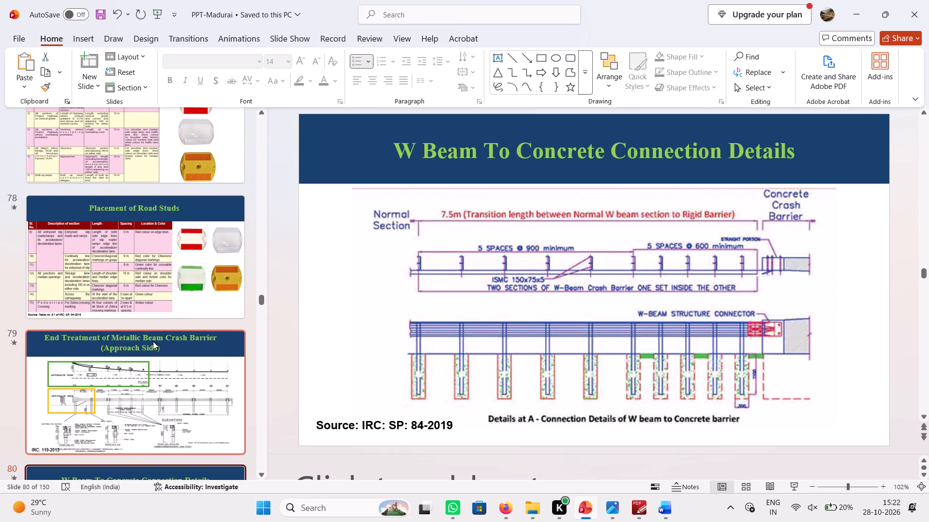
{"action": "left_click", "coordinate": [153, 341]}
{"action": "key", "text": "ctrl+v"}
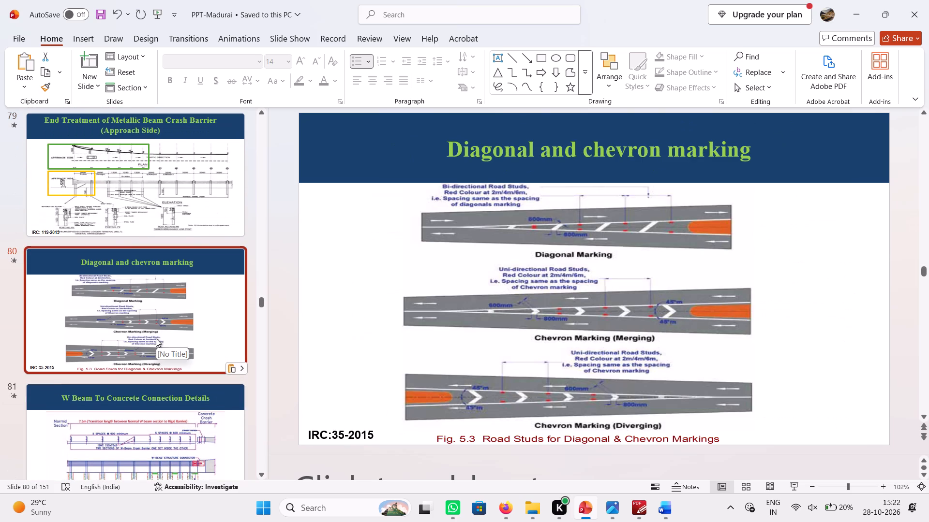
{"action": "left_click_drag", "start_coordinate": [159, 212], "coordinate": [159, 347]}
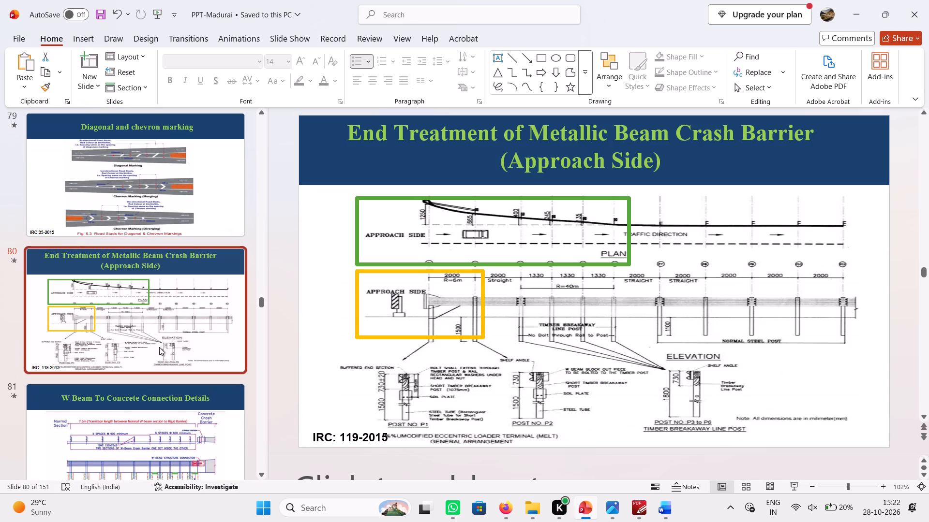
Review the slide order from the work zone sign boards through the road markings to the road studs slides.
{"action": "triple_click", "coordinate": [259, 114]}
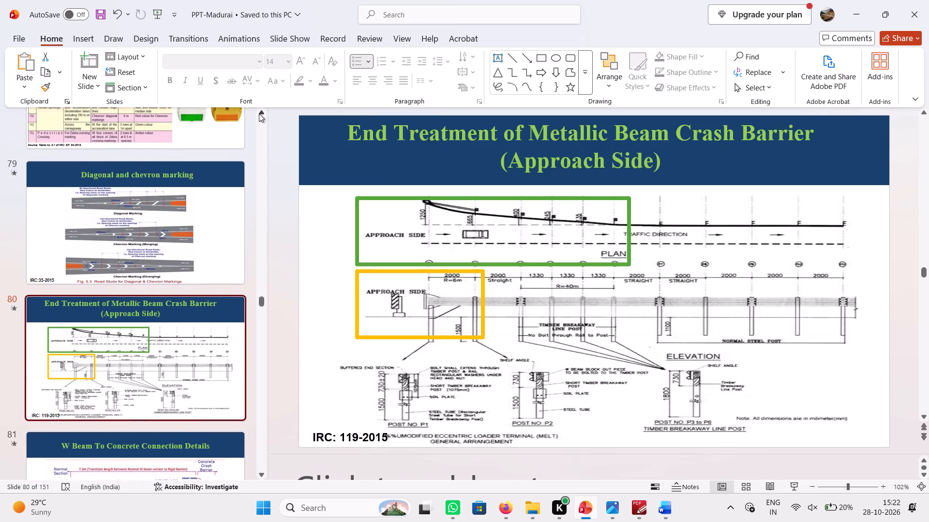
{"action": "triple_click", "coordinate": [259, 114]}
{"action": "double_click", "coordinate": [259, 114]}
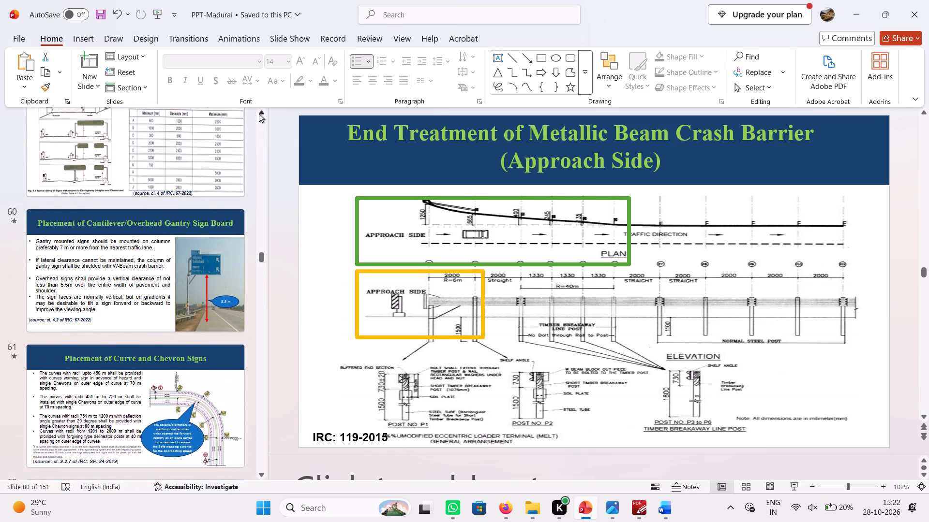
{"action": "scroll", "coordinate": [115, 293], "scroll_direction": "down", "scroll_amount": 1}
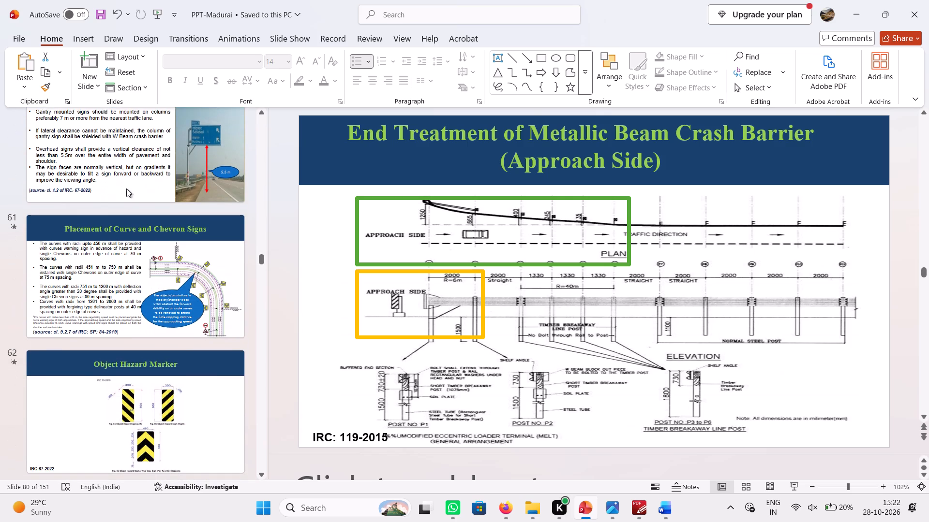
{"action": "scroll", "coordinate": [122, 257], "scroll_direction": "up", "scroll_amount": 2}
{"action": "scroll", "coordinate": [133, 195], "scroll_direction": "up", "scroll_amount": 2}
{"action": "scroll", "coordinate": [138, 260], "scroll_direction": "down", "scroll_amount": 1}
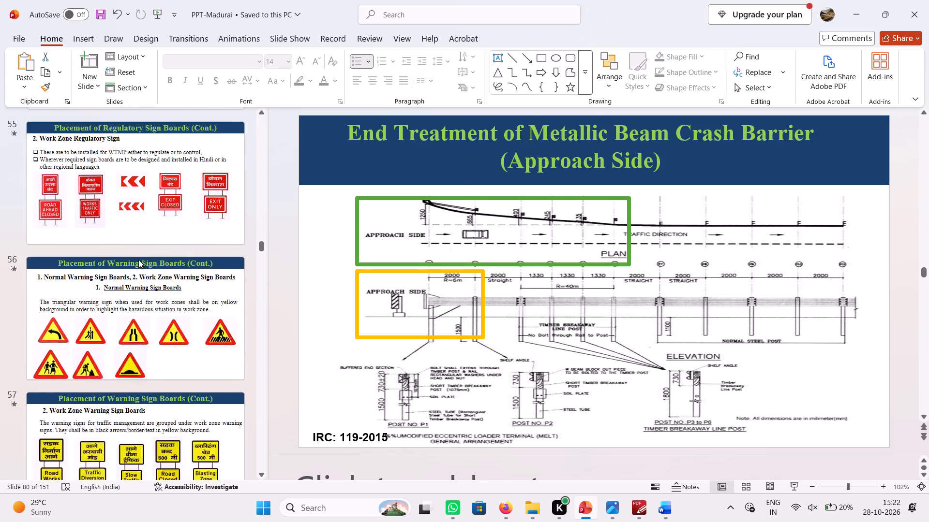
{"action": "scroll", "coordinate": [138, 260], "scroll_direction": "down", "scroll_amount": 3}
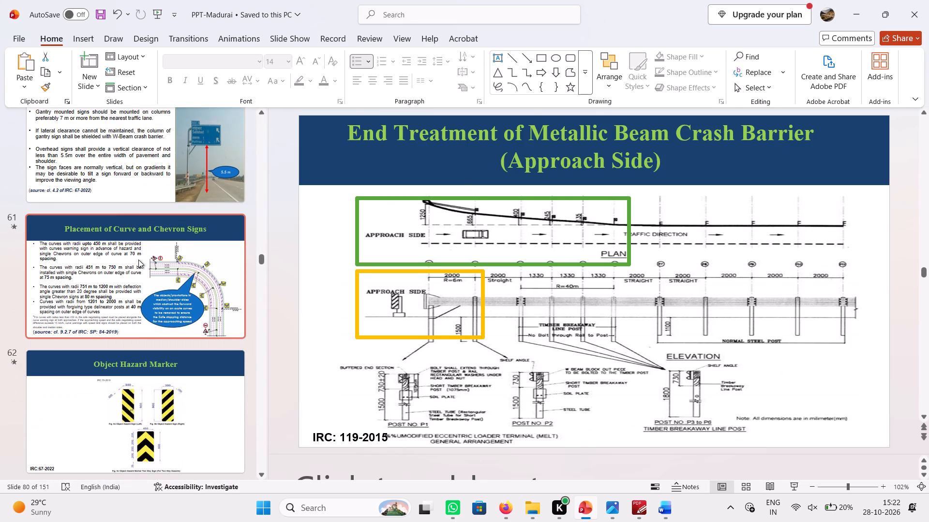
{"action": "scroll", "coordinate": [138, 260], "scroll_direction": "down", "scroll_amount": 1}
{"action": "scroll", "coordinate": [139, 214], "scroll_direction": "up", "scroll_amount": 1}
{"action": "scroll", "coordinate": [135, 321], "scroll_direction": "down", "scroll_amount": 2}
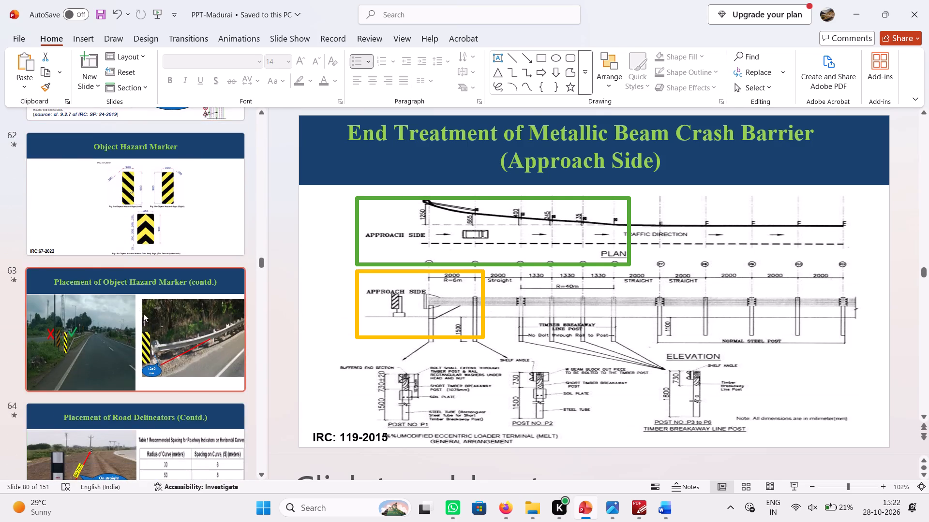
{"action": "scroll", "coordinate": [137, 284], "scroll_direction": "down", "scroll_amount": 4}
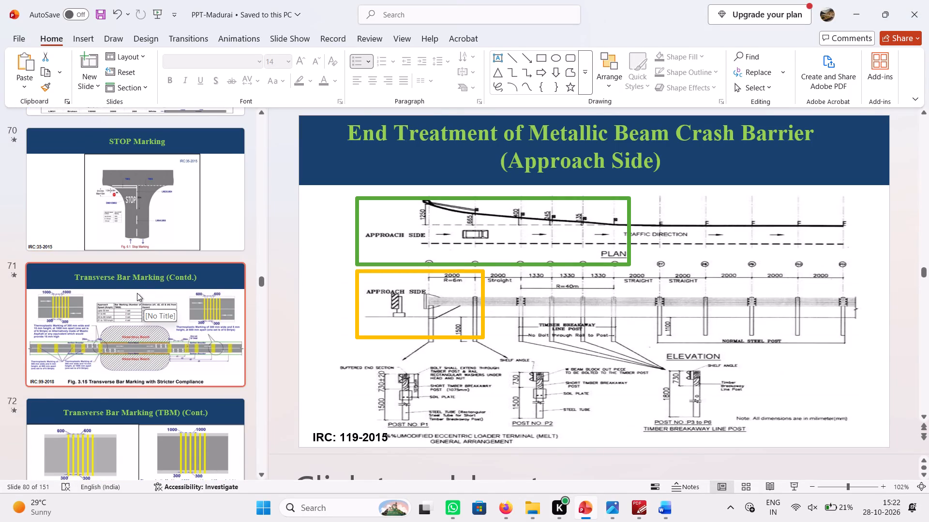
{"action": "scroll", "coordinate": [137, 293], "scroll_direction": "down", "scroll_amount": 1}
{"action": "scroll", "coordinate": [136, 361], "scroll_direction": "down", "scroll_amount": 1}
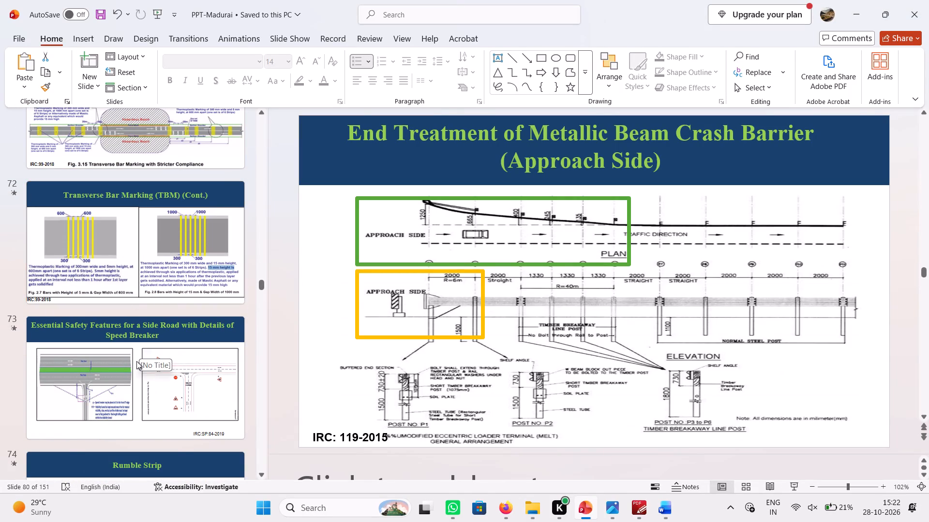
{"action": "scroll", "coordinate": [114, 327], "scroll_direction": "down", "scroll_amount": 1}
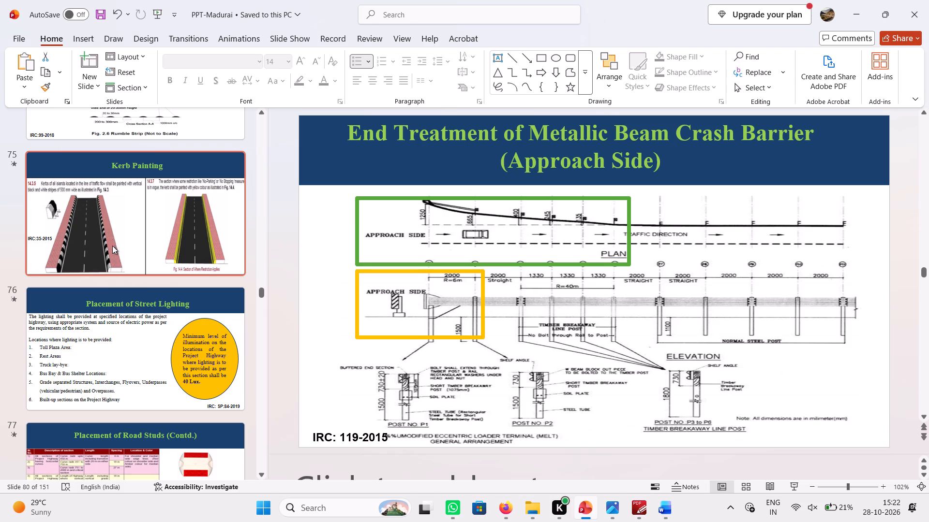
{"action": "scroll", "coordinate": [120, 328], "scroll_direction": "down", "scroll_amount": 1}
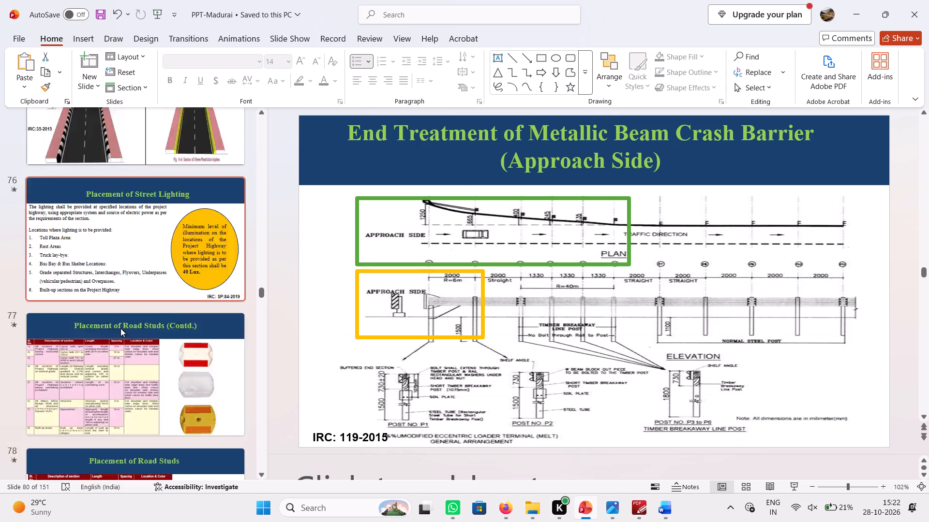
{"action": "scroll", "coordinate": [118, 266], "scroll_direction": "down", "scroll_amount": 1}
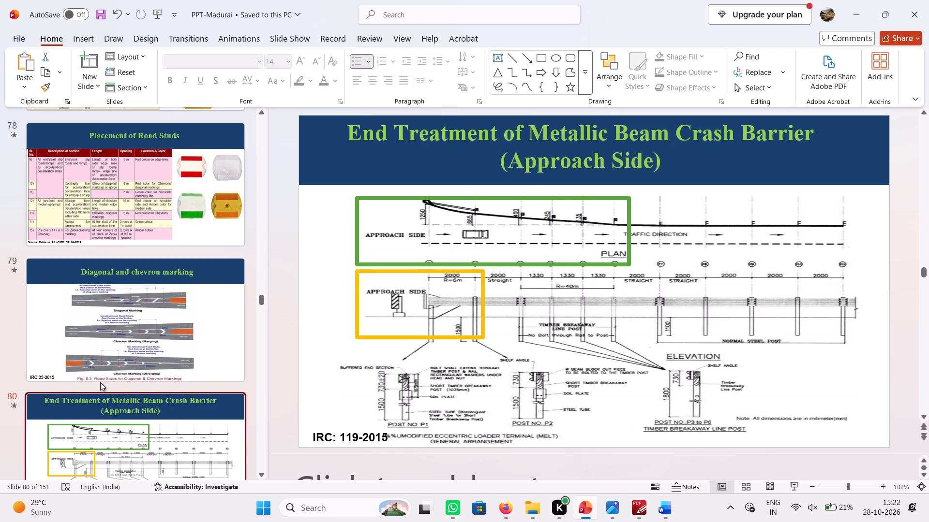
Insert "Road Studs on" before the title of slide 79, making it "Road Studs on Diagonal and chevron marking".
{"action": "left_click", "coordinate": [135, 337]}
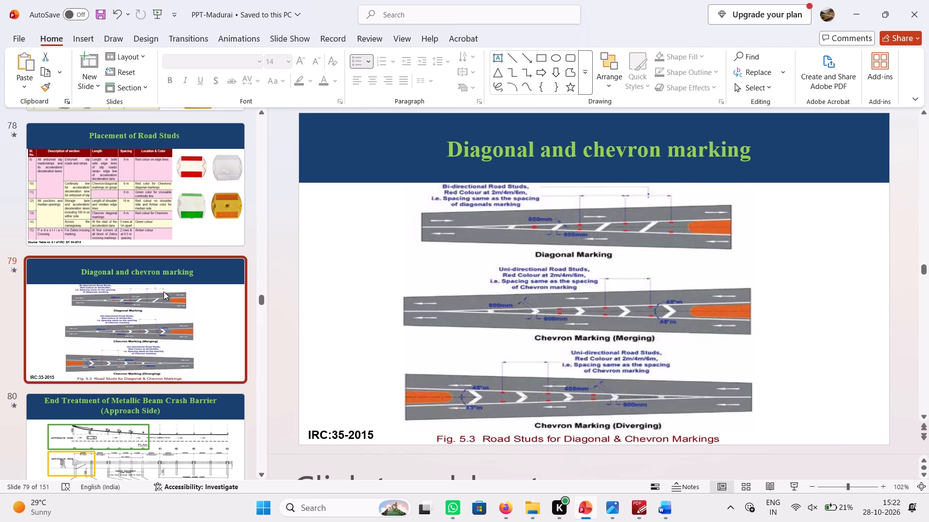
{"action": "left_click", "coordinate": [452, 149]}
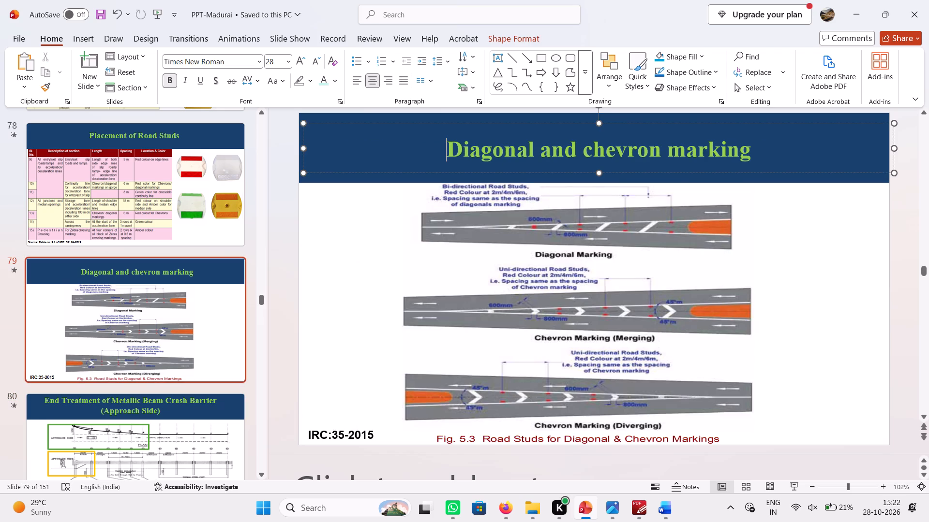
{"action": "type", "text": "Road Studs on"}
{"action": "key", "text": "space"}
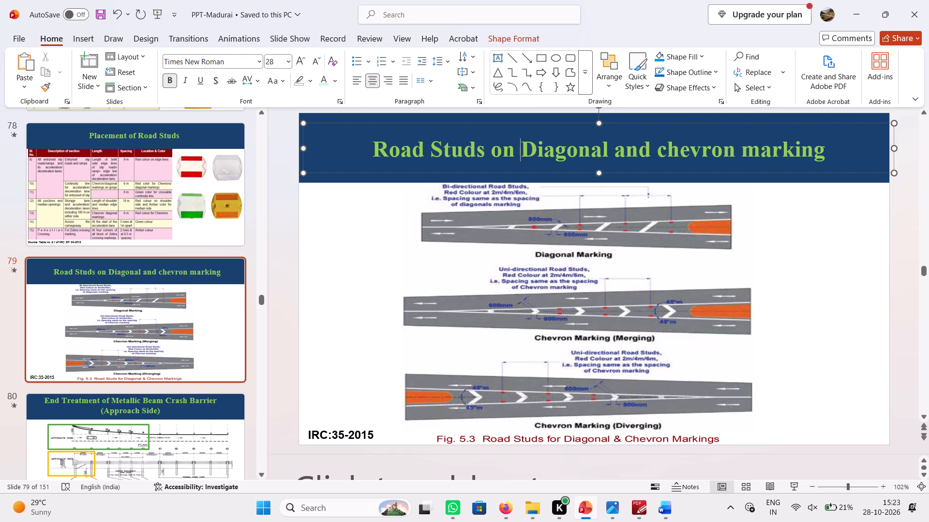
{"action": "left_click", "coordinate": [772, 275]}
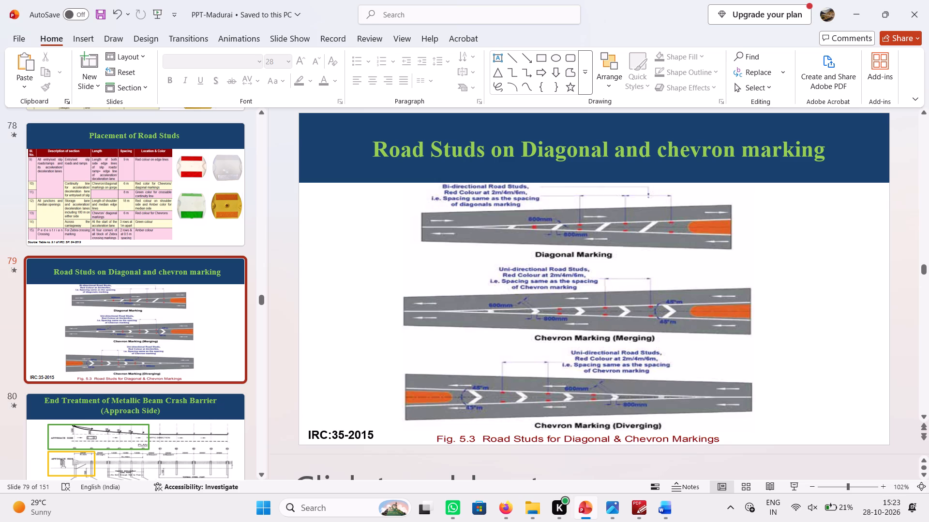
Change the slide 79 title to "Road Studs for Diagonal and Chevron marking".
{"action": "left_click", "coordinate": [511, 149]}
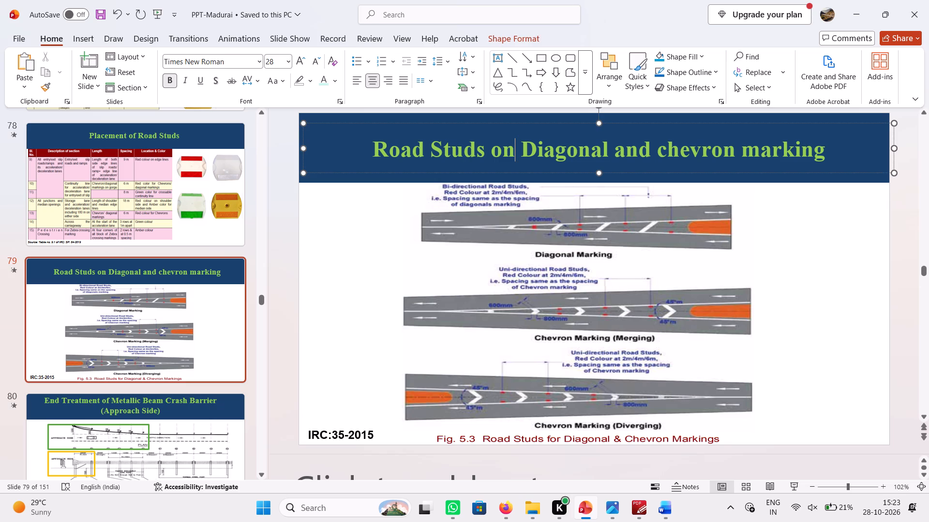
{"action": "key", "text": "BackSpace"}
{"action": "key", "text": "BackSpace"}
{"action": "type", "text": "For"}
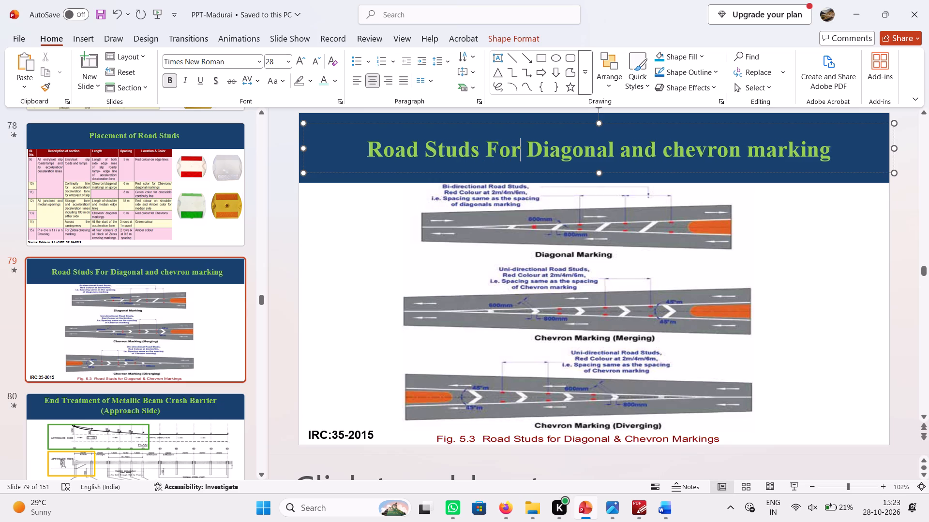
{"action": "left_click", "coordinate": [584, 294]}
{"action": "left_click", "coordinate": [498, 156]}
{"action": "key", "text": "BackSpace"}
{"action": "key", "text": "f"}
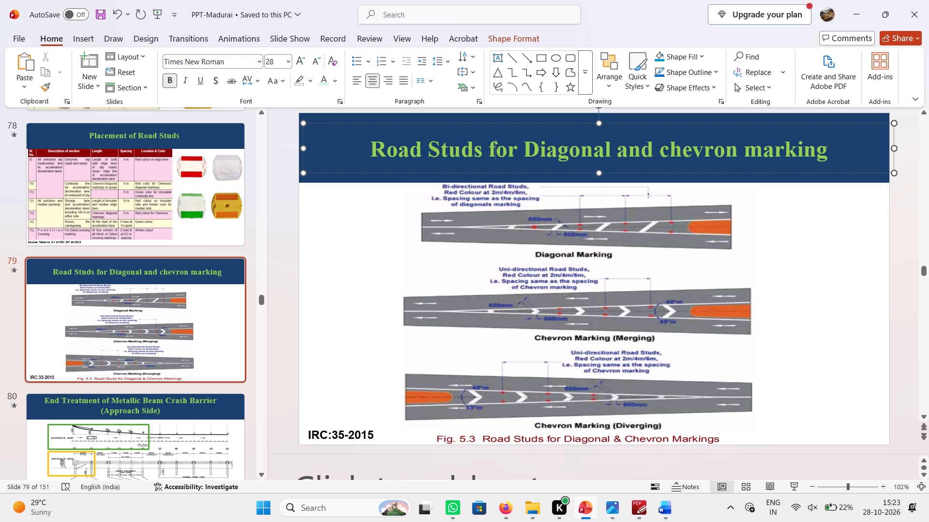
{"action": "left_click", "coordinate": [666, 149]}
{"action": "key", "text": "BackSpace"}
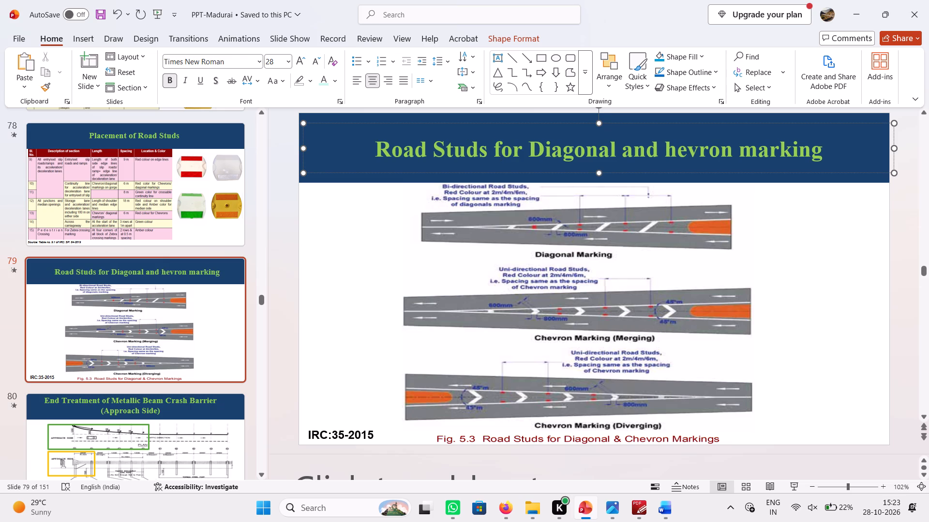
{"action": "key", "text": "shift+c"}
{"action": "left_click", "coordinate": [181, 313]}
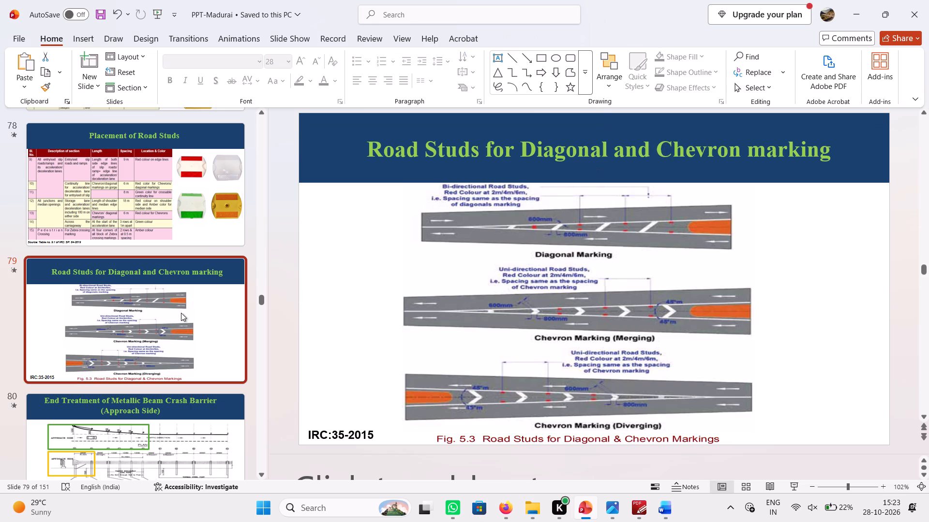
Review the slides after the road studs, from the crash barrier details through the road safety circulars to the project specific observations.
{"action": "scroll", "coordinate": [181, 313], "scroll_direction": "down", "scroll_amount": 1}
{"action": "left_click", "coordinate": [137, 270]}
{"action": "left_click", "coordinate": [136, 346]}
{"action": "scroll", "coordinate": [137, 344], "scroll_direction": "down", "scroll_amount": 1}
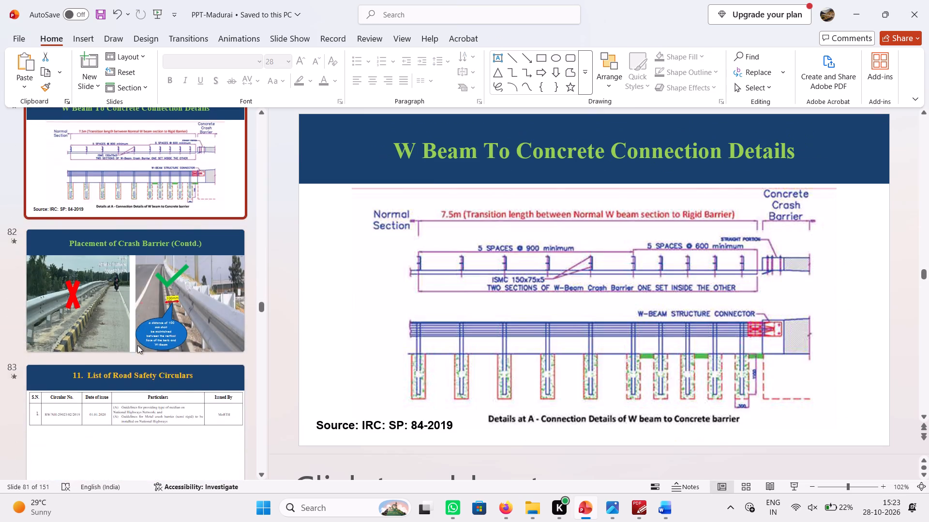
{"action": "scroll", "coordinate": [137, 345], "scroll_direction": "down", "scroll_amount": 11}
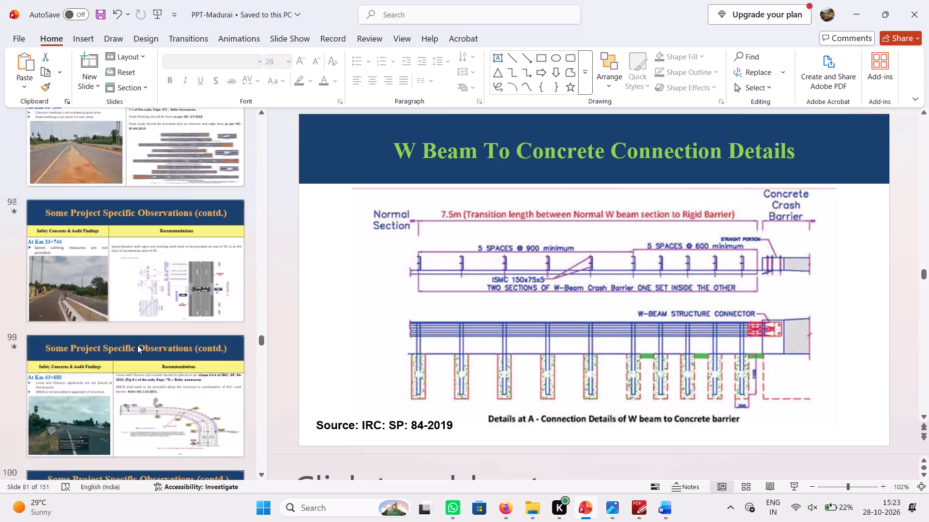
{"action": "scroll", "coordinate": [137, 345], "scroll_direction": "down", "scroll_amount": 16}
{"action": "scroll", "coordinate": [137, 345], "scroll_direction": "up", "scroll_amount": 20}
{"action": "scroll", "coordinate": [137, 345], "scroll_direction": "up", "scroll_amount": 9}
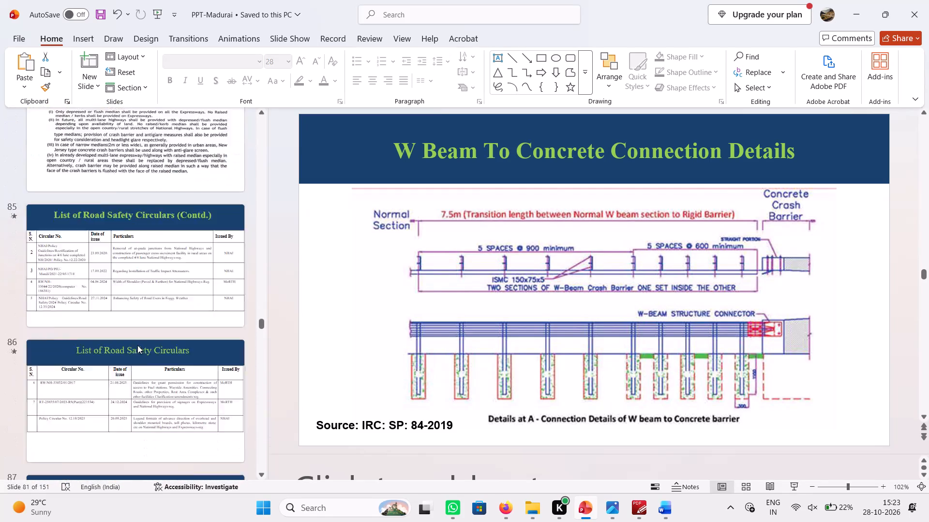
{"action": "scroll", "coordinate": [137, 345], "scroll_direction": "up", "scroll_amount": 6}
Go back to the start of the deck and compare the "Road Safety Scenario in India" and "Fatalities by Users category" slides.
{"action": "left_click_drag", "start_coordinate": [264, 277], "coordinate": [263, 145]}
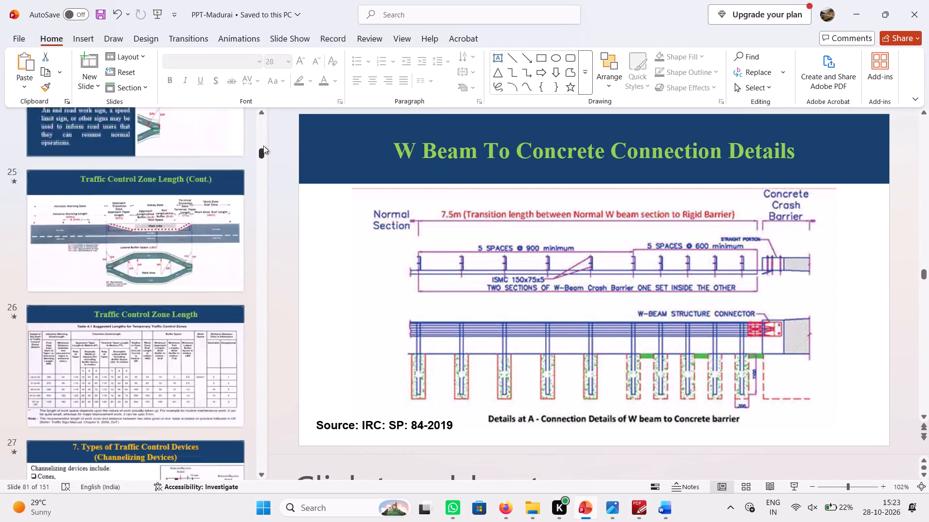
{"action": "left_click_drag", "start_coordinate": [263, 145], "coordinate": [268, 116]}
{"action": "scroll", "coordinate": [149, 227], "scroll_direction": "up", "scroll_amount": 4}
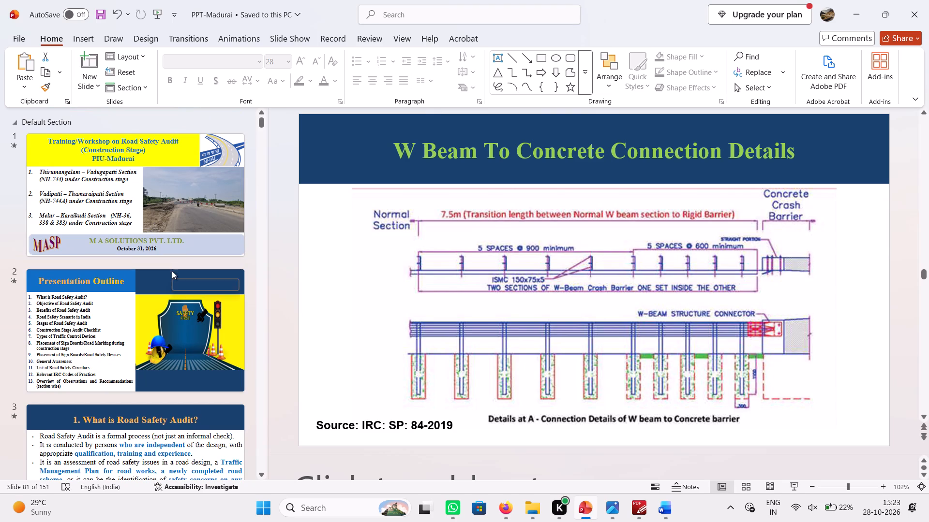
{"action": "scroll", "coordinate": [172, 271], "scroll_direction": "down", "scroll_amount": 3}
{"action": "left_click", "coordinate": [151, 206]}
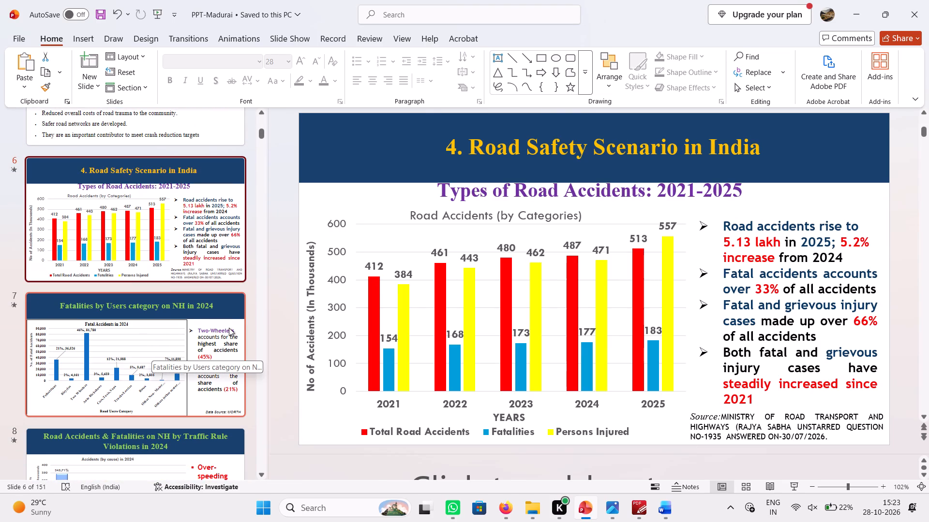
{"action": "left_click", "coordinate": [195, 348]}
{"action": "left_click", "coordinate": [184, 223]}
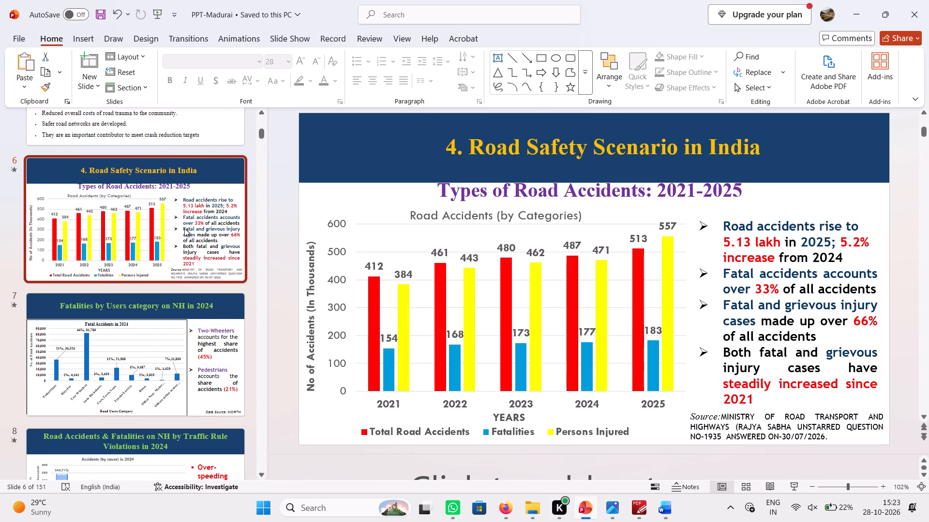
{"action": "left_click", "coordinate": [202, 309]}
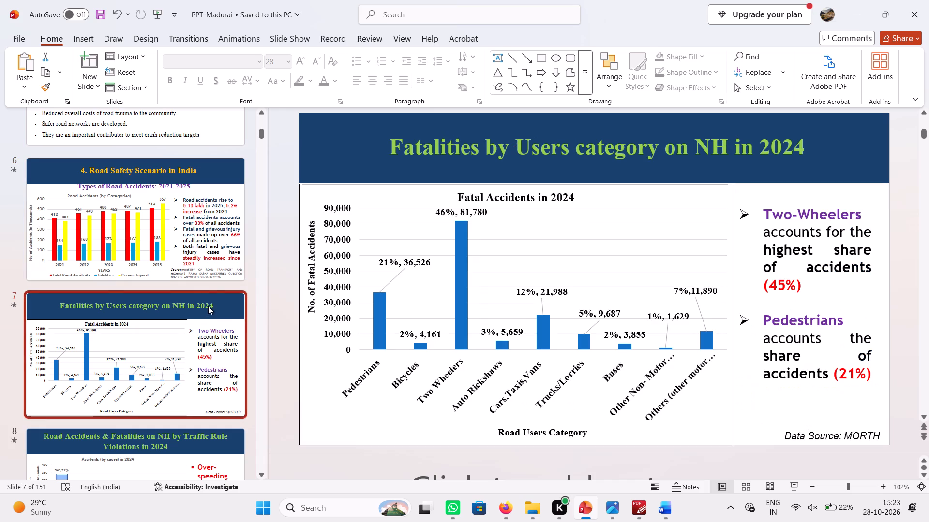
{"action": "left_click", "coordinate": [169, 211]}
Skim the deck from the audit introduction slides to the work zone traffic management plans and return to the title slide.
{"action": "scroll", "coordinate": [169, 211], "scroll_direction": "up", "scroll_amount": 2}
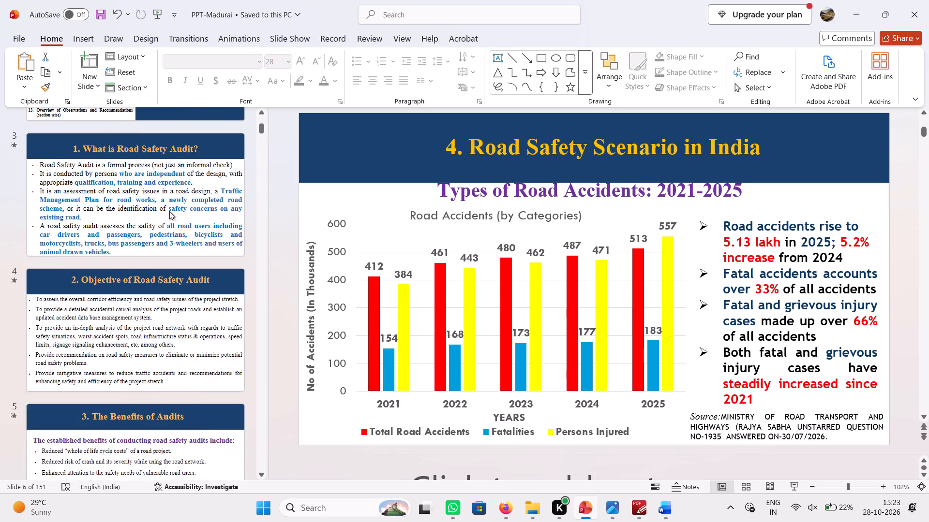
{"action": "scroll", "coordinate": [169, 211], "scroll_direction": "down", "scroll_amount": 1}
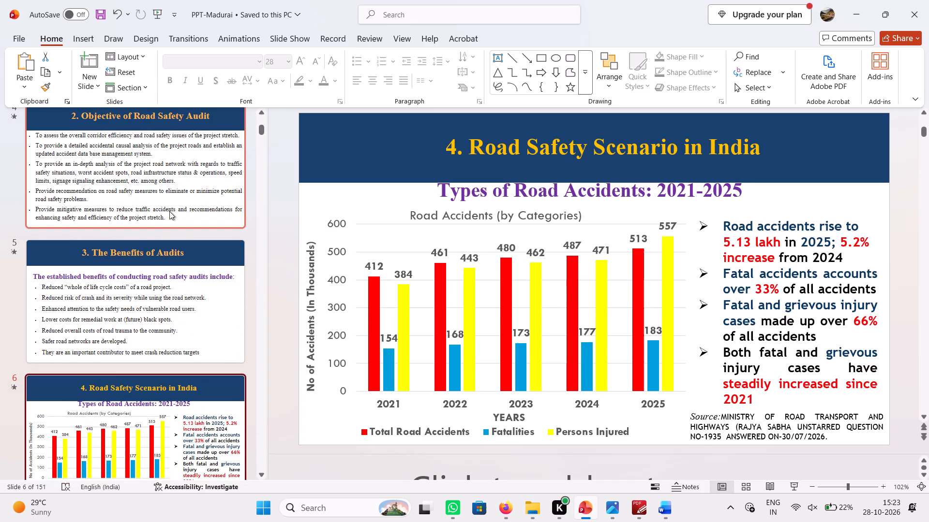
{"action": "scroll", "coordinate": [169, 211], "scroll_direction": "down", "scroll_amount": 1}
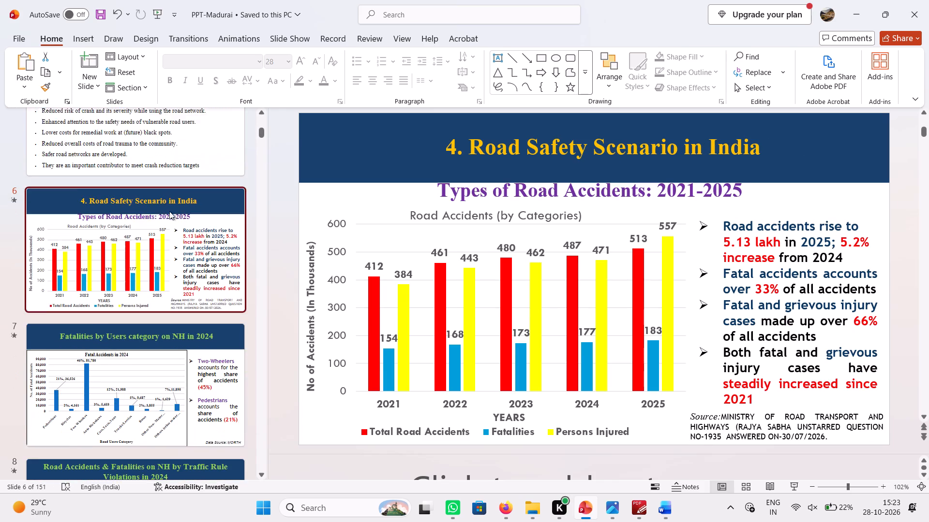
{"action": "scroll", "coordinate": [167, 253], "scroll_direction": "down", "scroll_amount": 3}
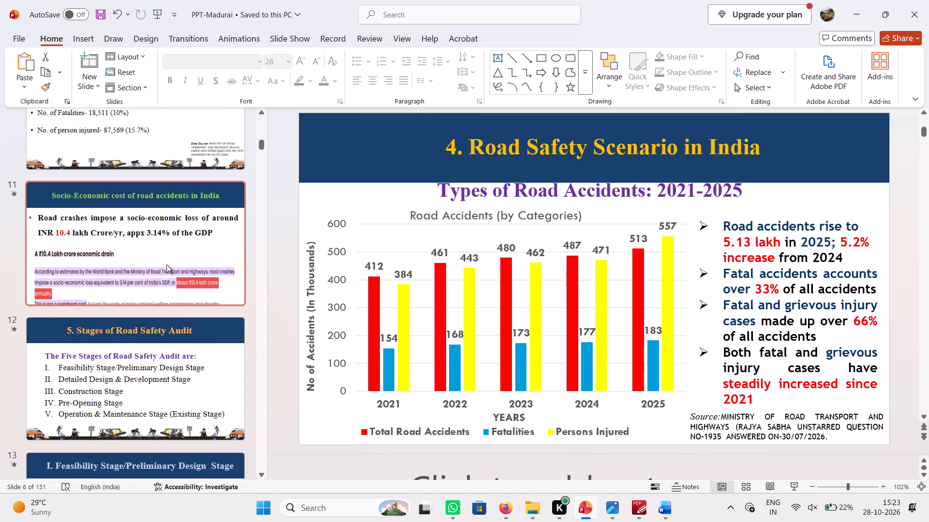
{"action": "scroll", "coordinate": [166, 264], "scroll_direction": "down", "scroll_amount": 2}
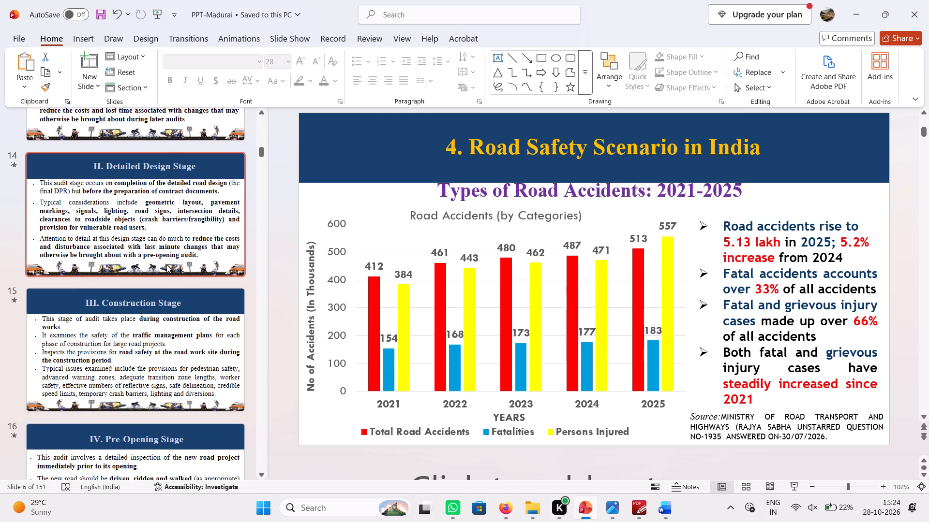
{"action": "scroll", "coordinate": [166, 264], "scroll_direction": "down", "scroll_amount": 3}
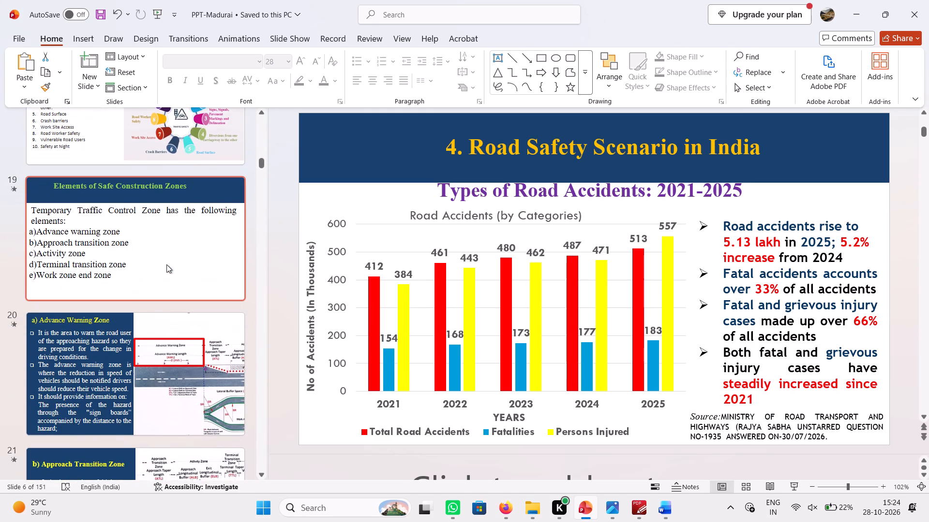
{"action": "scroll", "coordinate": [166, 264], "scroll_direction": "down", "scroll_amount": 7}
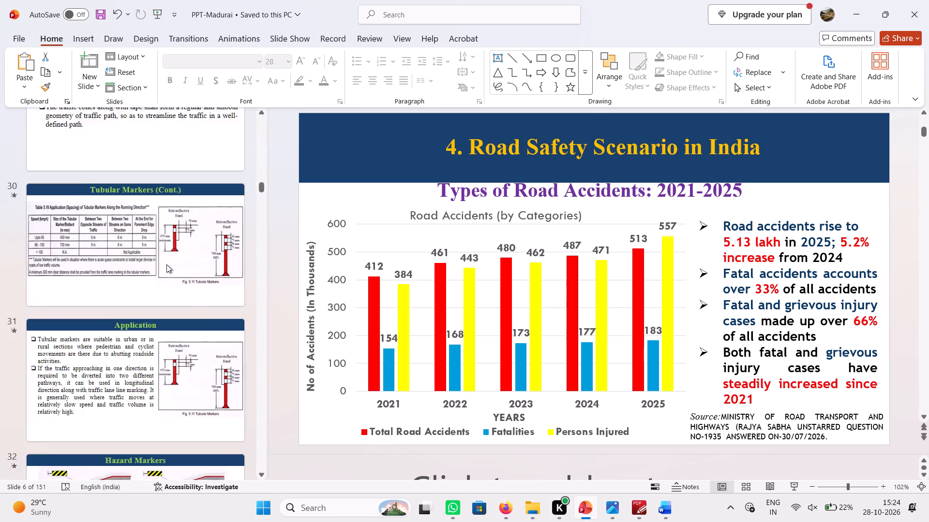
{"action": "scroll", "coordinate": [166, 264], "scroll_direction": "down", "scroll_amount": 6}
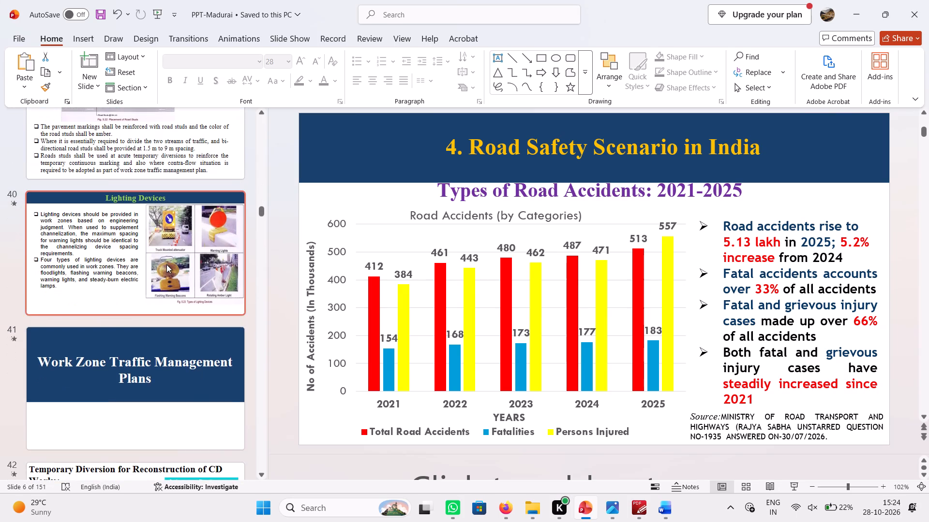
{"action": "scroll", "coordinate": [166, 264], "scroll_direction": "down", "scroll_amount": 2}
{"action": "scroll", "coordinate": [166, 264], "scroll_direction": "up", "scroll_amount": 3}
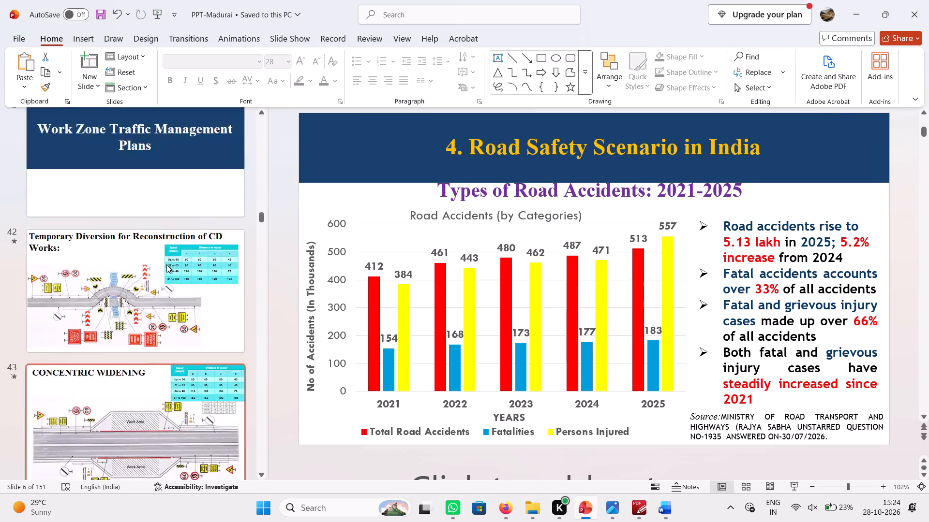
{"action": "scroll", "coordinate": [166, 264], "scroll_direction": "up", "scroll_amount": 20}
{"action": "scroll", "coordinate": [166, 264], "scroll_direction": "up", "scroll_amount": 3}
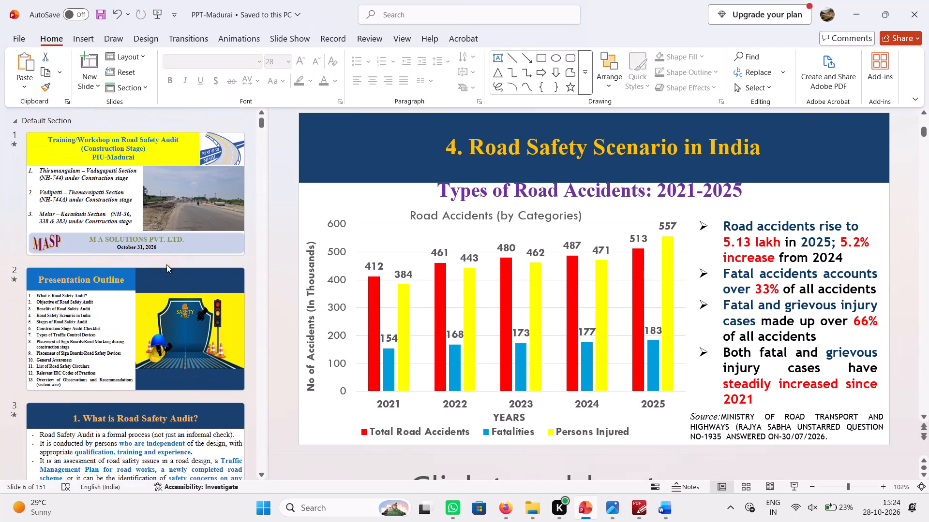
{"action": "scroll", "coordinate": [166, 264], "scroll_direction": "up", "scroll_amount": 1}
Examine the accident statistics on slides 6 to 11, including the data source note on "Road Safety in India :Accidents Details".
{"action": "scroll", "coordinate": [166, 264], "scroll_direction": "down", "scroll_amount": 4}
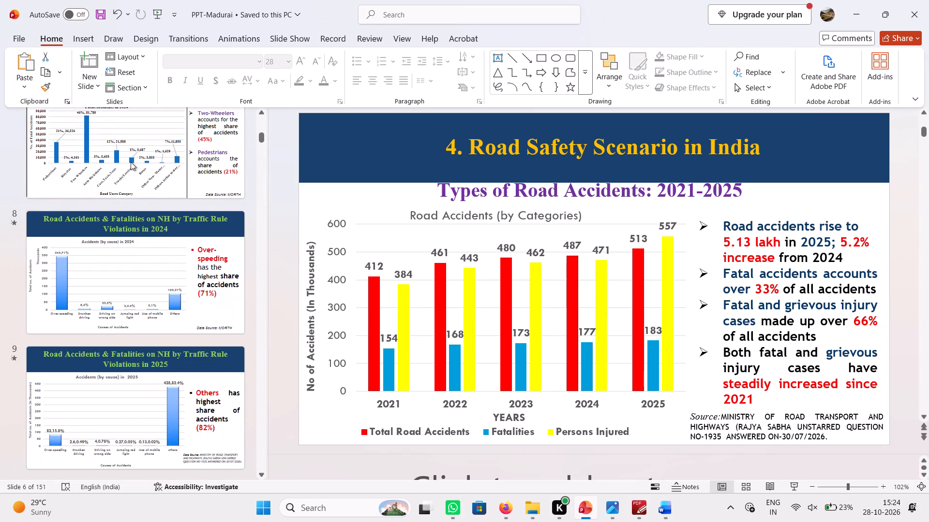
{"action": "left_click", "coordinate": [131, 162]}
{"action": "scroll", "coordinate": [137, 282], "scroll_direction": "up", "scroll_amount": 1}
{"action": "left_click", "coordinate": [133, 250]}
{"action": "left_click", "coordinate": [132, 358]}
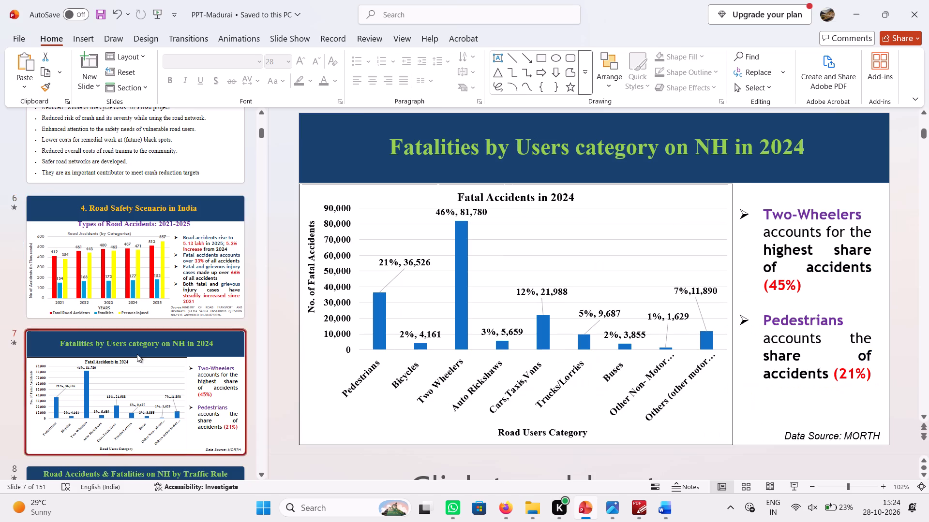
{"action": "scroll", "coordinate": [137, 354], "scroll_direction": "down", "scroll_amount": 1}
{"action": "left_click", "coordinate": [128, 328]}
{"action": "scroll", "coordinate": [128, 328], "scroll_direction": "down", "scroll_amount": 1}
{"action": "left_click", "coordinate": [131, 246]}
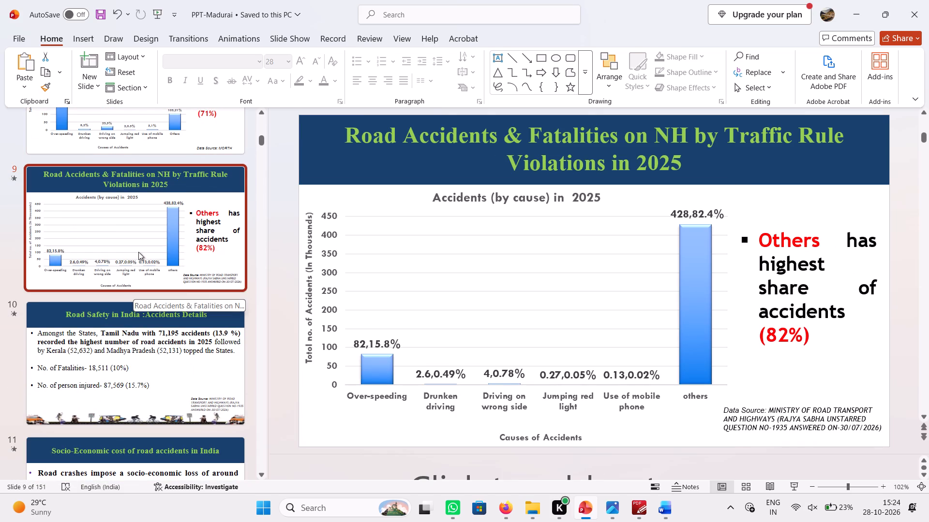
{"action": "left_click", "coordinate": [116, 367]}
{"action": "scroll", "coordinate": [125, 364], "scroll_direction": "down", "scroll_amount": 1}
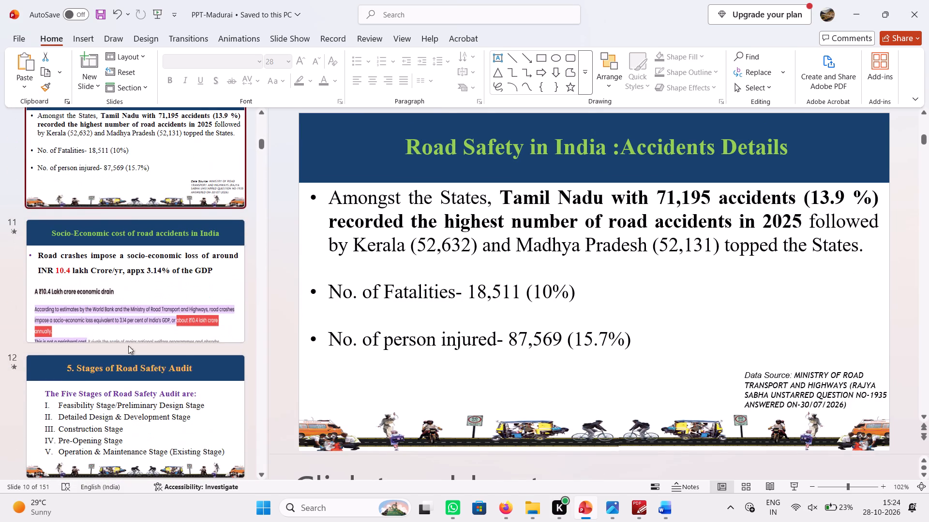
{"action": "left_click", "coordinate": [135, 290]}
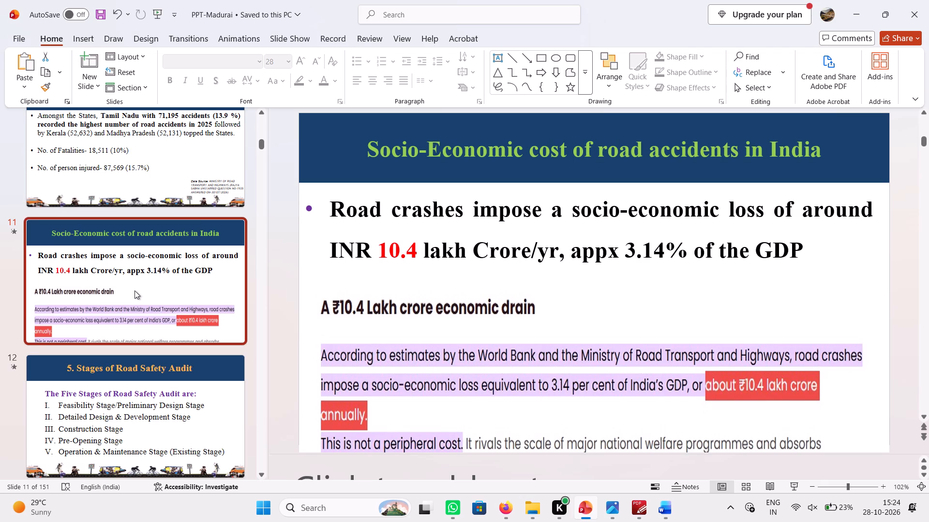
{"action": "scroll", "coordinate": [135, 290], "scroll_direction": "up", "scroll_amount": 1}
{"action": "left_click", "coordinate": [104, 349]}
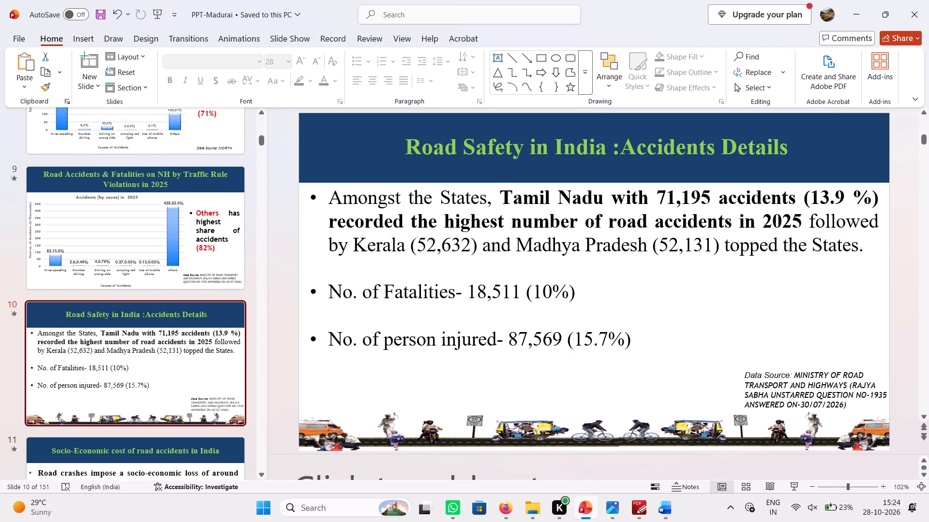
{"action": "left_click", "coordinate": [829, 393]}
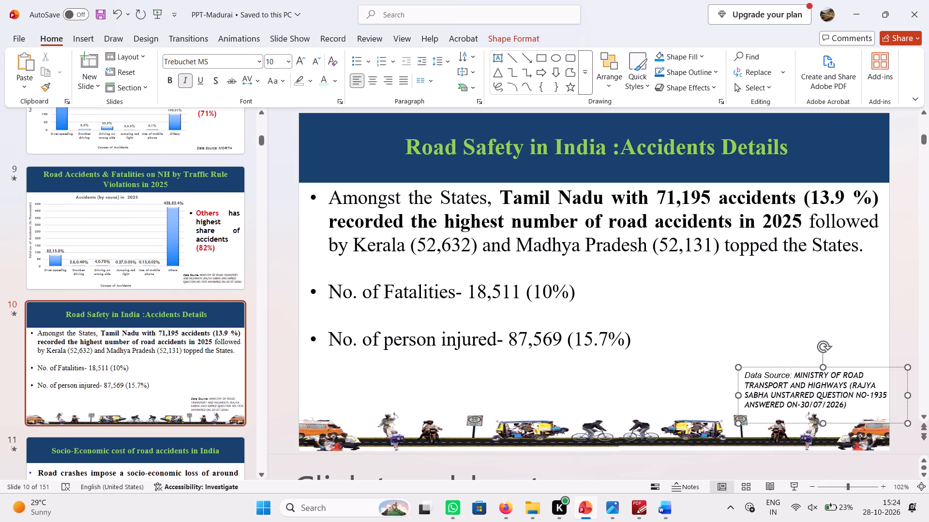
{"action": "left_click", "coordinate": [813, 404]}
{"action": "left_click", "coordinate": [660, 340]}
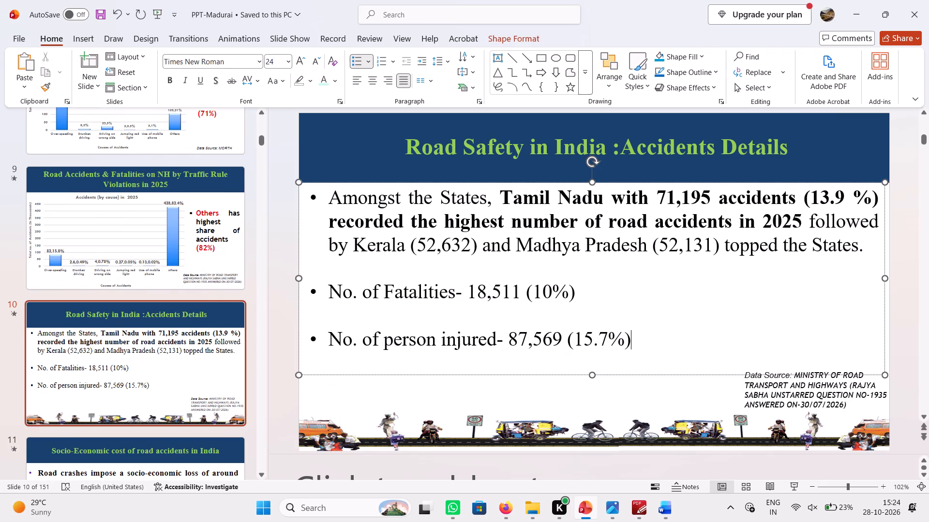
Delete slide 9, "Road Accidents & Fatalities on NH by Traffic Rule Violations in 2025".
{"action": "left_click", "coordinate": [167, 224]}
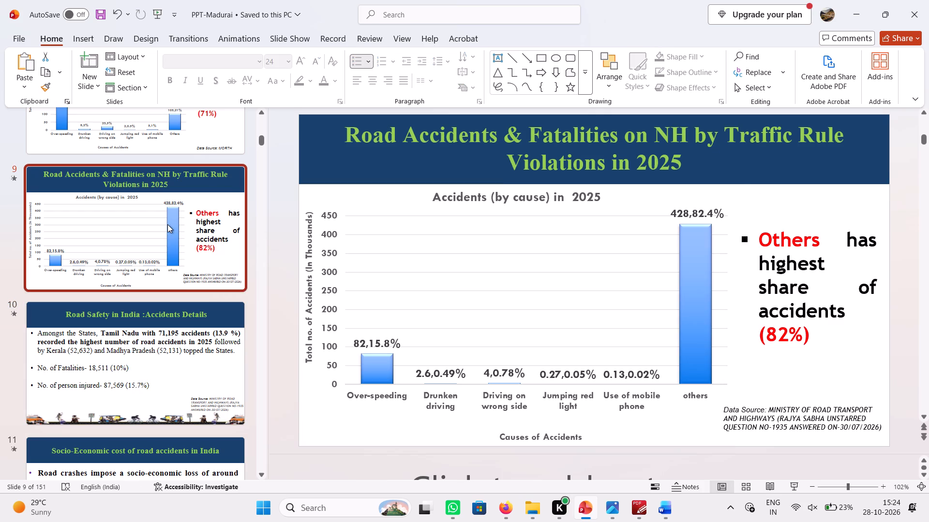
{"action": "key", "text": "Delete"}
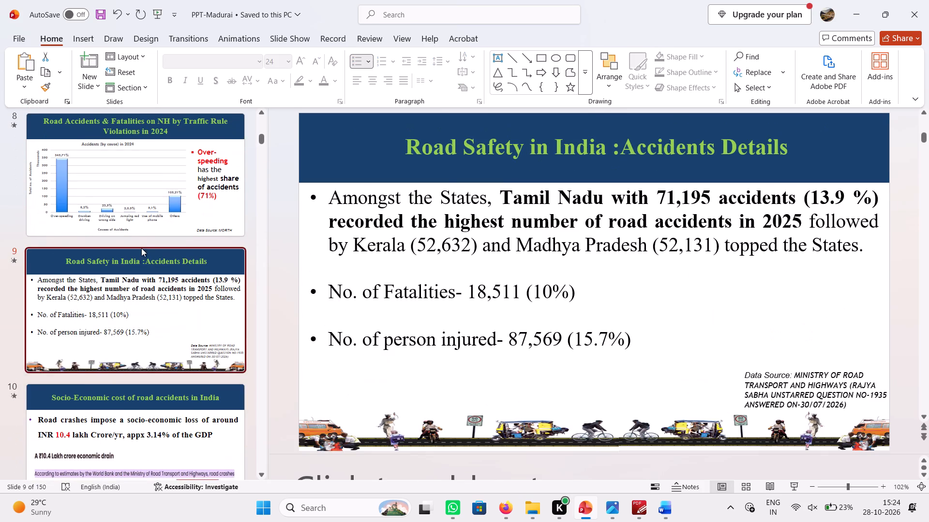
{"action": "left_click", "coordinate": [143, 216]}
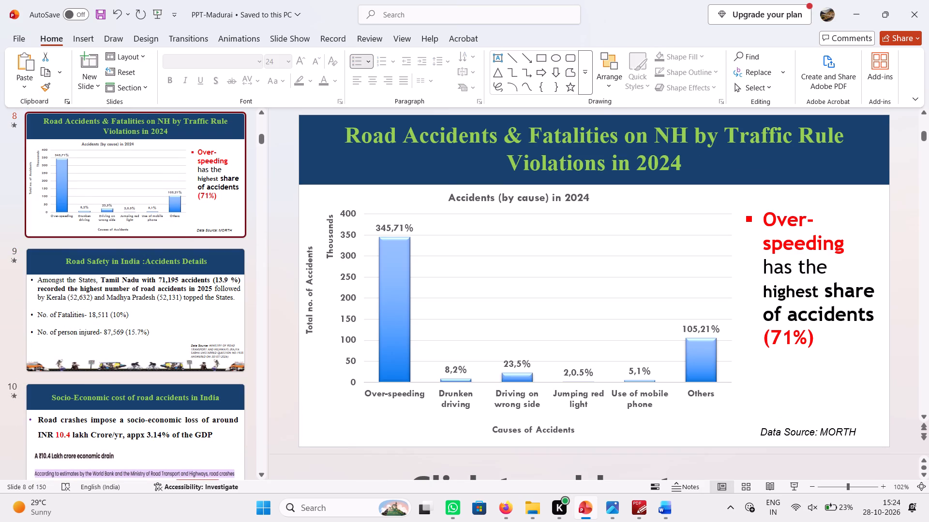
Delete slide 10, "Socio-Economic cost of road accidents in India".
{"action": "left_click", "coordinate": [175, 316]}
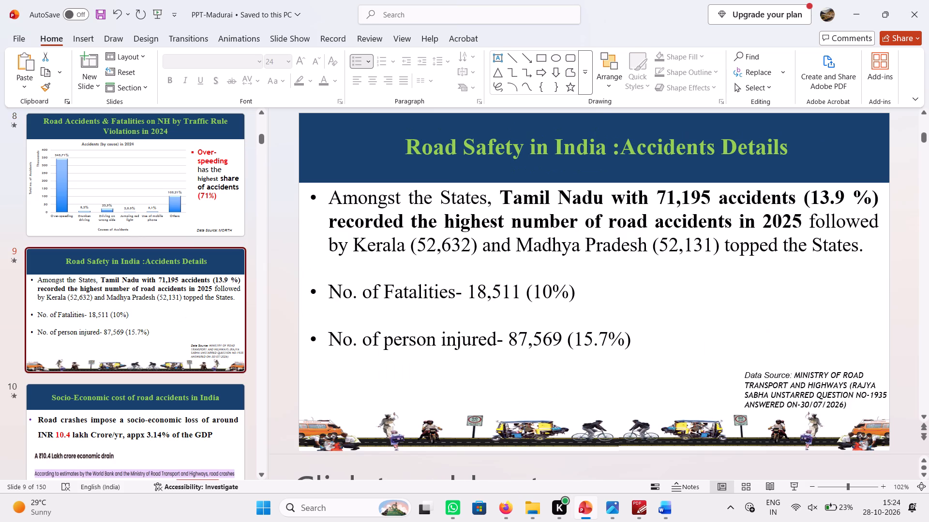
{"action": "left_click", "coordinate": [140, 445]}
{"action": "key", "text": "Delete"}
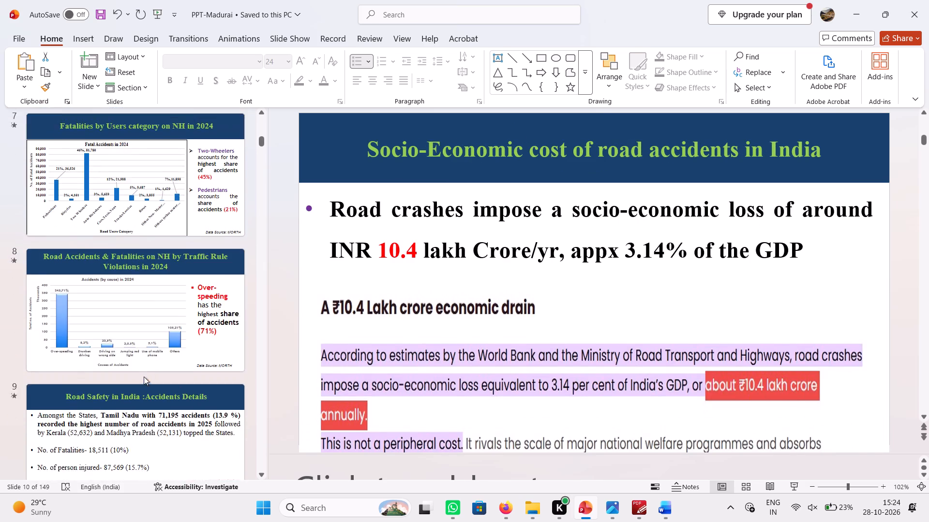
Review slides 5 to 9, from "The Benefits of Audits" through the accident statistics to "Road Safety in India :Accidents Details".
{"action": "scroll", "coordinate": [145, 376], "scroll_direction": "up", "scroll_amount": 2}
{"action": "left_click", "coordinate": [152, 219]}
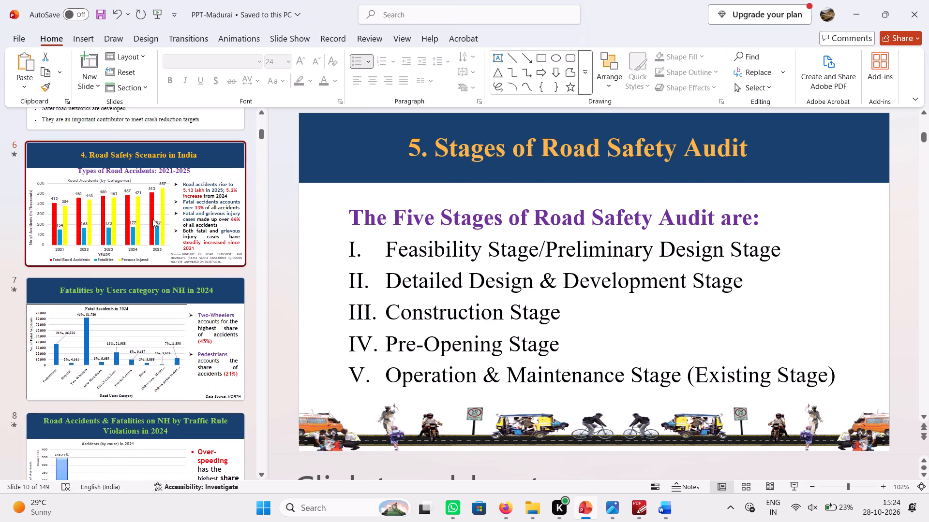
{"action": "scroll", "coordinate": [154, 232], "scroll_direction": "up", "scroll_amount": 1}
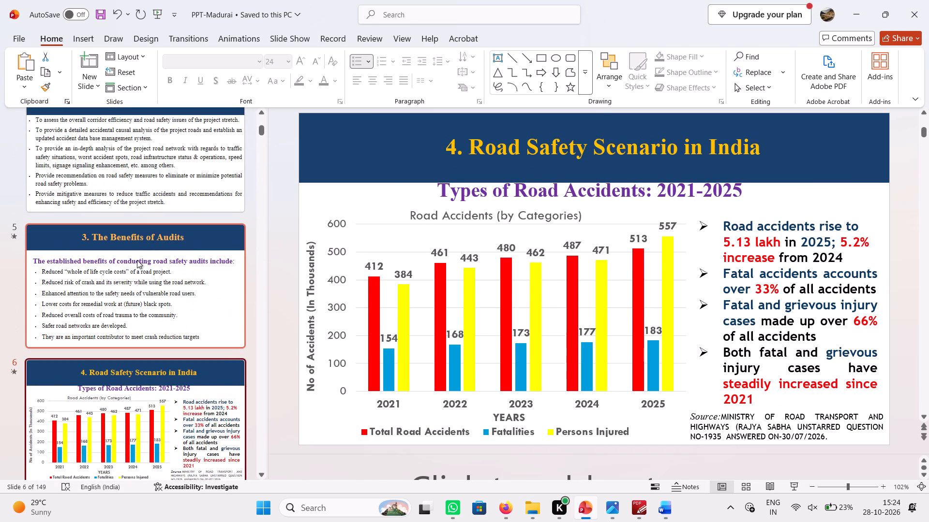
{"action": "left_click", "coordinate": [137, 260]}
{"action": "scroll", "coordinate": [149, 296], "scroll_direction": "down", "scroll_amount": 1}
{"action": "left_click", "coordinate": [147, 239]}
{"action": "left_click", "coordinate": [120, 362]}
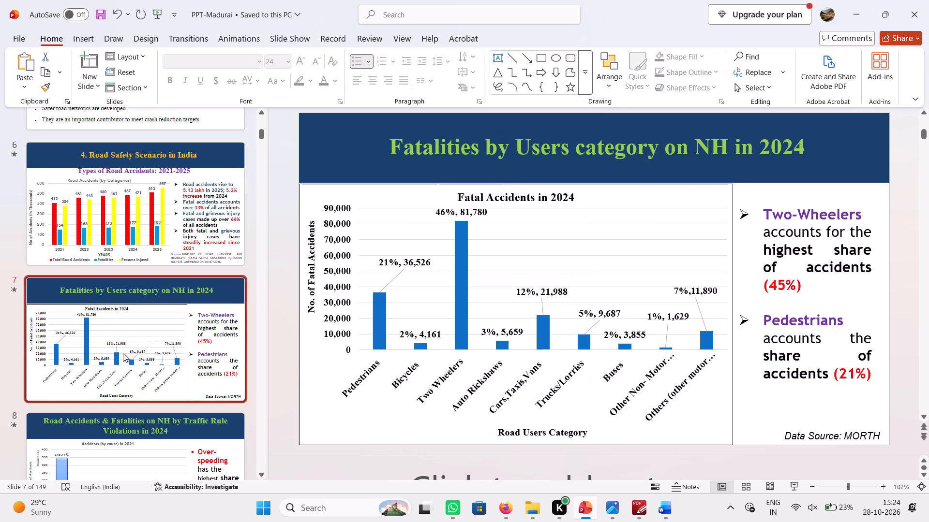
{"action": "scroll", "coordinate": [123, 353], "scroll_direction": "down", "scroll_amount": 1}
{"action": "left_click", "coordinate": [136, 294]}
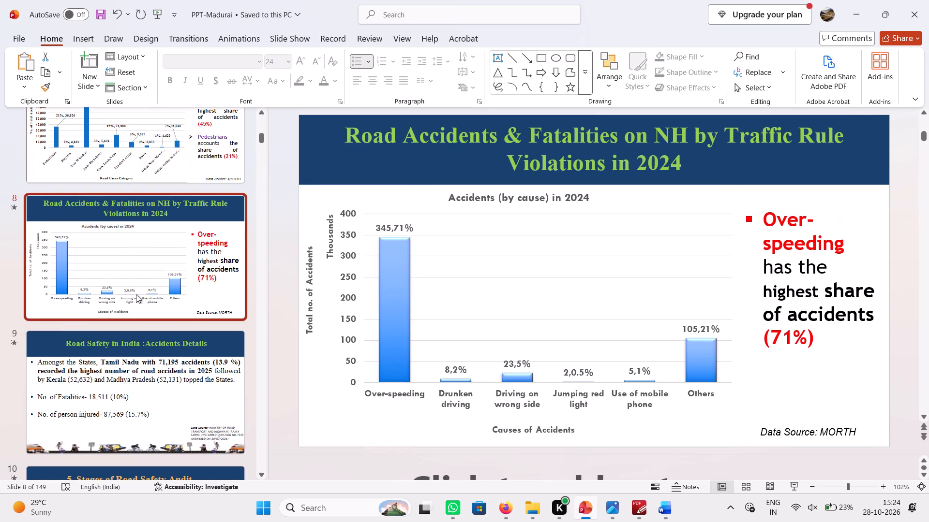
{"action": "scroll", "coordinate": [136, 294], "scroll_direction": "down", "scroll_amount": 1}
{"action": "left_click", "coordinate": [164, 182]}
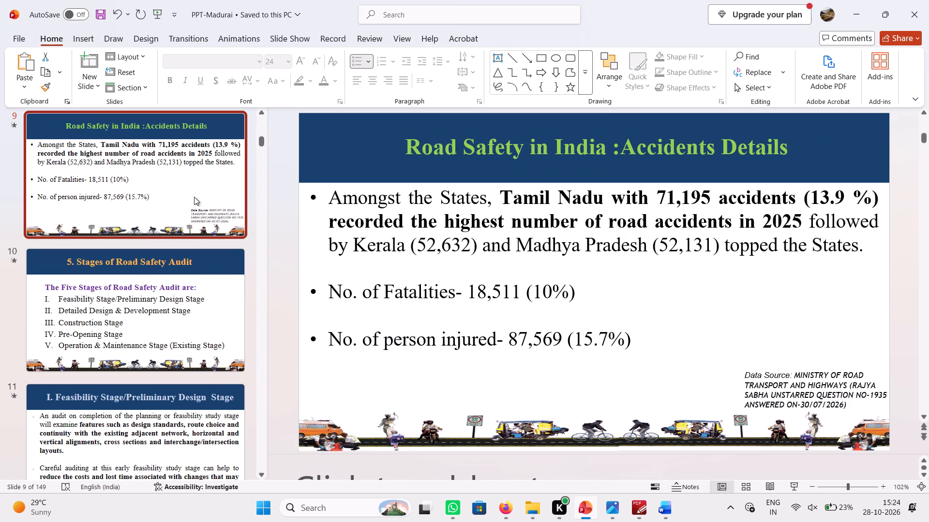
Check the "Stages of Road Safety Audit" slides, from the five-stage list on slide 10 to "V. Operation & Maintenance Stage".
{"action": "left_click", "coordinate": [120, 412]}
{"action": "left_click", "coordinate": [122, 197]}
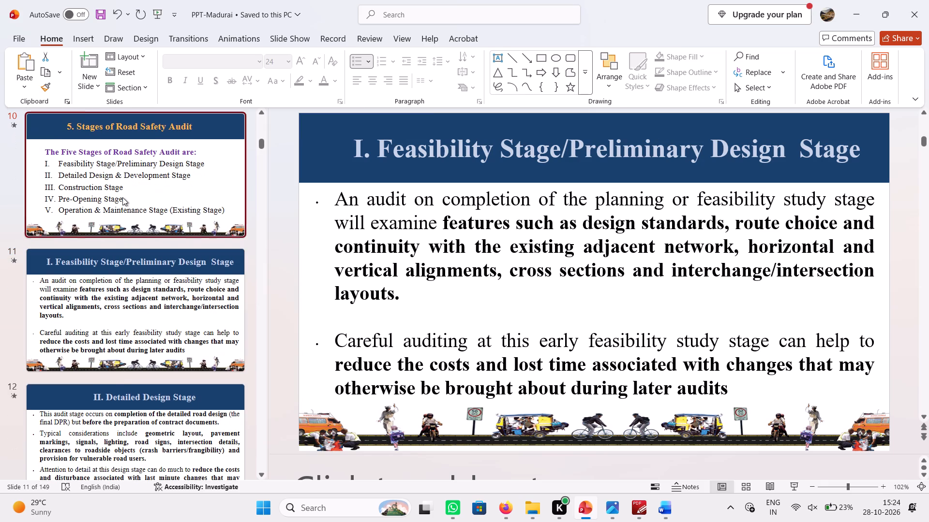
{"action": "left_click", "coordinate": [147, 311]}
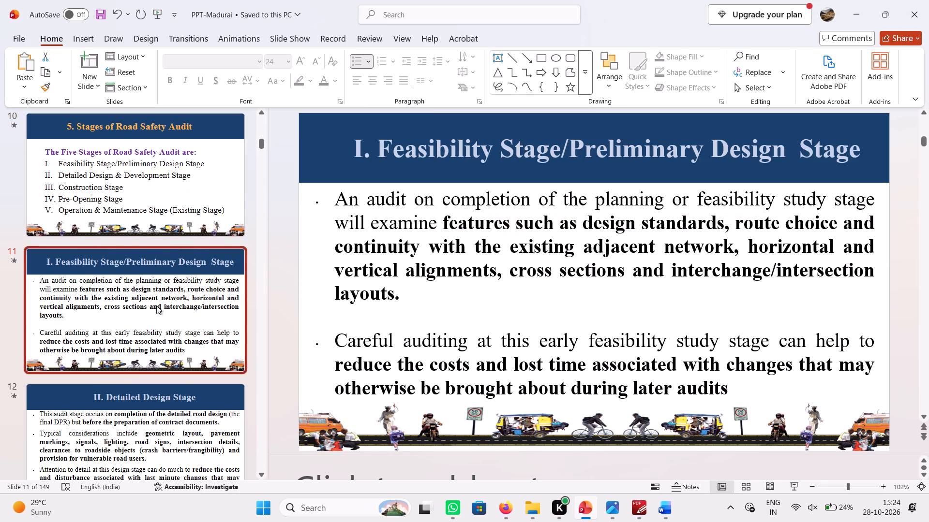
{"action": "scroll", "coordinate": [156, 305], "scroll_direction": "down", "scroll_amount": 1}
{"action": "left_click", "coordinate": [130, 264]}
{"action": "left_click", "coordinate": [131, 361]}
{"action": "scroll", "coordinate": [131, 361], "scroll_direction": "down", "scroll_amount": 1}
{"action": "left_click", "coordinate": [131, 312]}
{"action": "left_click", "coordinate": [131, 376]}
Review the construction stage slides from "6. Construction Stage Audit (Checklist)" through the safe construction zone elements to "c) Activity Zone".
{"action": "scroll", "coordinate": [131, 376], "scroll_direction": "down", "scroll_amount": 1}
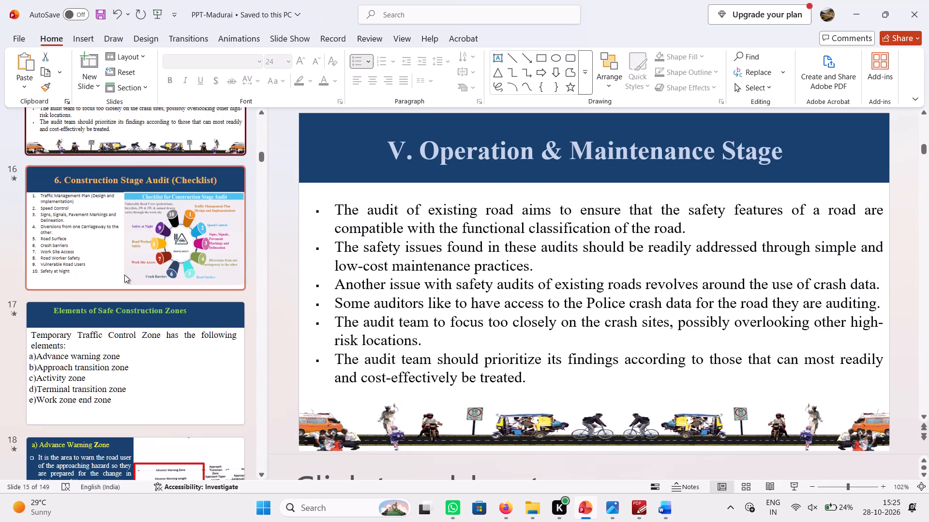
{"action": "left_click", "coordinate": [124, 275]}
{"action": "left_click", "coordinate": [124, 369]}
{"action": "scroll", "coordinate": [125, 369], "scroll_direction": "down", "scroll_amount": 1}
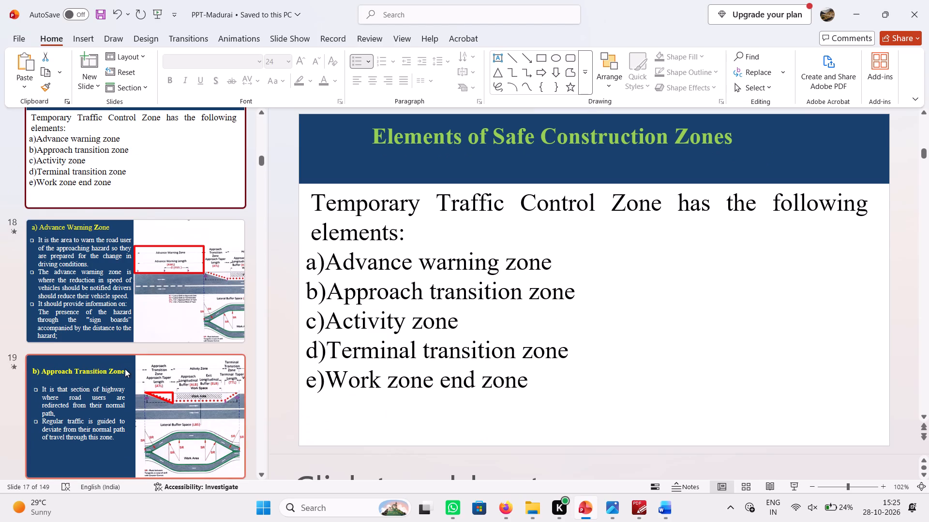
{"action": "left_click", "coordinate": [130, 331]}
{"action": "left_click", "coordinate": [132, 384]}
{"action": "scroll", "coordinate": [134, 380], "scroll_direction": "down", "scroll_amount": 1}
{"action": "left_click", "coordinate": [139, 296]}
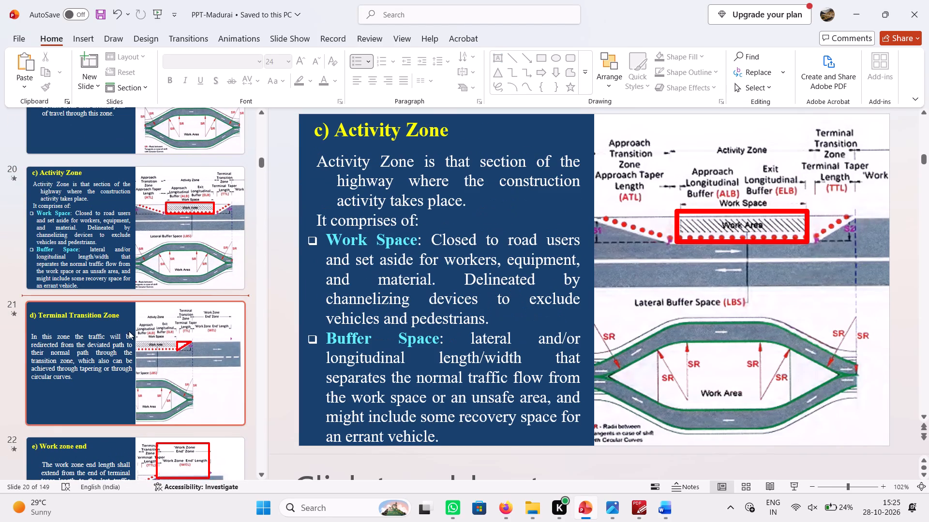
Review the work zone slides from "Traffic Control Zone Length" through traffic cones and concentric widening to the longitudinal and STOP marking slides.
{"action": "scroll", "coordinate": [136, 358], "scroll_direction": "down", "scroll_amount": 2}
{"action": "left_click", "coordinate": [137, 353]}
{"action": "scroll", "coordinate": [137, 353], "scroll_direction": "down", "scroll_amount": 2}
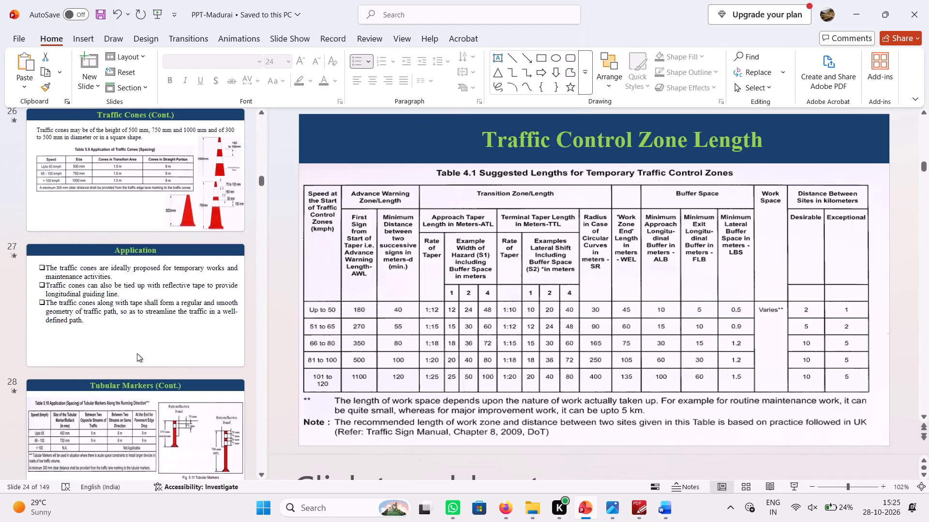
{"action": "scroll", "coordinate": [137, 353], "scroll_direction": "down", "scroll_amount": 9}
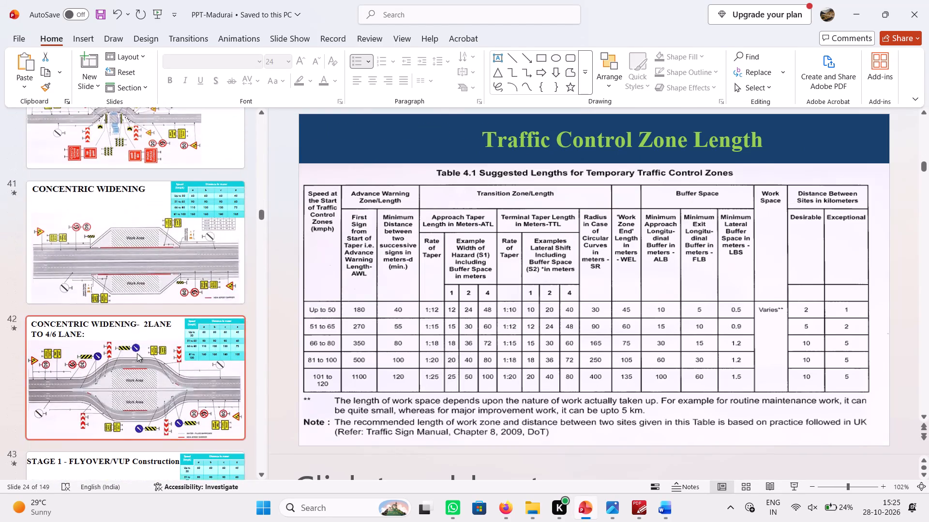
{"action": "scroll", "coordinate": [137, 353], "scroll_direction": "down", "scroll_amount": 16}
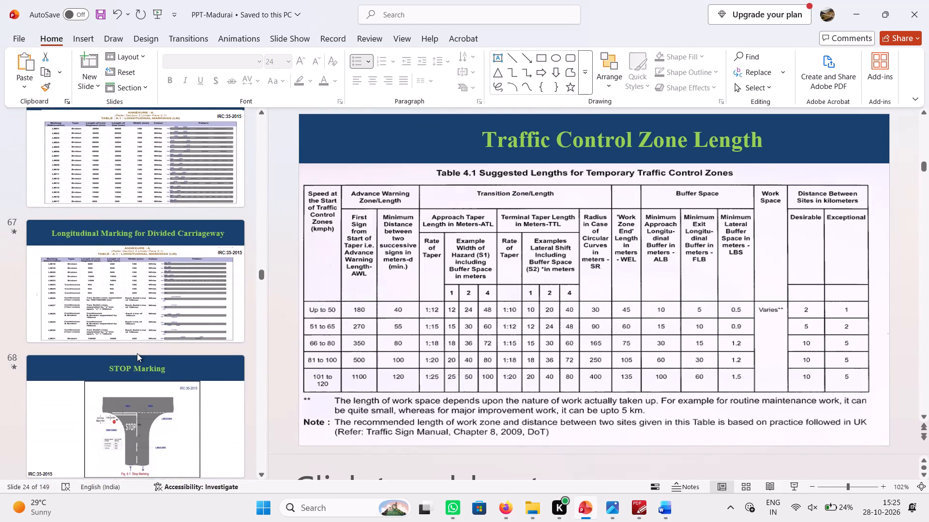
{"action": "scroll", "coordinate": [137, 353], "scroll_direction": "down", "scroll_amount": 17}
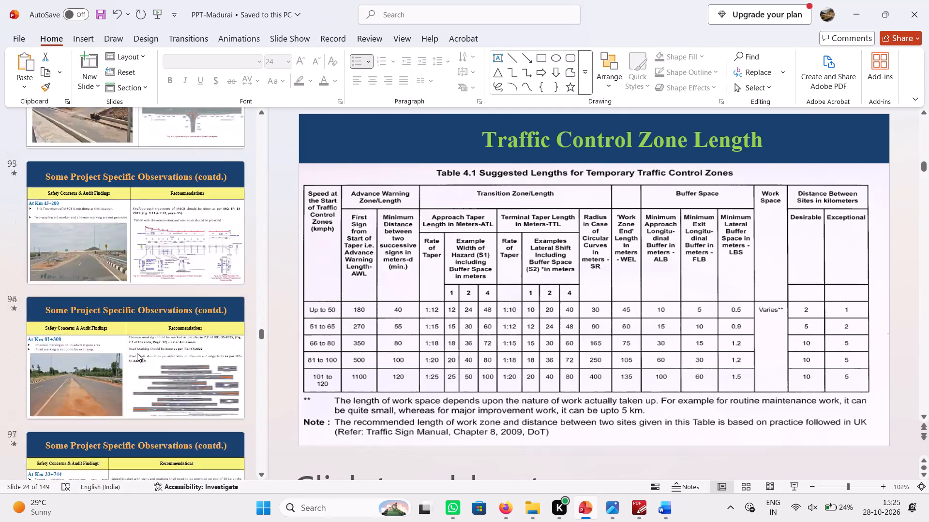
{"action": "scroll", "coordinate": [137, 353], "scroll_direction": "down", "scroll_amount": 5}
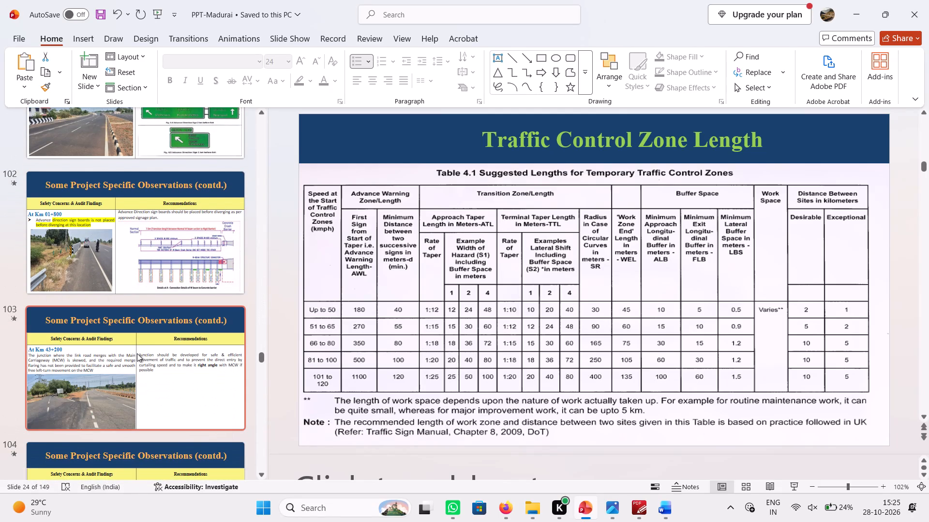